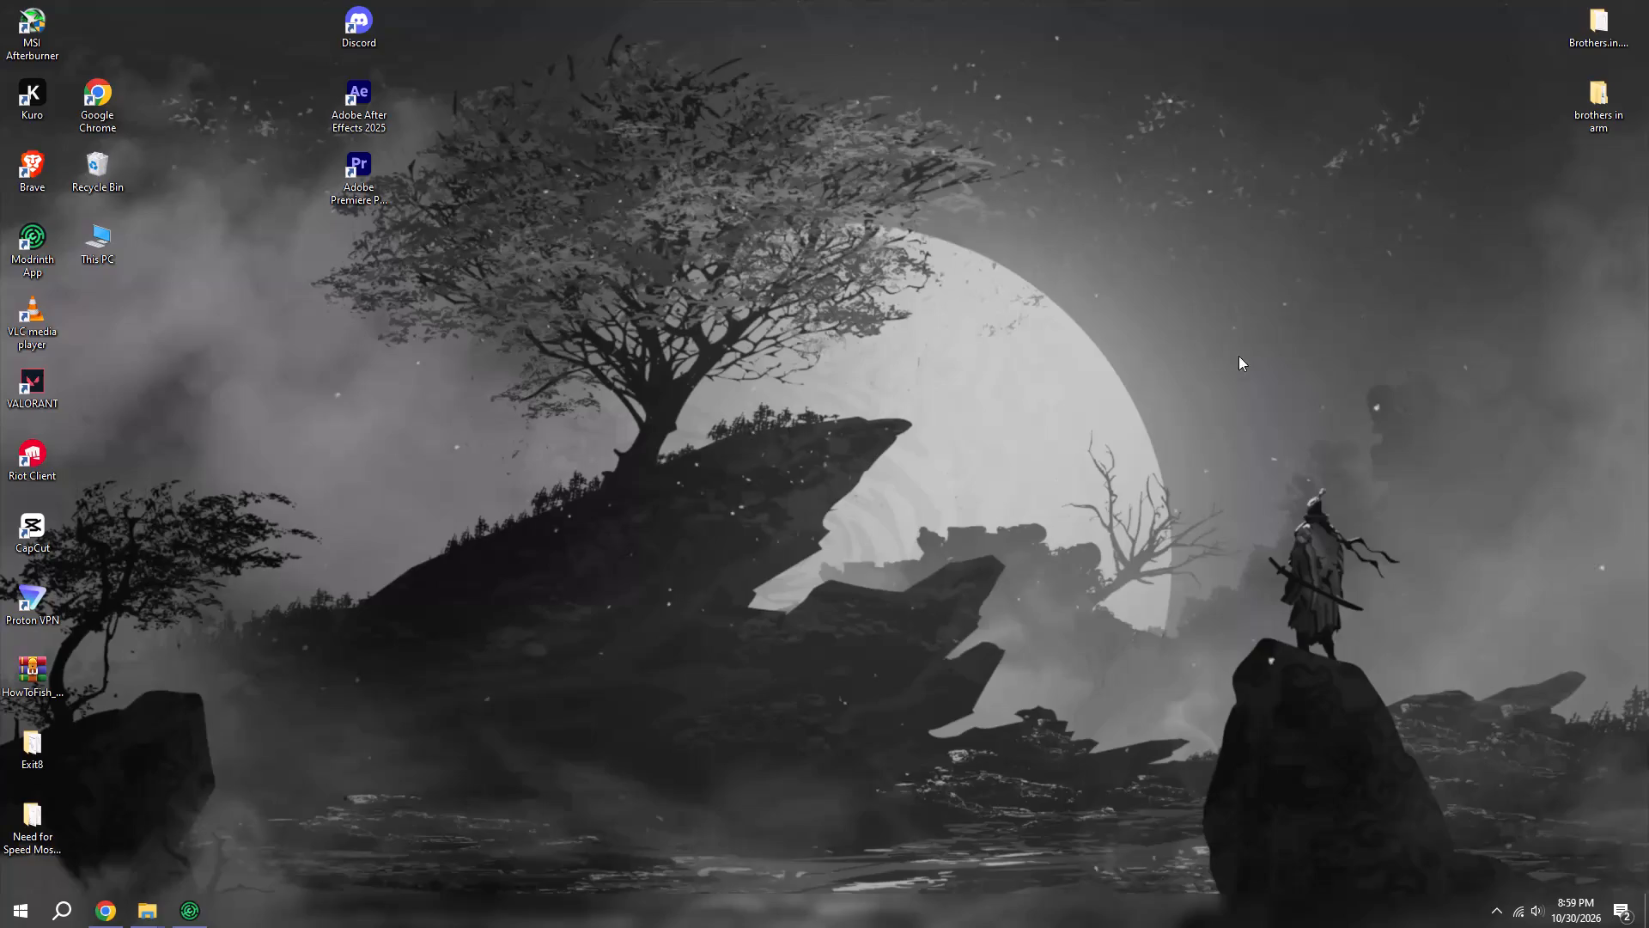
# Launch Adobe Premiere Pro and open the recent project McHub Pri 6.
pyautogui.doubleClick(344, 158)
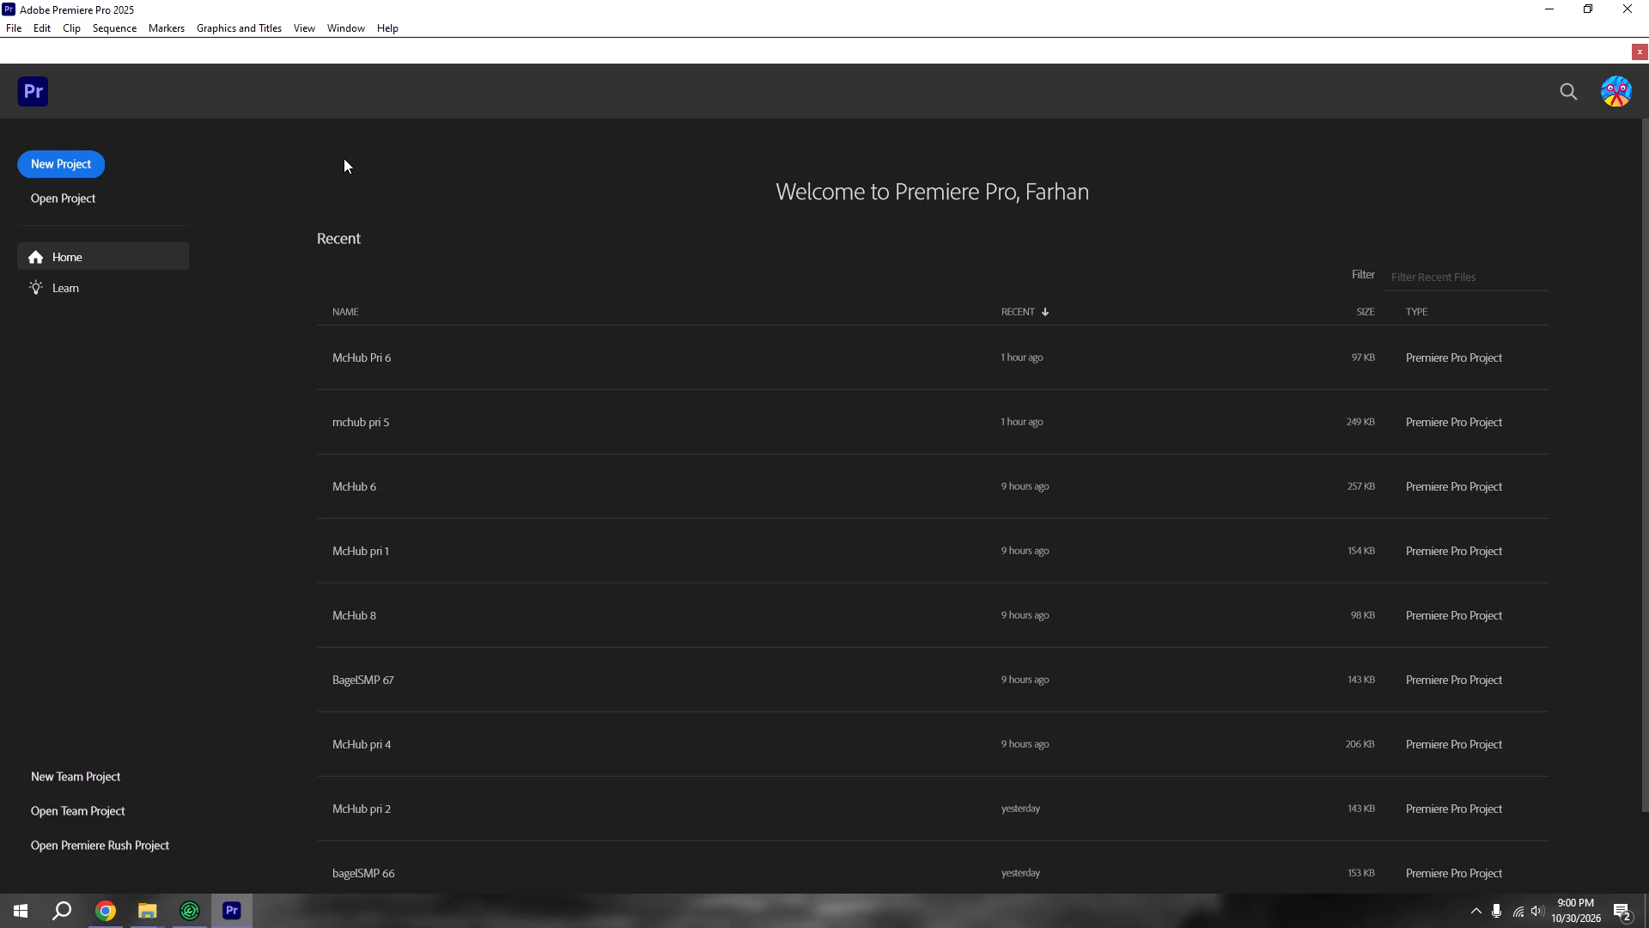
pyautogui.click(419, 373)
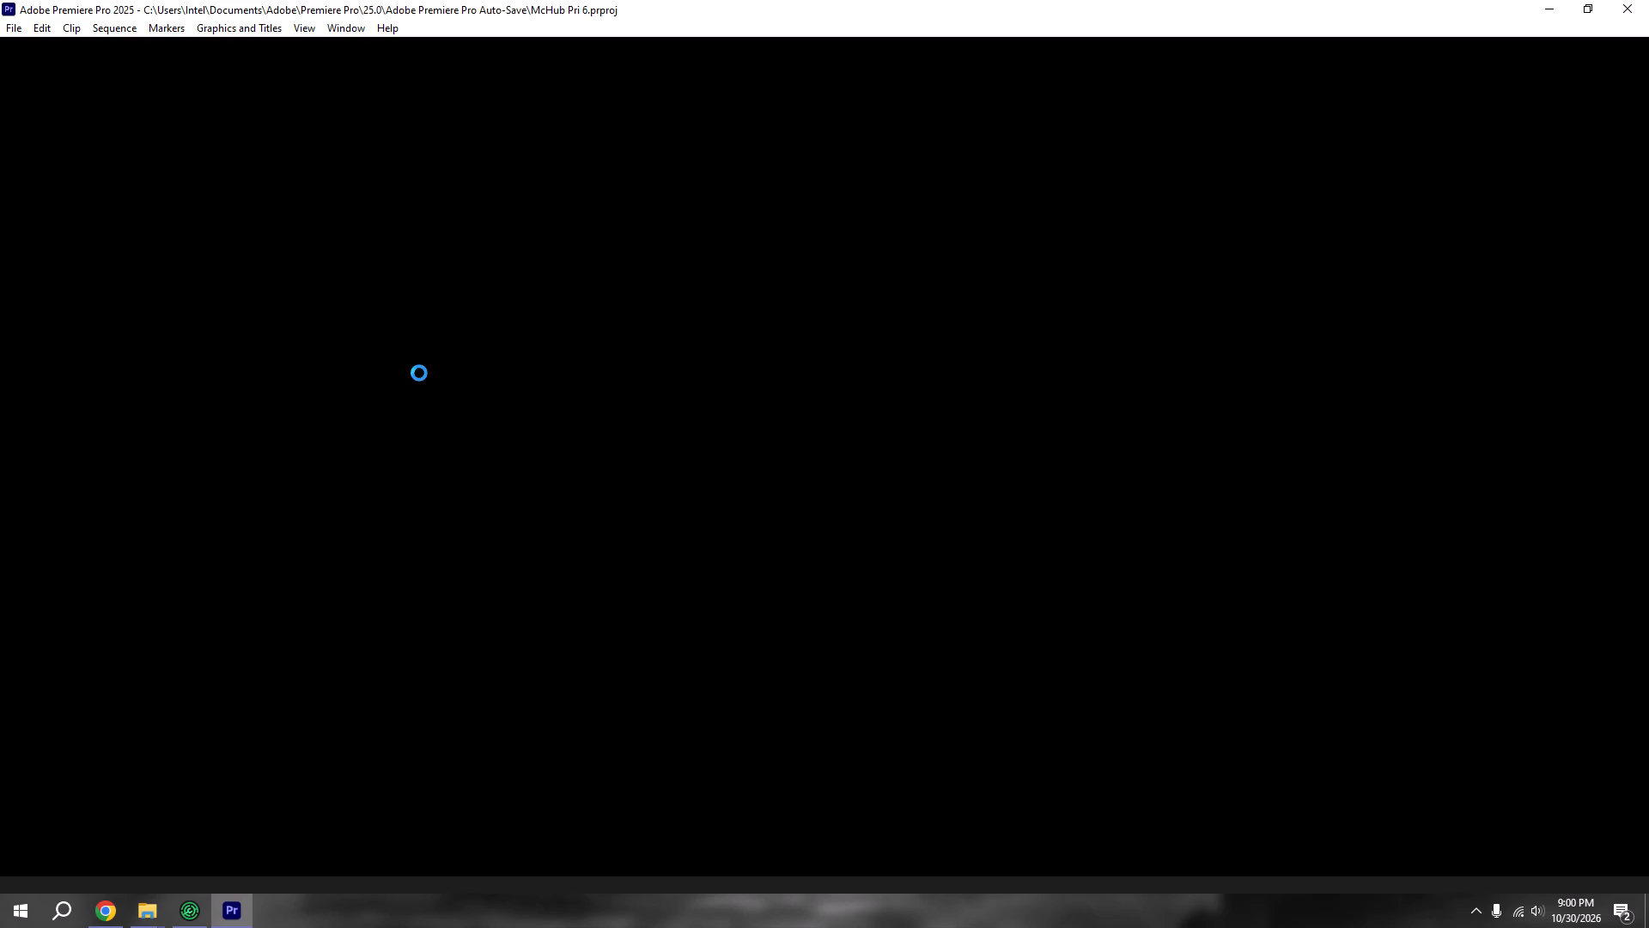
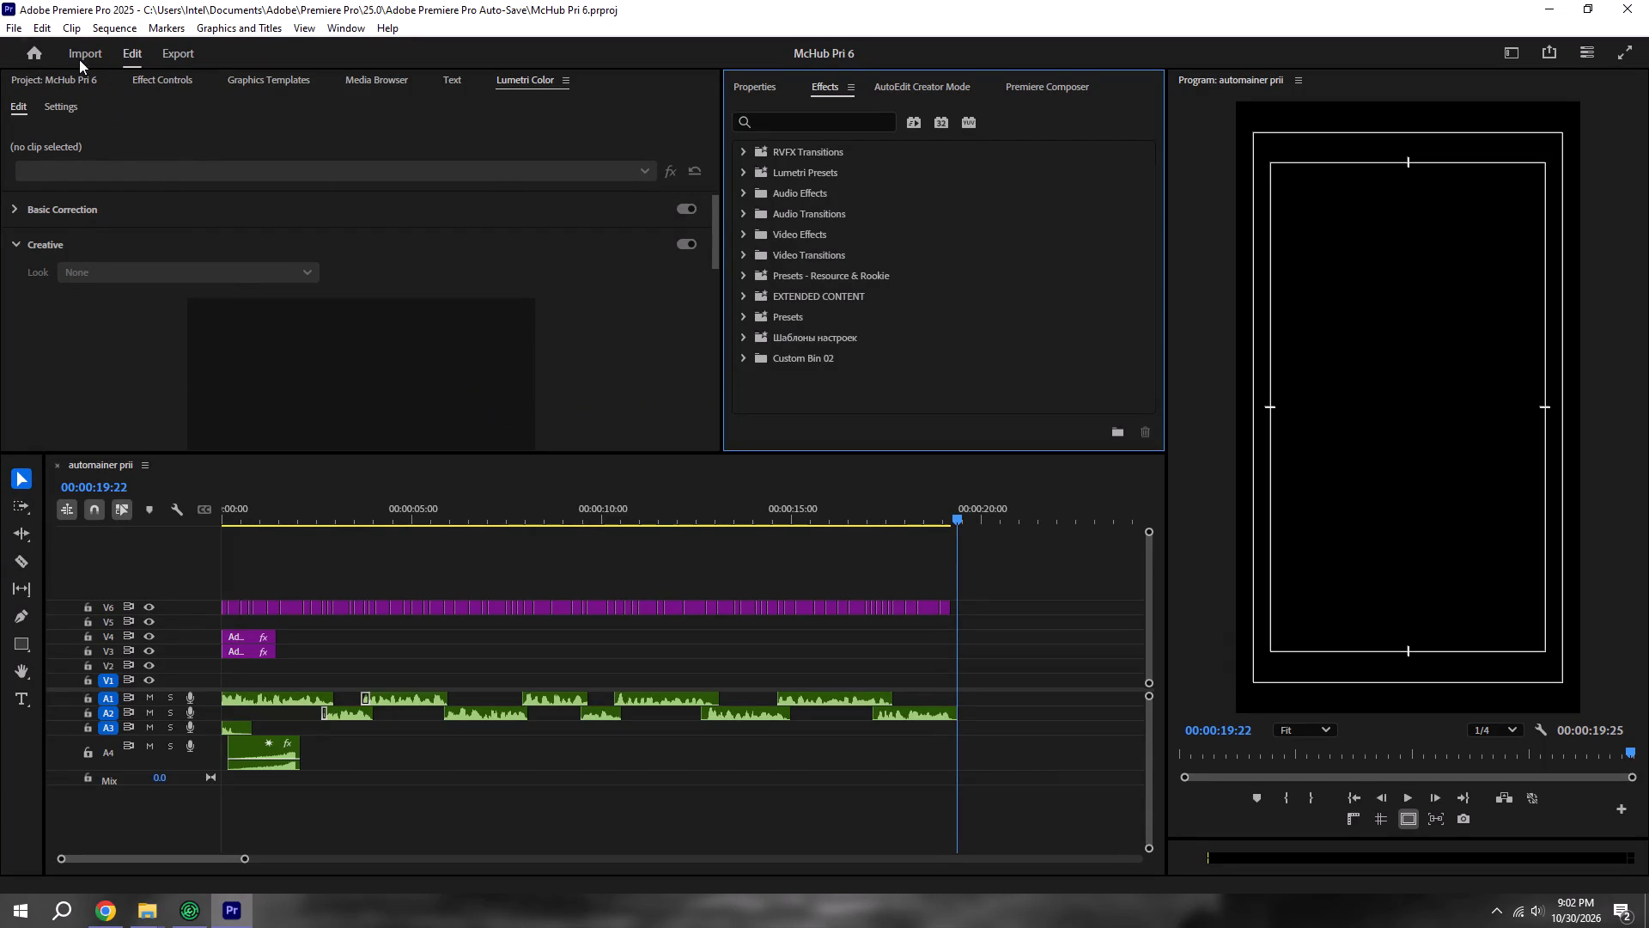
# Open the recent project mchub pri 5 alongside McHub Pri 6.
pyautogui.click(35, 52)
pyautogui.click(460, 421)
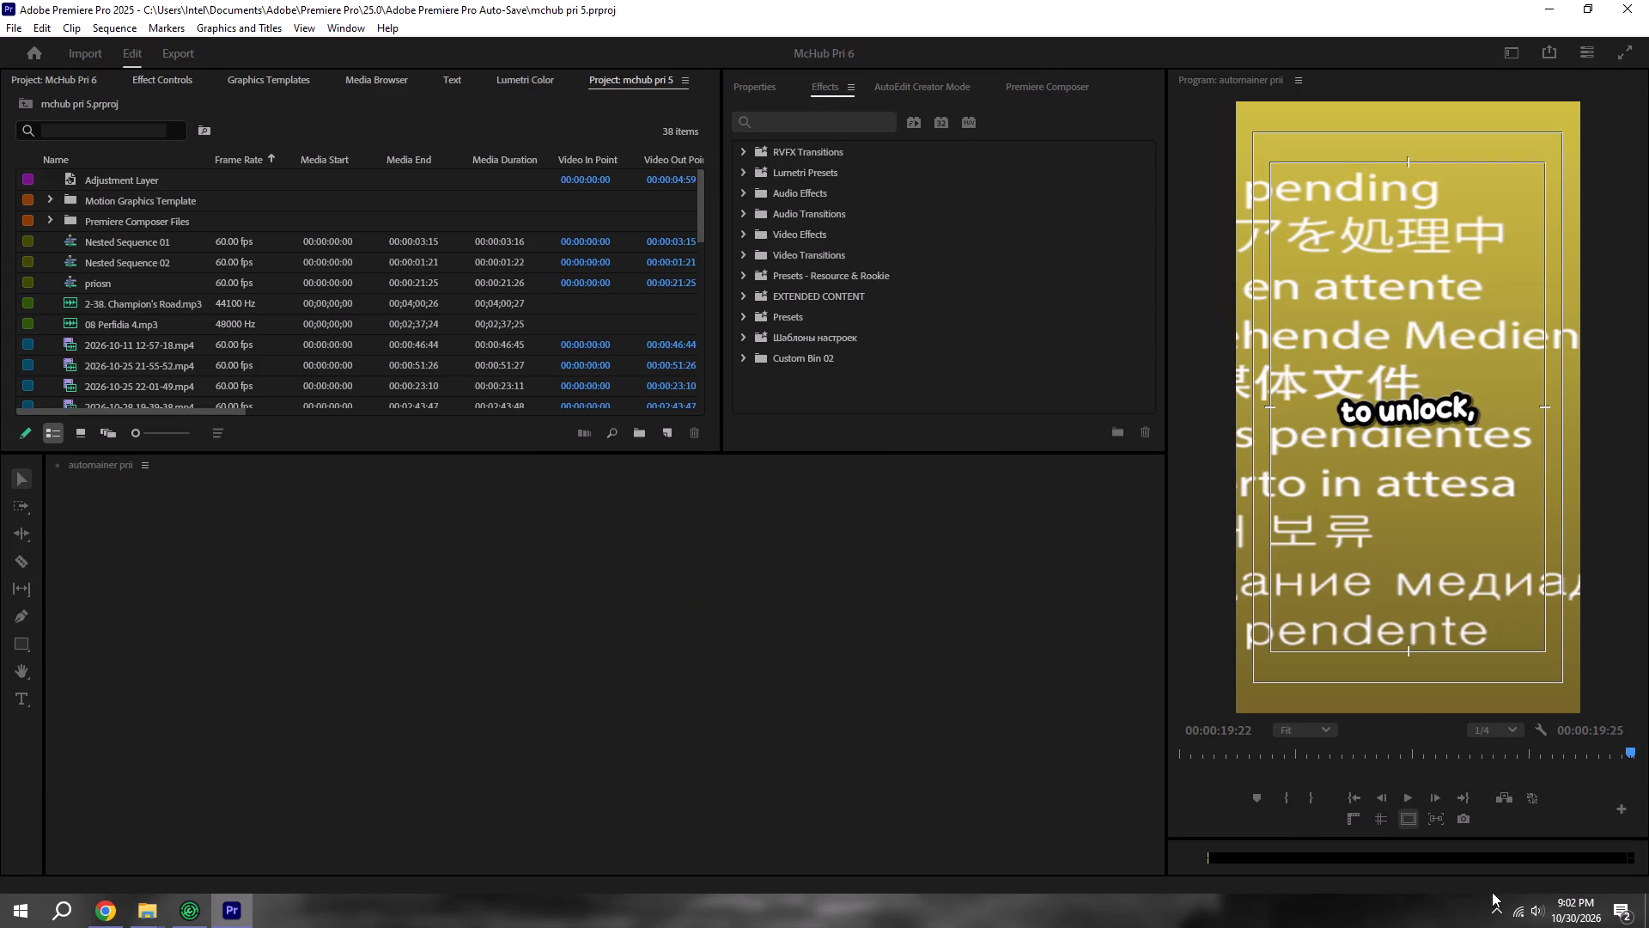
# Play back the priosn sequence from its start to review its opening clips and transitions.
pyautogui.click(1353, 792)
pyautogui.press('space')
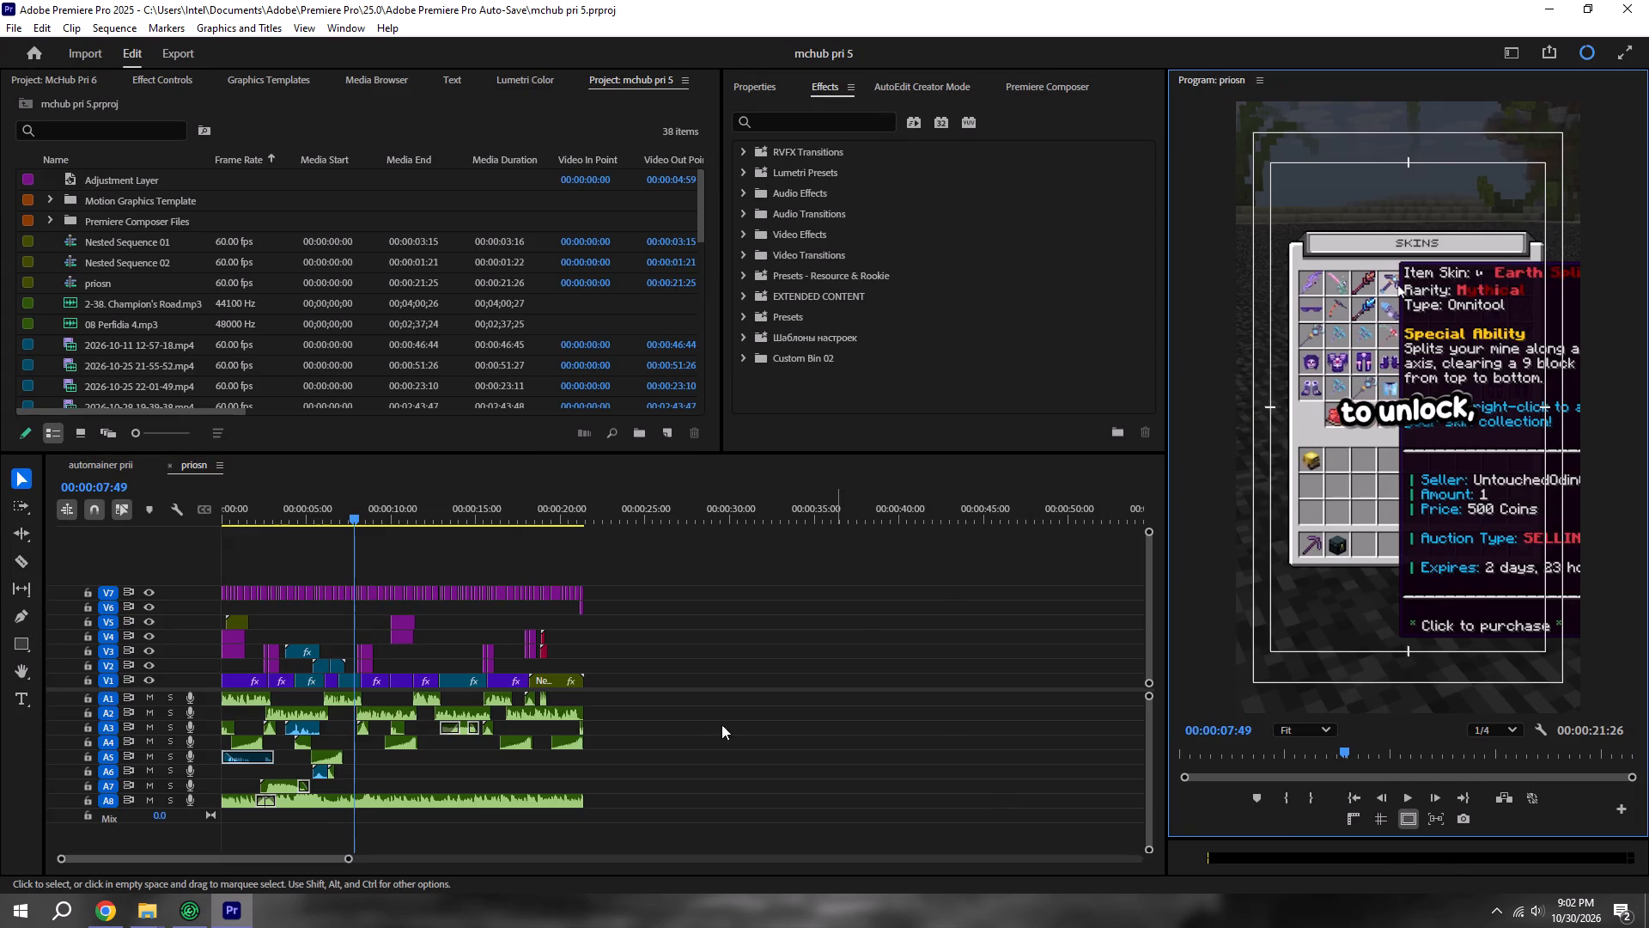
pyautogui.keyDown('alt'); pyautogui.scroll(5, 467, 670); pyautogui.keyUp('alt')
pyautogui.hotkey('ctrl', 's')
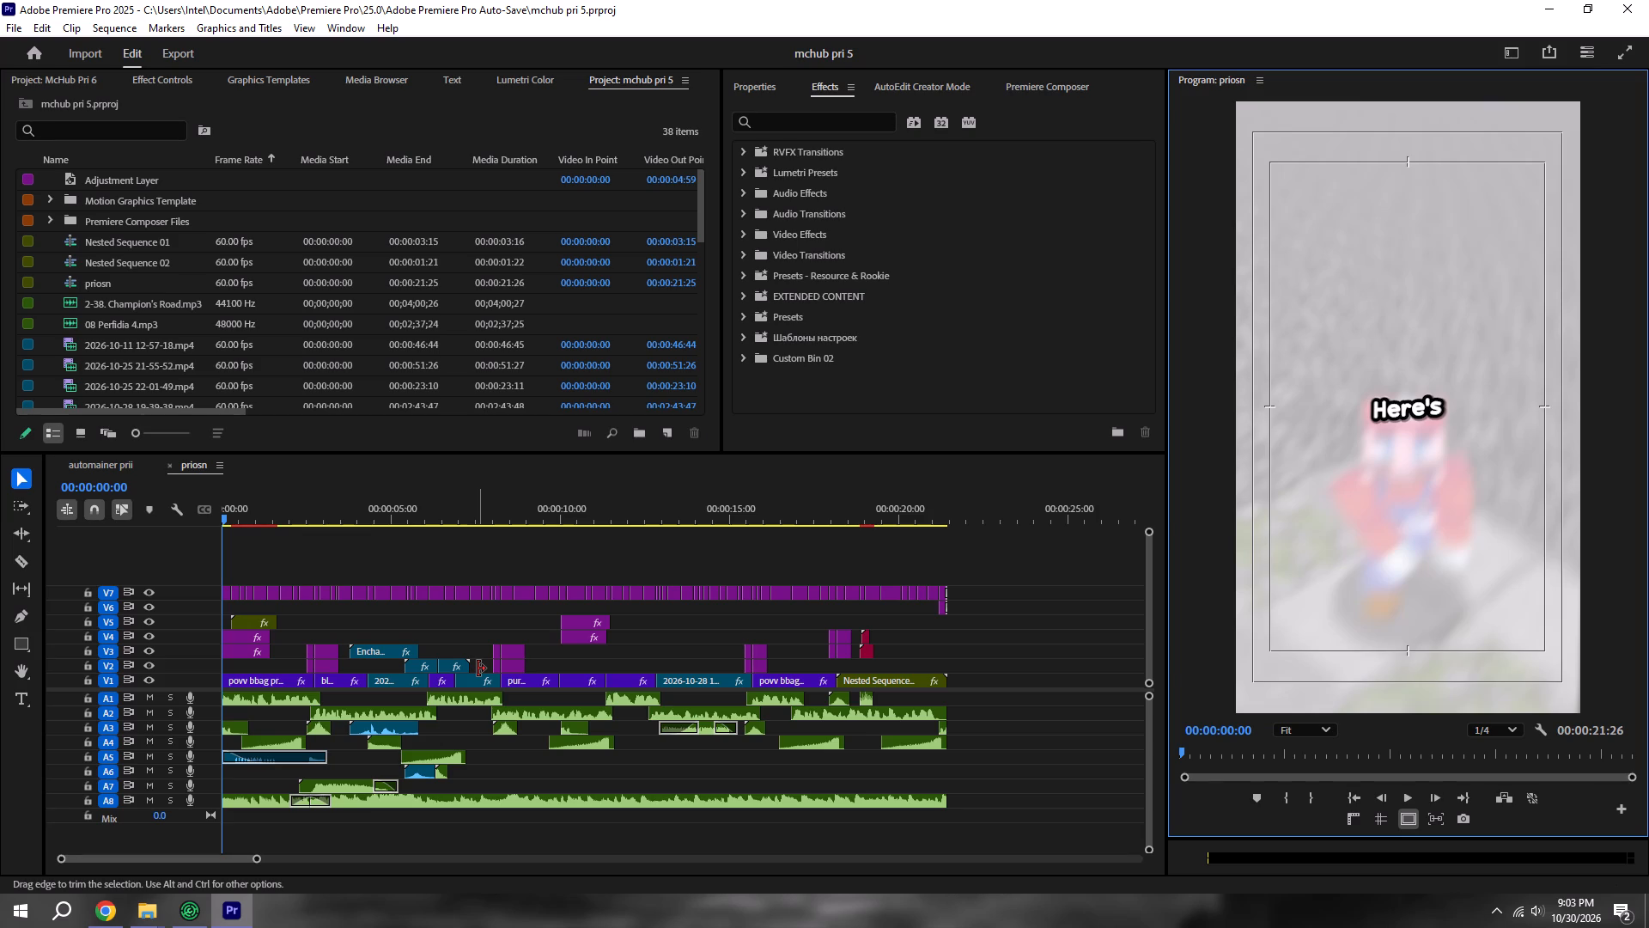
pyautogui.press('space')
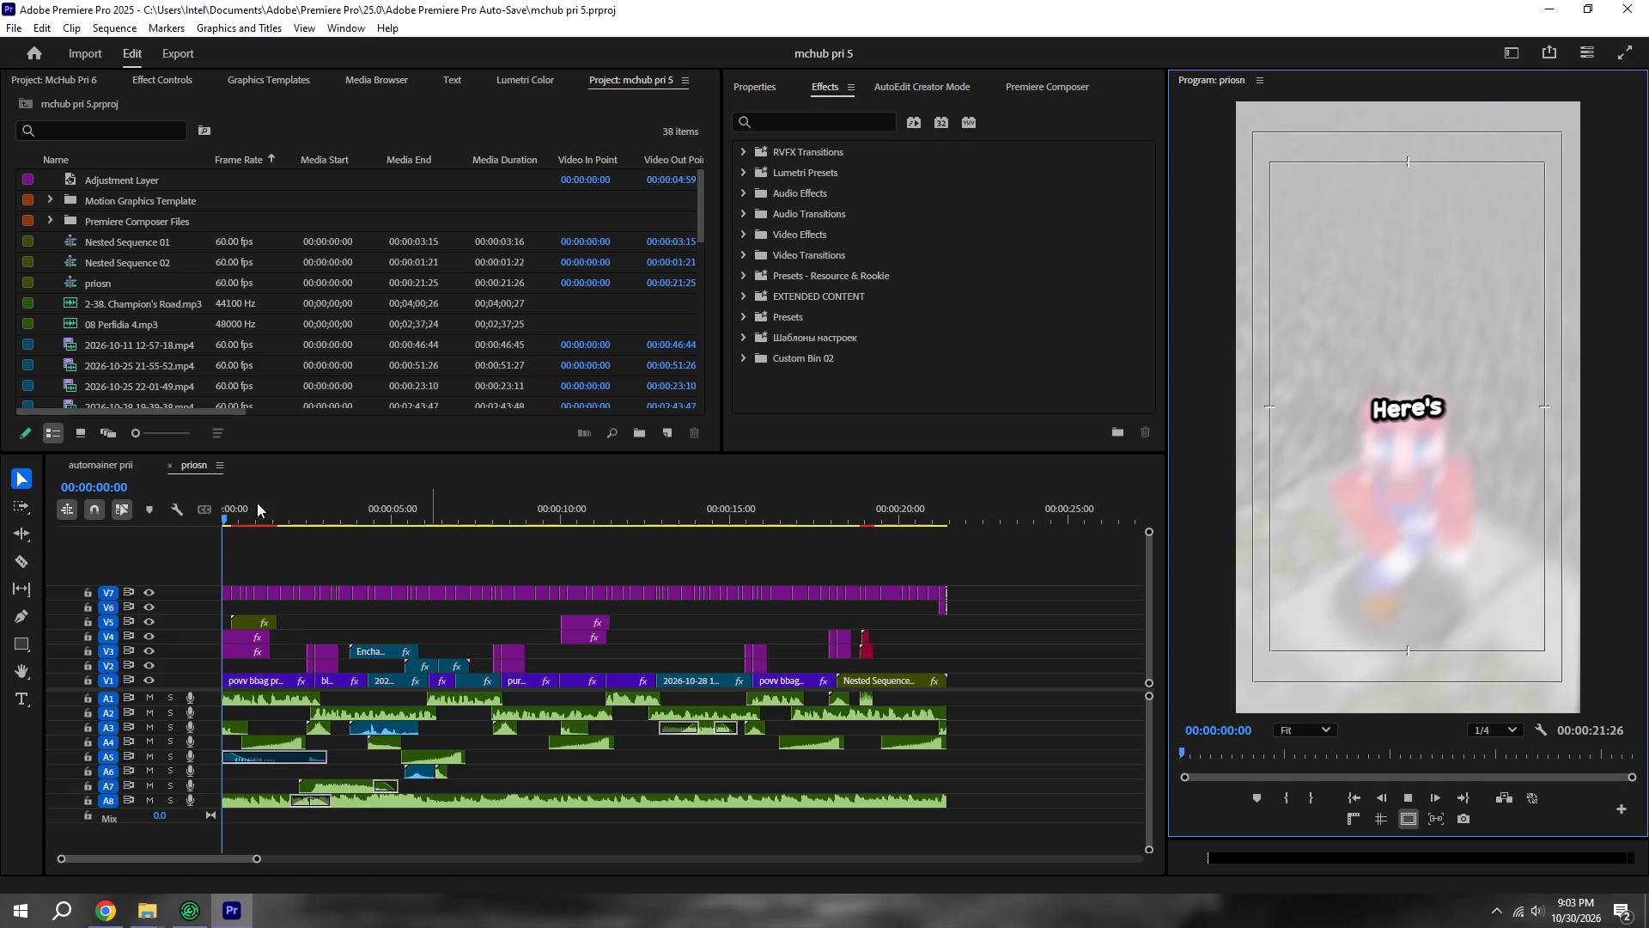
pyautogui.keyDown('alt'); pyautogui.scroll(-5, 407, 672); pyautogui.keyUp('alt')
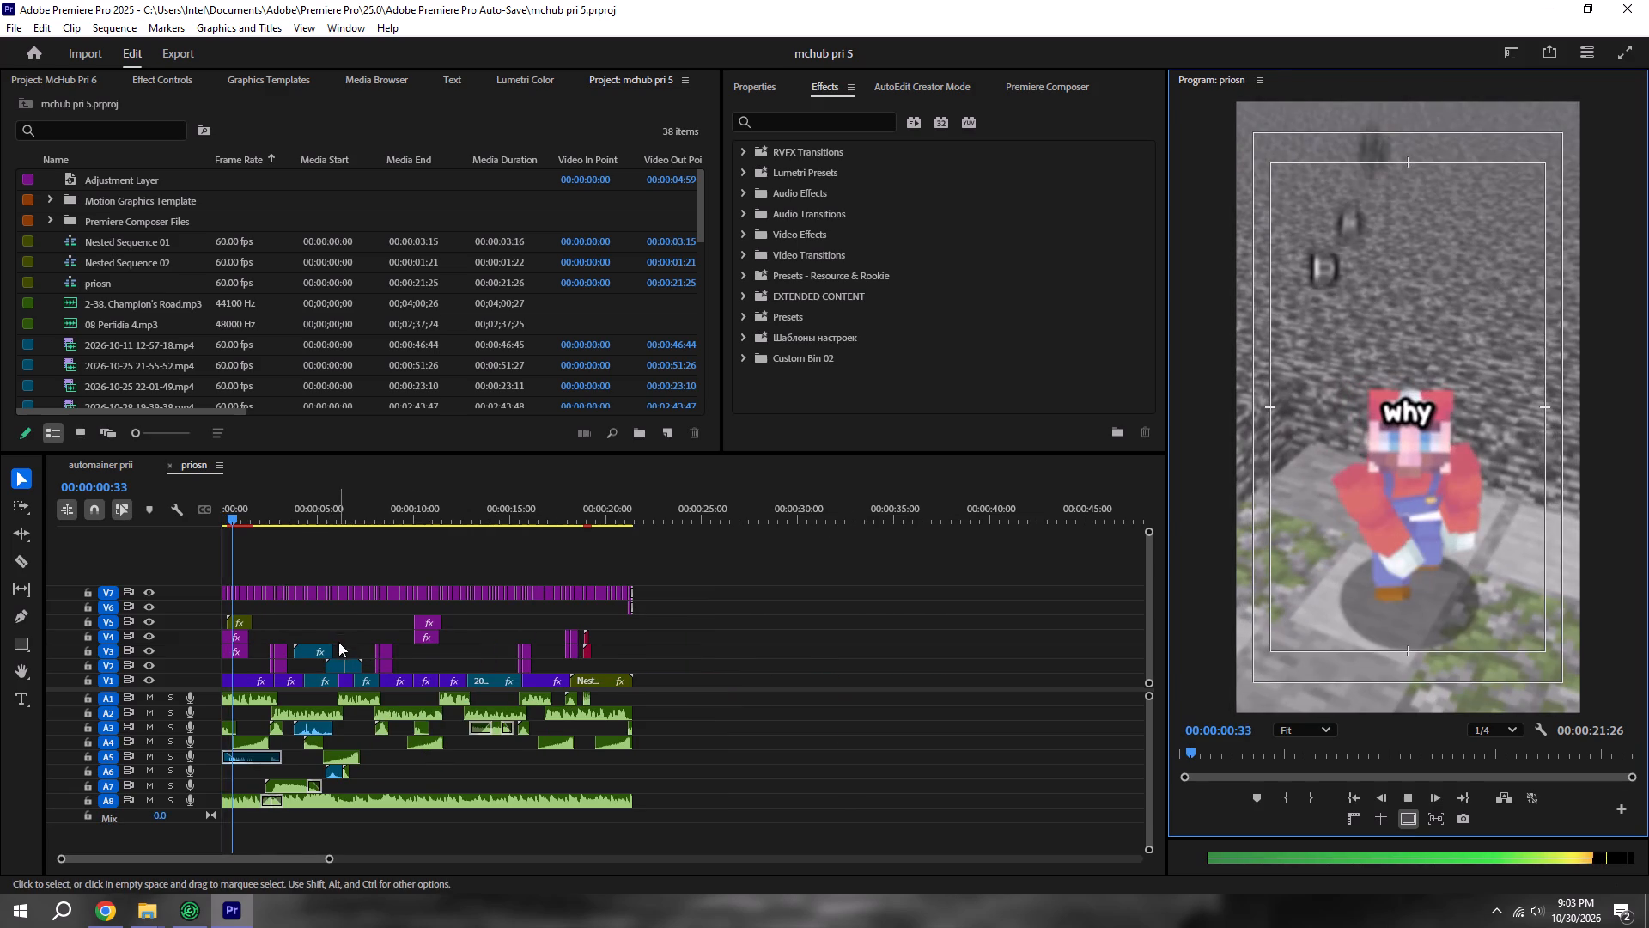
pyautogui.press('space')
pyautogui.press('space')
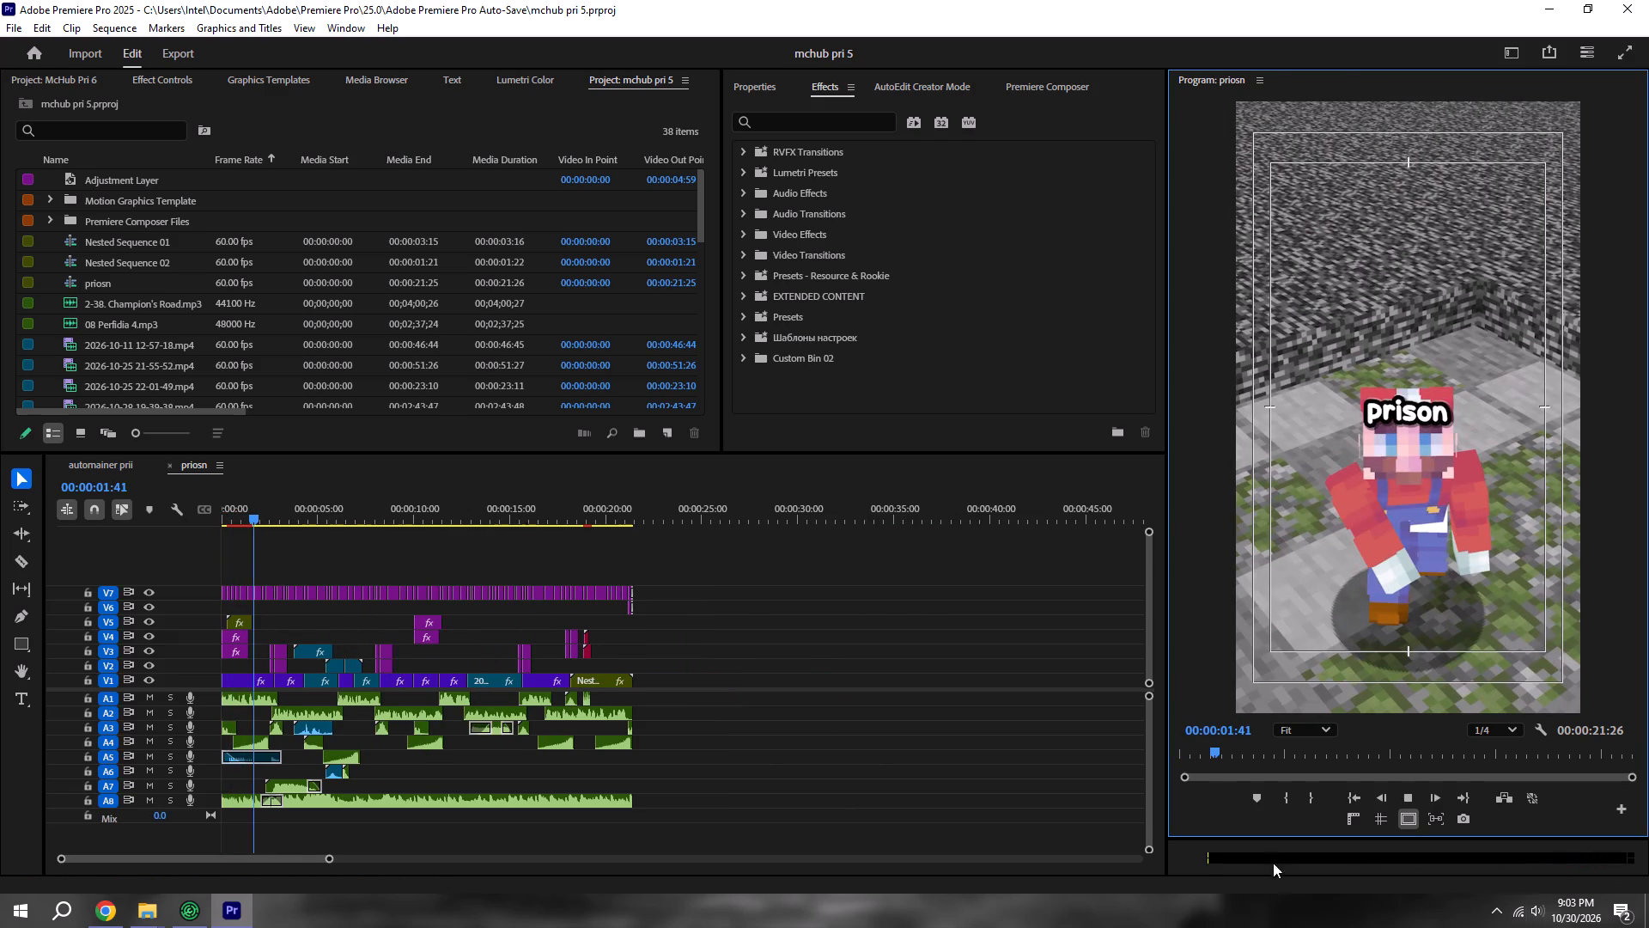
pyautogui.keyDown('alt'); pyautogui.scroll(10, 405, 674); pyautogui.keyUp('alt')
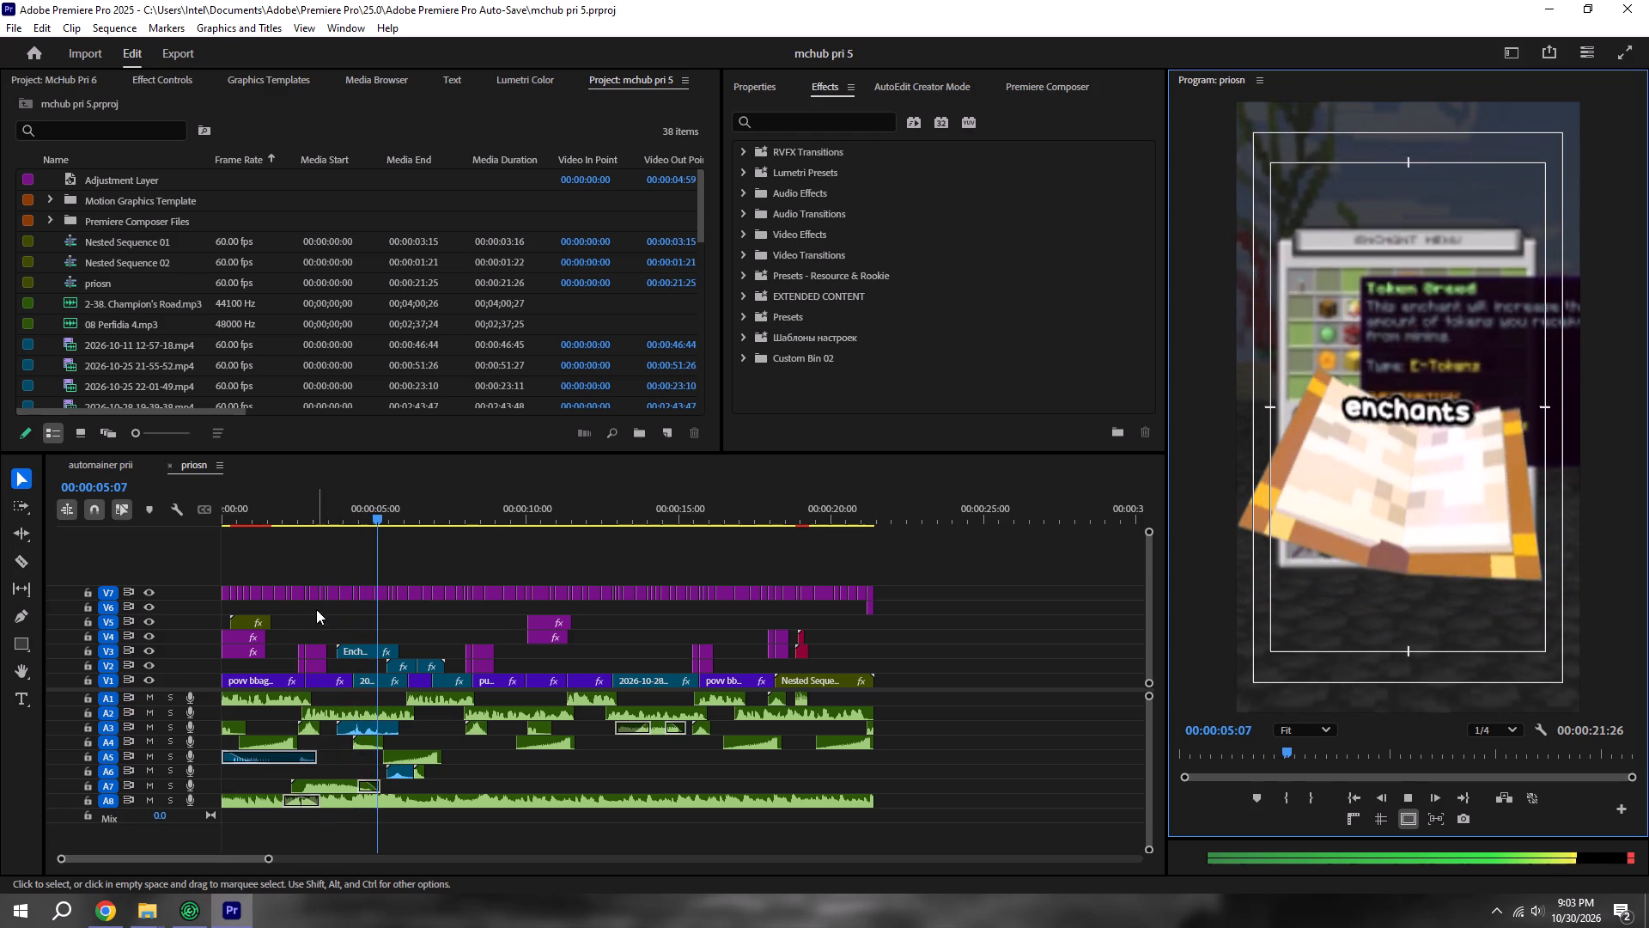
pyautogui.press('space')
# Play the opening of the automainer prii sequence from its beginning to review the captions and audio.
pyautogui.click(113, 471)
pyautogui.moveTo(252, 486); pyautogui.dragTo(247, 489)
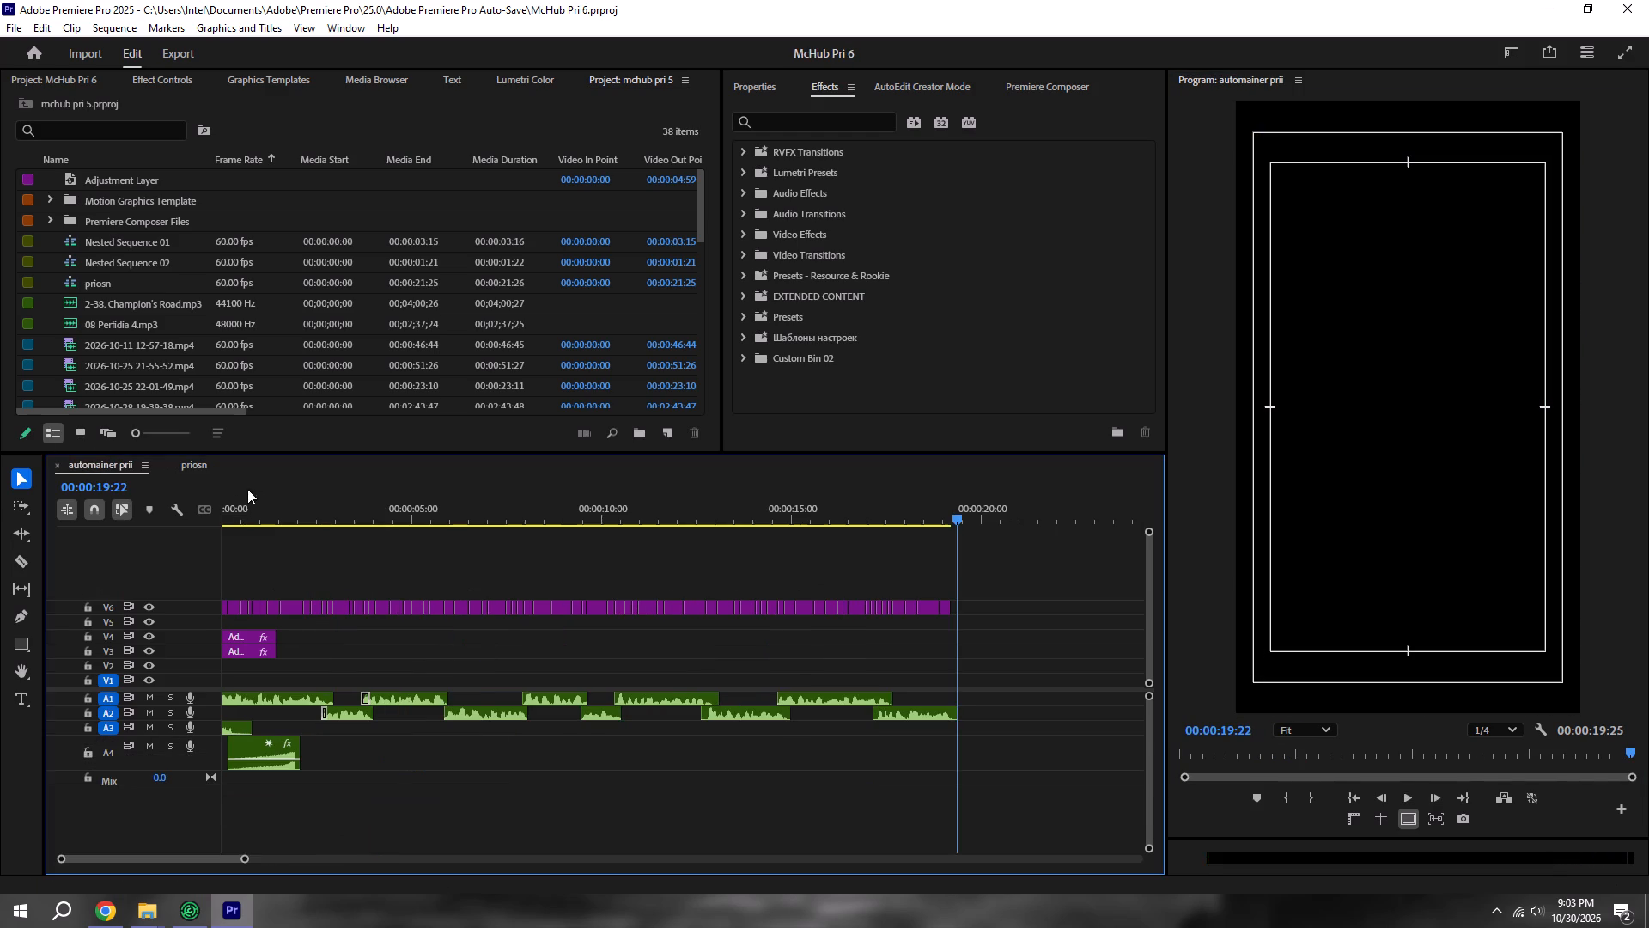
pyautogui.moveTo(247, 489); pyautogui.dragTo(70, 509)
pyautogui.moveTo(287, 510); pyautogui.dragTo(44, 510)
pyautogui.press('space')
pyautogui.keyDown('alt'); pyautogui.scroll(12, 285, 624); pyautogui.keyUp('alt')
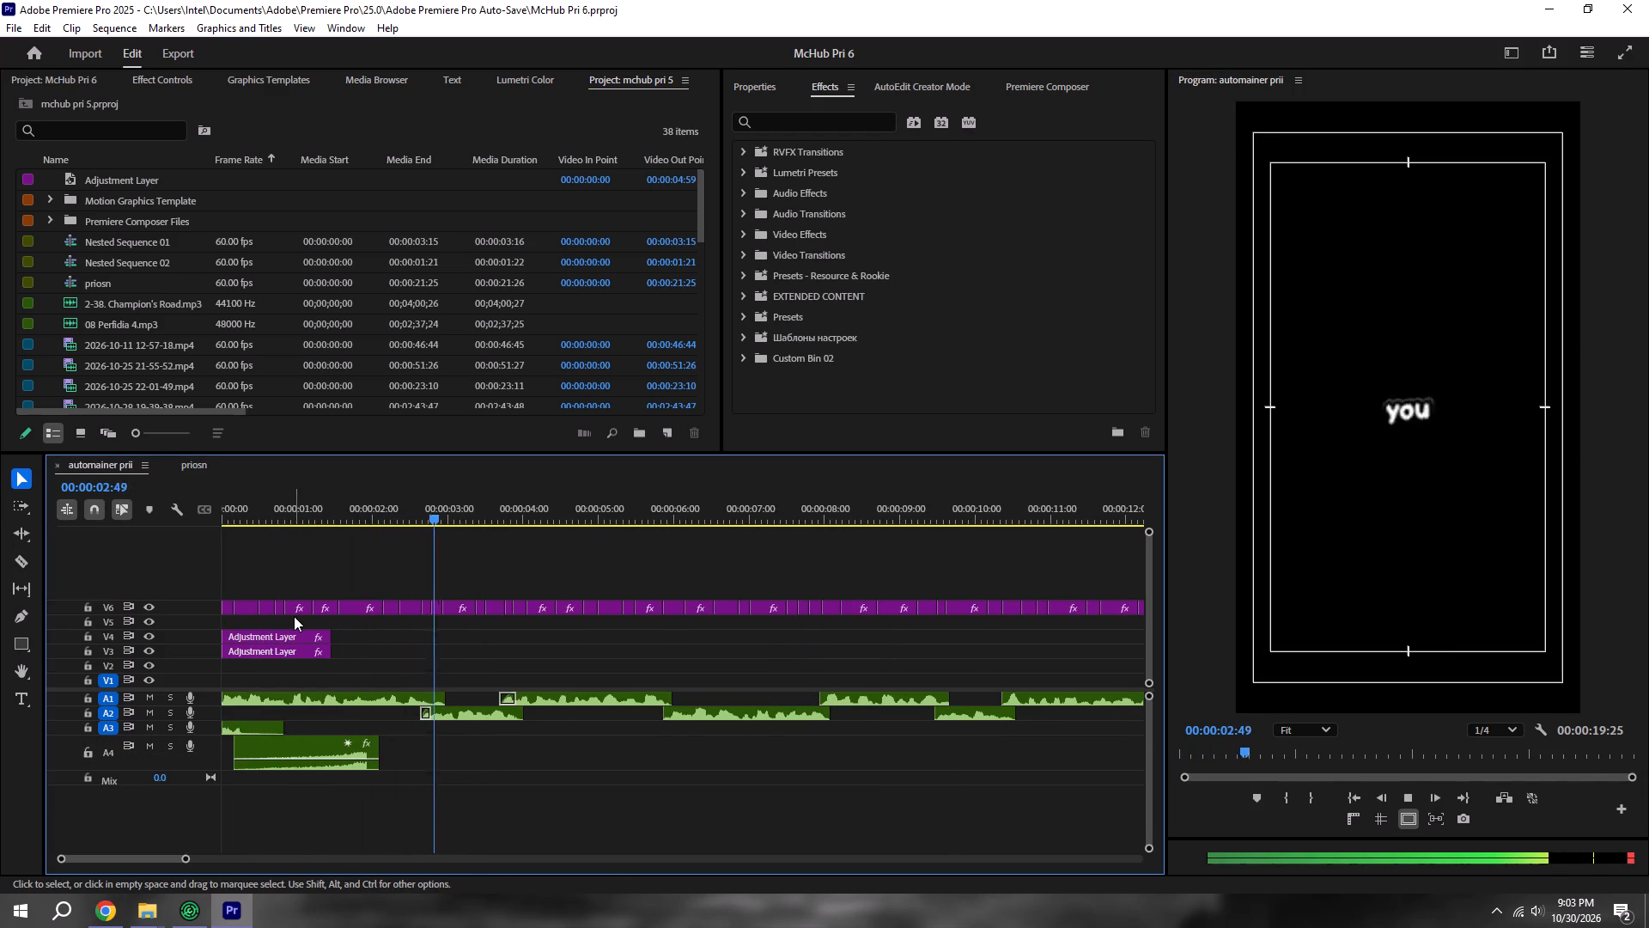
pyautogui.press('space')
pyautogui.hotkey('ctrl', 's')
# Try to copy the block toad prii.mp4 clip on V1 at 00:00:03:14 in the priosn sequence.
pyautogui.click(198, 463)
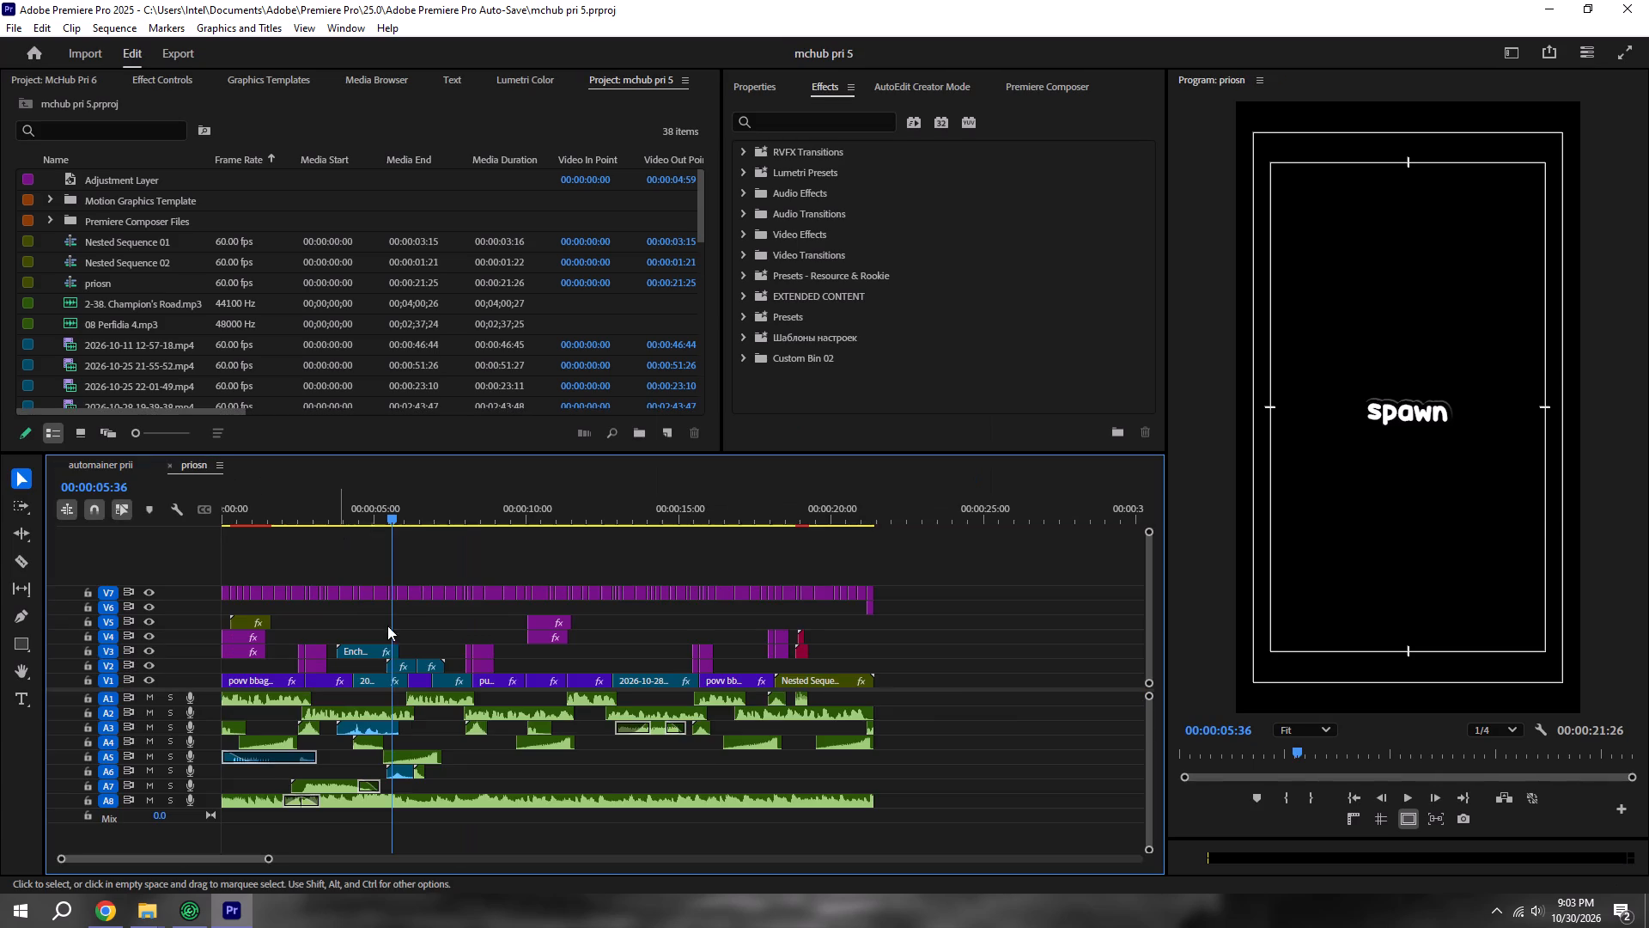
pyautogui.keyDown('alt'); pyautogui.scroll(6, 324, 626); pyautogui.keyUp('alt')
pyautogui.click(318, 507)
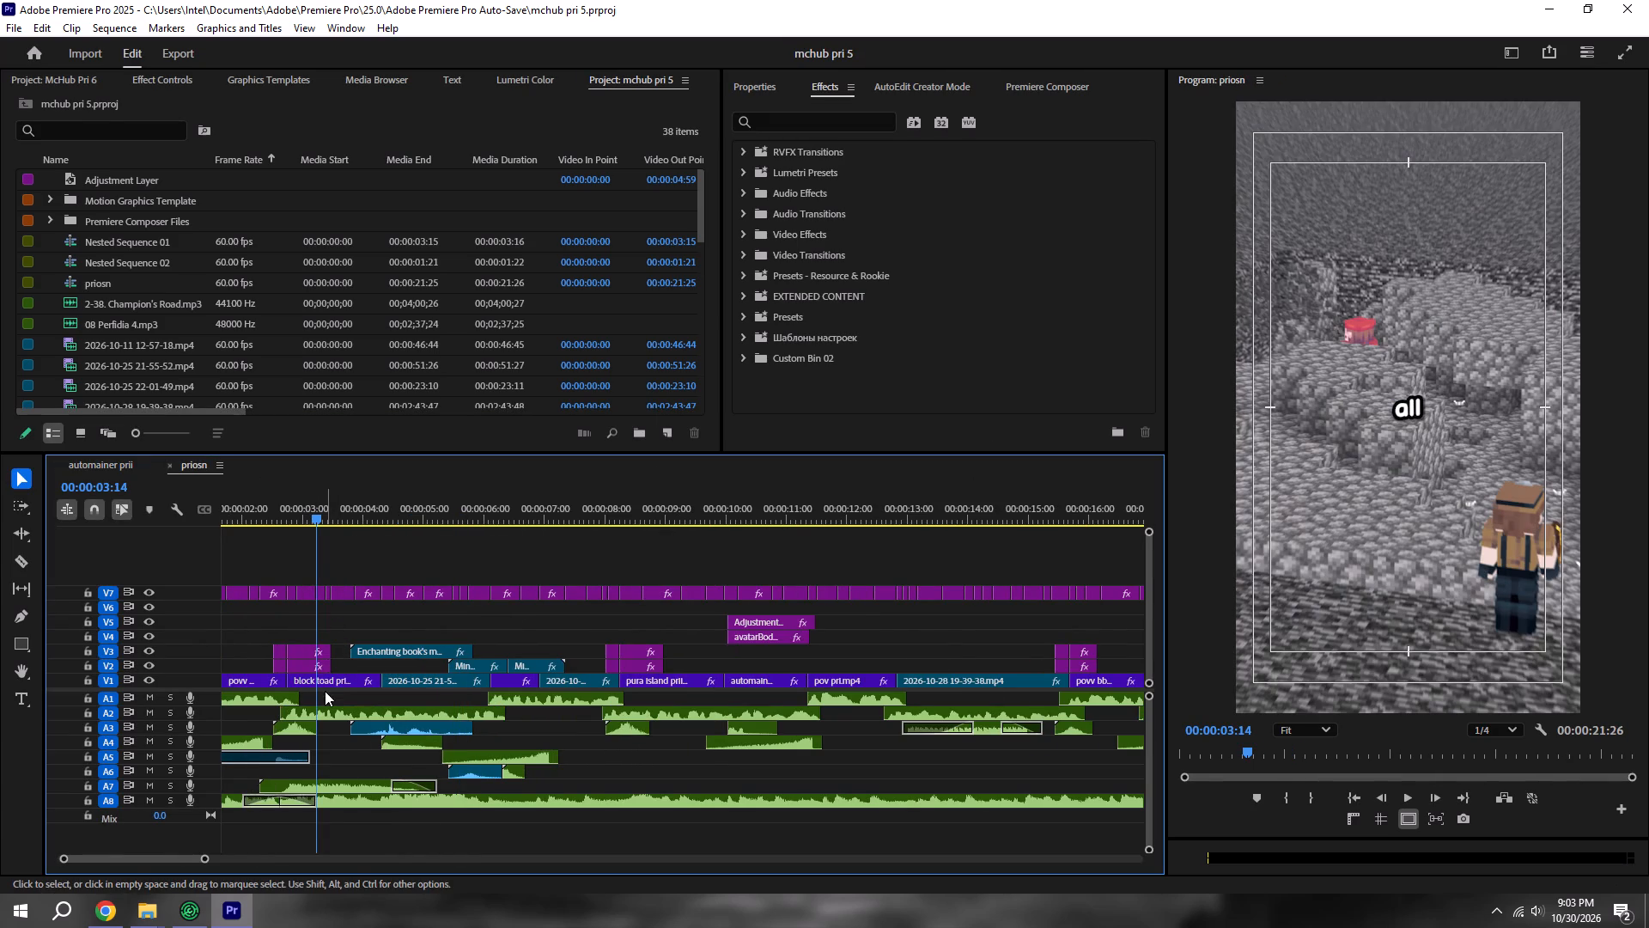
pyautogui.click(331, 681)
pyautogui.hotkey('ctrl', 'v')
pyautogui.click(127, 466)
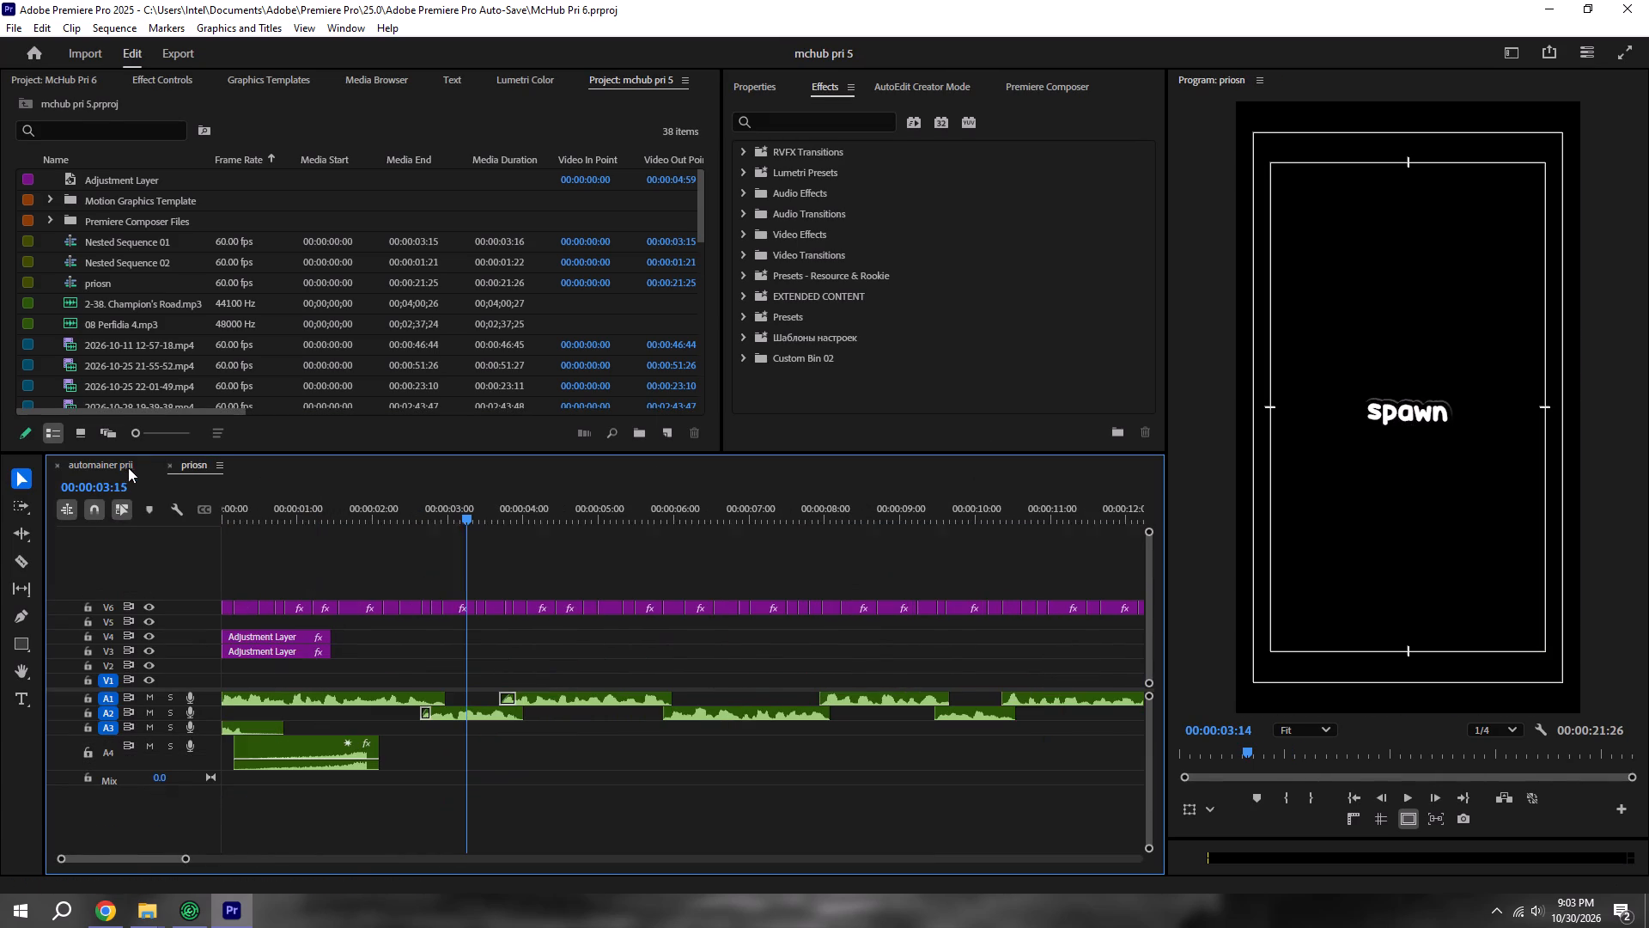
# In automainer prii, trim about half a second off the start of the A4 audio clip and move it to the sequence start.
pyautogui.moveTo(301, 742); pyautogui.dragTo(263, 746)
pyautogui.moveTo(228, 743); pyautogui.dragTo(267, 744)
pyautogui.hotkey('ctrl', 's')
pyautogui.moveTo(295, 739); pyautogui.dragTo(234, 748)
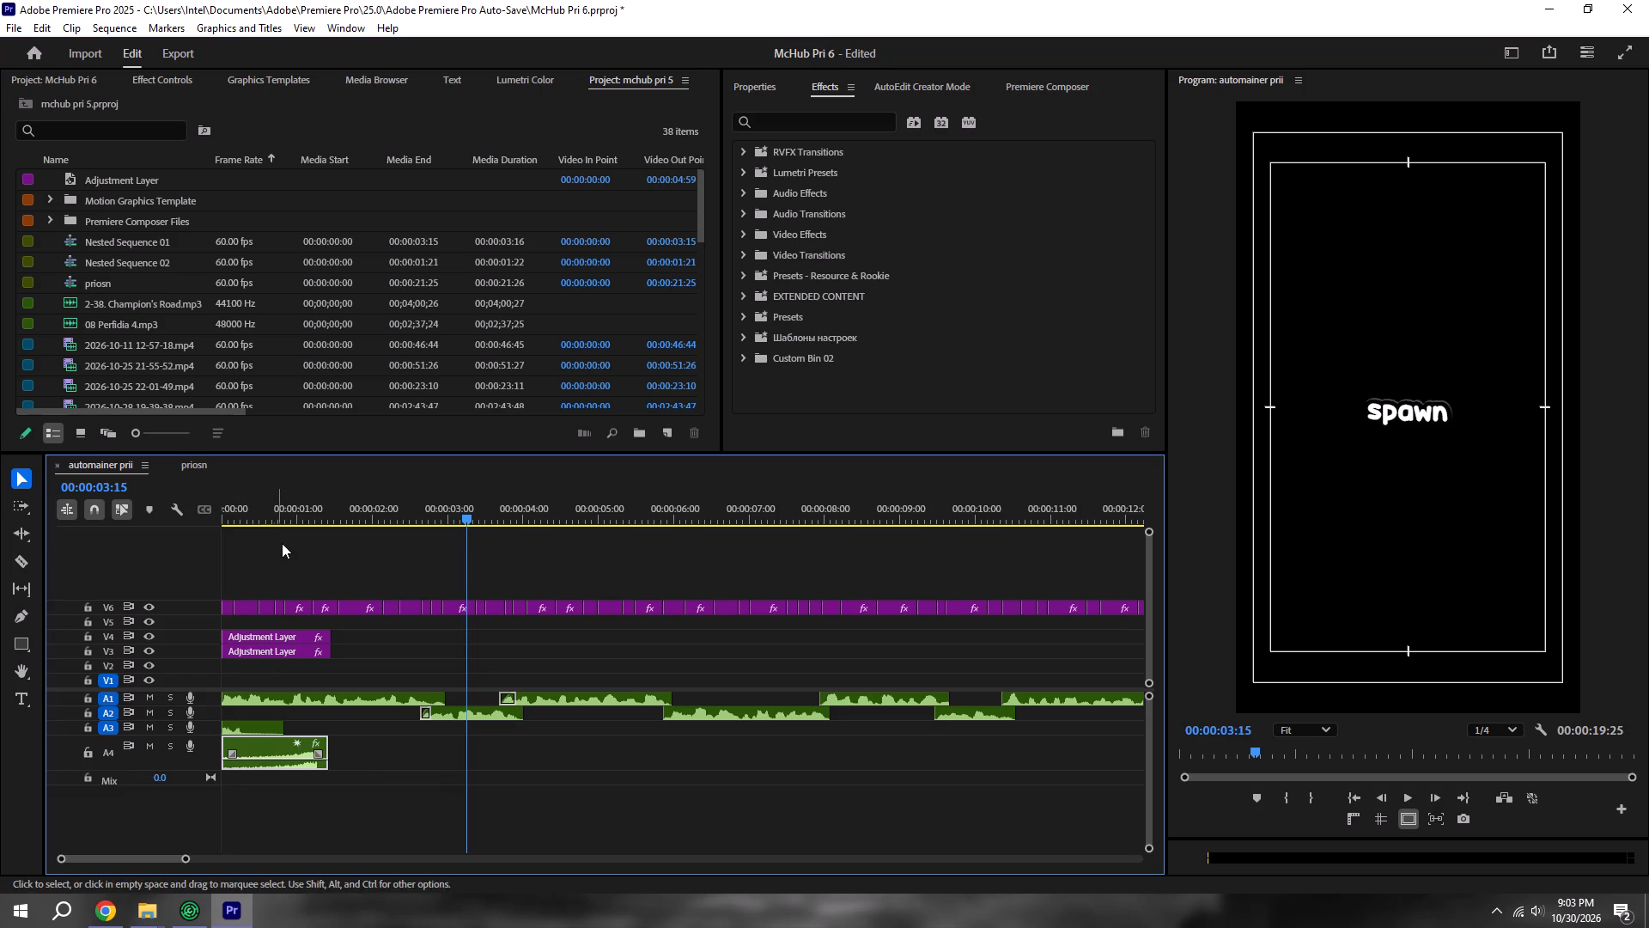
# Copy the block toad prii.mp4 clip from V1 of priosn and paste it on V1 at 00:00:00:00 of automainer prii.
pyautogui.moveTo(291, 511); pyautogui.dragTo(46, 512)
pyautogui.hotkey('ctrl', 'v')
pyautogui.keyDown('alt'); pyautogui.scroll(4, 307, 713); pyautogui.keyUp('alt')
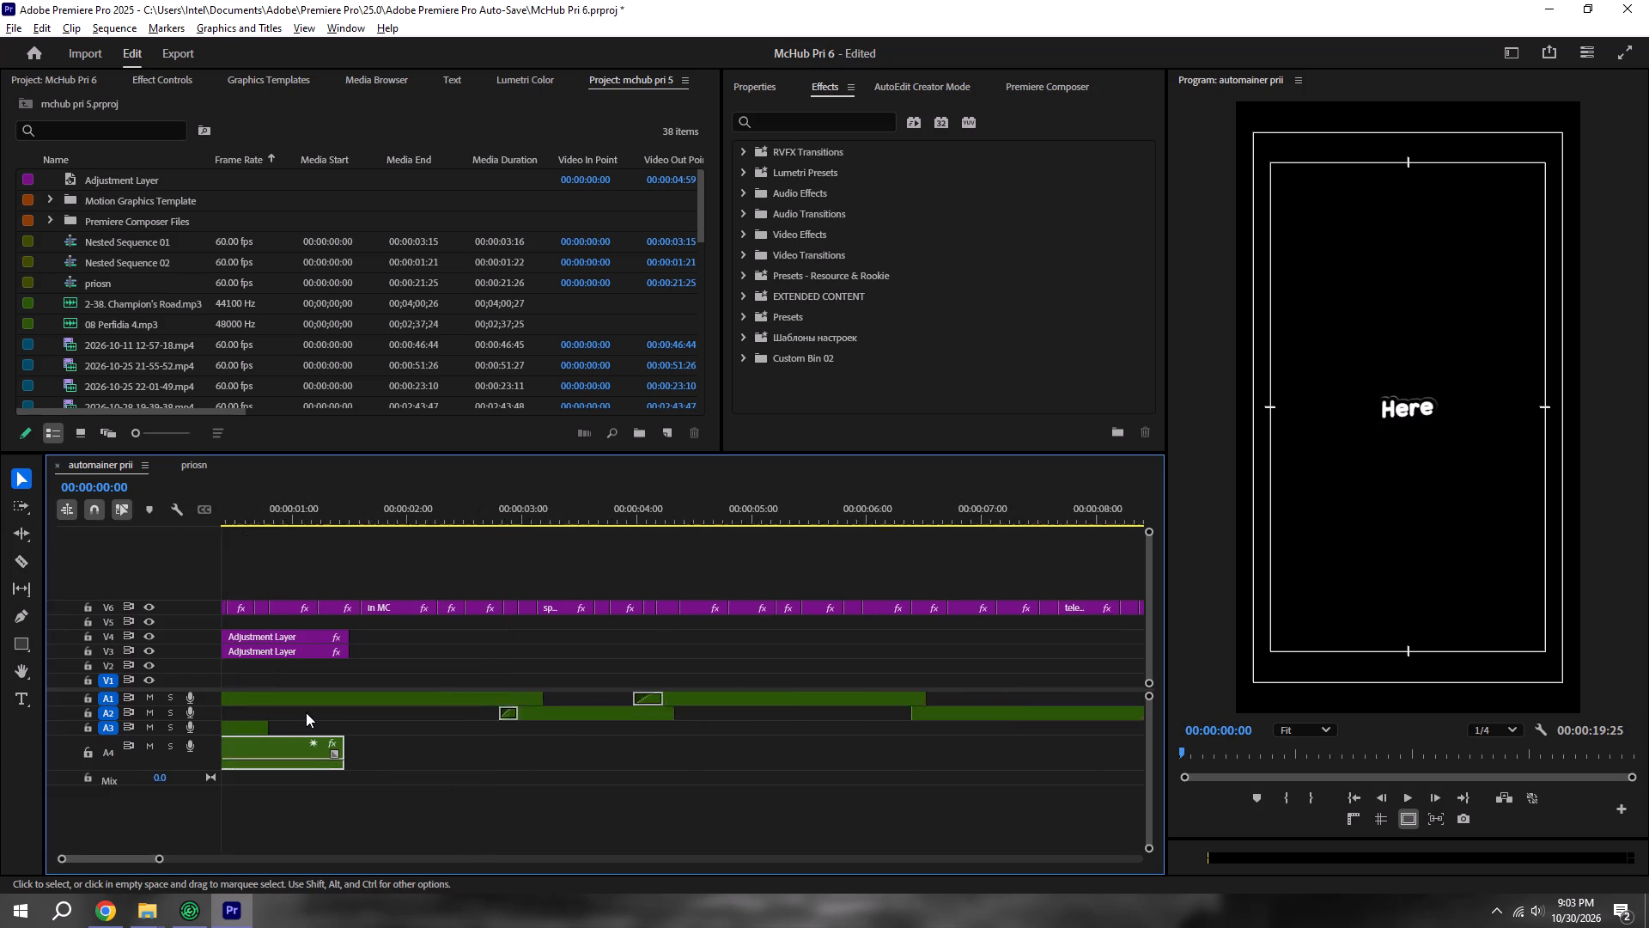
pyautogui.keyDown('alt'); pyautogui.scroll(6, 306, 712); pyautogui.keyUp('alt')
pyautogui.scroll(1, 196, 472)
pyautogui.click(191, 463)
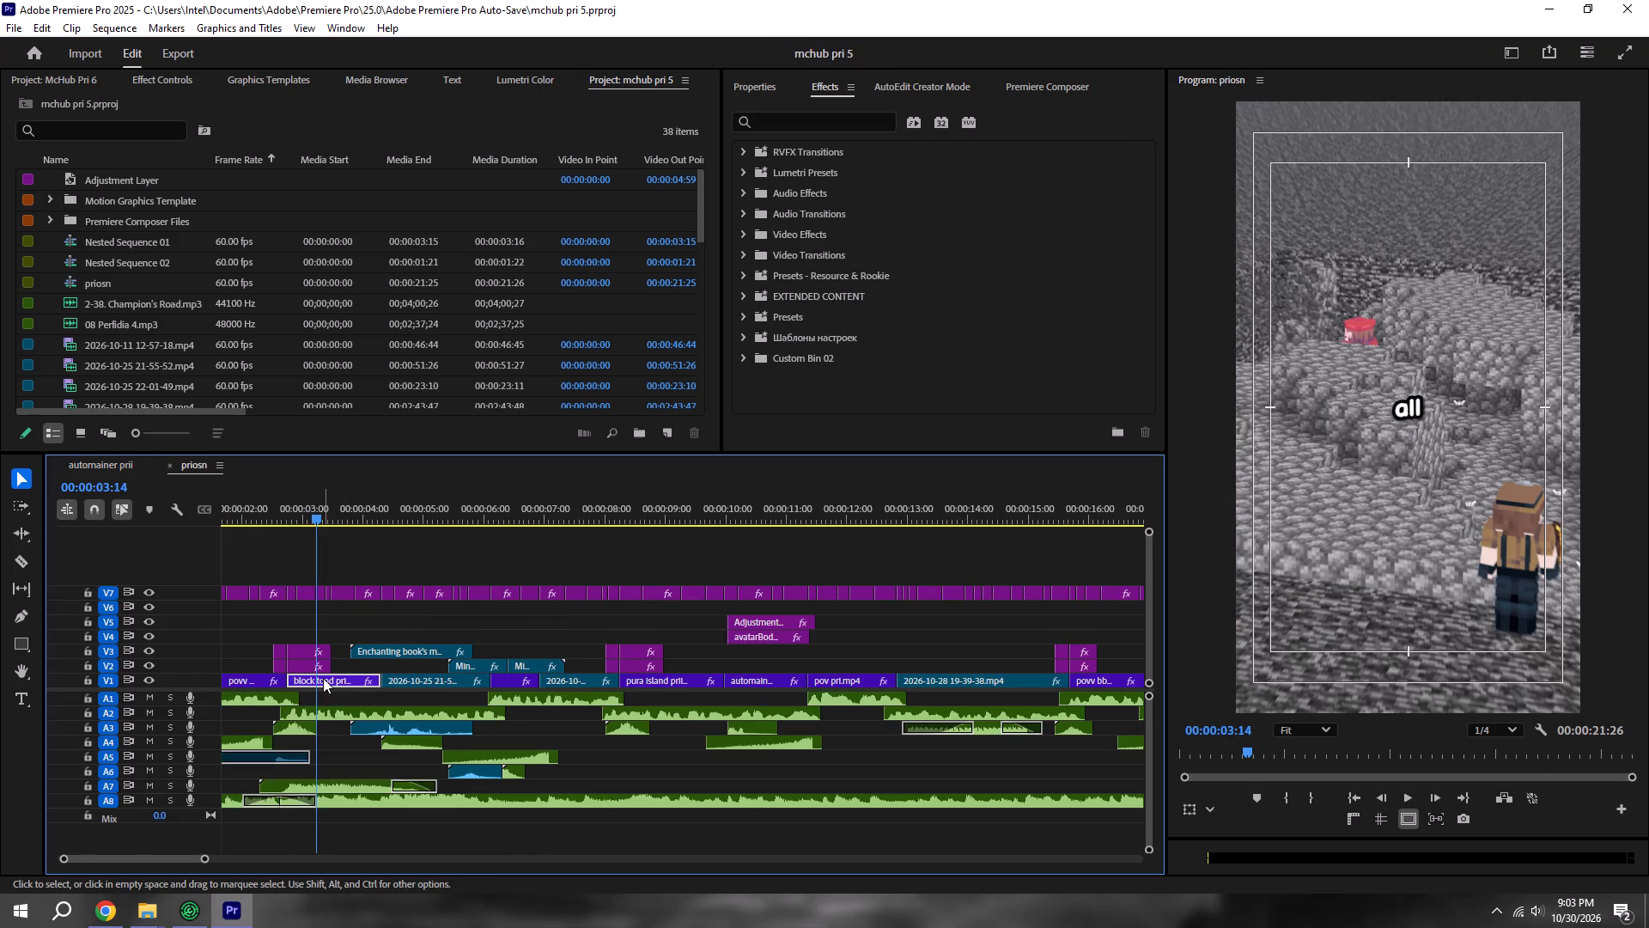
pyautogui.click(323, 678)
pyautogui.hotkey('ctrl', 'v')
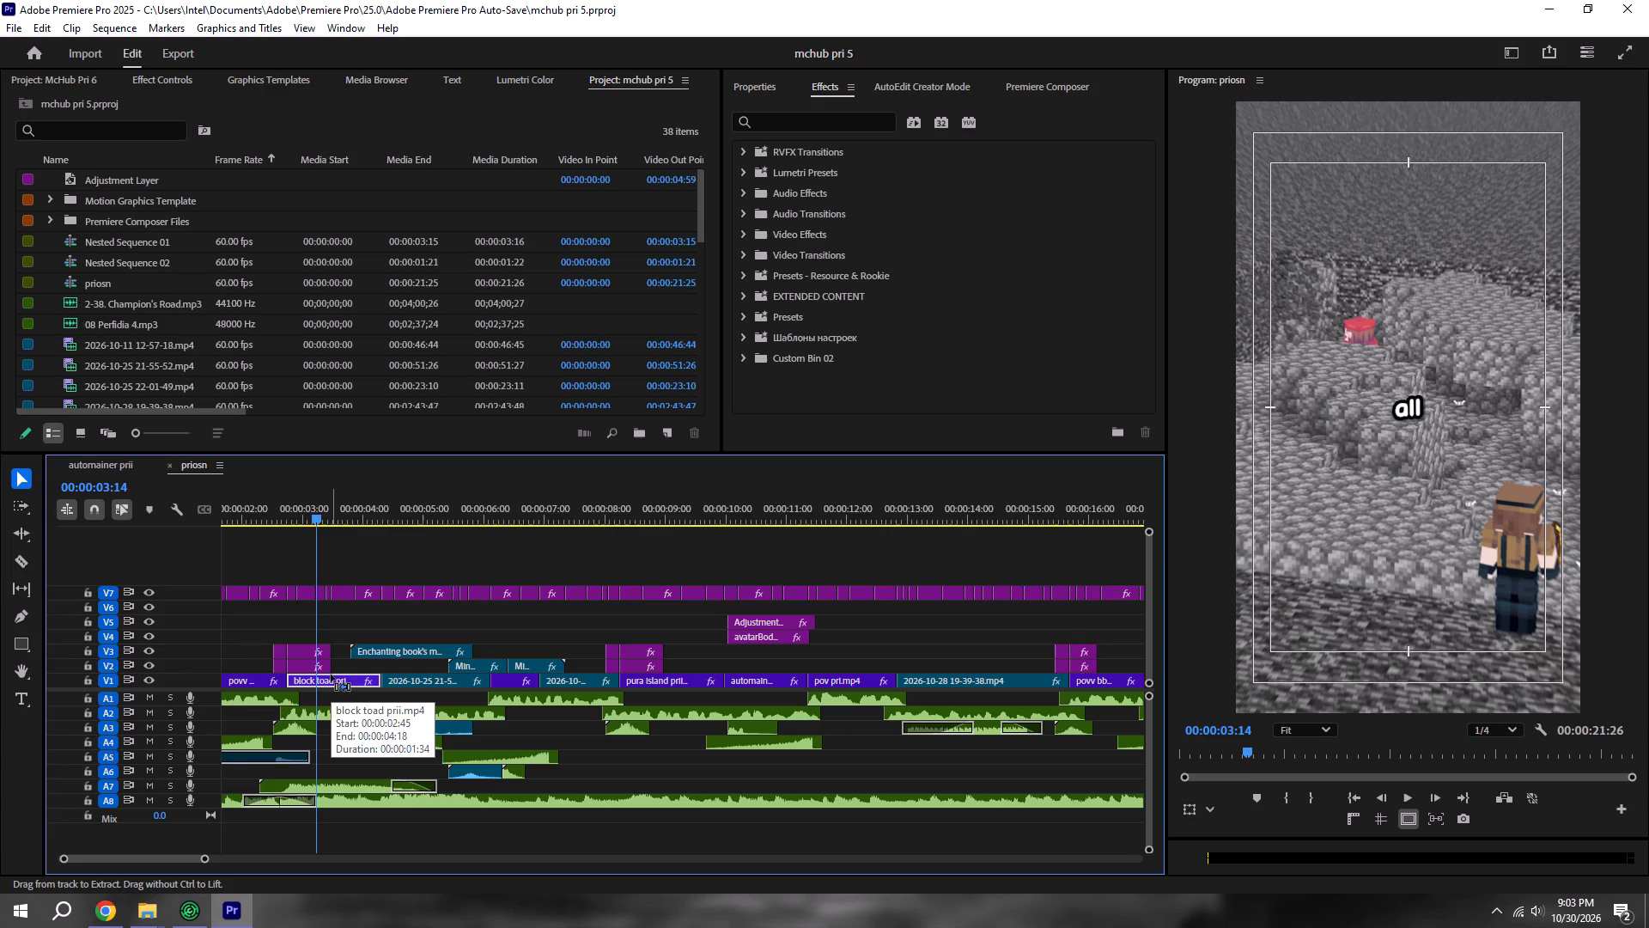
pyautogui.hotkey('ctrl', 'c')
pyautogui.click(100, 458)
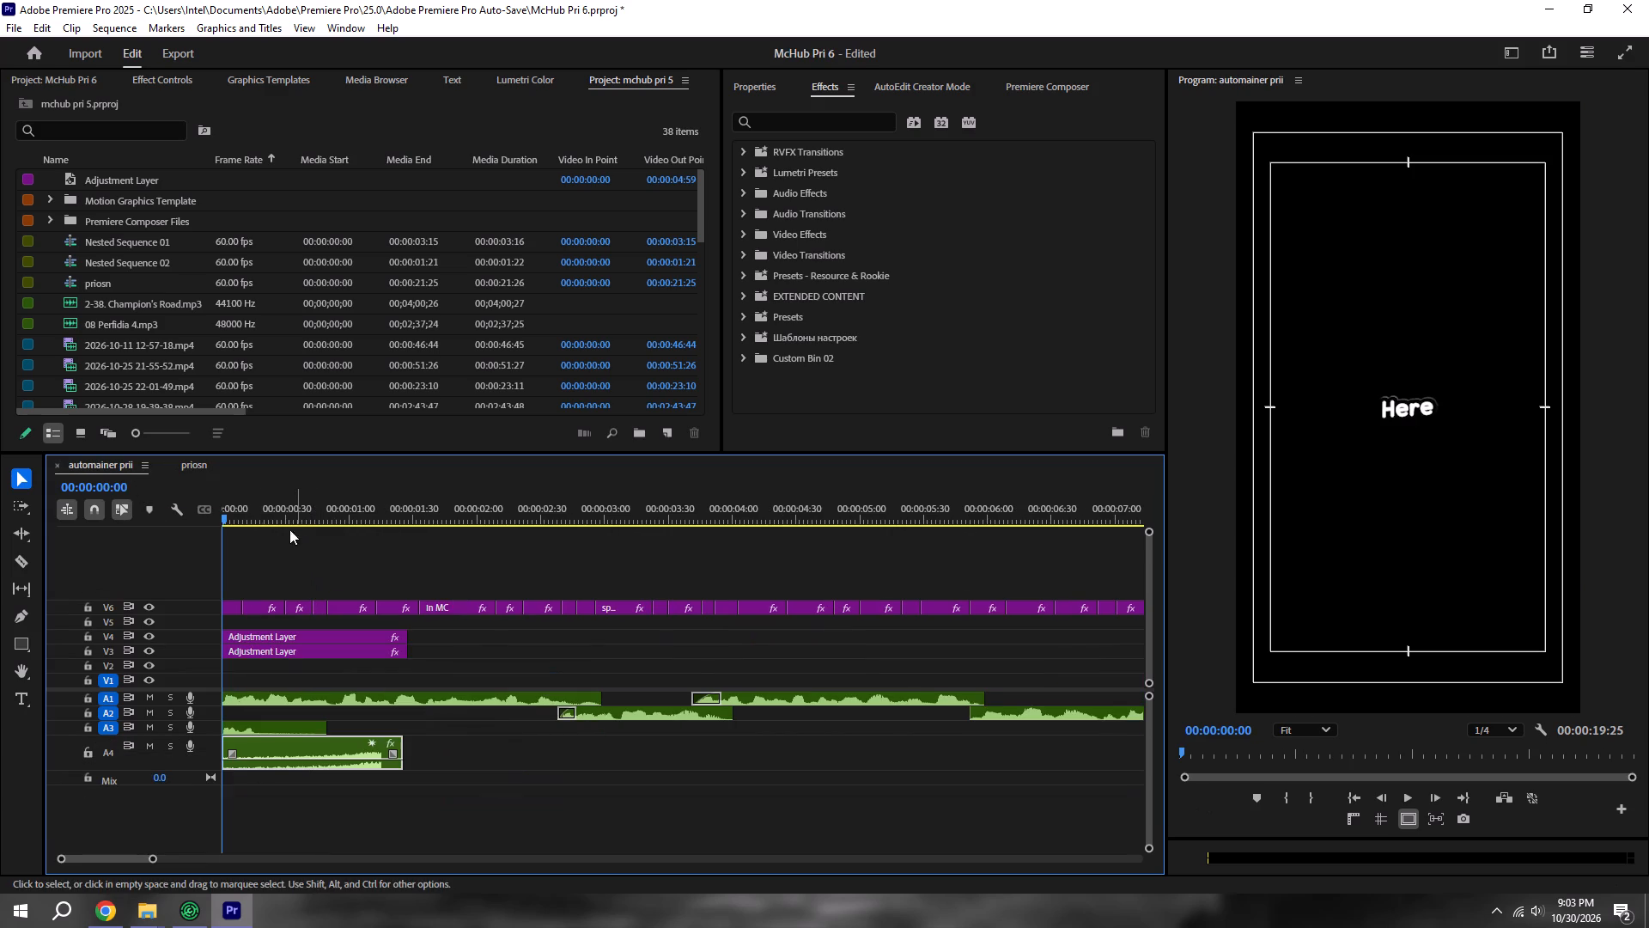
pyautogui.click(240, 509)
pyautogui.moveTo(246, 513); pyautogui.dragTo(113, 506)
pyautogui.click(359, 674)
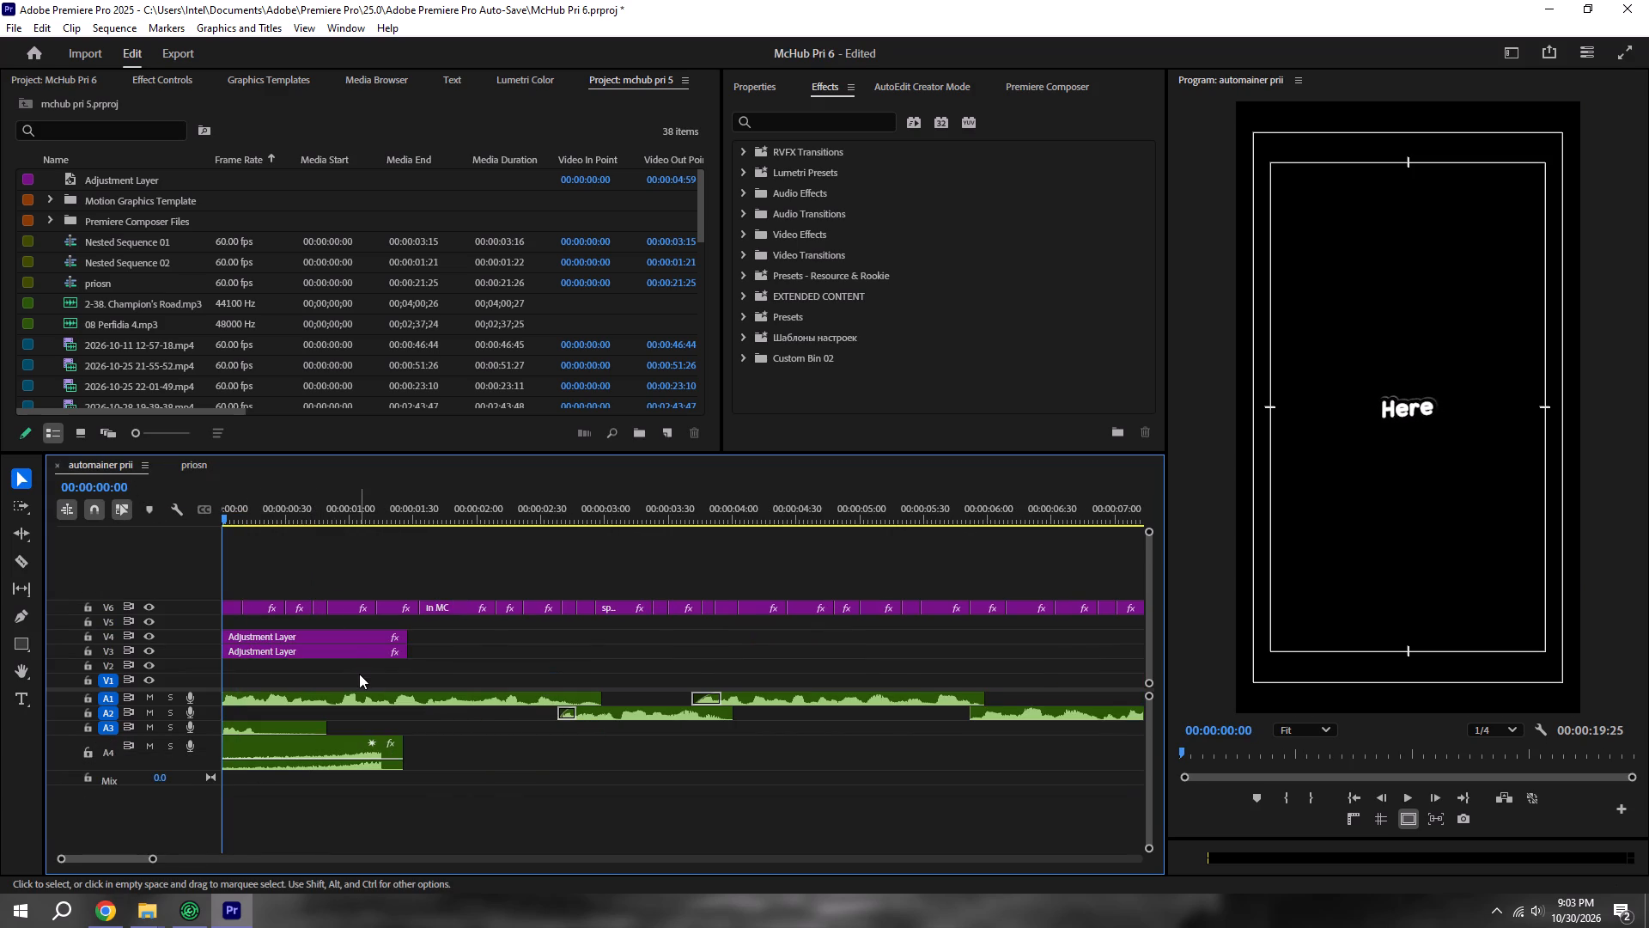
pyautogui.hotkey('ctrl', 'v')
# Preview the pasted block toad prii.mp4 clip, extend its end on V1 to about 00:00:02:40, and save the project.
pyautogui.moveTo(324, 498); pyautogui.dragTo(117, 485)
pyautogui.press('space')
pyautogui.keyDown('alt'); pyautogui.scroll(2, 376, 638); pyautogui.keyUp('alt')
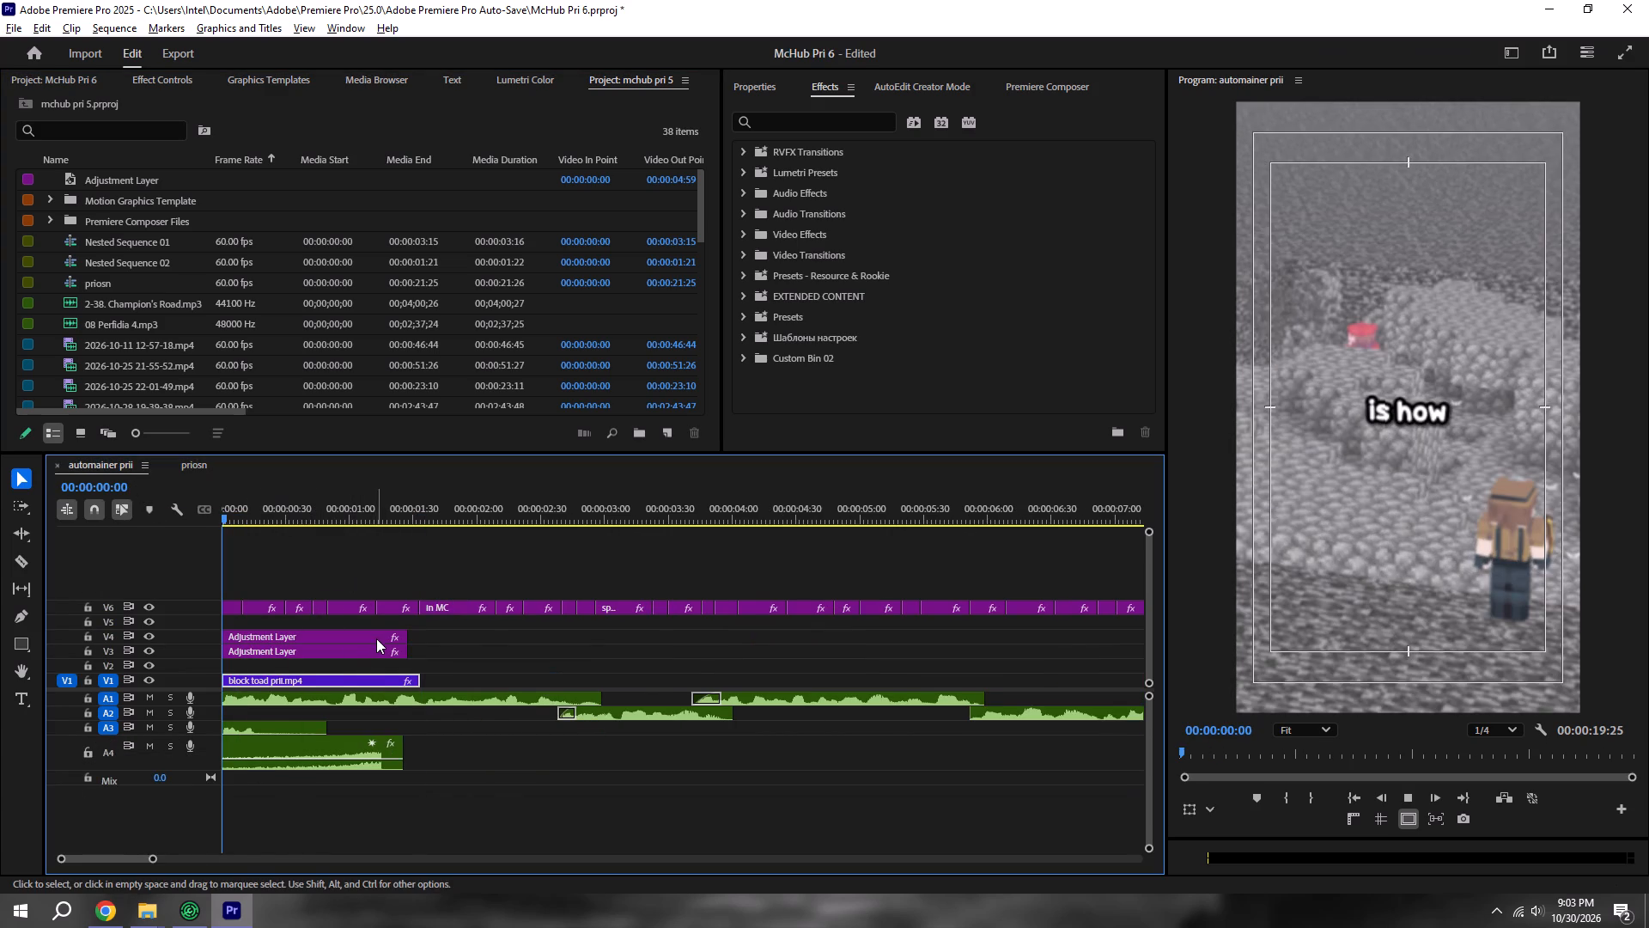
pyautogui.keyDown('alt'); pyautogui.scroll(1, 376, 638); pyautogui.keyUp('alt')
pyautogui.scroll(5, 402, 641)
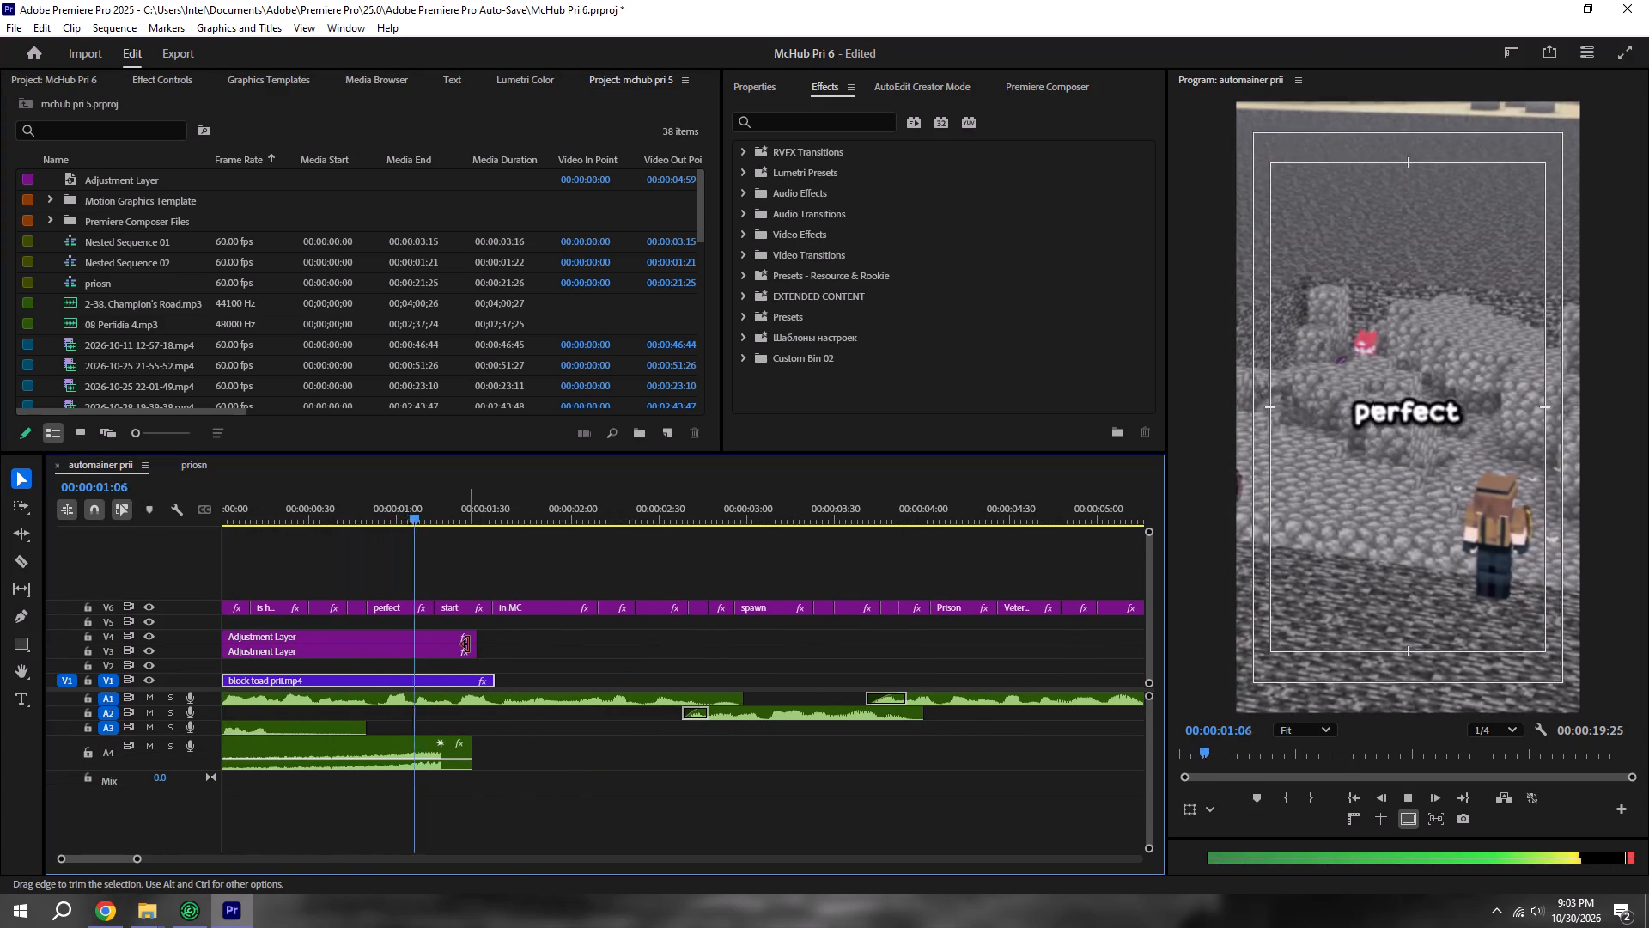
pyautogui.press('space')
pyautogui.keyDown('alt'); pyautogui.scroll(4, 561, 645); pyautogui.keyUp('alt')
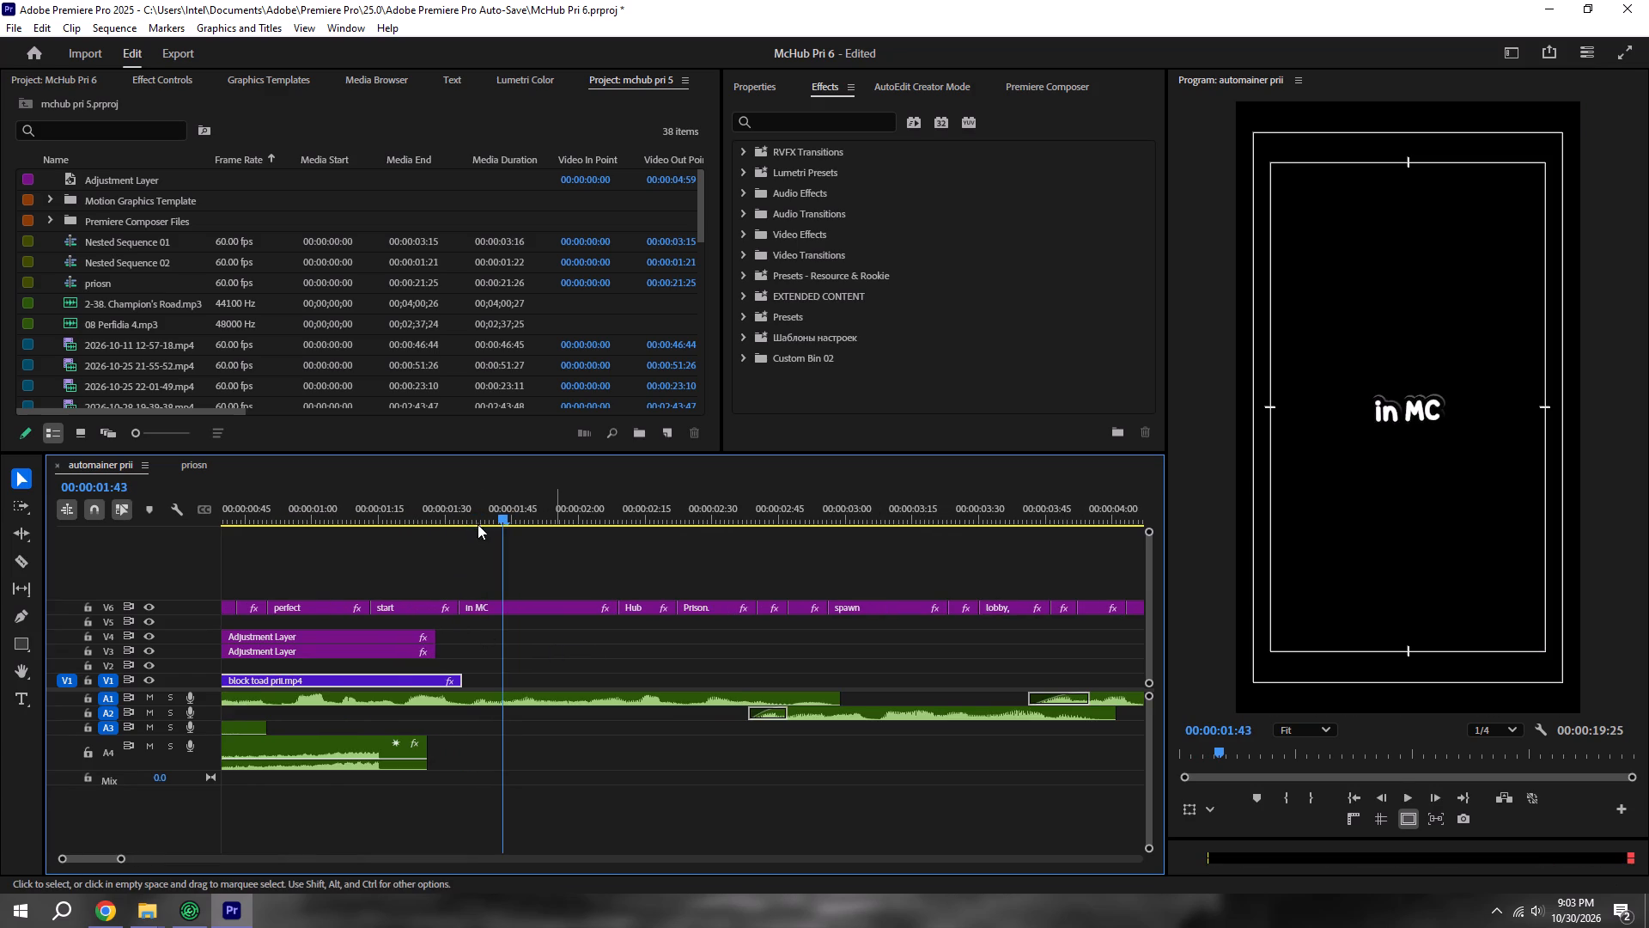
pyautogui.keyDown('shift'); pyautogui.click(465, 516); pyautogui.keyUp('shift')
pyautogui.moveTo(474, 681); pyautogui.dragTo(751, 675)
pyautogui.click(752, 675)
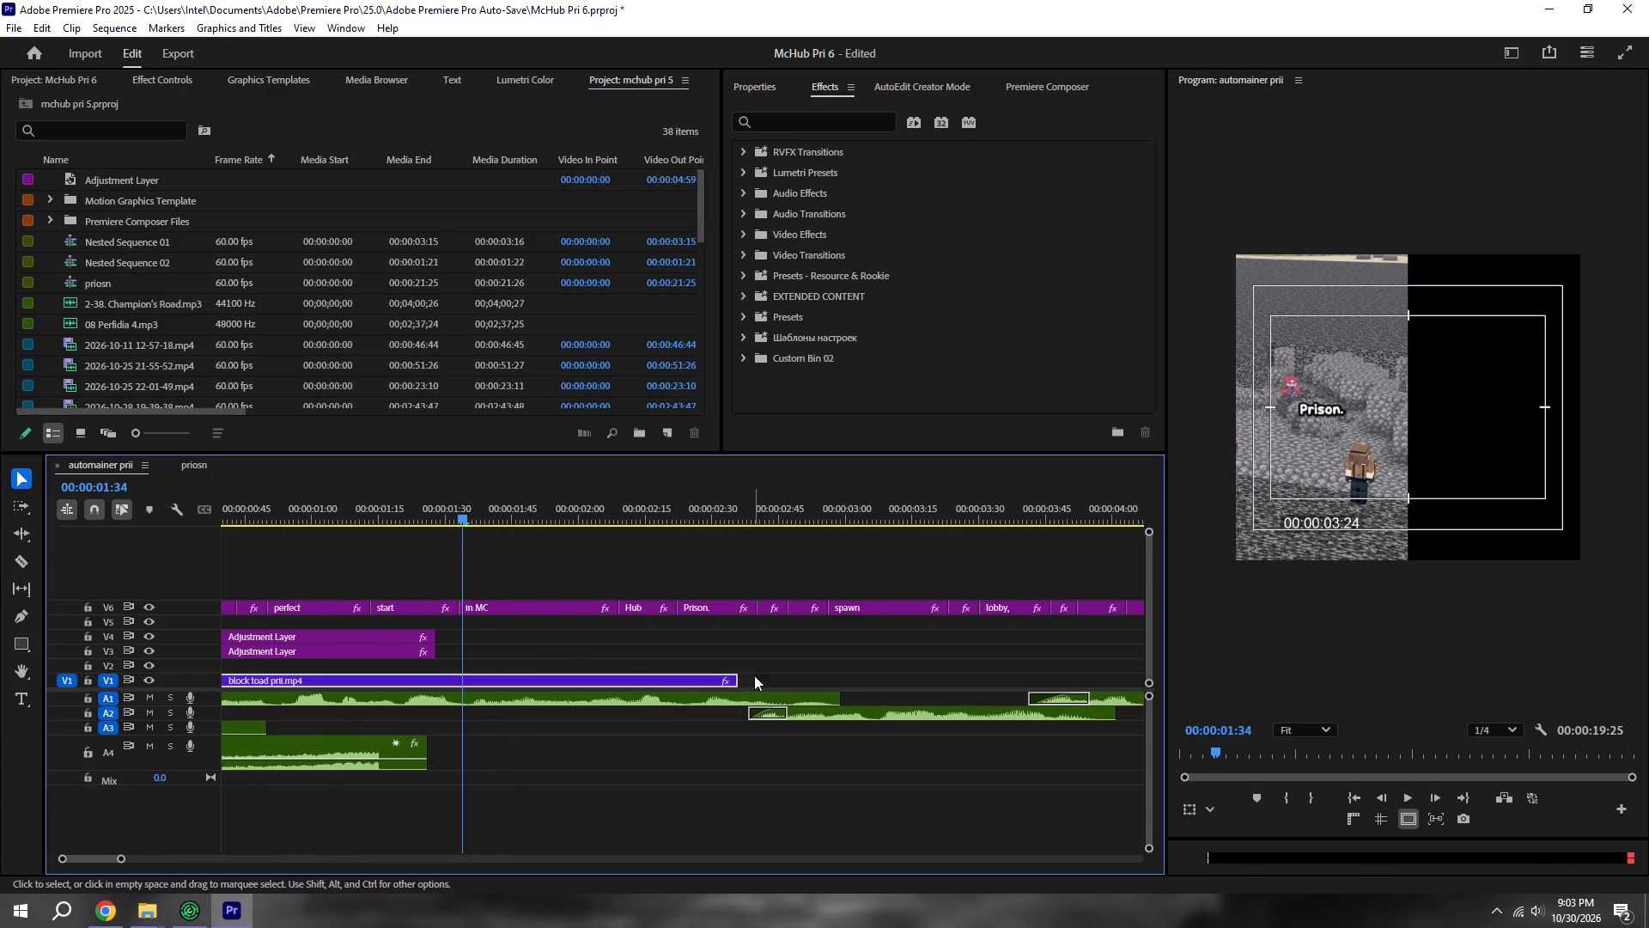
pyautogui.moveTo(740, 676); pyautogui.dragTo(764, 676)
pyautogui.click(807, 676)
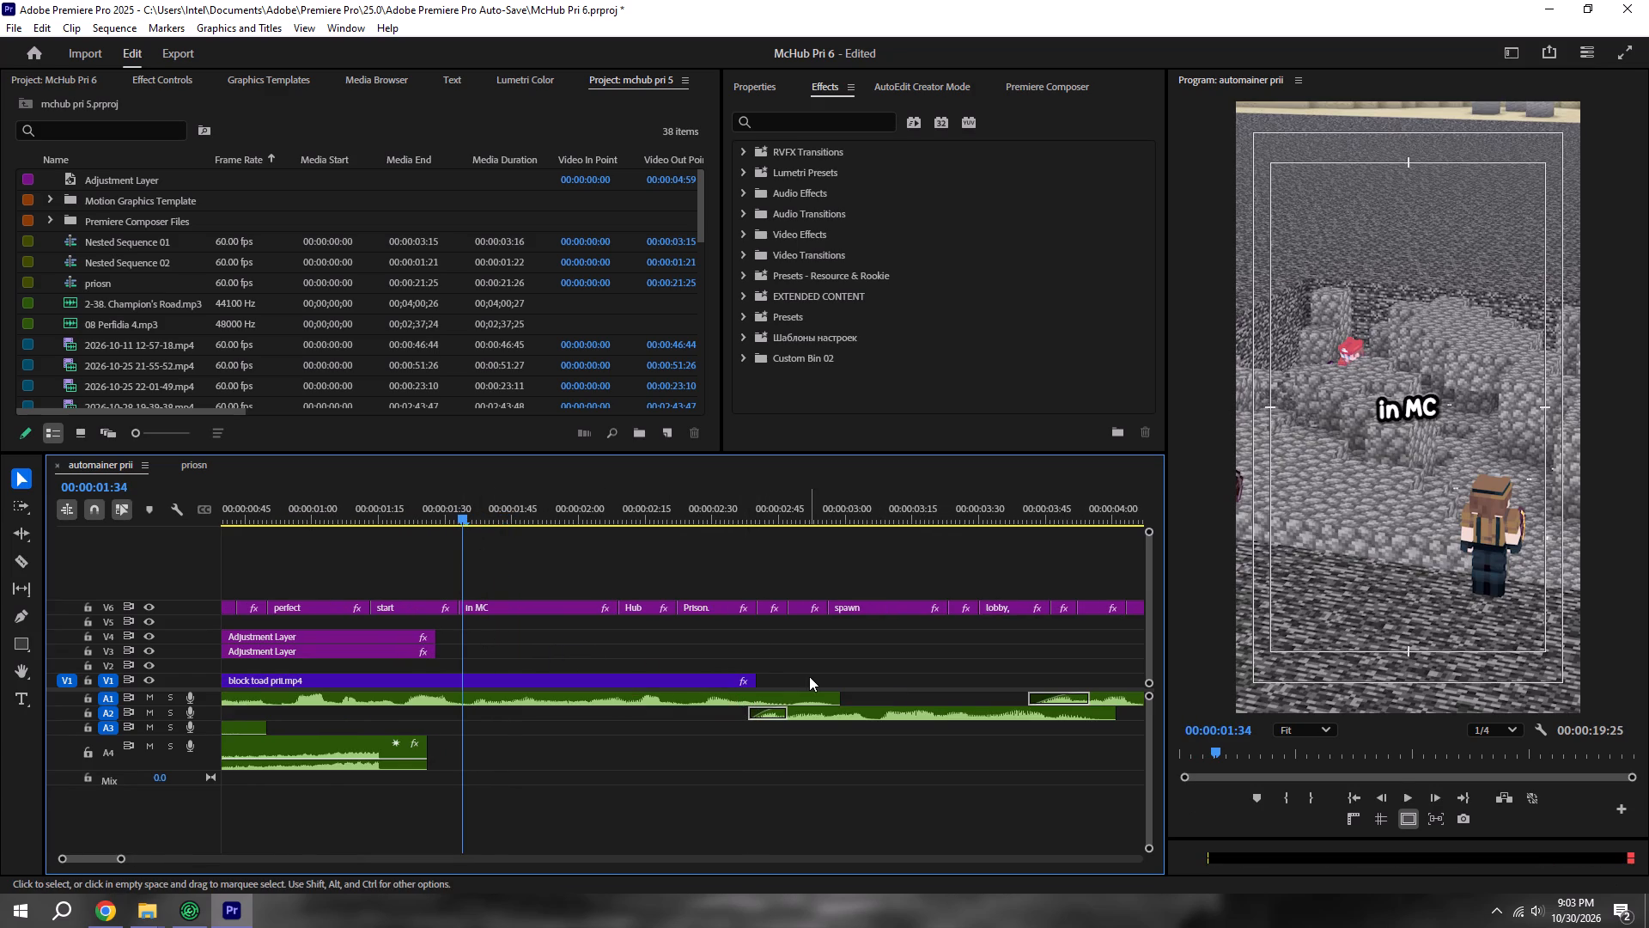
pyautogui.hotkey('ctrl', 's')
pyautogui.scroll(-5, 809, 676)
pyautogui.hotkey('ctrl', 's')
# Play automainer prii across the end of the block toad prii.mp4 clip and replay from 00:00:02:40 to check the cut point.
pyautogui.click(1355, 798)
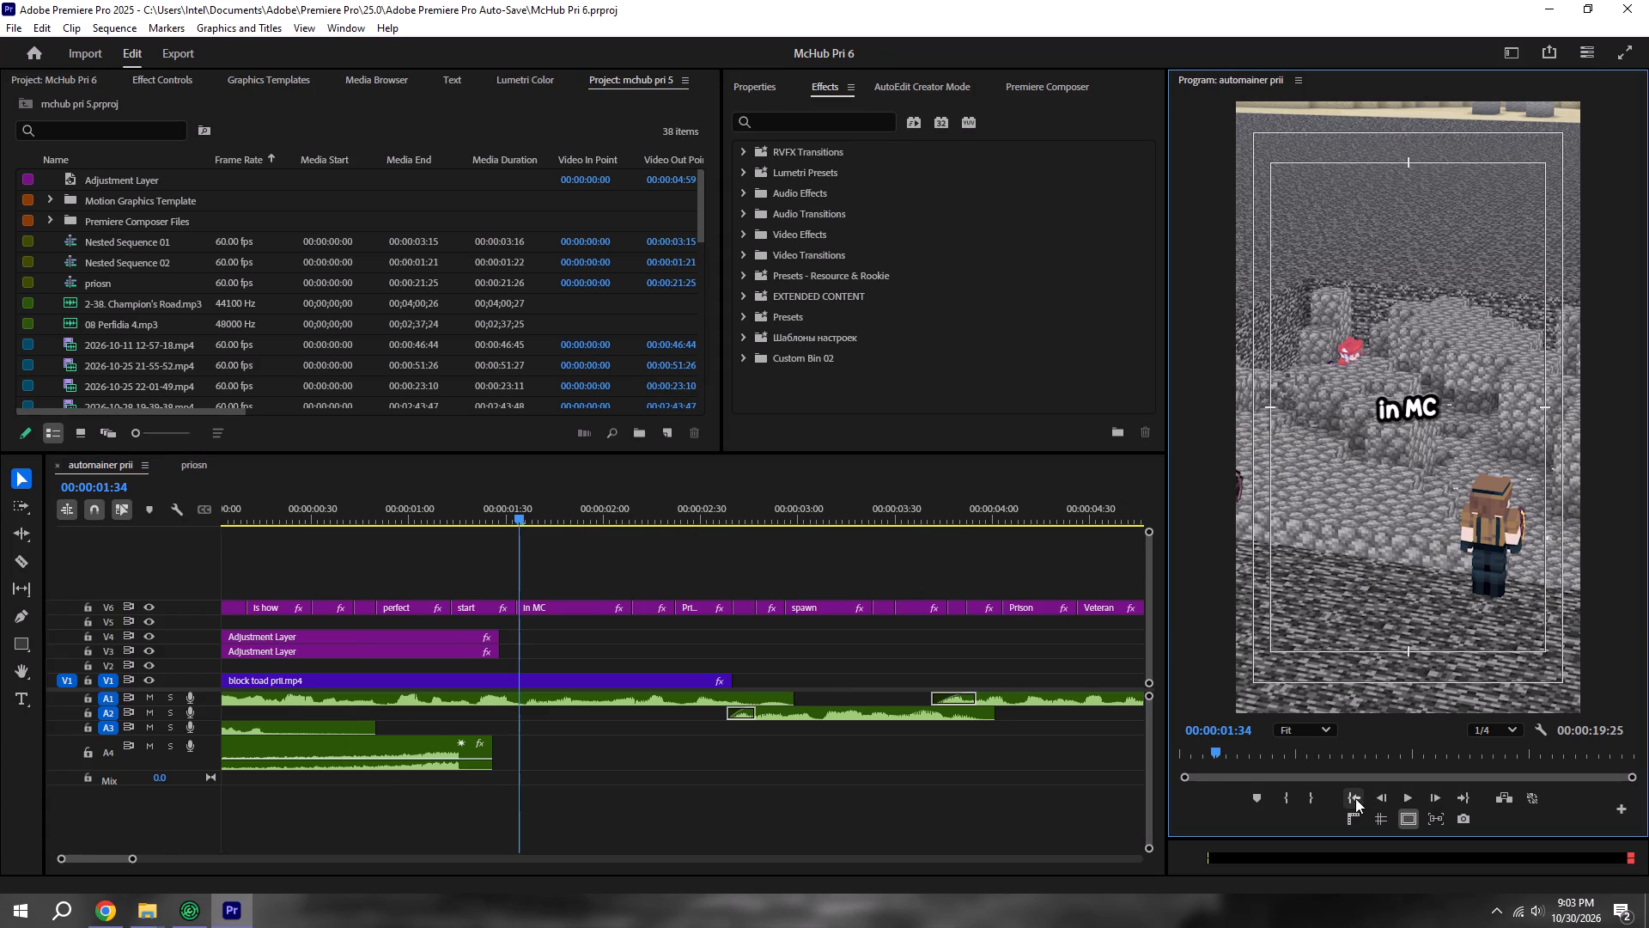
pyautogui.press('space')
pyautogui.keyDown('alt'); pyautogui.scroll(-5, 636, 678); pyautogui.keyUp('alt')
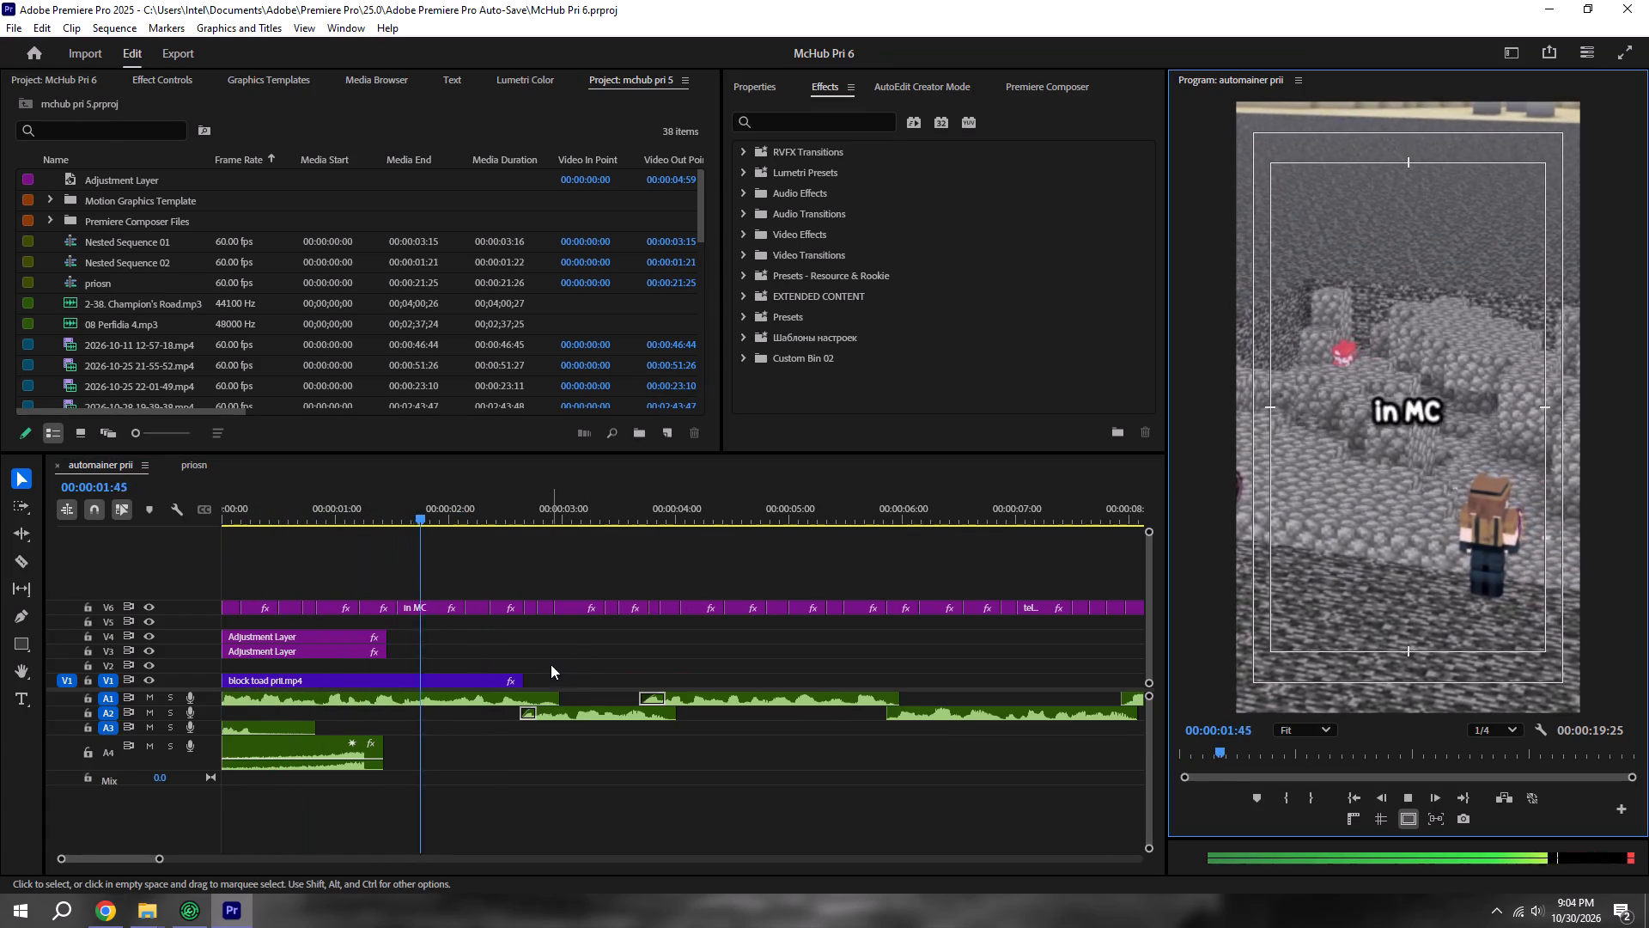
pyautogui.press('space')
pyautogui.scroll(5, 468, 563)
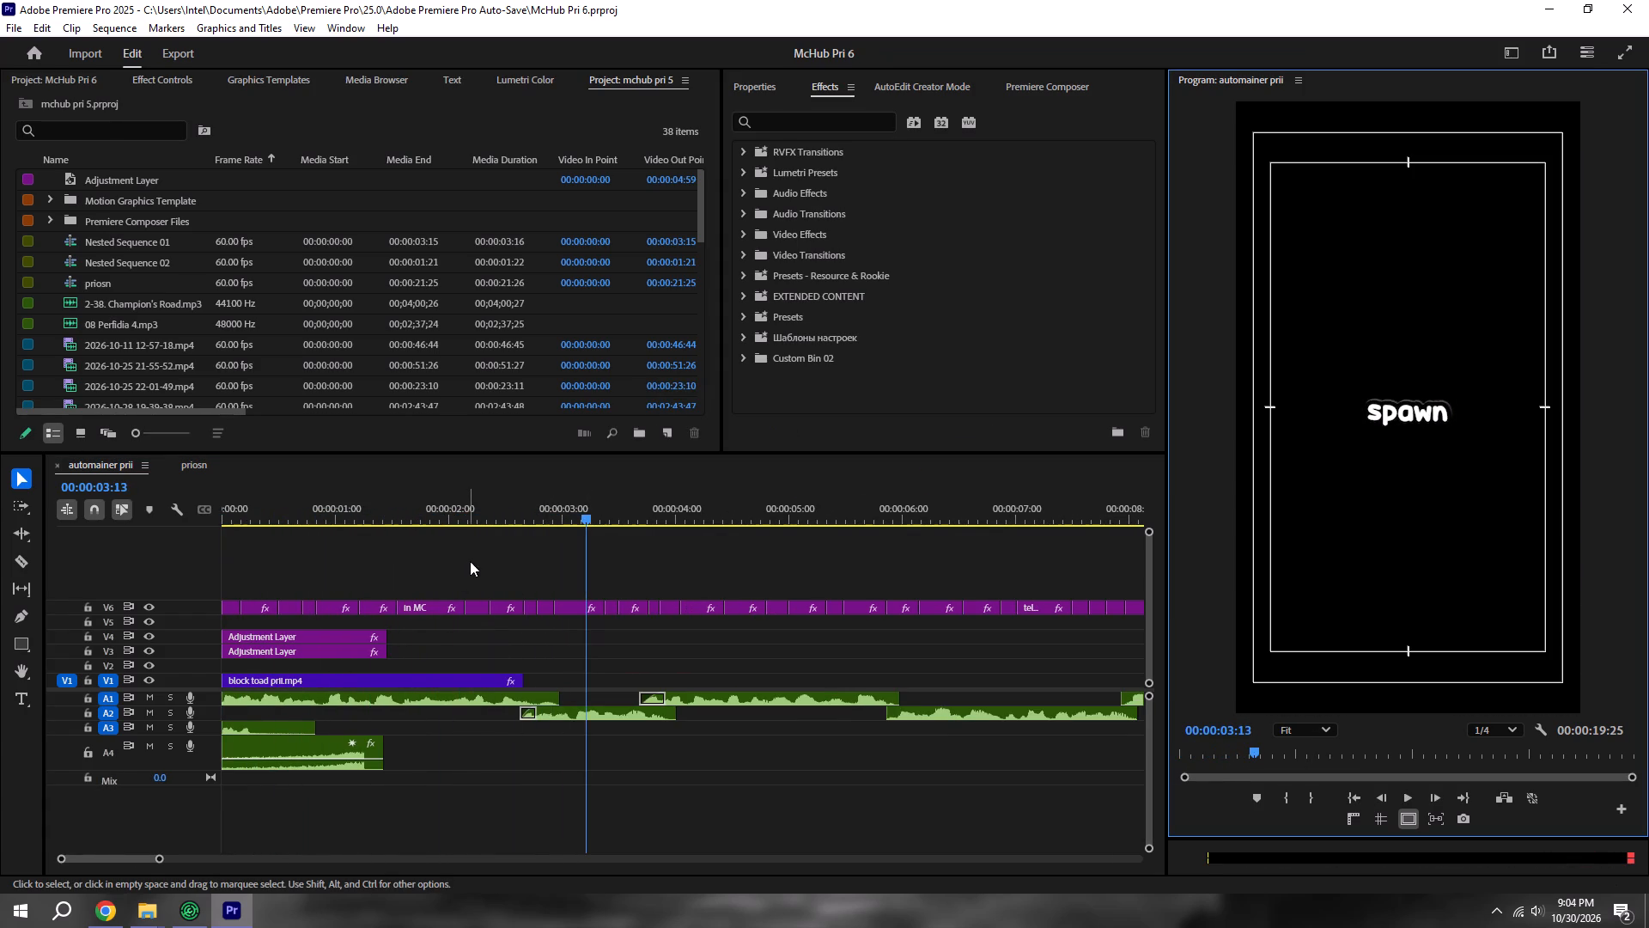
pyautogui.keyDown('alt'); pyautogui.scroll(10, 571, 653); pyautogui.keyUp('alt')
pyautogui.keyDown('shift'); pyautogui.click(478, 521); pyautogui.keyUp('shift')
pyautogui.keyDown('shift'); pyautogui.click(478, 491); pyautogui.keyUp('shift')
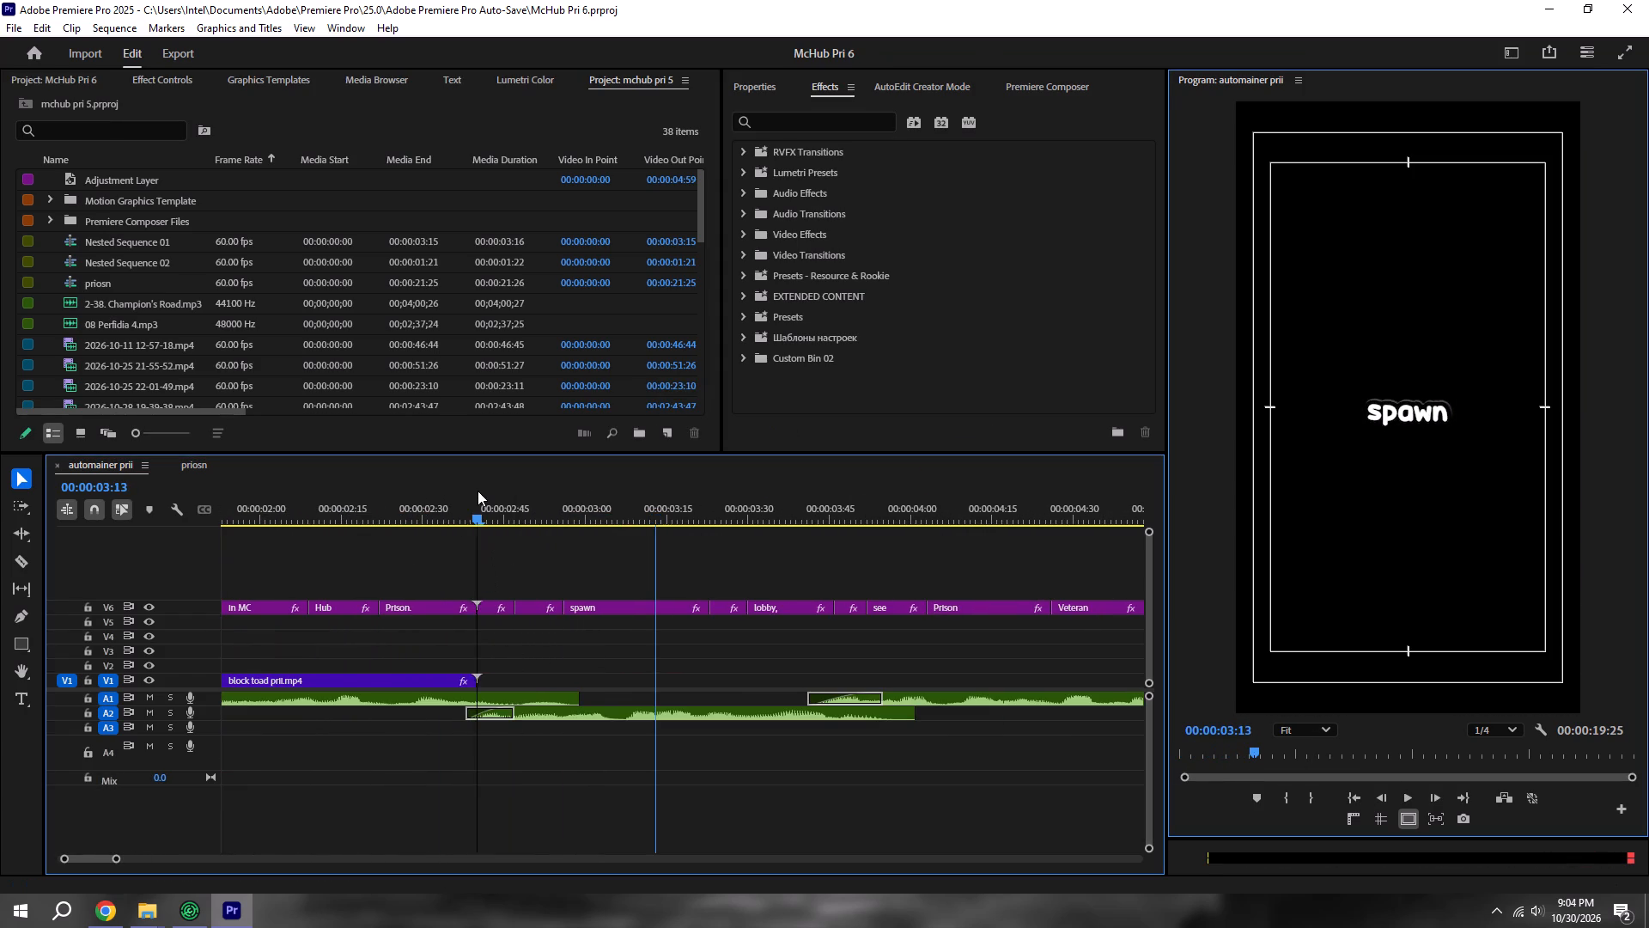
pyautogui.press('space')
pyautogui.press('space')
pyautogui.click(478, 491)
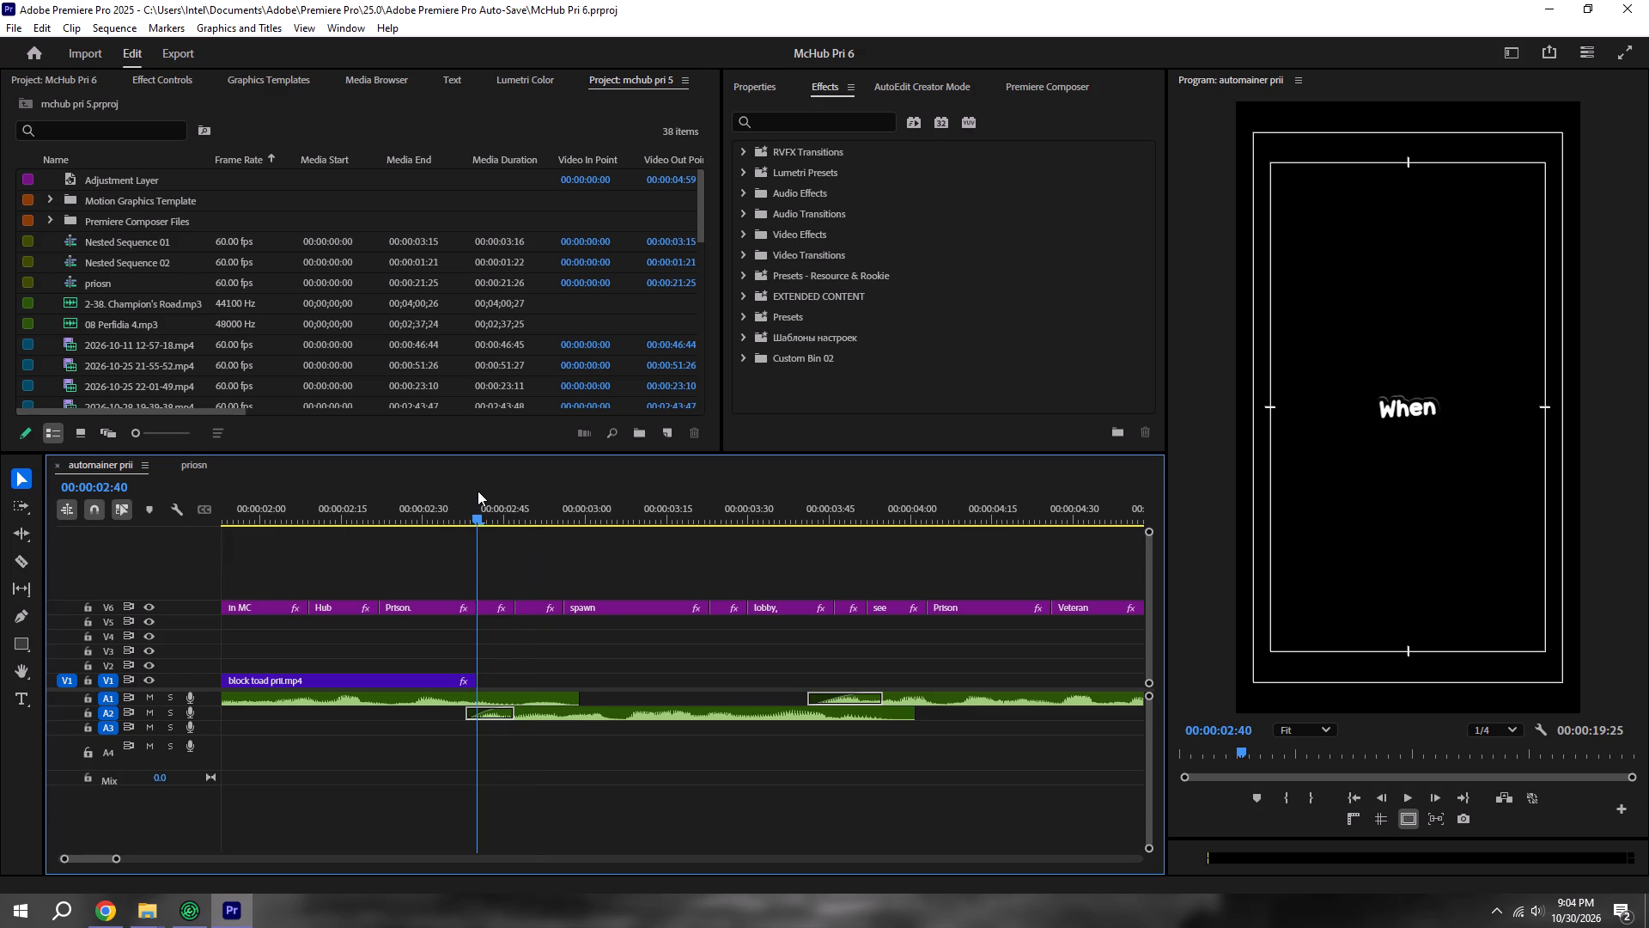
pyautogui.press('space')
pyautogui.keyDown('alt'); pyautogui.scroll(-11, 604, 553); pyautogui.keyUp('alt')
pyautogui.hotkey('ctrl', 's')
# Replay automainer prii from its start and return the playhead to about 00:00:02:38, near the end of the V1 clip.
pyautogui.moveTo(542, 516); pyautogui.dragTo(274, 516)
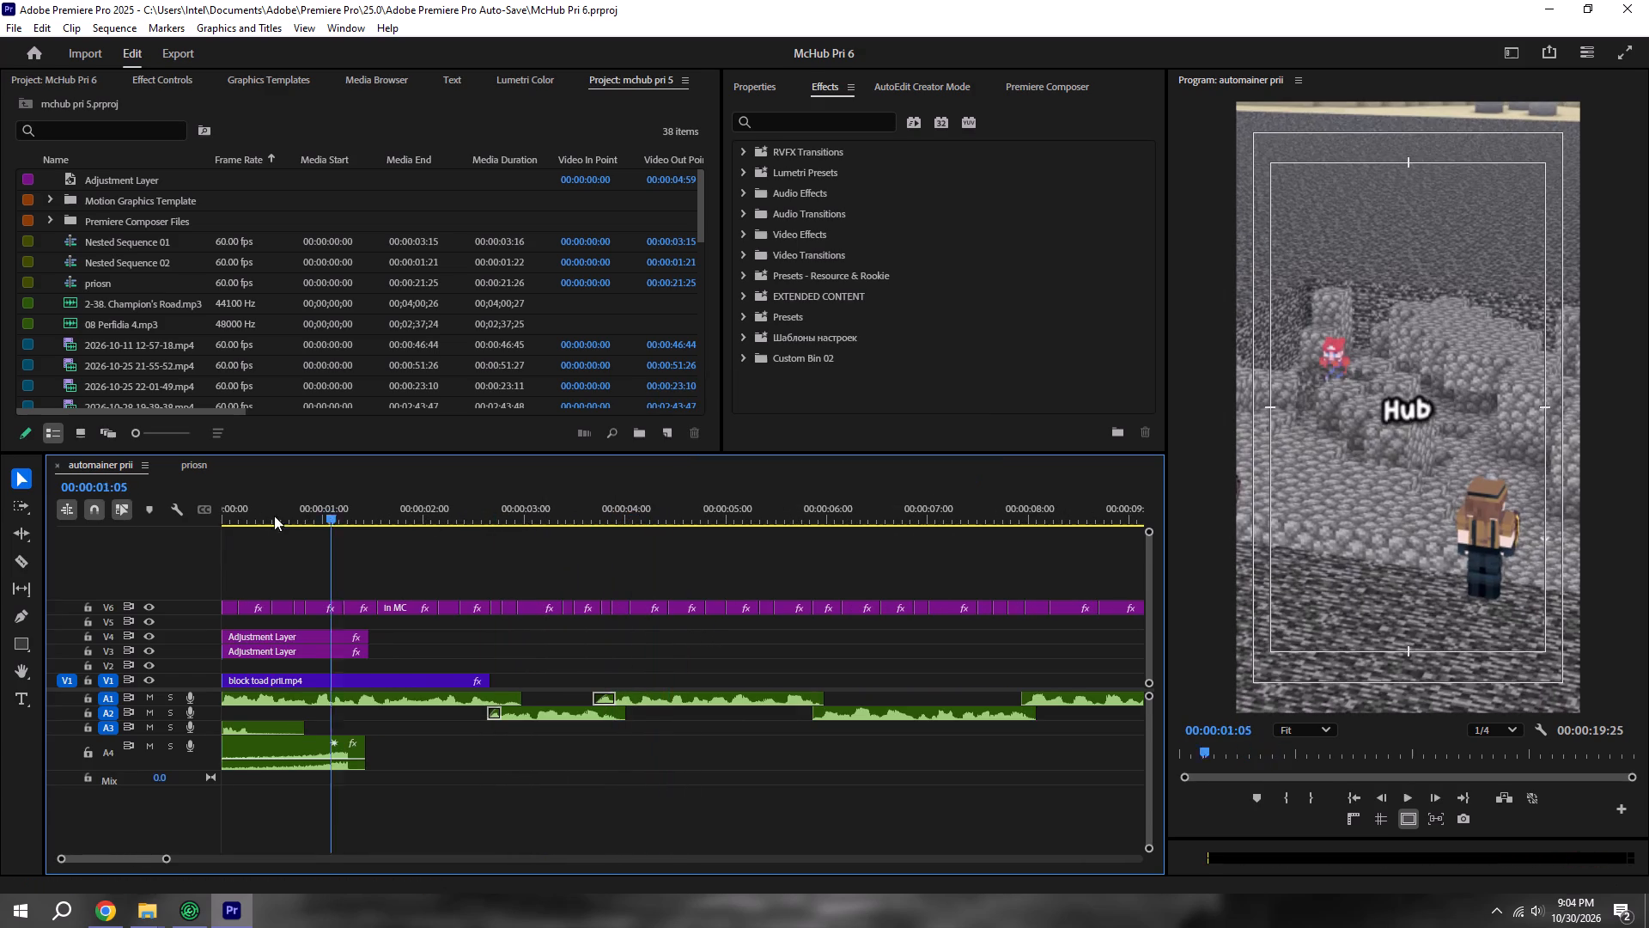
pyautogui.moveTo(274, 516); pyautogui.dragTo(167, 516)
pyautogui.press('space')
pyautogui.keyDown('alt'); pyautogui.scroll(-5, 309, 571); pyautogui.keyUp('alt')
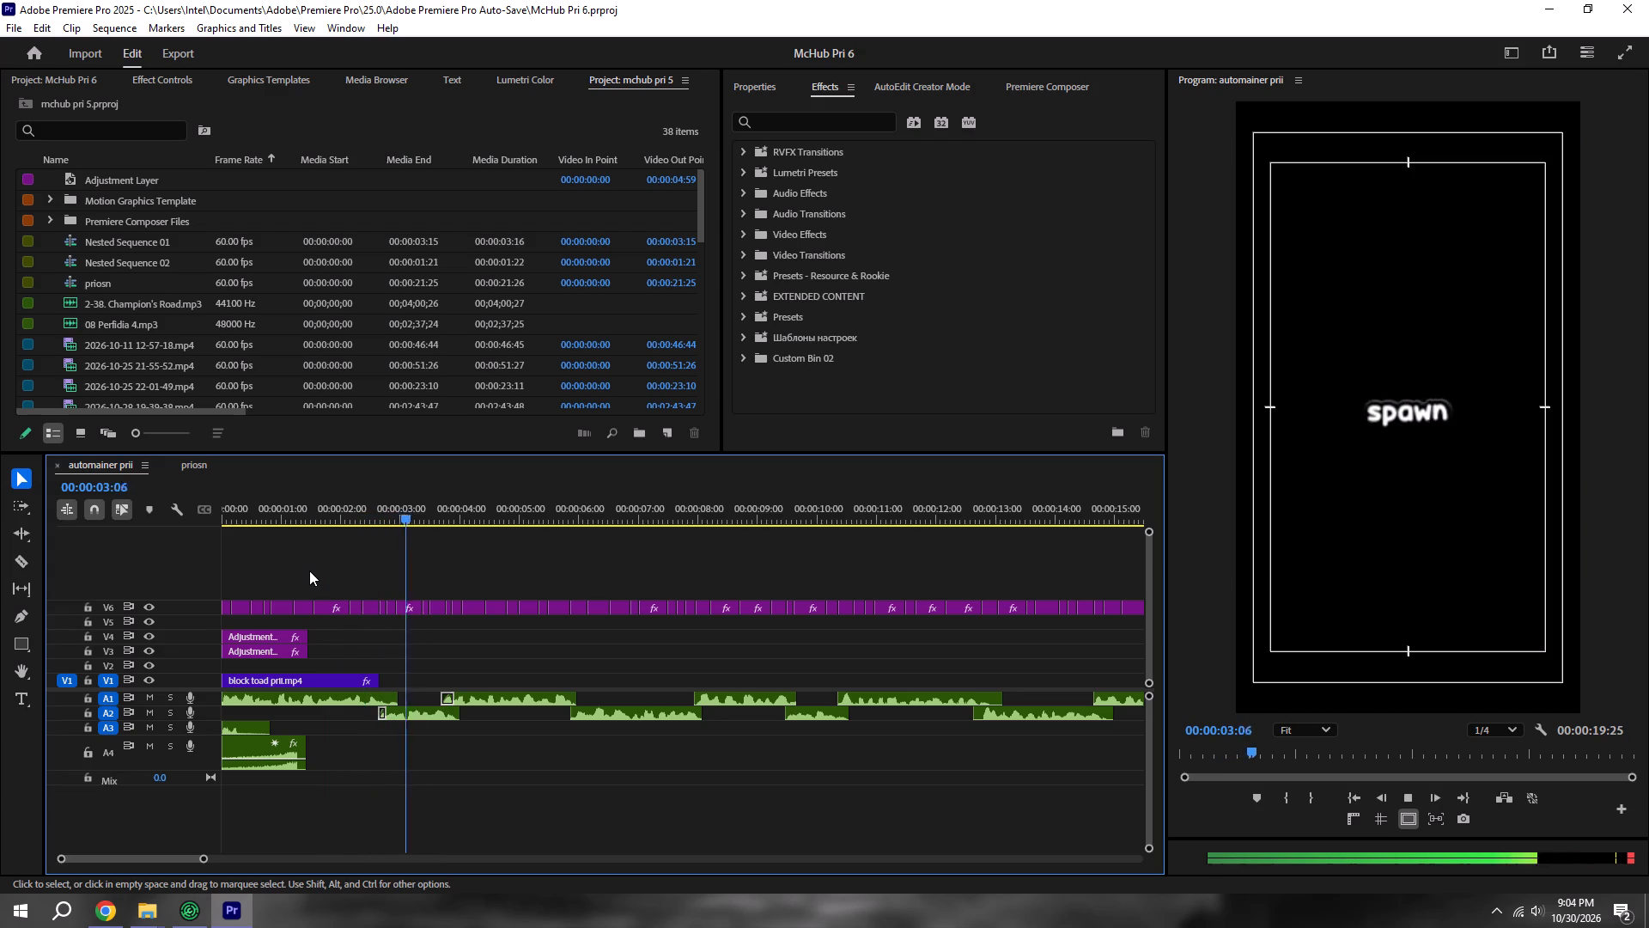
pyautogui.press('space')
pyautogui.keyDown('shift'); pyautogui.click(381, 518); pyautogui.keyUp('shift')
pyautogui.keyDown('alt'); pyautogui.scroll(3, 387, 585); pyautogui.keyUp('alt')
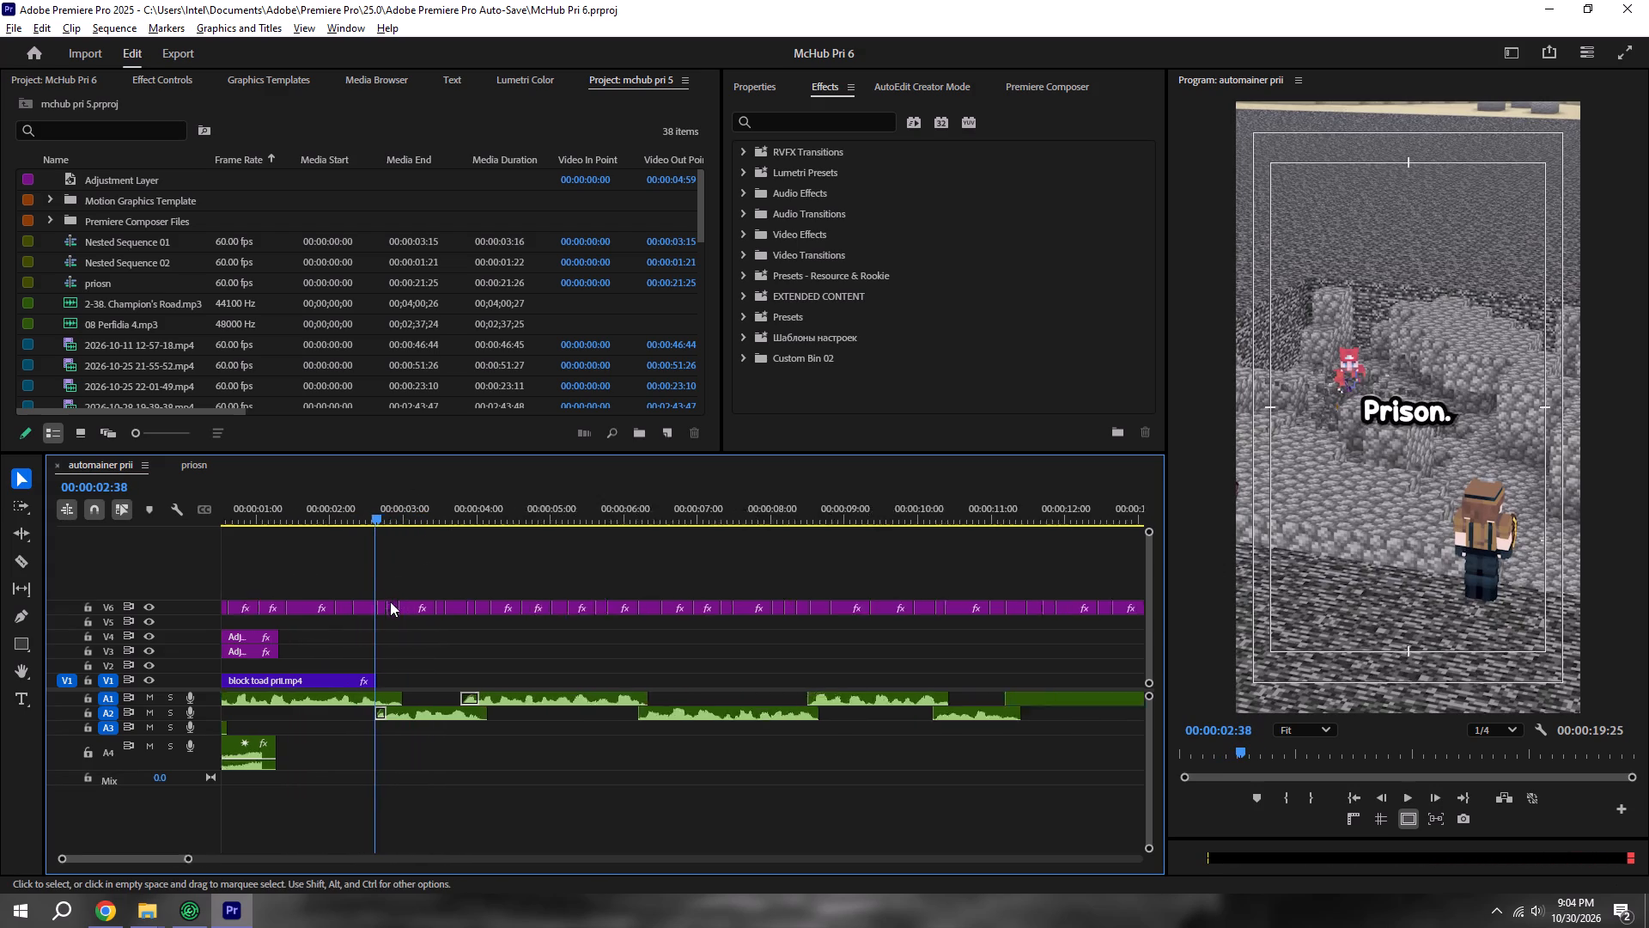
pyautogui.keyDown('alt'); pyautogui.scroll(7, 390, 601); pyautogui.keyUp('alt')
pyautogui.scroll(3, 400, 741)
# Switch to Google Chrome and search for zeb duke pro in a new tab.
pyautogui.click(120, 912)
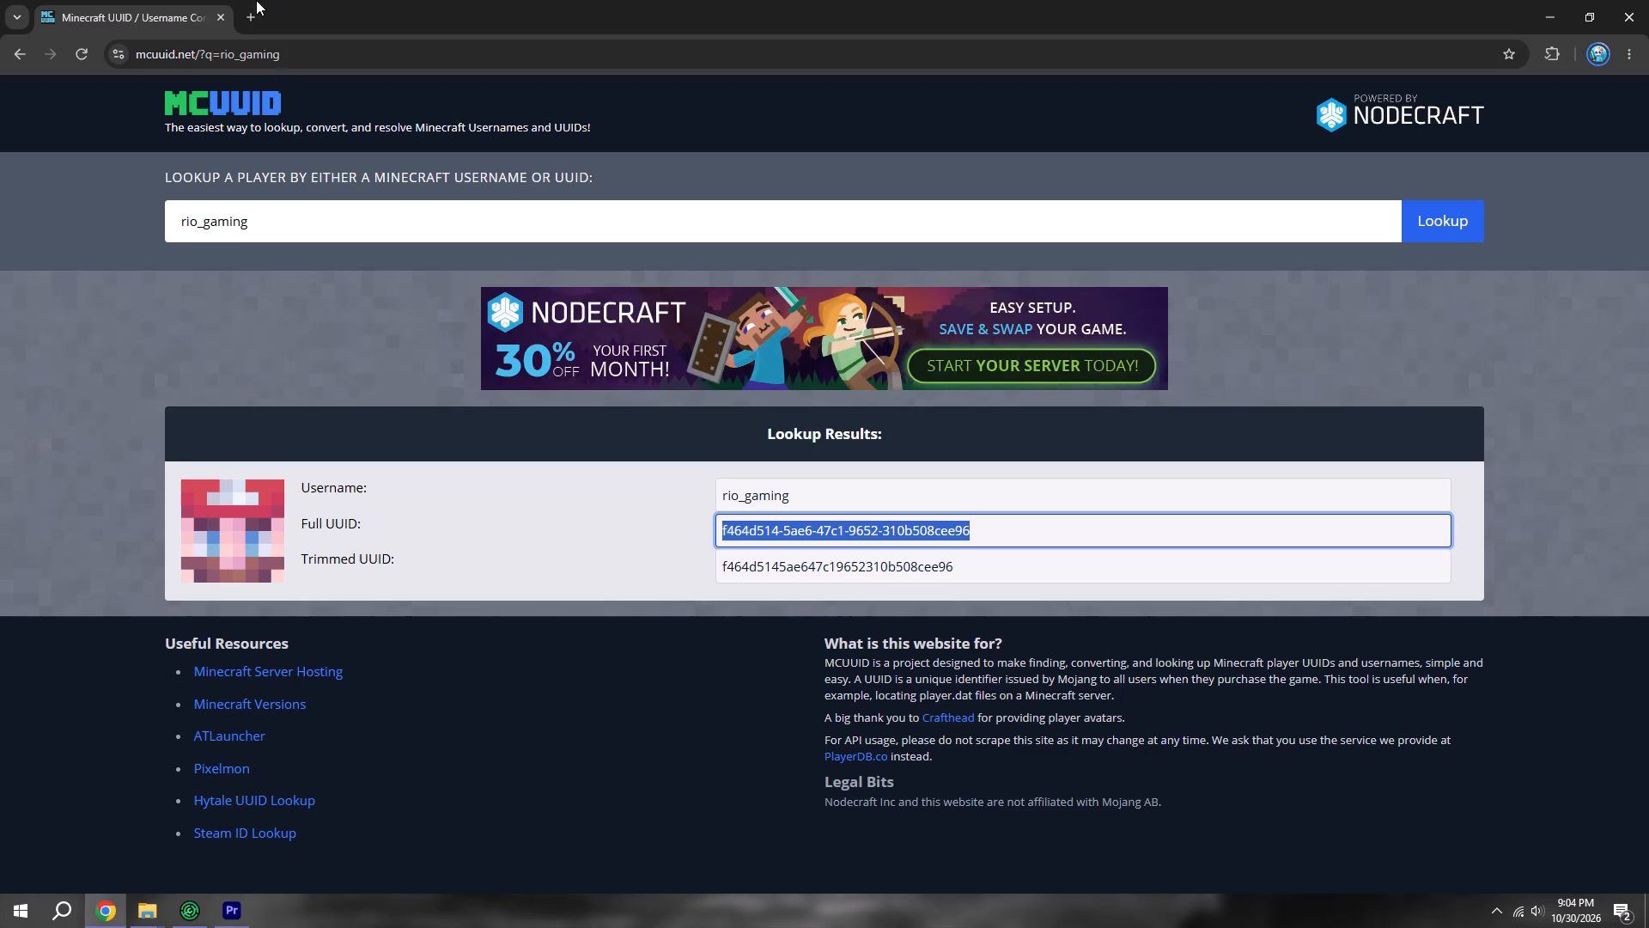
pyautogui.click(253, 7)
pyautogui.click(266, 60)
pyautogui.write('zebduke')
pyautogui.press('space')
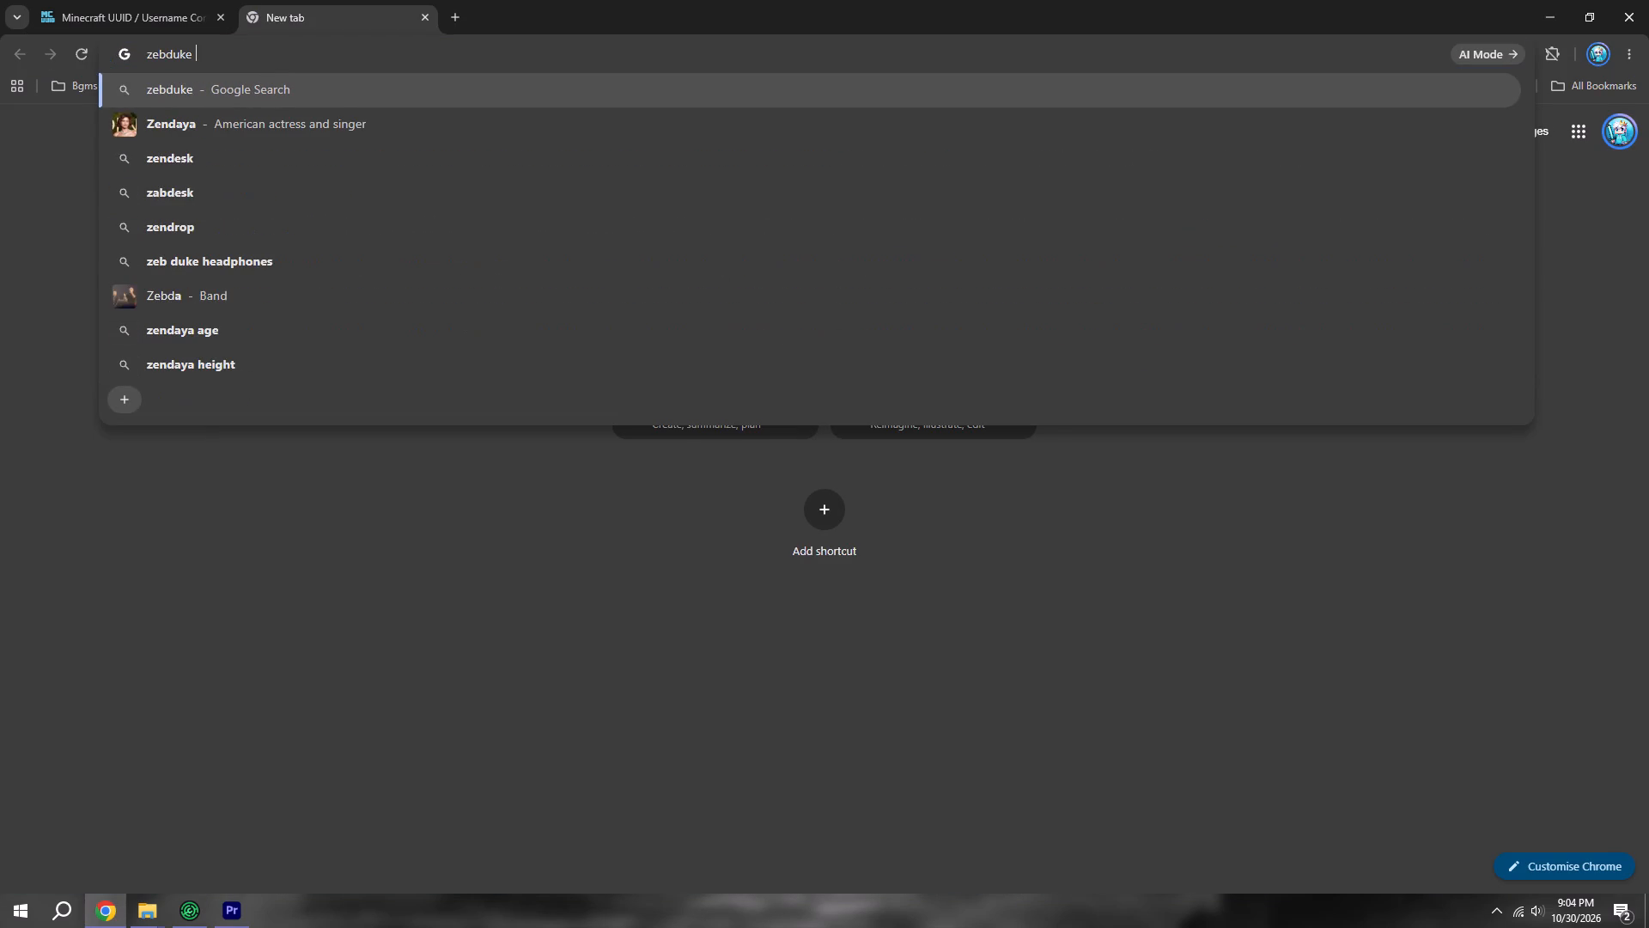
pyautogui.click(258, 113)
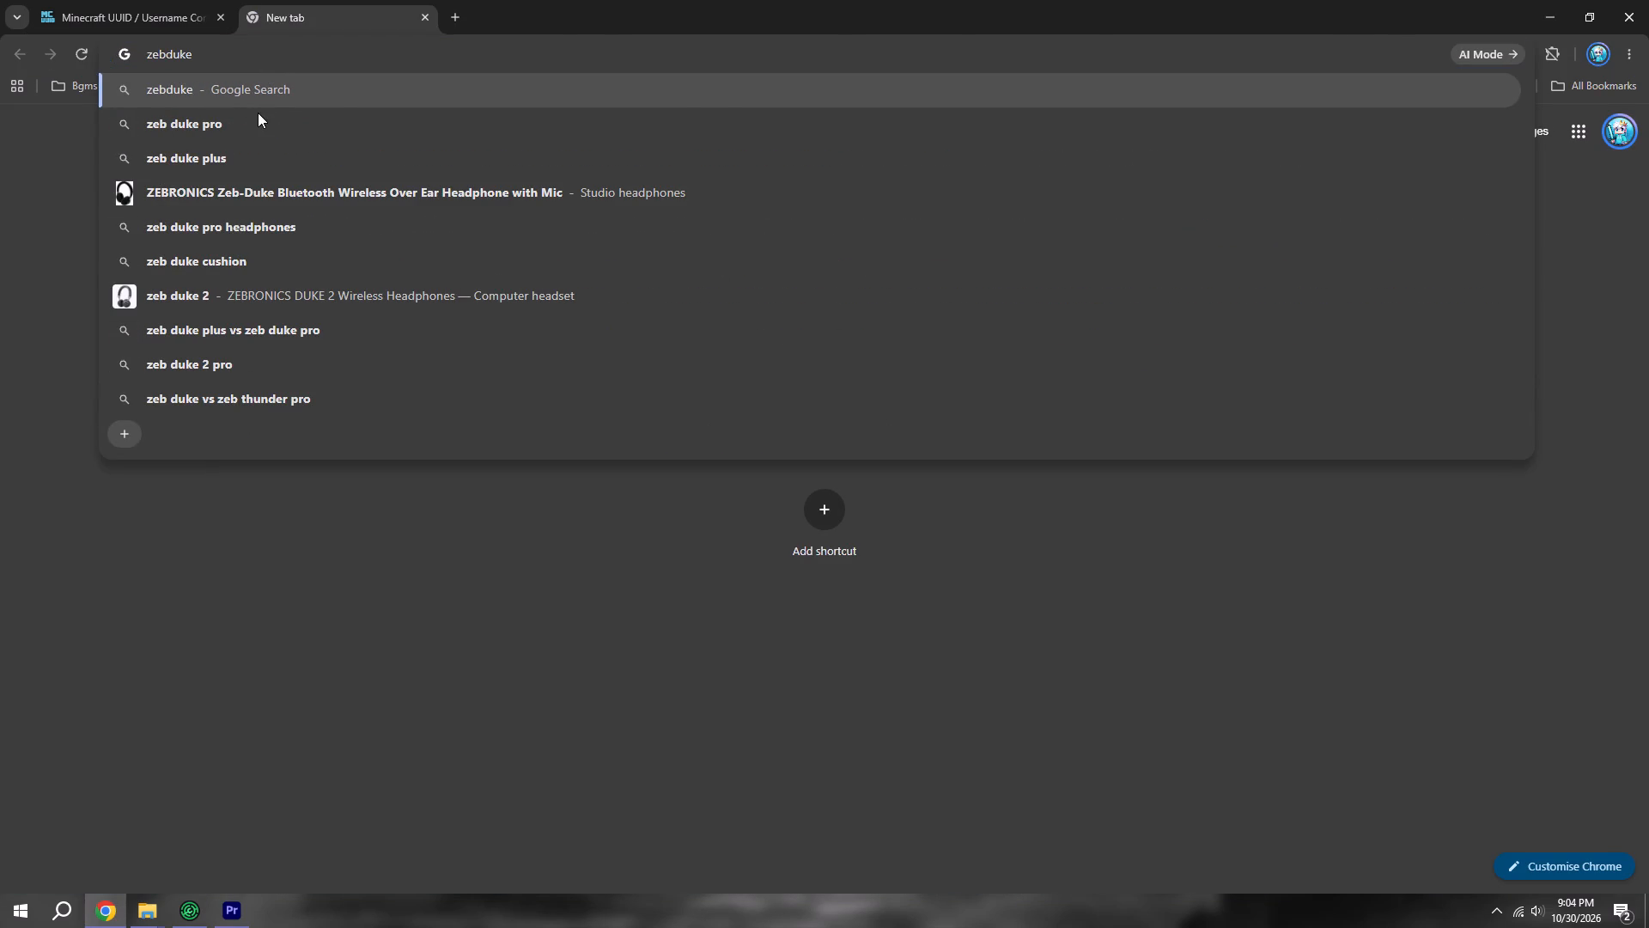
pyautogui.scroll(-5, 435, 504)
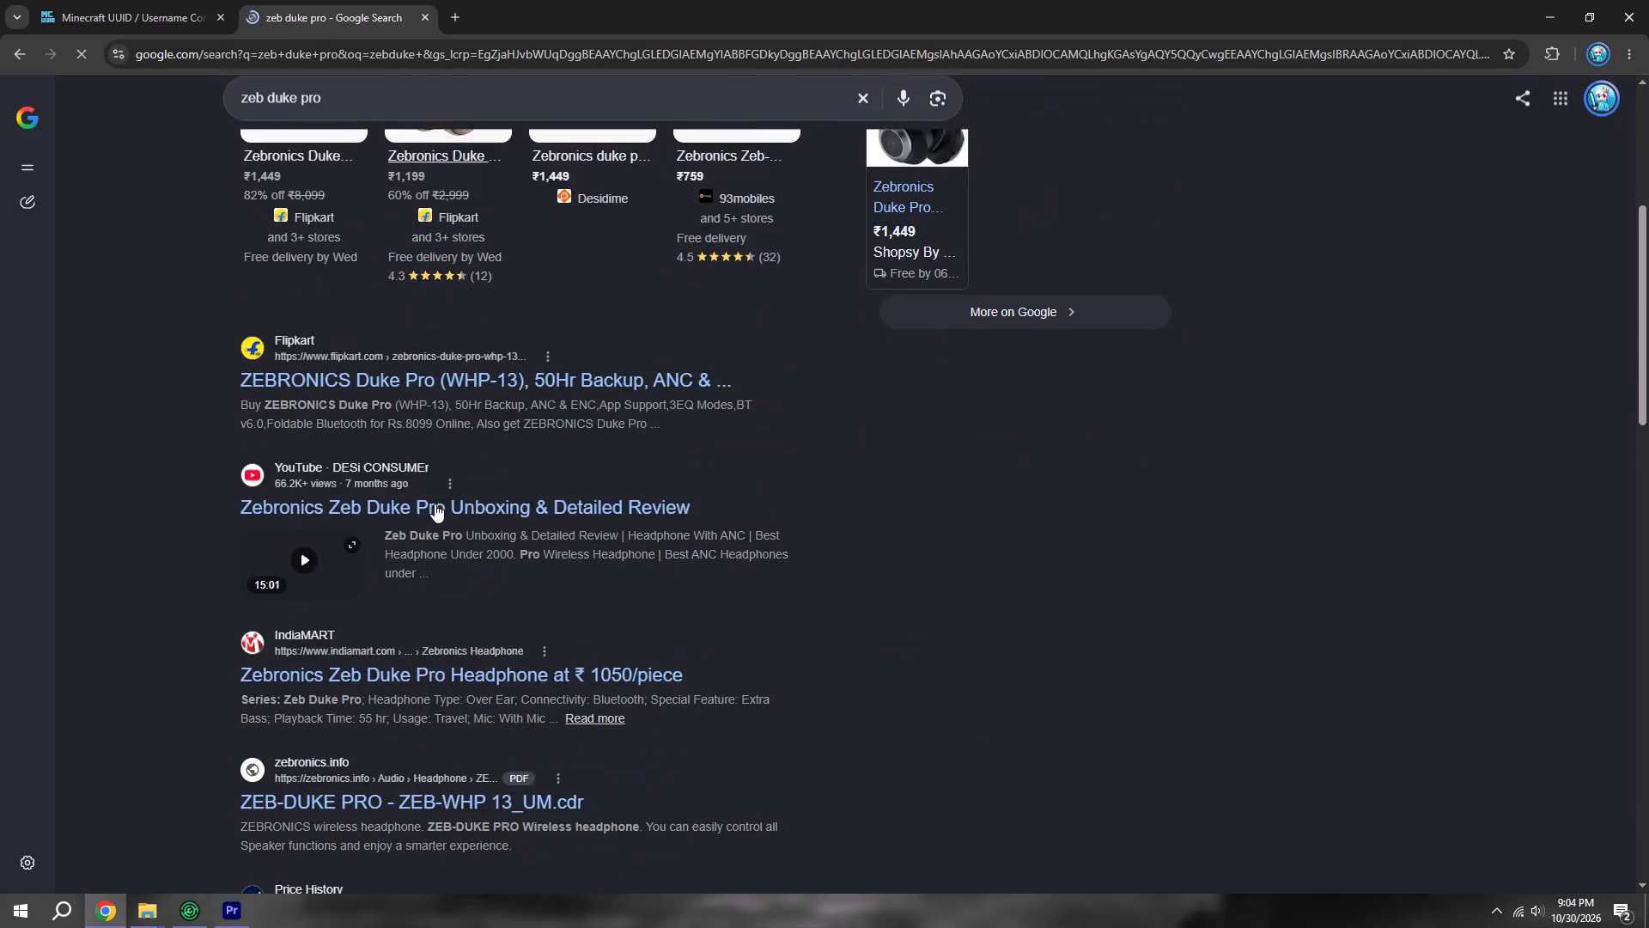
# Look over the zeb duke pro results and refine the Google search to zeb duke pro software download.
pyautogui.scroll(-1, 438, 498)
pyautogui.scroll(10, 461, 631)
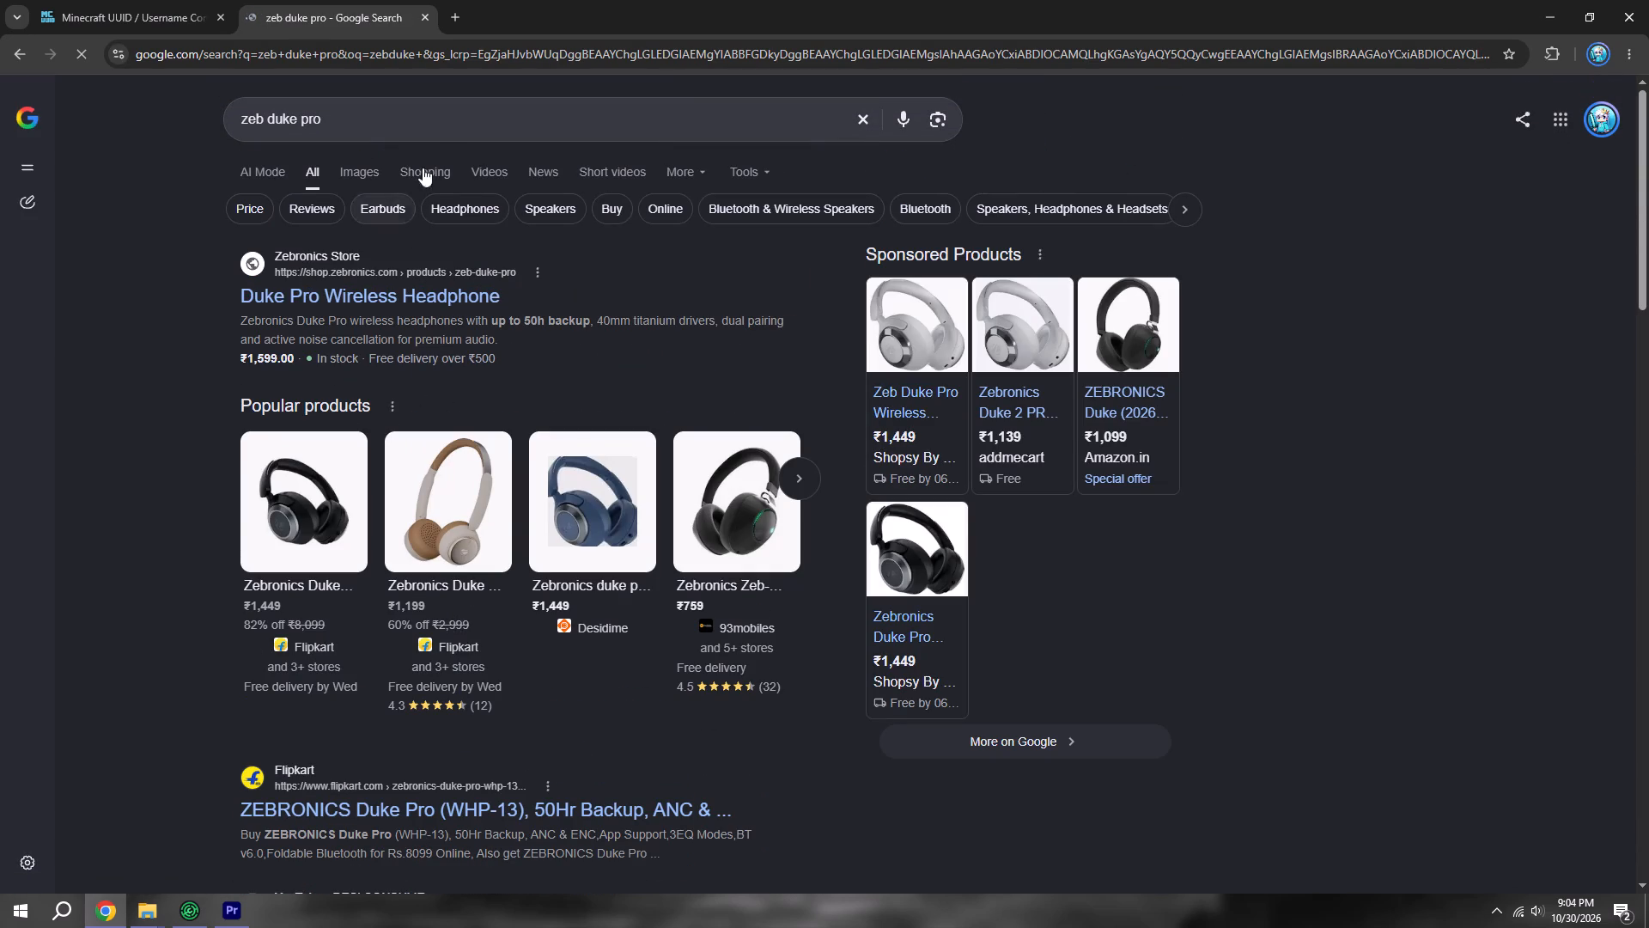
pyautogui.click(425, 126)
pyautogui.press('space')
pyautogui.press('s')
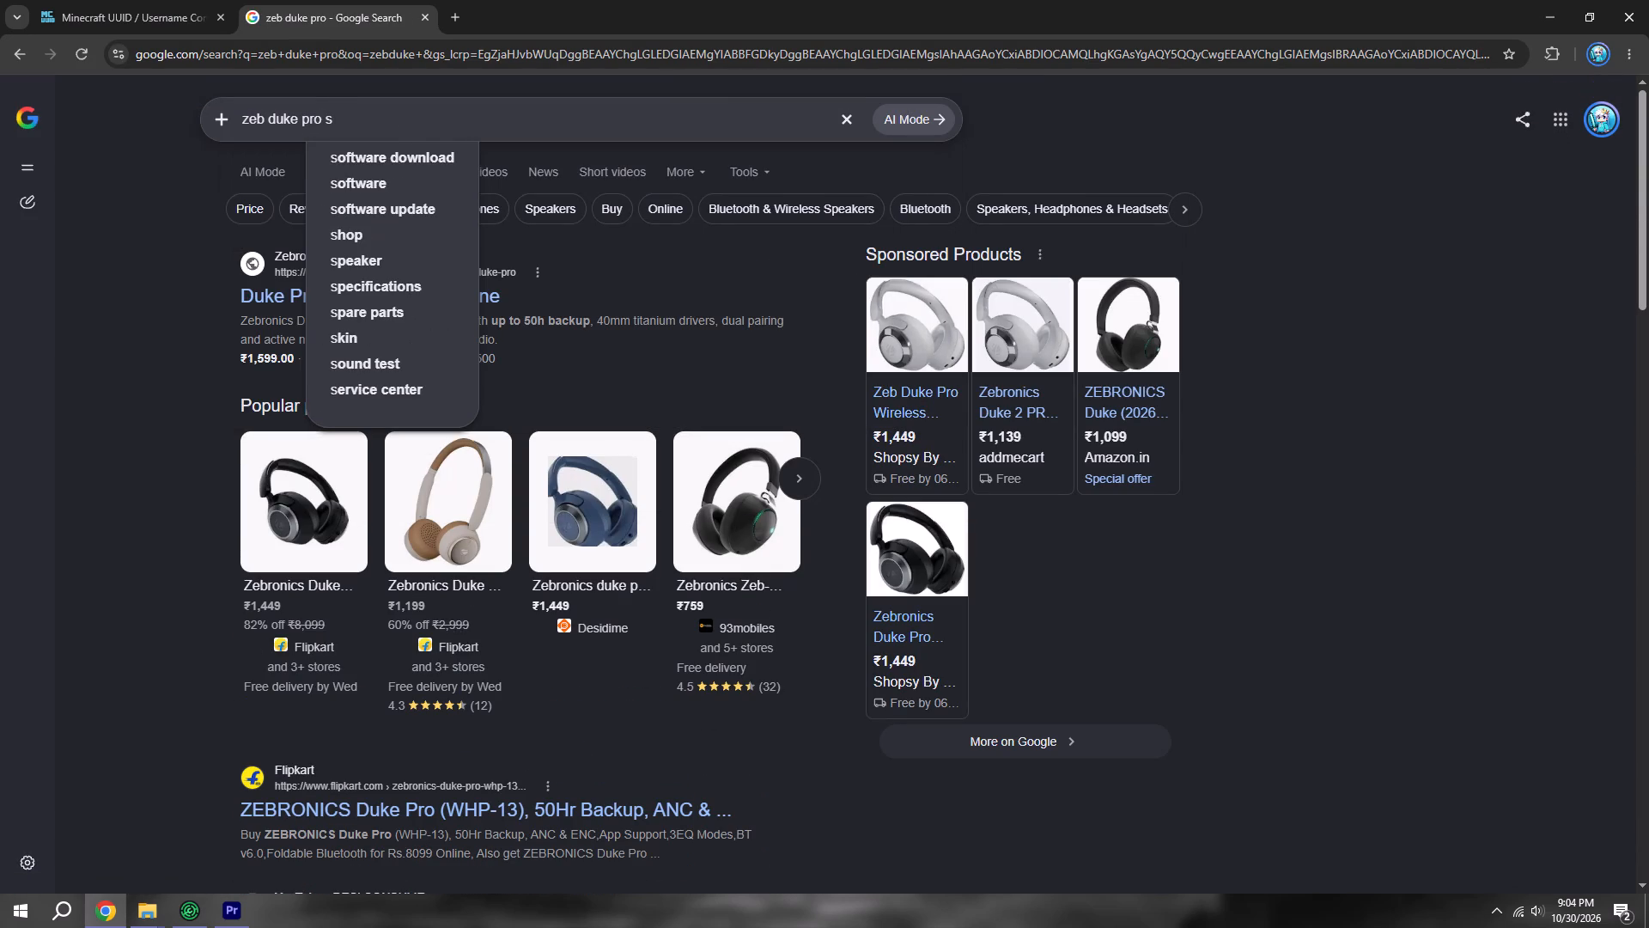
pyautogui.click(411, 154)
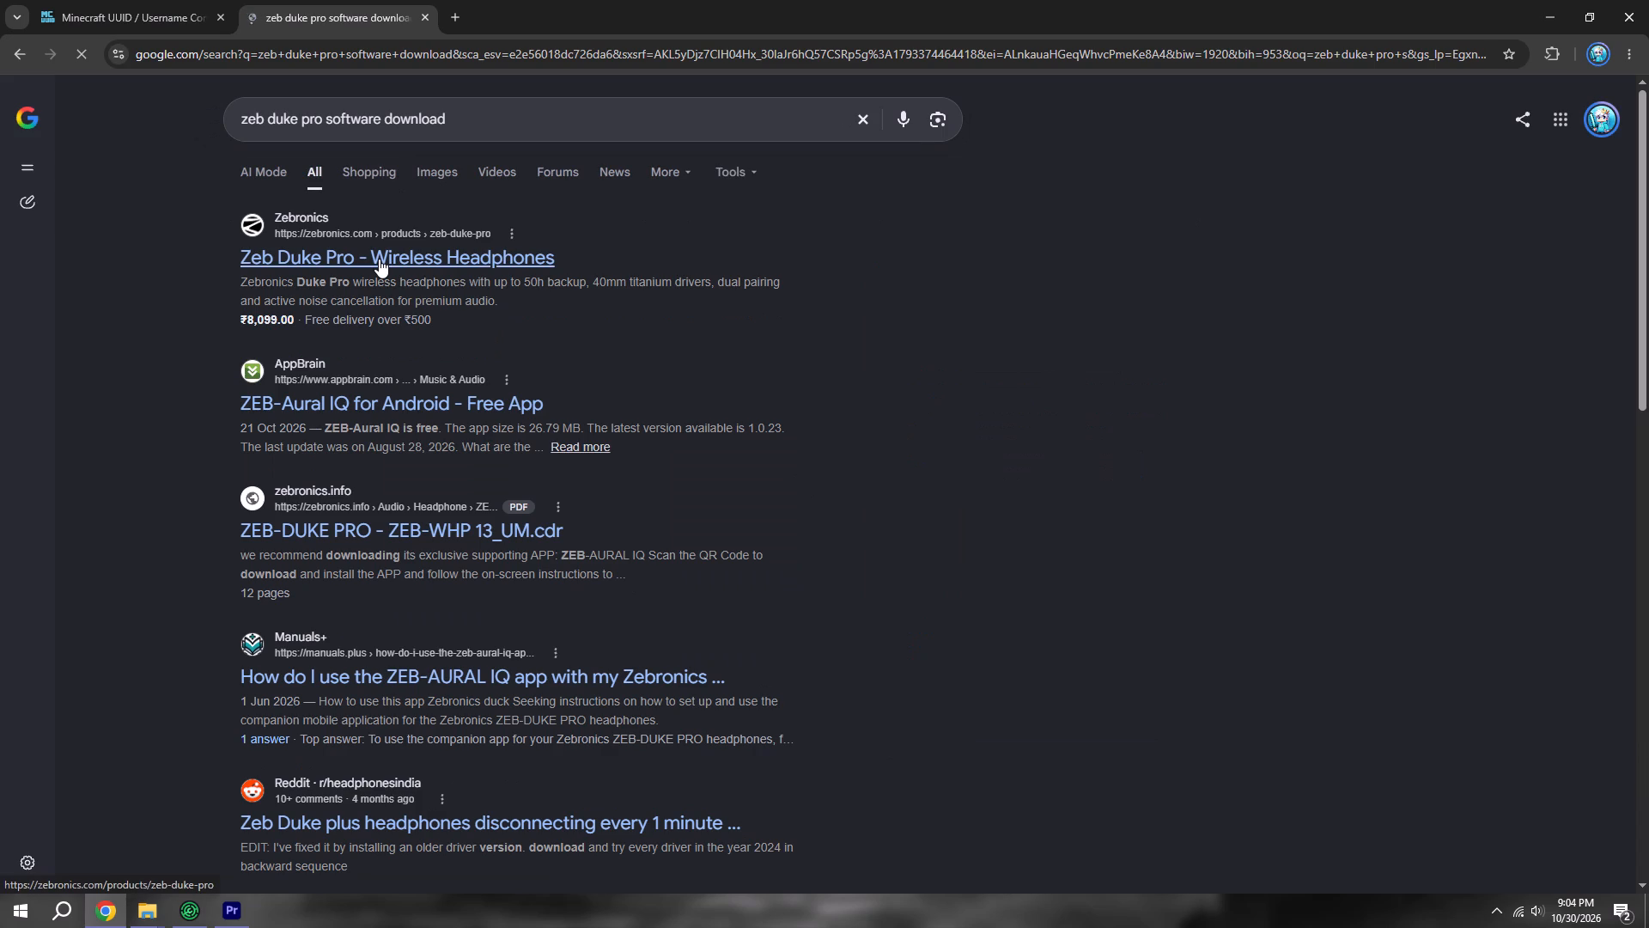
# Open the AppBrain result for the ZEB-Aural IQ Android app and look over its page.
pyautogui.click(408, 398)
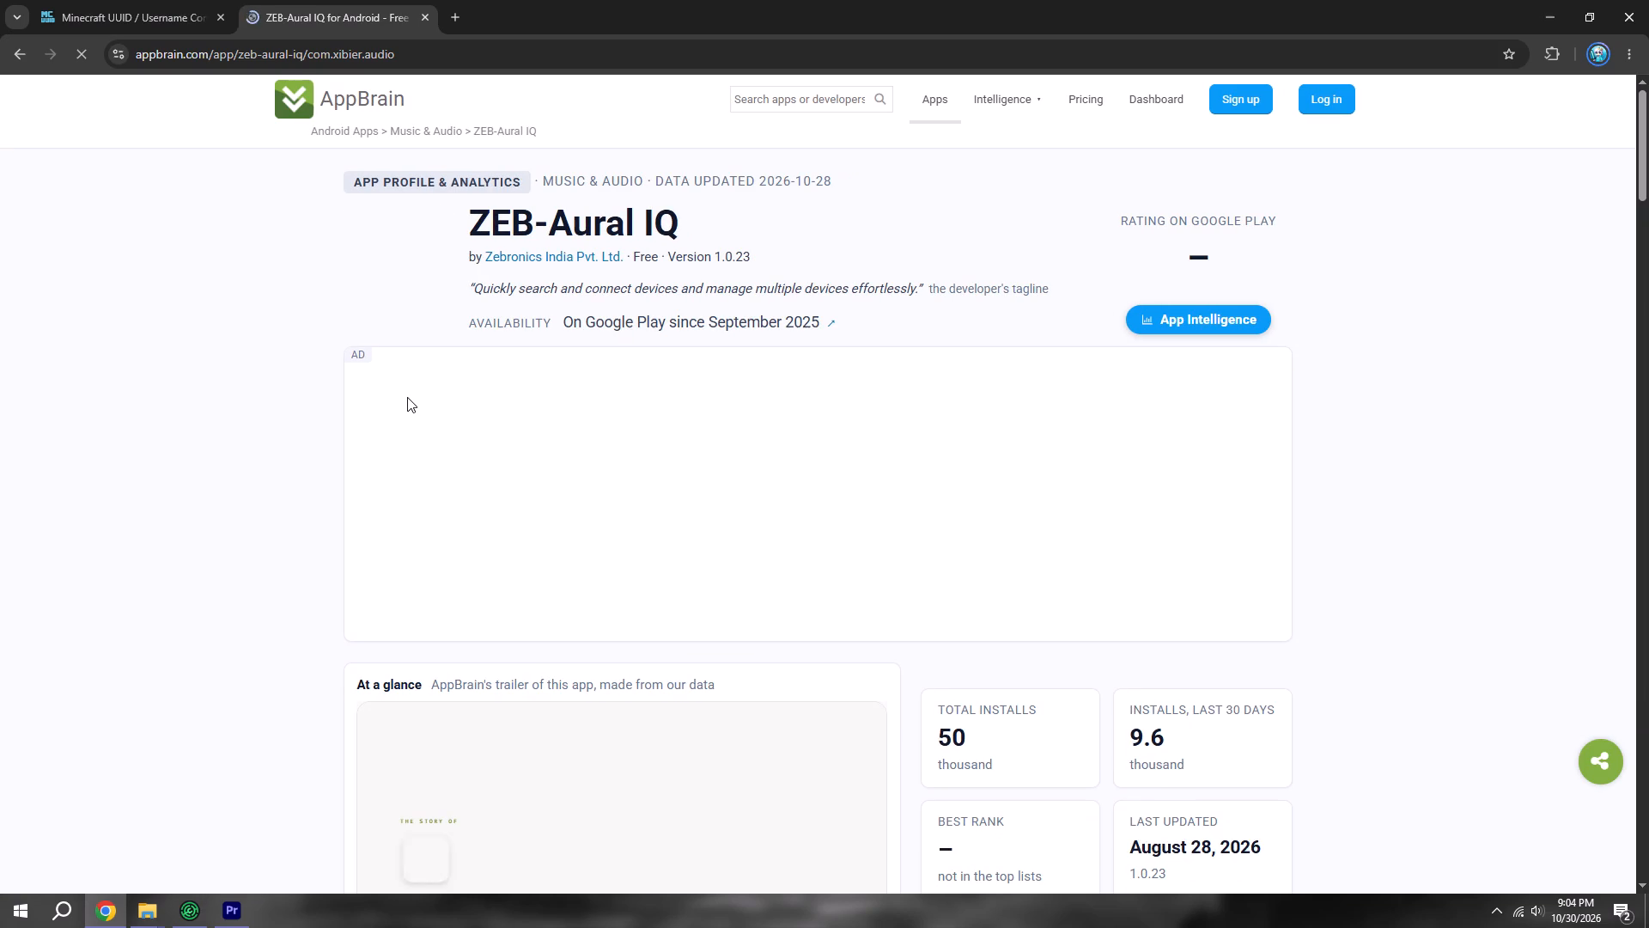
pyautogui.scroll(-2, 407, 397)
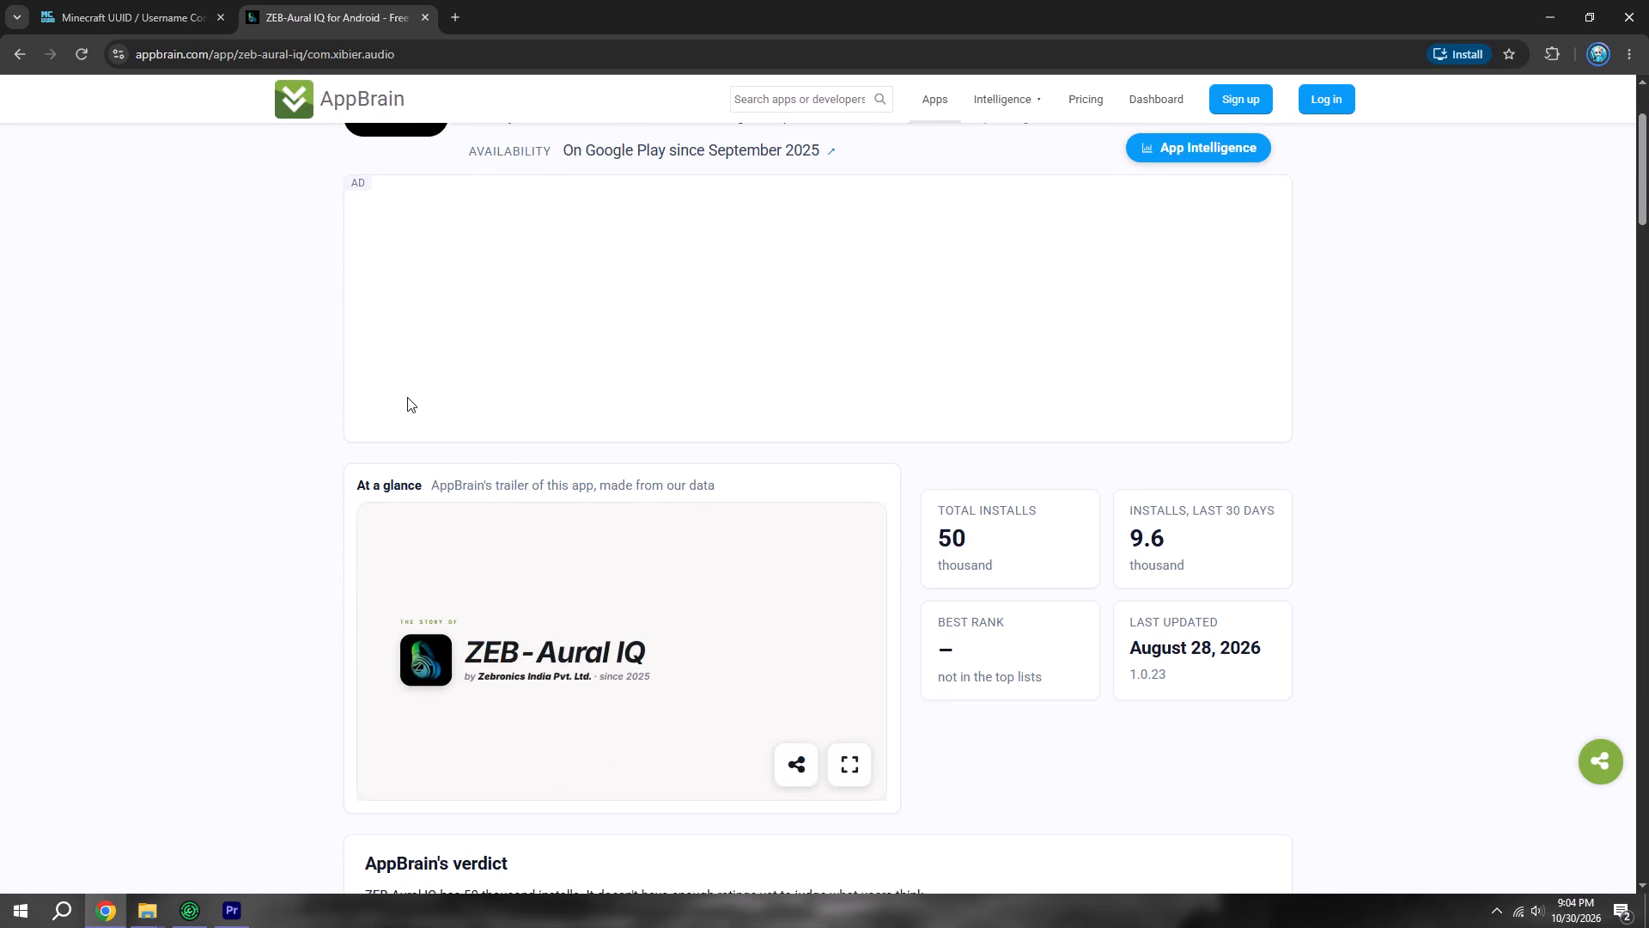
pyautogui.scroll(3, 336, 388)
# Copy the app name ZEB-Aural IQ from the page heading and search Google in a new tab for ZEB-Aural IQ pc.
pyautogui.moveTo(733, 223); pyautogui.dragTo(438, 235)
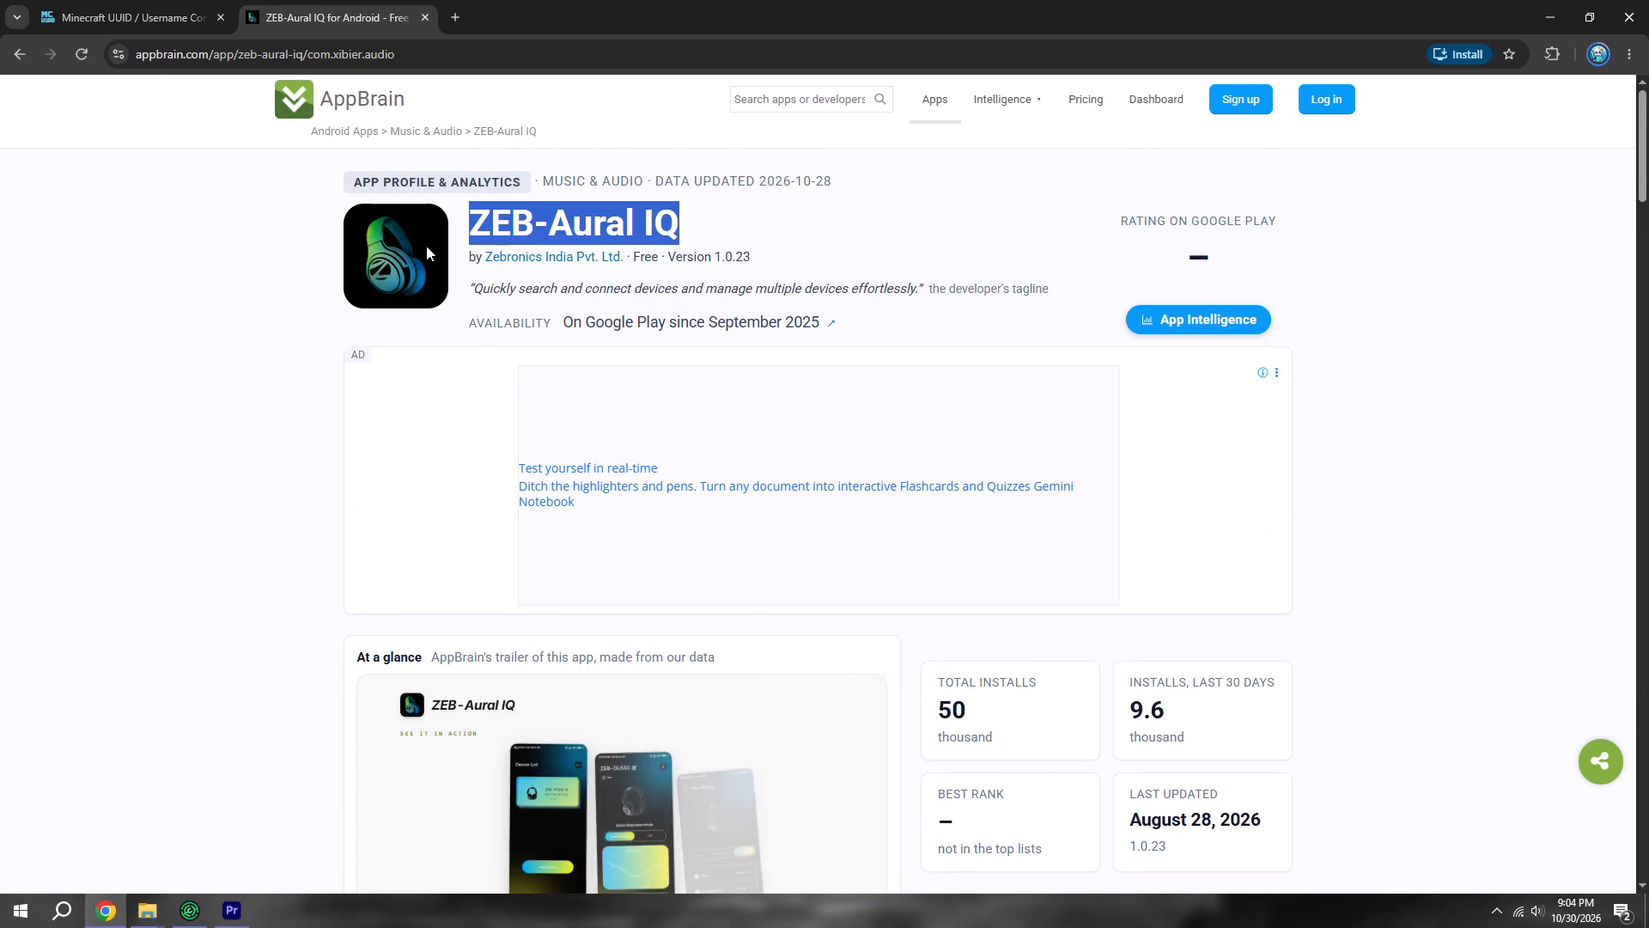
pyautogui.hotkey('ctrl', 'c')
pyautogui.click(463, 10)
pyautogui.click(456, 59)
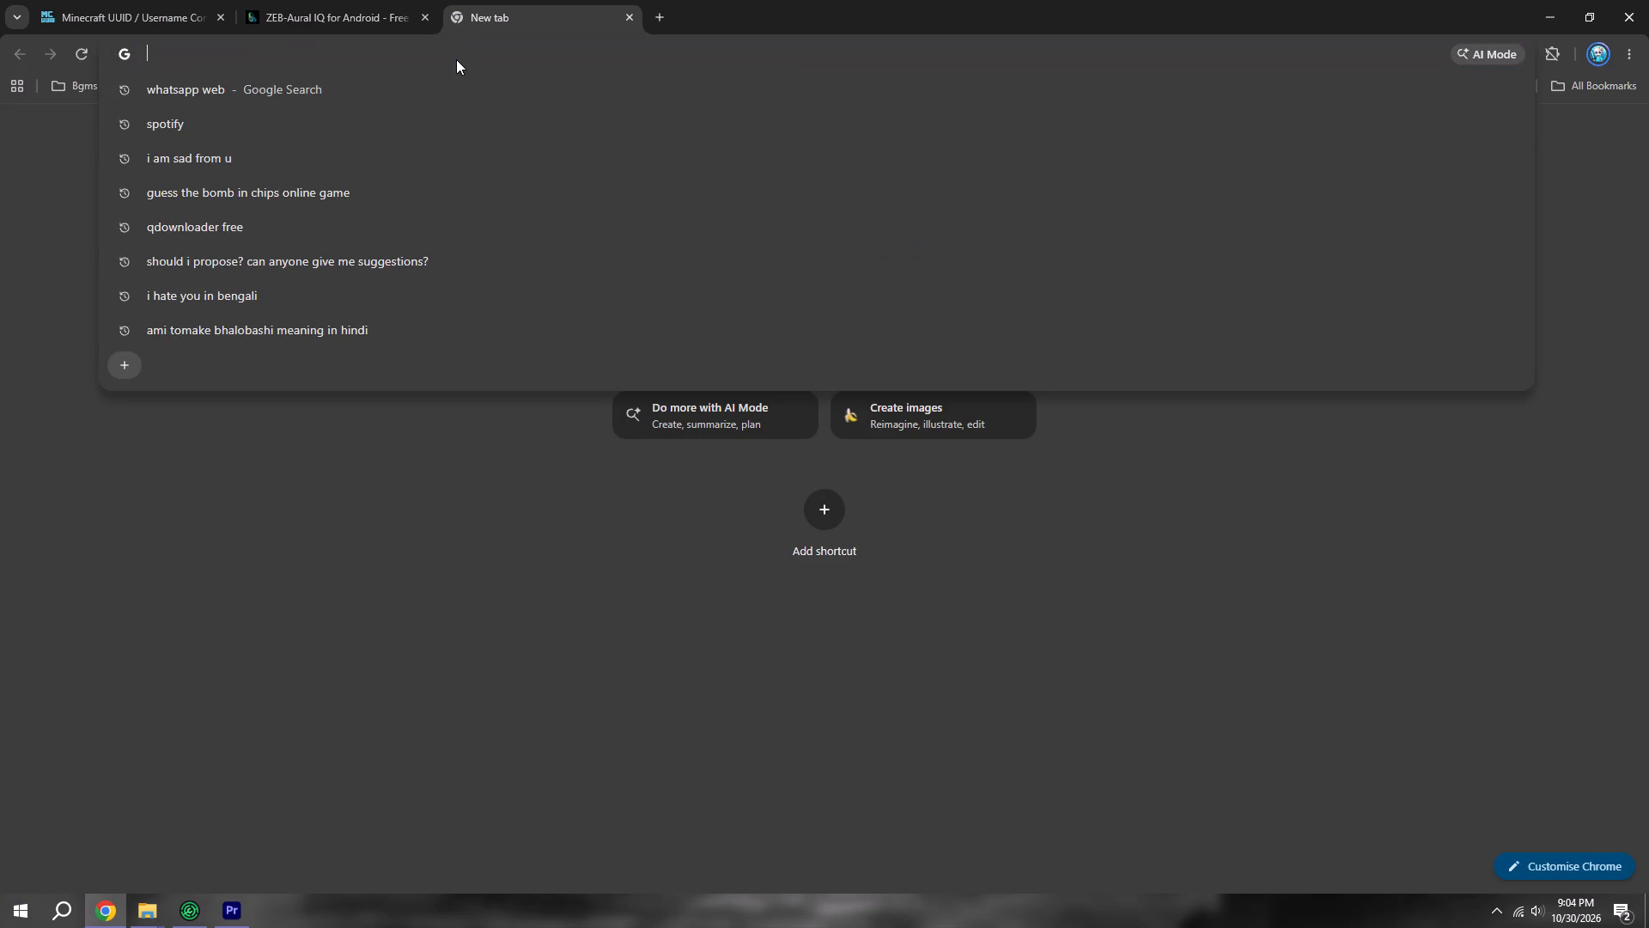
pyautogui.hotkey('ctrl', 'v')
pyautogui.press('space')
pyautogui.write('pc')
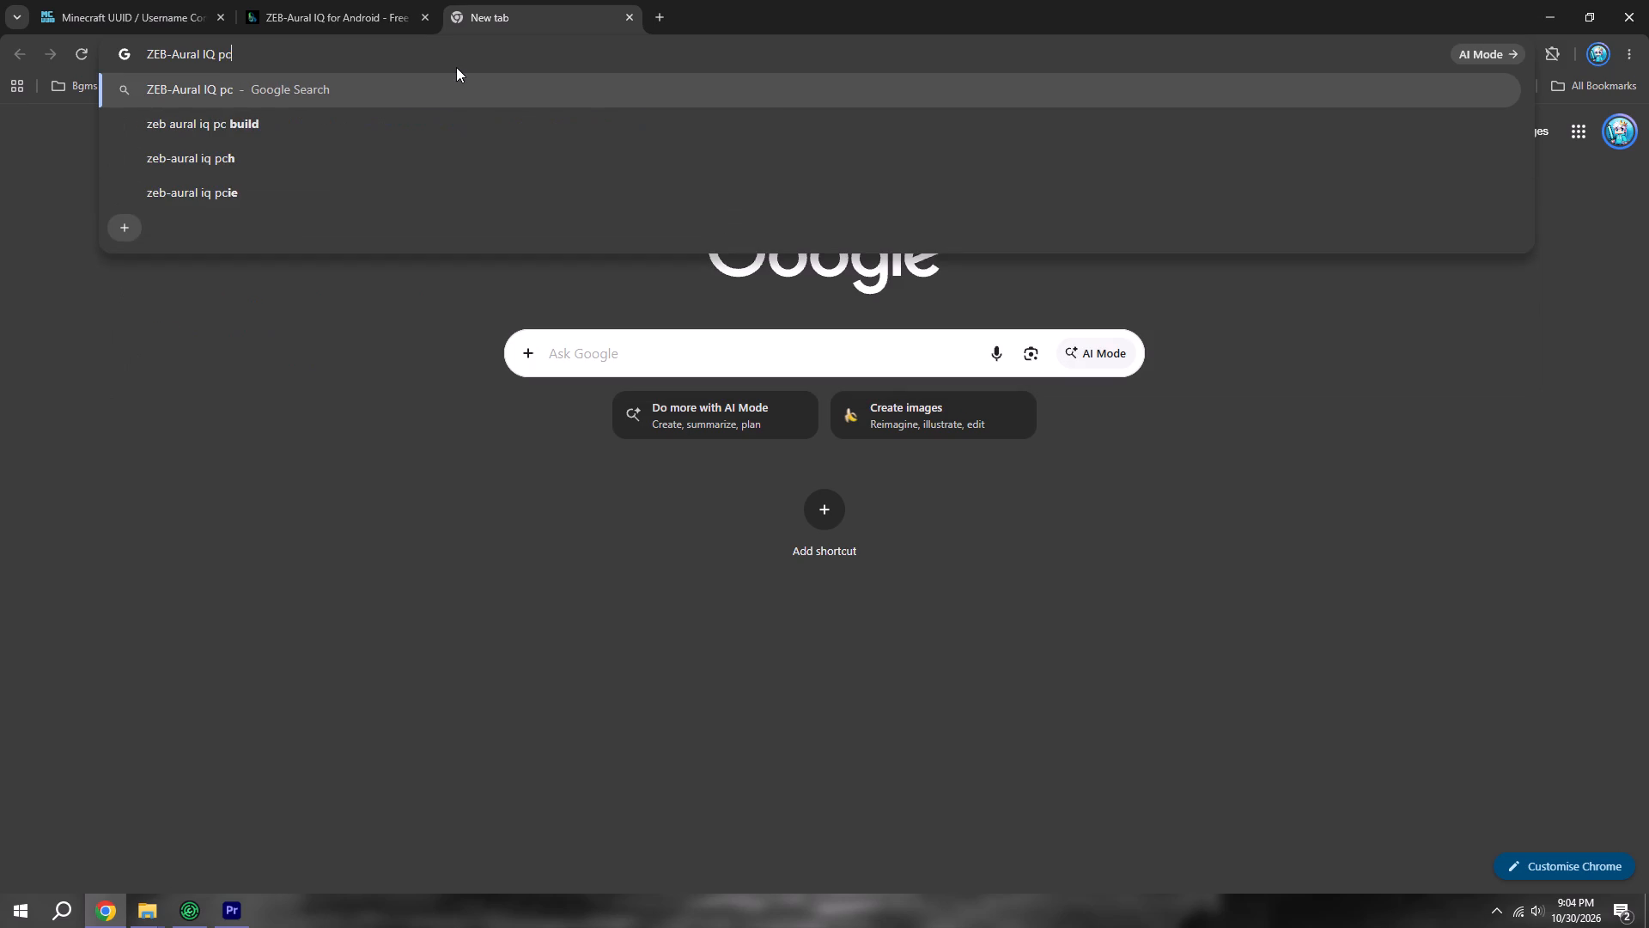
pyautogui.press('\\')
pyautogui.press('BackSpace')
pyautogui.press('Return')
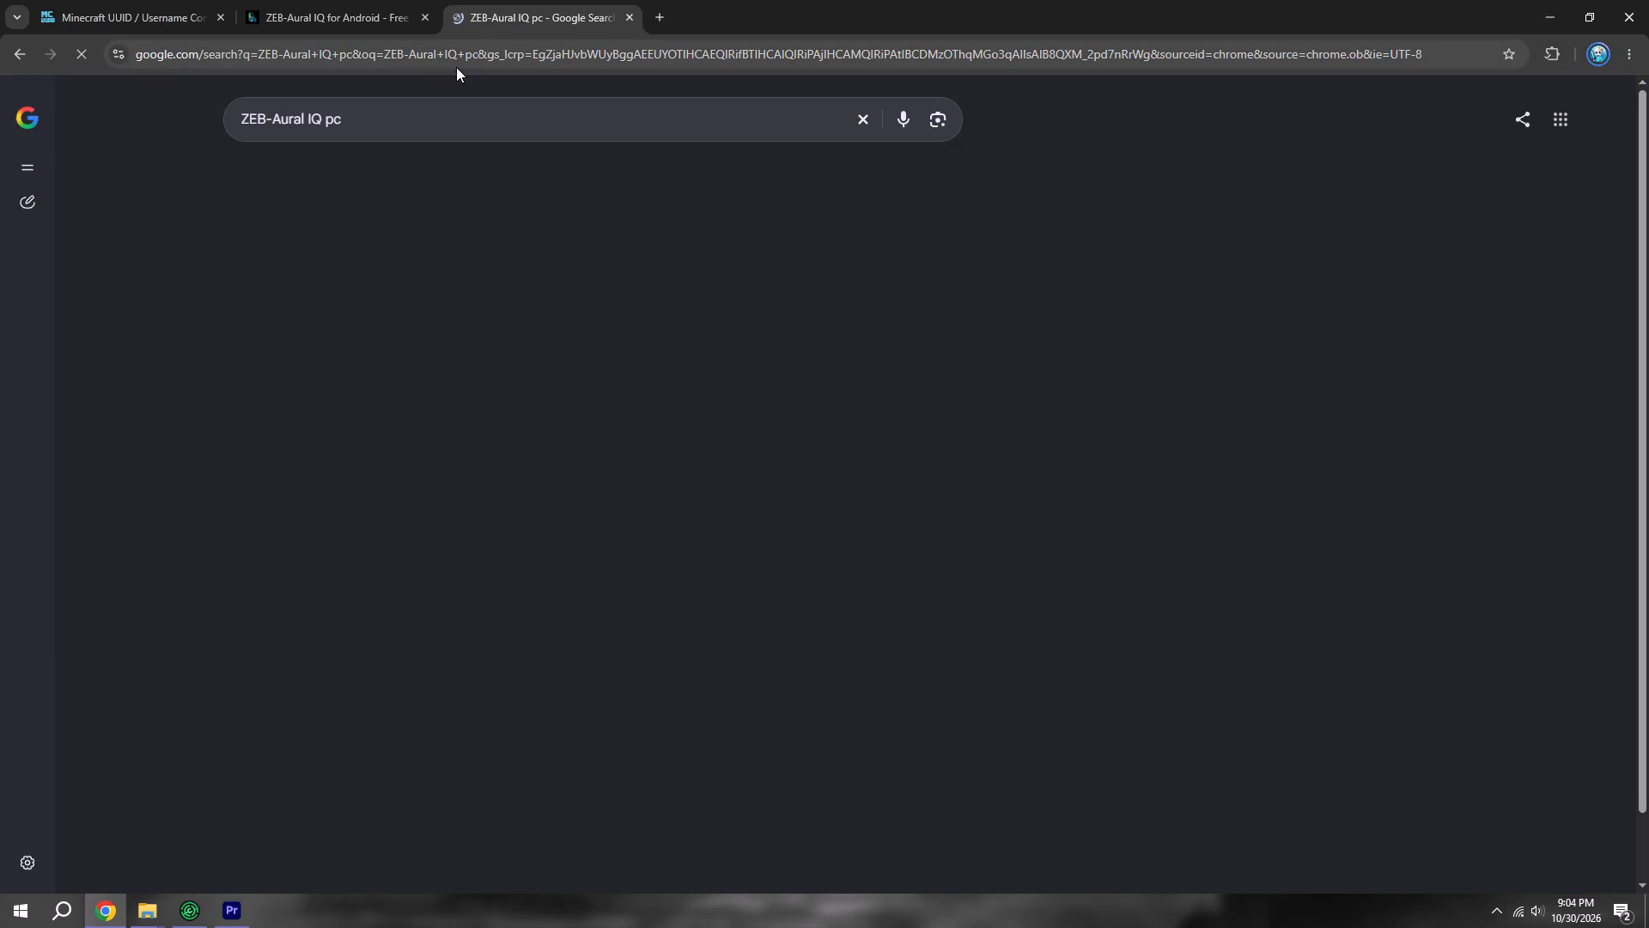
# Examine the ZEB-Aural IQ pc search results for a PC version of the headphone app.
pyautogui.scroll(-2, 463, 622)
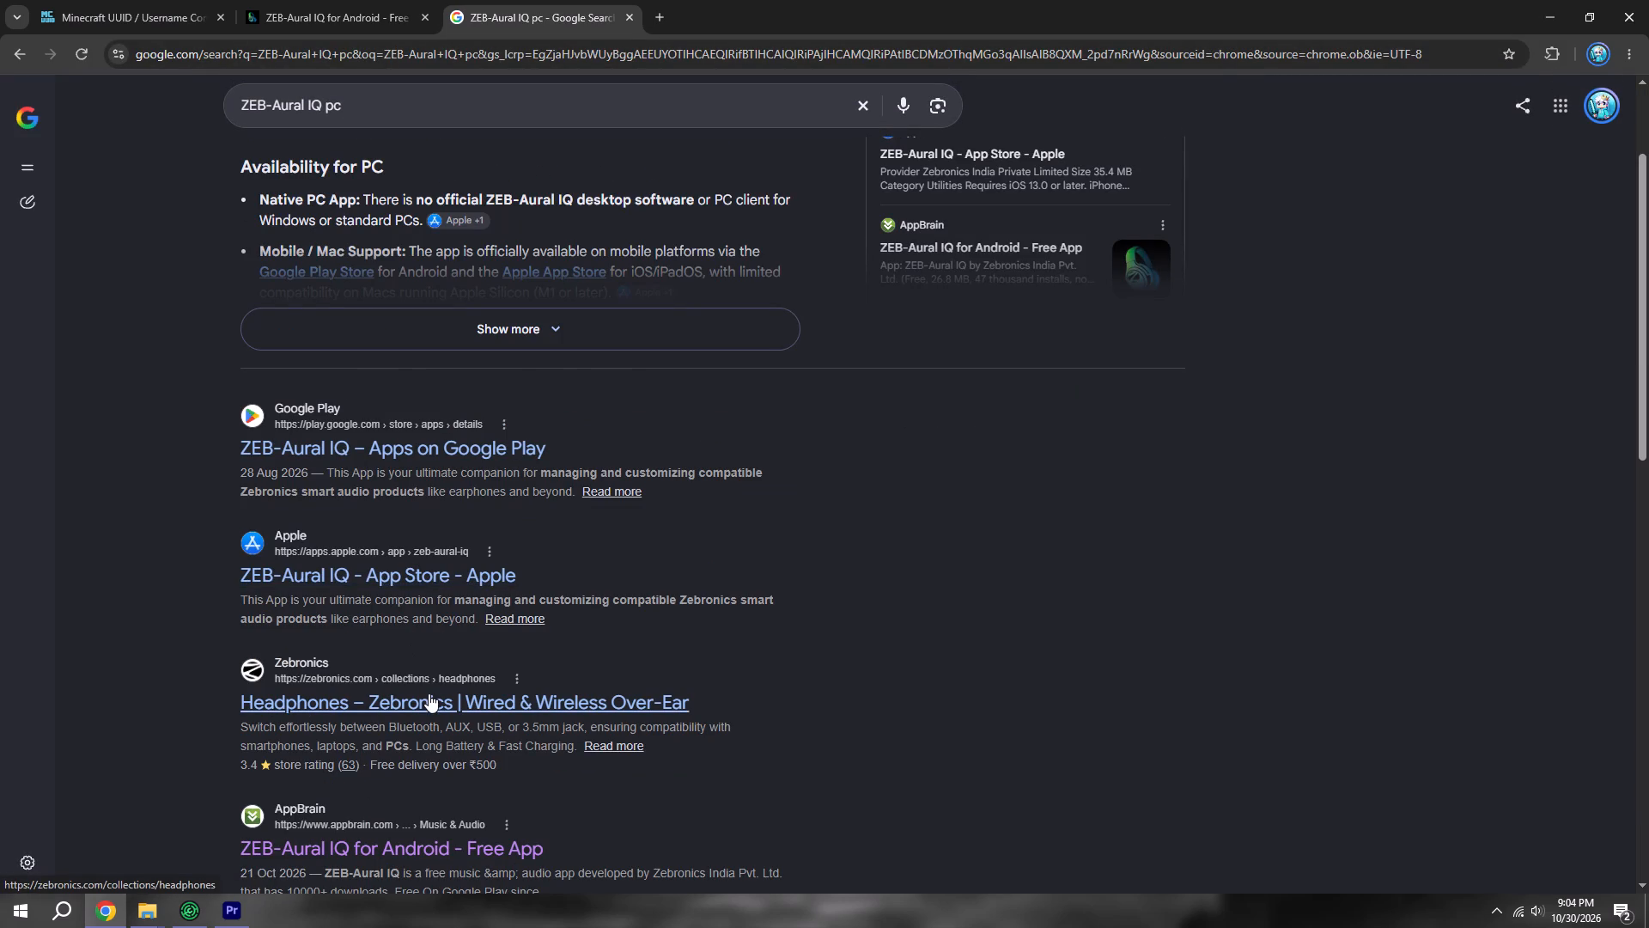
pyautogui.scroll(-1, 429, 693)
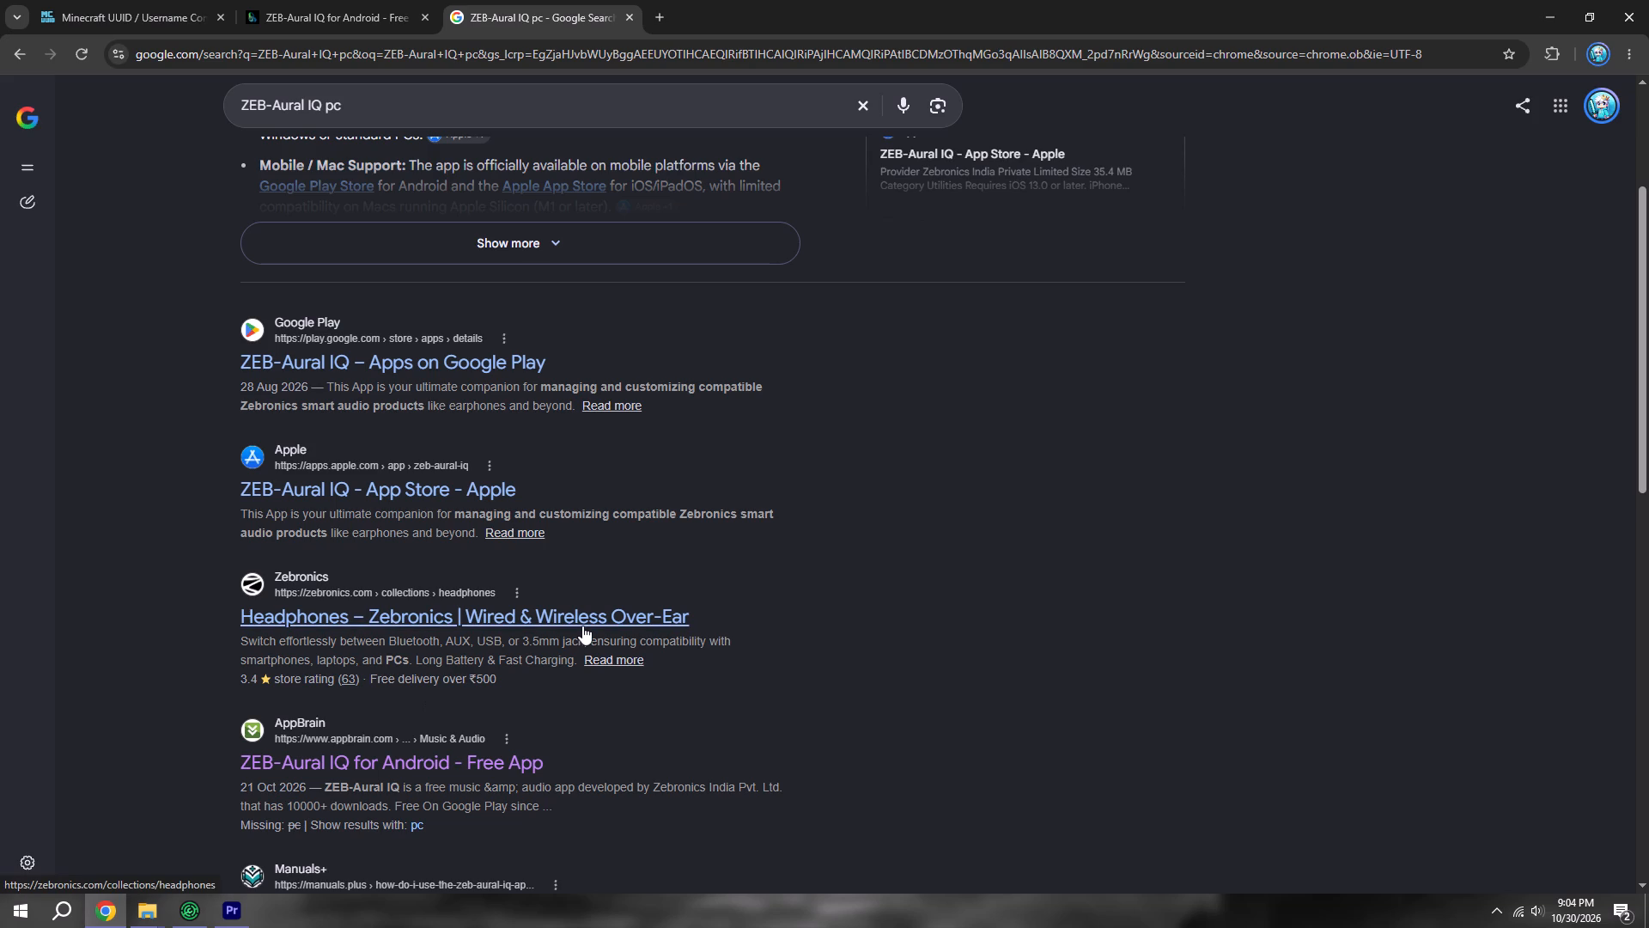
pyautogui.scroll(-3, 580, 625)
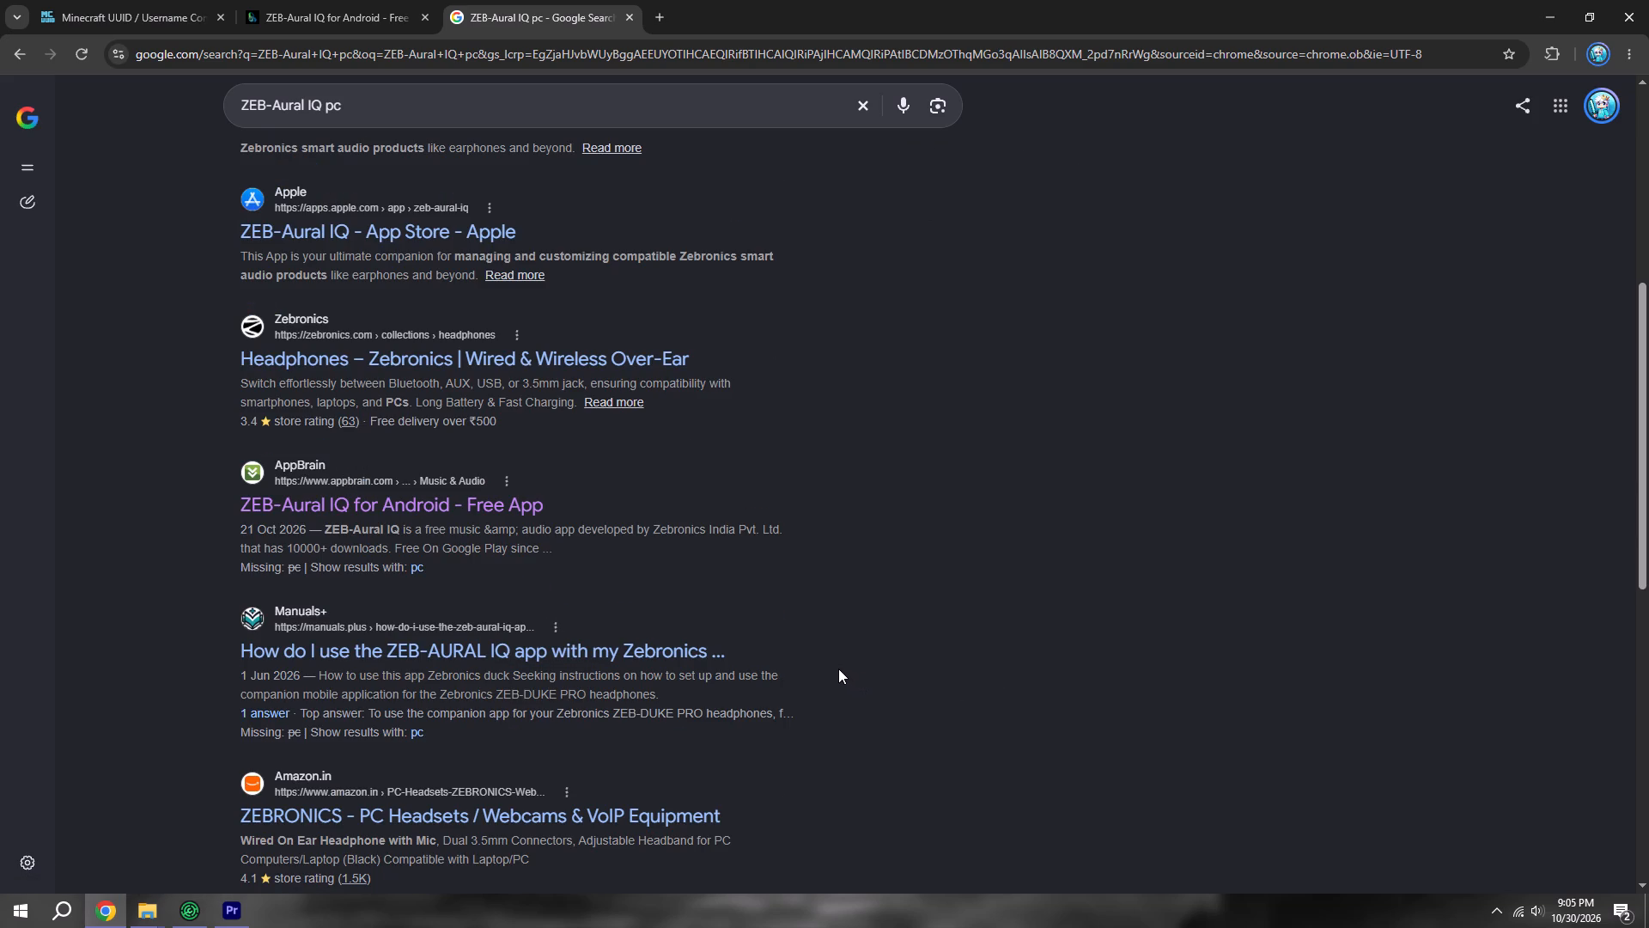
pyautogui.scroll(-2, 838, 669)
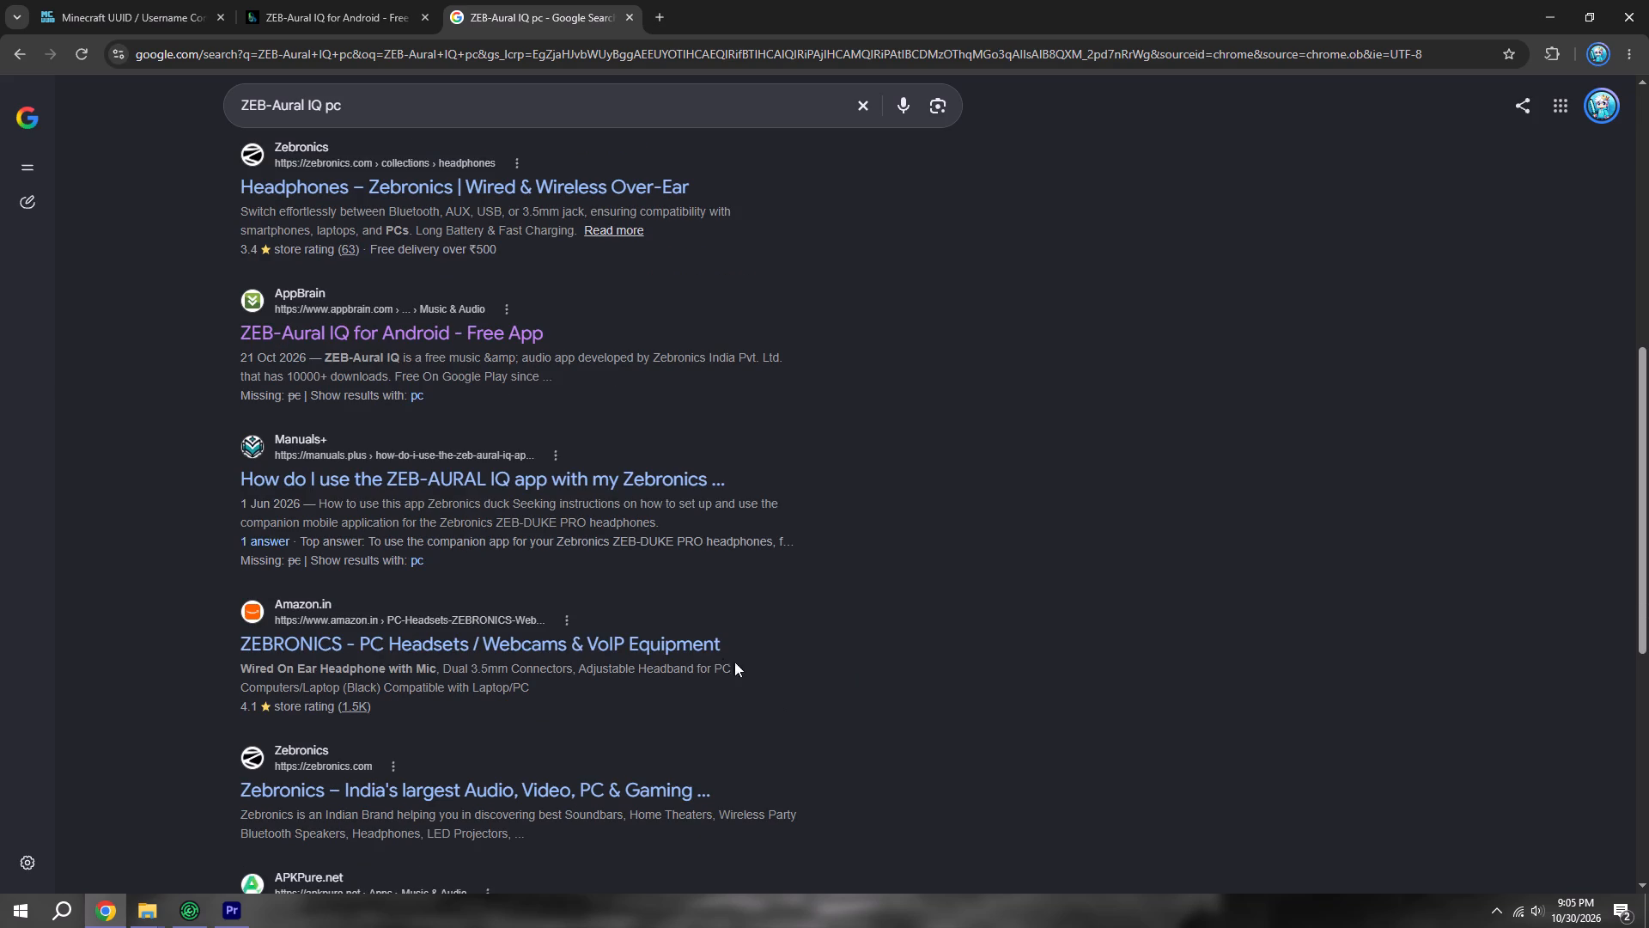
pyautogui.scroll(-3, 685, 647)
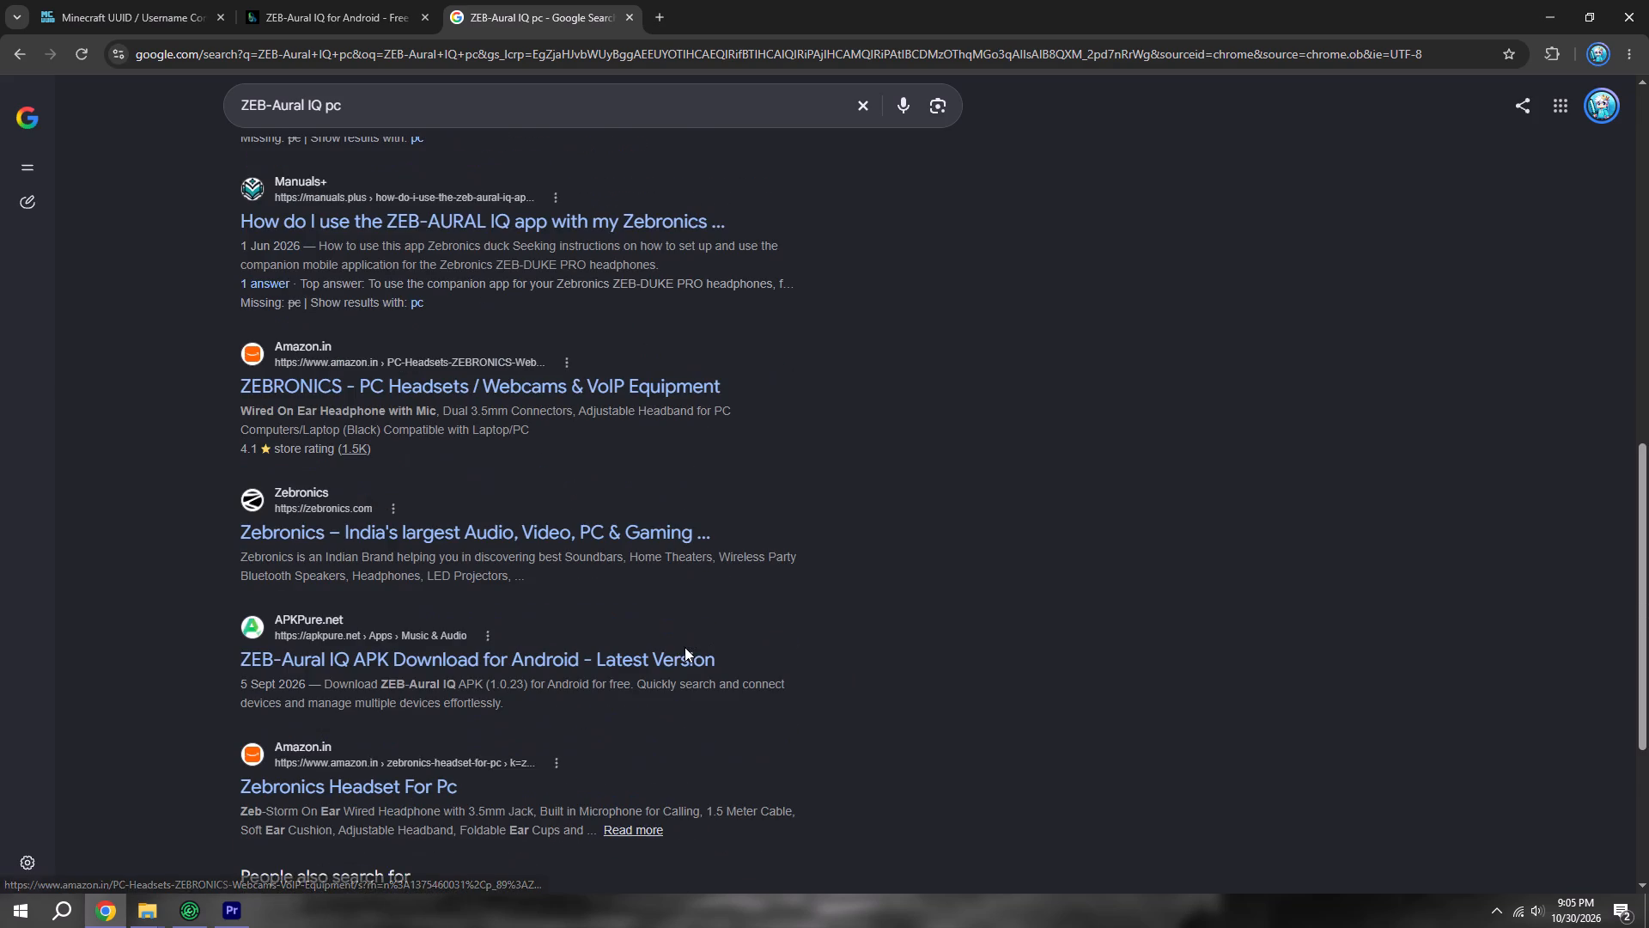
pyautogui.scroll(-2, 536, 677)
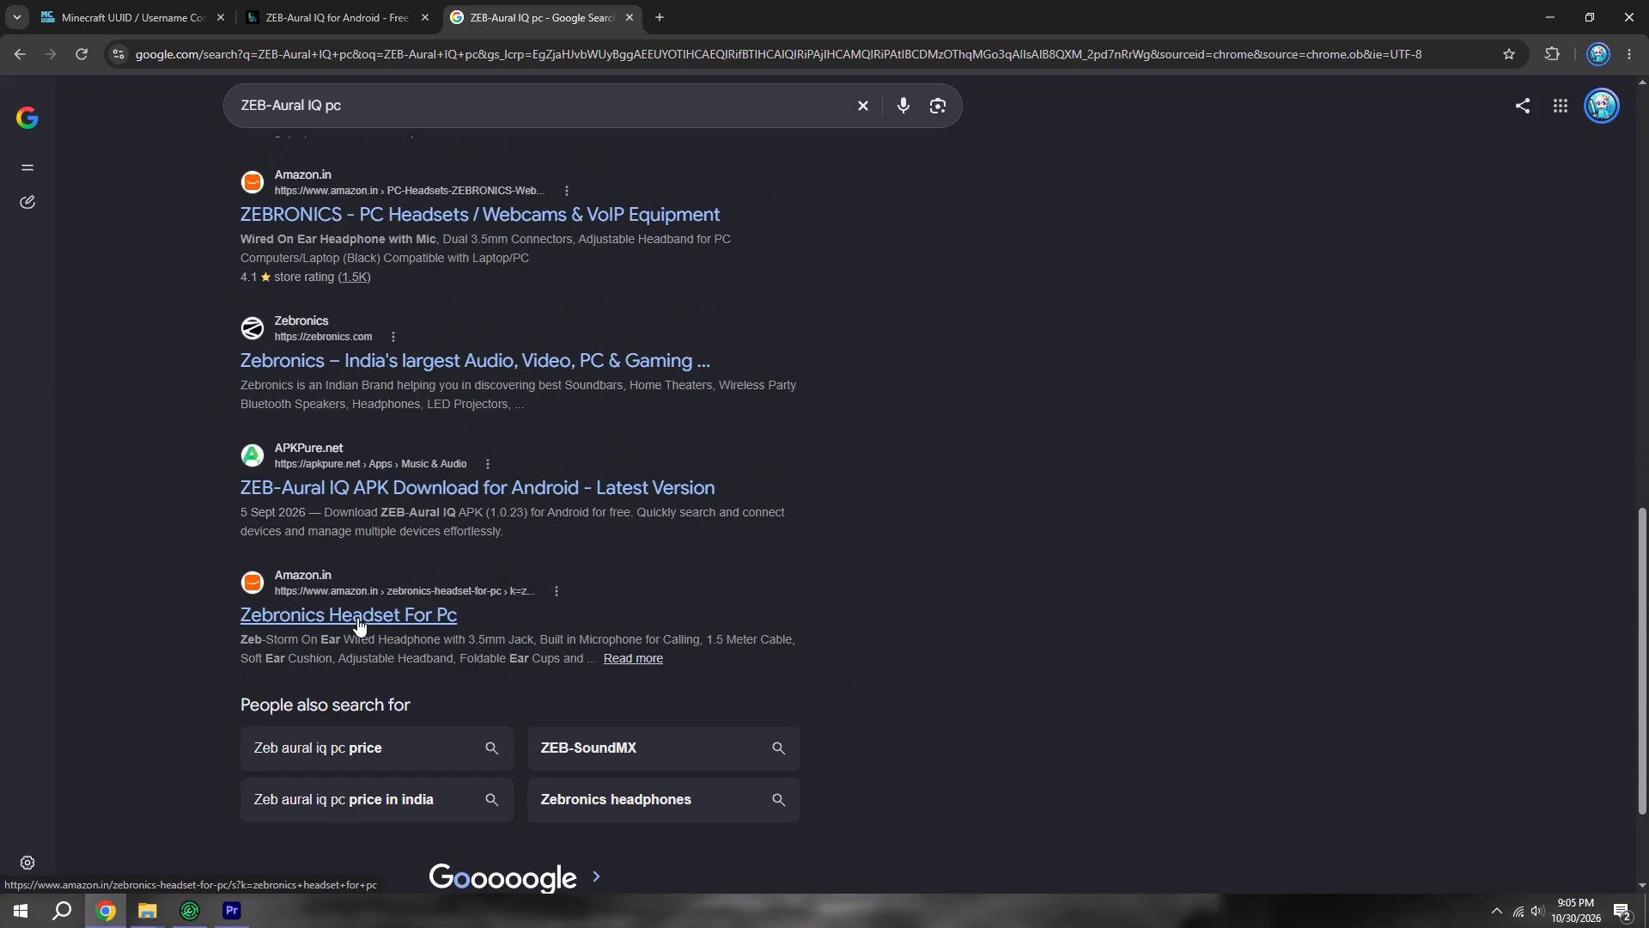
pyautogui.scroll(10, 356, 617)
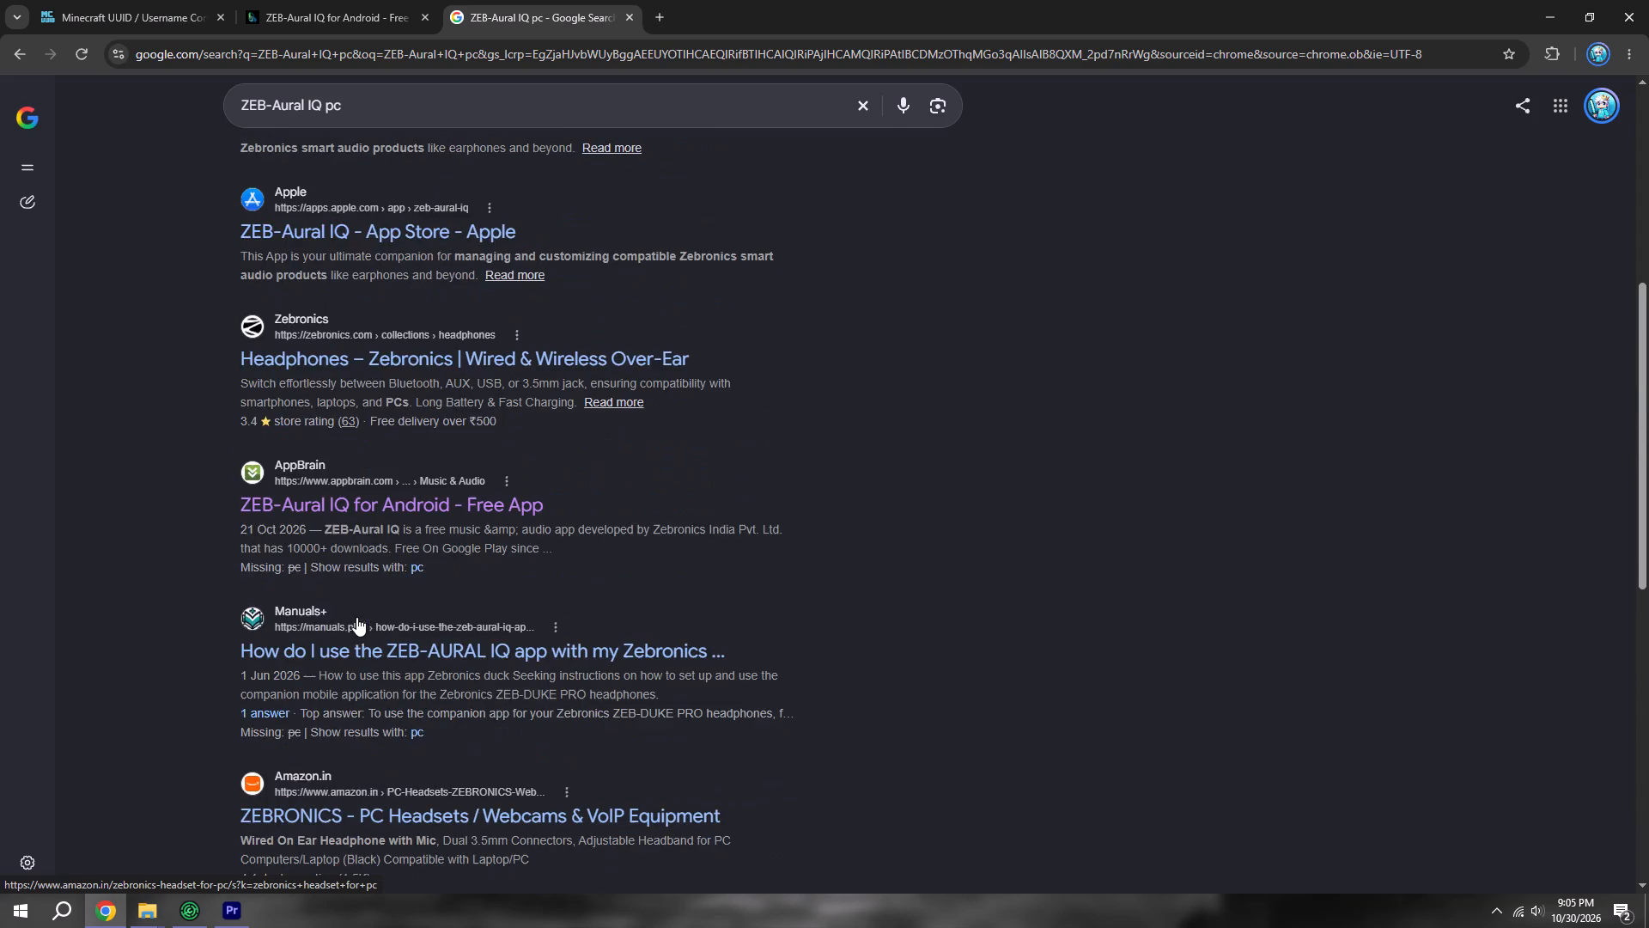
# Return to the AppBrain ZEB-Aural IQ page, close the Chrome window and go back to Adobe Premiere Pro.
pyautogui.click(326, 0)
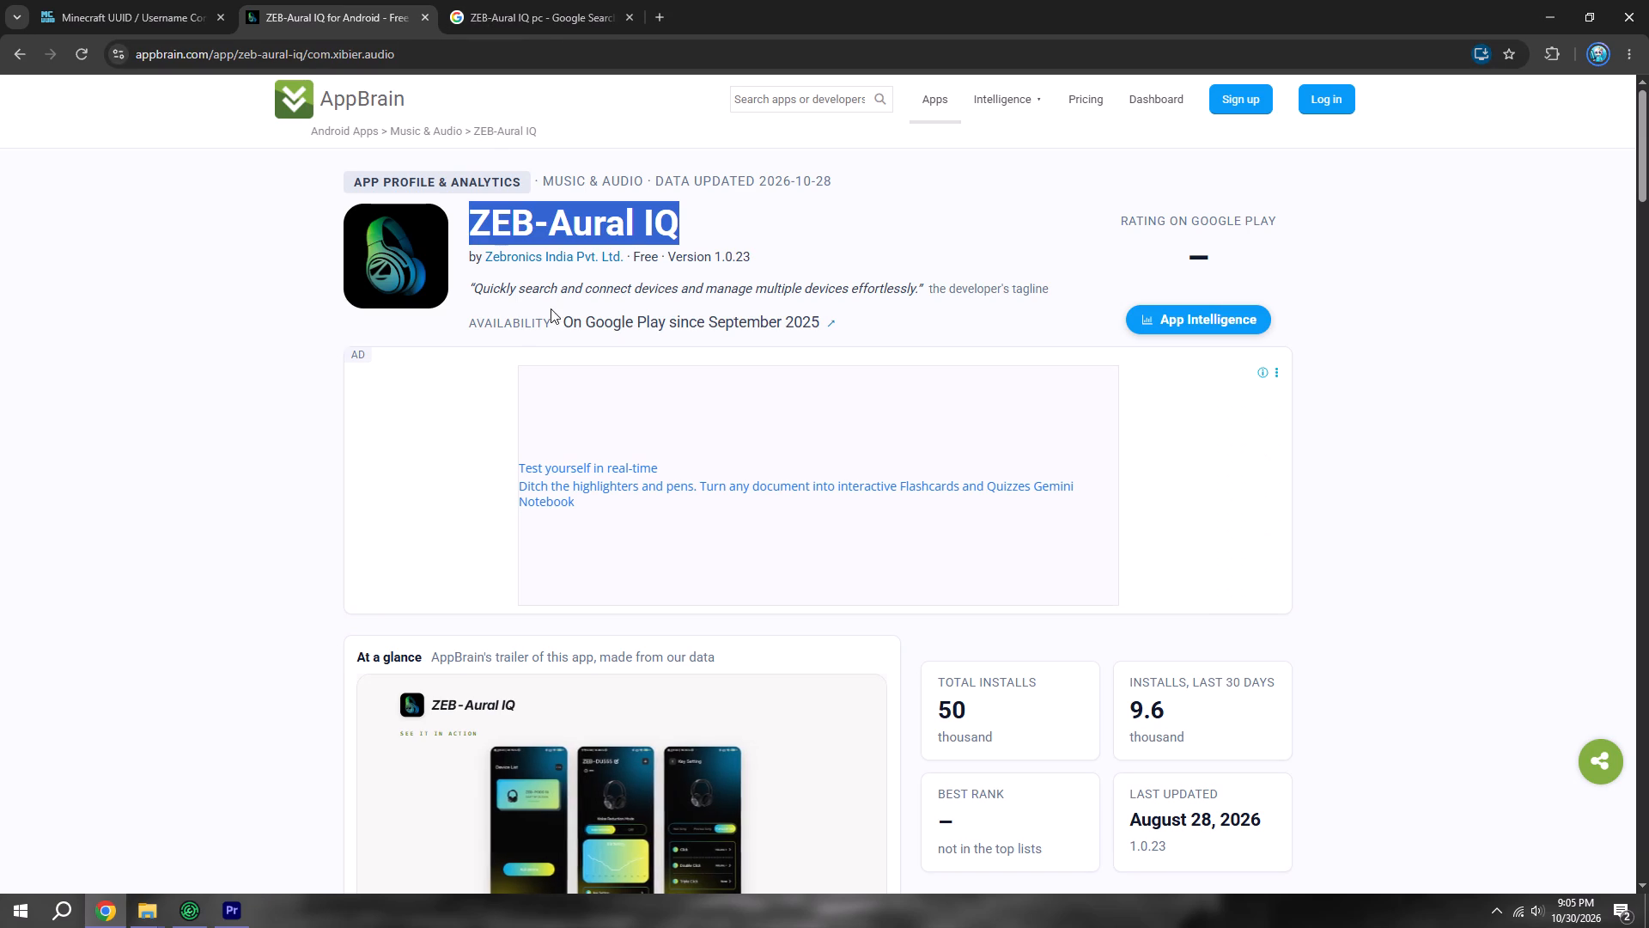
pyautogui.click(1648, 16)
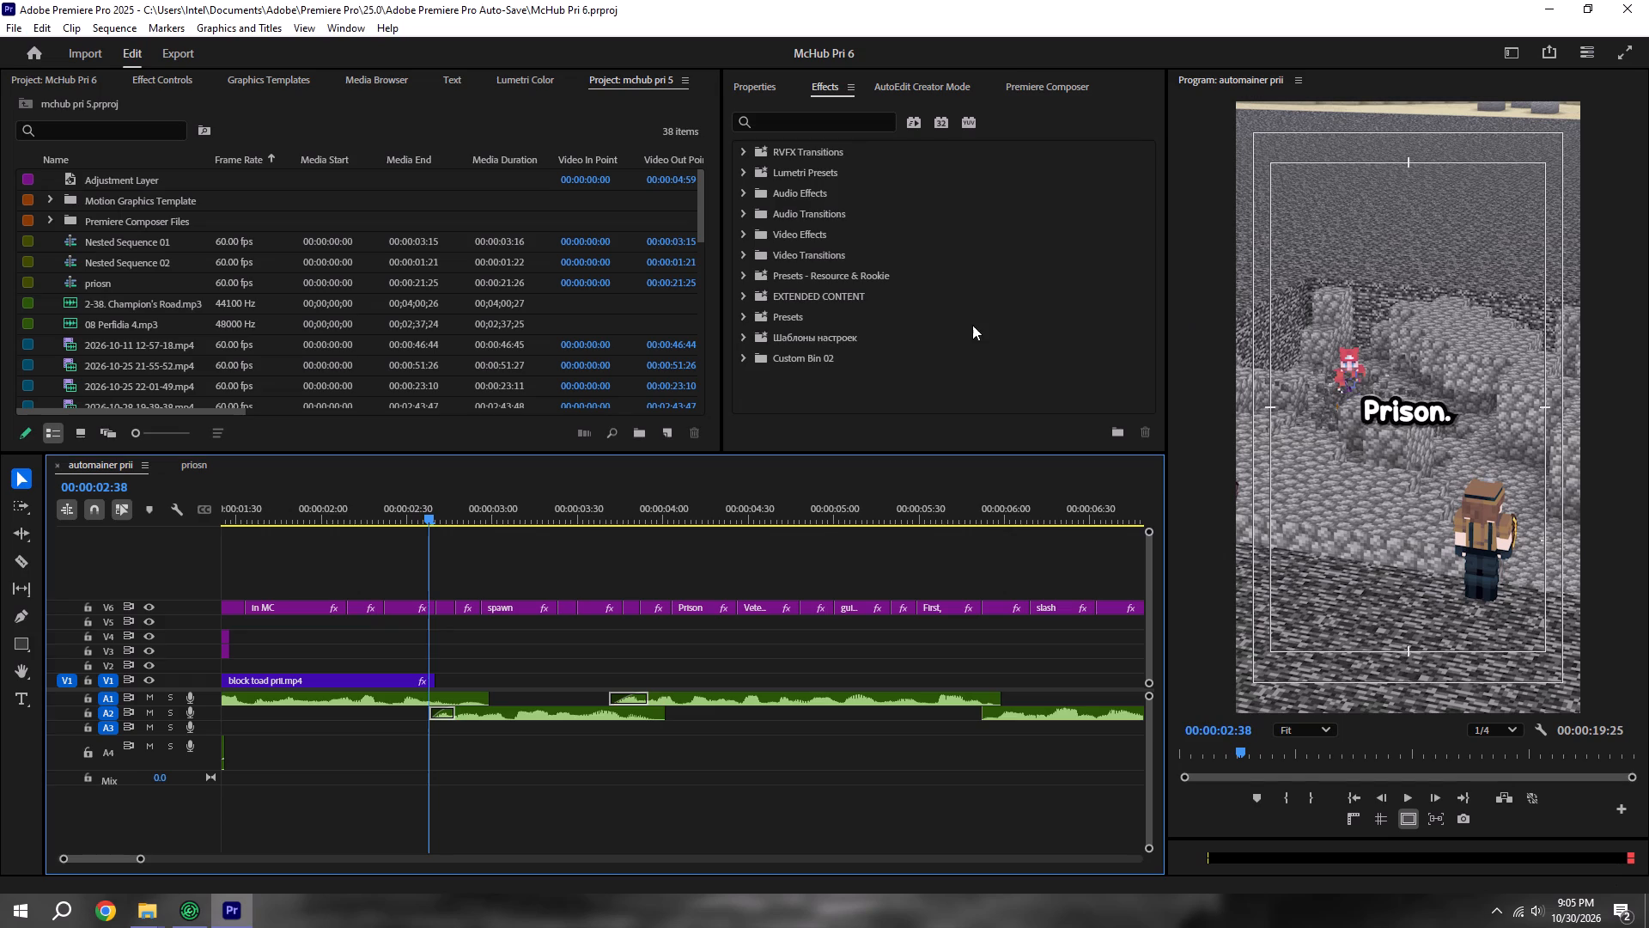
# Play automainer prii onward from 00:00:02:38, and replay it from the start through the end of the block toad prii.mp4 clip.
pyautogui.keyDown('alt'); pyautogui.scroll(5, 456, 563); pyautogui.keyUp('alt')
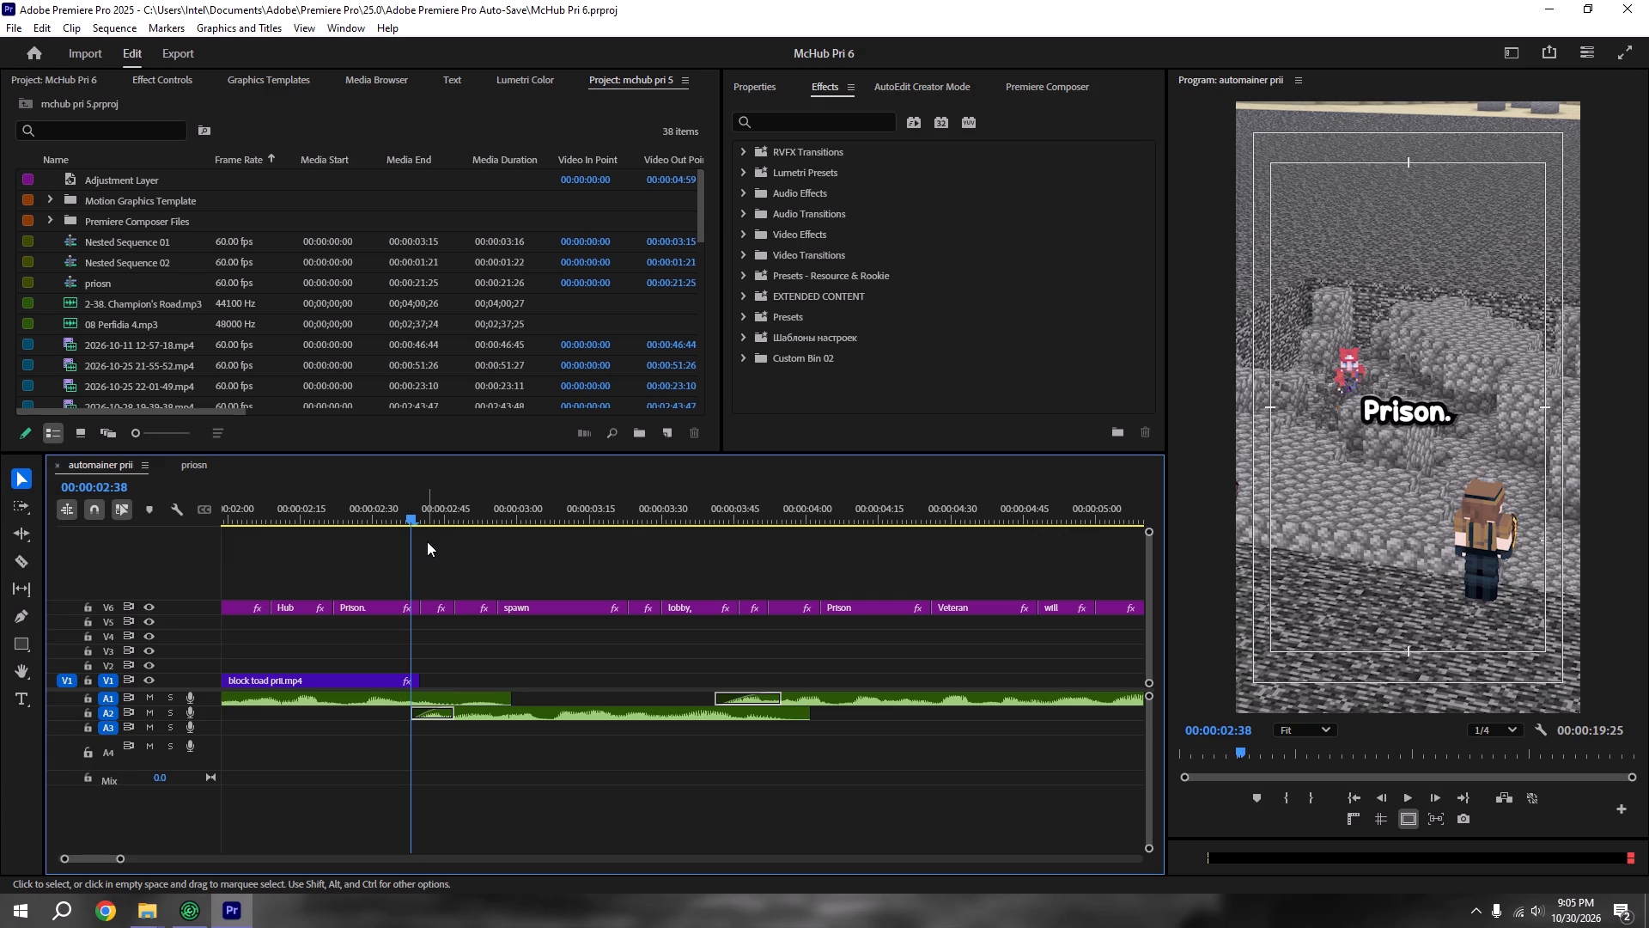
pyautogui.press('space')
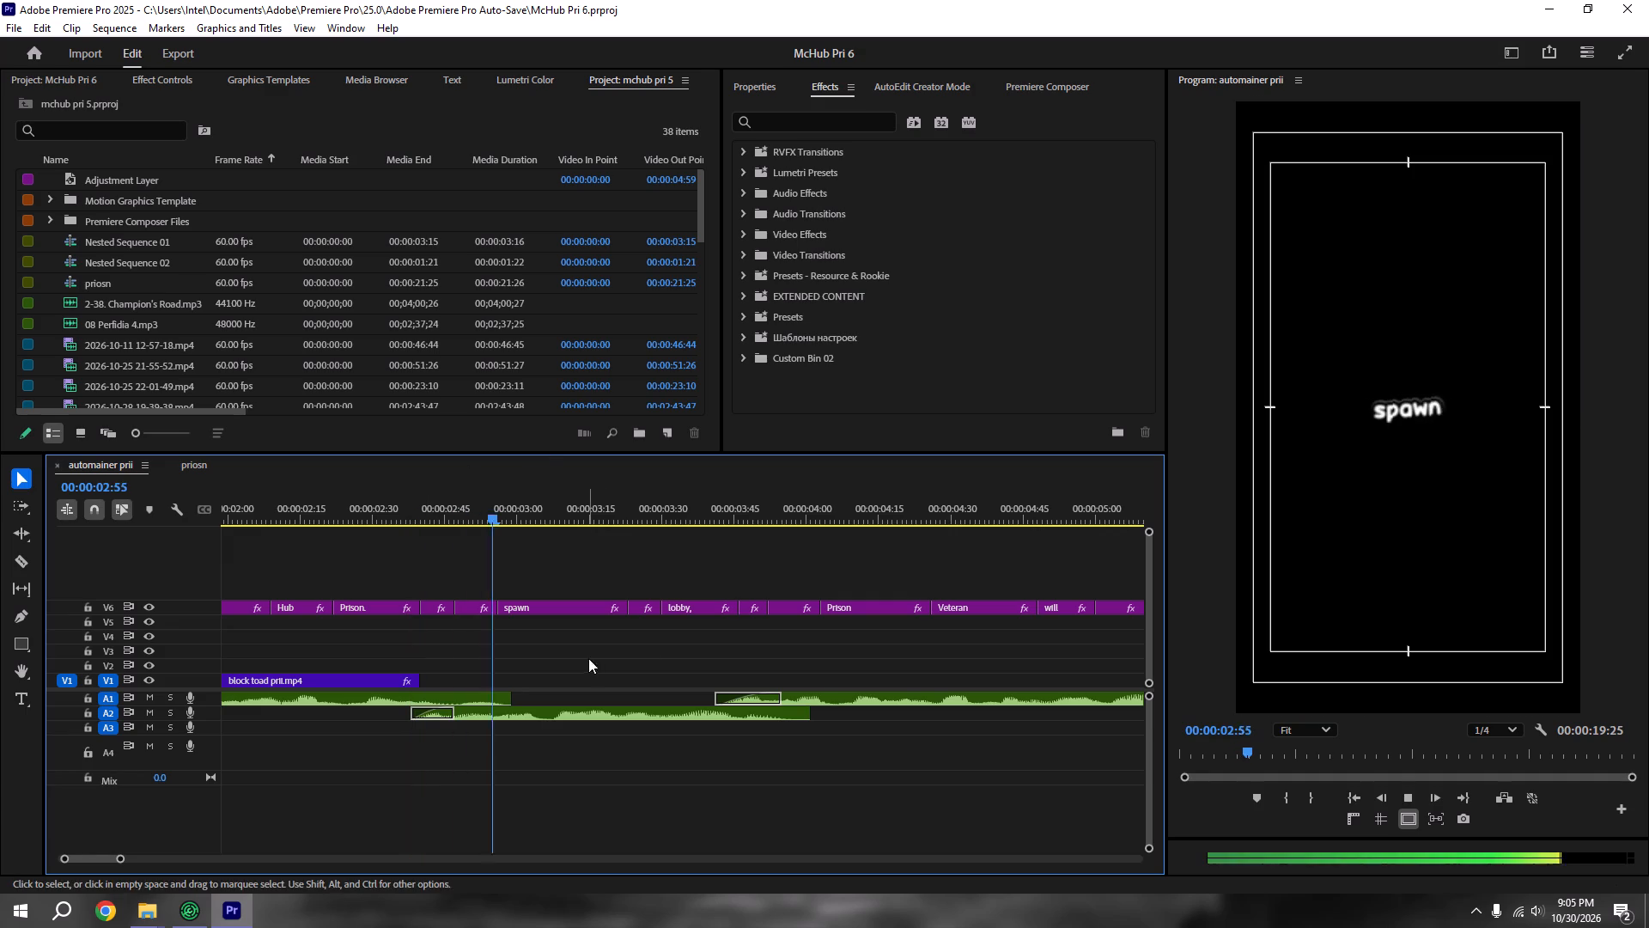
pyautogui.press('space')
pyautogui.click(1354, 796)
pyautogui.press('space')
pyautogui.keyDown('alt'); pyautogui.scroll(-2, 709, 740); pyautogui.keyUp('alt')
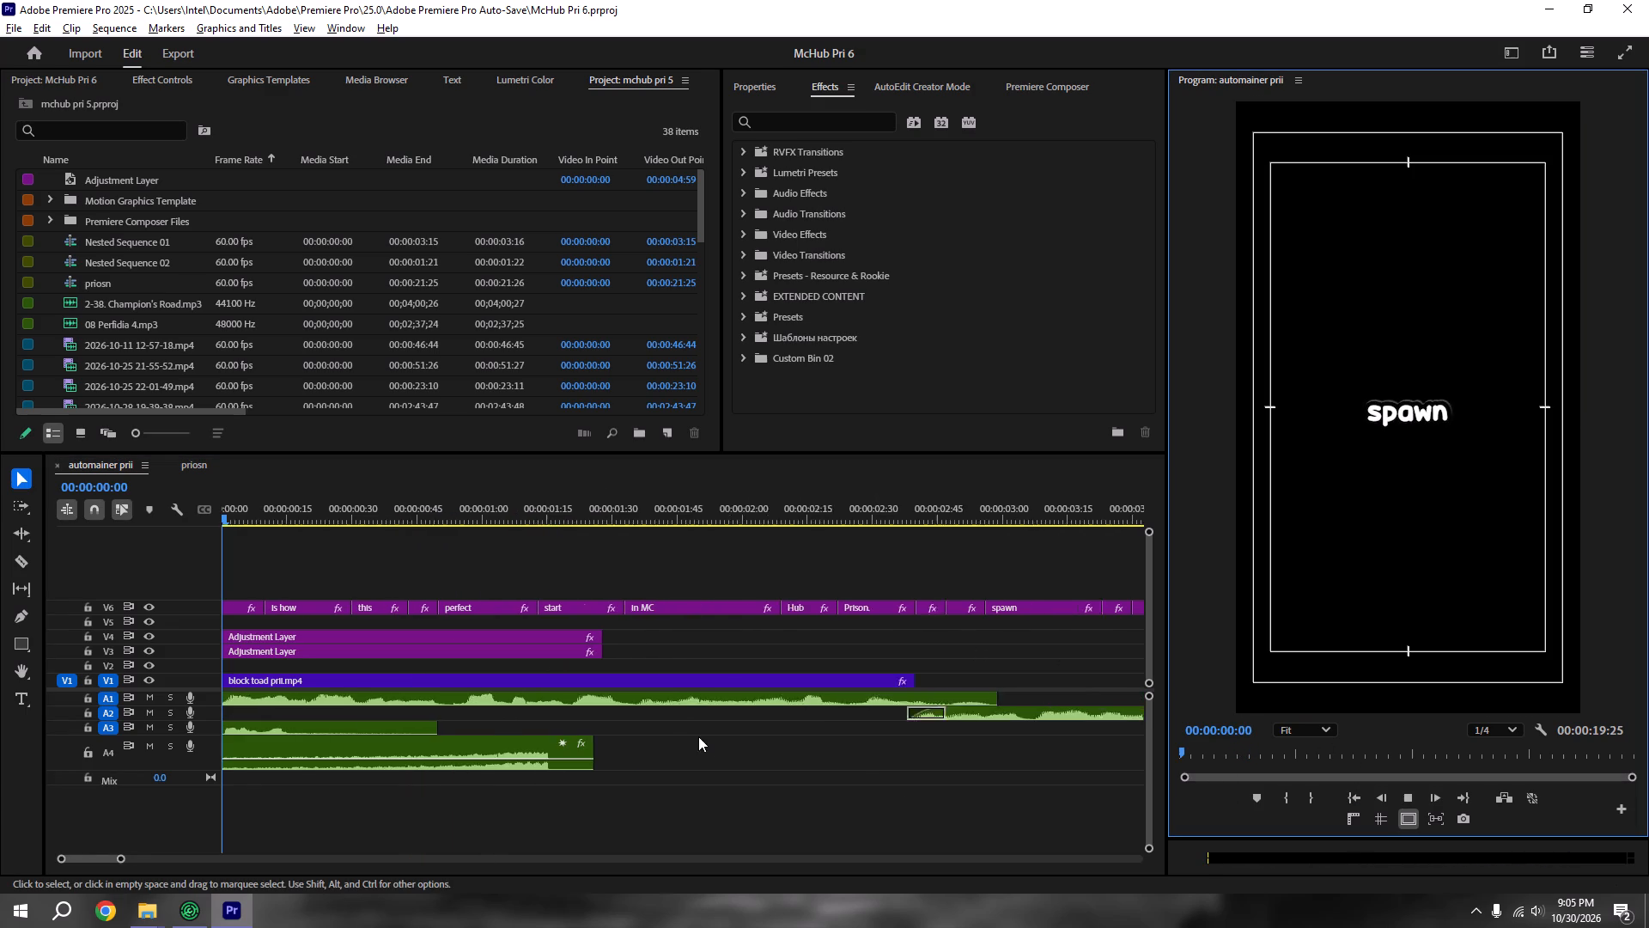
pyautogui.keyDown('alt'); pyautogui.scroll(-3, 698, 736); pyautogui.keyUp('alt')
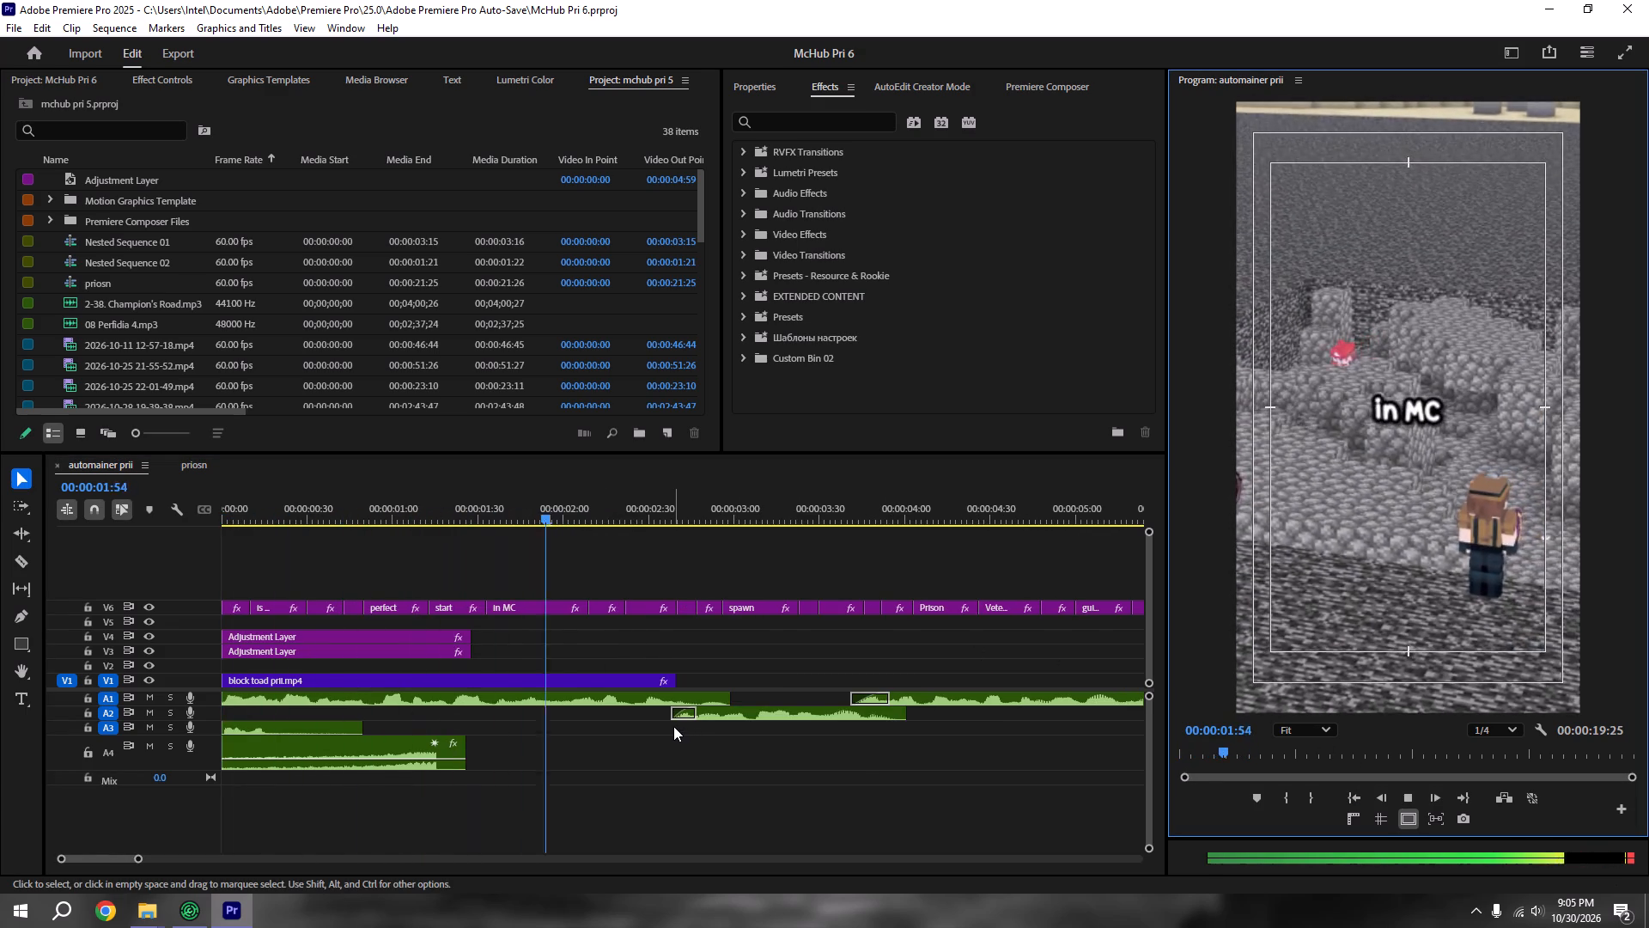
pyautogui.press('space')
pyautogui.keyDown('alt'); pyautogui.scroll(5, 509, 662); pyautogui.keyUp('alt')
pyautogui.press('space')
pyautogui.press('space')
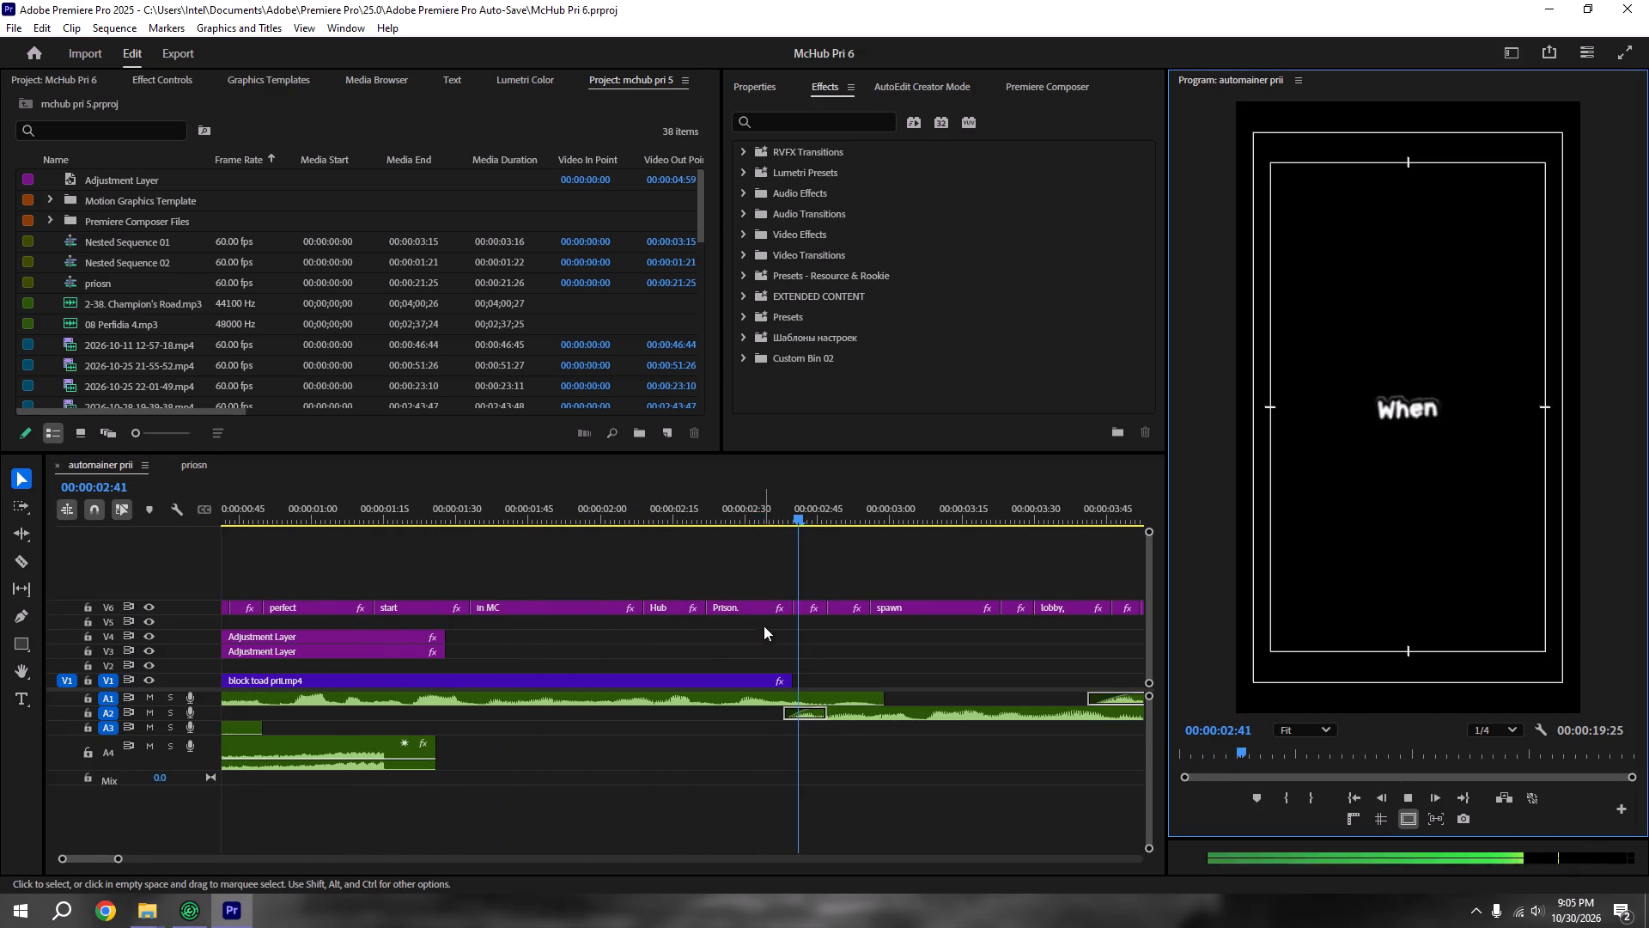
# Place the playhead at 00:00:02:39, by the end of the block toad prii.mp4 clip, and save the project.
pyautogui.keyDown('shift'); pyautogui.click(794, 517); pyautogui.keyUp('shift')
pyautogui.keyDown('shift'); pyautogui.click(794, 510); pyautogui.keyUp('shift')
pyautogui.keyDown('alt'); pyautogui.scroll(-5, 788, 510); pyautogui.keyUp('alt')
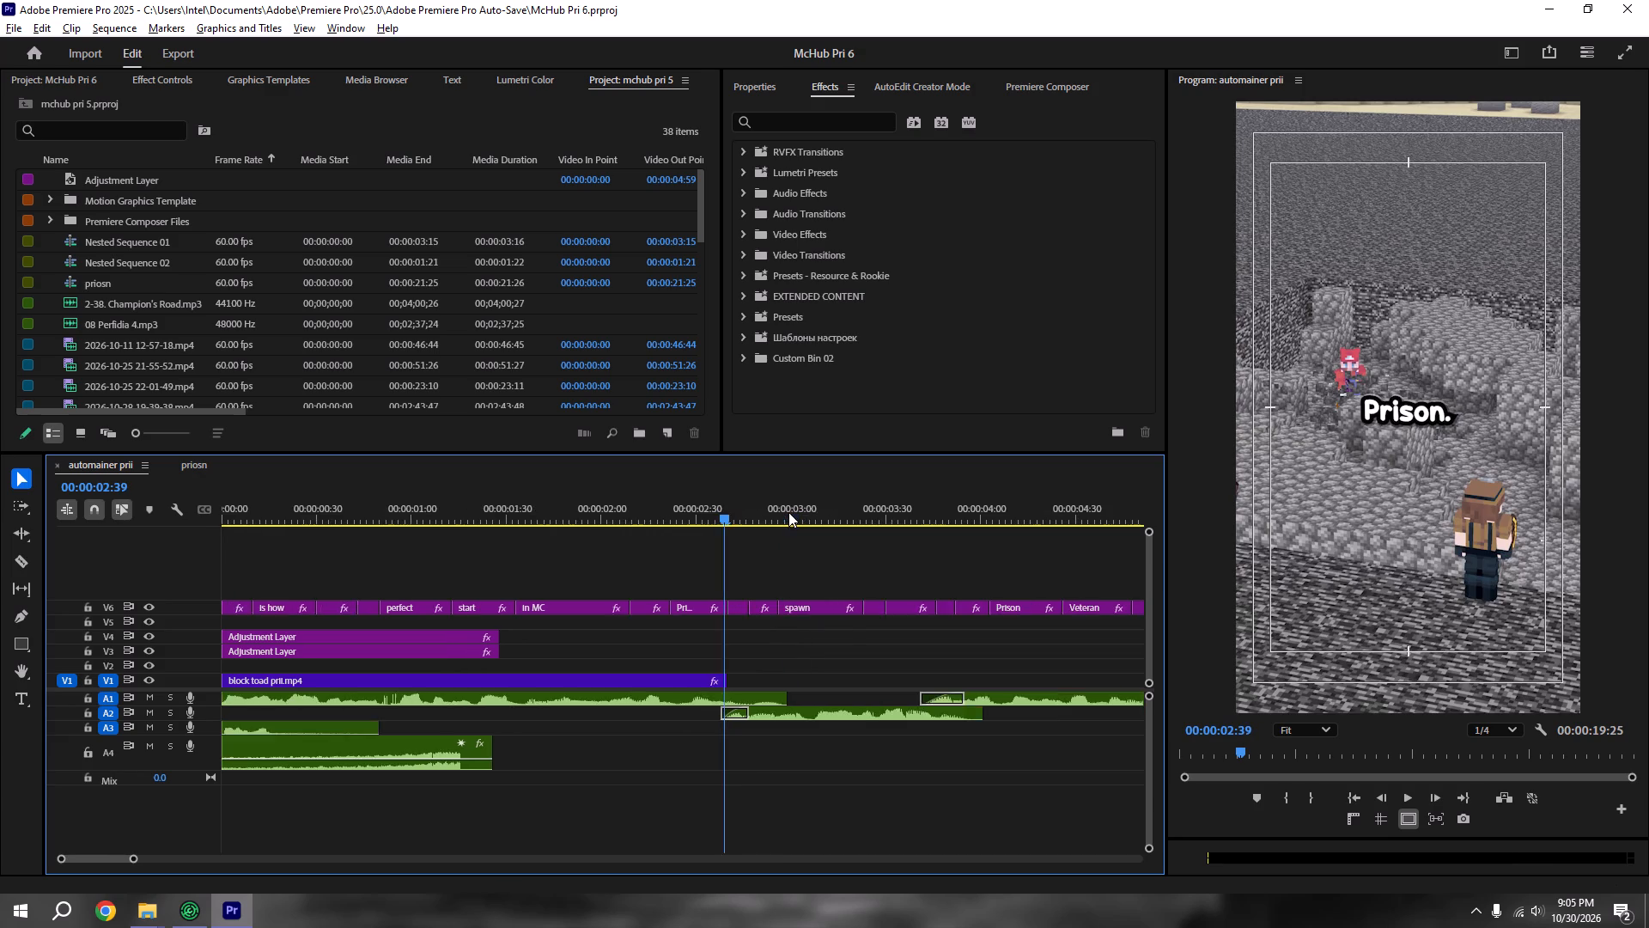
pyautogui.keyDown('alt'); pyautogui.scroll(-5, 788, 512); pyautogui.keyUp('alt')
pyautogui.hotkey('ctrl', 's')
pyautogui.keyDown('alt'); pyautogui.scroll(-6, 650, 614); pyautogui.keyUp('alt')
pyautogui.hotkey('ctrl', 's')
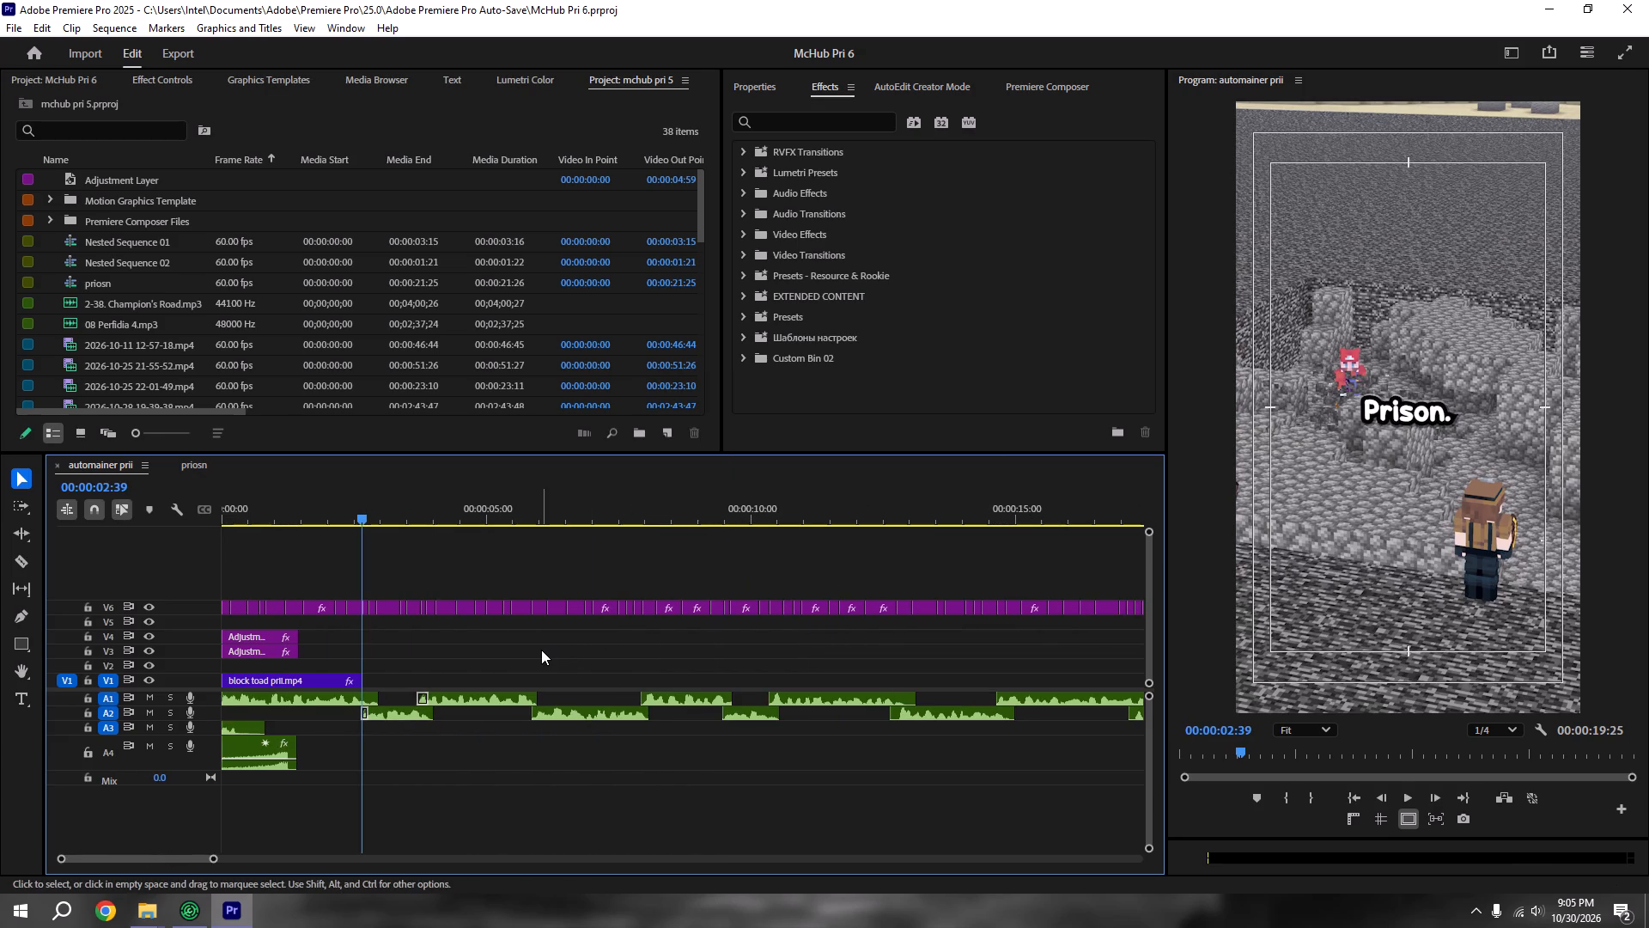
# Preview automainer prii onward from 00:00:02:39, return the playhead to 00:00:02:38 and save the project.
pyautogui.press('space')
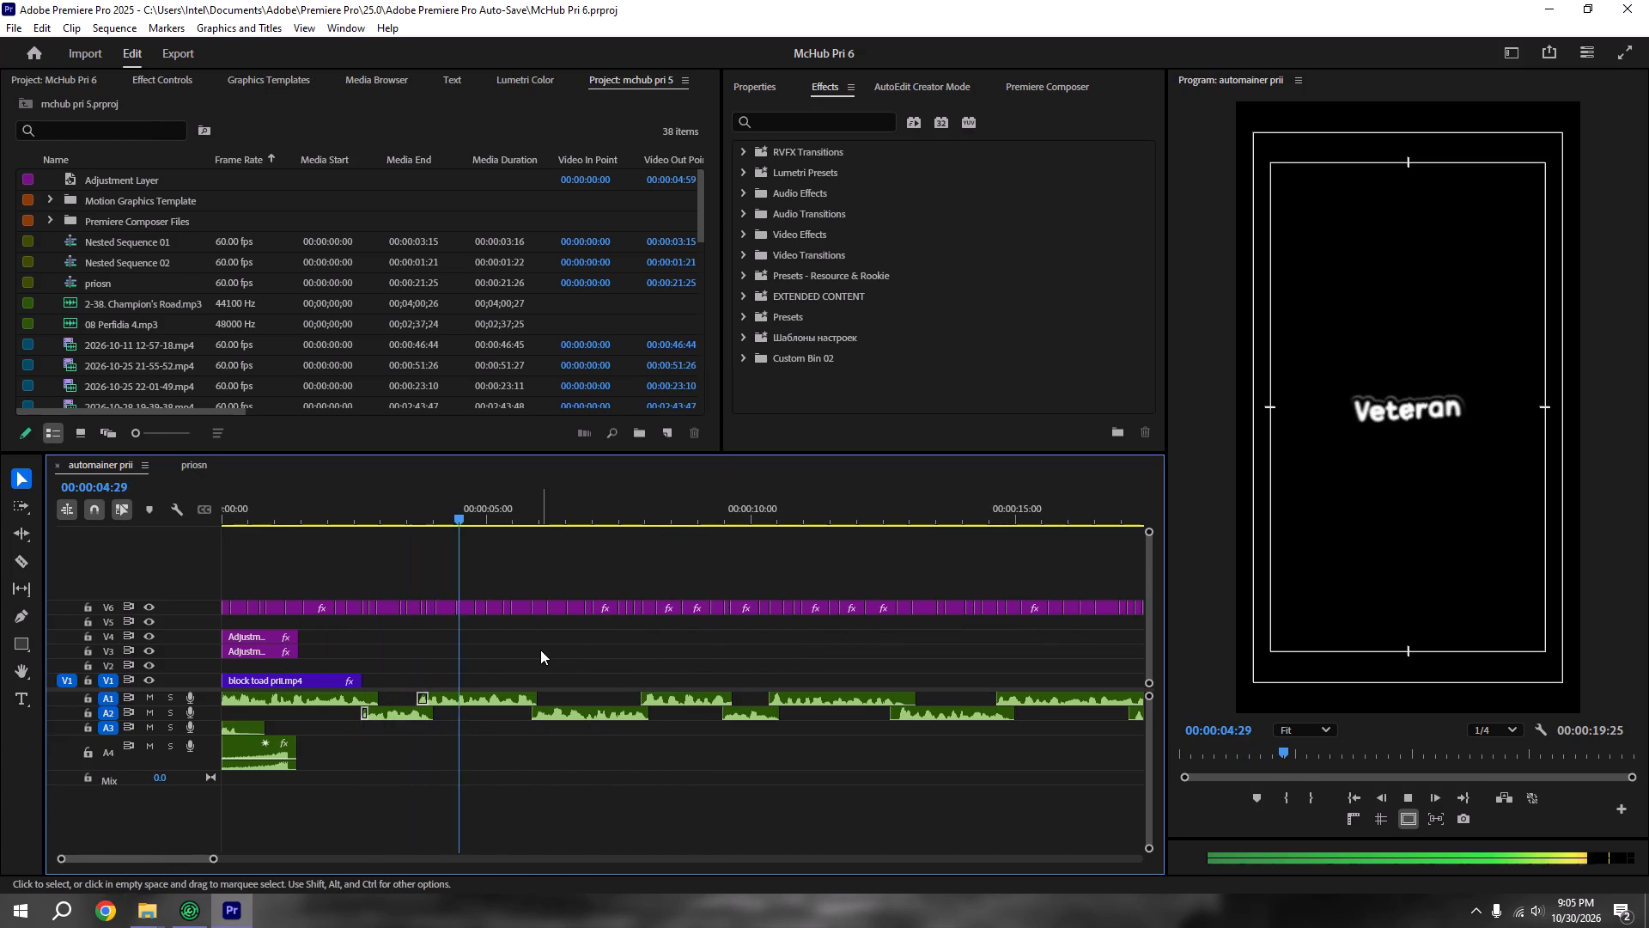
pyautogui.press('space')
pyautogui.keyDown('alt'); pyautogui.scroll(5, 354, 622); pyautogui.keyUp('alt')
pyautogui.keyDown('shift'); pyautogui.click(366, 516); pyautogui.keyUp('shift')
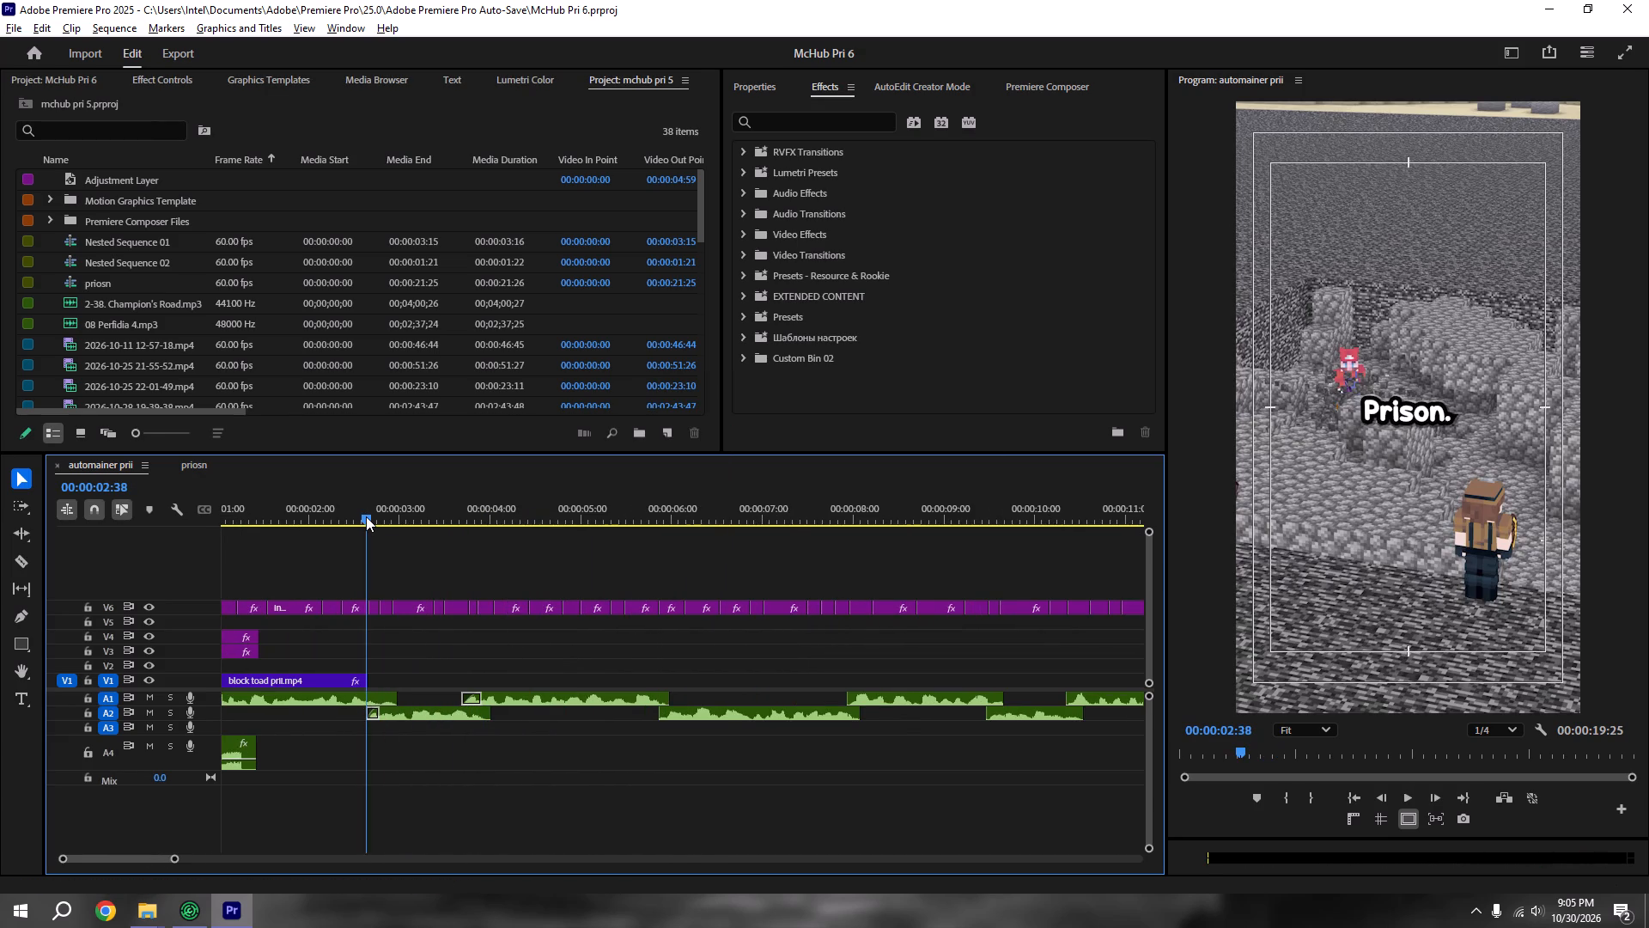
pyautogui.keyDown('alt'); pyautogui.scroll(-5, 366, 516); pyautogui.keyUp('alt')
pyautogui.hotkey('ctrl', 's')
# Switch to the priosn sequence and play it from 00:00:03:14 to about 00:00:07:09 to look for reusable footage.
pyautogui.click(204, 465)
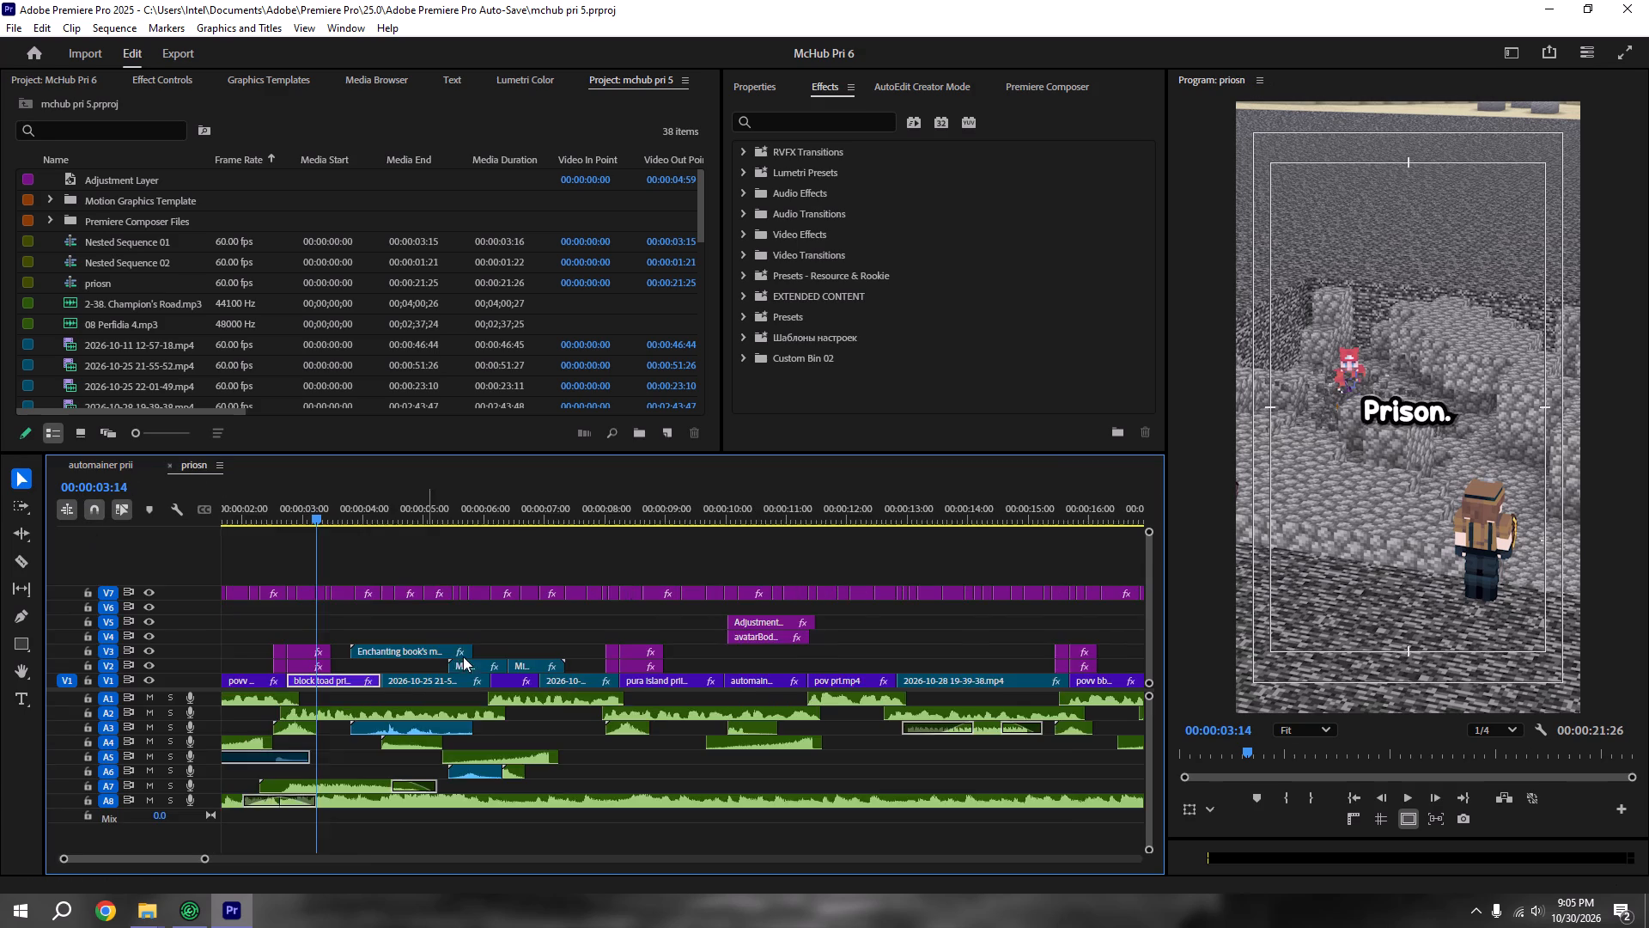
pyautogui.keyDown('alt'); pyautogui.scroll(-4, 453, 660); pyautogui.keyUp('alt')
pyautogui.press('space')
pyautogui.keyDown('alt'); pyautogui.scroll(-4, 570, 686); pyautogui.keyUp('alt')
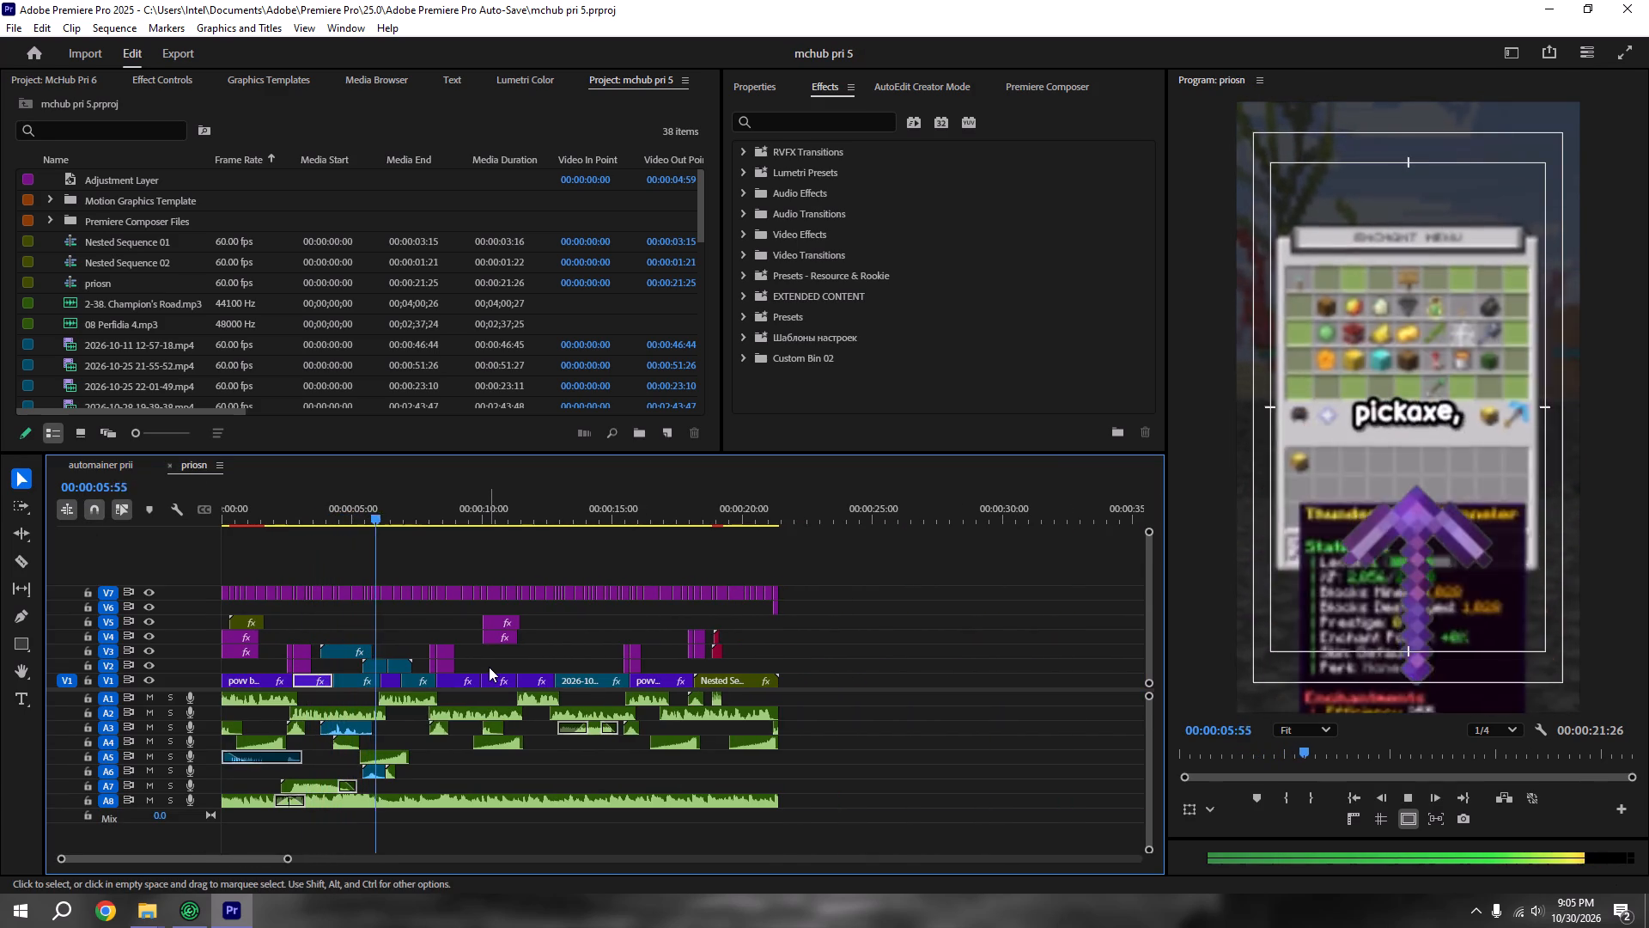
pyautogui.press('space')
# Copy the short povv bbag pri 2.mp4 clip near 00:00:06:30 on V1 of priosn and try pasting it into automainer prii at 00:00:02:40.
pyautogui.keyDown('alt'); pyautogui.scroll(5, 447, 692); pyautogui.keyUp('alt')
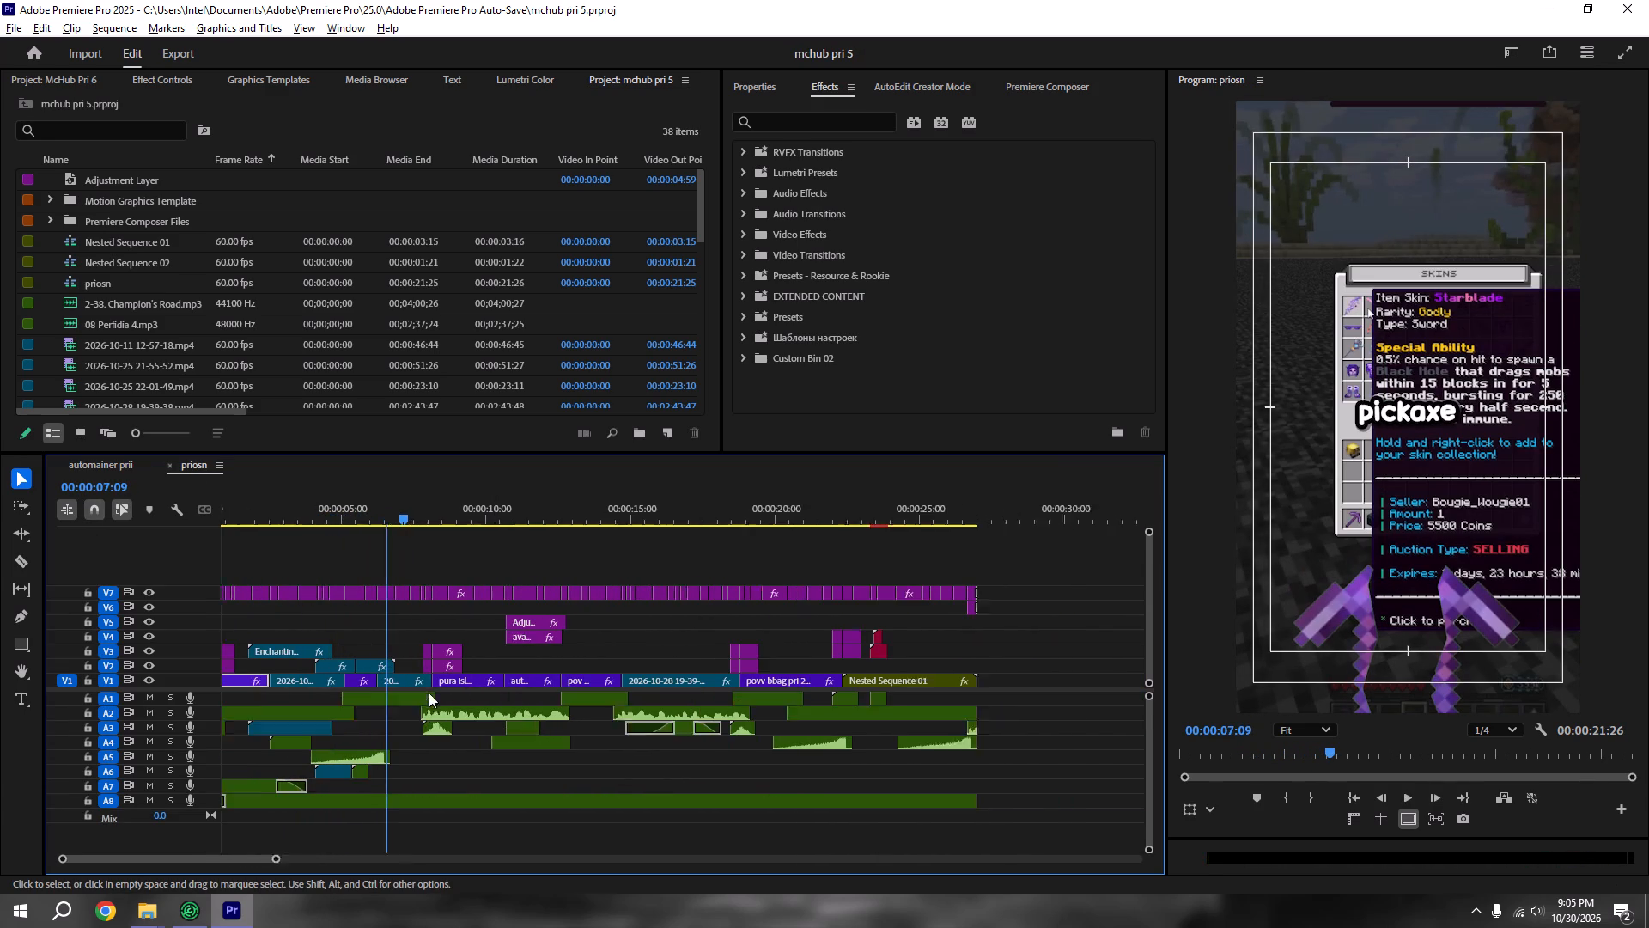
pyautogui.click(356, 675)
pyautogui.hotkey('ctrl', 'c')
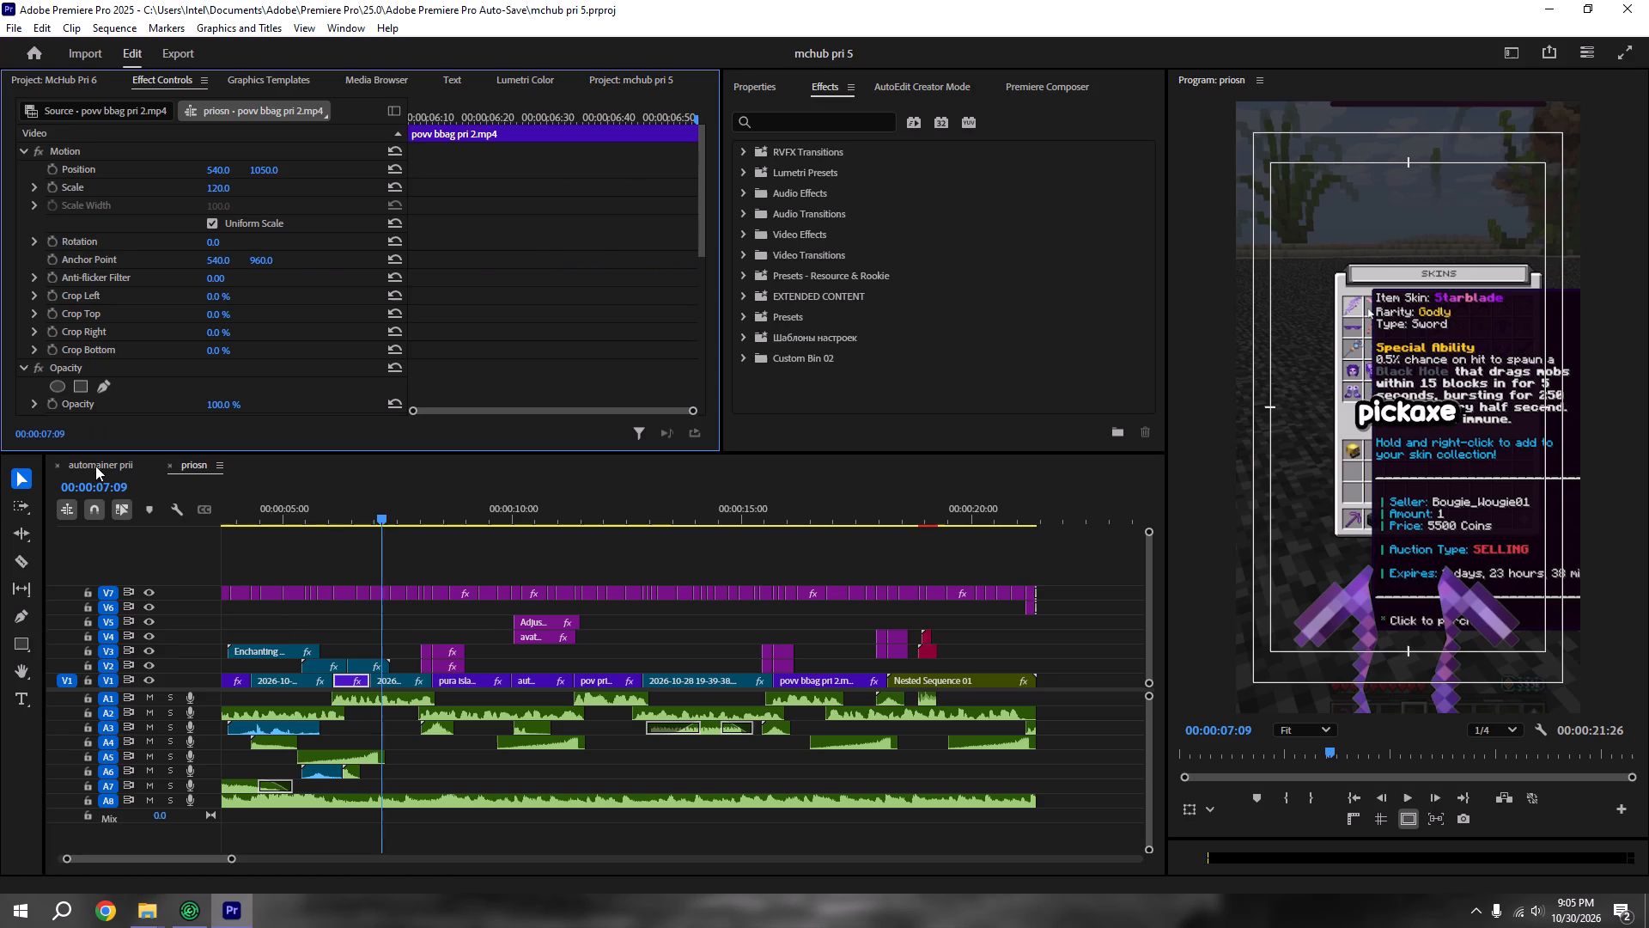
pyautogui.click(95, 466)
pyautogui.hotkey('ctrl', 'v')
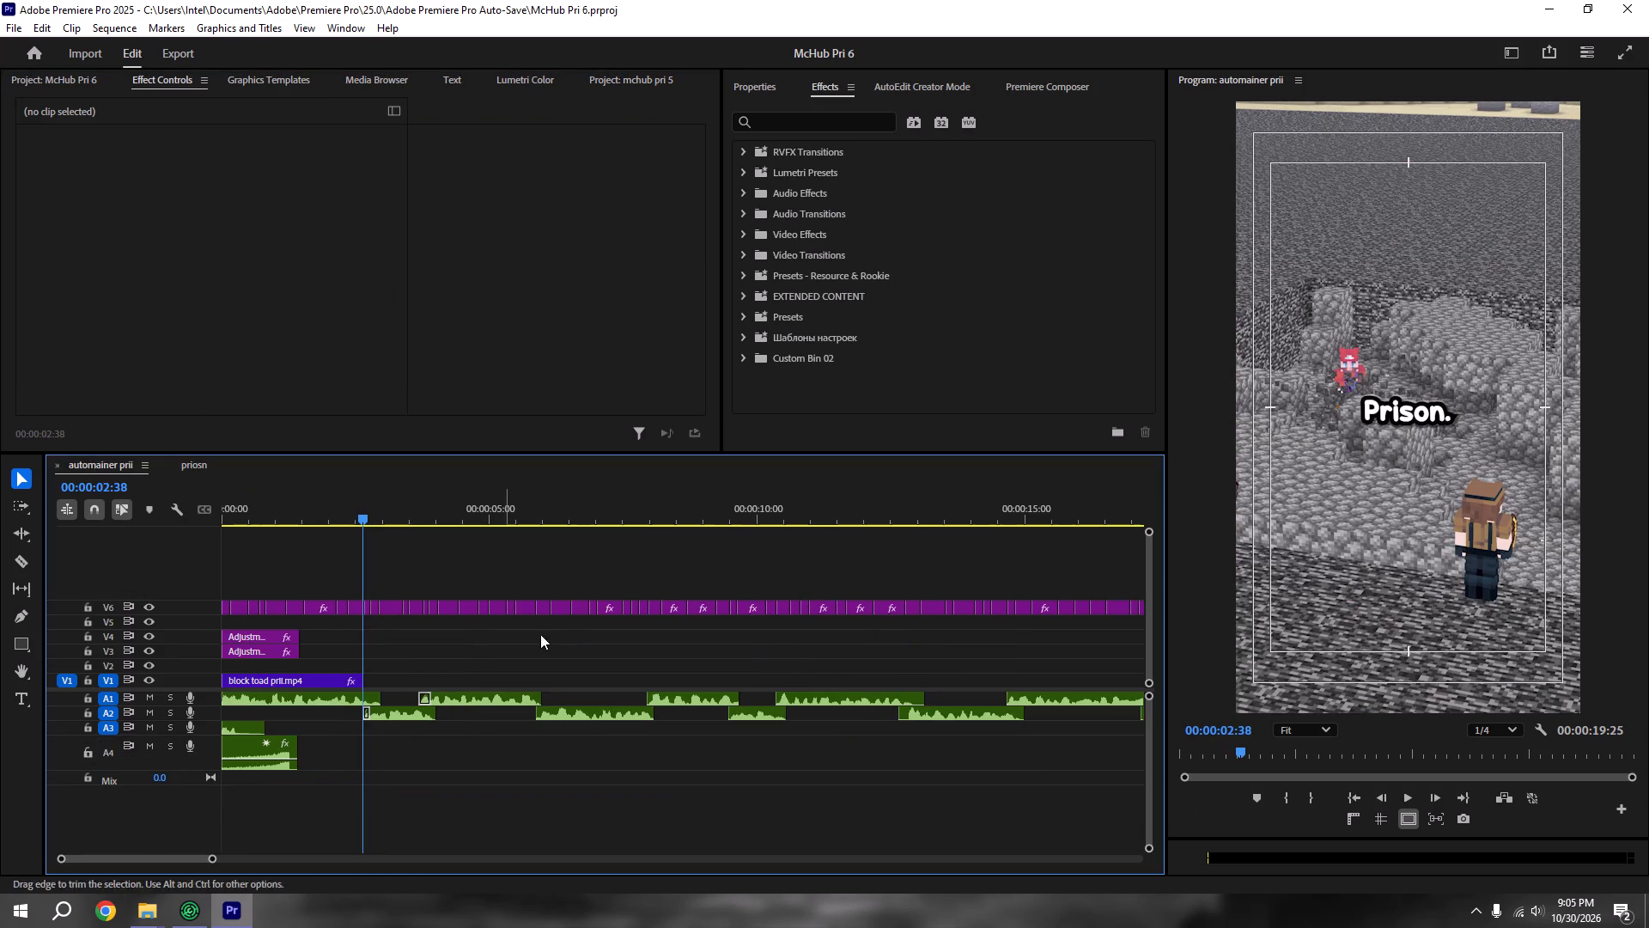
pyautogui.keyDown('alt'); pyautogui.scroll(6, 417, 656); pyautogui.keyUp('alt')
pyautogui.click(384, 668)
pyautogui.keyDown('shift'); pyautogui.click(326, 504); pyautogui.keyUp('shift')
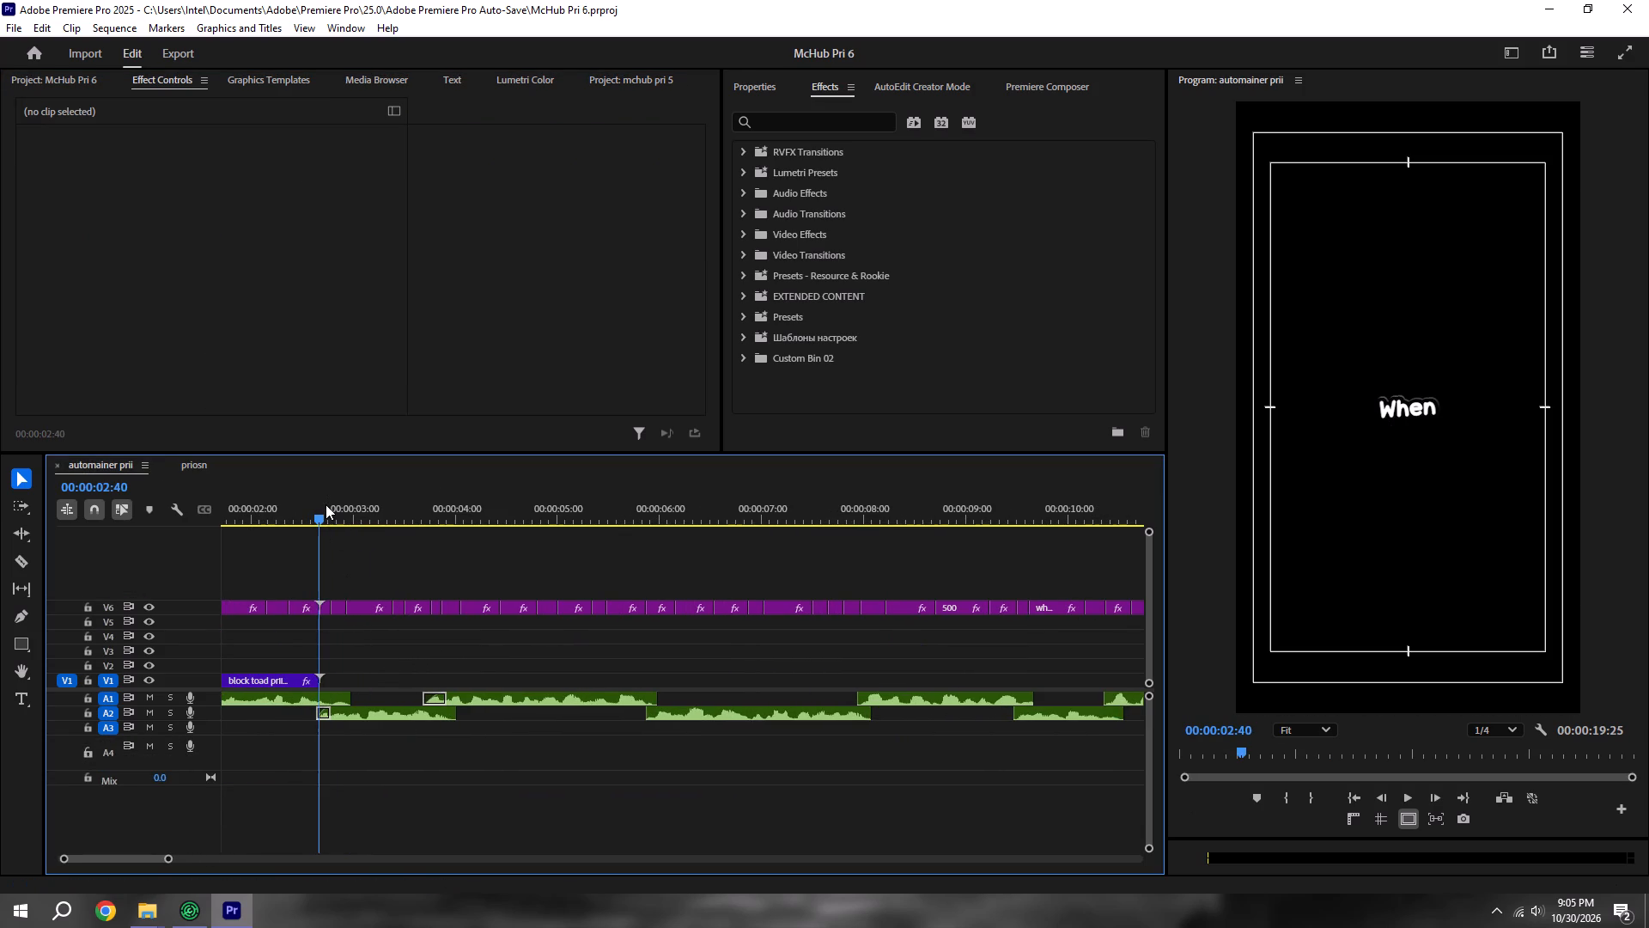
pyautogui.hotkey('ctrl', 'v')
# Copy the short povv bbag pri 2.mp4 clip from priosn, paste it into automainer prii on V1 at 00:00:02:40, and save.
pyautogui.click(216, 473)
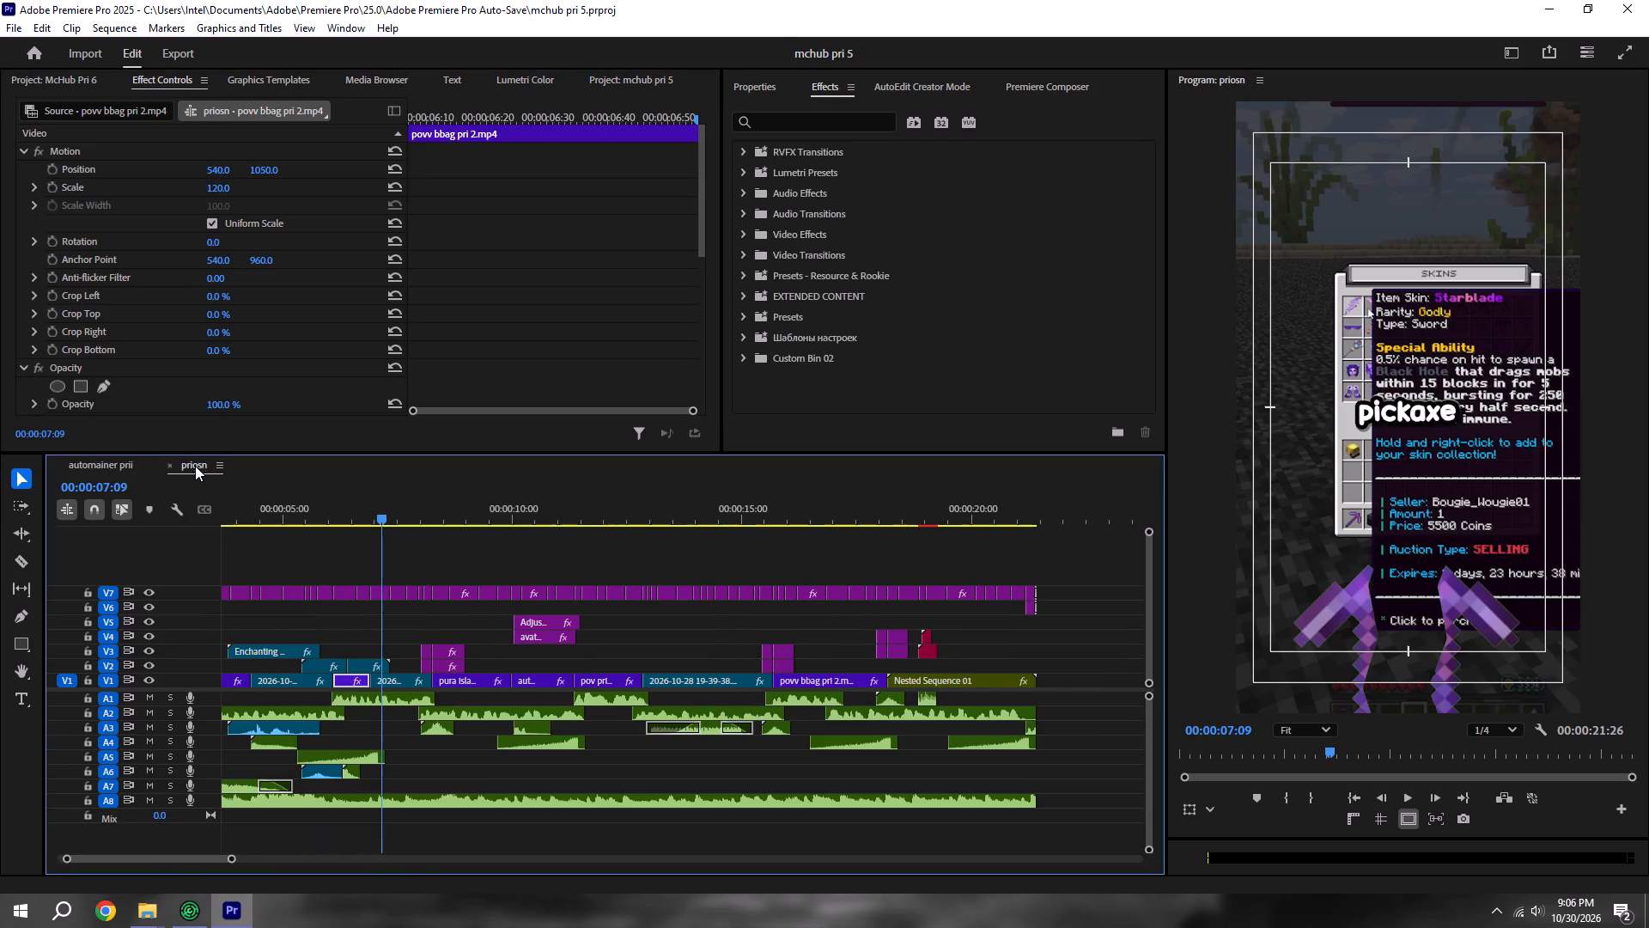
pyautogui.hotkey('ctrl', 'c')
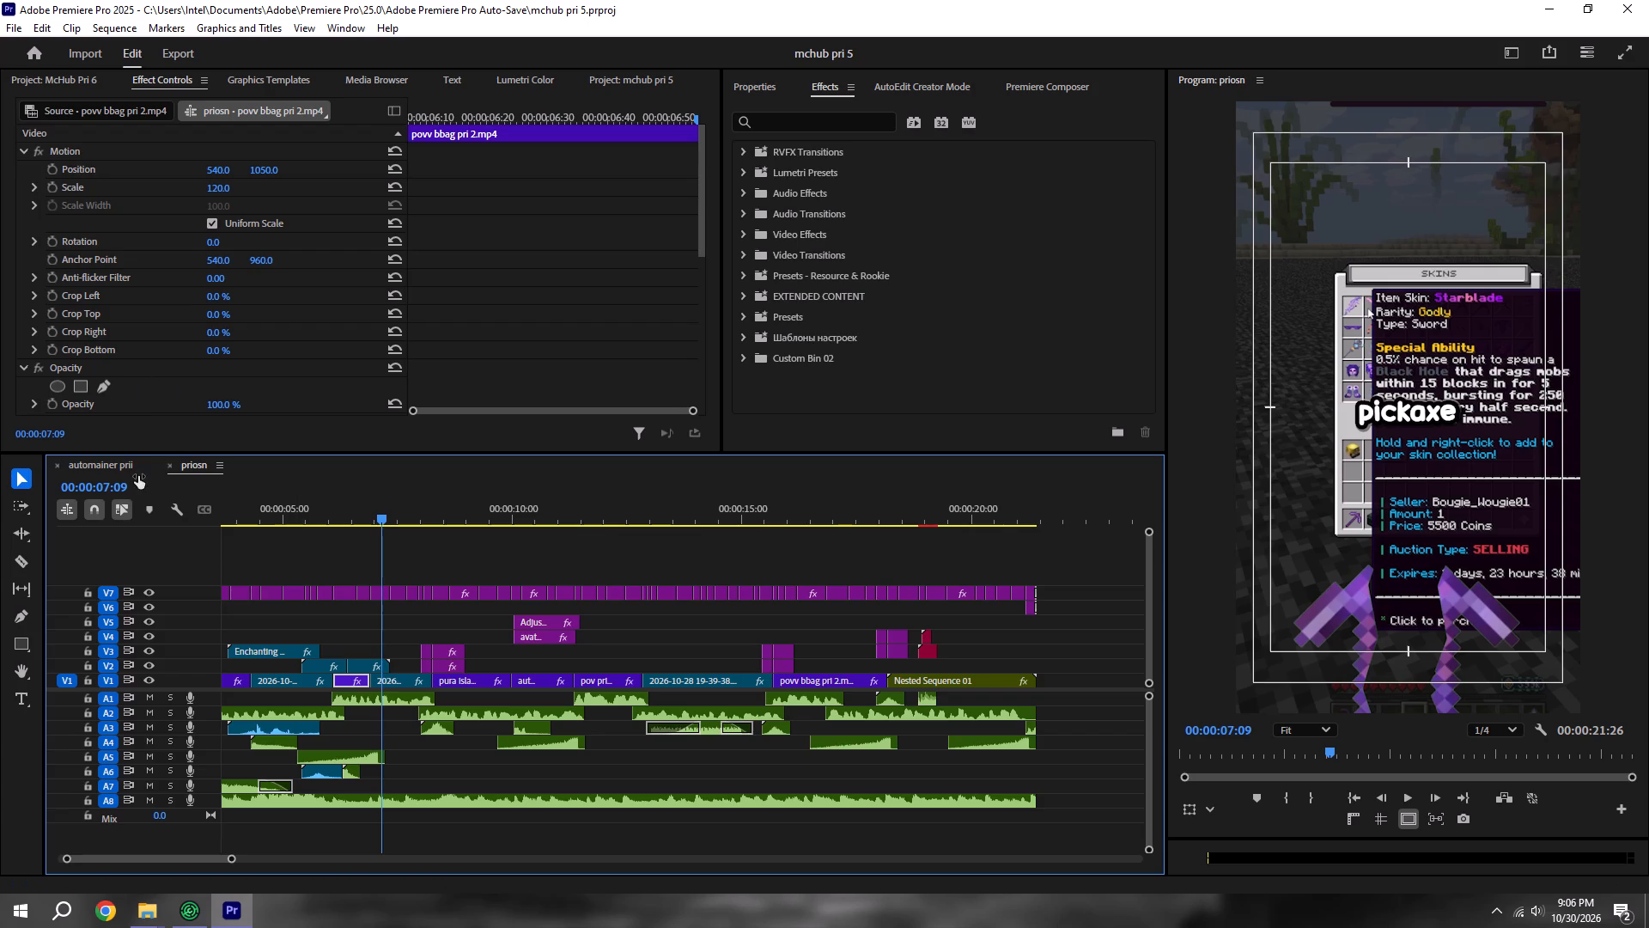
pyautogui.click(135, 474)
pyautogui.hotkey('ctrl', 'v')
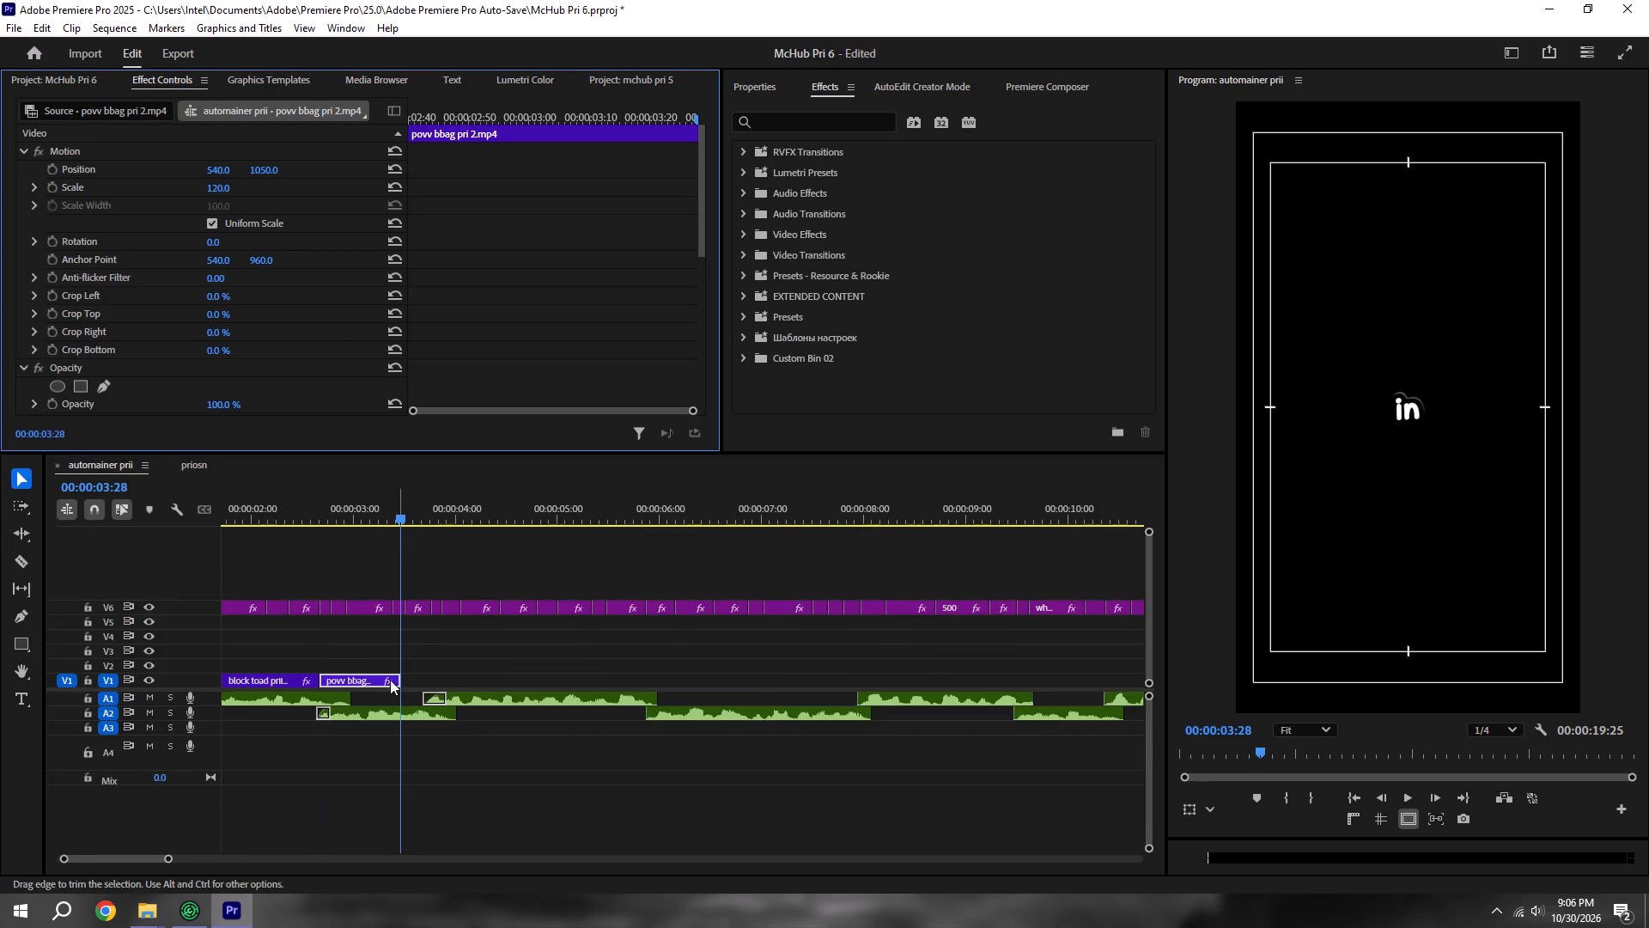
pyautogui.keyDown('alt'); pyautogui.scroll(5, 401, 680); pyautogui.keyUp('alt')
pyautogui.hotkey('ctrl', 's')
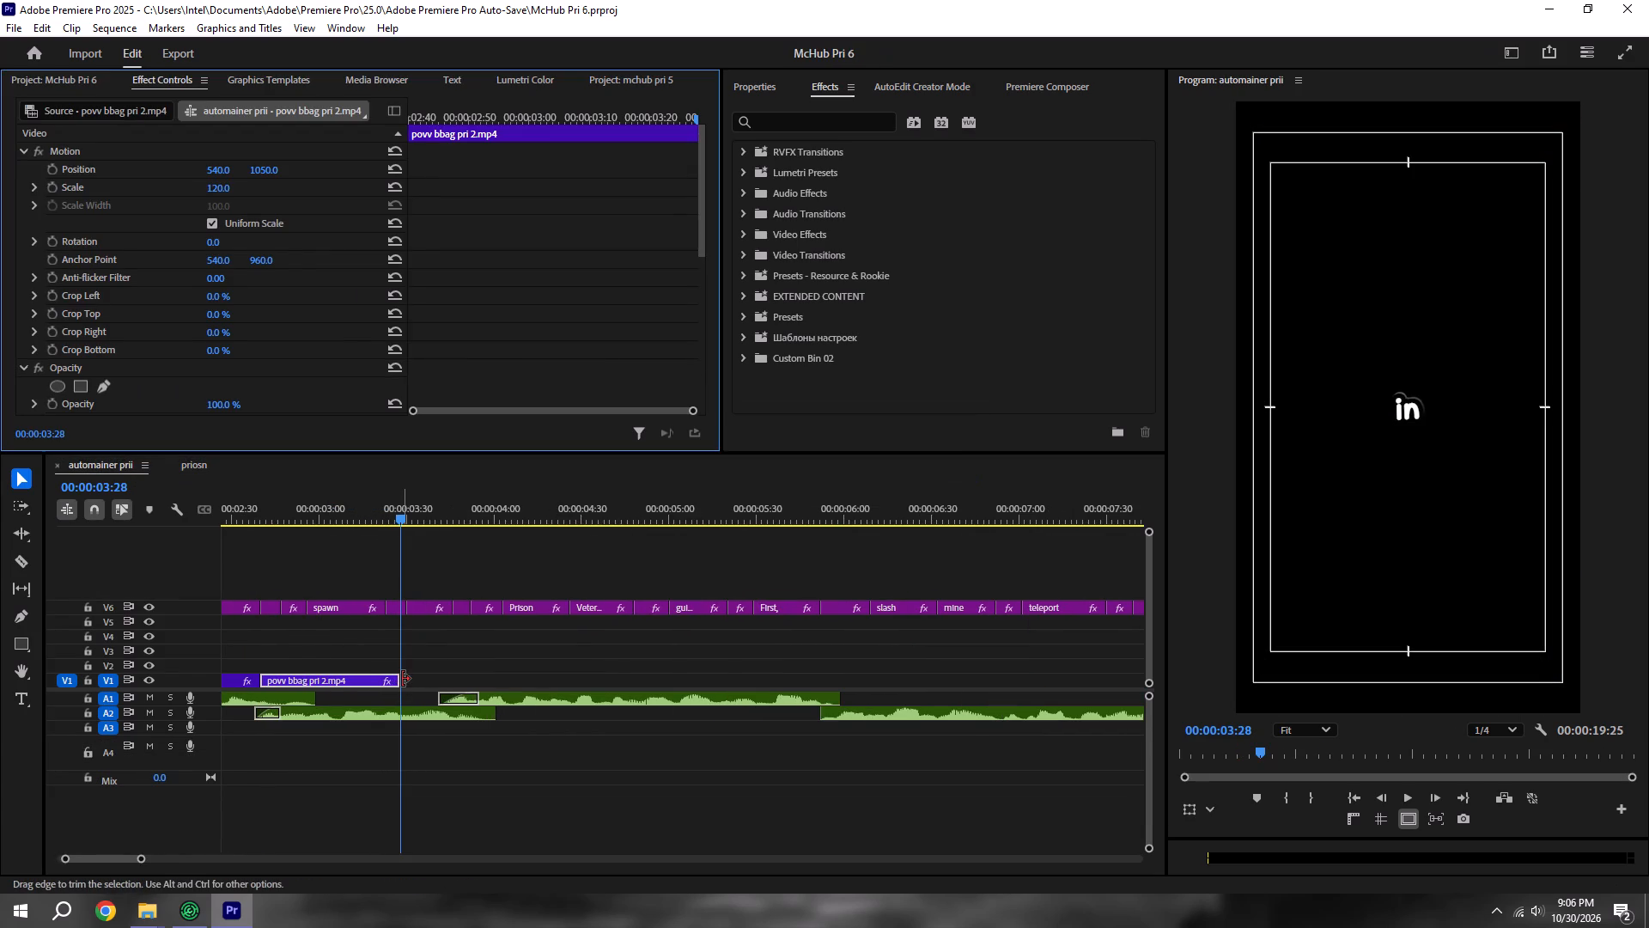
# Extend the end of the pasted povv bbag pri 2.mp4 clip to about 00:00:03:50, save, and preview it.
pyautogui.click(402, 679)
pyautogui.moveTo(414, 678); pyautogui.dragTo(479, 675)
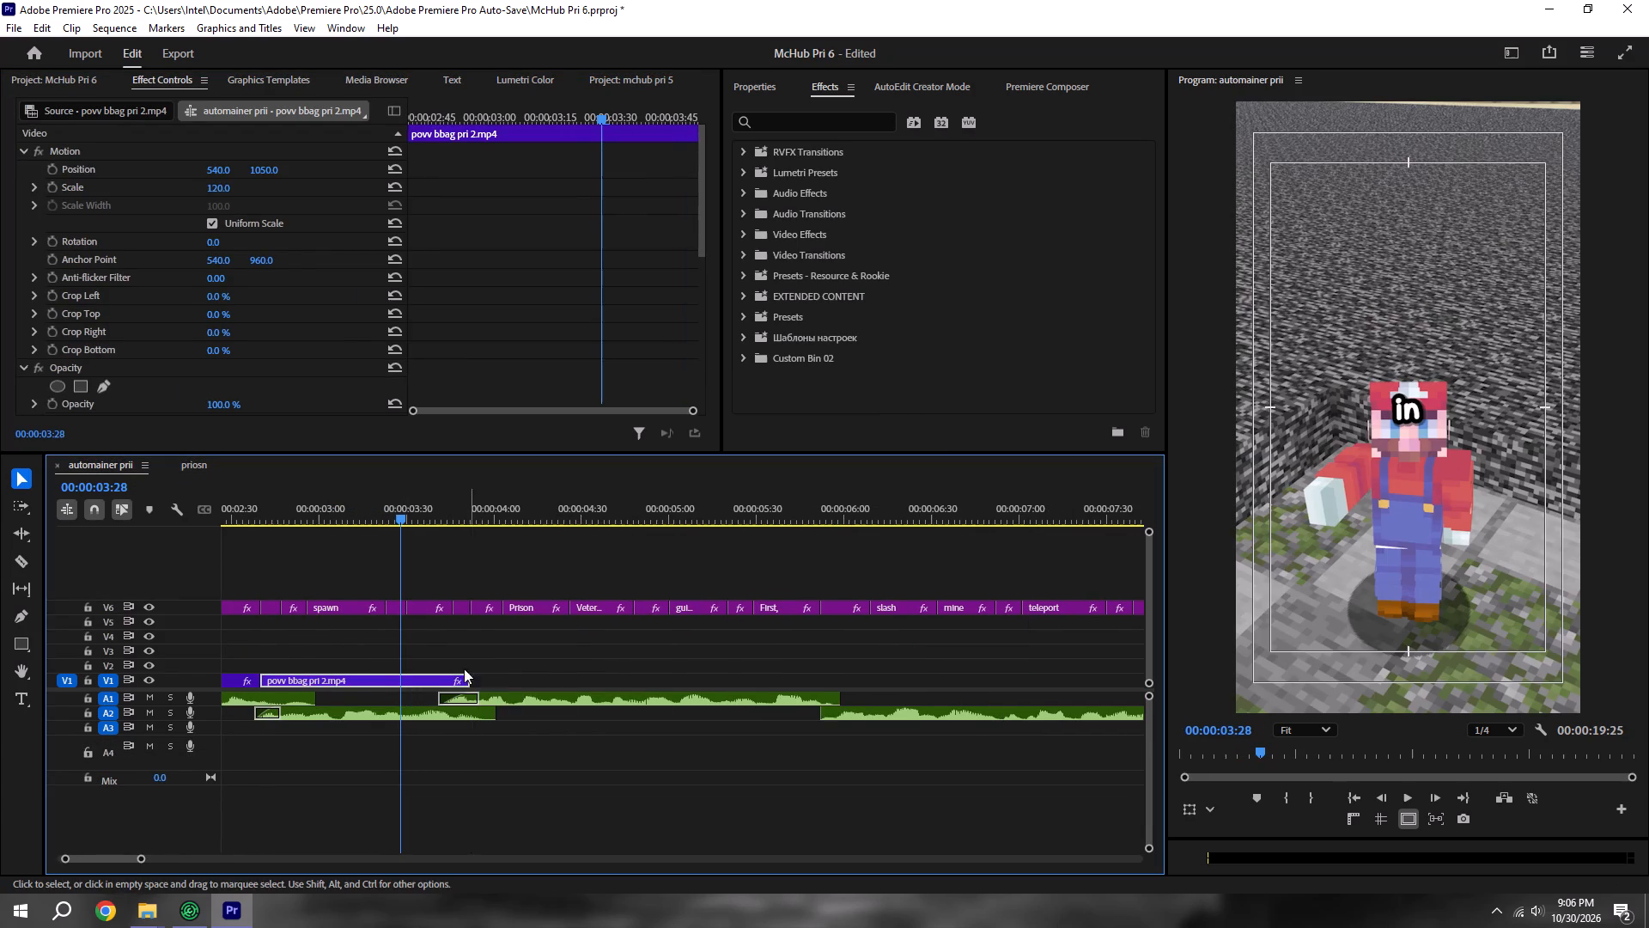
pyautogui.keyDown('alt'); pyautogui.scroll(-5, 452, 668); pyautogui.keyUp('alt')
pyautogui.hotkey('ctrl', 's')
pyautogui.keyDown('shift'); pyautogui.click(343, 517); pyautogui.keyUp('shift')
pyautogui.press('space')
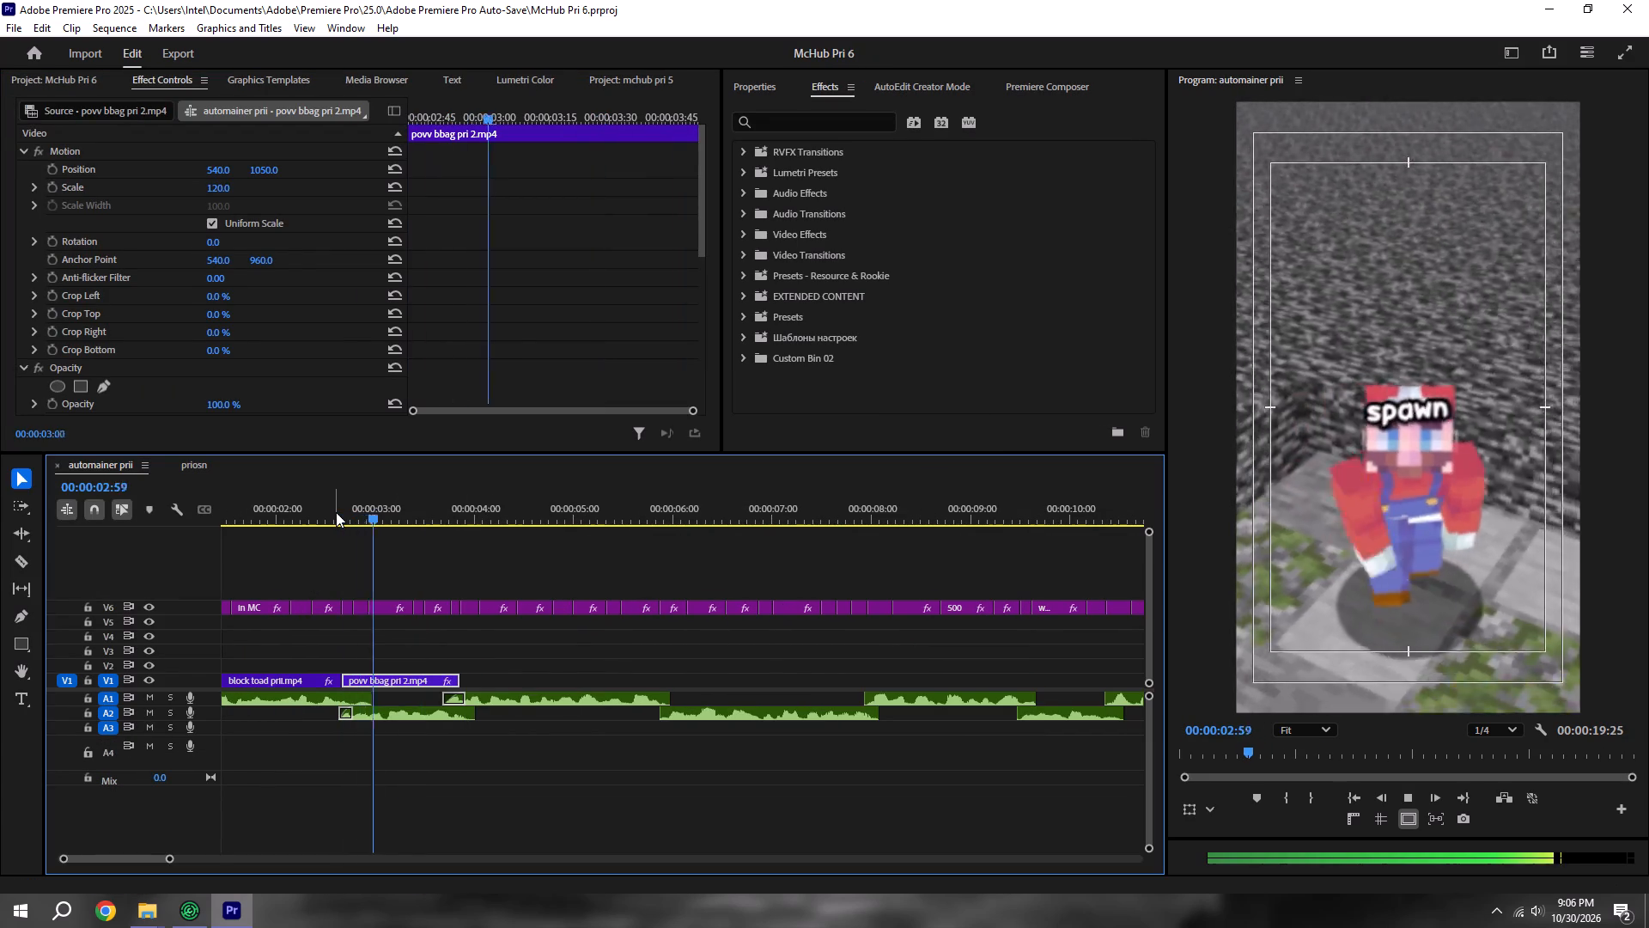
pyautogui.press('space')
# Trim the end of povv bbag pri 2.mp4 on V1 to 00:00:03:46 and save the project.
pyautogui.keyDown('alt'); pyautogui.scroll(9, 490, 553); pyautogui.keyUp('alt')
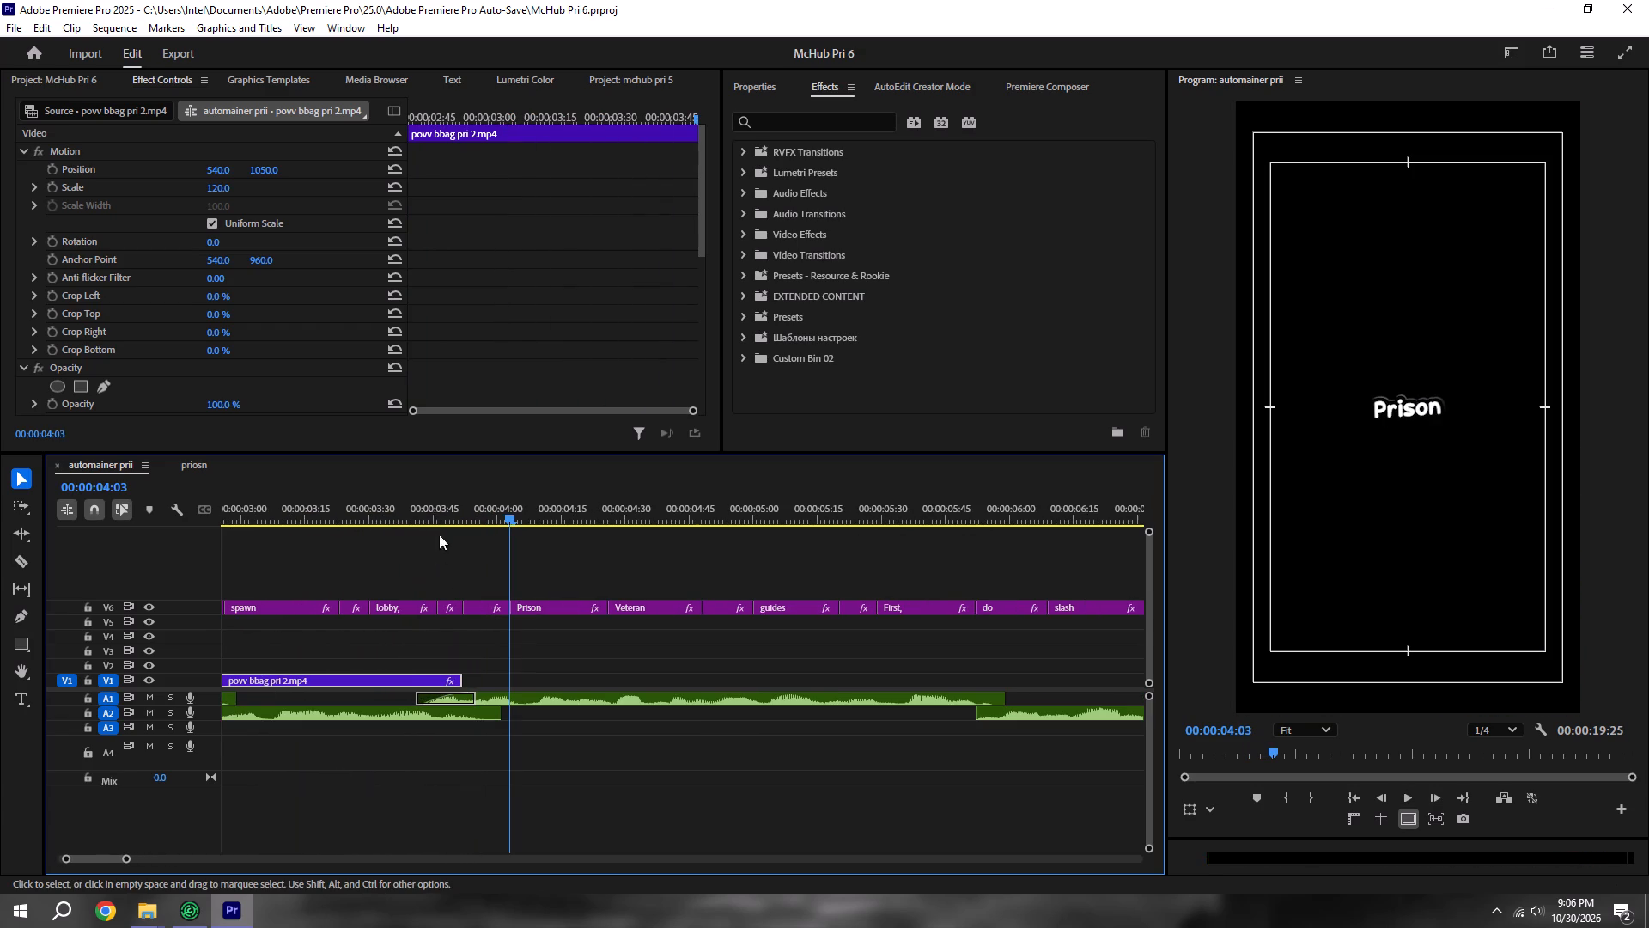
pyautogui.keyDown('shift'); pyautogui.click(428, 500); pyautogui.keyUp('shift')
pyautogui.keyDown('shift'); pyautogui.click(428, 500); pyautogui.keyUp('shift')
pyautogui.keyDown('shift'); pyautogui.click(438, 518); pyautogui.keyUp('shift')
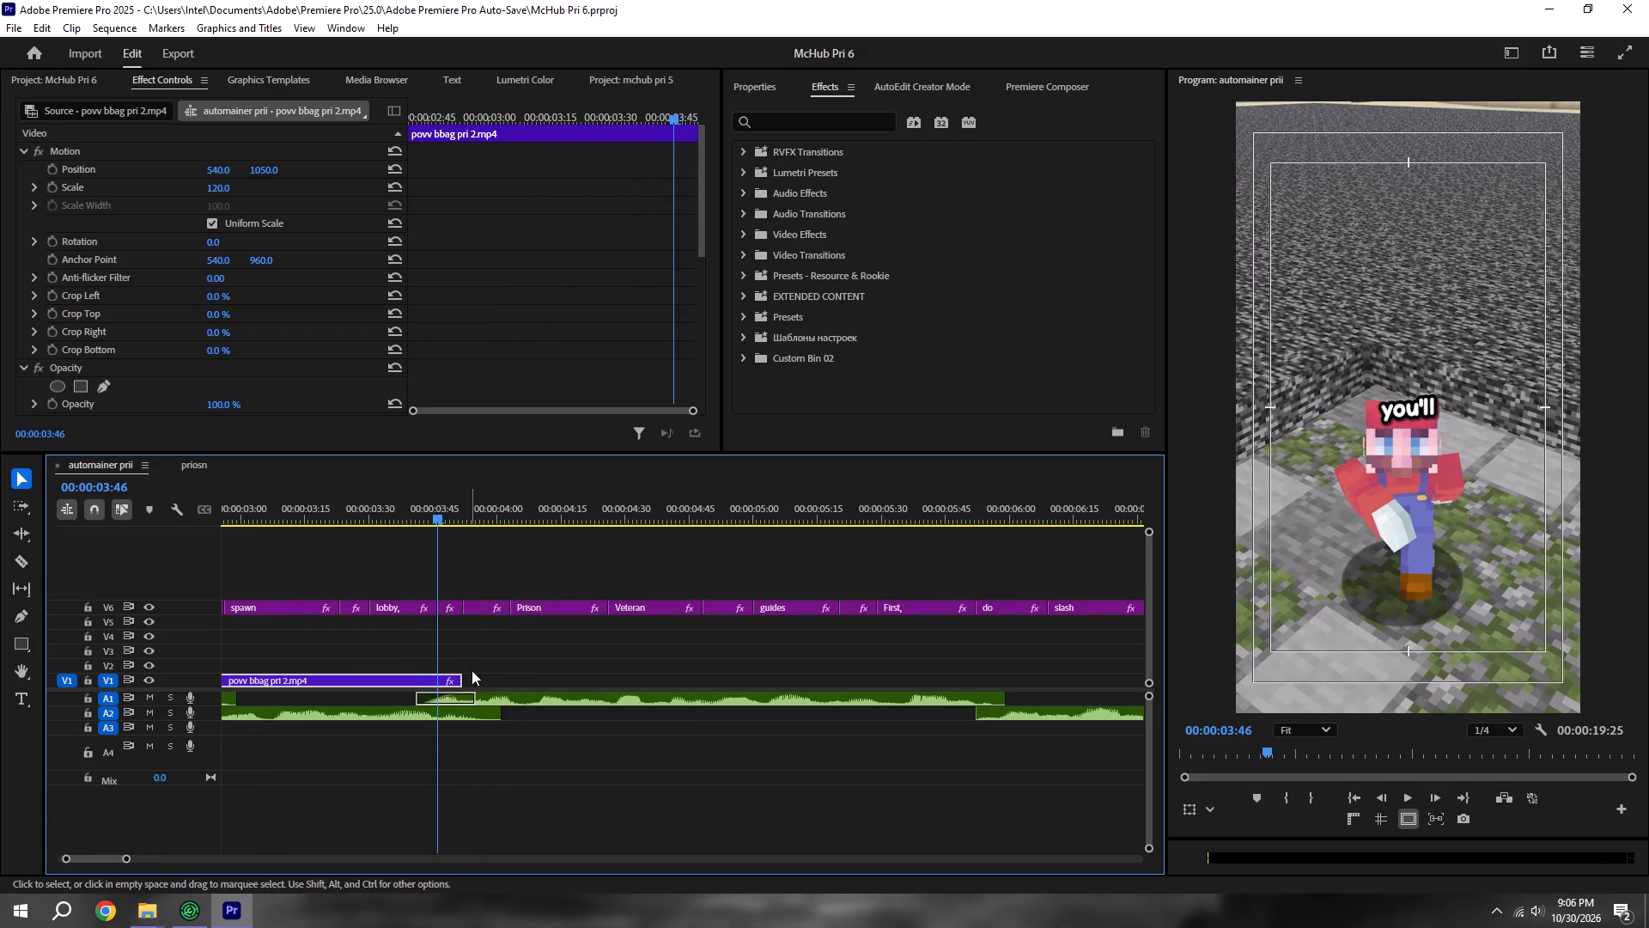
pyautogui.moveTo(470, 678); pyautogui.dragTo(441, 679)
pyautogui.keyDown('alt'); pyautogui.scroll(-12, 451, 679); pyautogui.keyUp('alt')
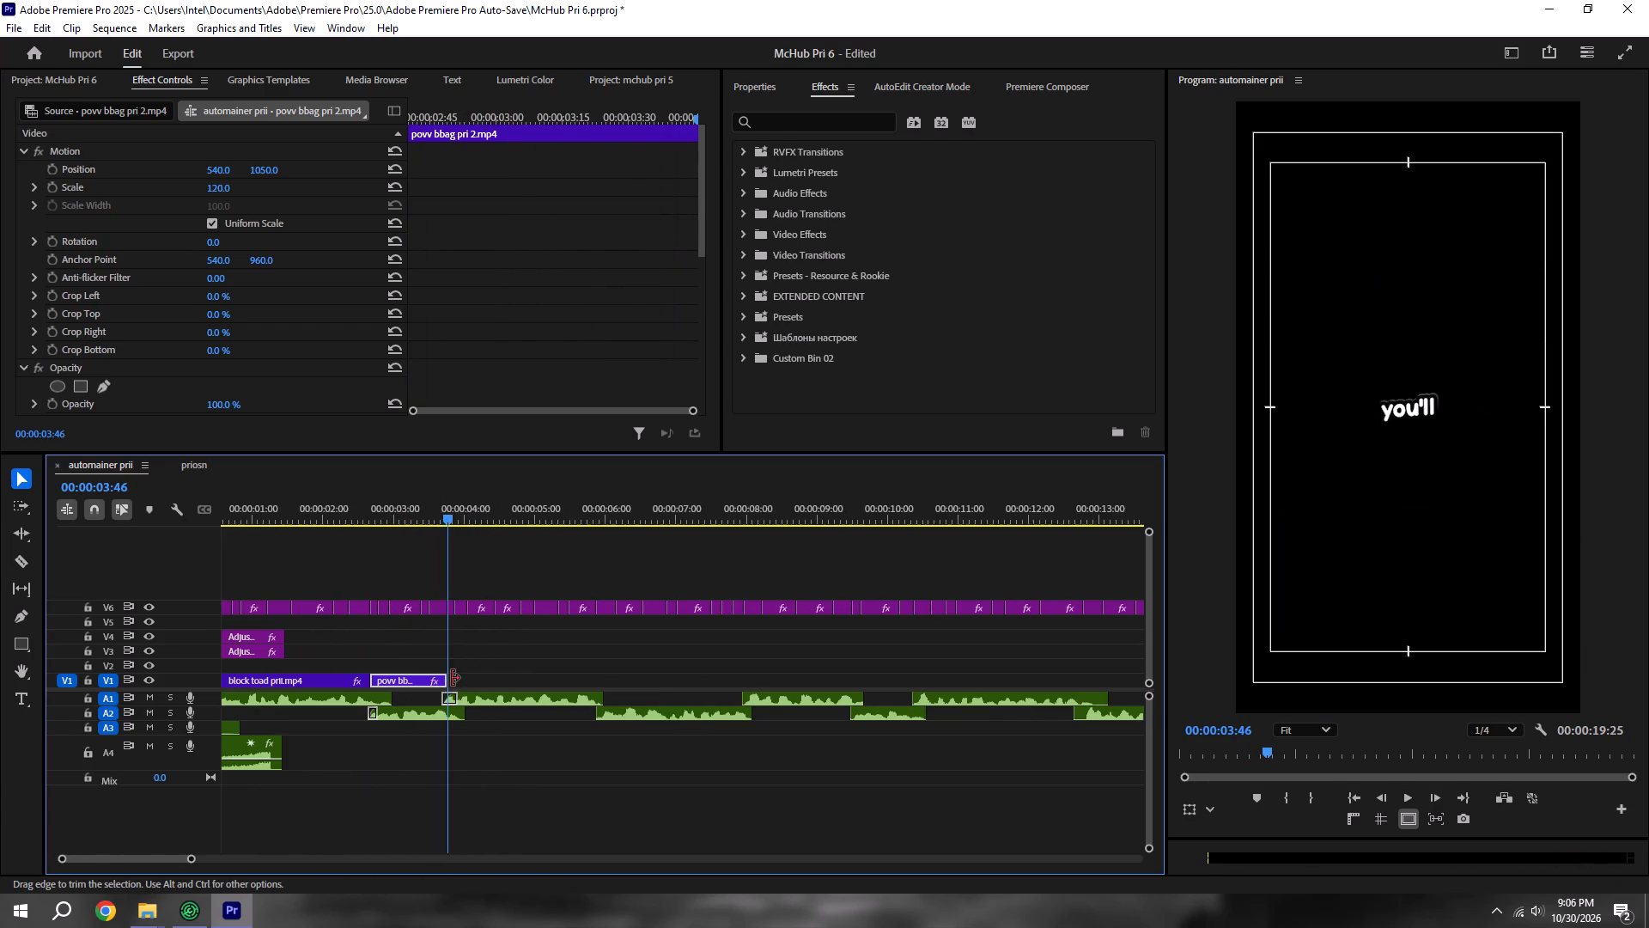
pyautogui.hotkey('ctrl', 's')
pyautogui.keyDown('alt'); pyautogui.scroll(-5, 414, 585); pyautogui.keyUp('alt')
pyautogui.hotkey('ctrl', 's')
# Remove the effect listed below Time Remapping from the selected povv bbag pri 2.mp4 clip and save the project.
pyautogui.scroll(-5, 182, 306)
pyautogui.click(151, 369)
pyautogui.press('BackSpace')
pyautogui.hotkey('ctrl', 's')
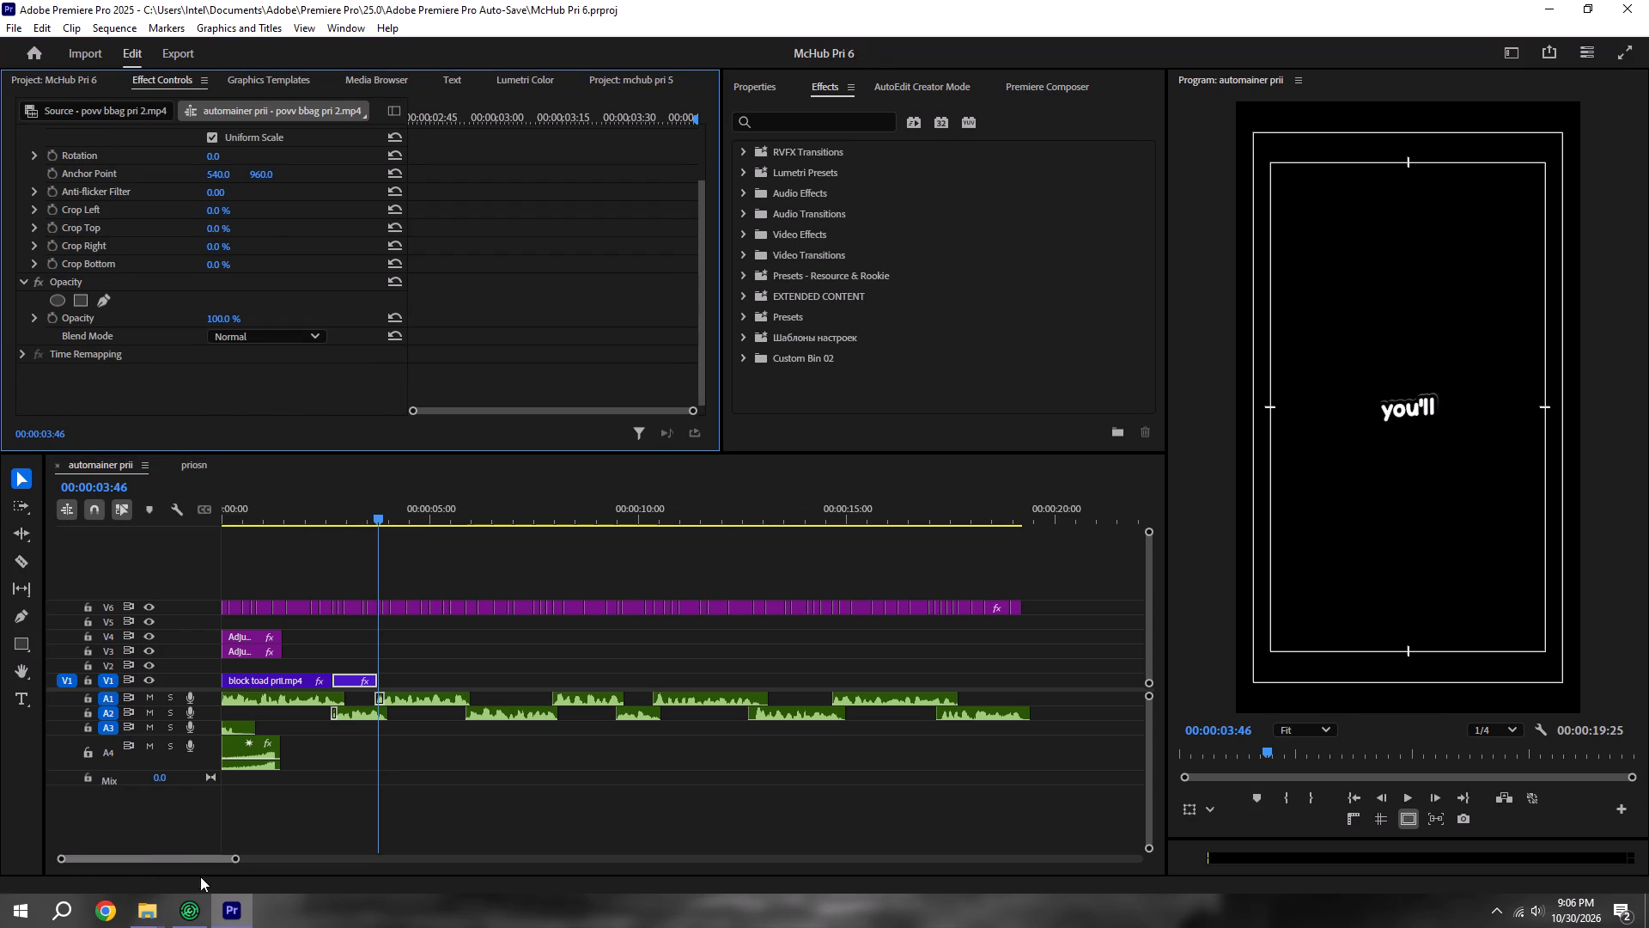
# Add guideeee.mp4 from the paid one folder in File Explorer to V2 of automainer prii at about 00:00:06:35.
pyautogui.click(148, 925)
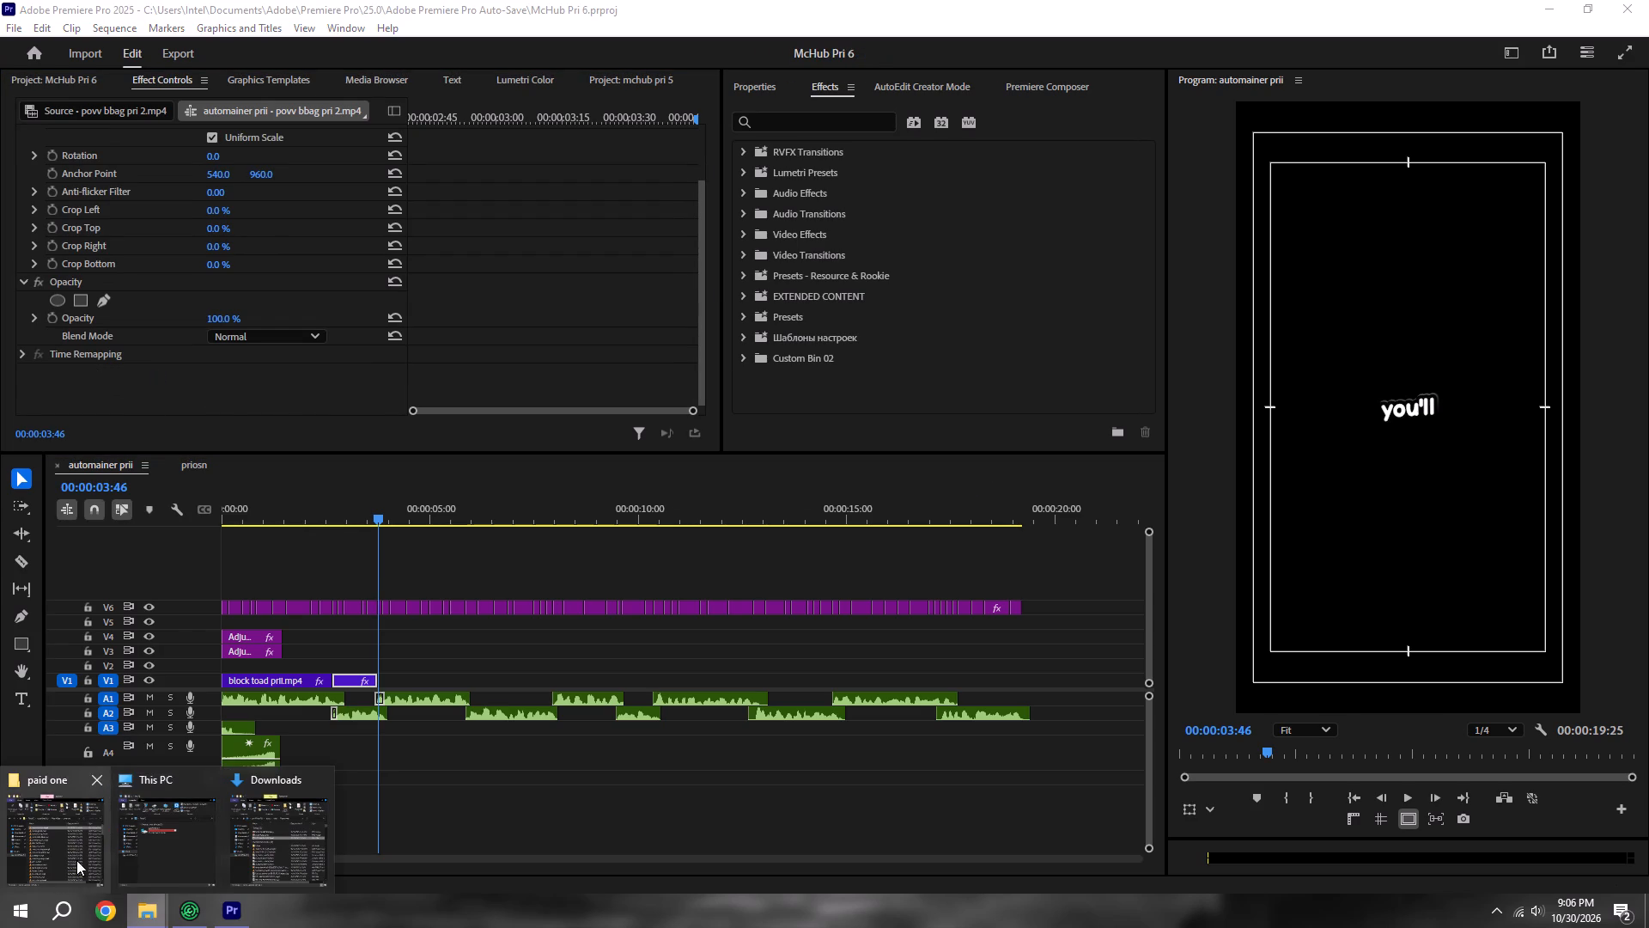
pyautogui.click(76, 860)
pyautogui.scroll(4, 1059, 316)
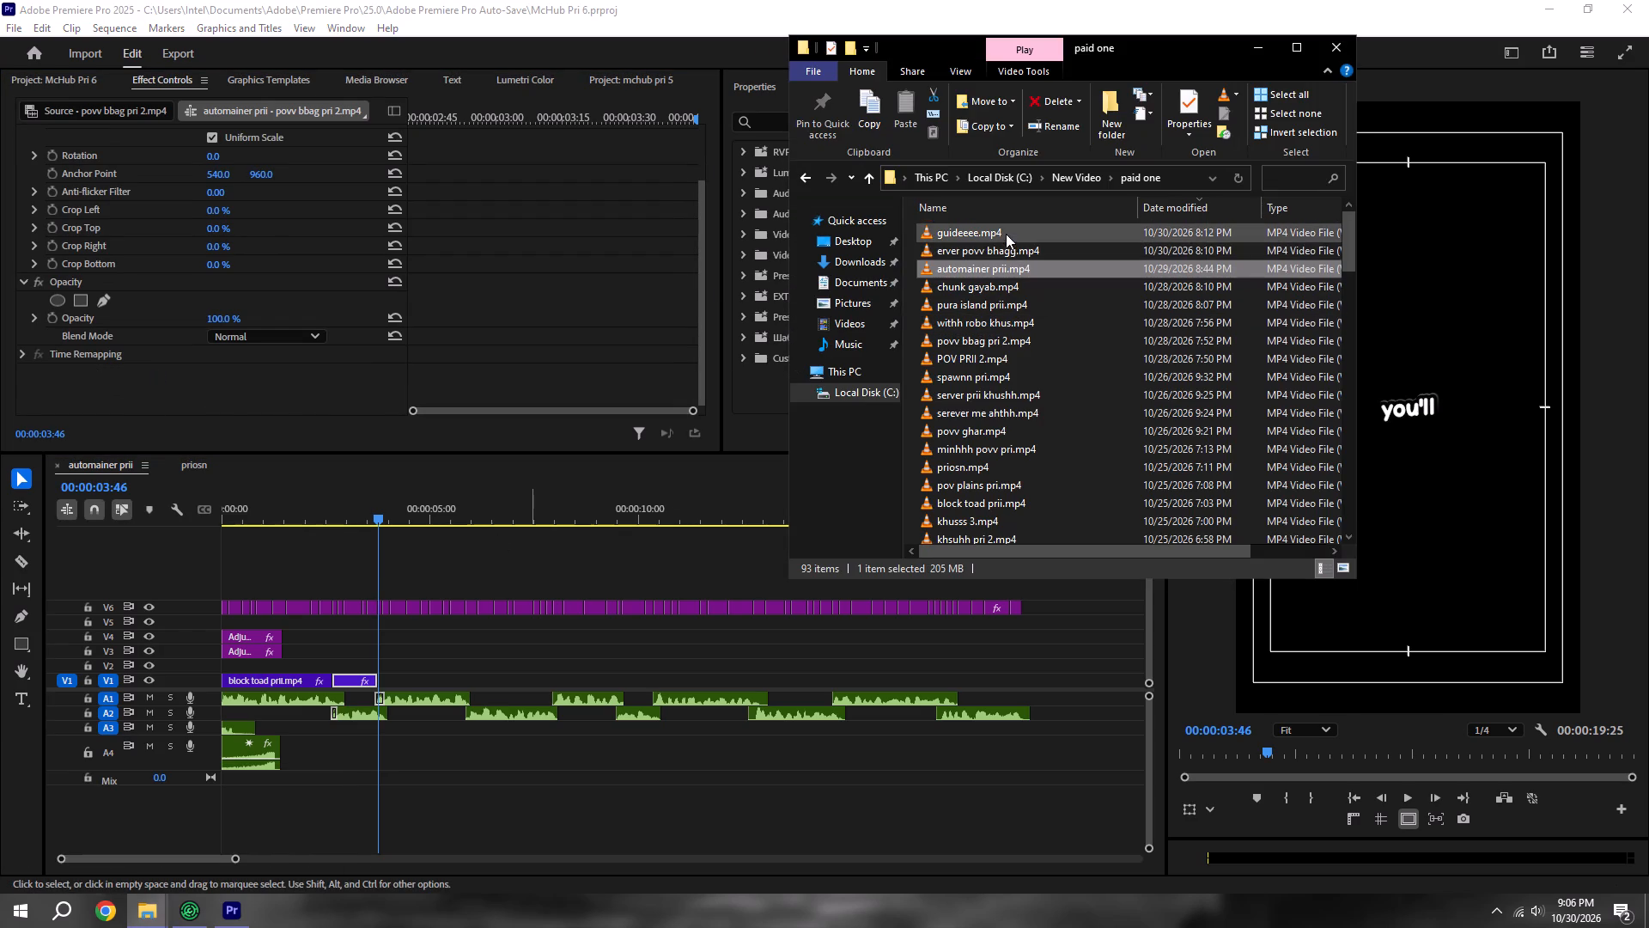
pyautogui.moveTo(1006, 234); pyautogui.dragTo(836, 477)
pyautogui.scroll(5, 978, 311)
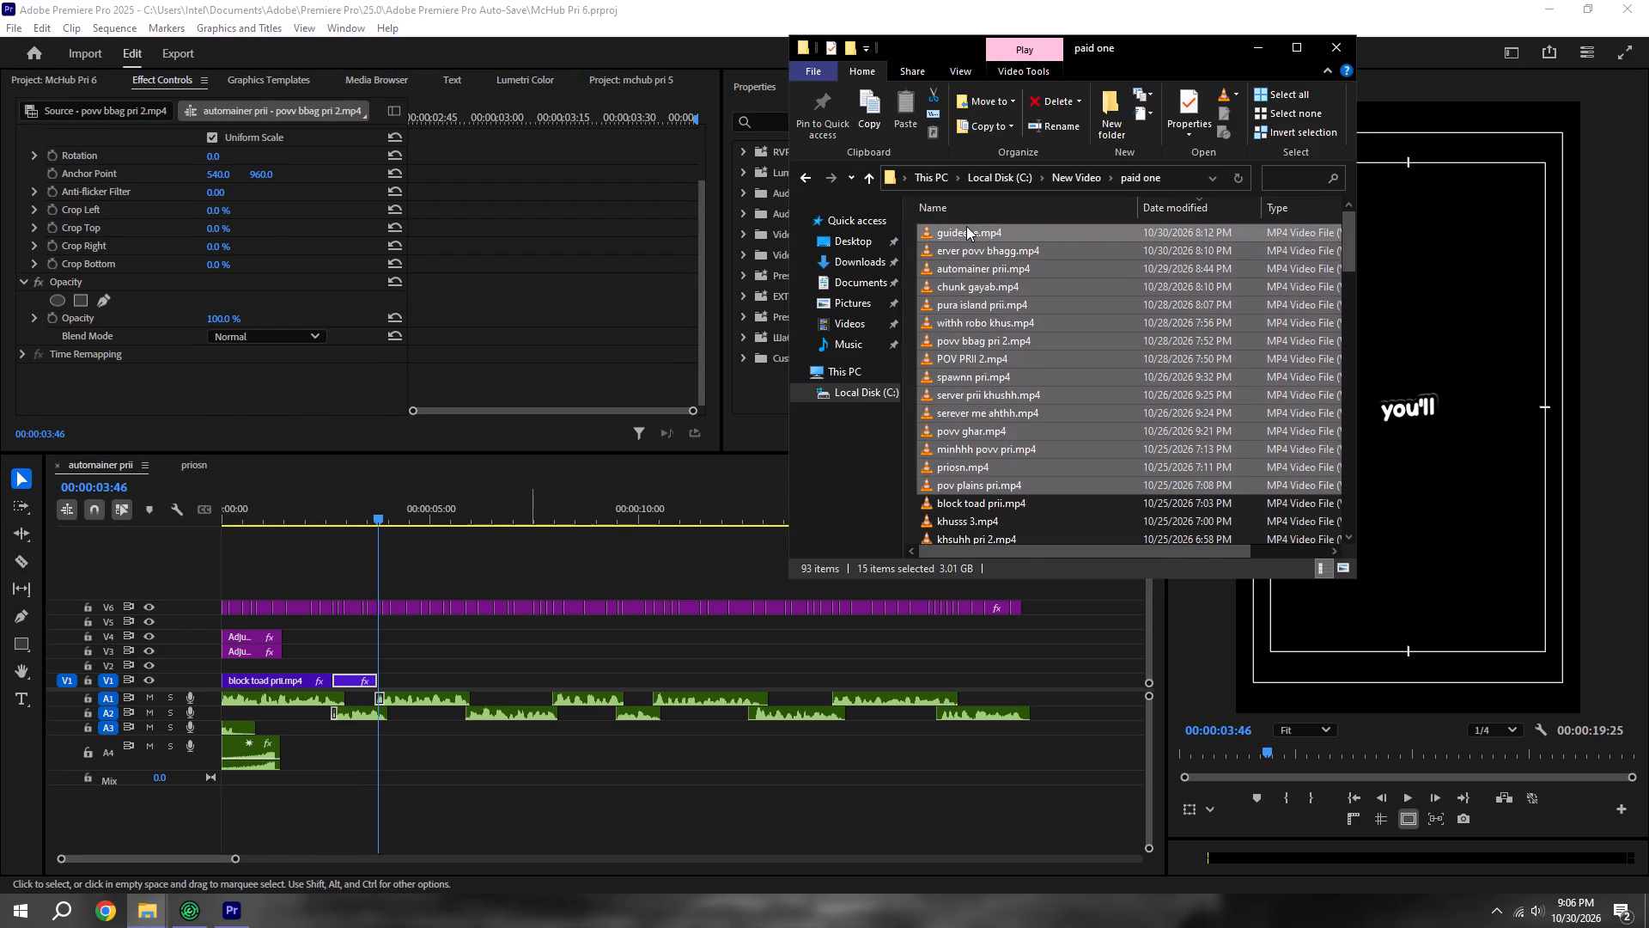
pyautogui.click(966, 226)
pyautogui.moveTo(965, 233); pyautogui.dragTo(497, 669)
pyautogui.click(495, 670)
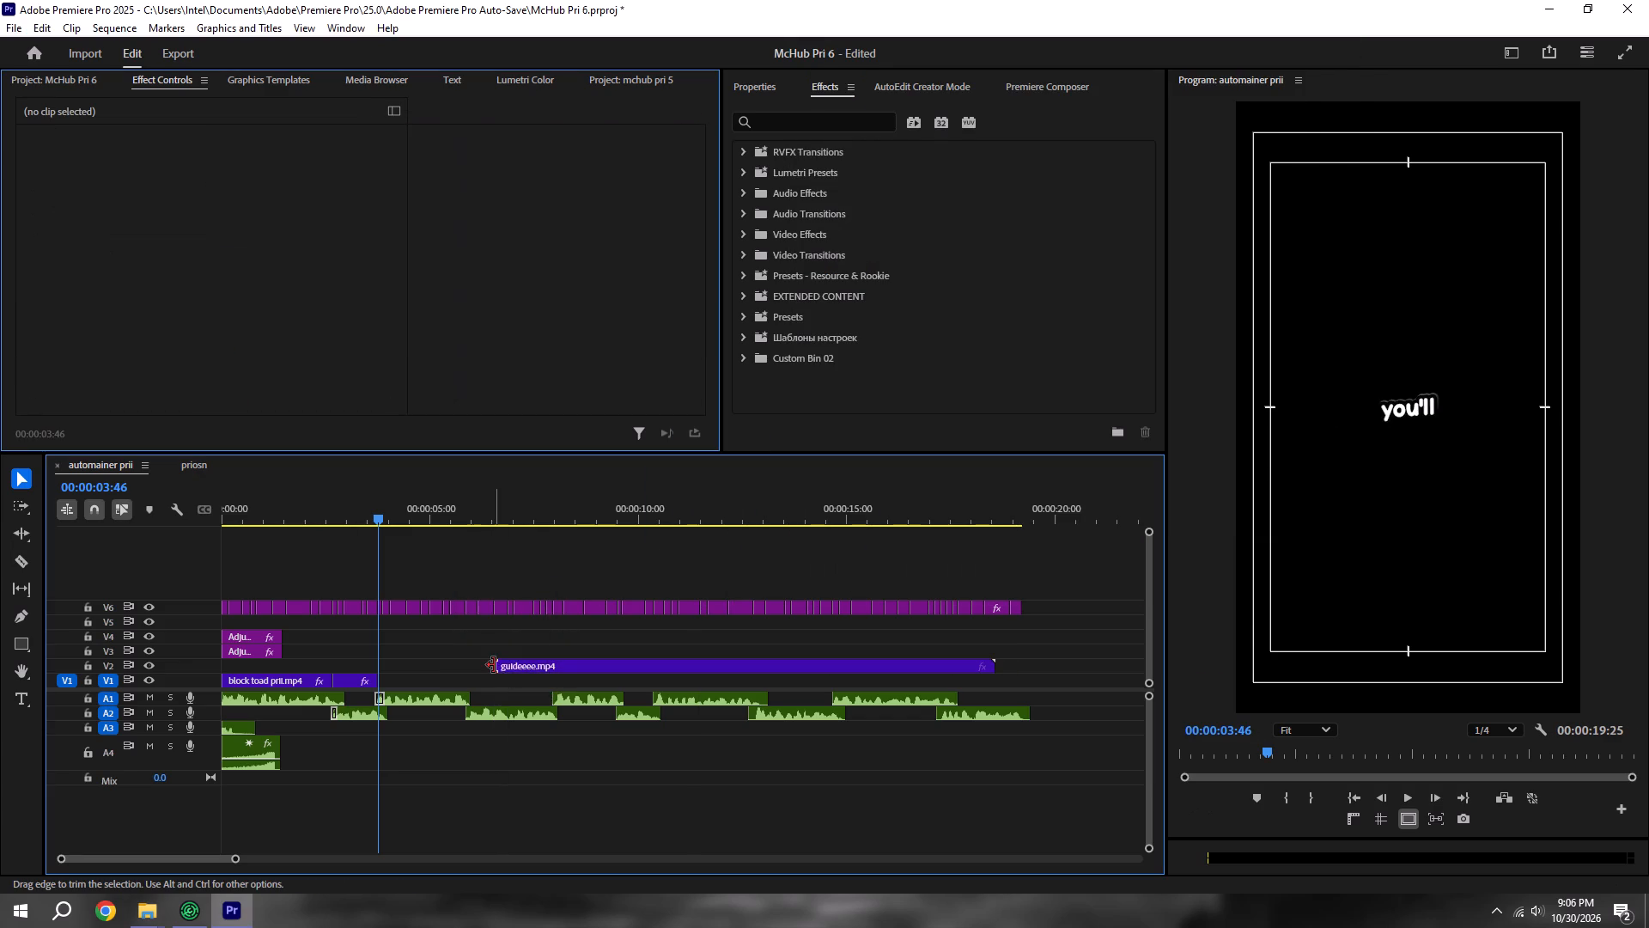
# Trim about 1.5 seconds off the start of guideeee.mp4 and move it to V1 at 00:00:03:46.
pyautogui.moveTo(494, 665); pyautogui.dragTo(561, 674)
pyautogui.moveTo(595, 668); pyautogui.dragTo(440, 680)
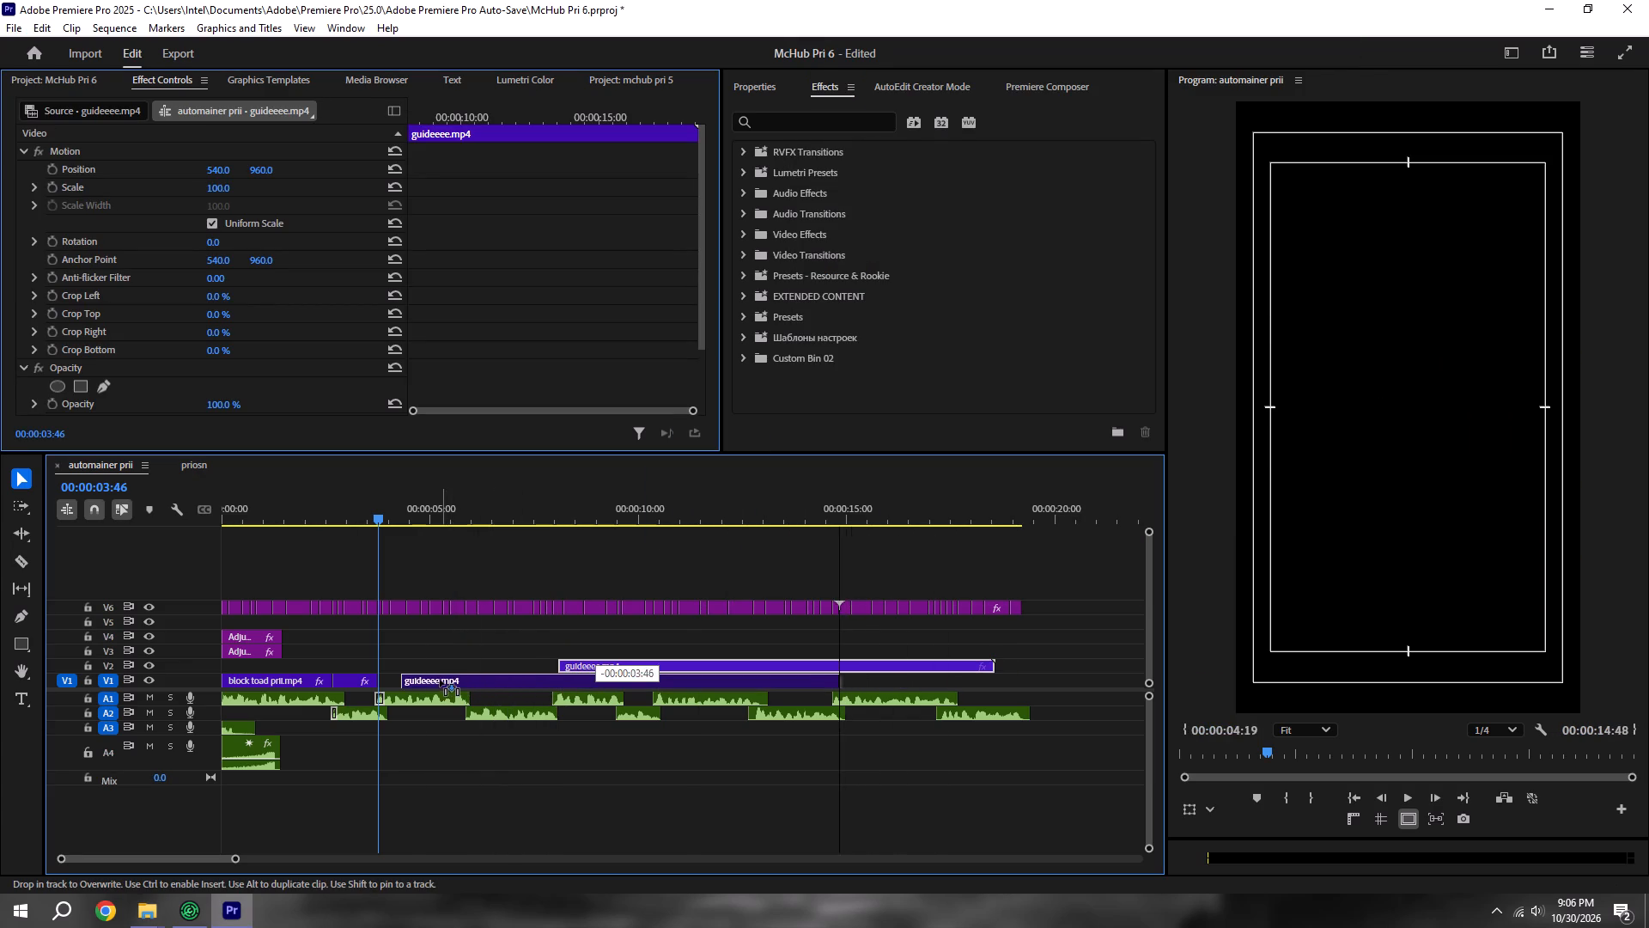
pyautogui.moveTo(440, 680); pyautogui.dragTo(416, 680)
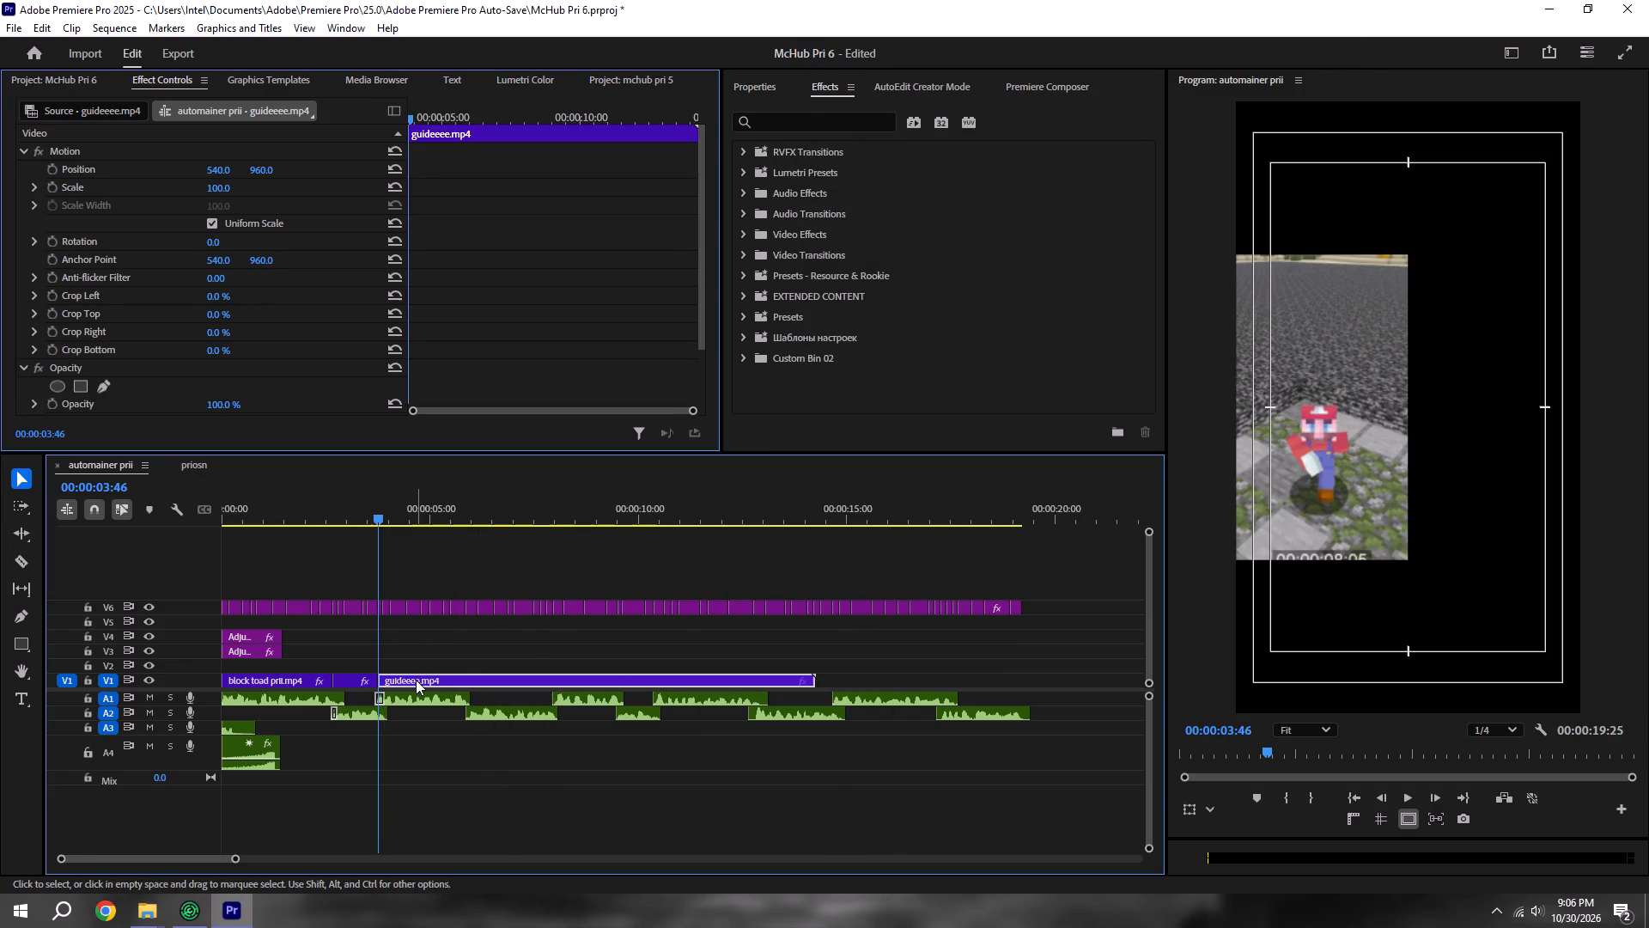
# Shift guideeee.mp4 slightly later and extend its start back to 00:00:03:46 twice, so it opens on earlier footage.
pyautogui.press('space')
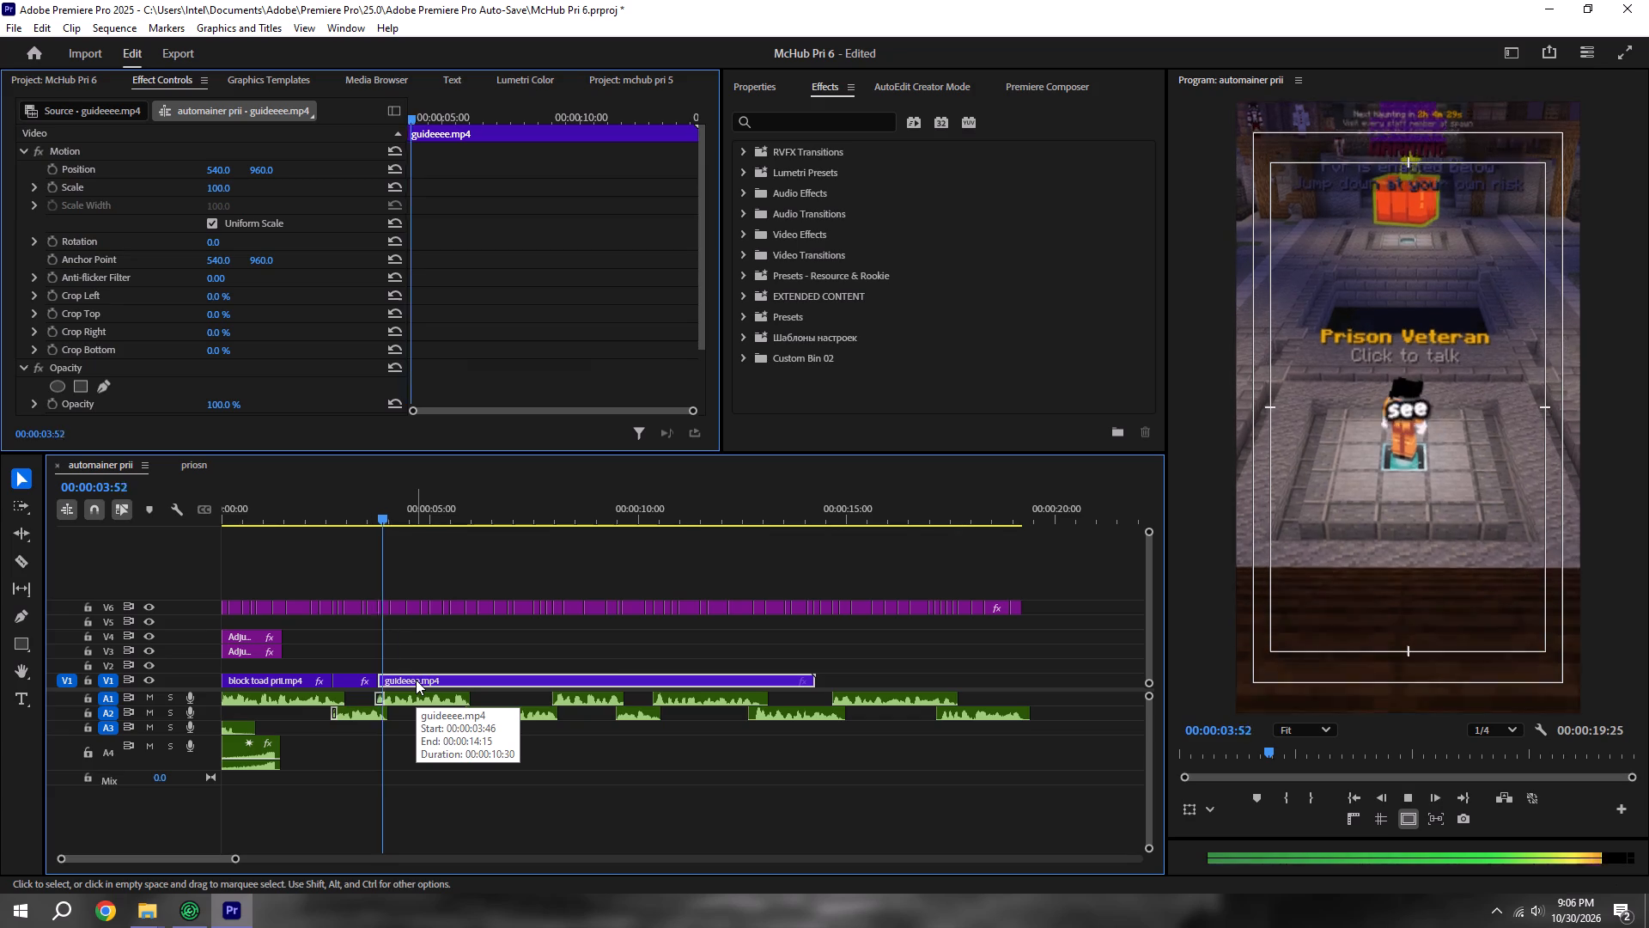
pyautogui.press('space')
pyautogui.moveTo(444, 680); pyautogui.dragTo(453, 680)
pyautogui.moveTo(399, 684); pyautogui.dragTo(359, 687)
pyautogui.keyDown('shift'); pyautogui.click(386, 521); pyautogui.keyUp('shift')
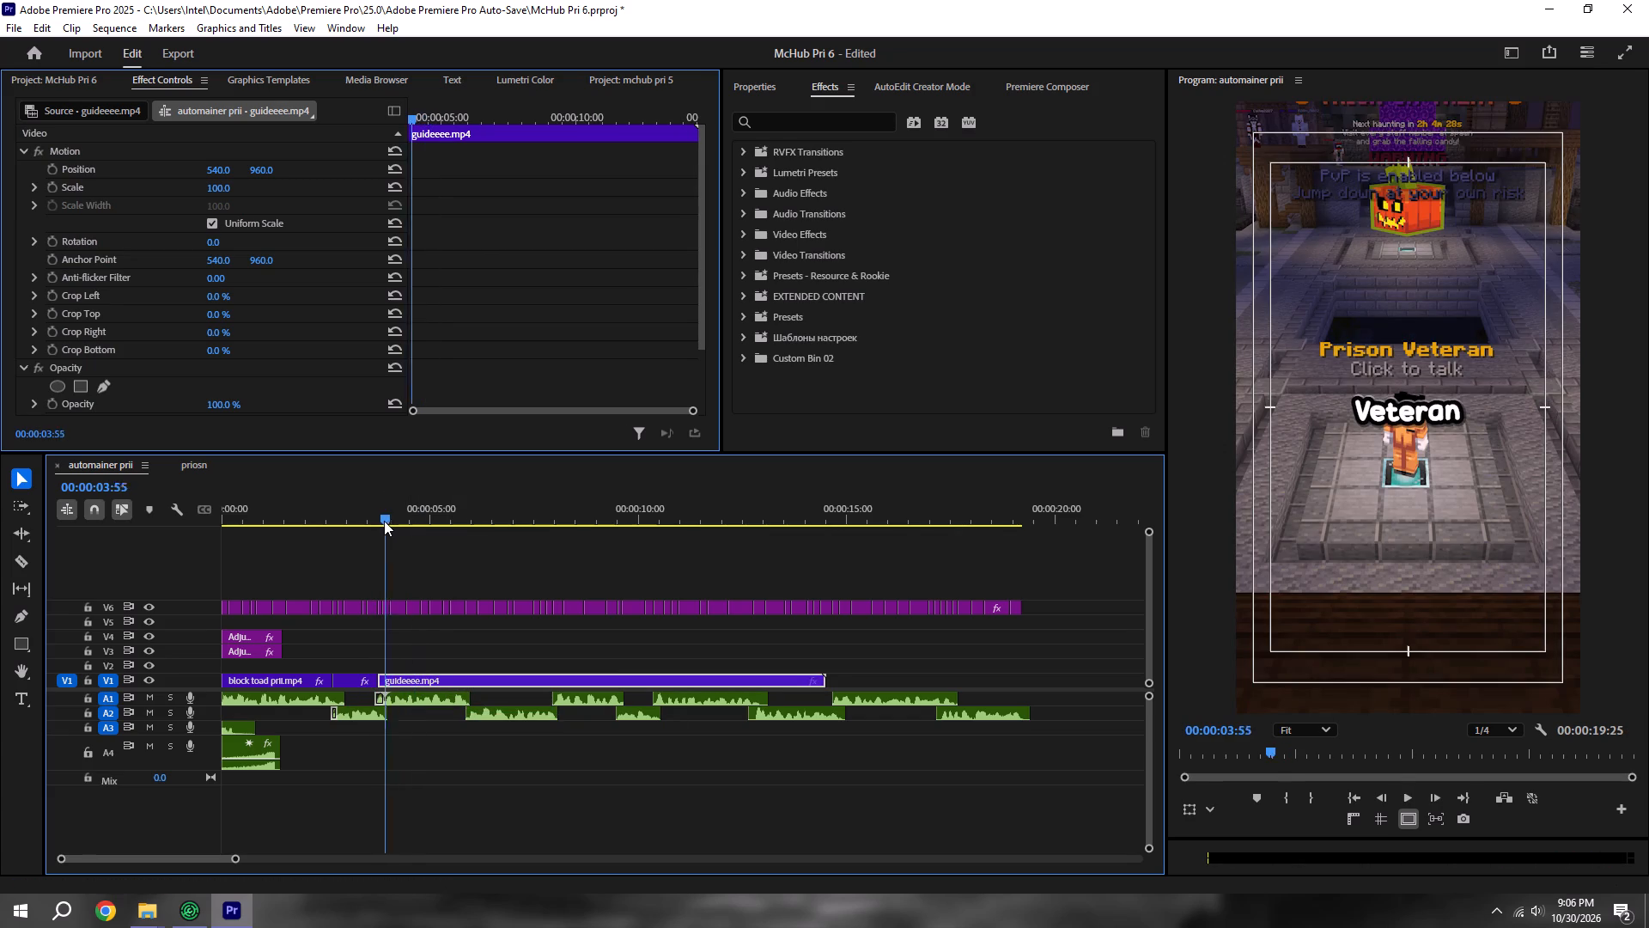
pyautogui.moveTo(432, 677); pyautogui.dragTo(431, 677)
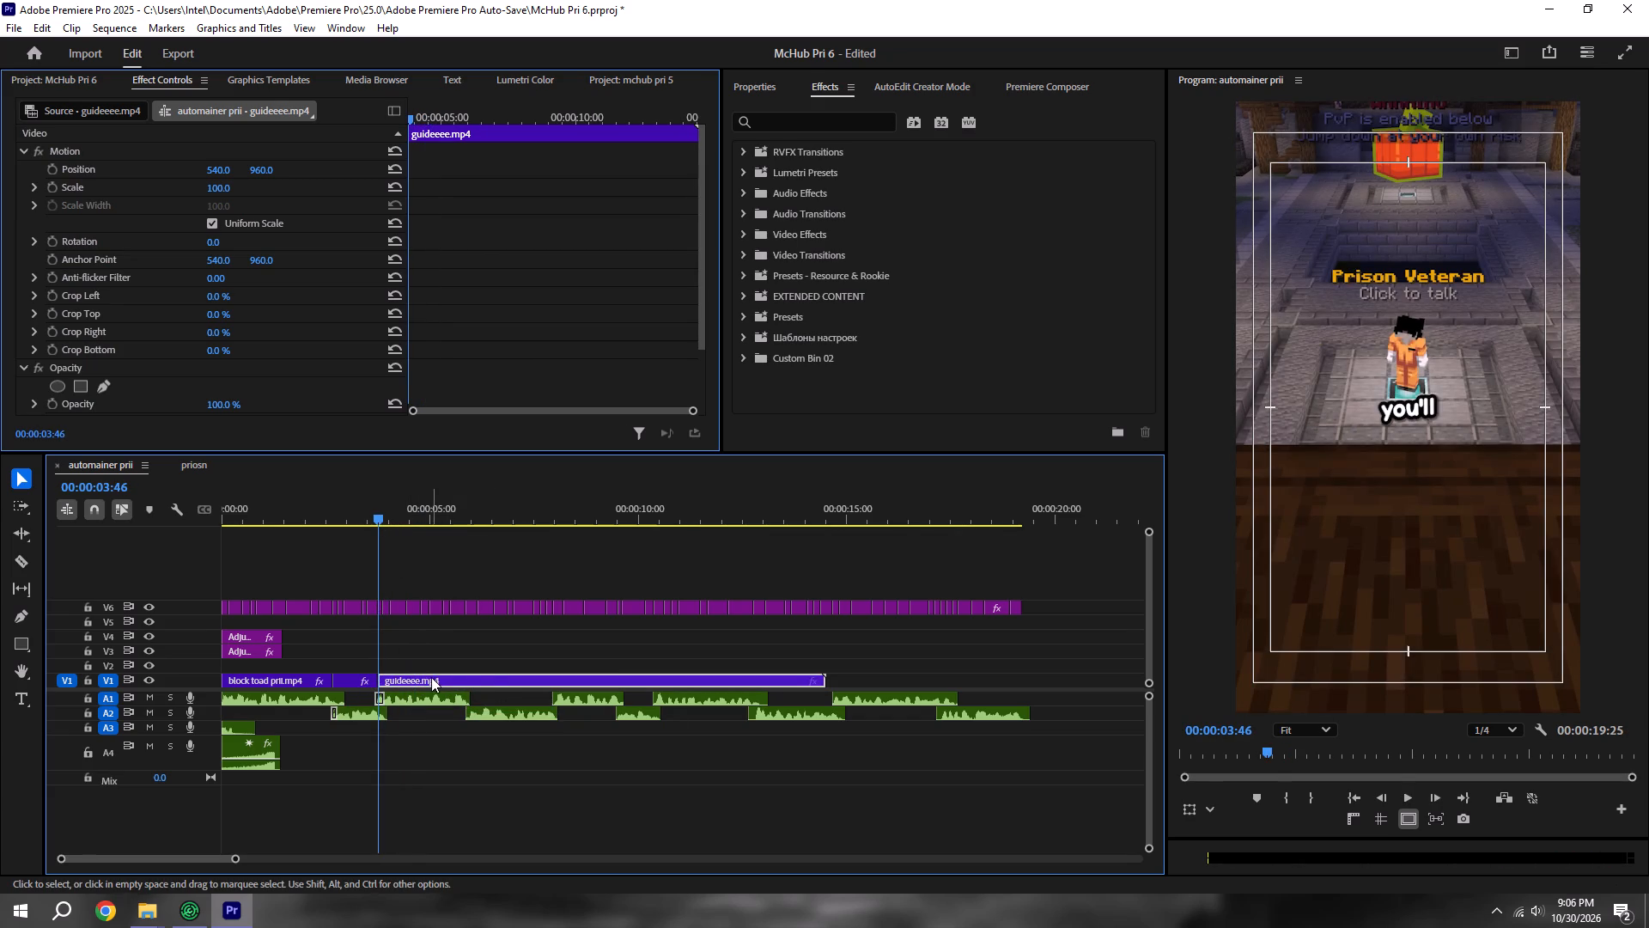
pyautogui.moveTo(431, 677); pyautogui.dragTo(440, 677)
pyautogui.moveTo(388, 677); pyautogui.dragTo(326, 678)
pyautogui.click(475, 657)
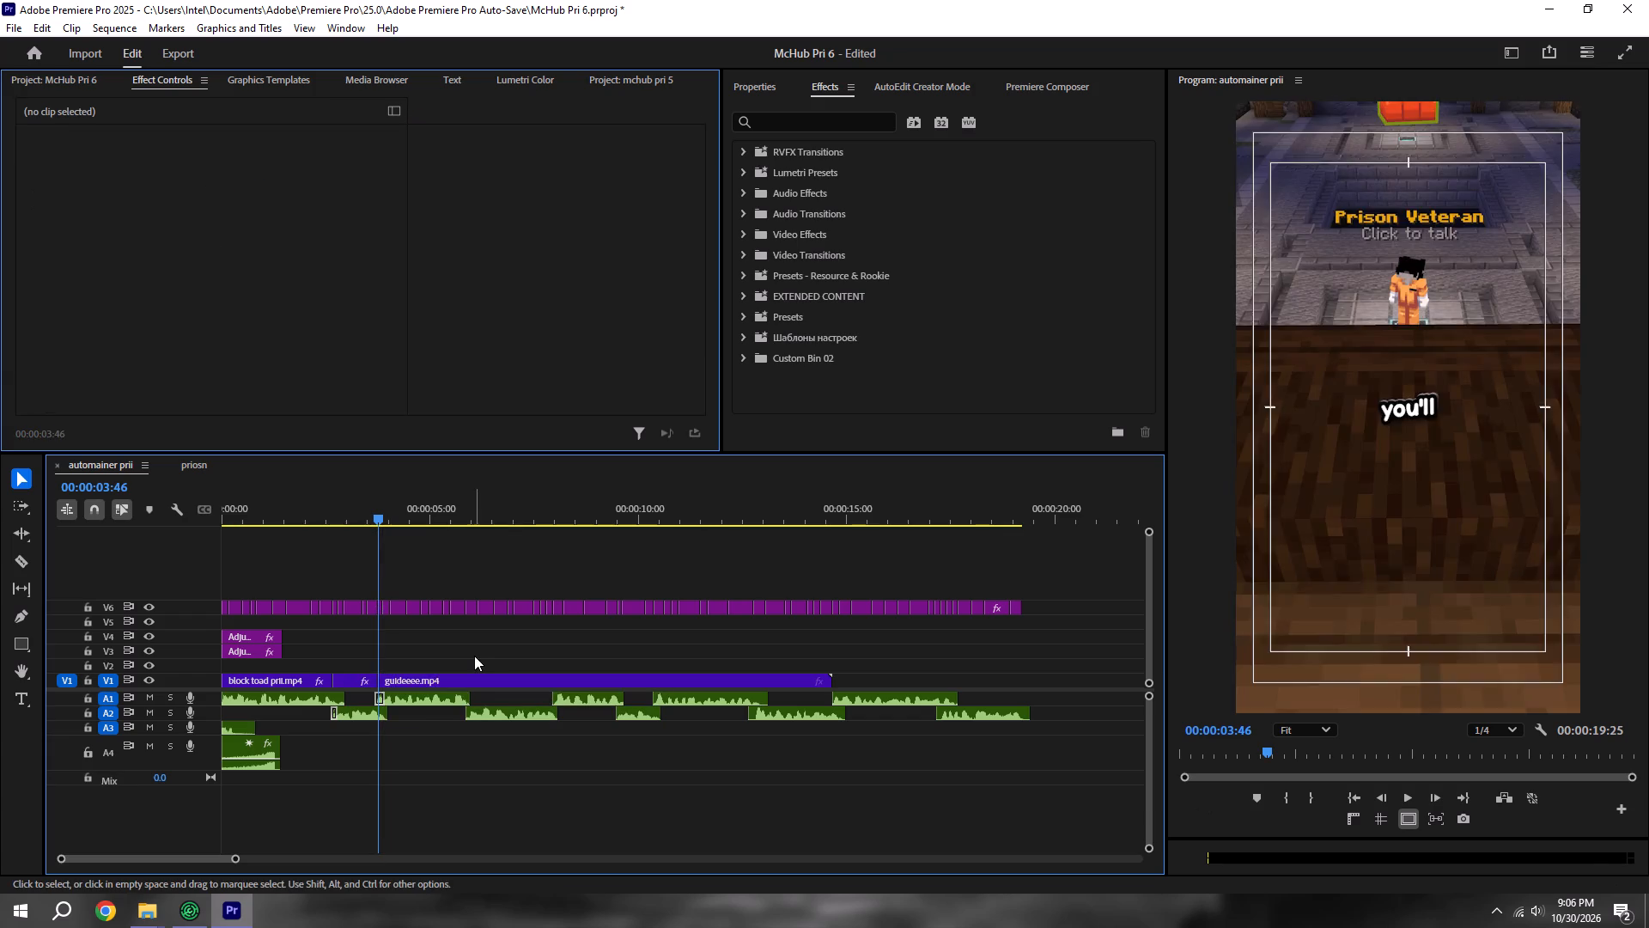
# Preview guideeee.mp4, shift it slightly later again, extend its start back to 00:00:03:46, and check the playback.
pyautogui.press('space')
pyautogui.press('space')
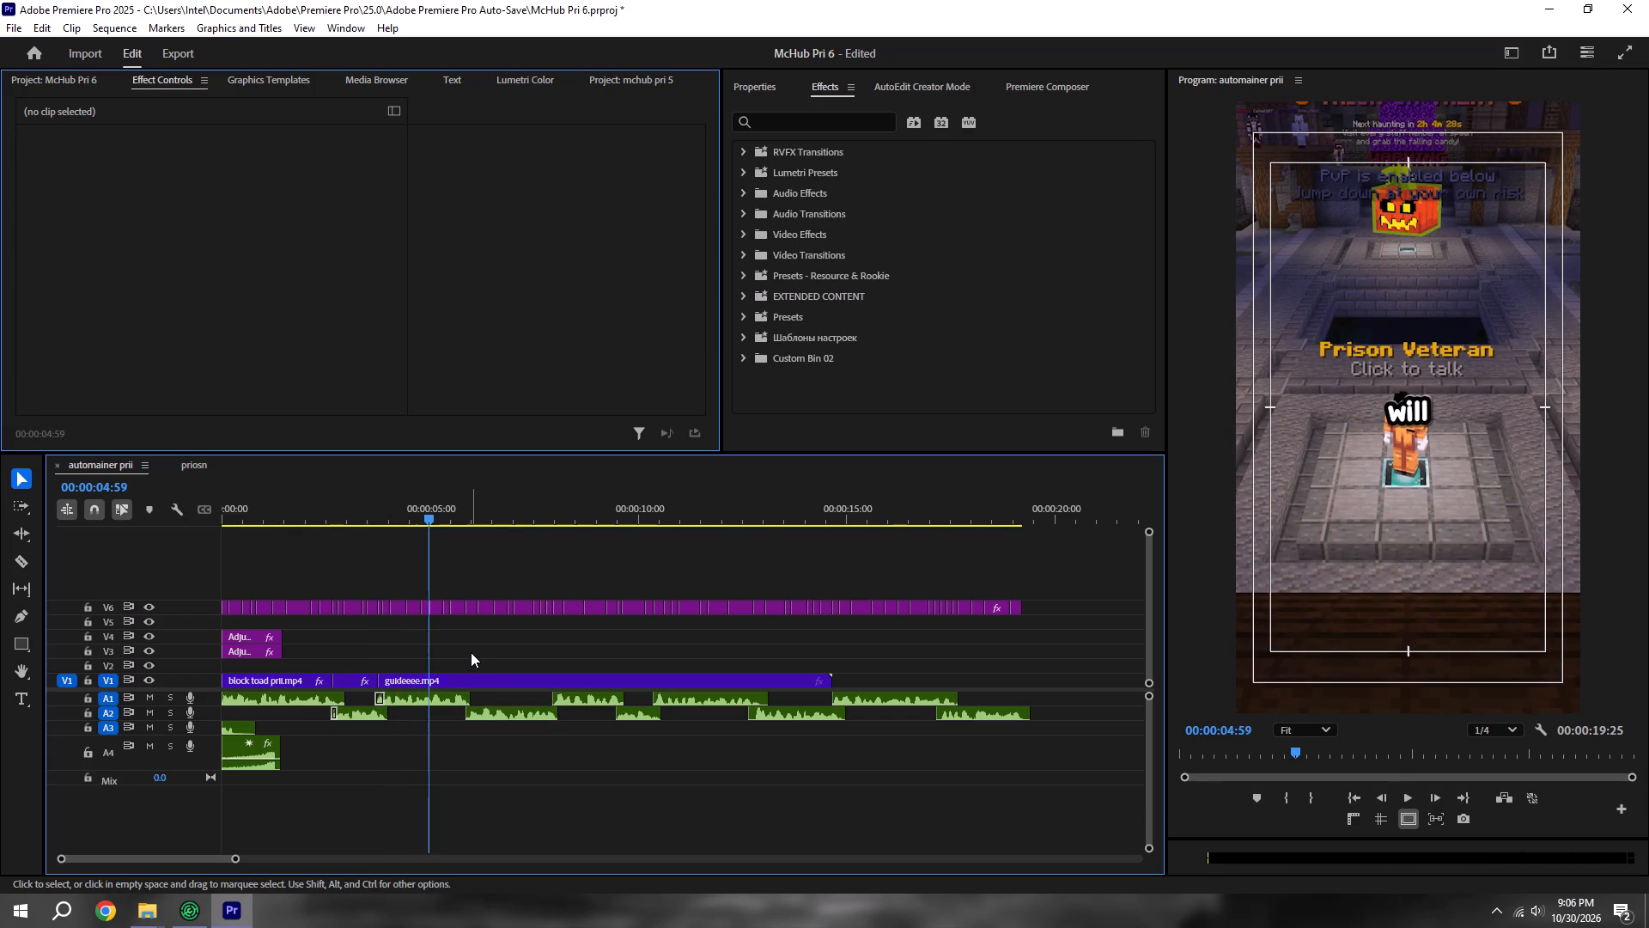
pyautogui.scroll(6, 525, 658)
pyautogui.keyDown('alt'); pyautogui.scroll(6, 430, 638); pyautogui.keyUp('alt')
pyautogui.scroll(6, 427, 636)
pyautogui.press('space')
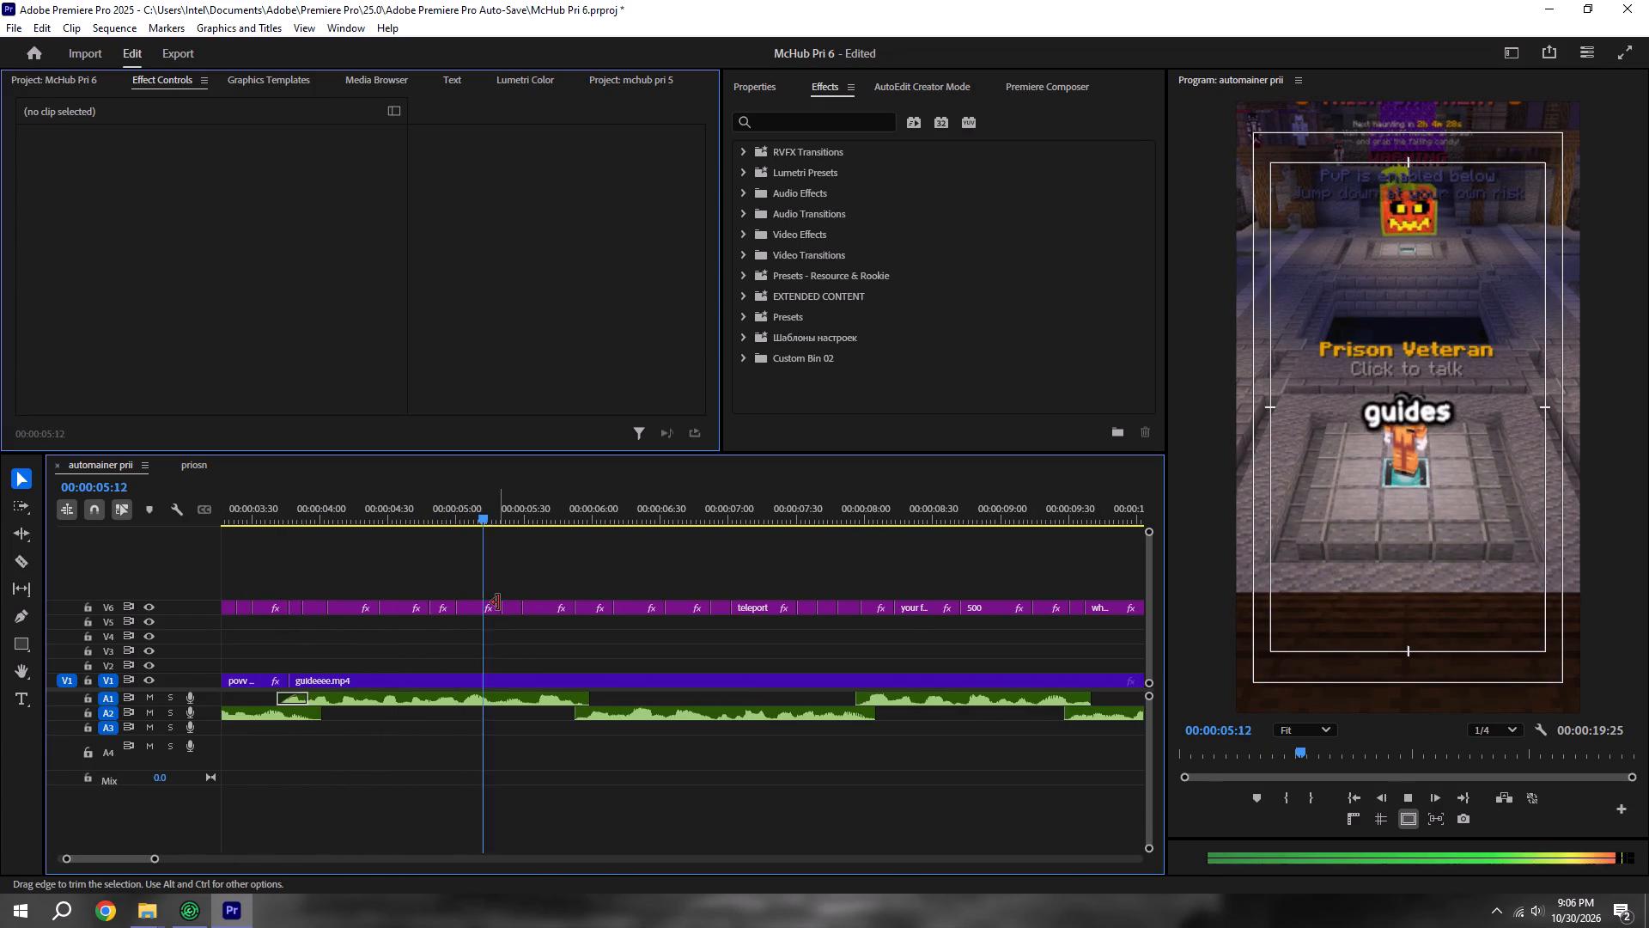
pyautogui.press('space')
pyautogui.keyDown('alt'); pyautogui.scroll(-7, 450, 680); pyautogui.keyUp('alt')
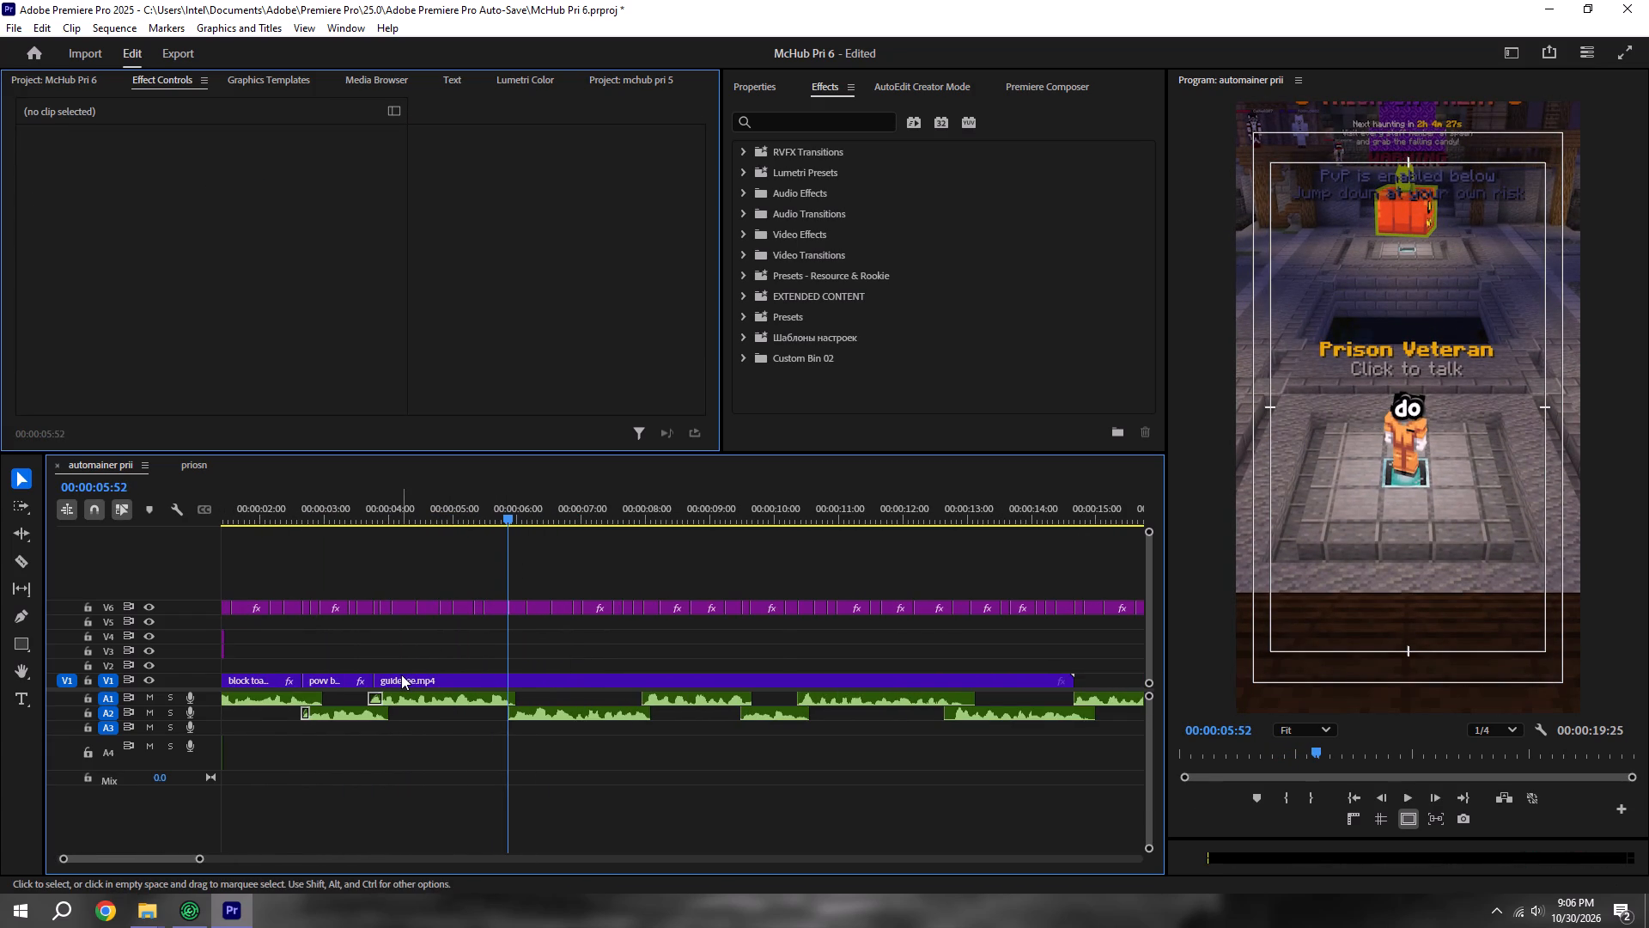
pyautogui.moveTo(401, 675); pyautogui.dragTo(416, 674)
pyautogui.moveTo(393, 677); pyautogui.dragTo(301, 670)
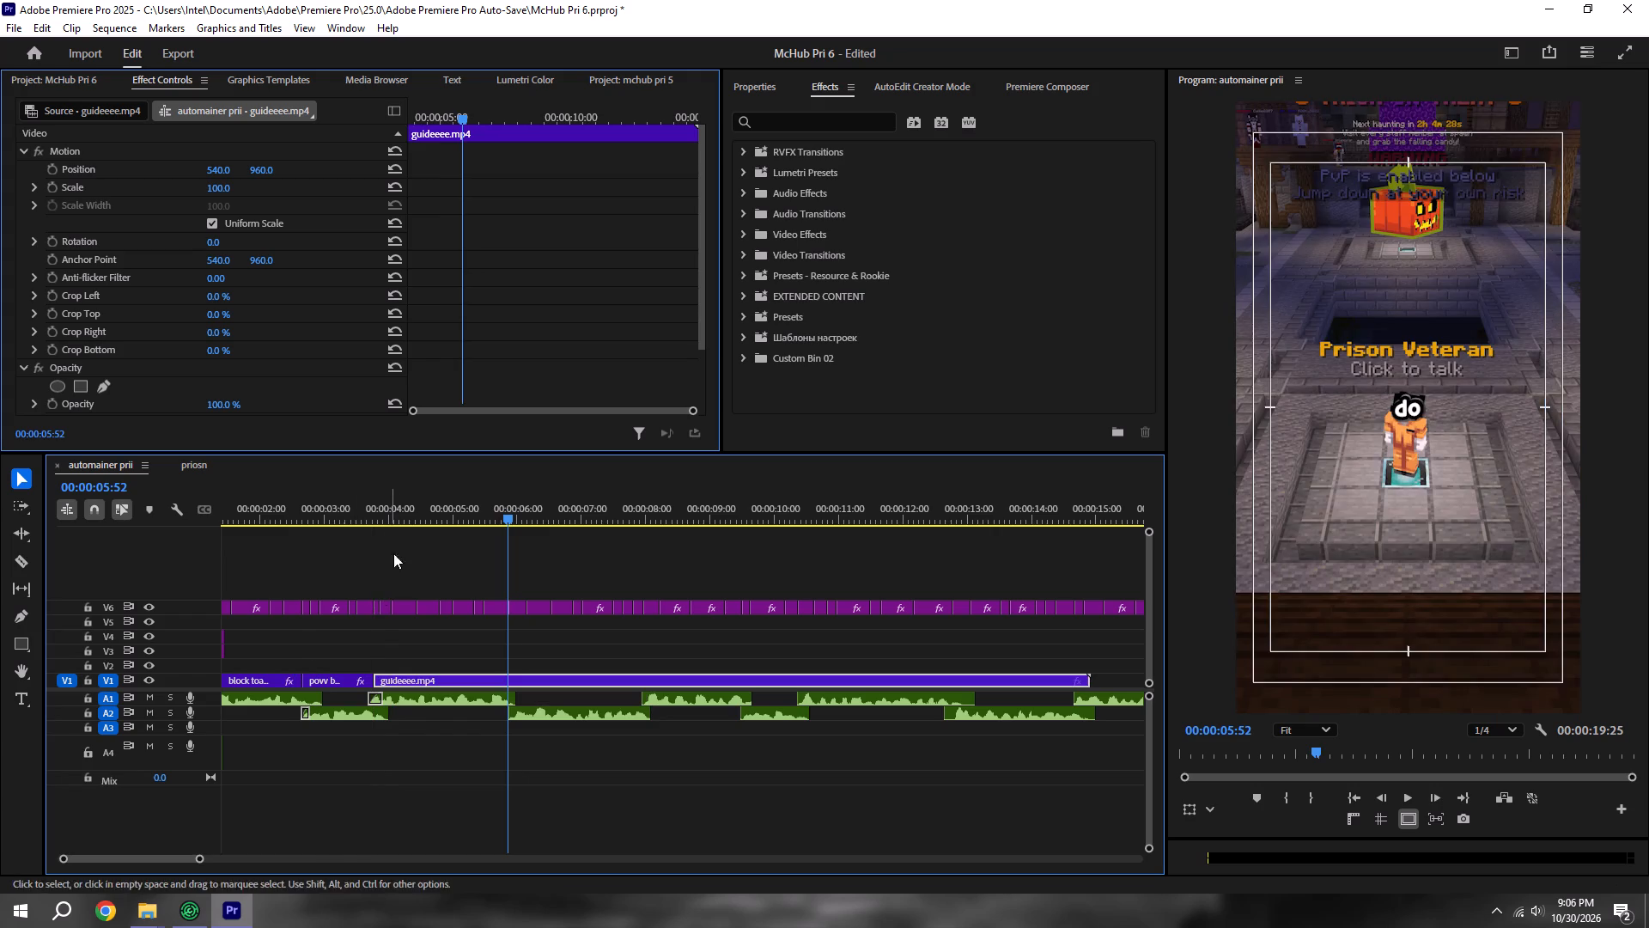
pyautogui.keyDown('shift'); pyautogui.click(369, 491); pyautogui.keyUp('shift')
pyautogui.press('space')
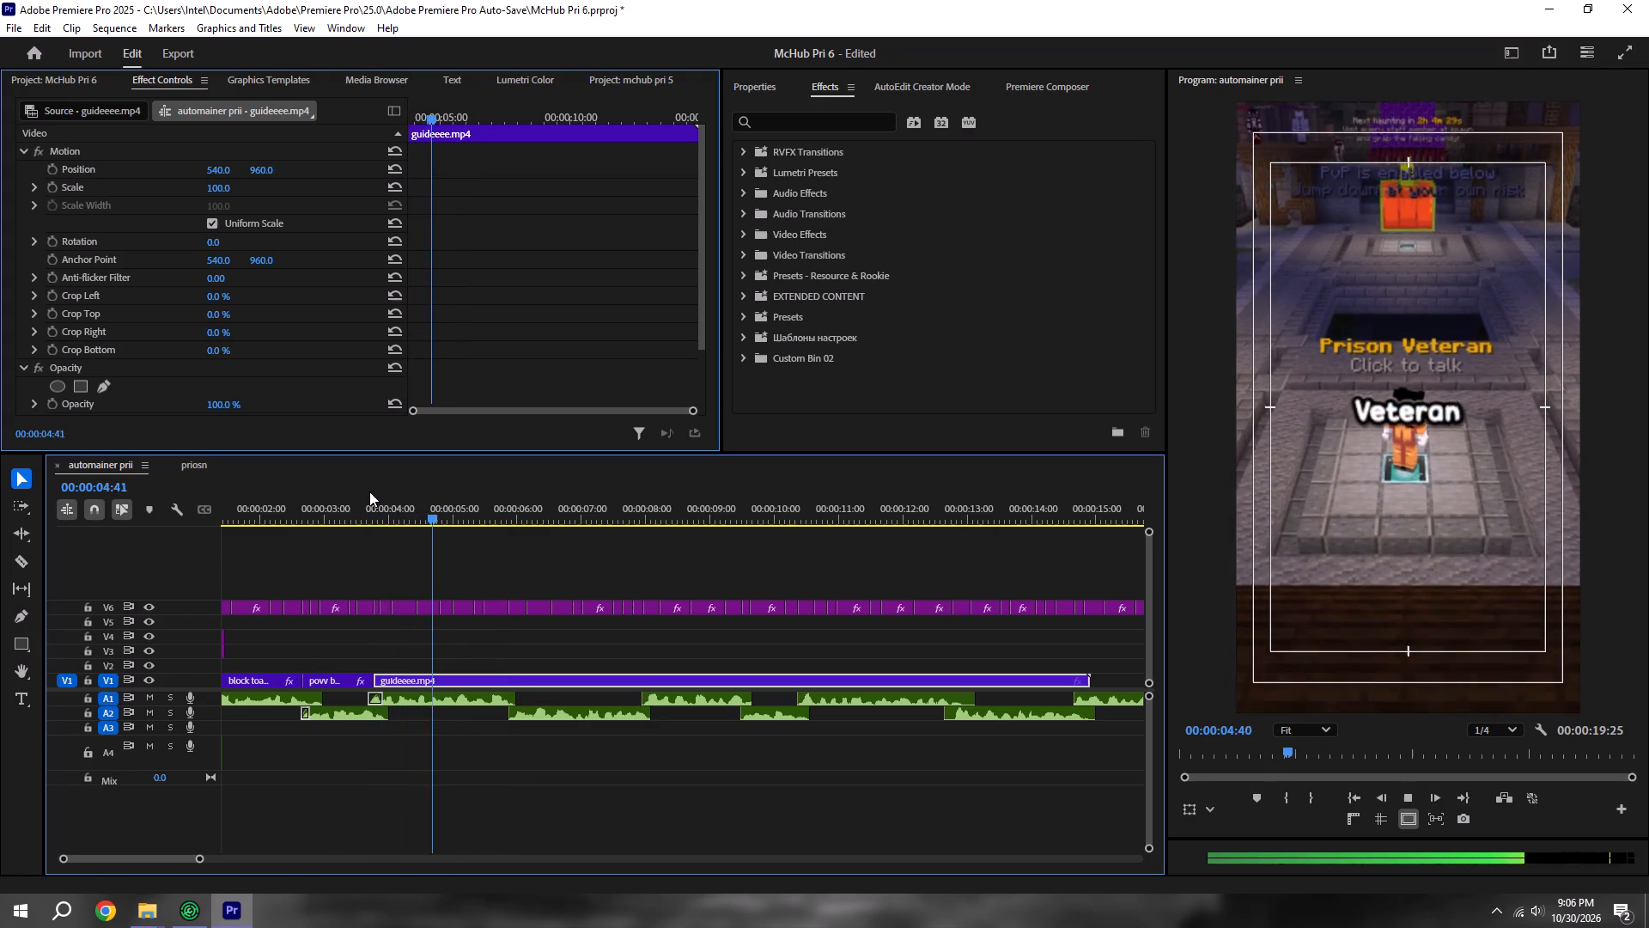
pyautogui.press('space')
# Split guideeee.mp4 on V1 at 00:00:05:52, delete the part after the cut, and save the project.
pyautogui.keyDown('alt'); pyautogui.scroll(5, 474, 656); pyautogui.keyUp('alt')
pyautogui.press('space')
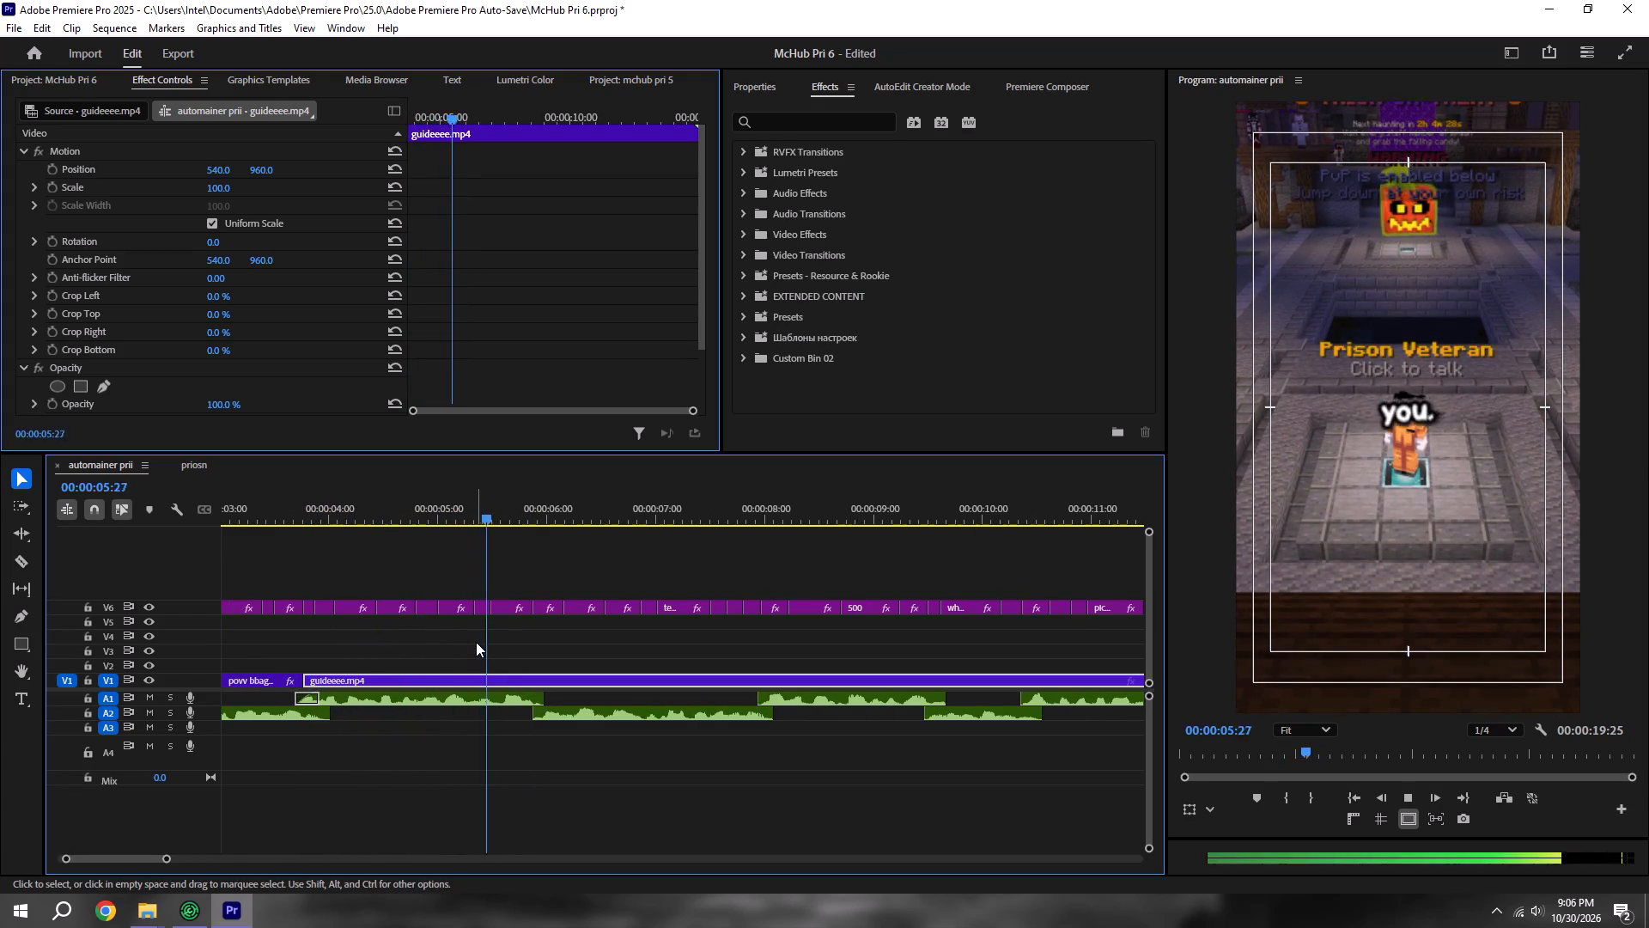
pyautogui.press('space')
pyautogui.keyDown('alt'); pyautogui.scroll(5, 511, 596); pyautogui.keyUp('alt')
pyautogui.keyDown('shift'); pyautogui.click(535, 494); pyautogui.keyUp('shift')
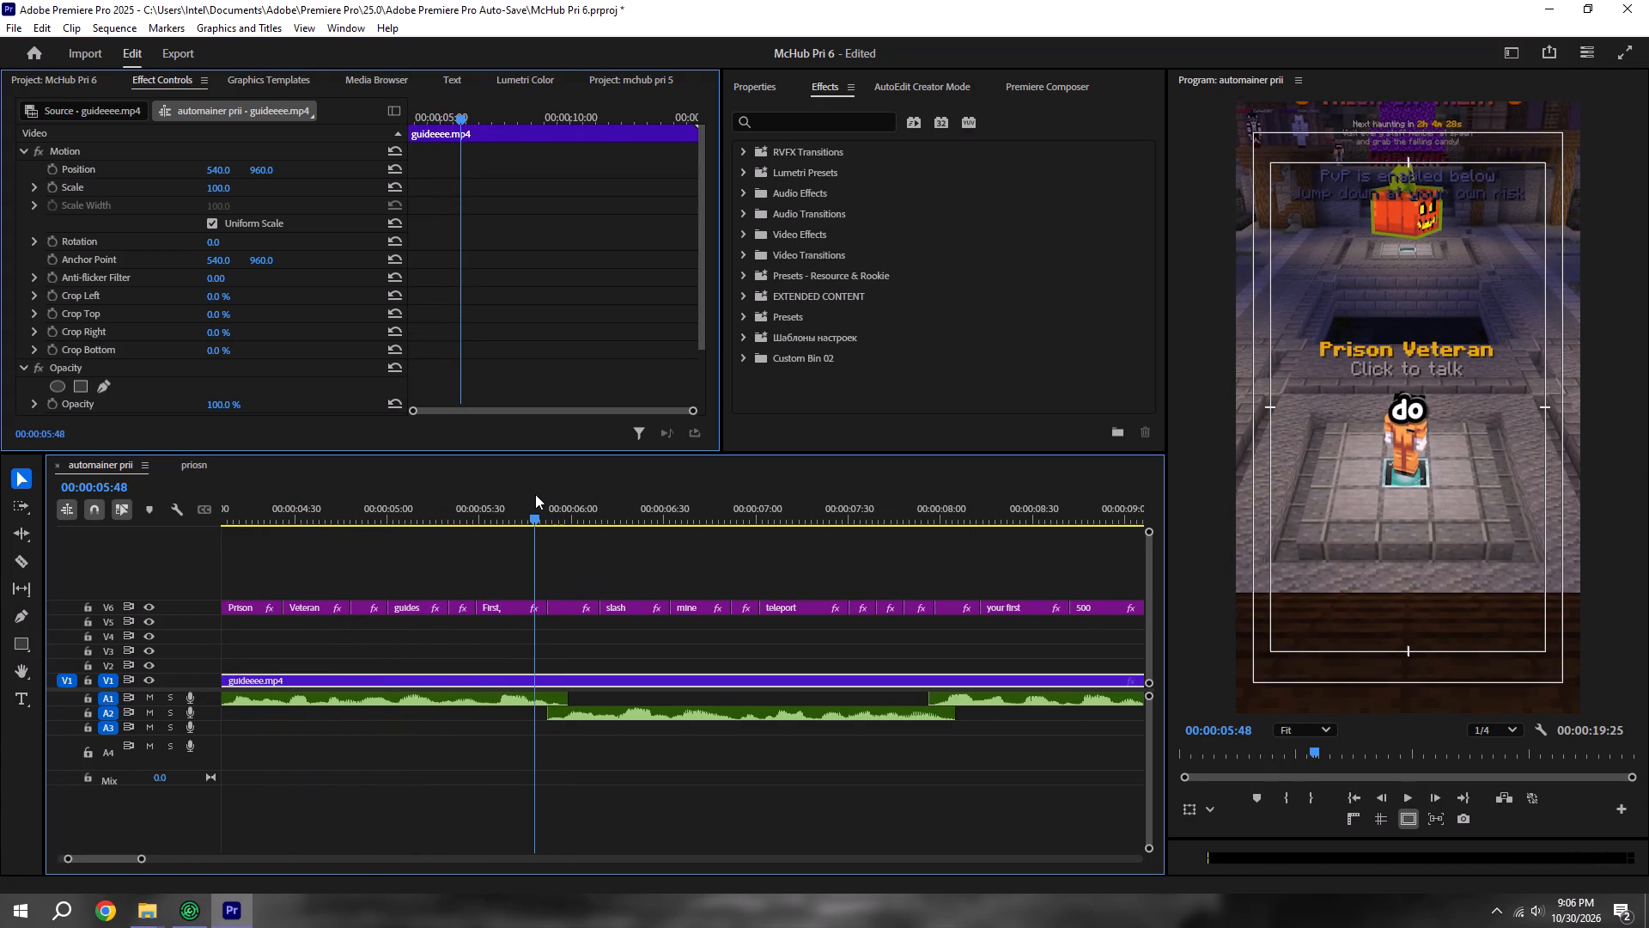
pyautogui.keyDown('shift'); pyautogui.click(555, 503); pyautogui.keyUp('shift')
pyautogui.press('c')
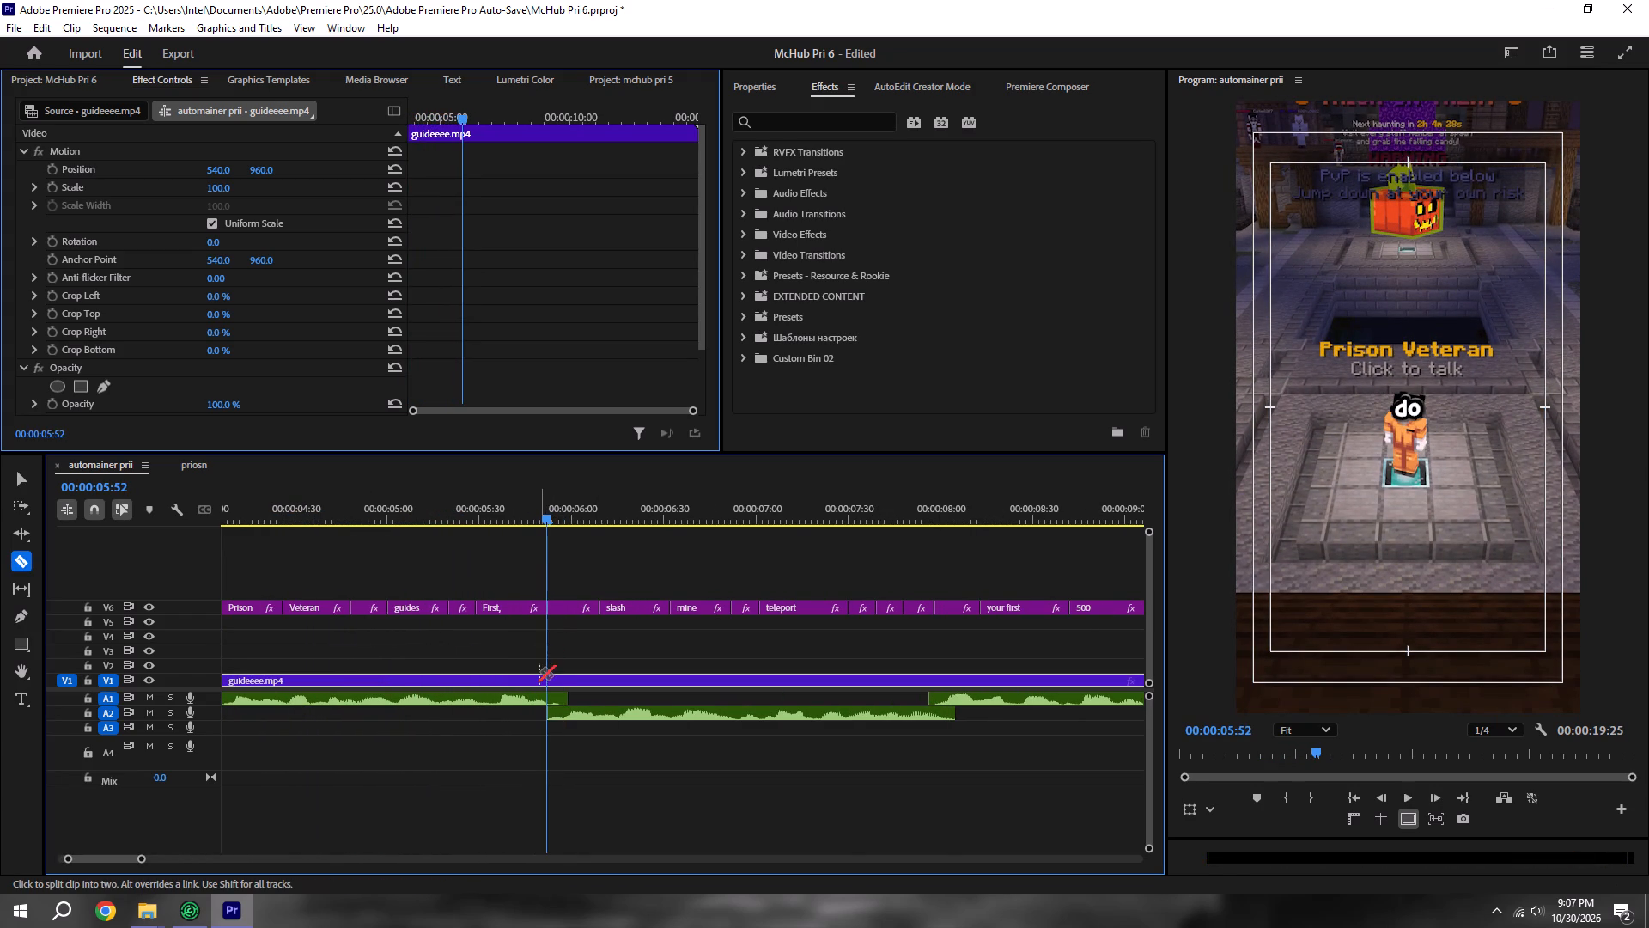
pyautogui.click(548, 678)
pyautogui.press('v')
pyautogui.click(733, 677)
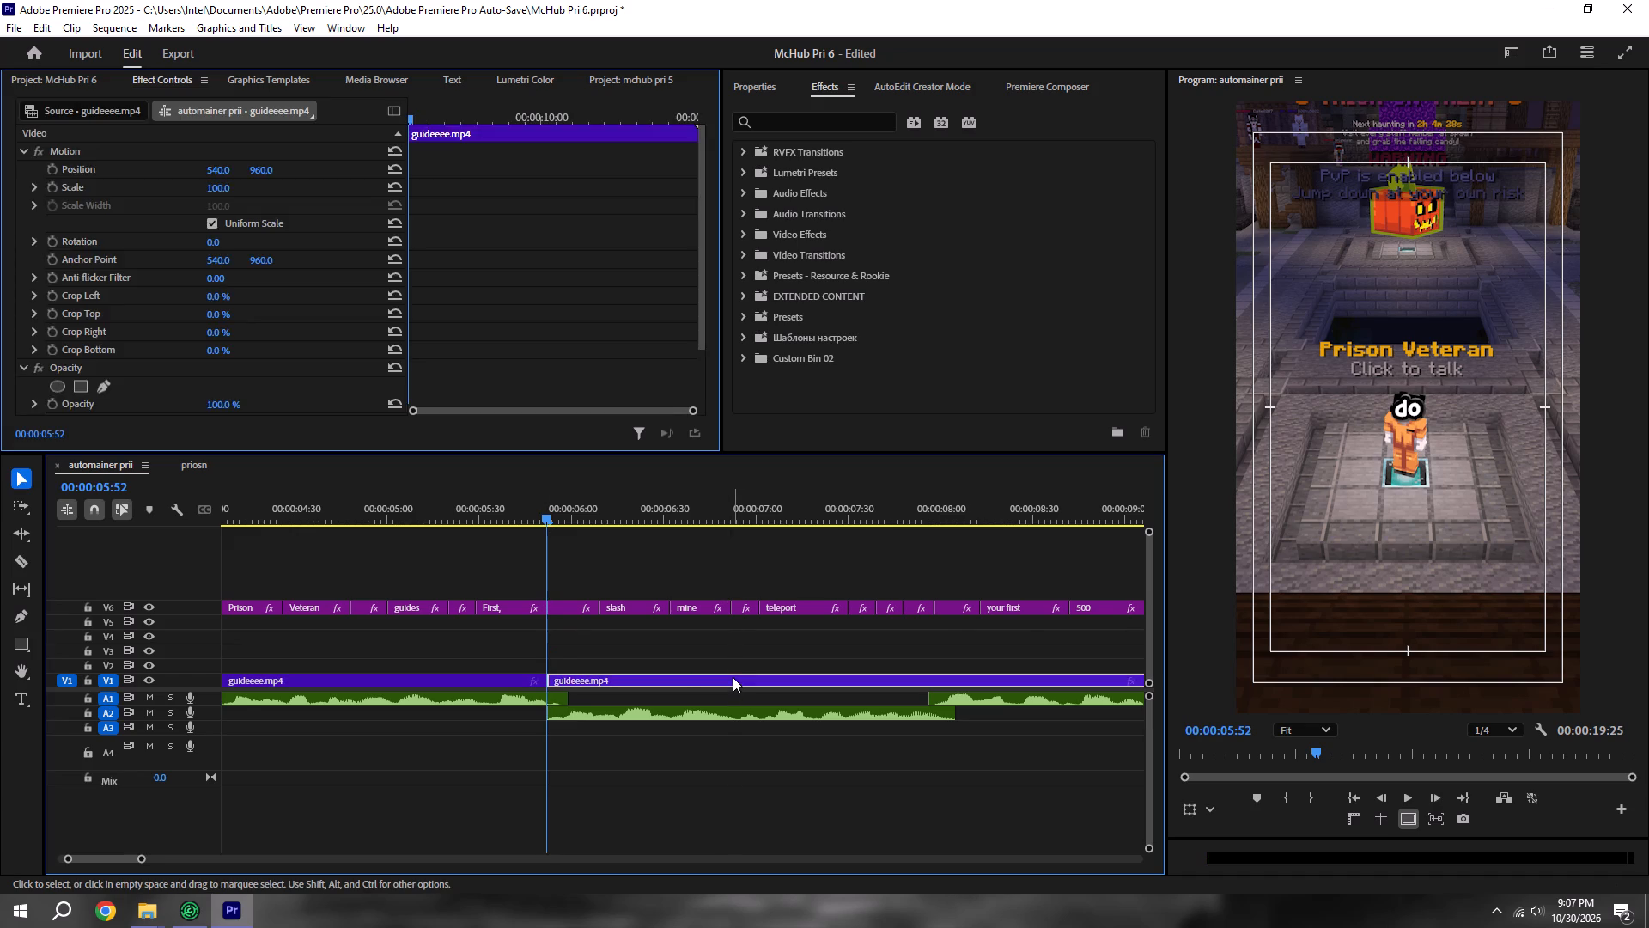
pyautogui.press('BackSpace')
pyautogui.hotkey('ctrl', 's')
pyautogui.keyDown('alt'); pyautogui.scroll(-13, 737, 675); pyautogui.keyUp('alt')
pyautogui.hotkey('ctrl', 's')
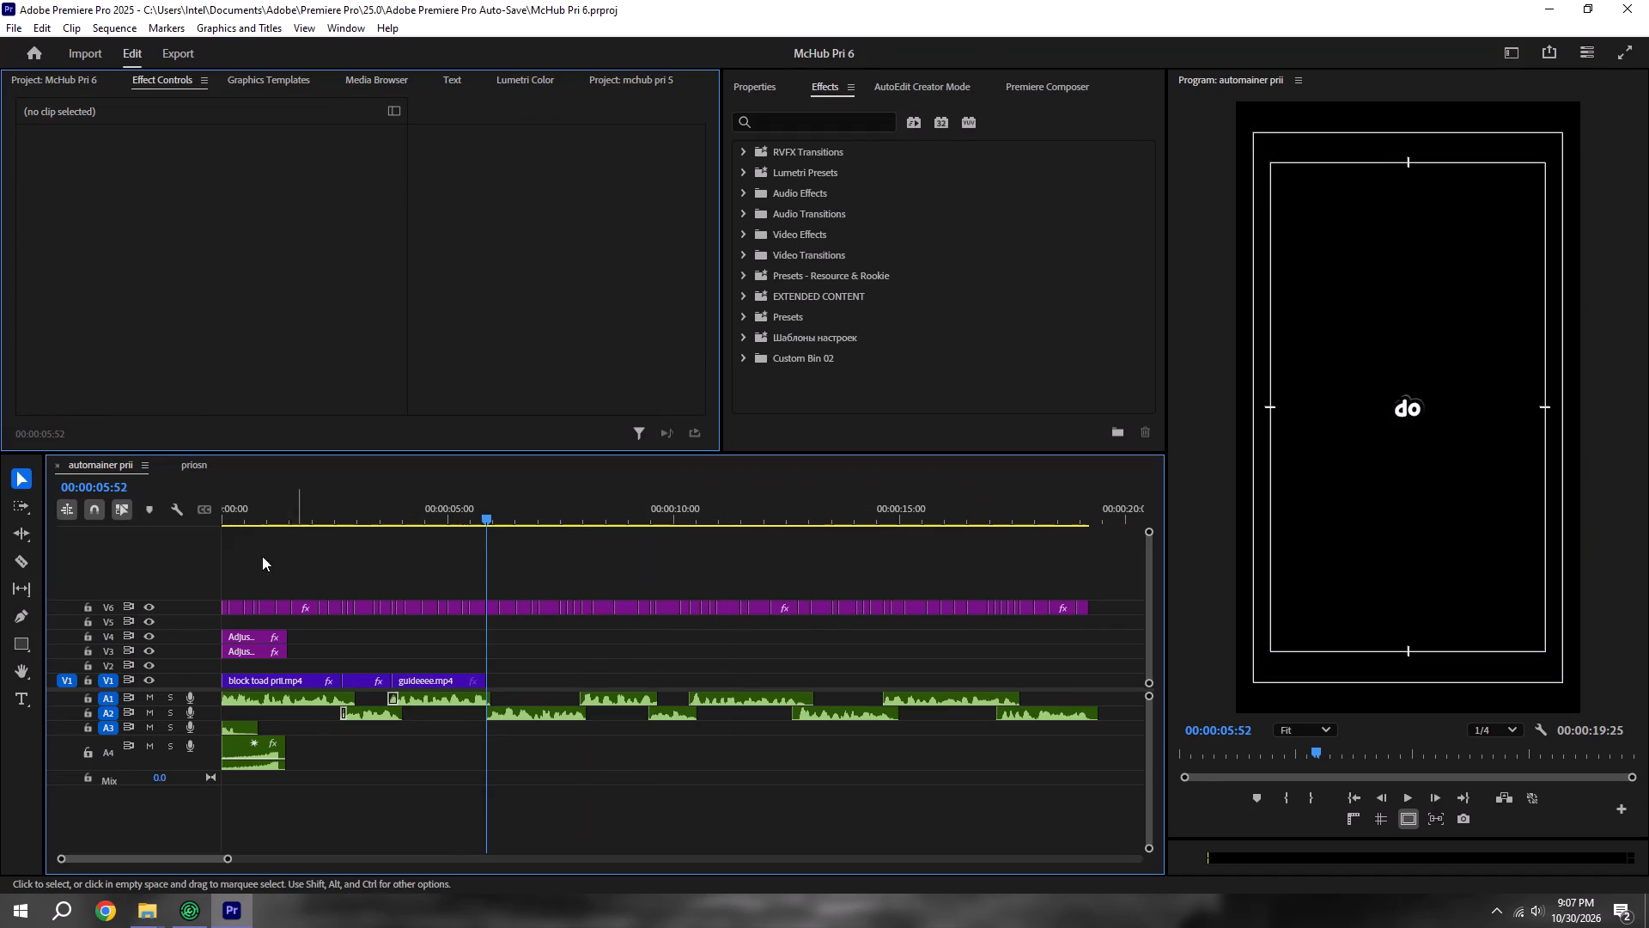
# Open the project McHub pri 4.prproj from the Documents Adobe Premiere Pro 25.0 Auto-Save folder.
pyautogui.click(0, 21)
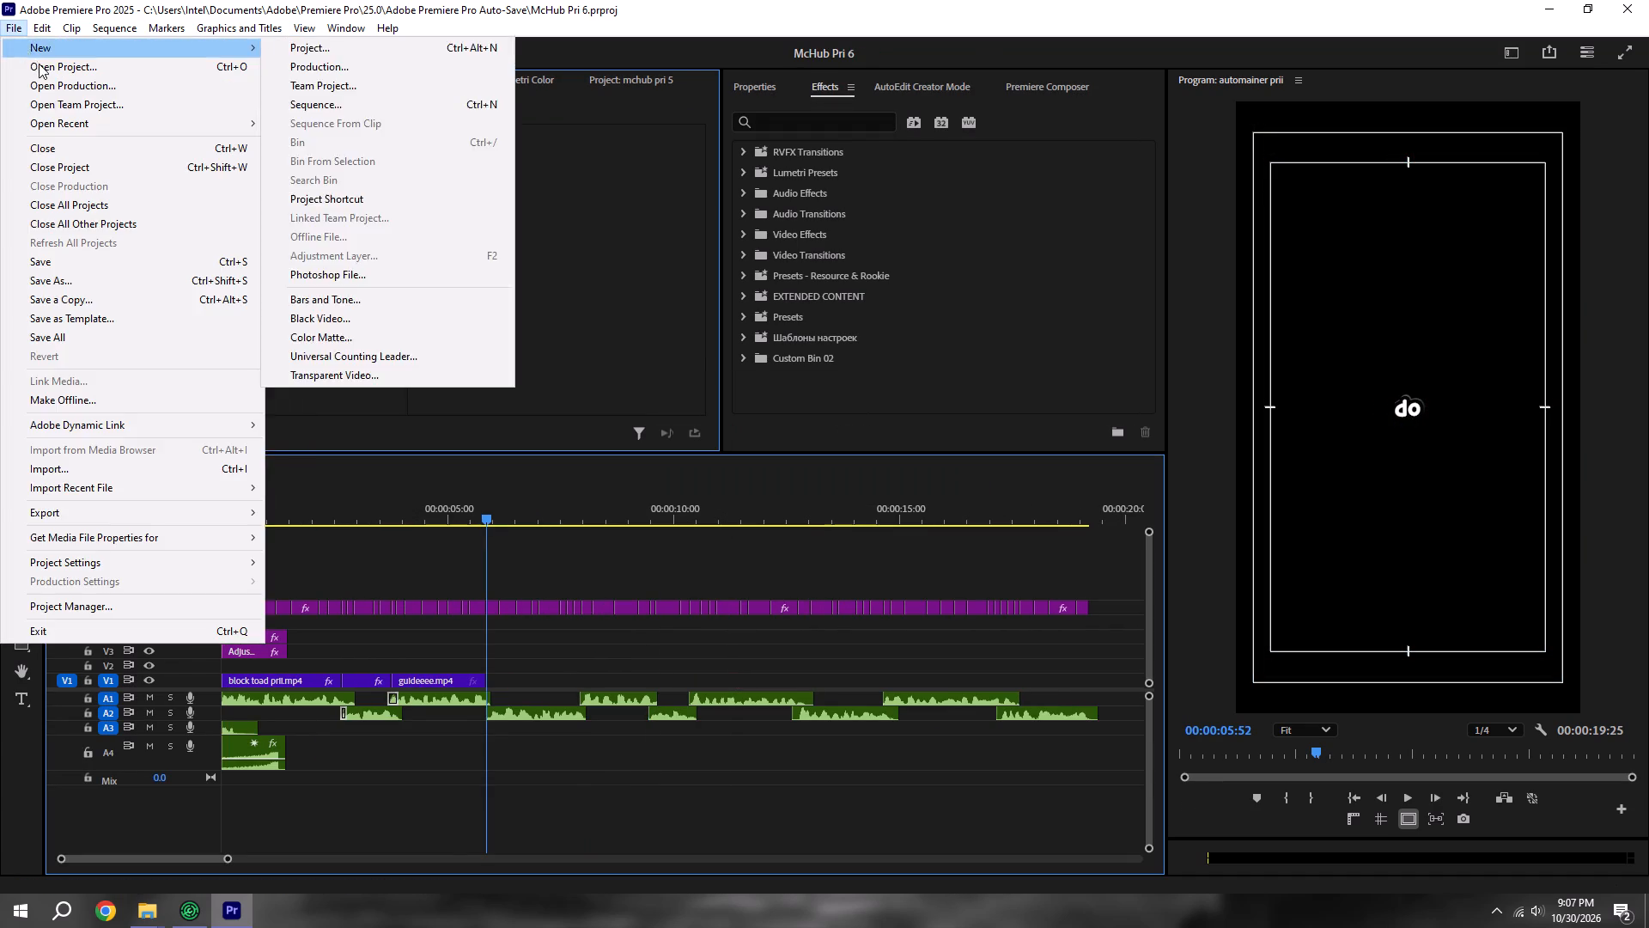
pyautogui.click(39, 64)
pyautogui.click(76, 180)
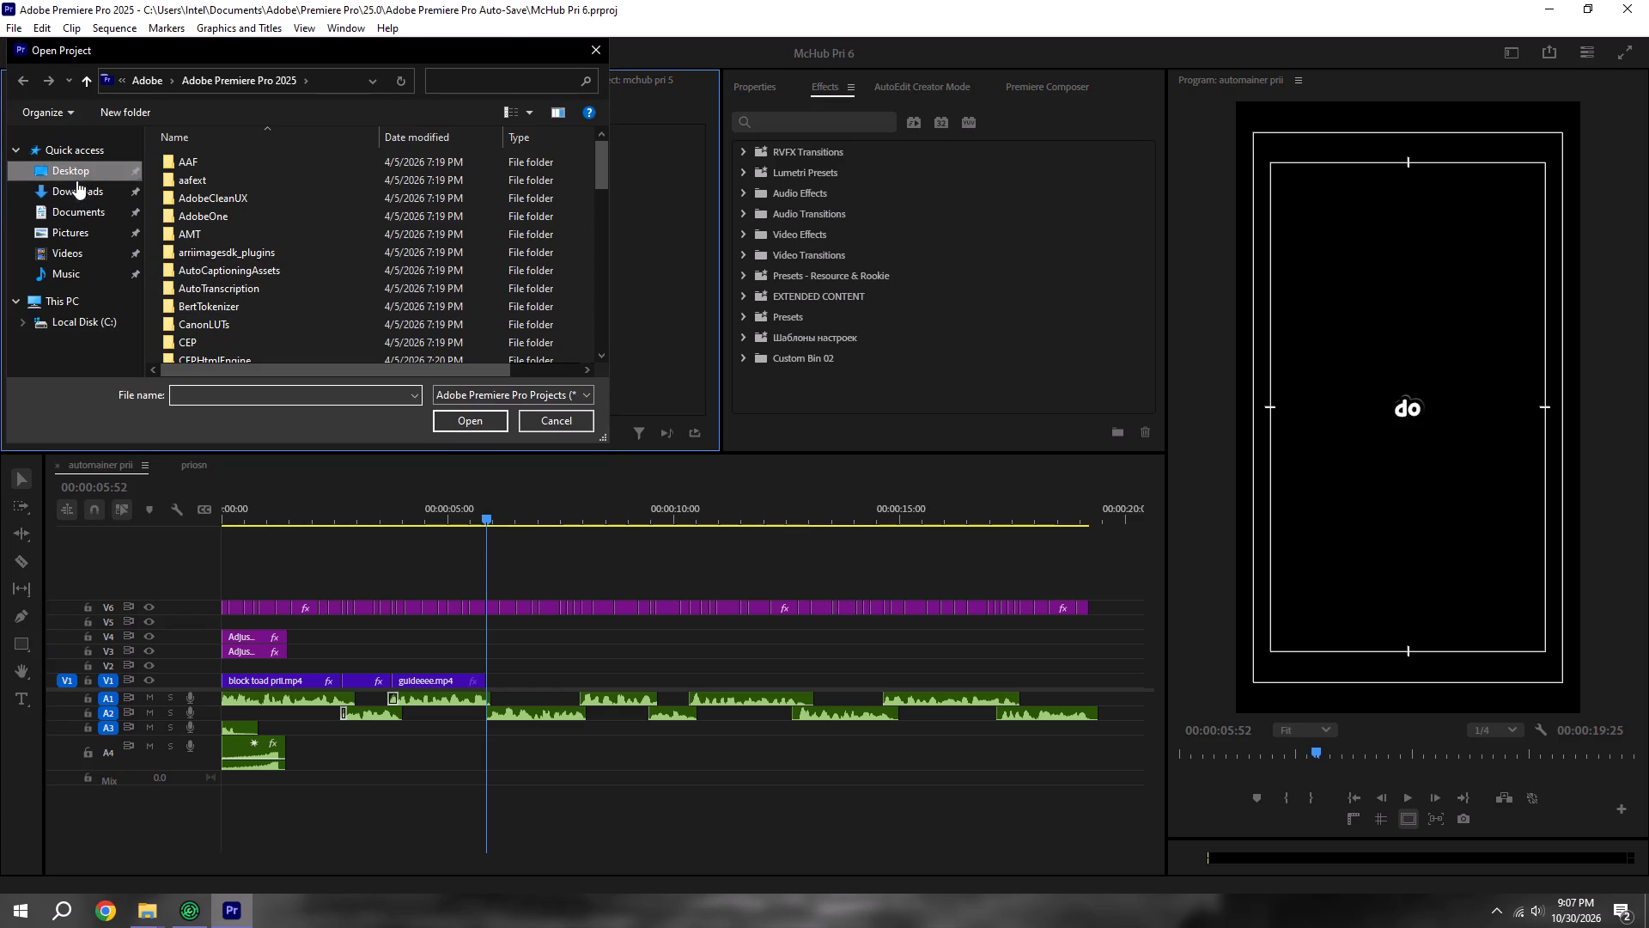
pyautogui.click(84, 209)
pyautogui.doubleClick(225, 156)
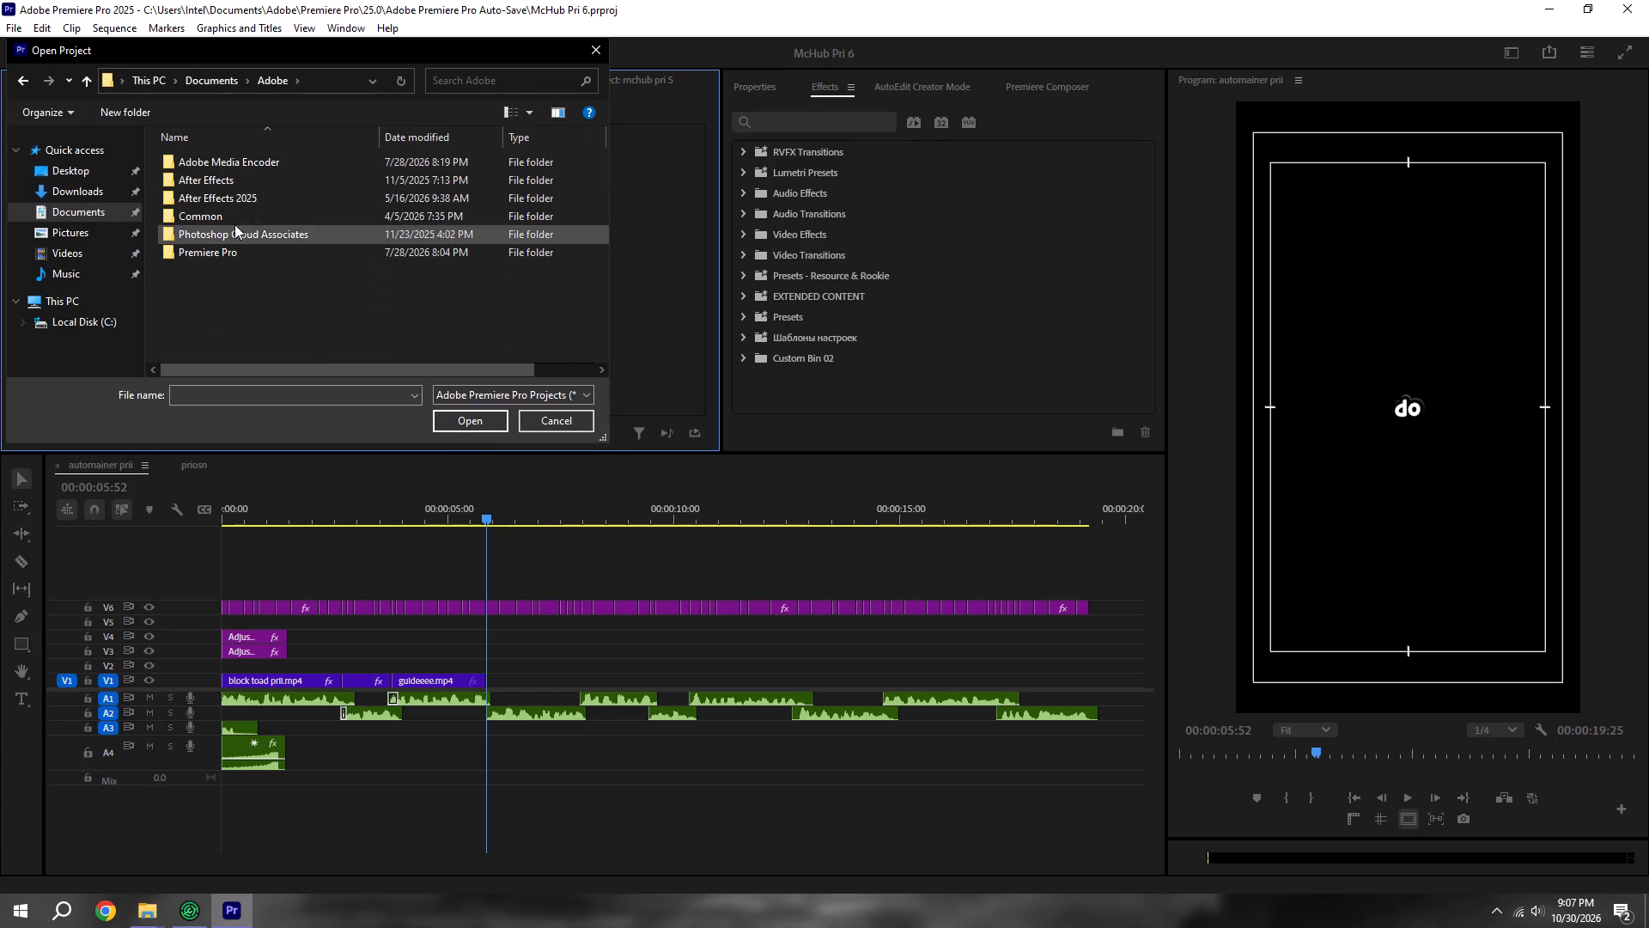
pyautogui.click(234, 179)
pyautogui.doubleClick(226, 255)
pyautogui.doubleClick(239, 161)
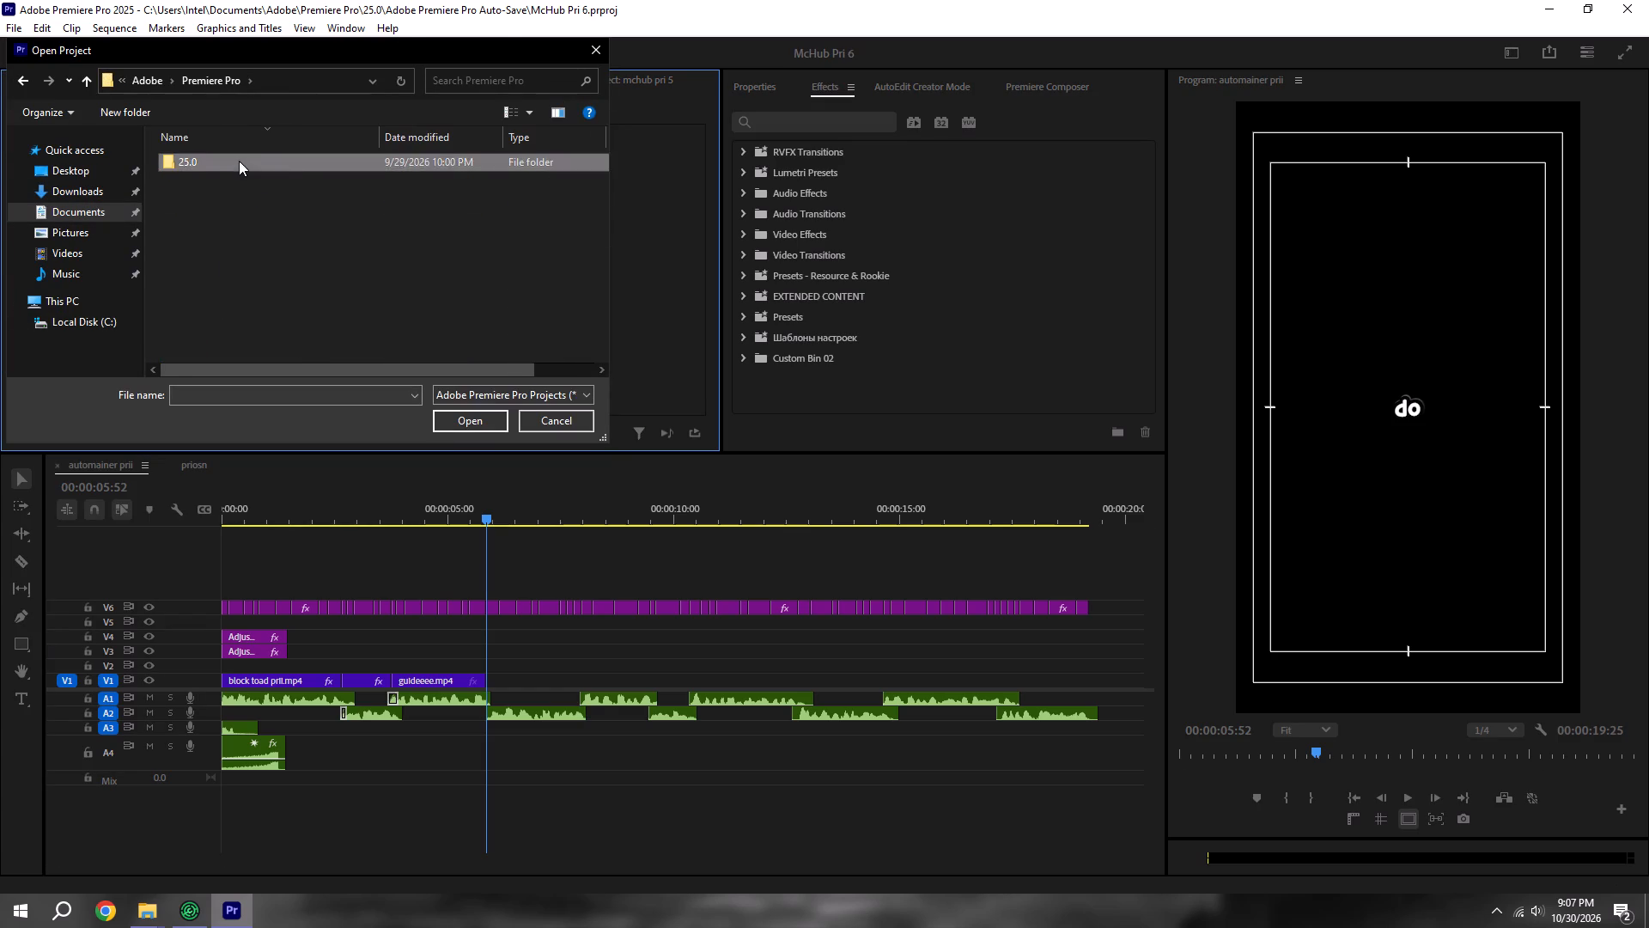
pyautogui.doubleClick(308, 172)
pyautogui.scroll(-14, 256, 238)
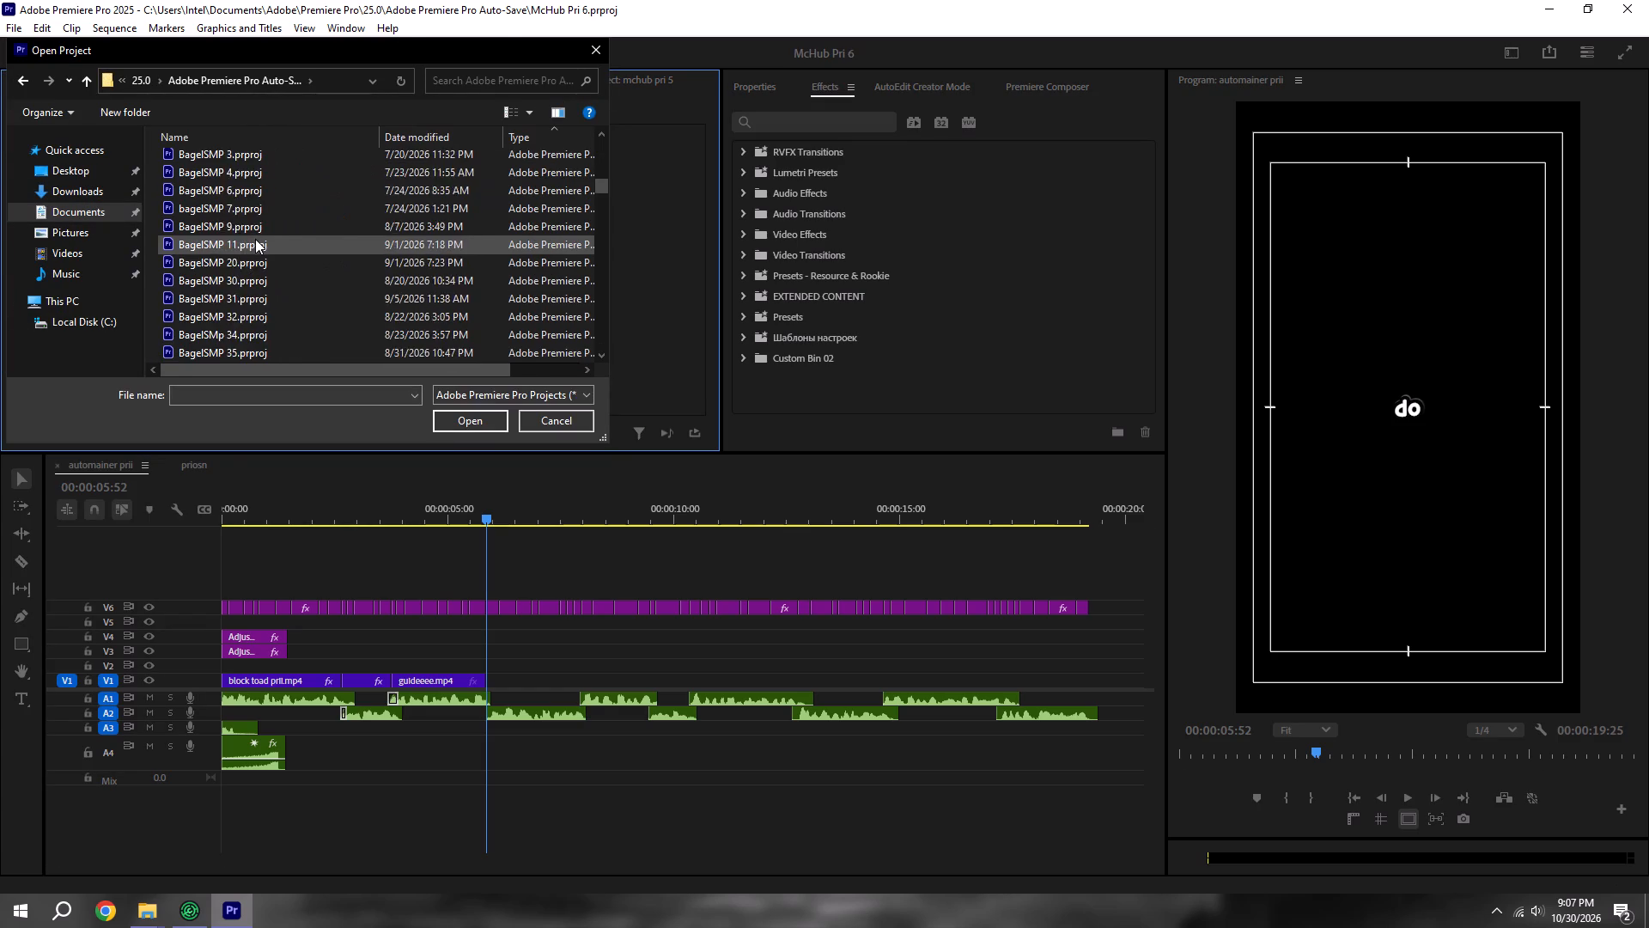
pyautogui.scroll(-20, 255, 239)
pyautogui.scroll(-18, 255, 239)
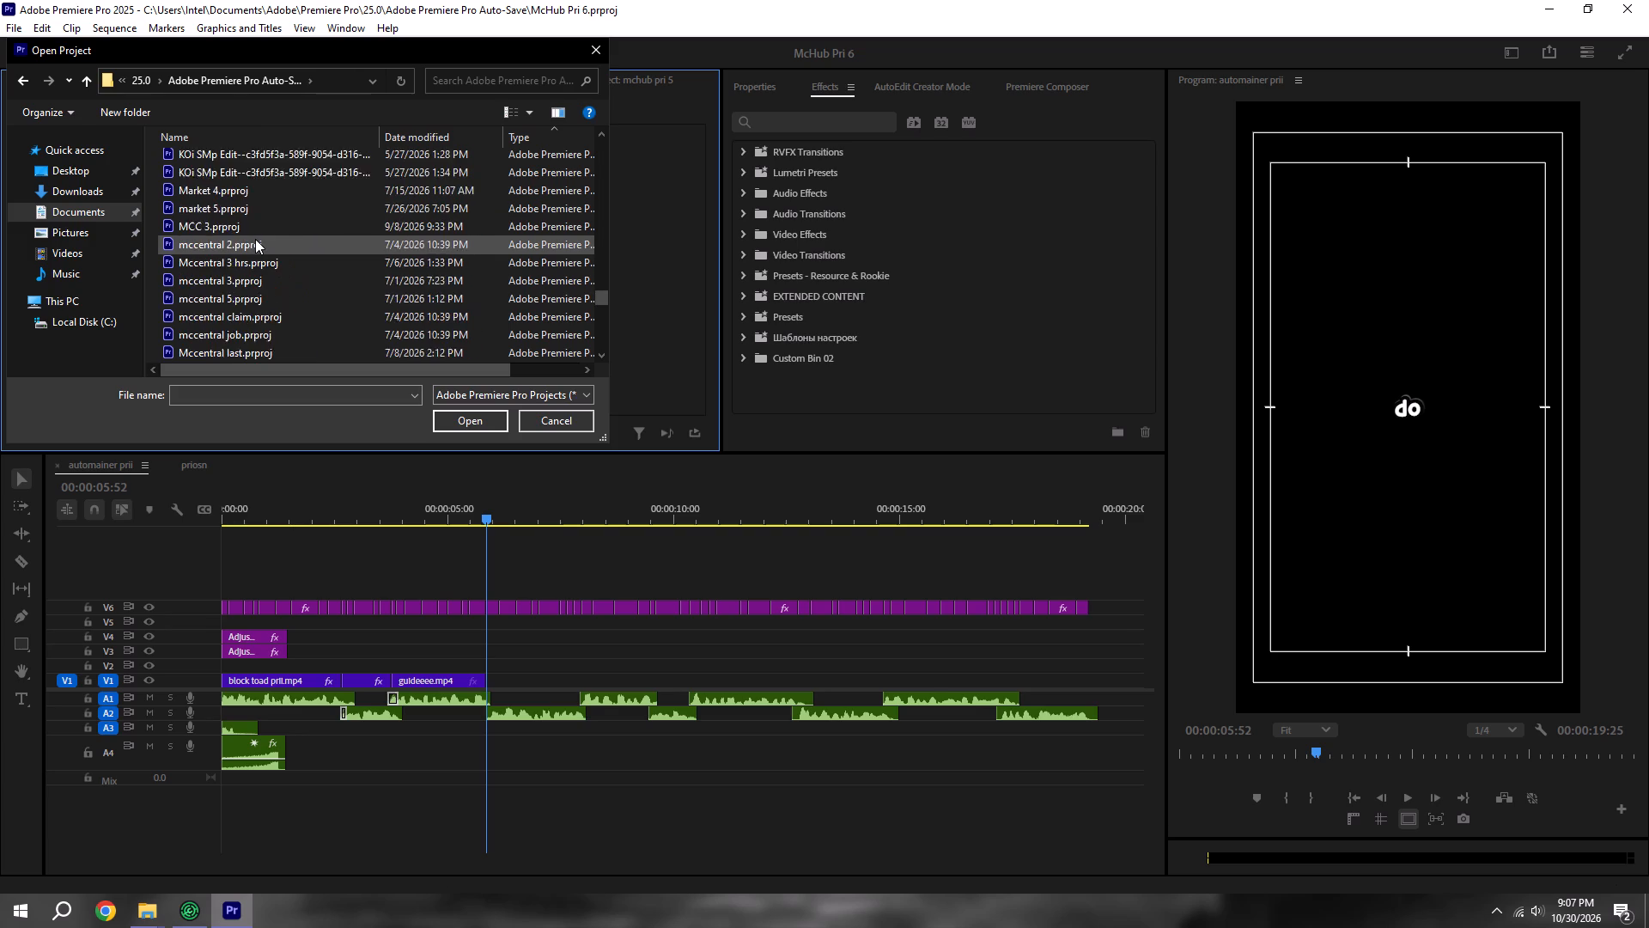
pyautogui.scroll(-5, 255, 239)
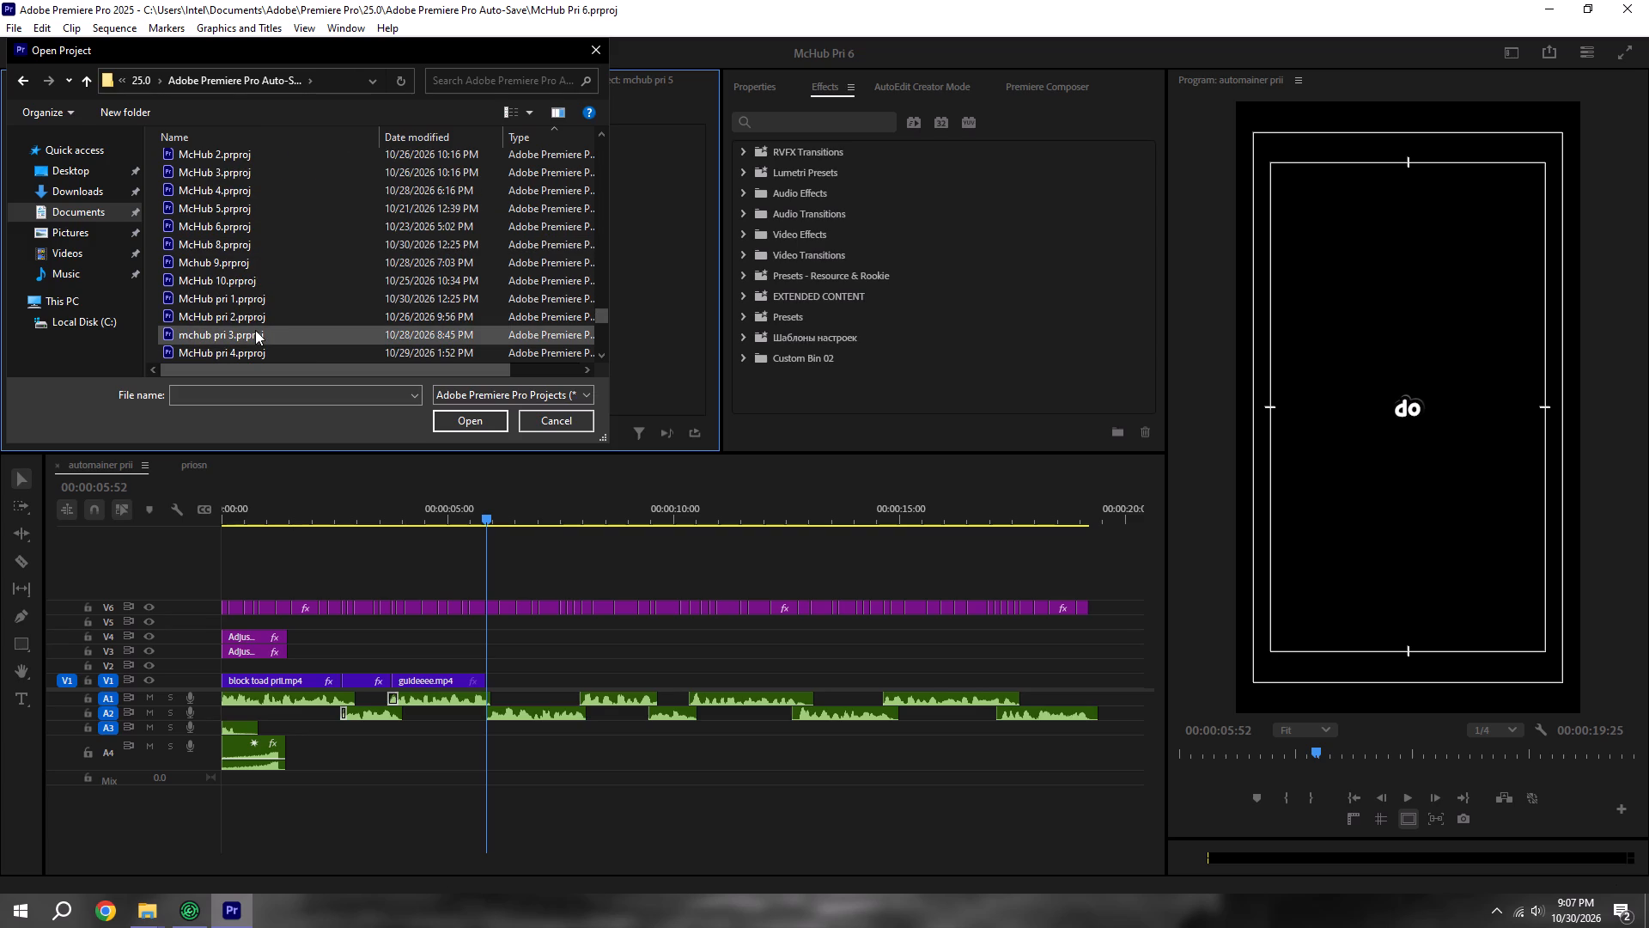
pyautogui.click(255, 330)
pyautogui.click(278, 351)
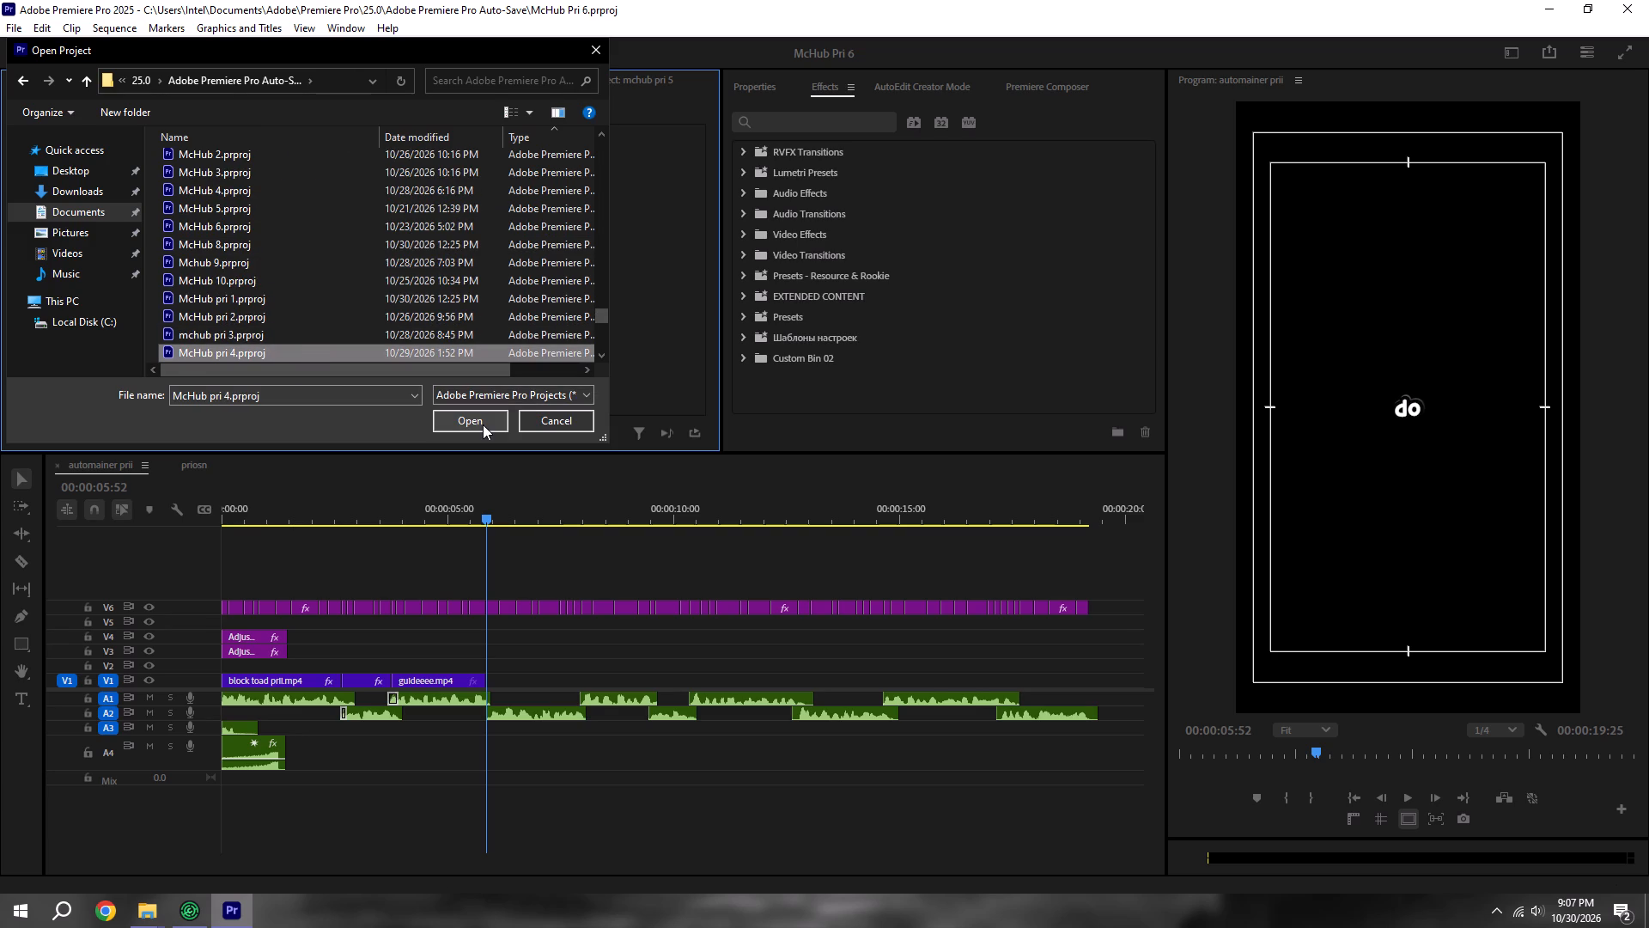
pyautogui.click(482, 425)
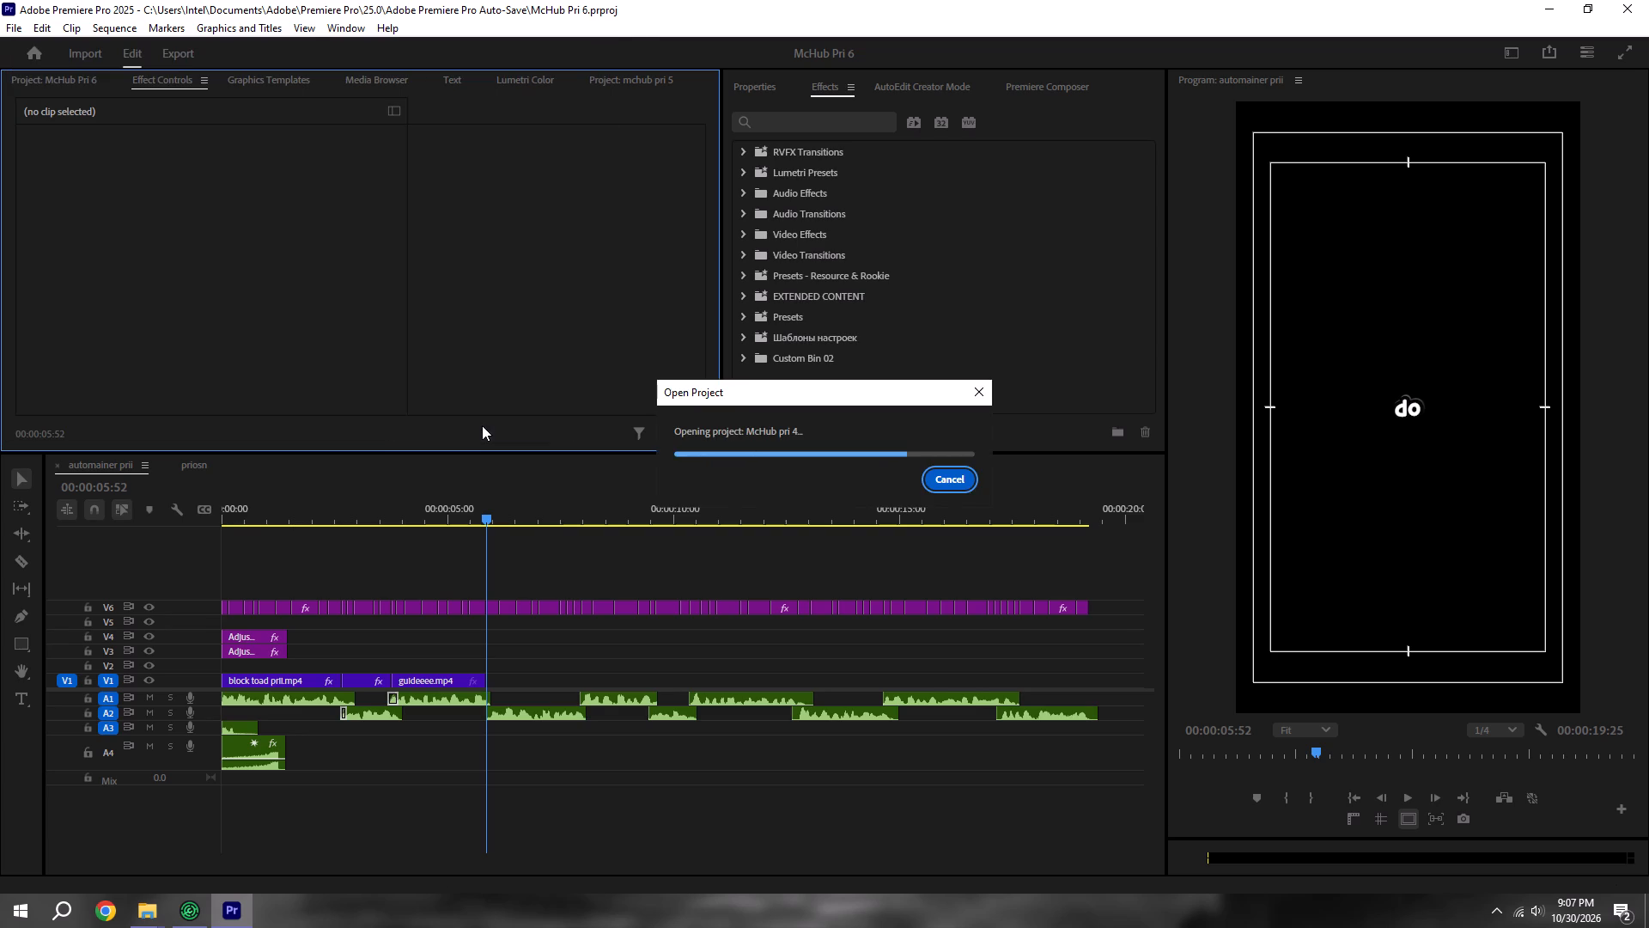
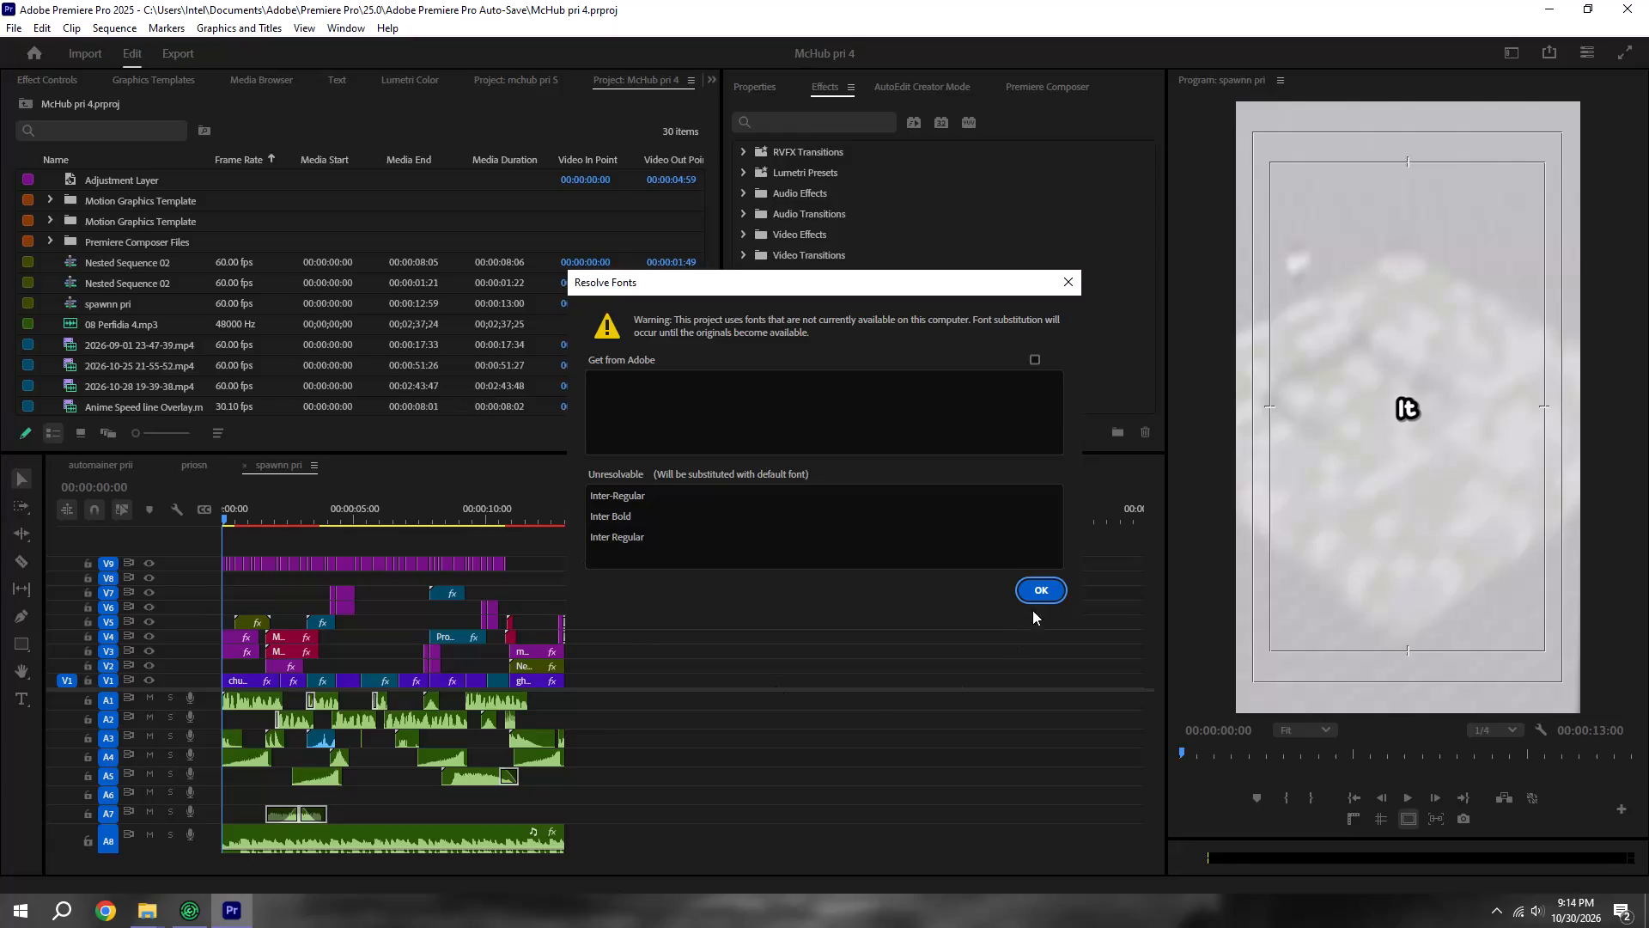
# Dismiss the missing fonts warning, return to the automainer prii sequence, and put the playhead at guideeee.mp4's end, 00:00:05:52.
pyautogui.click(1052, 577)
pyautogui.click(1040, 579)
pyautogui.click(1037, 584)
pyautogui.hotkey('ctrl', 's')
pyautogui.click(113, 461)
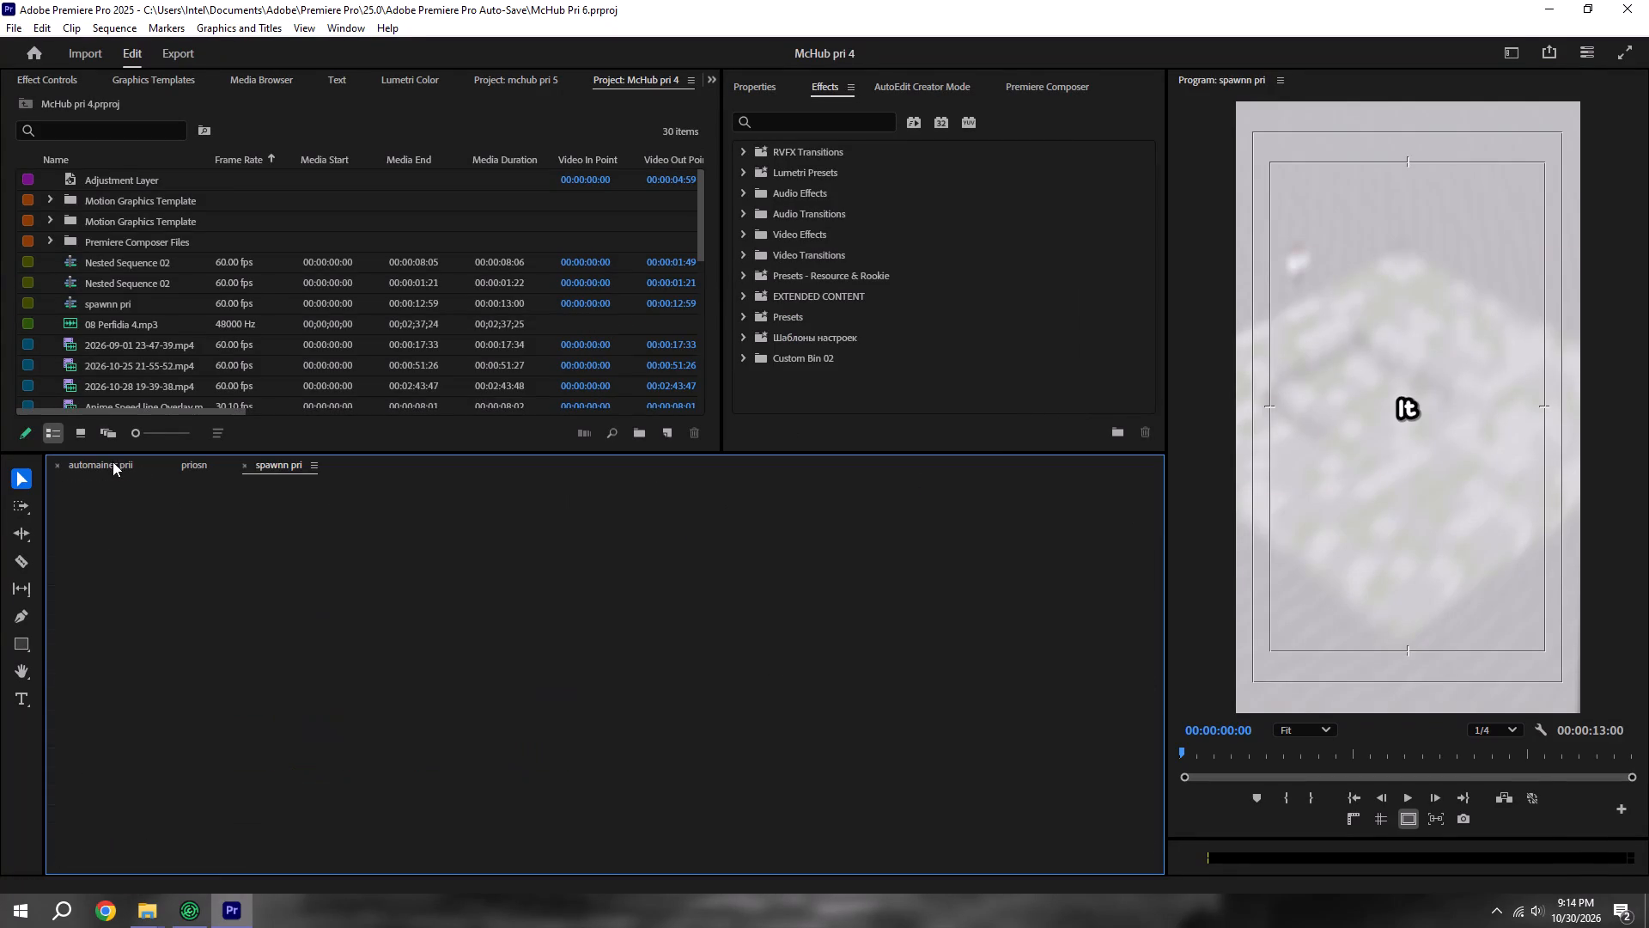
pyautogui.press('space')
pyautogui.keyDown('alt'); pyautogui.scroll(-6, 466, 596); pyautogui.keyUp('alt')
pyautogui.hotkey('ctrl', 's')
pyautogui.scroll(7, 389, 631)
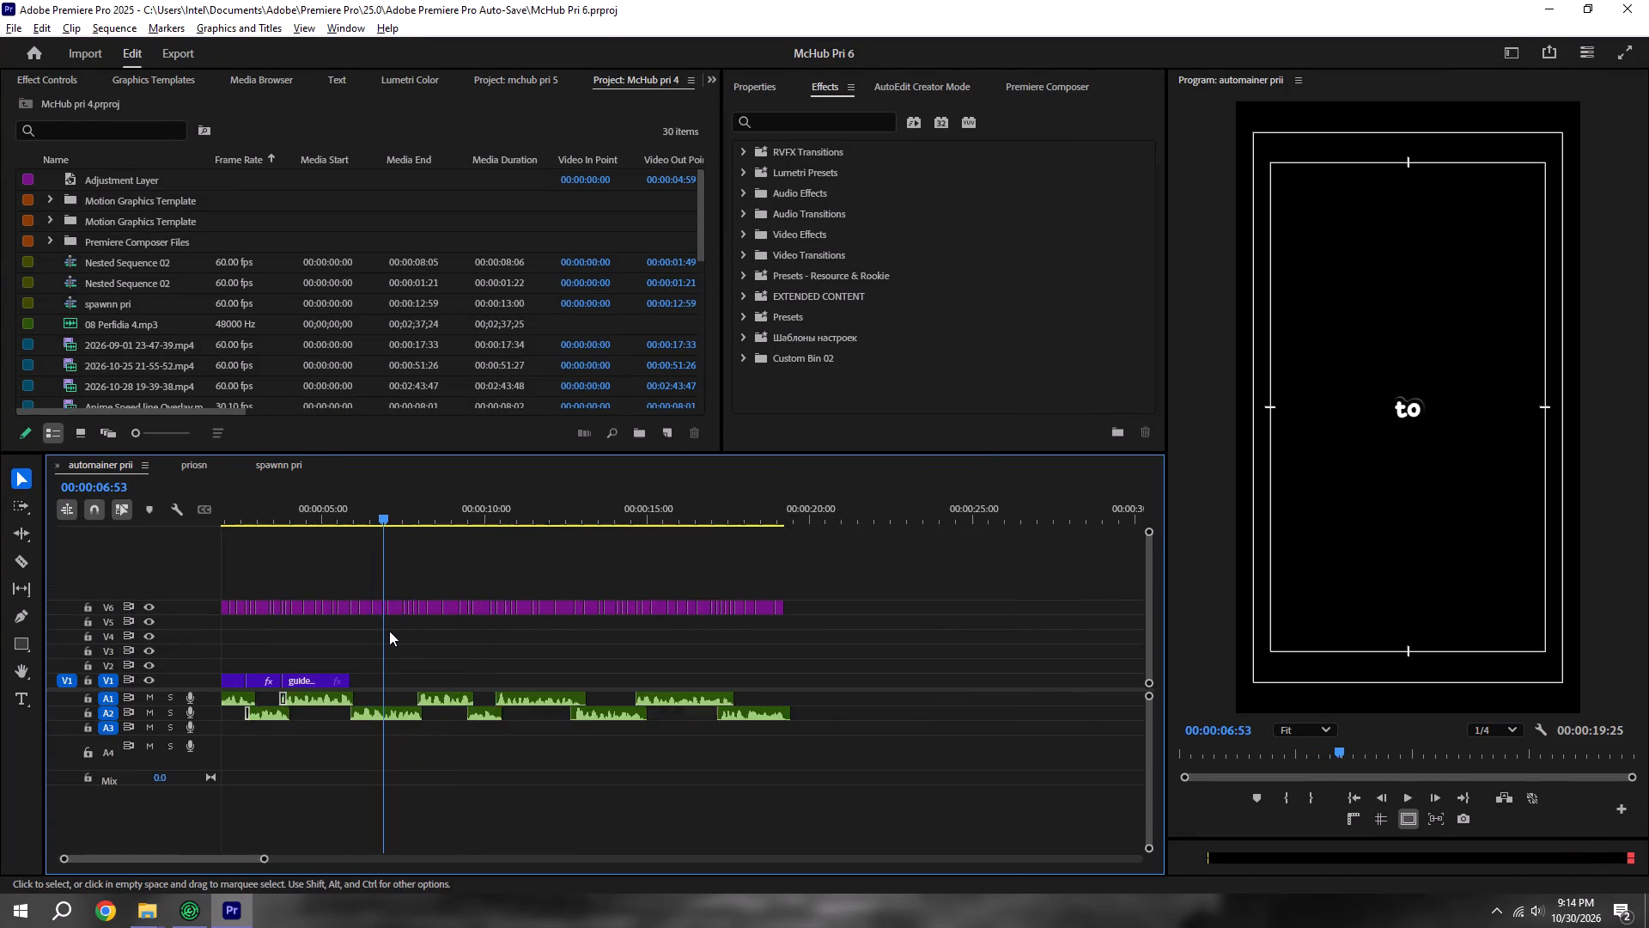
pyautogui.scroll(5, 389, 631)
pyautogui.keyDown('shift'); pyautogui.click(324, 516); pyautogui.keyUp('shift')
# Play the spawnn pri sequence from 00:00:06:45, at the start of POV PRII 2.mp4, to look for reusable footage.
pyautogui.click(285, 459)
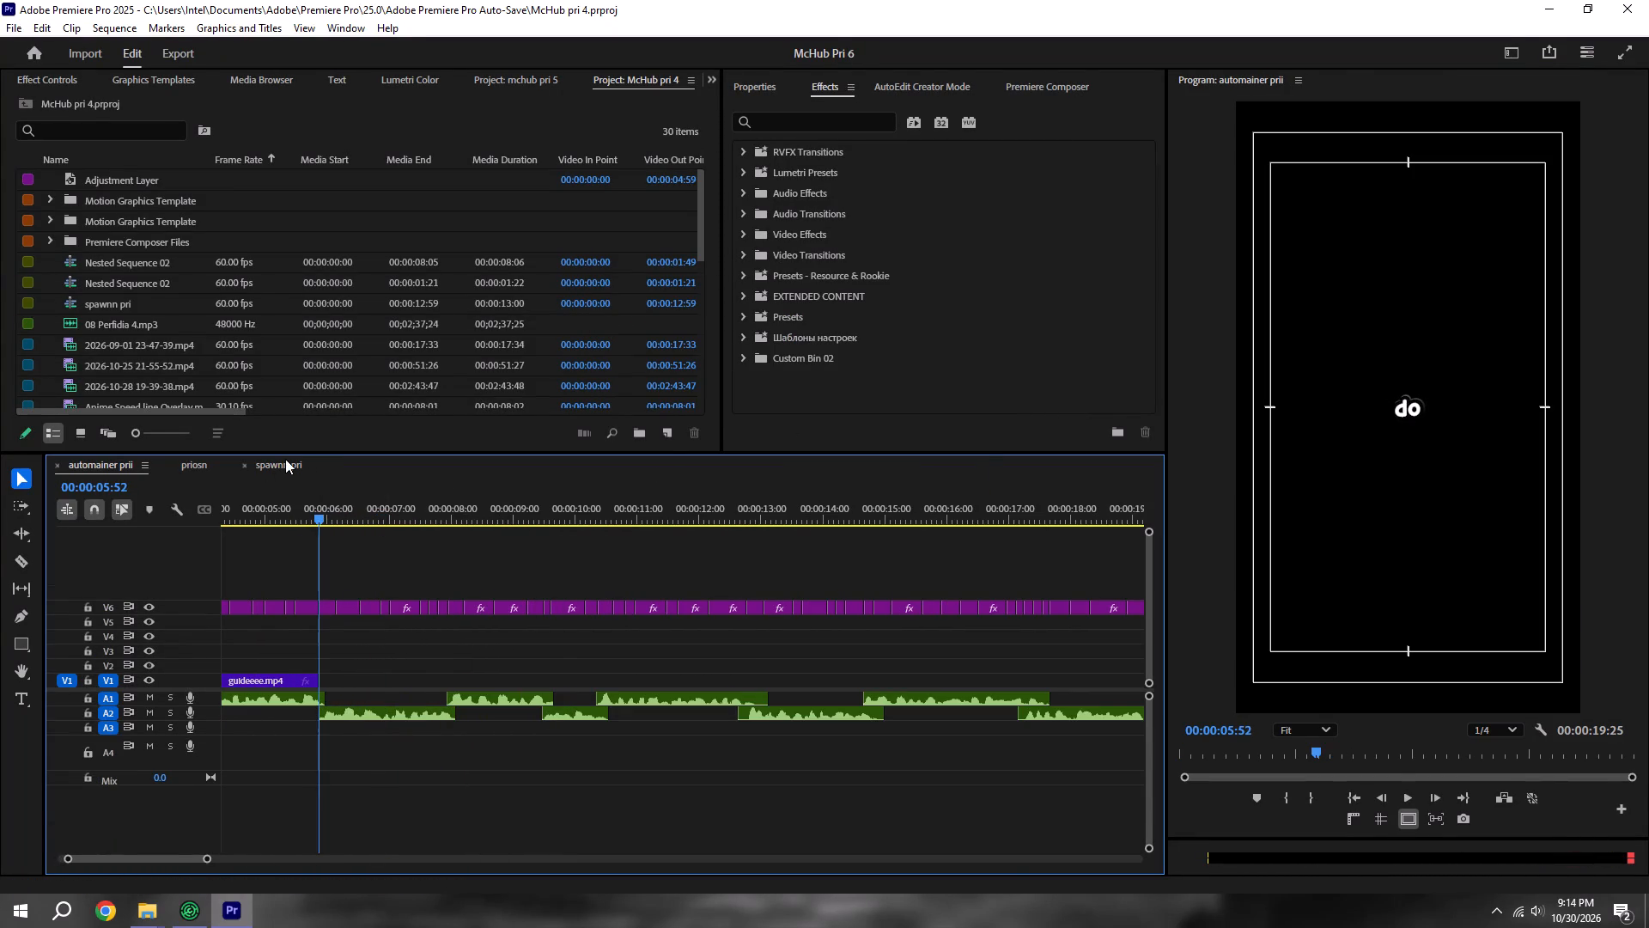
pyautogui.keyDown('alt'); pyautogui.scroll(-1, 356, 636); pyautogui.keyUp('alt')
pyautogui.keyDown('alt'); pyautogui.scroll(12, 356, 636); pyautogui.keyUp('alt')
pyautogui.scroll(6, 567, 677)
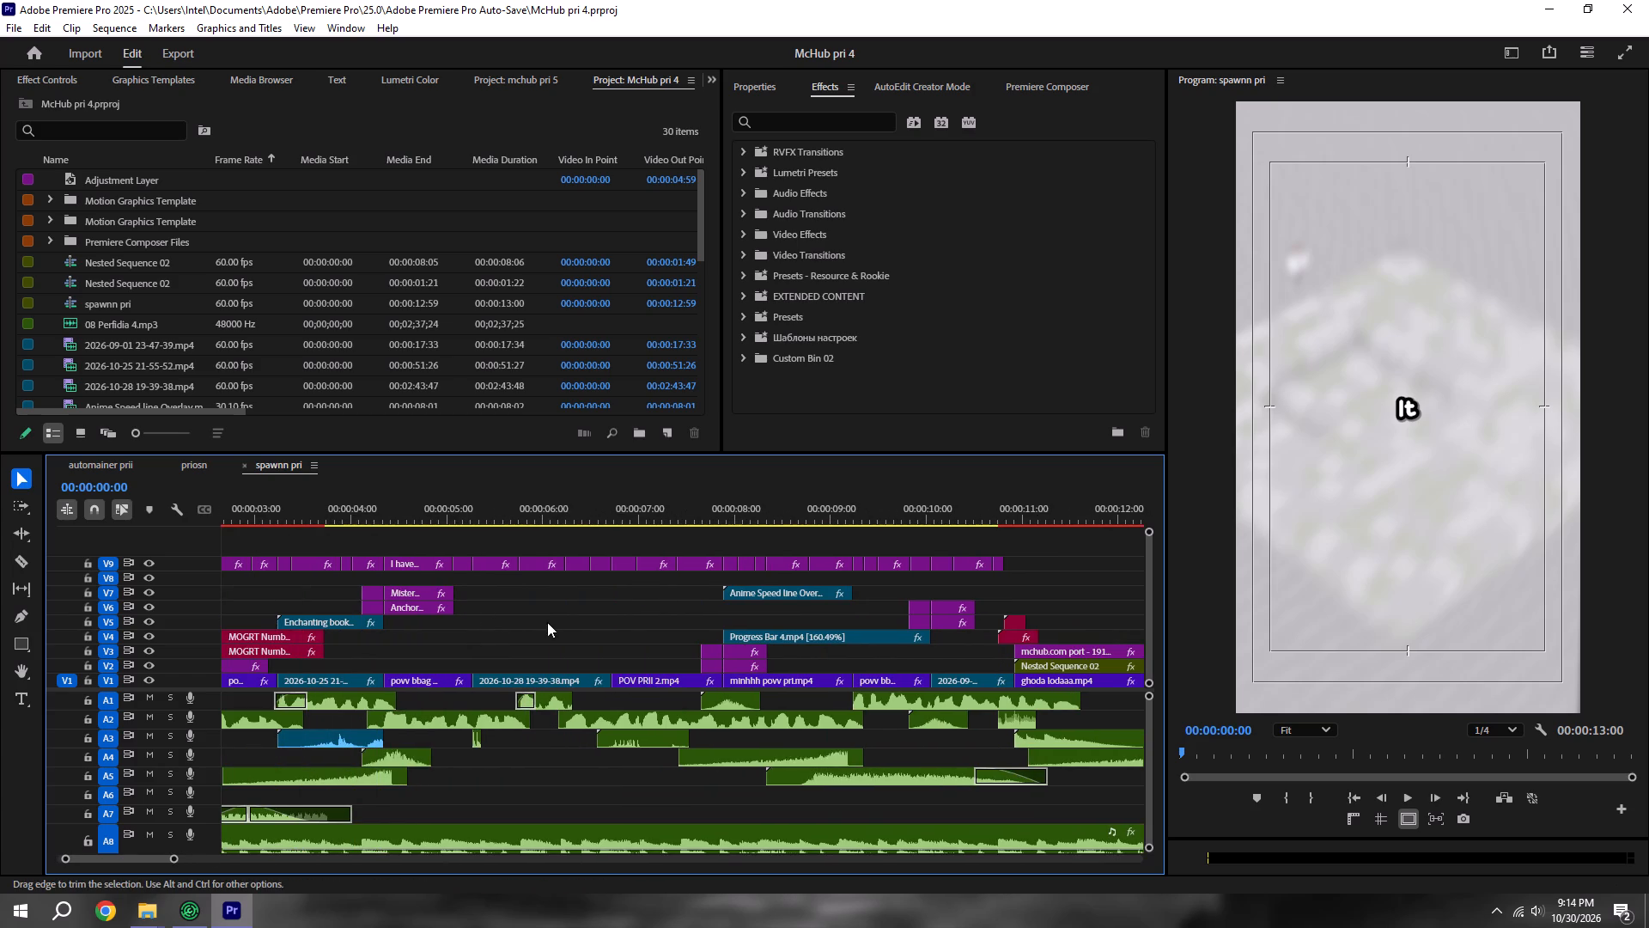
pyautogui.click(672, 684)
pyautogui.click(617, 492)
pyautogui.press('space')
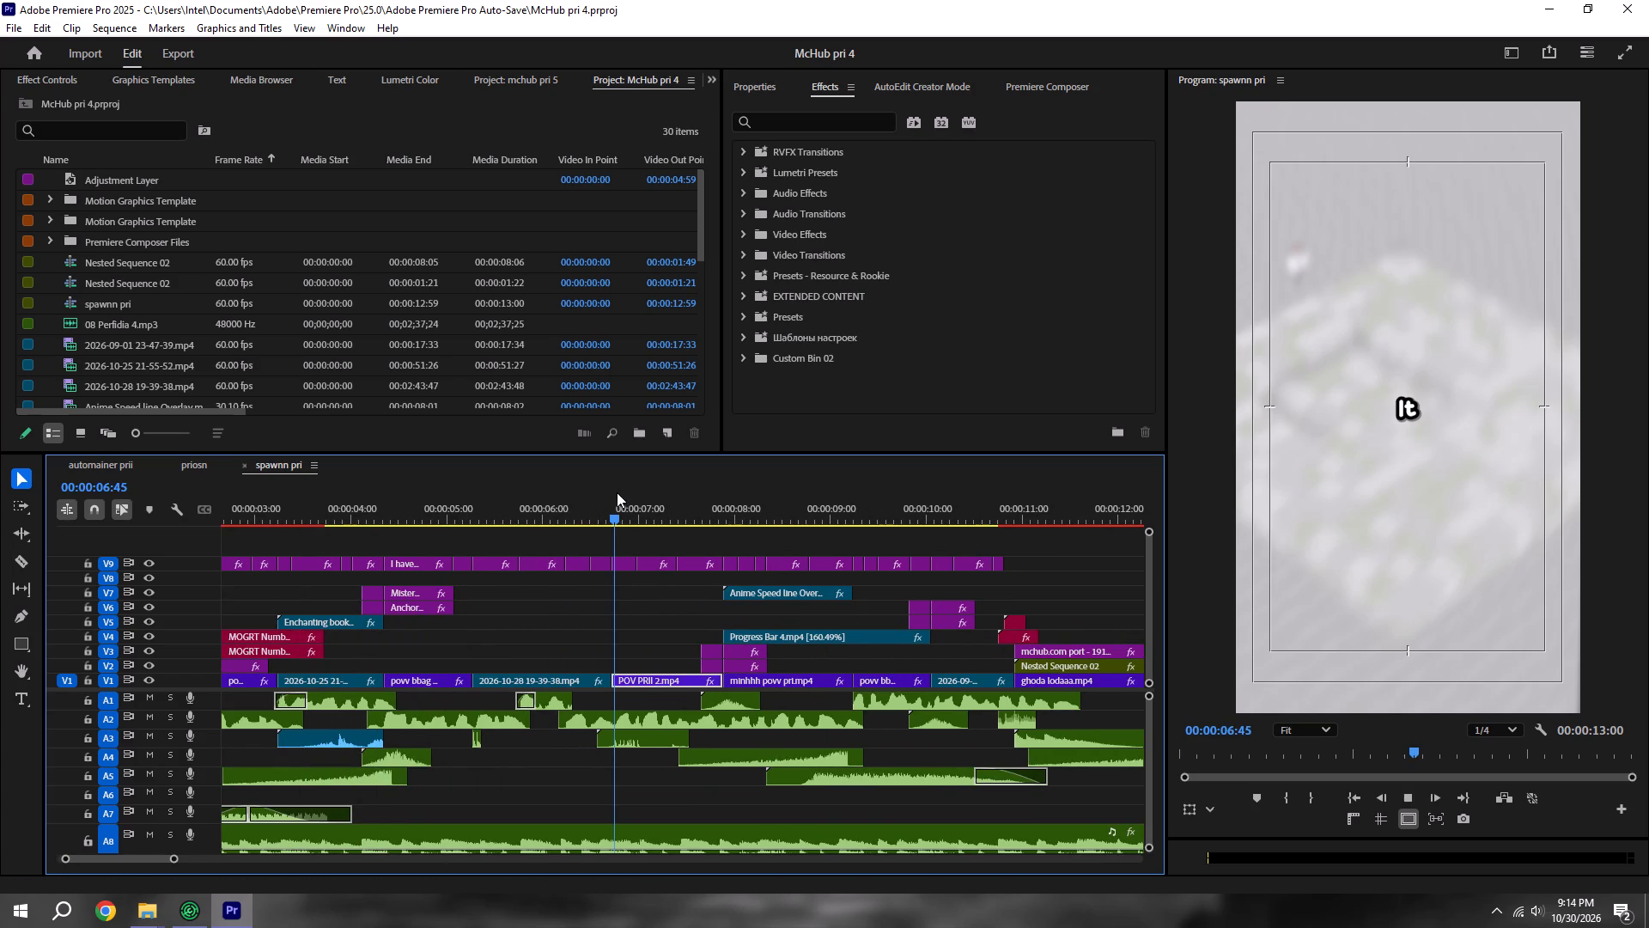
pyautogui.keyDown('alt'); pyautogui.scroll(-4, 617, 492); pyautogui.keyUp('alt')
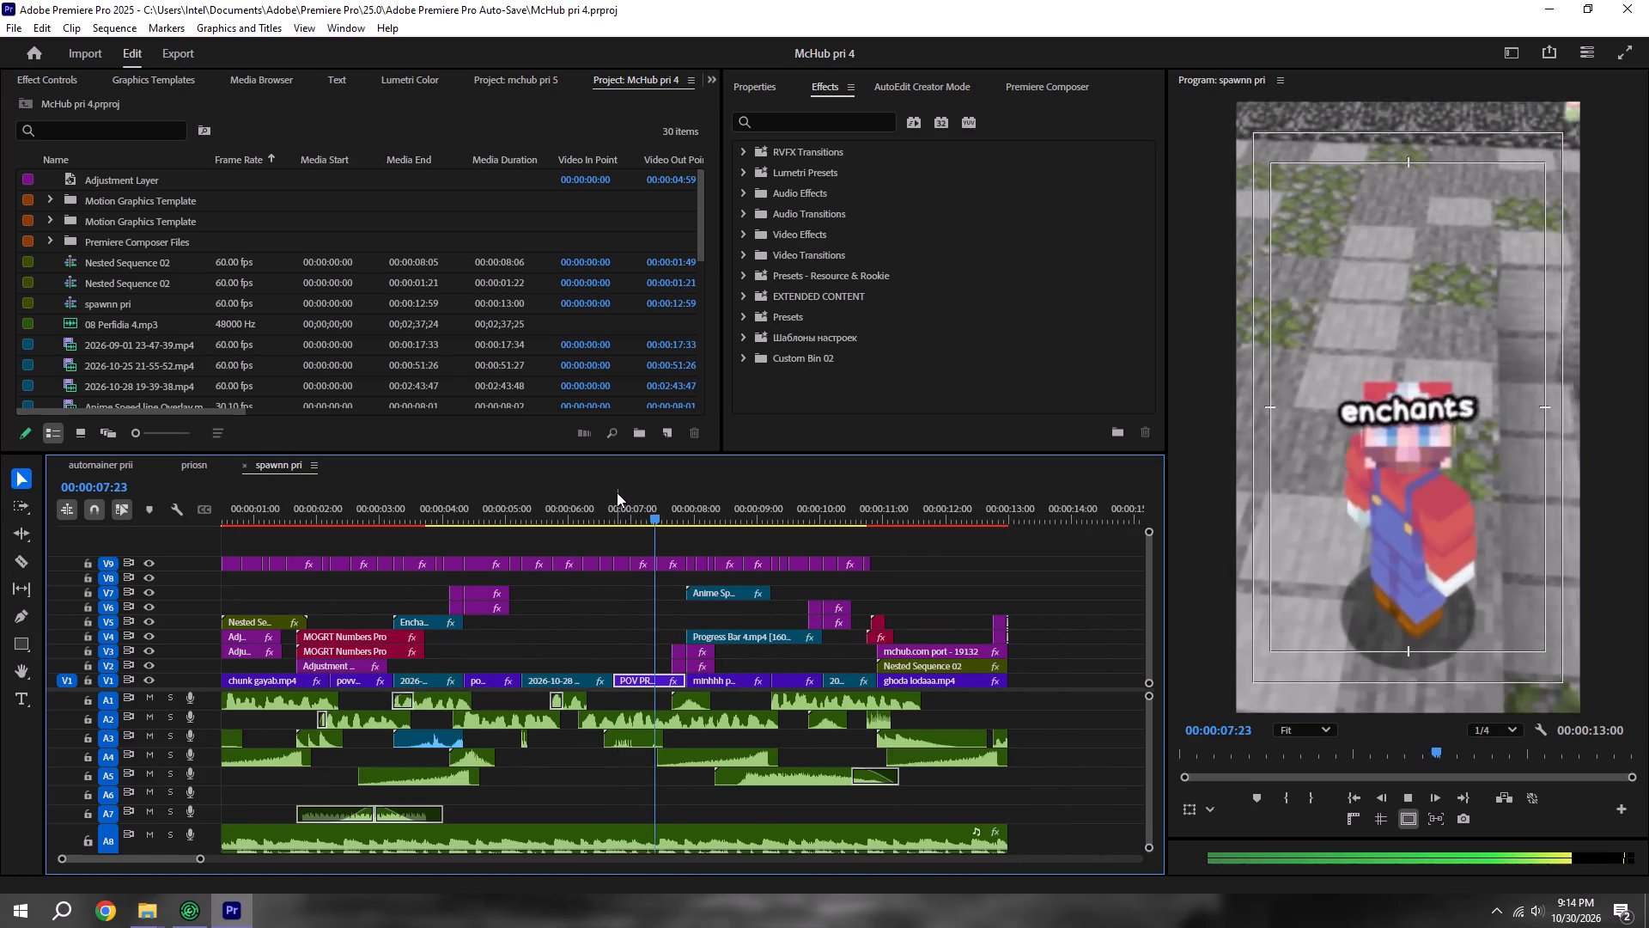
pyautogui.press('space')
pyautogui.keyDown('alt'); pyautogui.scroll(-5, 617, 492); pyautogui.keyUp('alt')
pyautogui.hotkey('ctrl', 's')
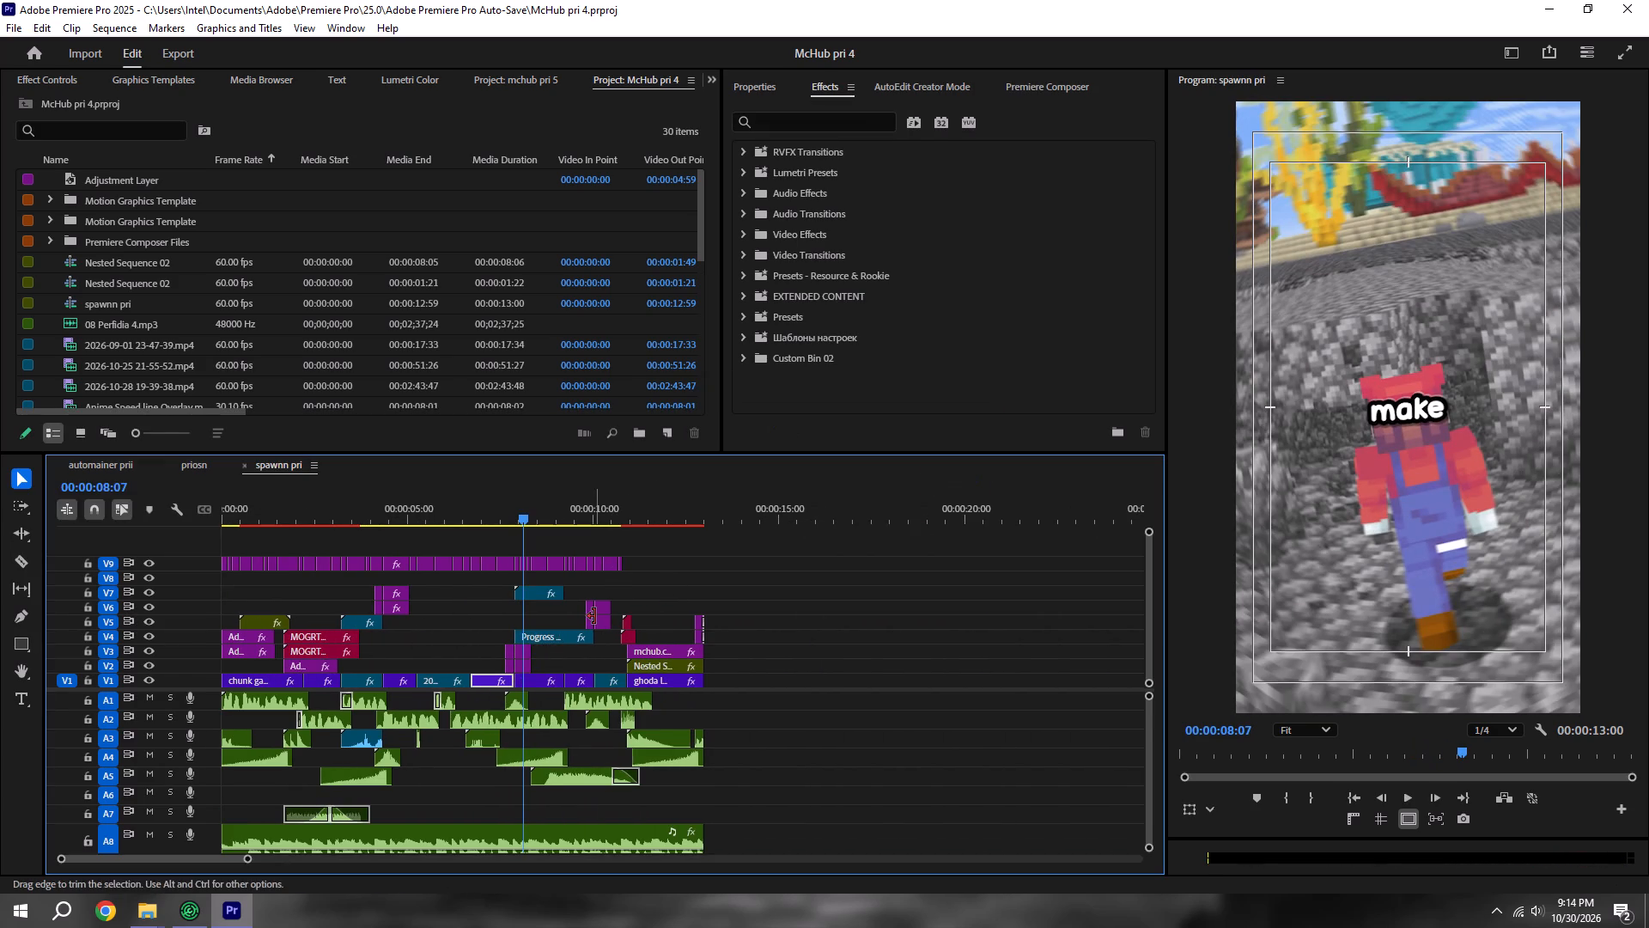
pyautogui.keyDown('alt'); pyautogui.scroll(-4, 594, 616); pyautogui.keyUp('alt')
pyautogui.hotkey('ctrl', 's')
# Return to the automainer prii sequence and preview server prii khushh.mp4 from the paid one folder in VLC.
pyautogui.click(119, 463)
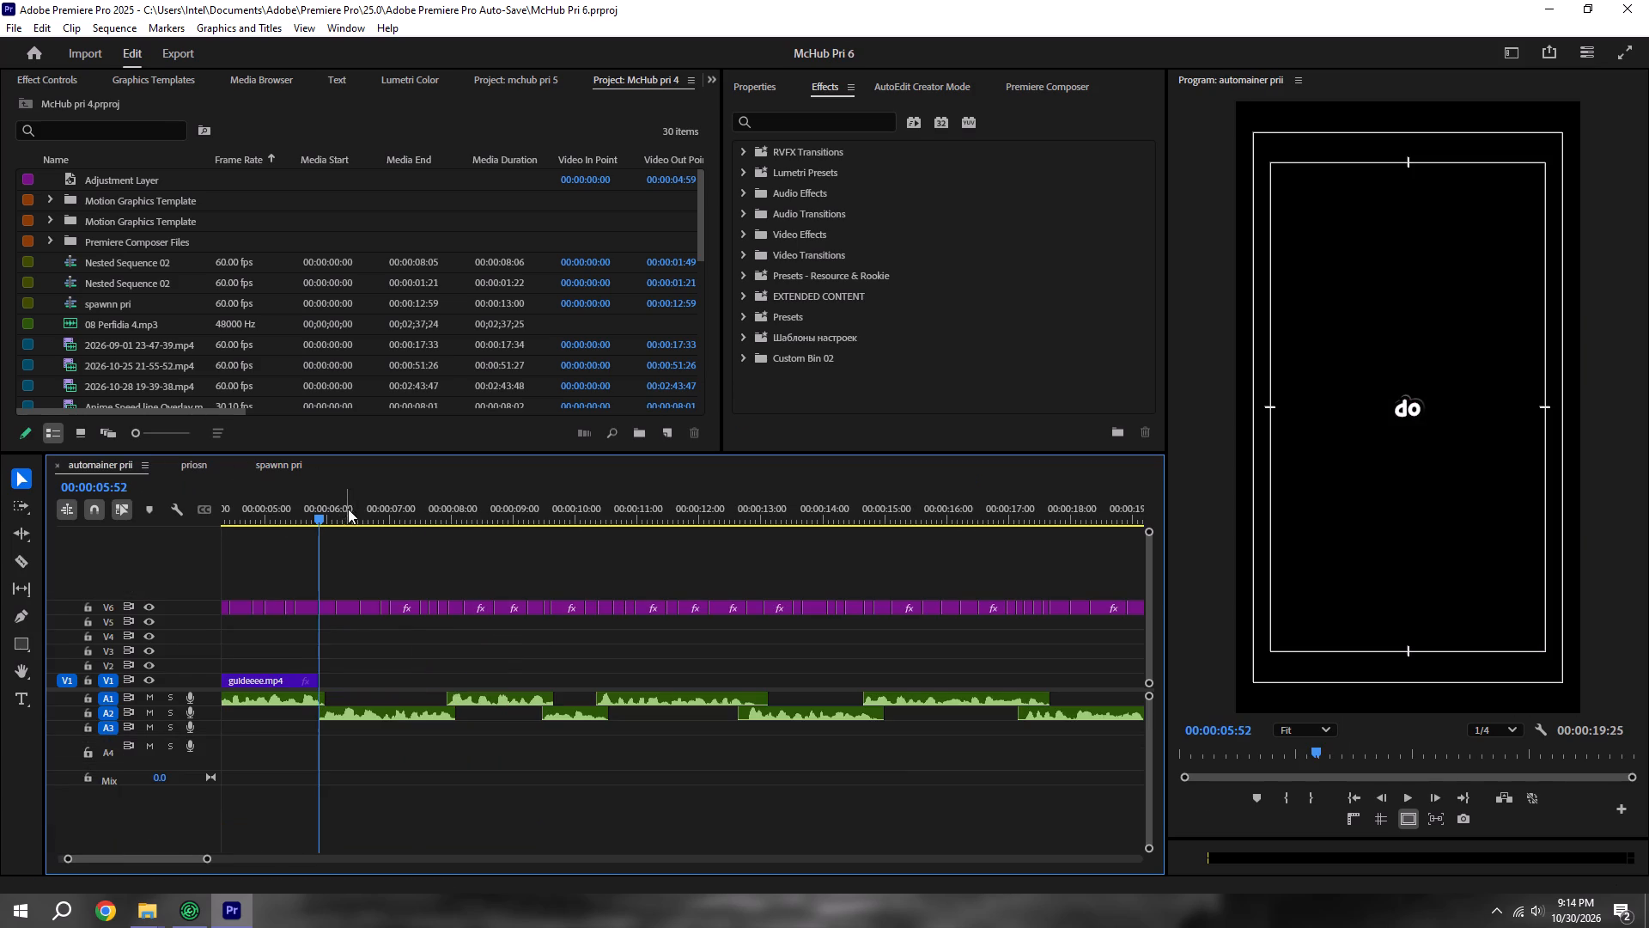
pyautogui.click(127, 909)
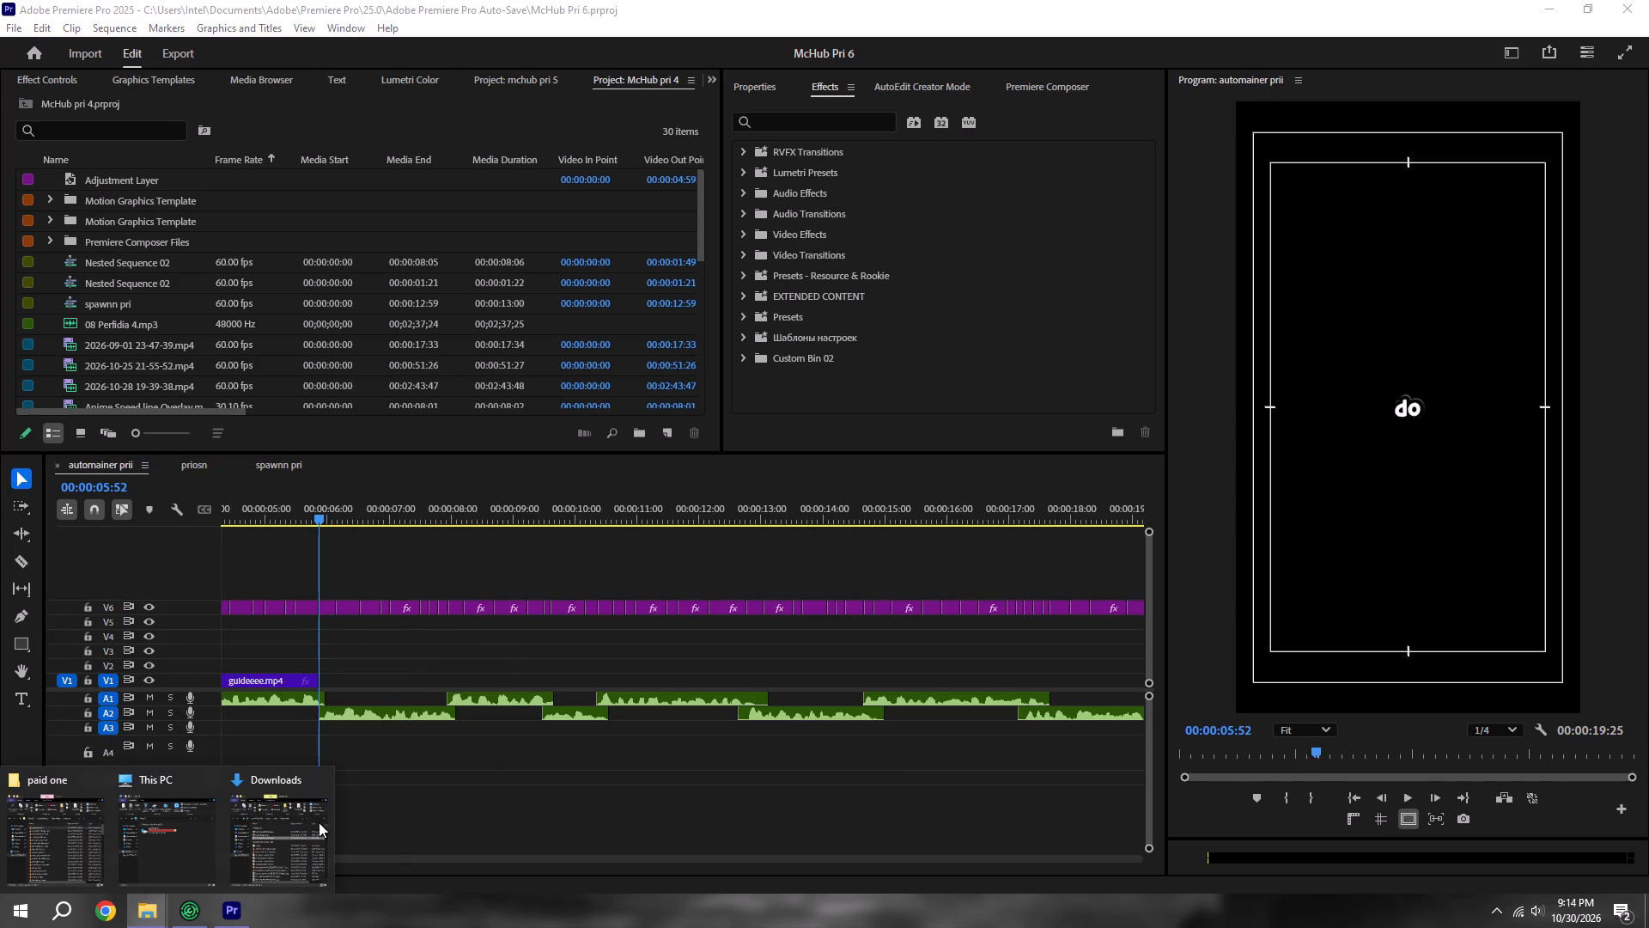
pyautogui.click(71, 839)
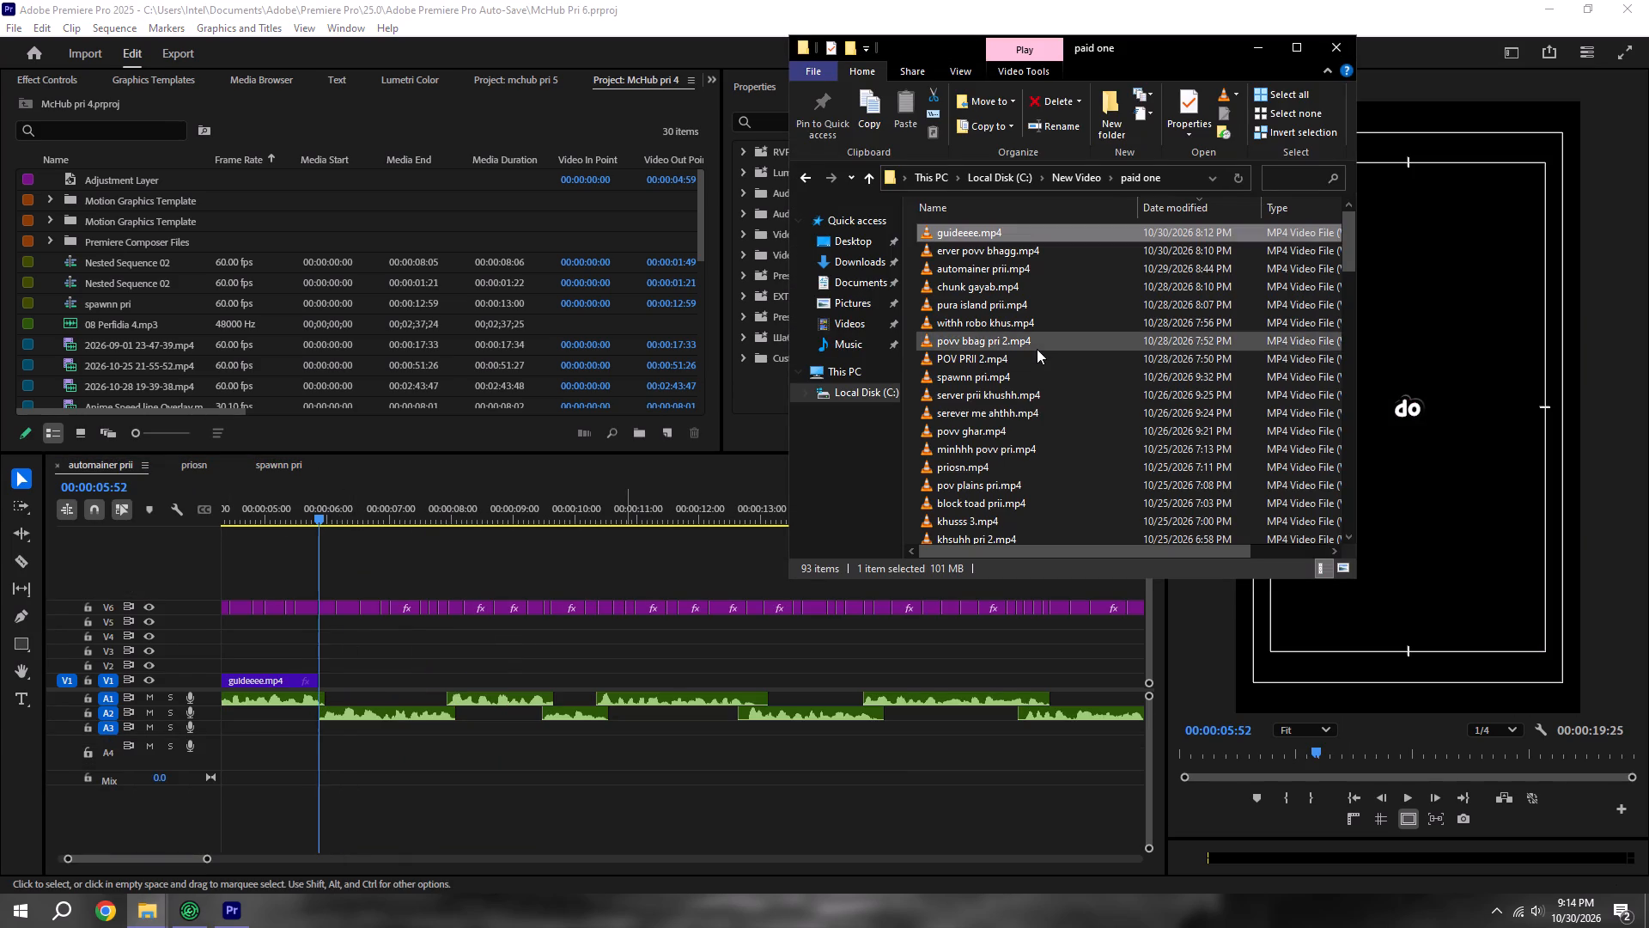
pyautogui.click(1031, 393)
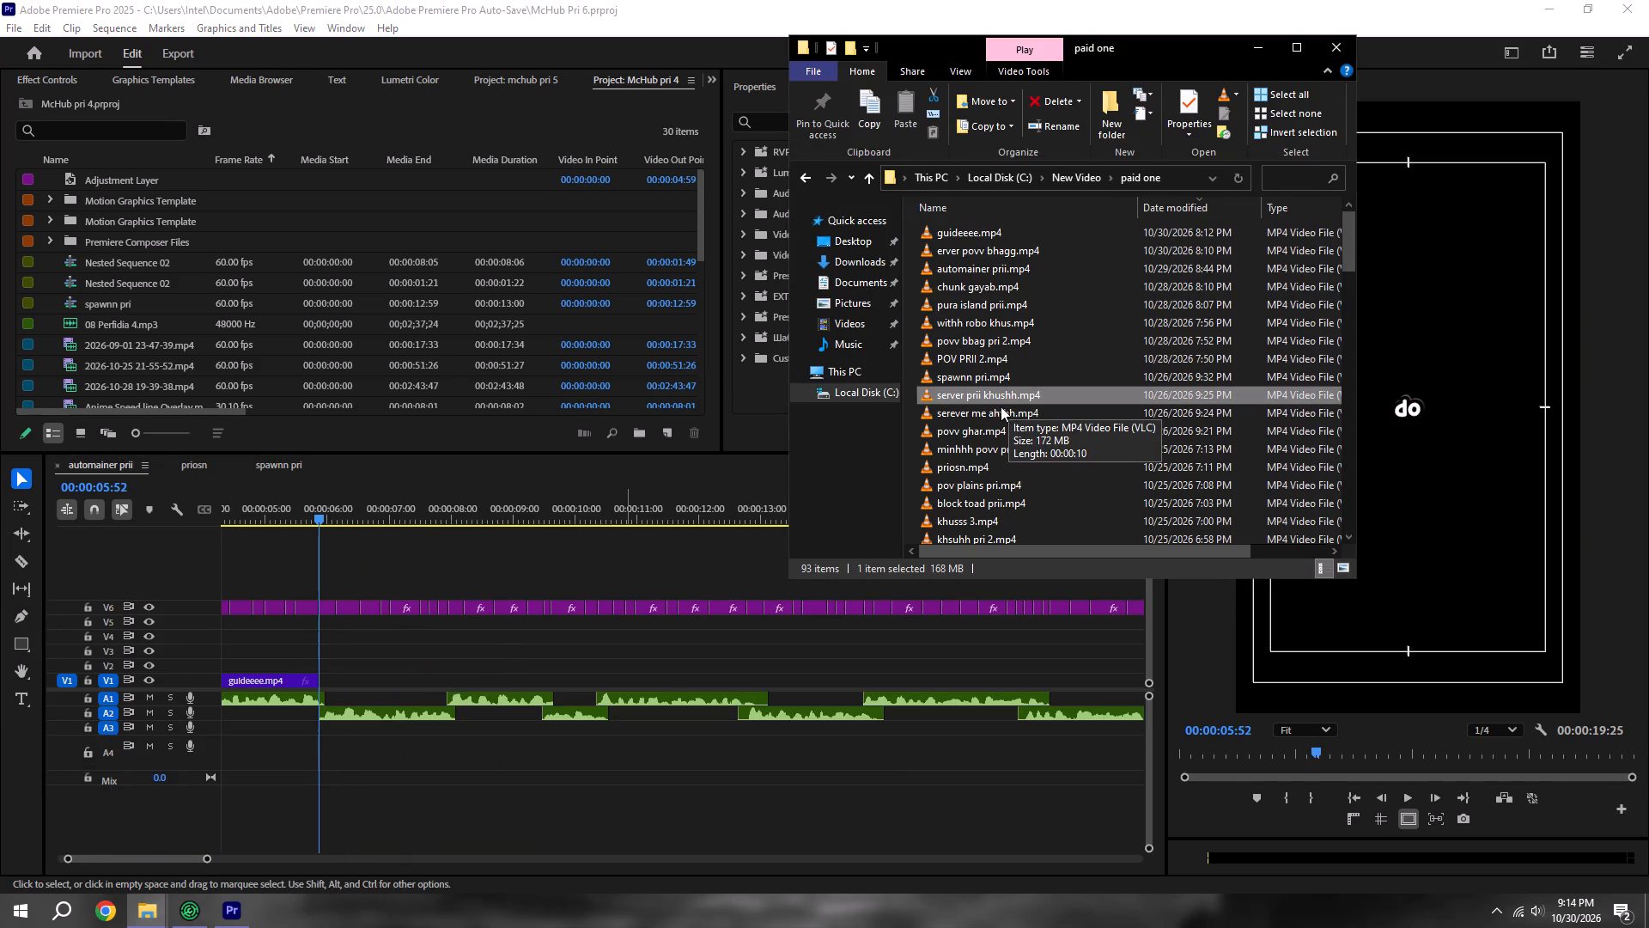
pyautogui.doubleClick(995, 394)
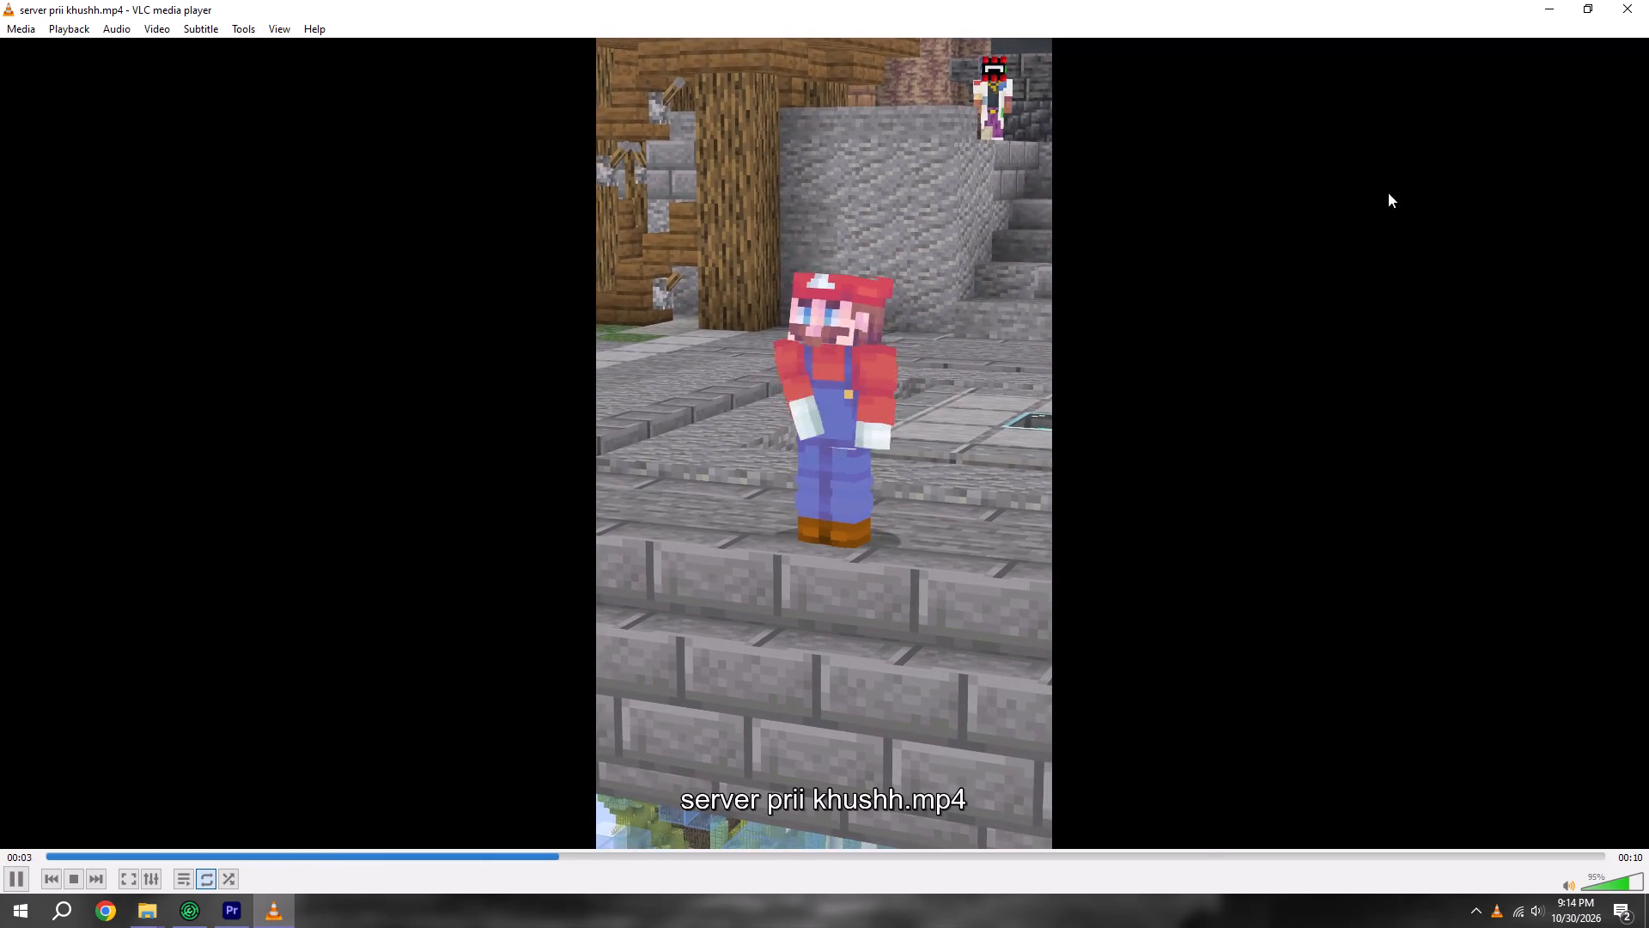
pyautogui.click(1613, 0)
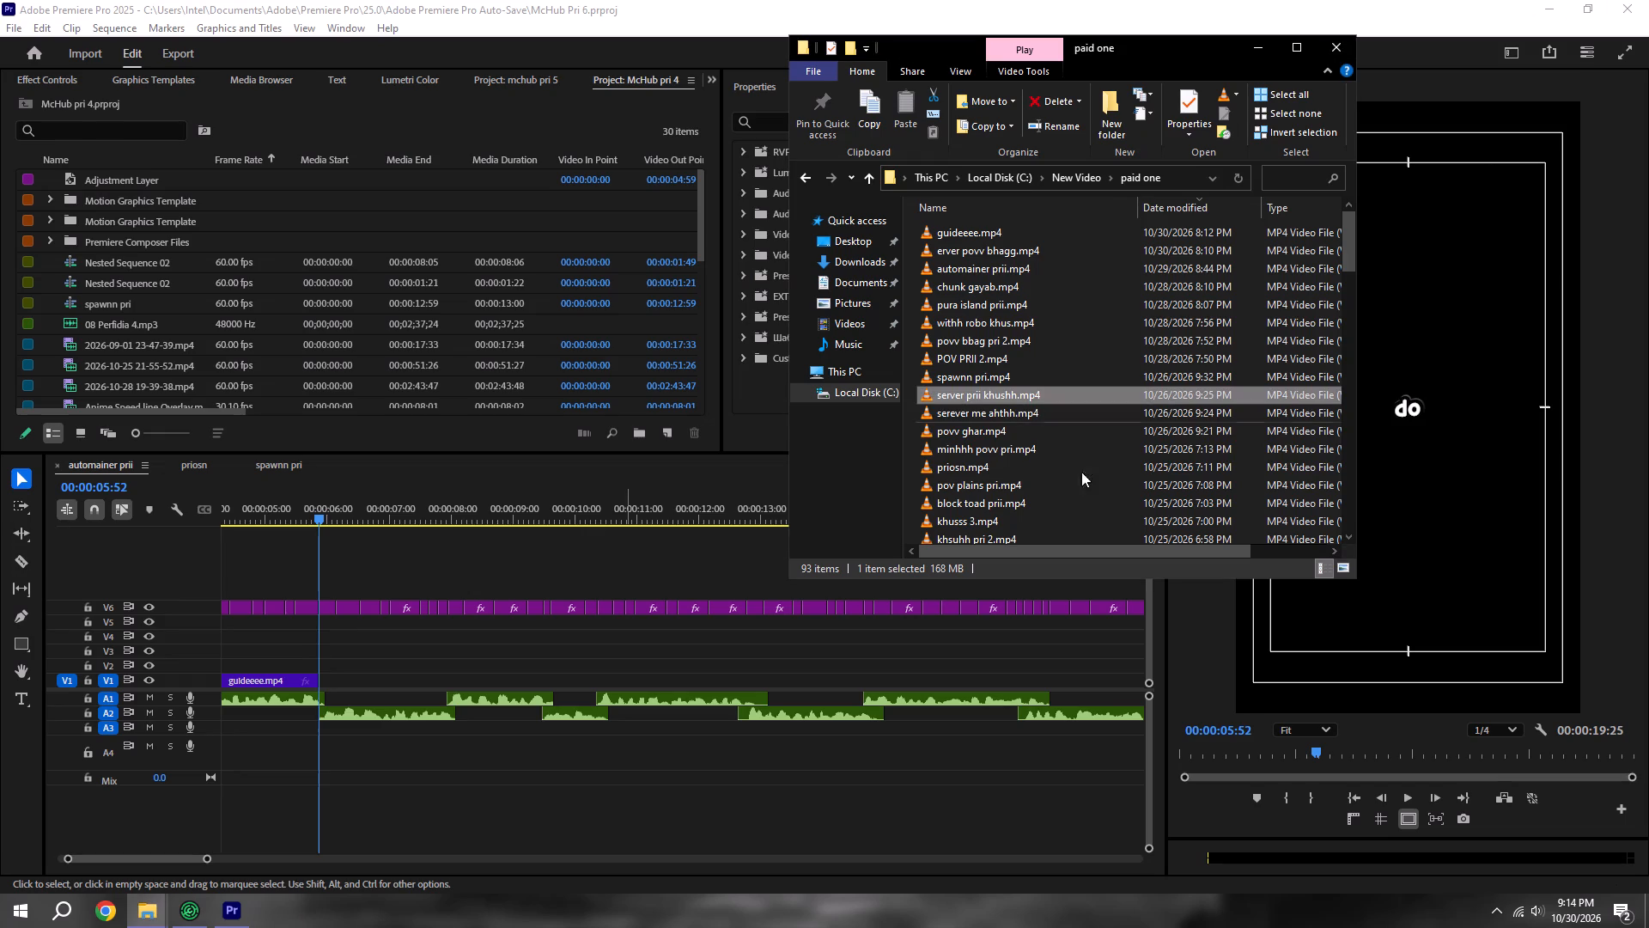
# Add server prii khushh.mp4 to V1 directly after guideeee.mp4 at 00:00:05:52 and play it back.
pyautogui.moveTo(966, 394); pyautogui.dragTo(391, 684)
pyautogui.moveTo(396, 684); pyautogui.dragTo(396, 685)
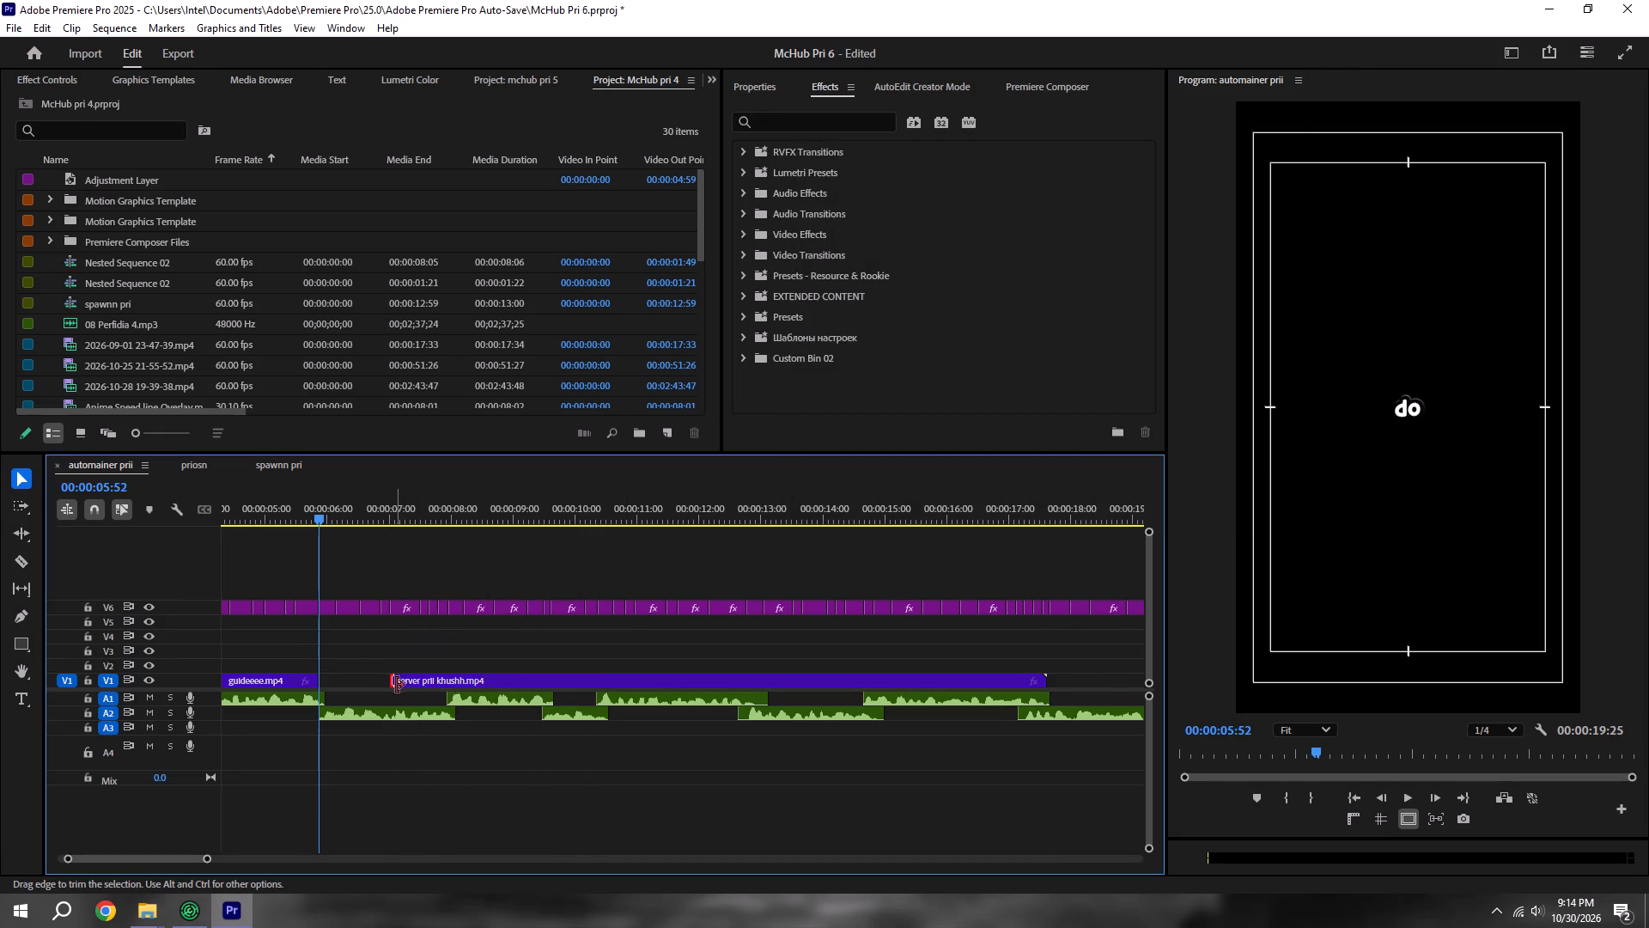
pyautogui.moveTo(396, 685); pyautogui.dragTo(417, 687)
pyautogui.moveTo(455, 682); pyautogui.dragTo(376, 698)
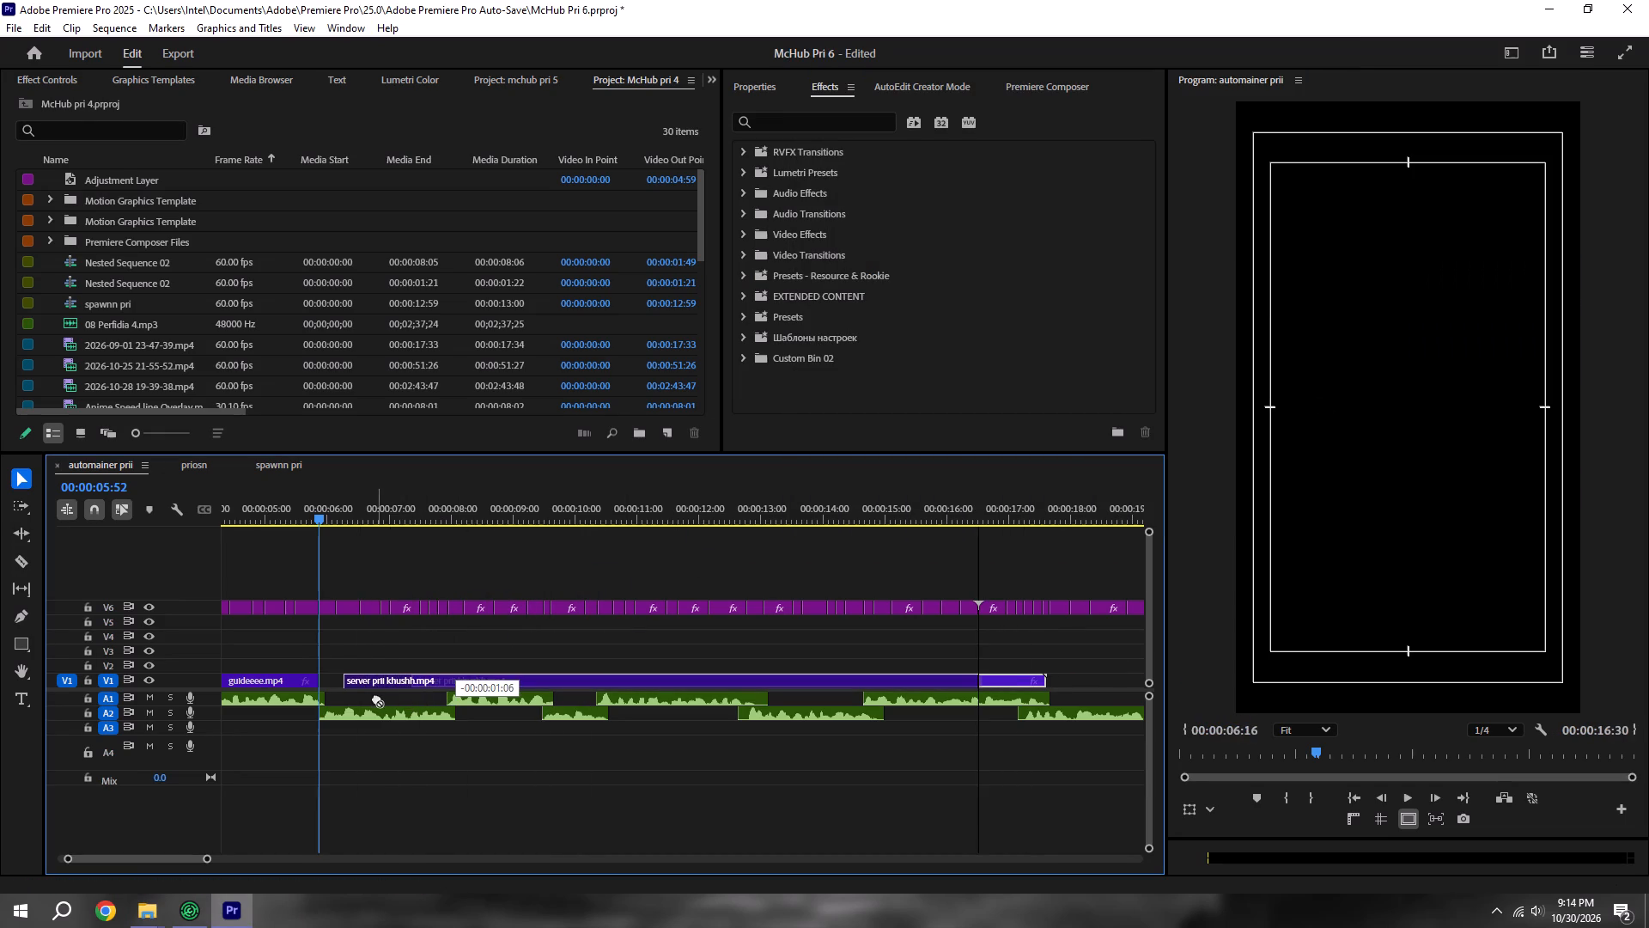
pyautogui.moveTo(376, 698); pyautogui.dragTo(362, 692)
pyautogui.click(395, 636)
pyautogui.press('space')
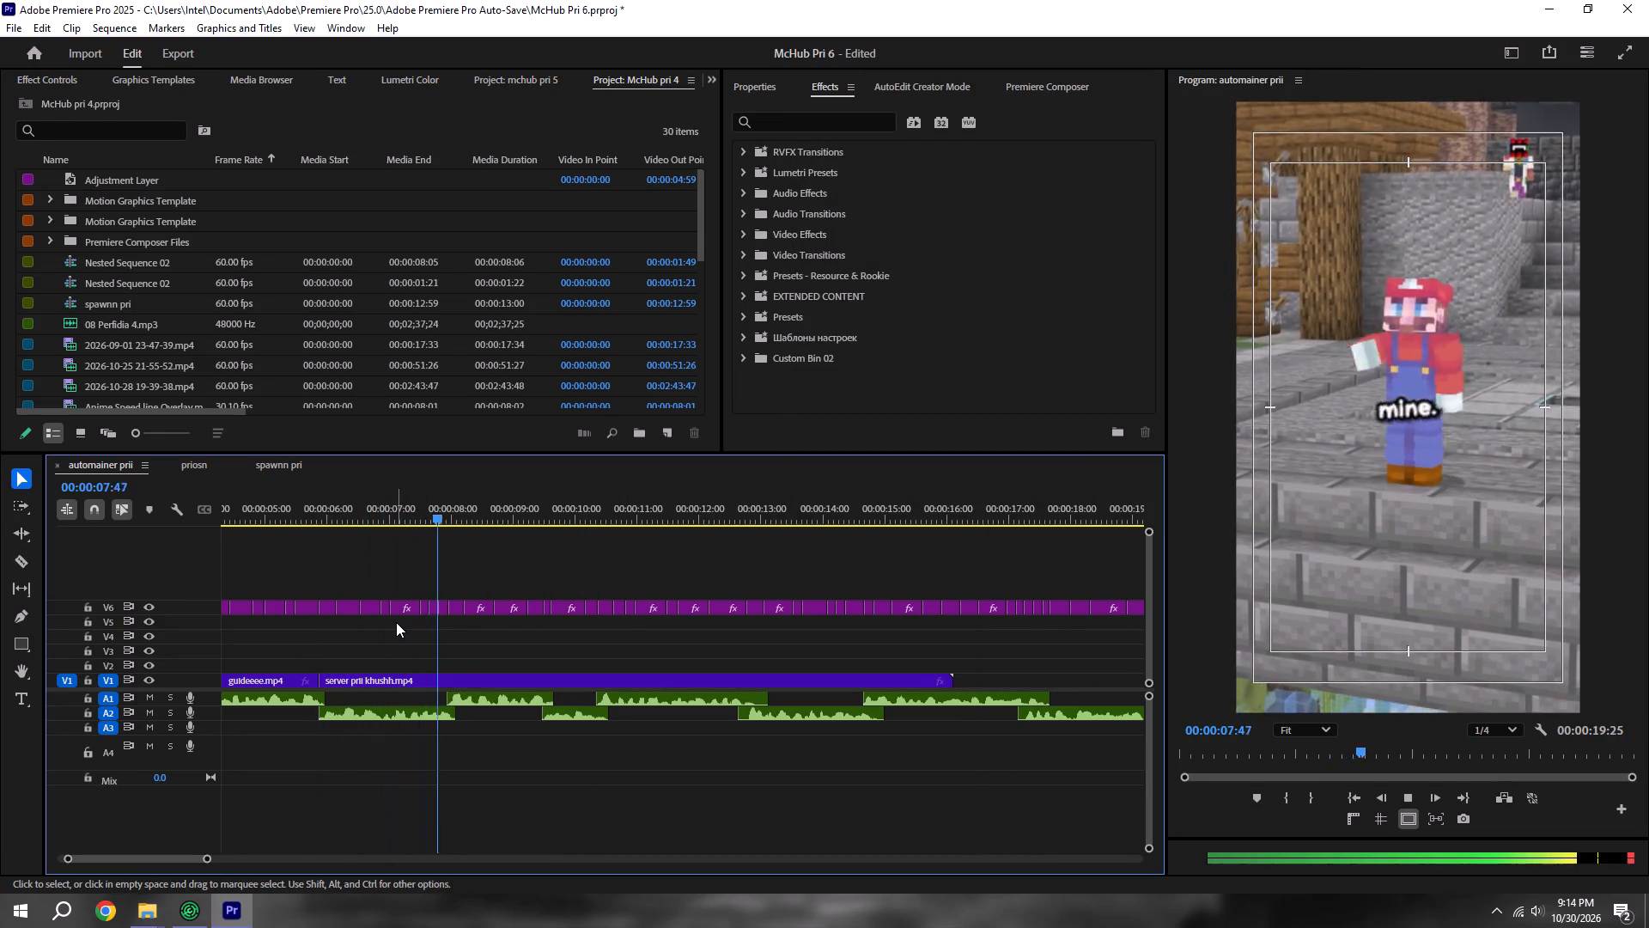
pyautogui.press('space')
# Split server prii khushh.mp4 on V1 at 00:00:07:58, delete the part after the cut, and save the project.
pyautogui.keyDown('alt'); pyautogui.scroll(17, 504, 606); pyautogui.keyUp('alt')
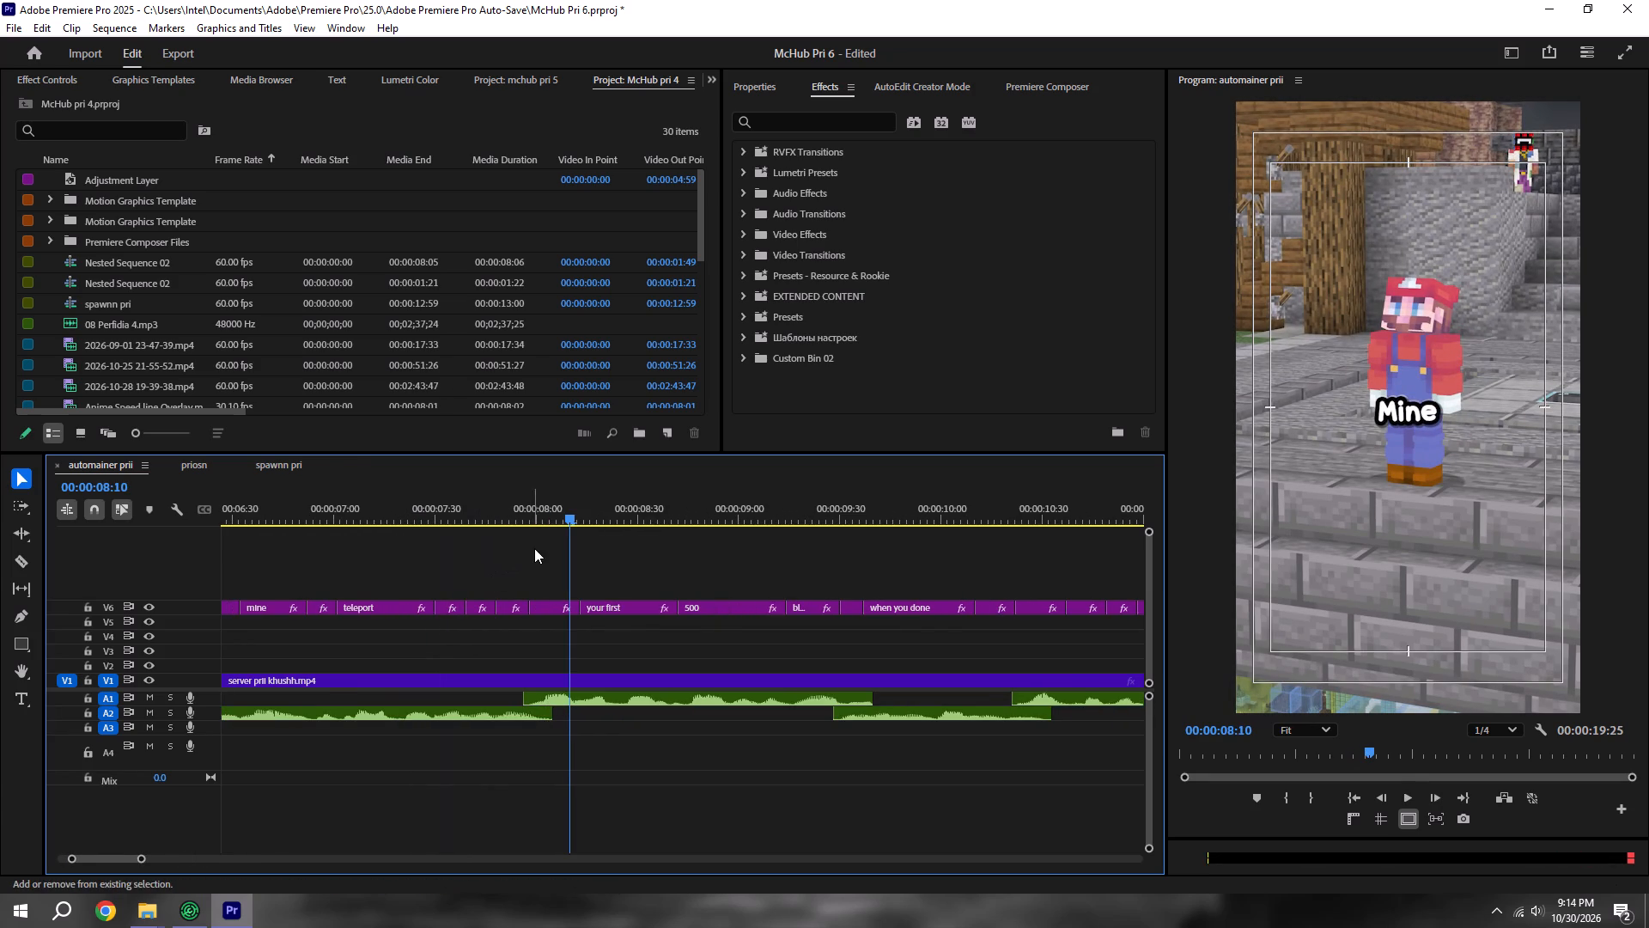
pyautogui.keyDown('shift'); pyautogui.click(534, 548); pyautogui.keyUp('shift')
pyautogui.keyDown('alt'); pyautogui.scroll(6, 509, 532); pyautogui.keyUp('alt')
pyautogui.keyDown('shift'); pyautogui.click(500, 525); pyautogui.keyUp('shift')
pyautogui.keyDown('shift'); pyautogui.click(483, 513); pyautogui.keyUp('shift')
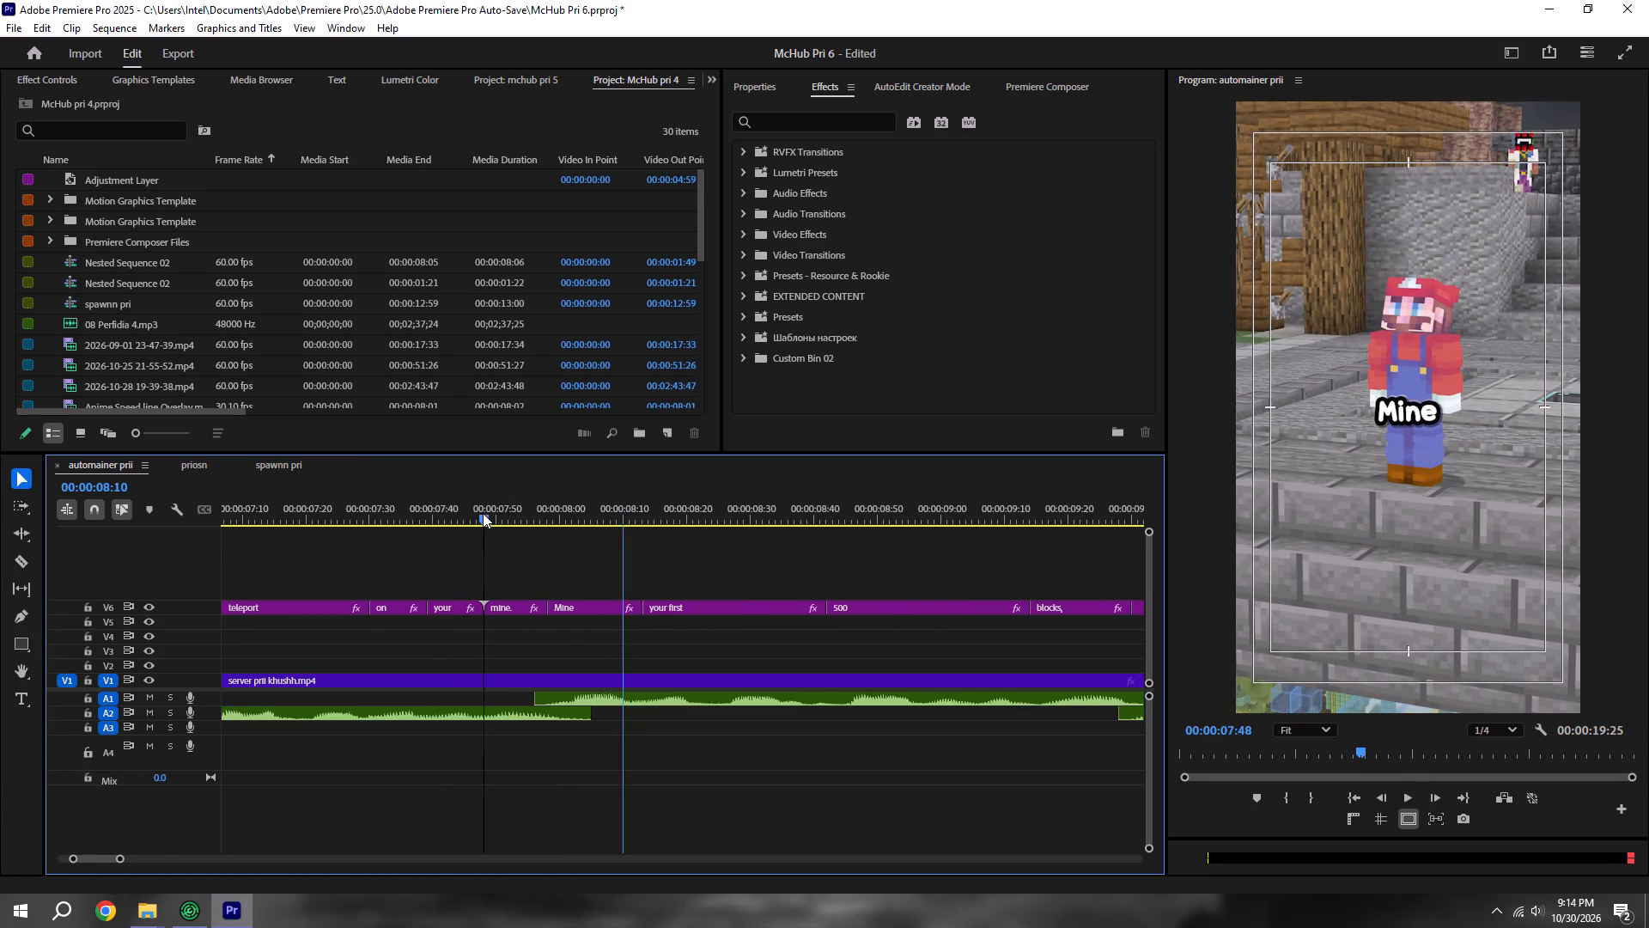
pyautogui.keyDown('shift'); pyautogui.moveTo(475, 513); pyautogui.dragTo(490, 513); pyautogui.keyUp('shift')
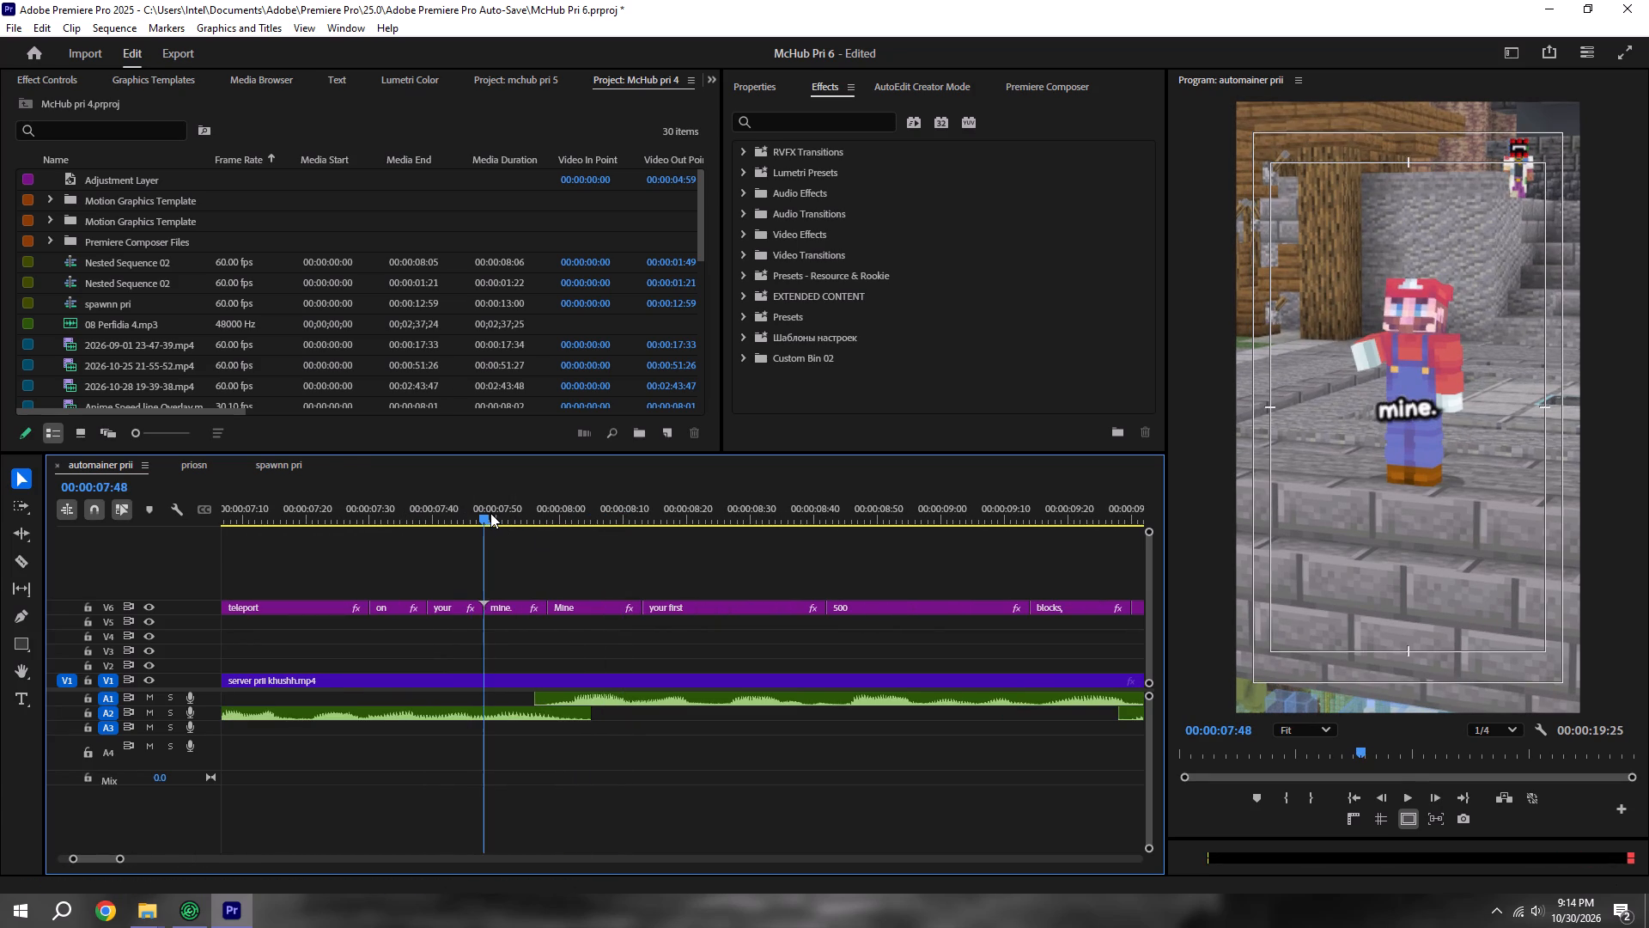
pyautogui.keyDown('shift'); pyautogui.moveTo(490, 513); pyautogui.dragTo(437, 513); pyautogui.keyUp('shift')
pyautogui.press('space')
pyautogui.press('space')
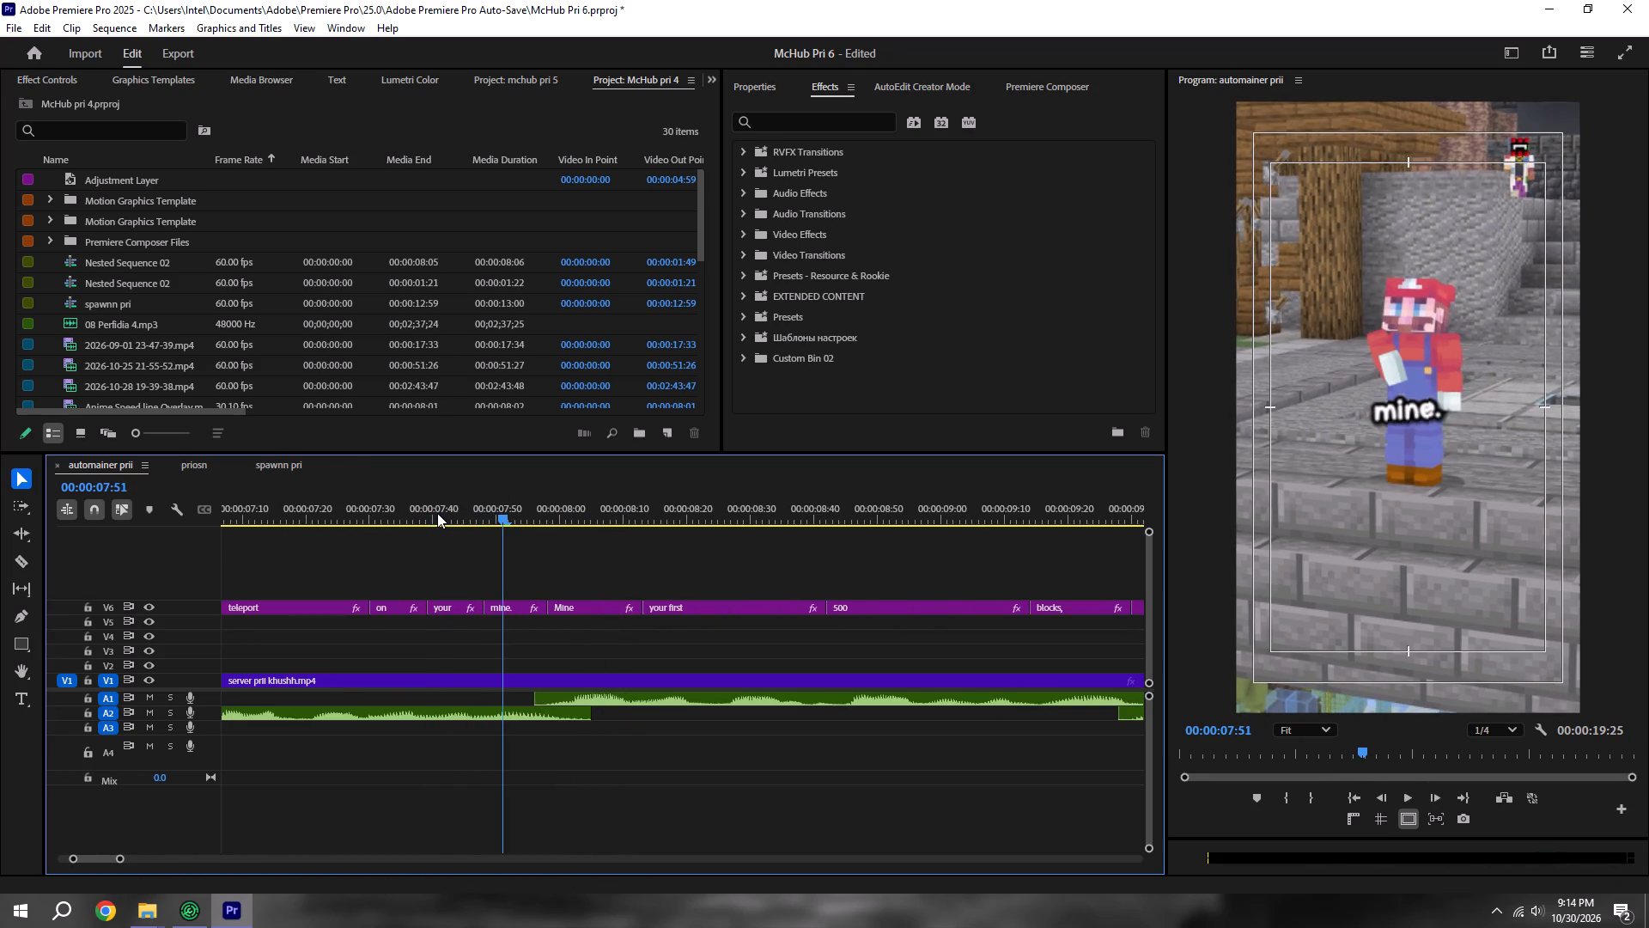
pyautogui.keyDown('shift'); pyautogui.click(551, 521); pyautogui.keyUp('shift')
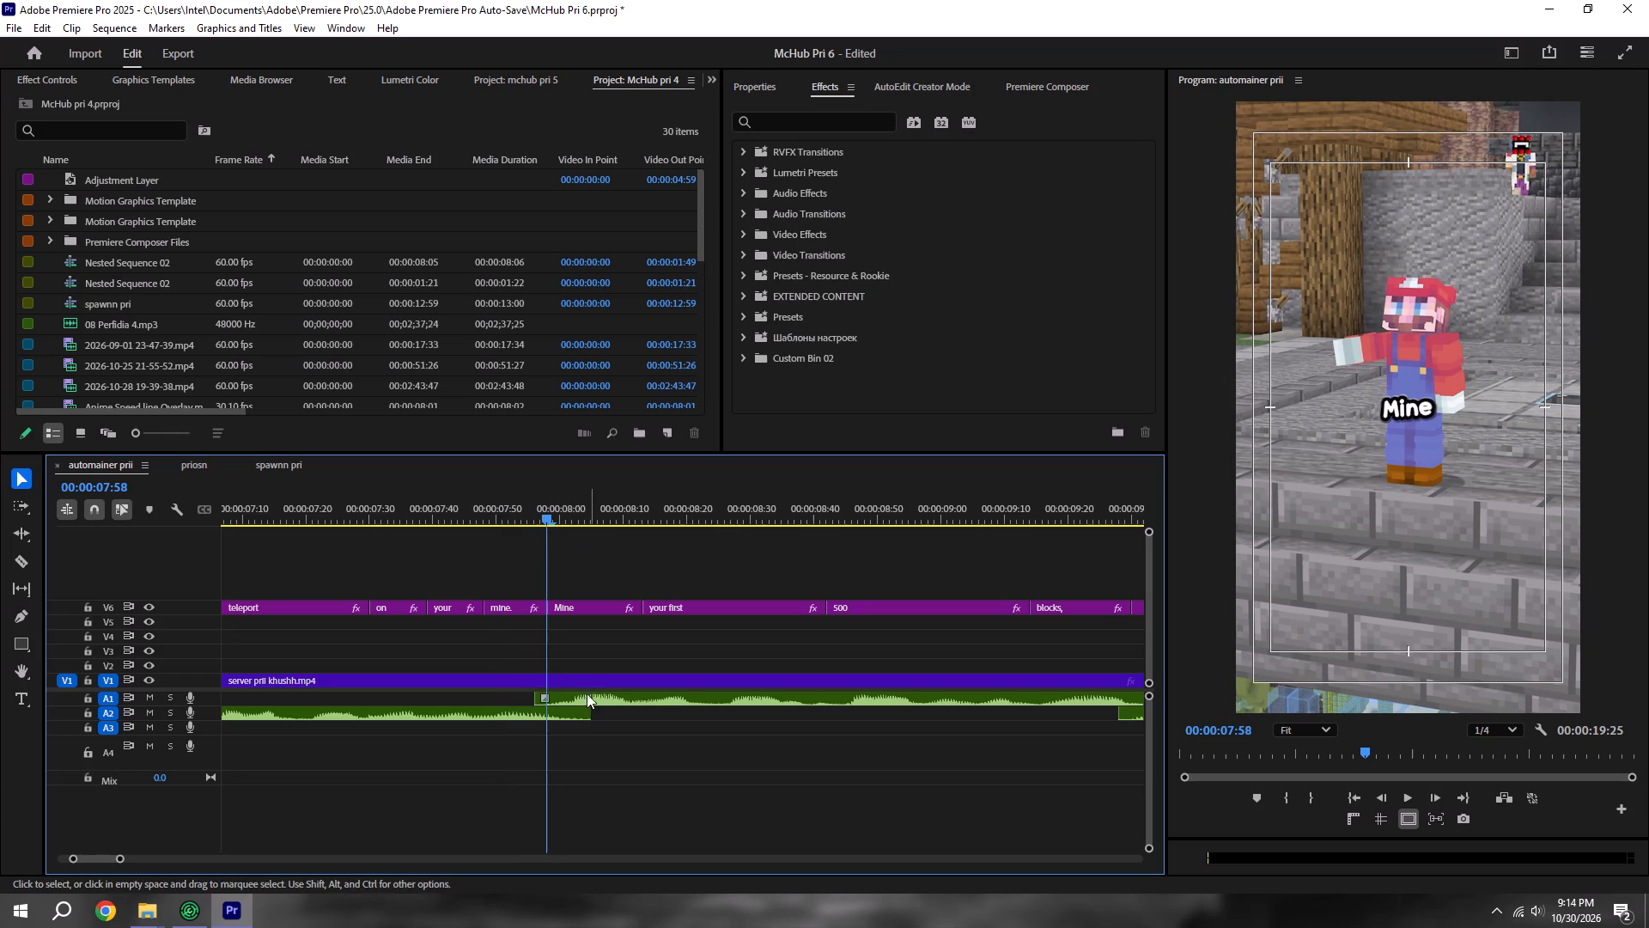
pyautogui.press('c')
pyautogui.click(546, 676)
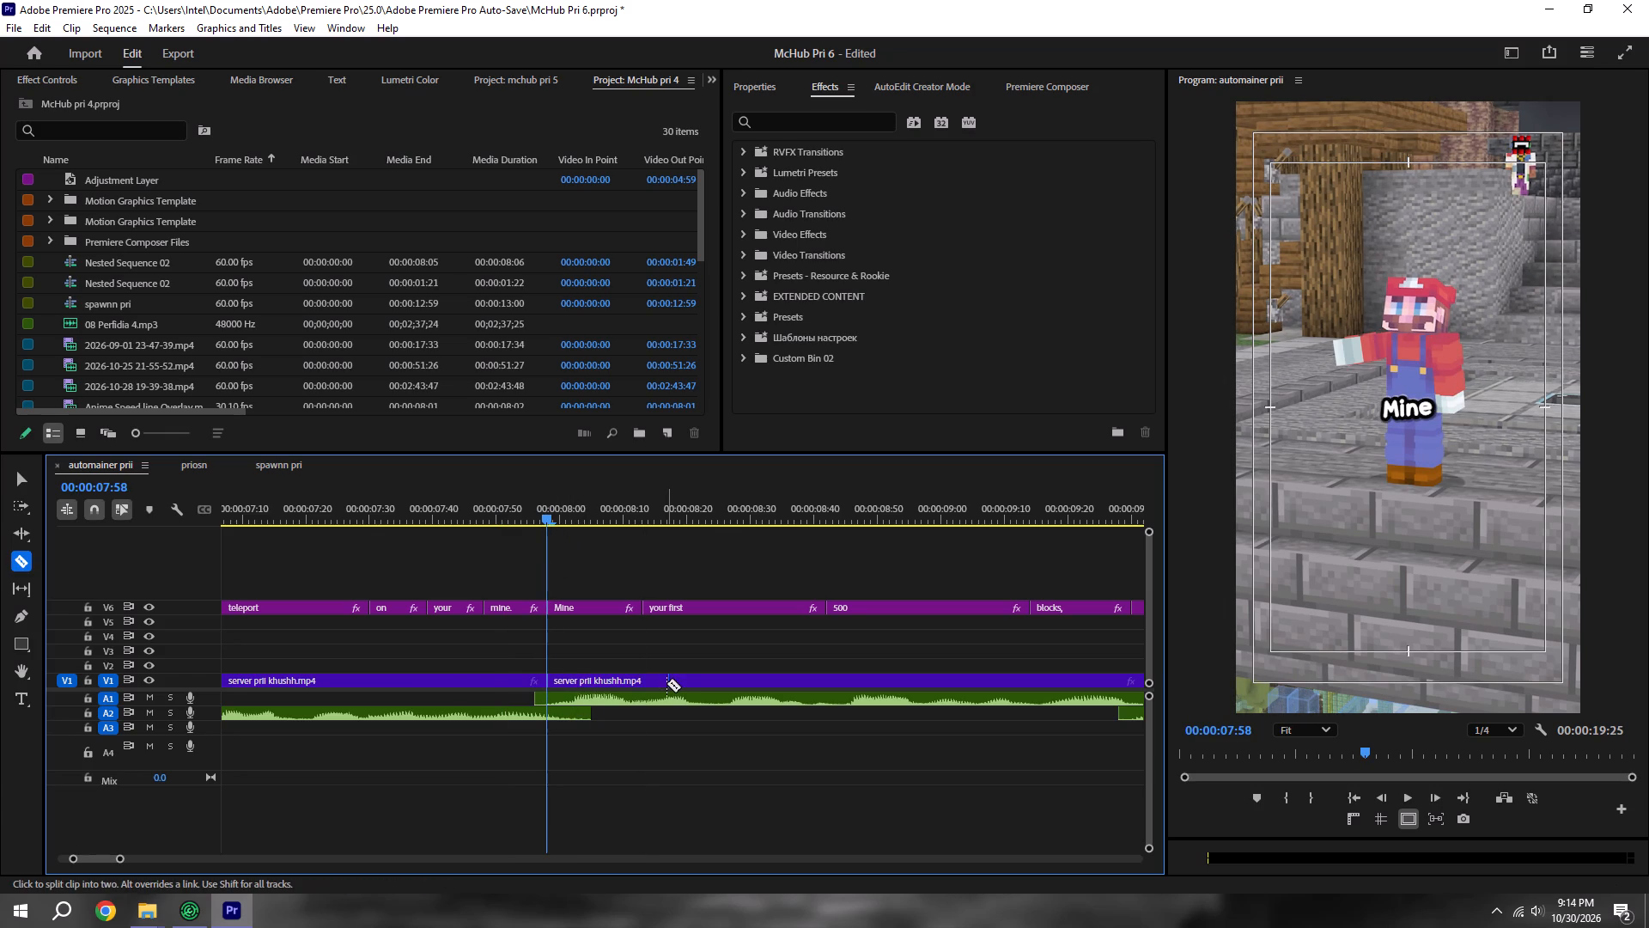
pyautogui.press('v')
pyautogui.click(666, 683)
pyautogui.press('BackSpace')
pyautogui.hotkey('ctrl', 's')
pyautogui.keyDown('alt'); pyautogui.scroll(-14, 672, 686); pyautogui.keyUp('alt')
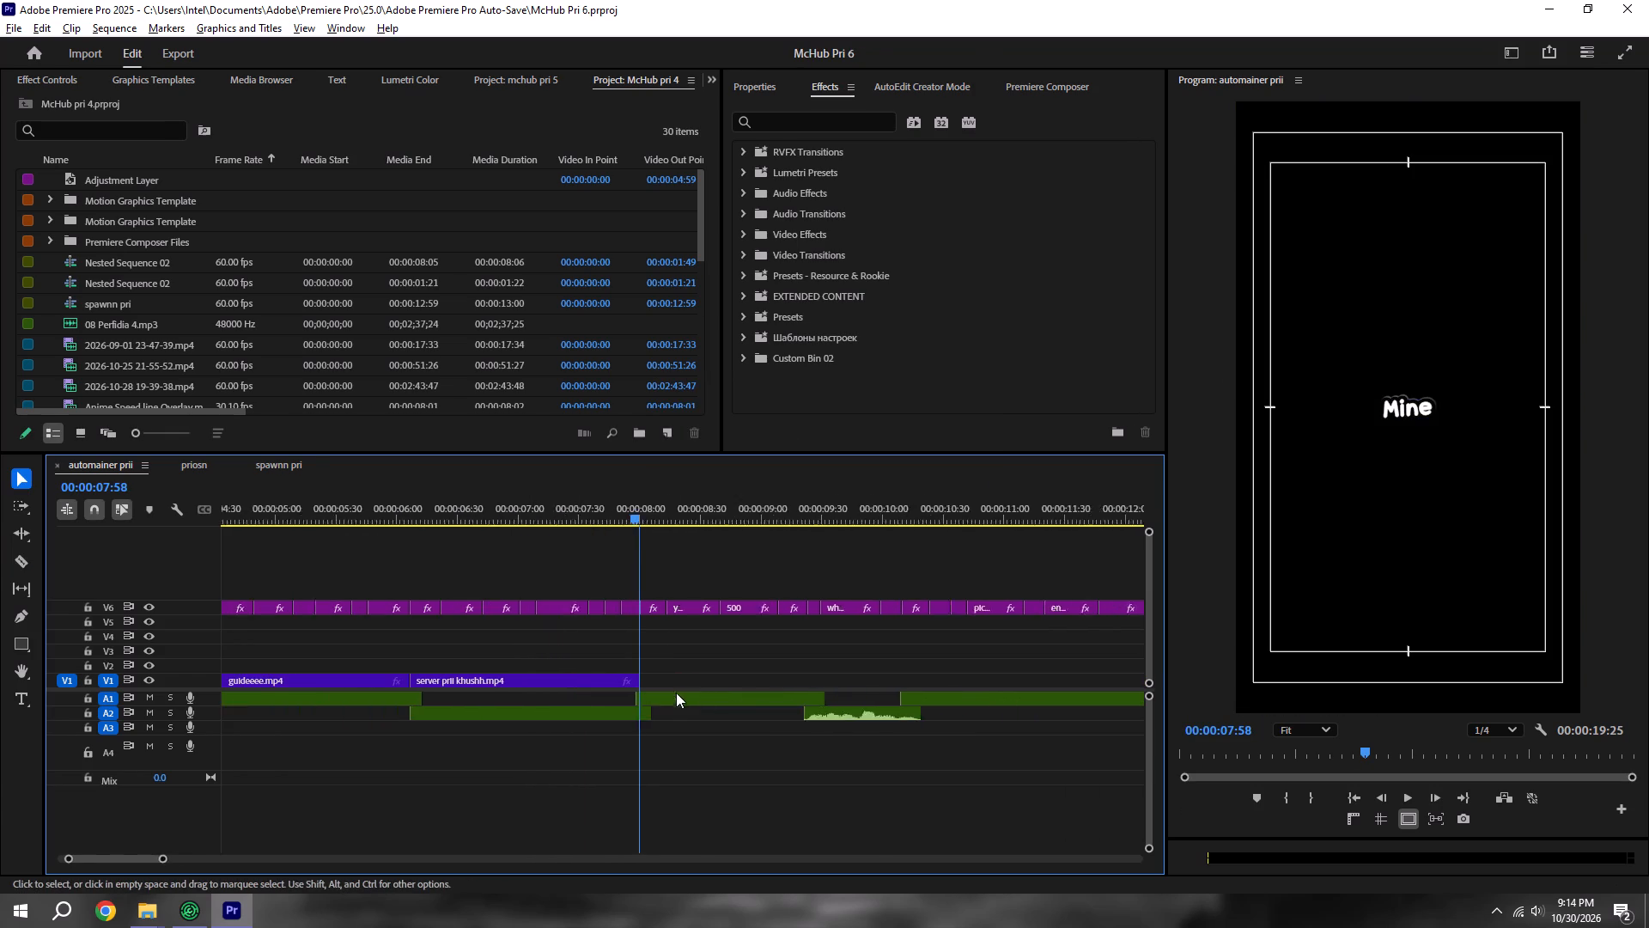
pyautogui.hotkey('ctrl', 's')
# Copy the minhhh povv pri.mp4 clip from V1 of spawnn pri into automainer prii at 00:00:07:58.
pyautogui.click(132, 922)
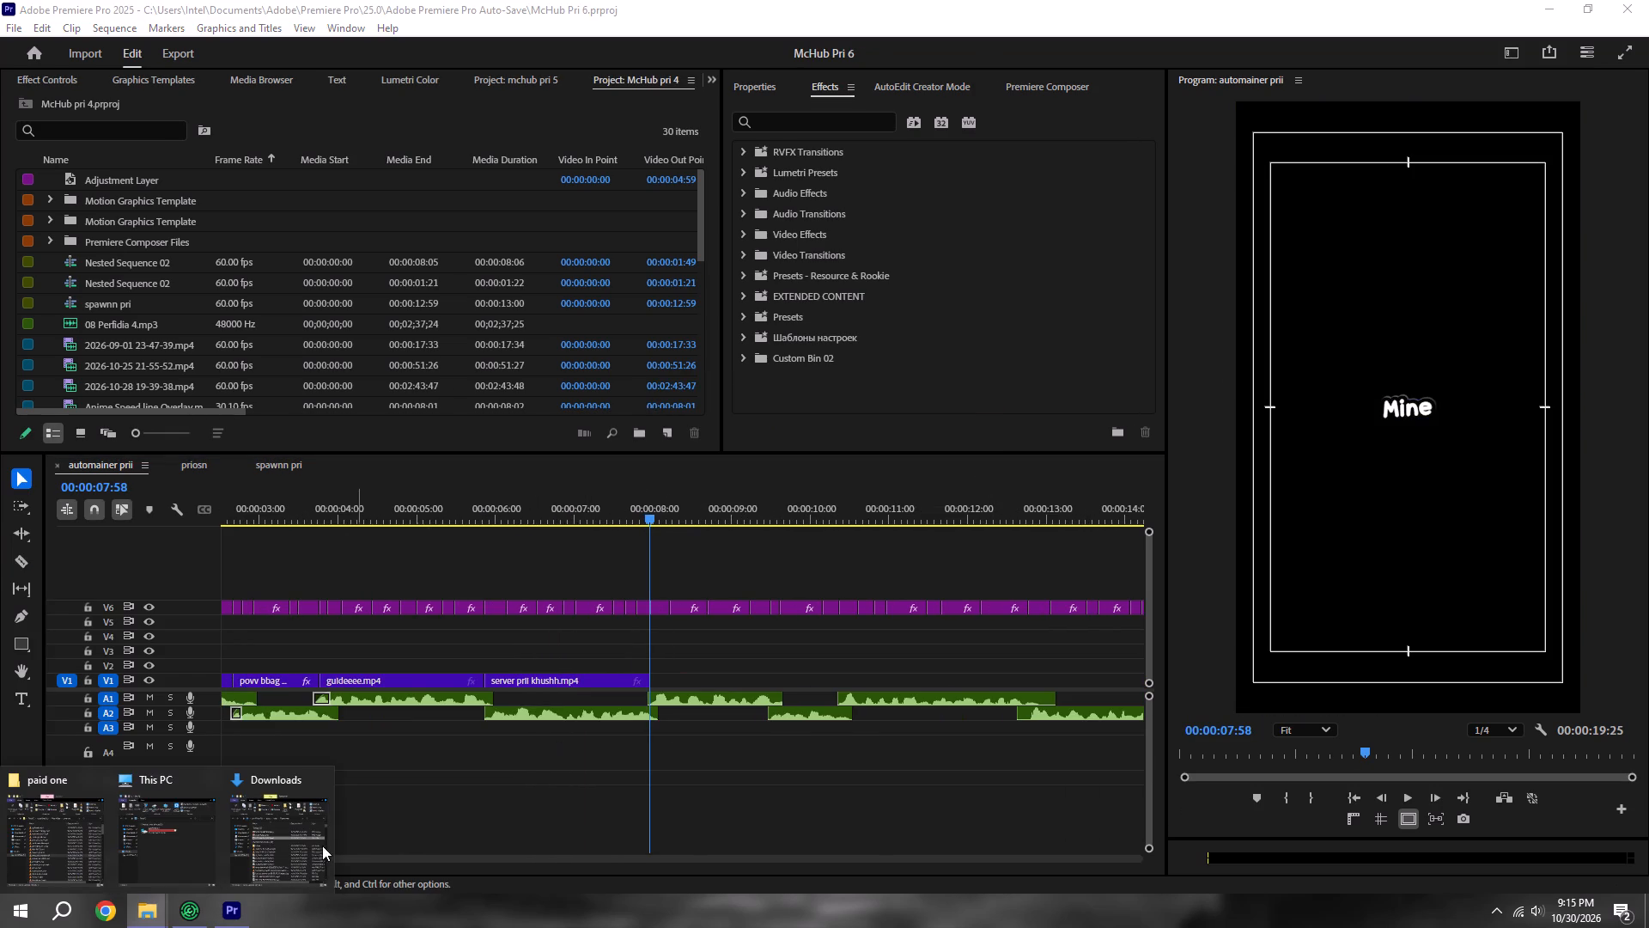
pyautogui.click(277, 473)
pyautogui.scroll(-4, 432, 535)
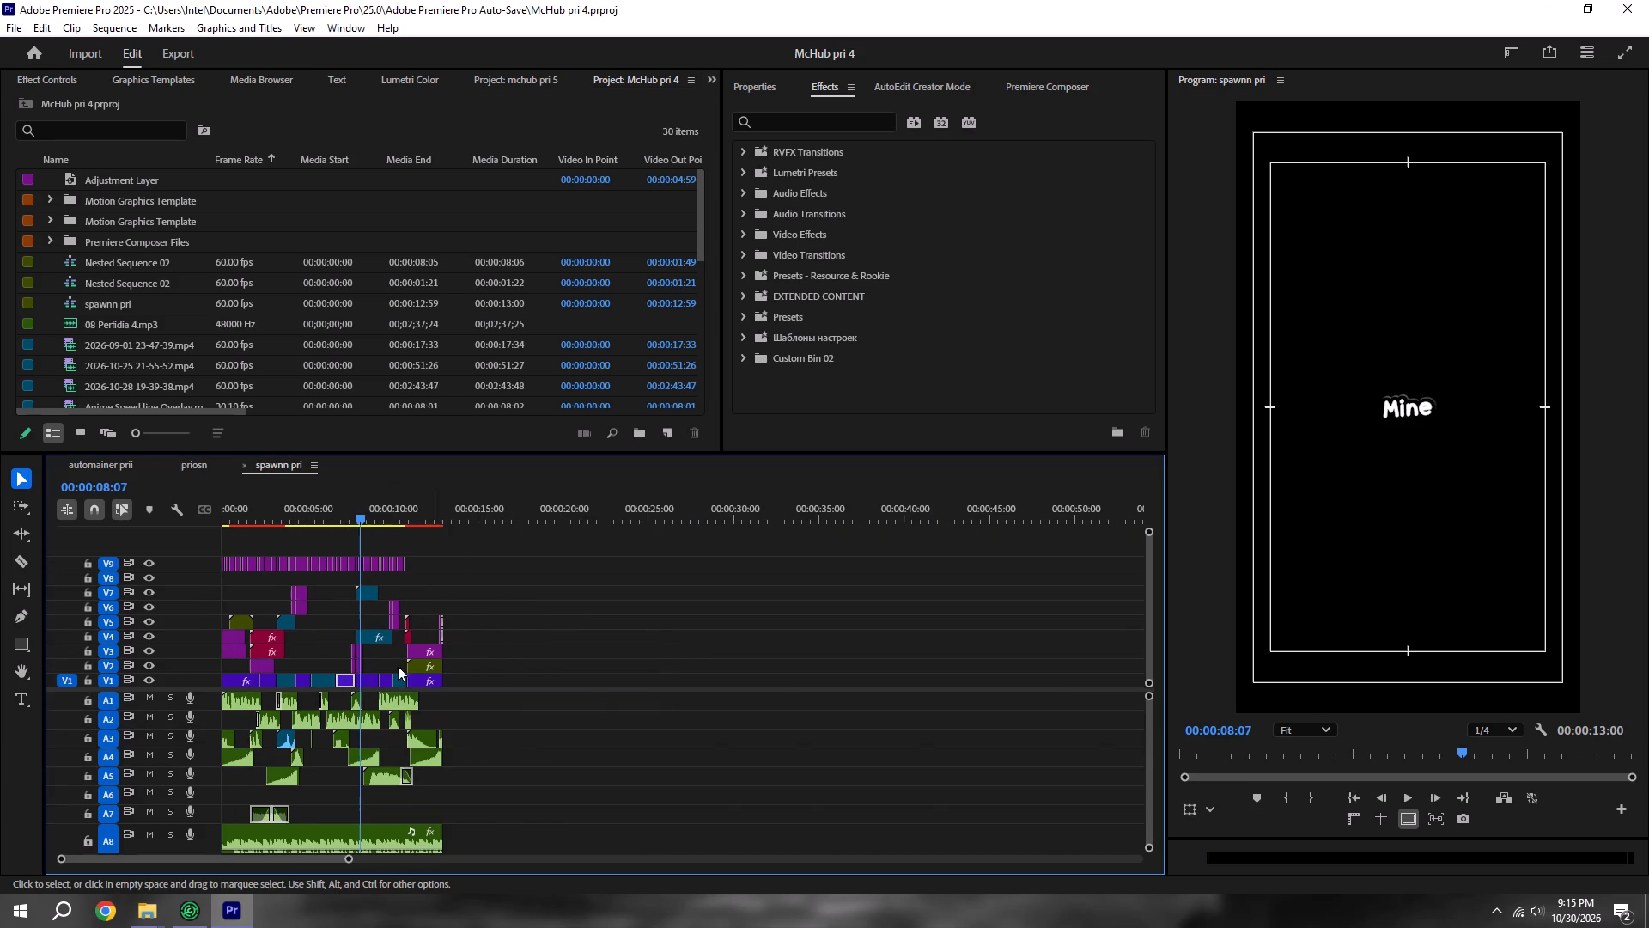
pyautogui.press('space')
pyautogui.moveTo(335, 507); pyautogui.dragTo(320, 507)
pyautogui.press('space')
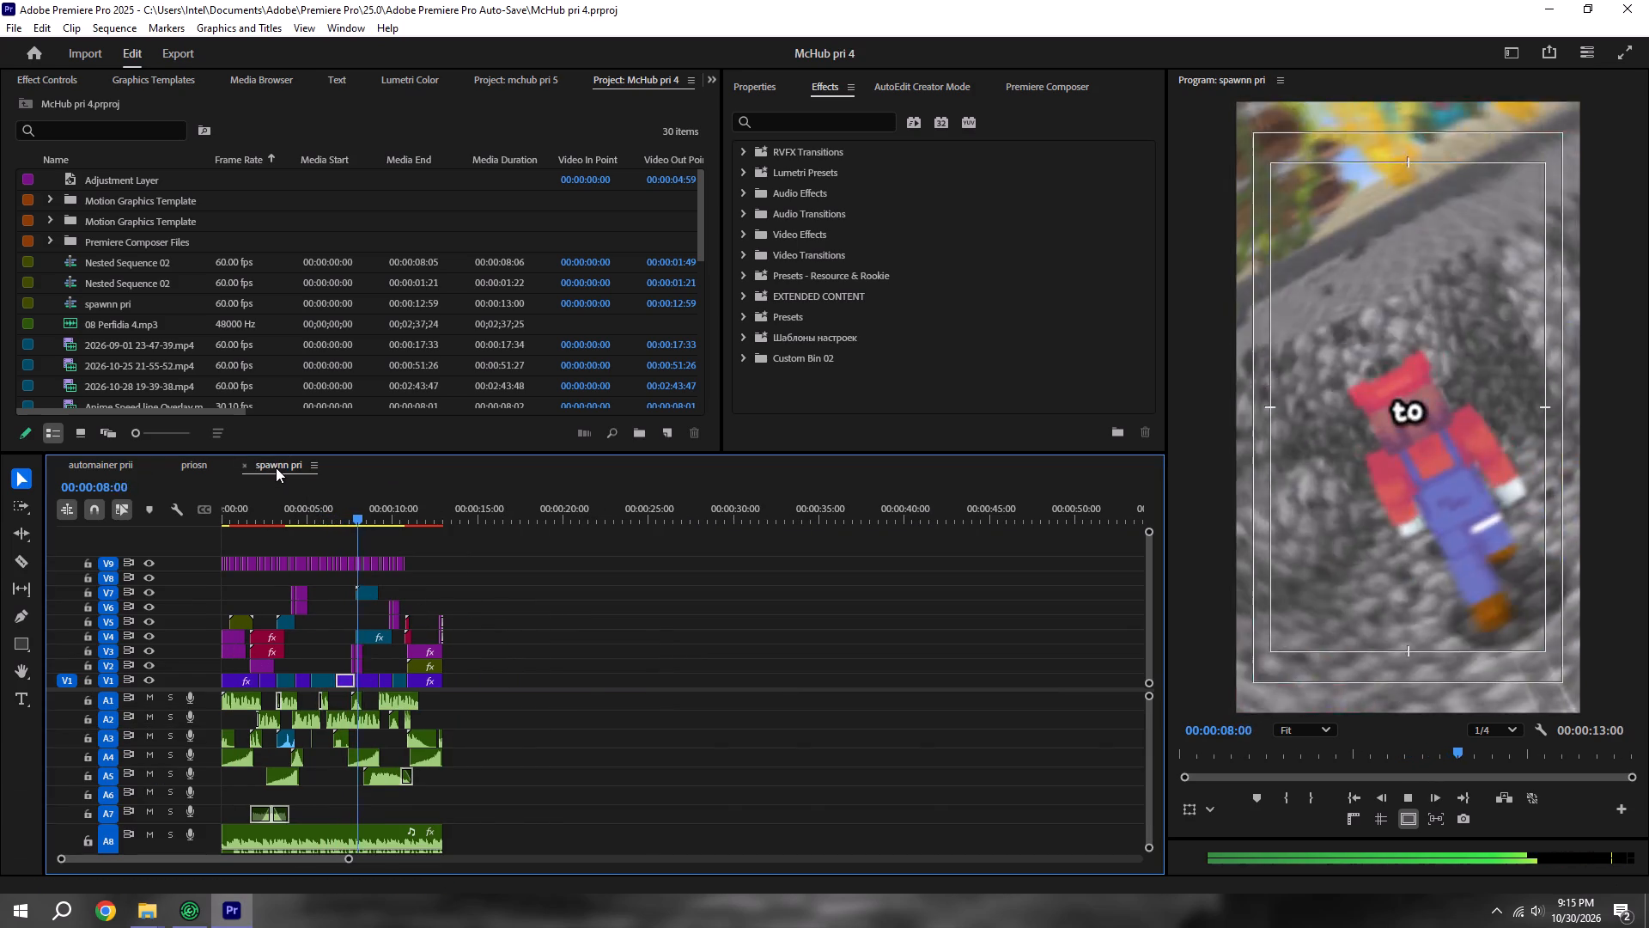
pyautogui.press('space')
pyautogui.keyDown('alt'); pyautogui.scroll(10, 431, 659); pyautogui.keyUp('alt')
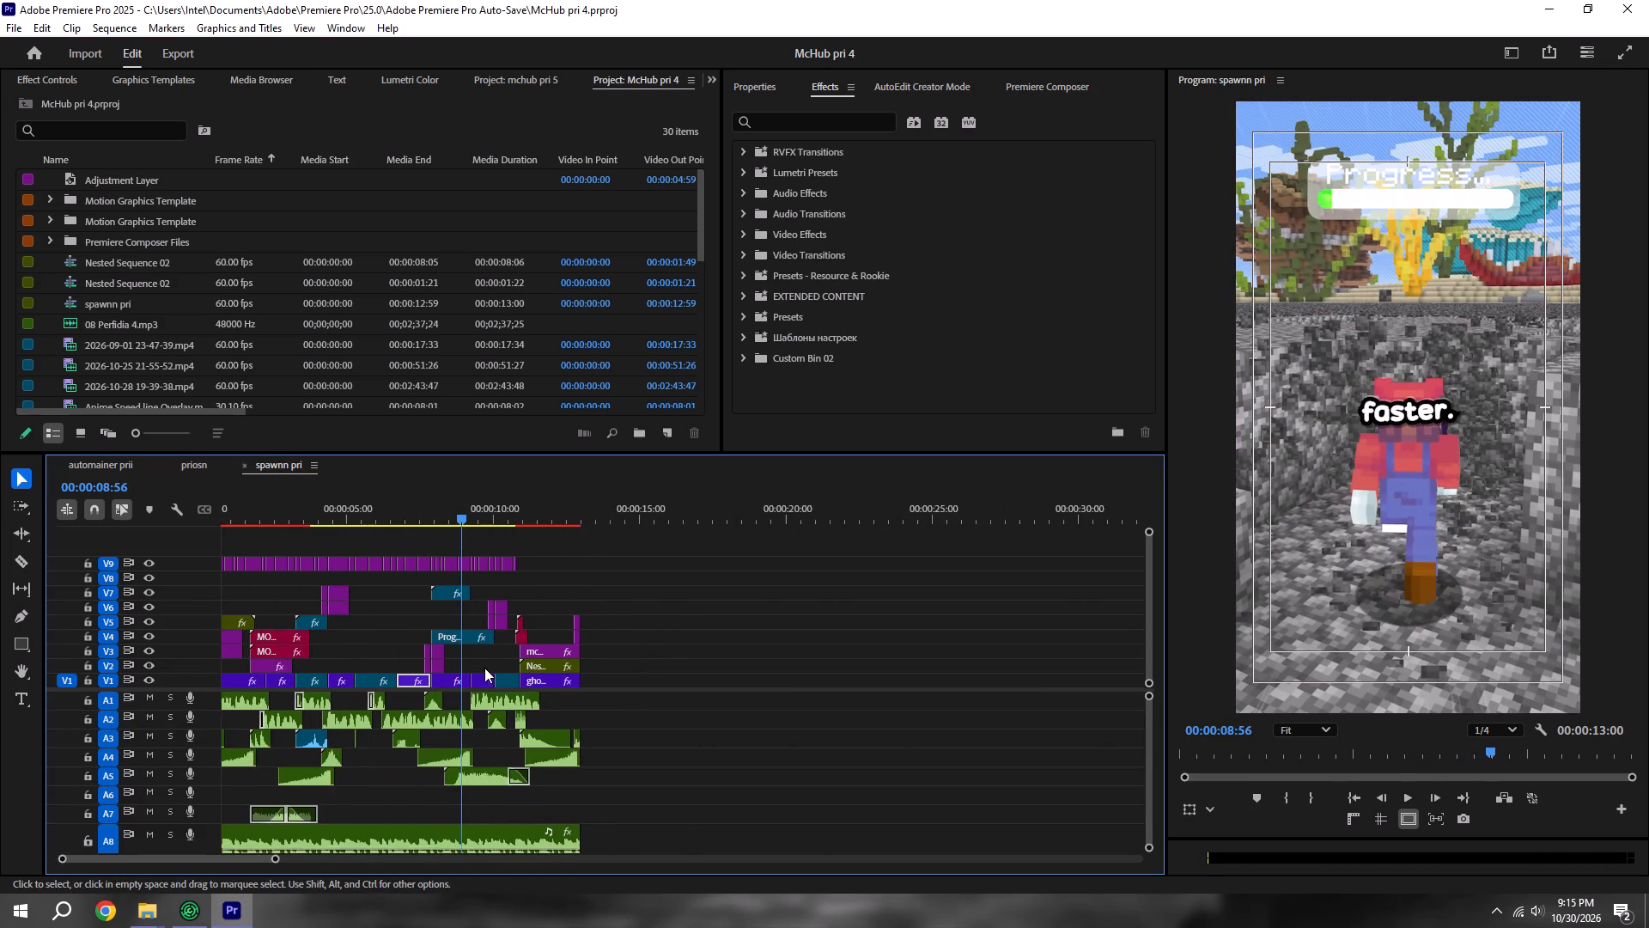
pyautogui.keyDown('alt'); pyautogui.scroll(6, 473, 669); pyautogui.keyUp('alt')
pyautogui.click(443, 682)
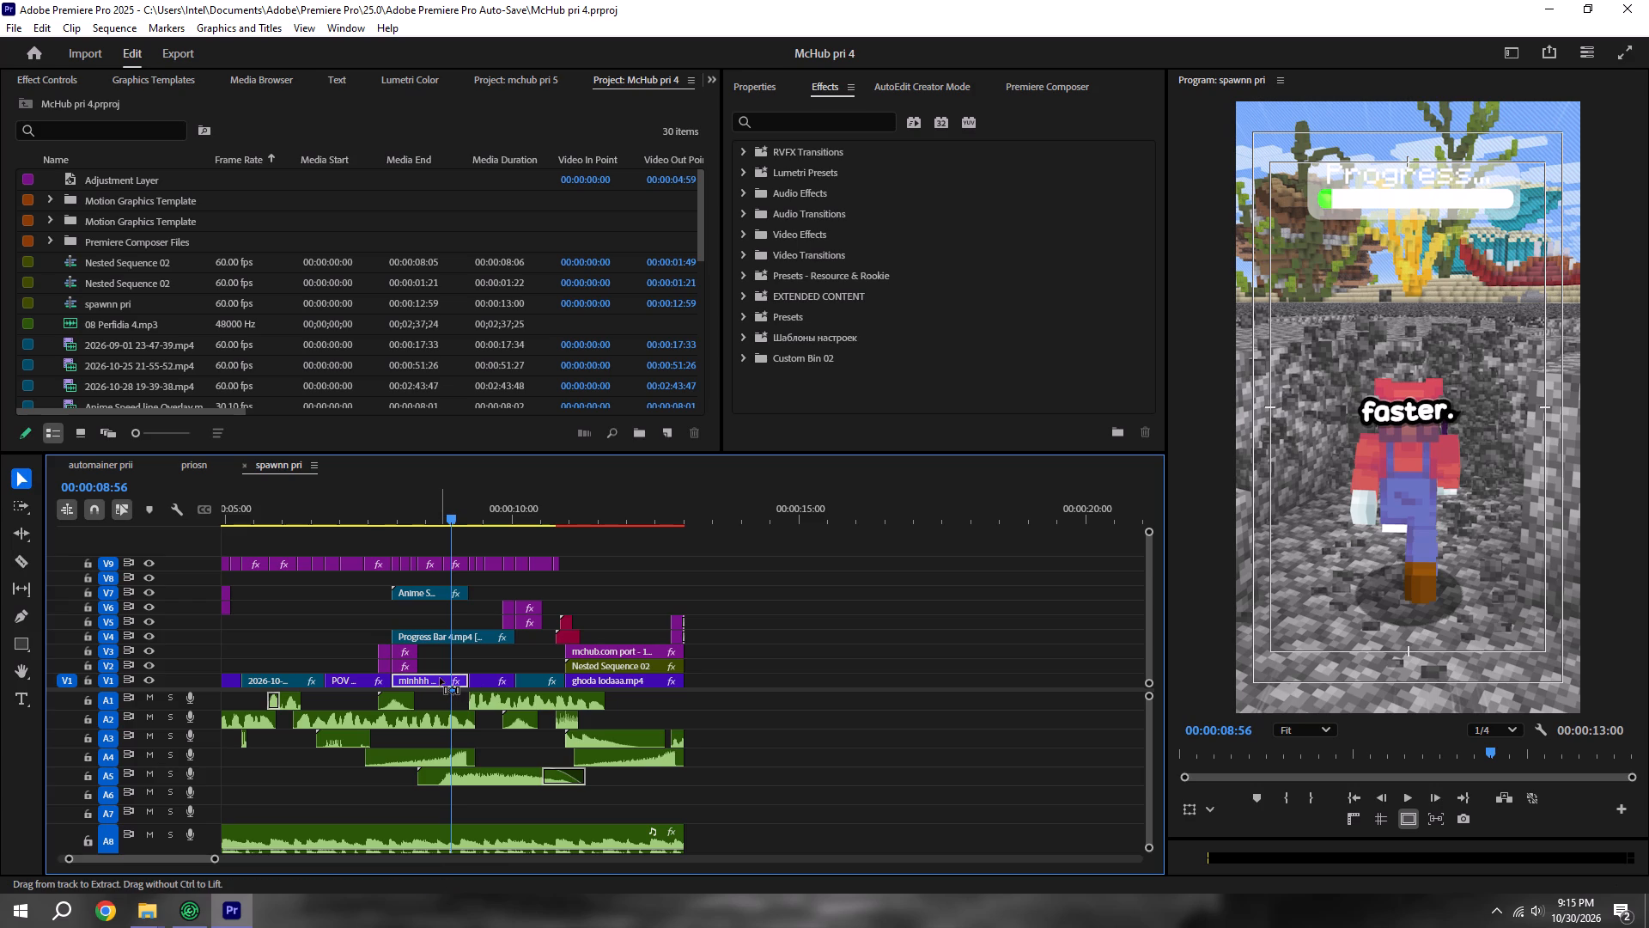
pyautogui.hotkey('ctrl', 'c')
pyautogui.click(186, 461)
pyautogui.click(119, 463)
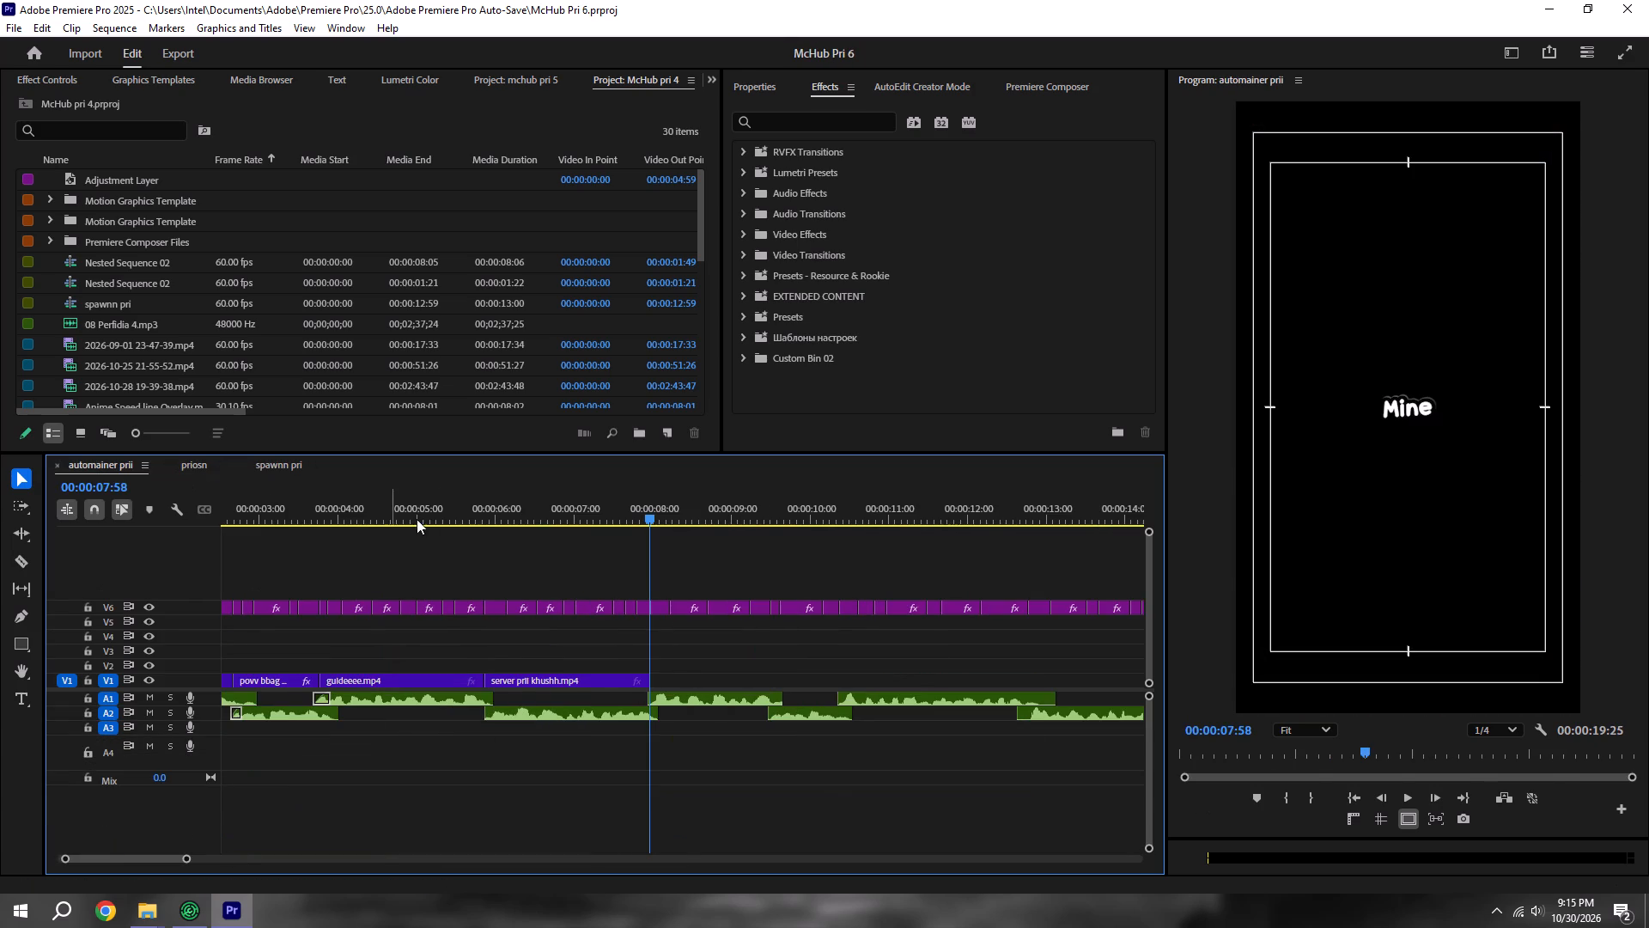
pyautogui.hotkey('ctrl', 'v')
# Preview the pasted minhhh povv pri.mp4, save the project, and extend the clip's end to about 00:00:09:30.
pyautogui.keyDown('shift'); pyautogui.click(618, 515); pyautogui.keyUp('shift')
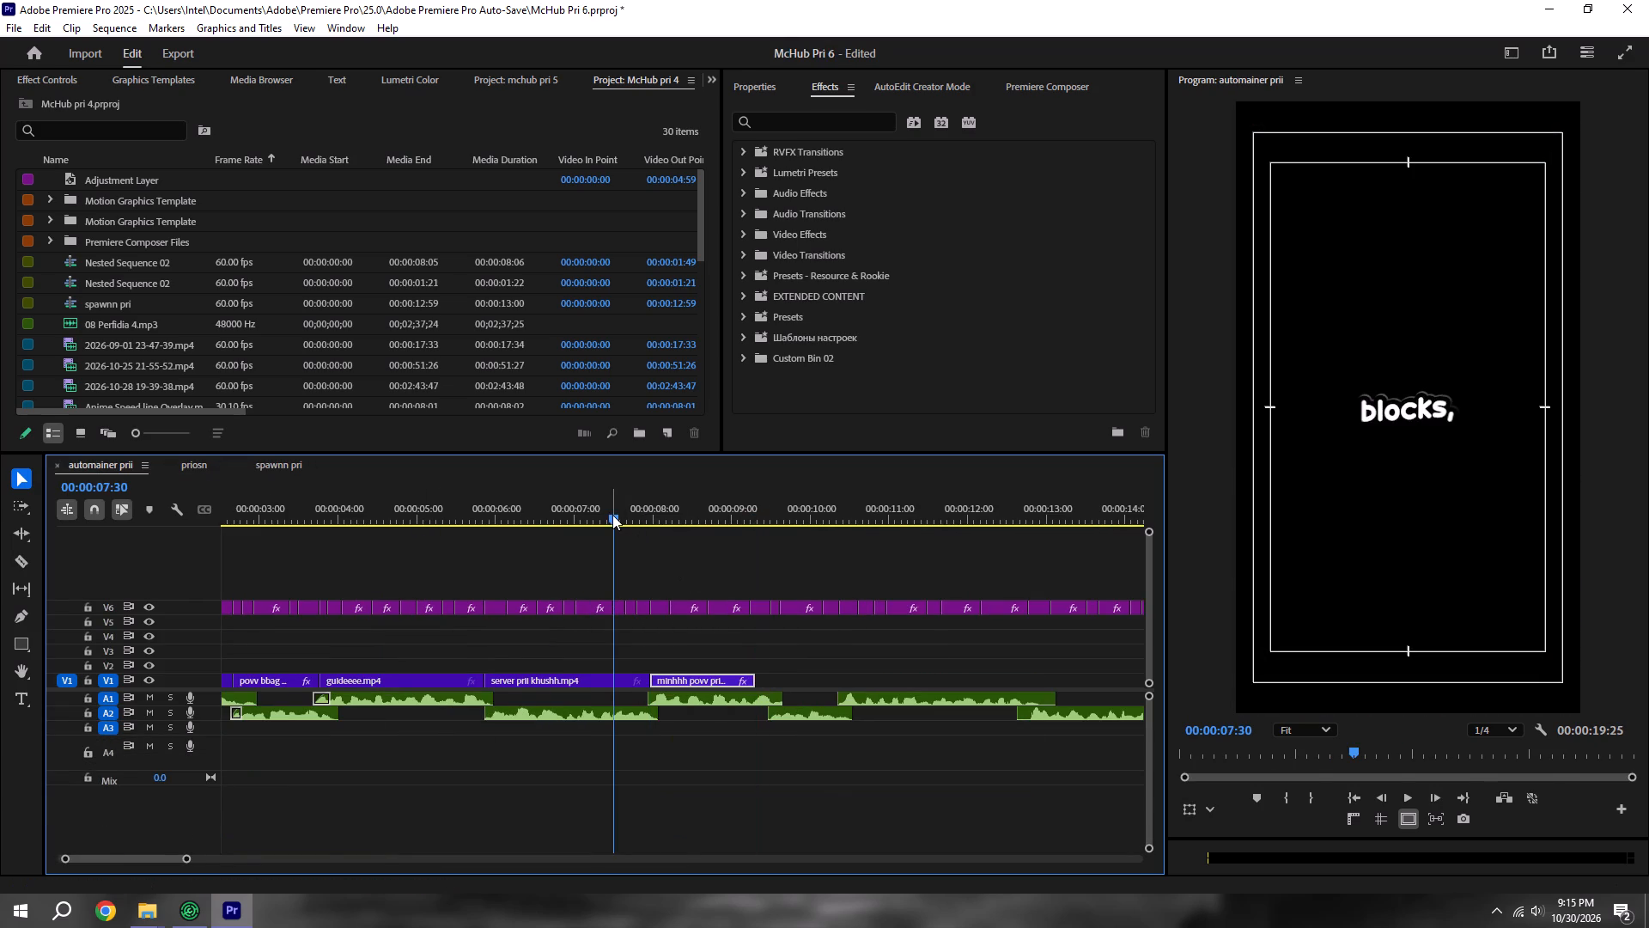
pyautogui.press('space')
pyautogui.keyDown('alt'); pyautogui.scroll(-4, 612, 515); pyautogui.keyUp('alt')
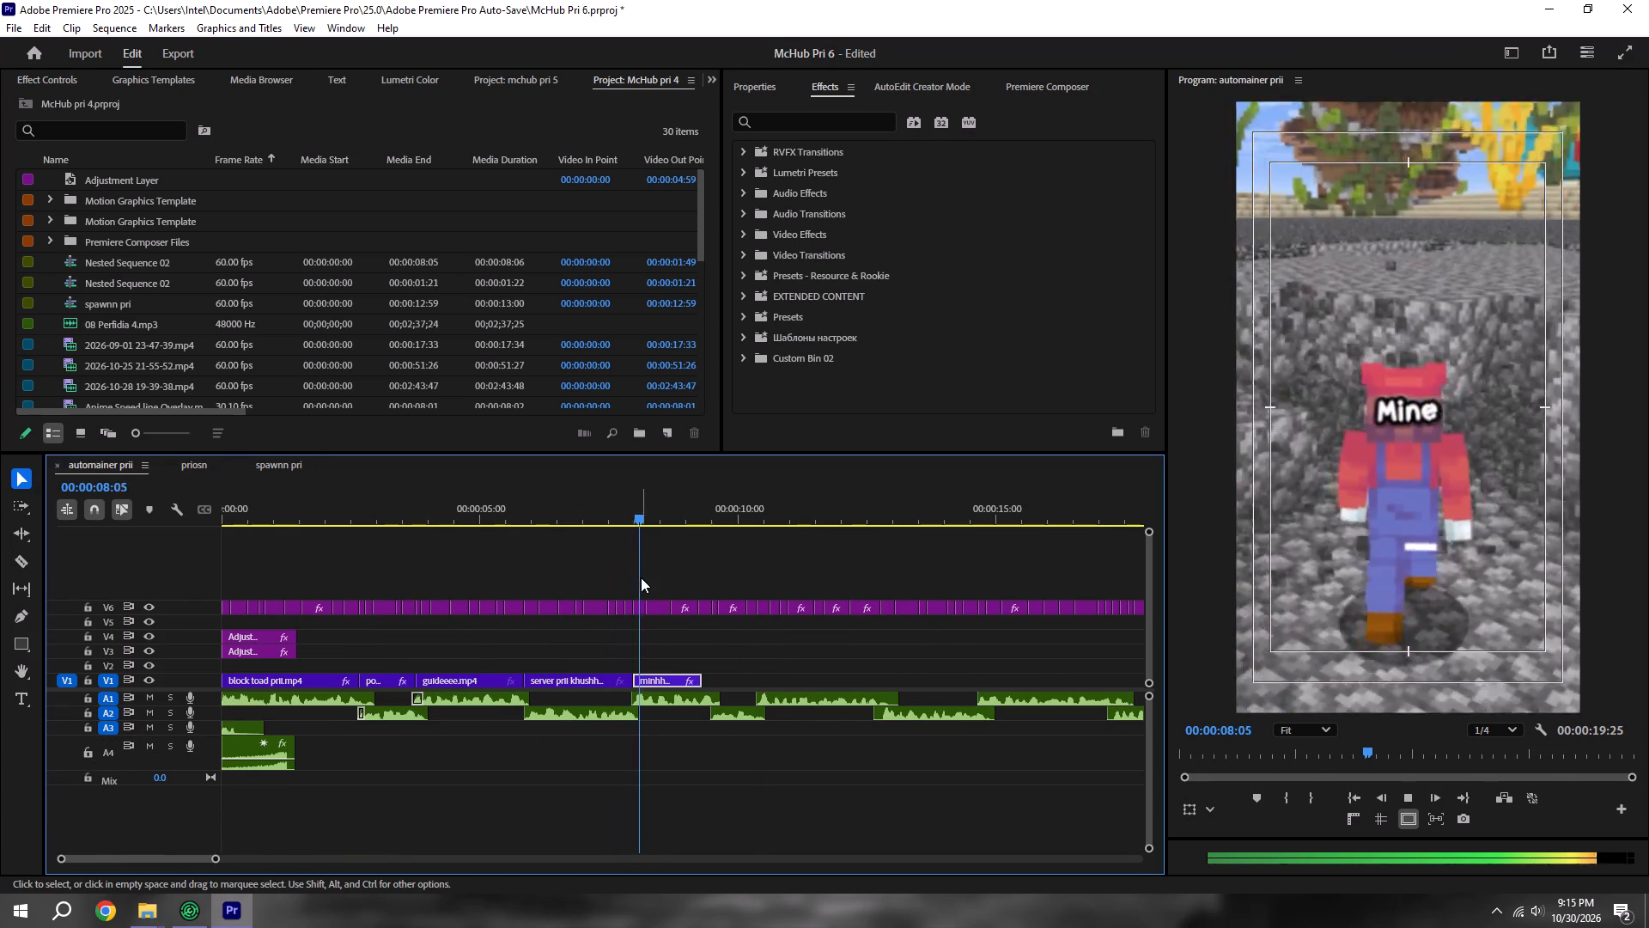
pyautogui.press('space')
pyautogui.keyDown('alt'); pyautogui.scroll(3, 763, 686); pyautogui.keyUp('alt')
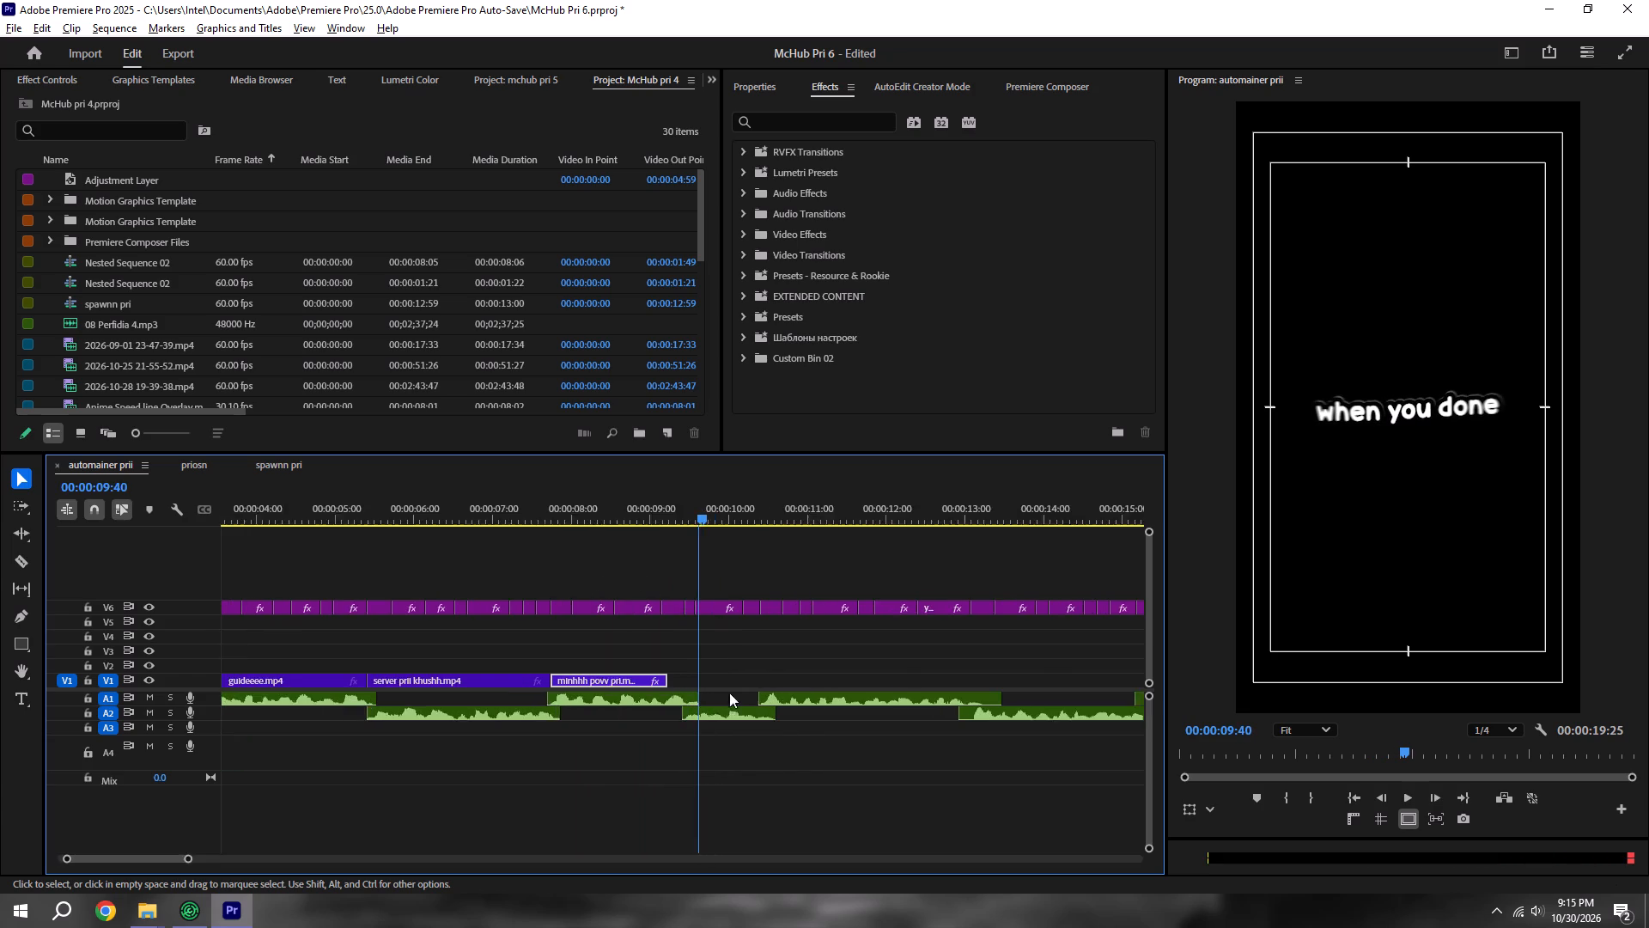
pyautogui.keyDown('alt'); pyautogui.scroll(14, 729, 693); pyautogui.keyUp('alt')
pyautogui.hotkey('ctrl', 's')
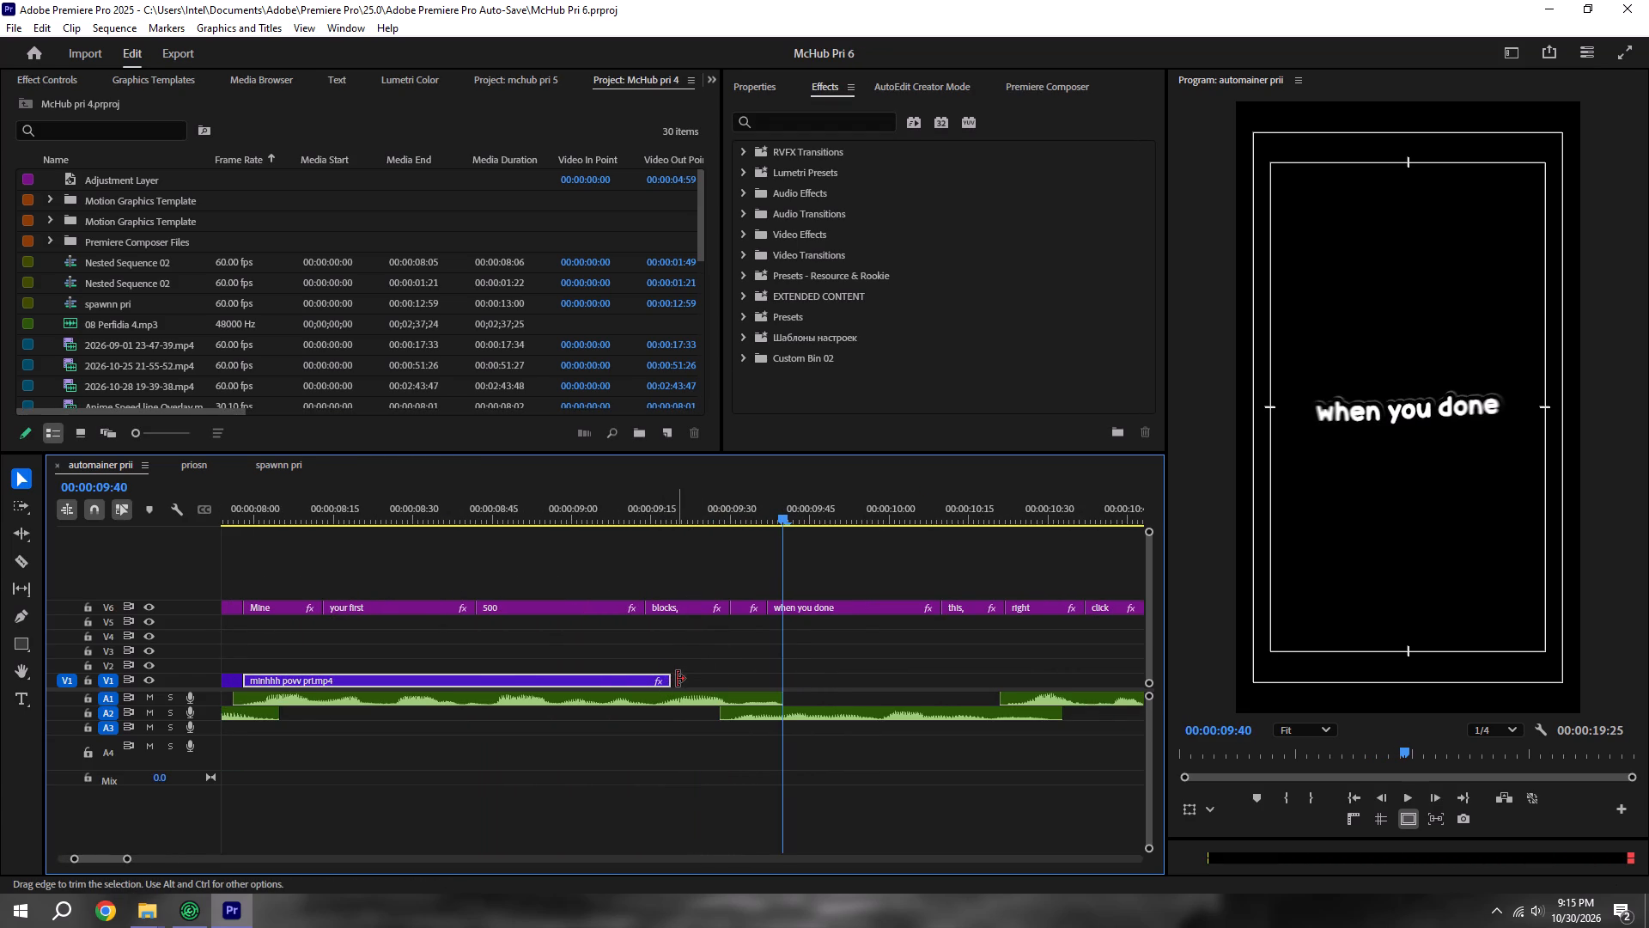
pyautogui.moveTo(676, 680); pyautogui.dragTo(736, 672)
pyautogui.keyDown('alt'); pyautogui.scroll(-5, 736, 672); pyautogui.keyUp('alt')
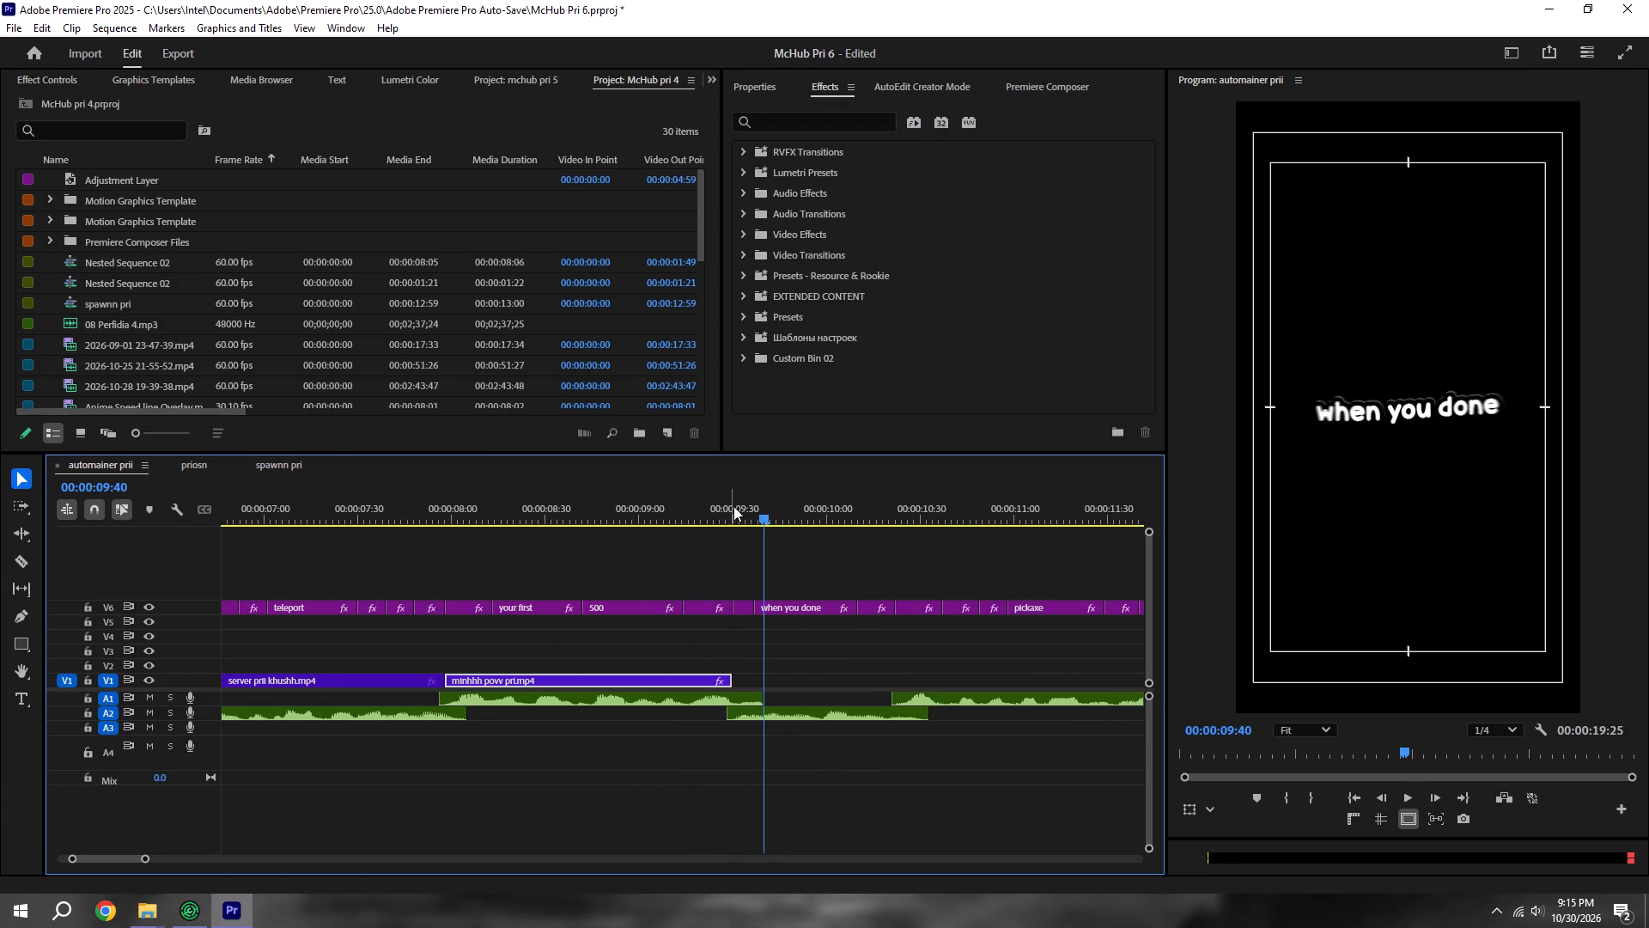
# Duplicate the povv bbag pri 2.mp4 clip on V1 to directly after minhhh povv pri.mp4 at 00:00:09:30.
pyautogui.keyDown('shift'); pyautogui.click(737, 505); pyautogui.keyUp('shift')
pyautogui.press('space')
pyautogui.keyDown('alt'); pyautogui.scroll(-6, 737, 505); pyautogui.keyUp('alt')
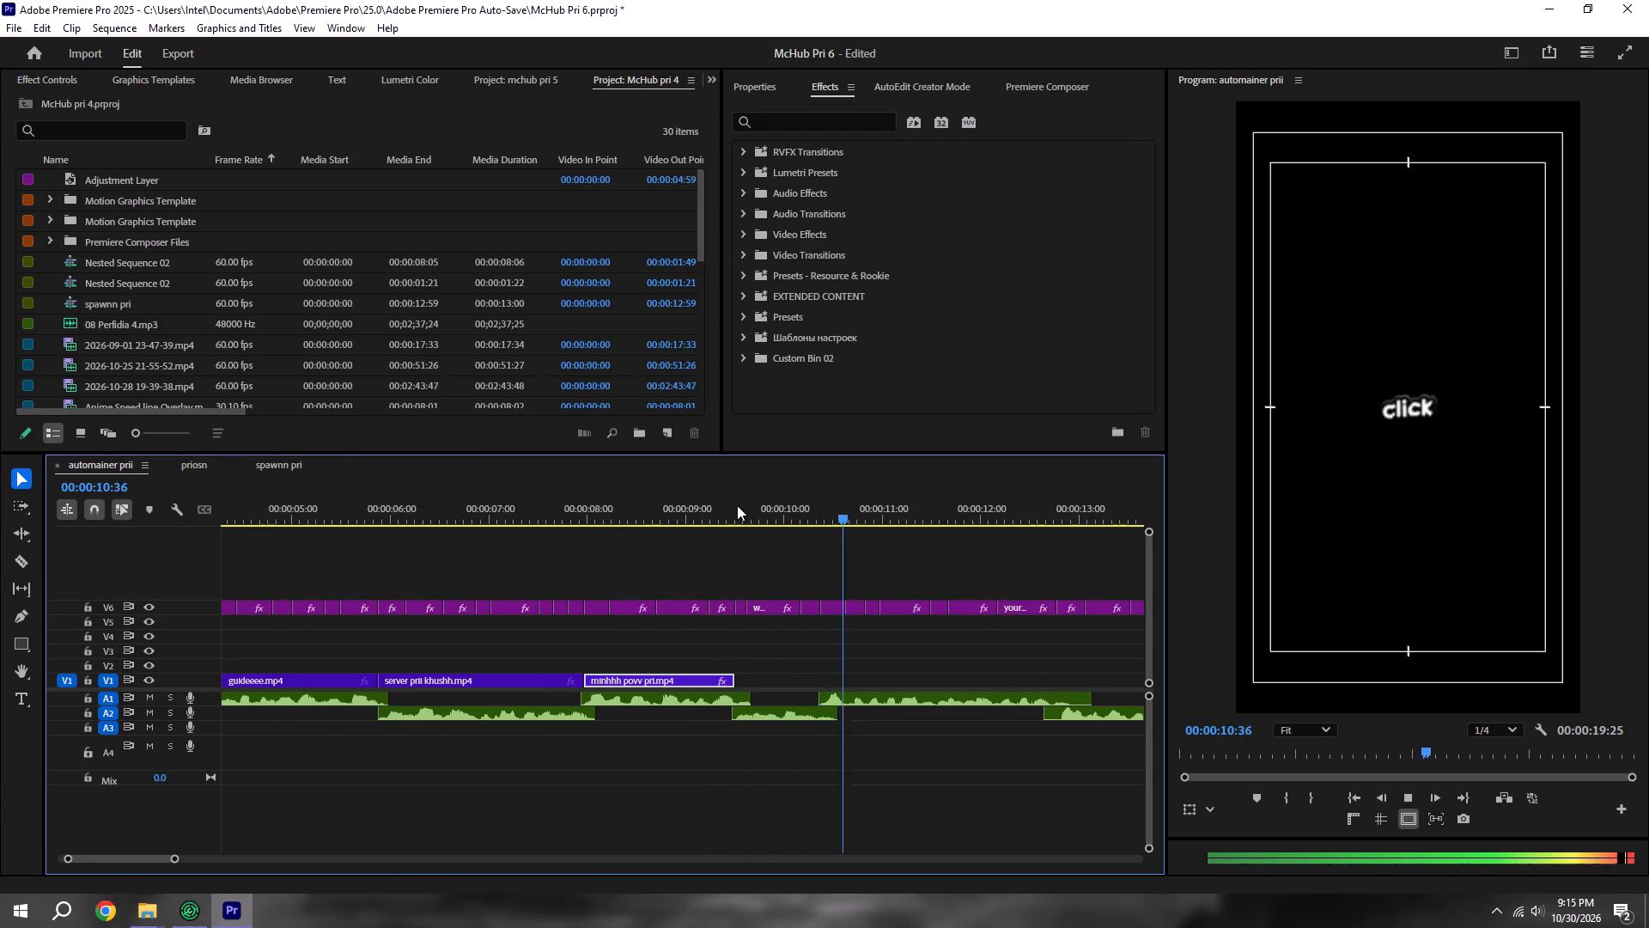
pyautogui.keyDown('shift'); pyautogui.click(737, 505); pyautogui.keyUp('shift')
pyautogui.keyDown('alt'); pyautogui.scroll(-4, 736, 519); pyautogui.keyUp('alt')
pyautogui.scroll(5, 417, 683)
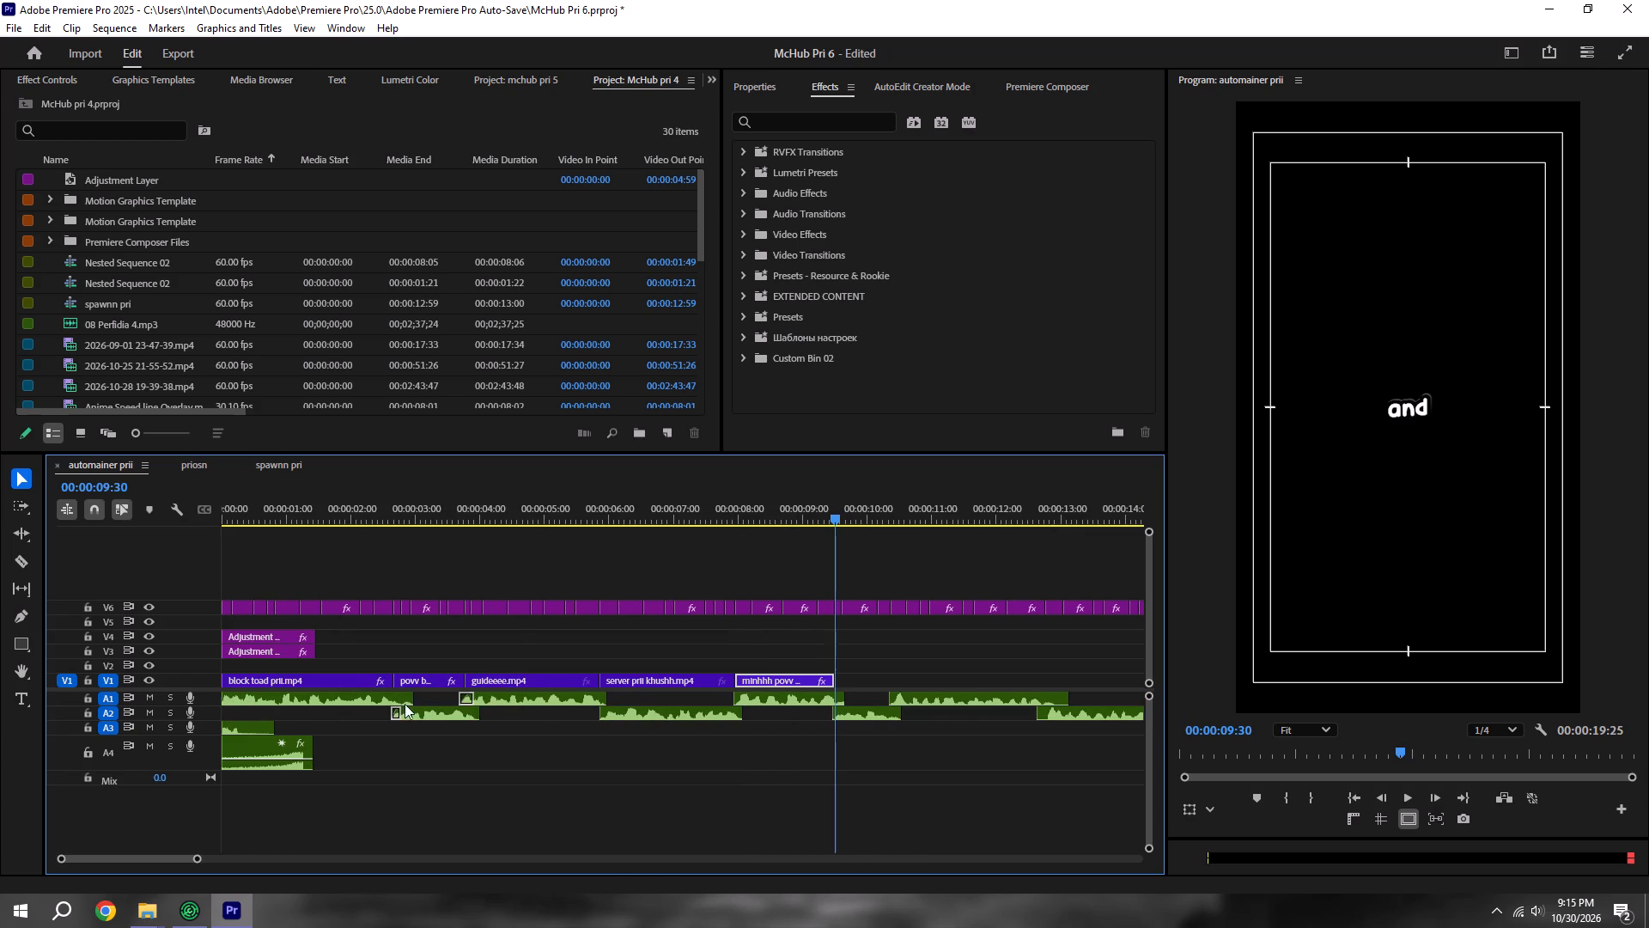
pyautogui.scroll(5, 350, 699)
pyautogui.keyDown('alt'); pyautogui.moveTo(428, 677); pyautogui.dragTo(810, 676); pyautogui.keyUp('alt')
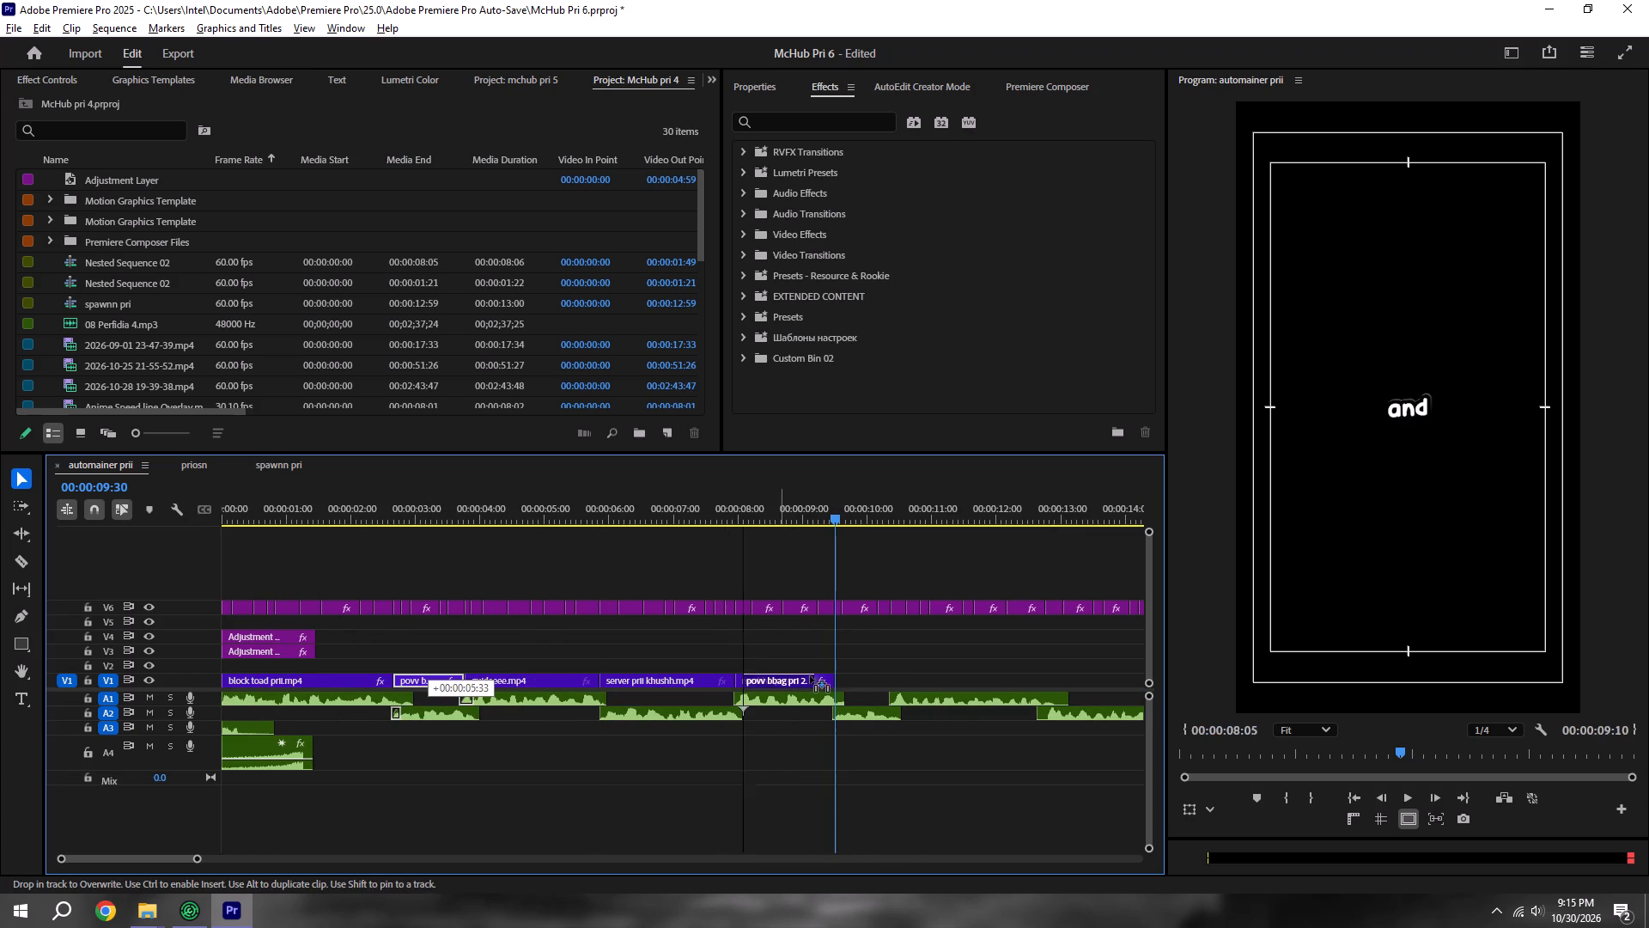
pyautogui.keyDown('alt'); pyautogui.moveTo(810, 676); pyautogui.dragTo(869, 675); pyautogui.keyUp('alt')
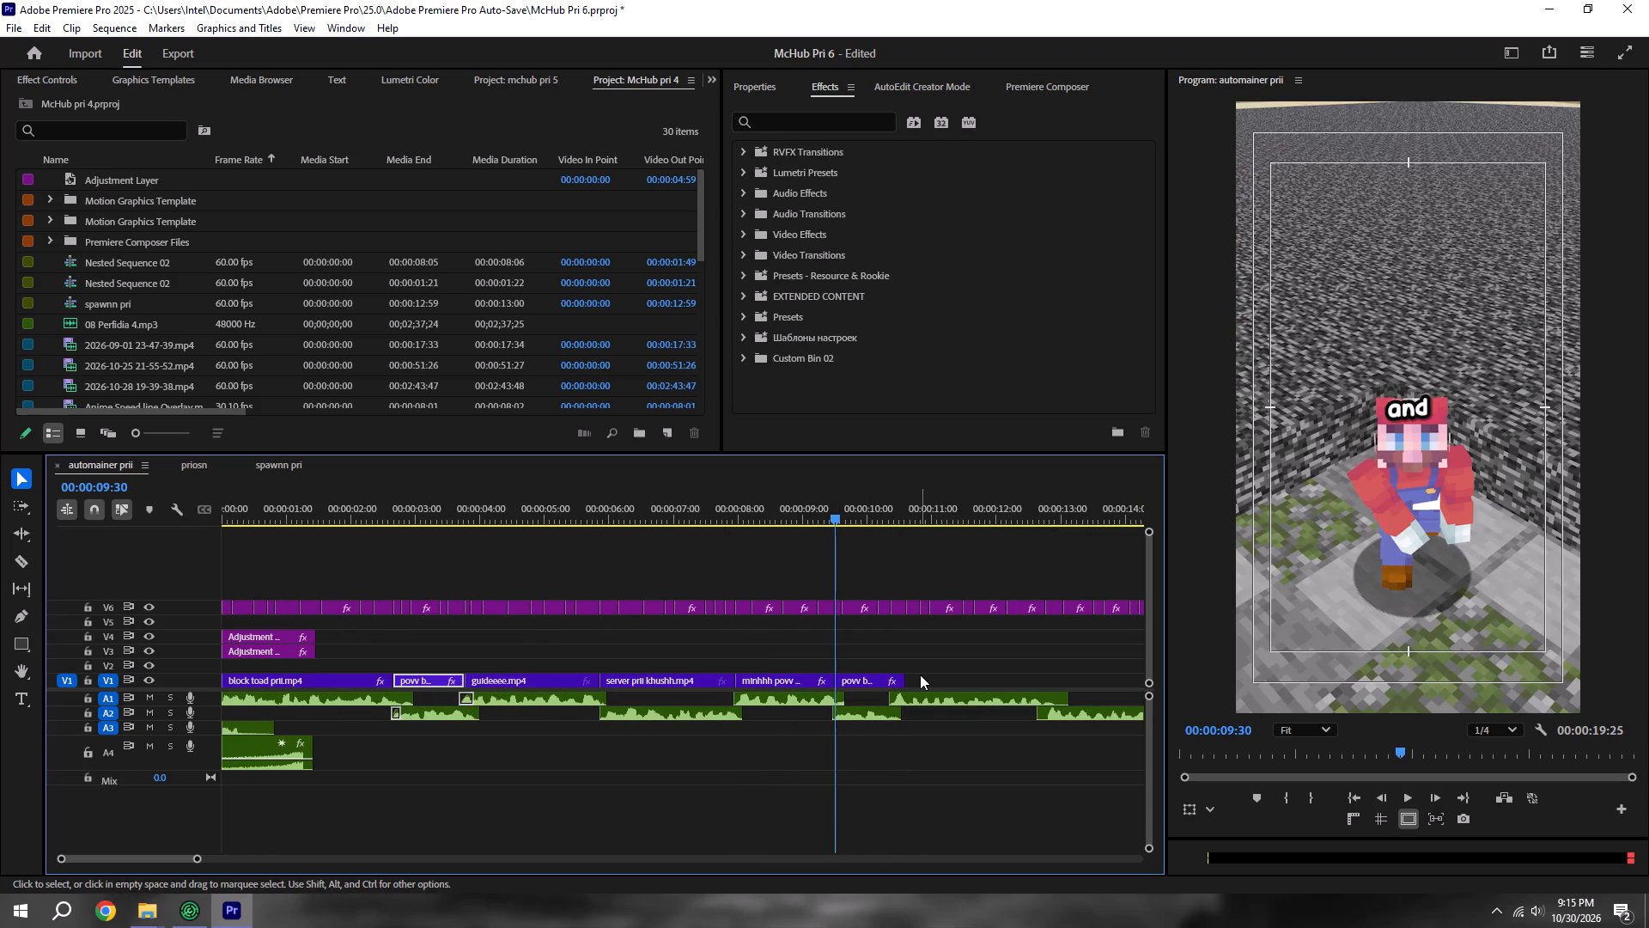
# Preview the duplicated povv bbag pri 2.mp4 on V1, trim its end to 00:00:10:22, and save the project.
pyautogui.press('space')
pyautogui.press('space')
pyautogui.keyDown('alt'); pyautogui.scroll(5, 986, 710); pyautogui.keyUp('alt')
pyautogui.keyDown('alt'); pyautogui.scroll(2, 813, 675); pyautogui.keyUp('alt')
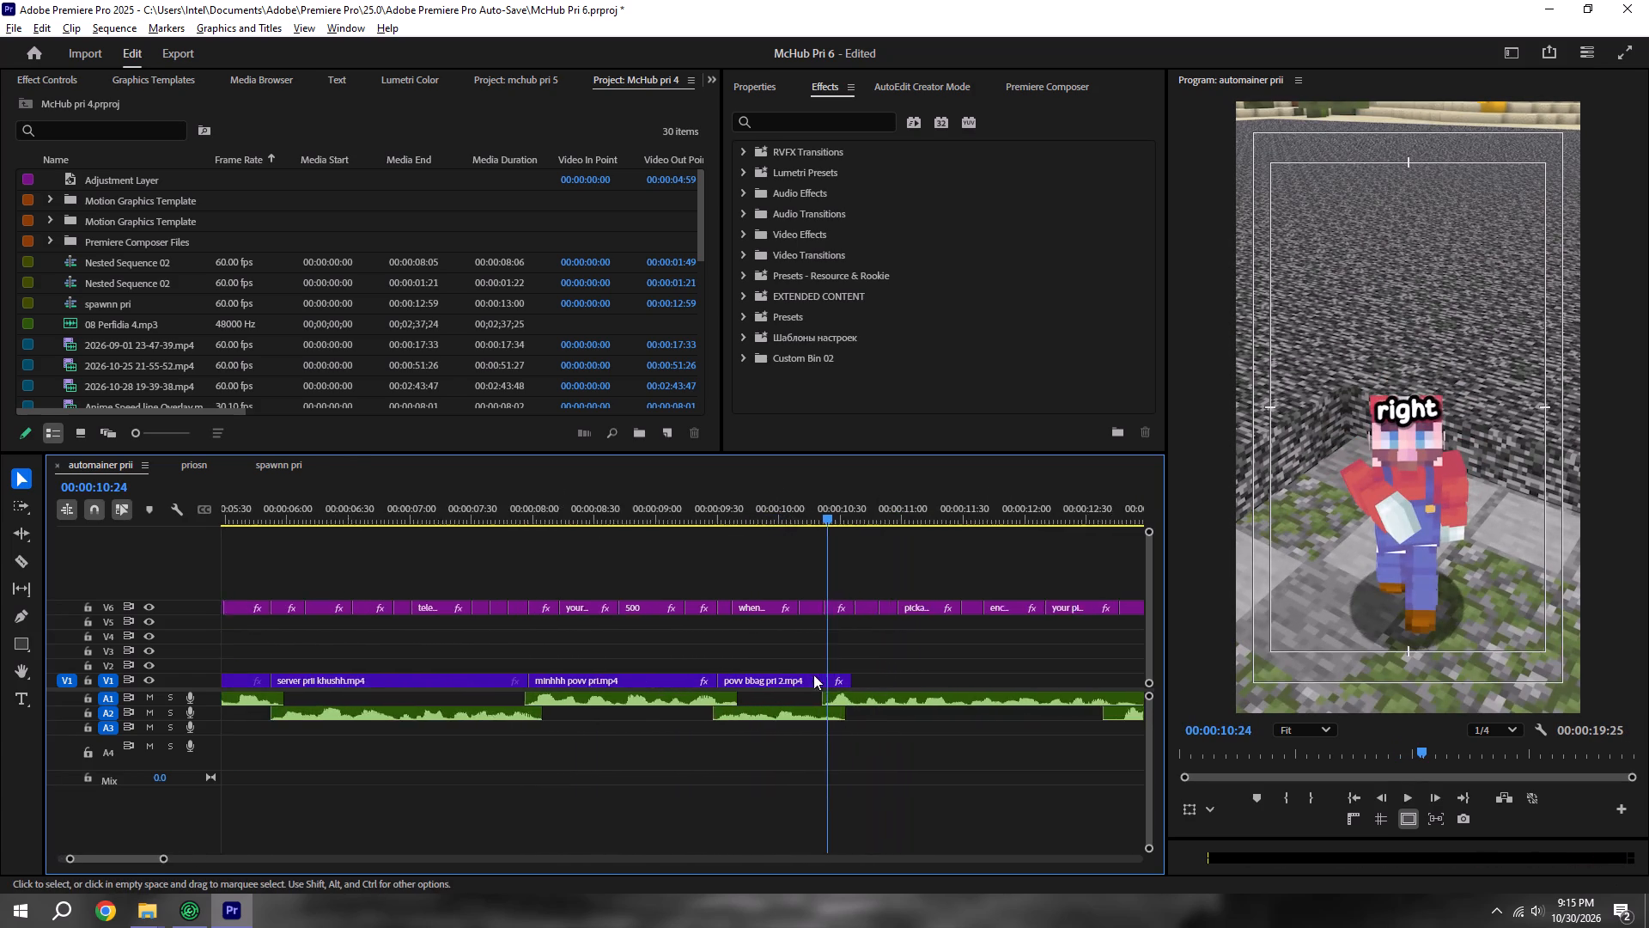
pyautogui.keyDown('alt'); pyautogui.scroll(8, 813, 675); pyautogui.keyUp('alt')
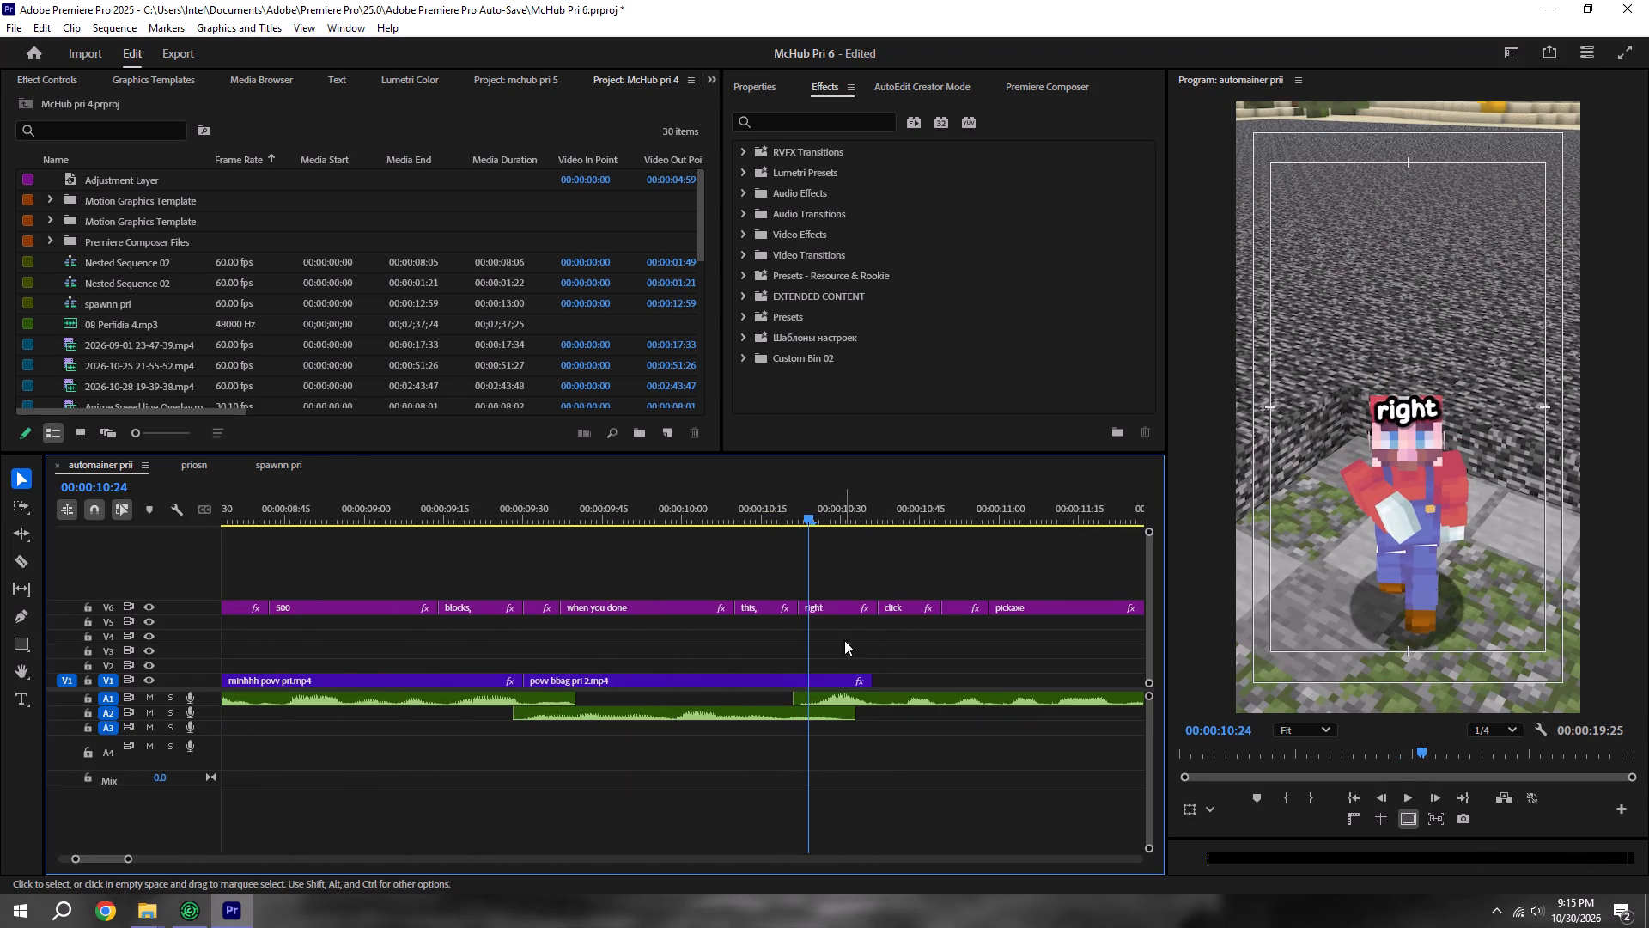
pyautogui.keyDown('shift'); pyautogui.click(793, 508); pyautogui.keyUp('shift')
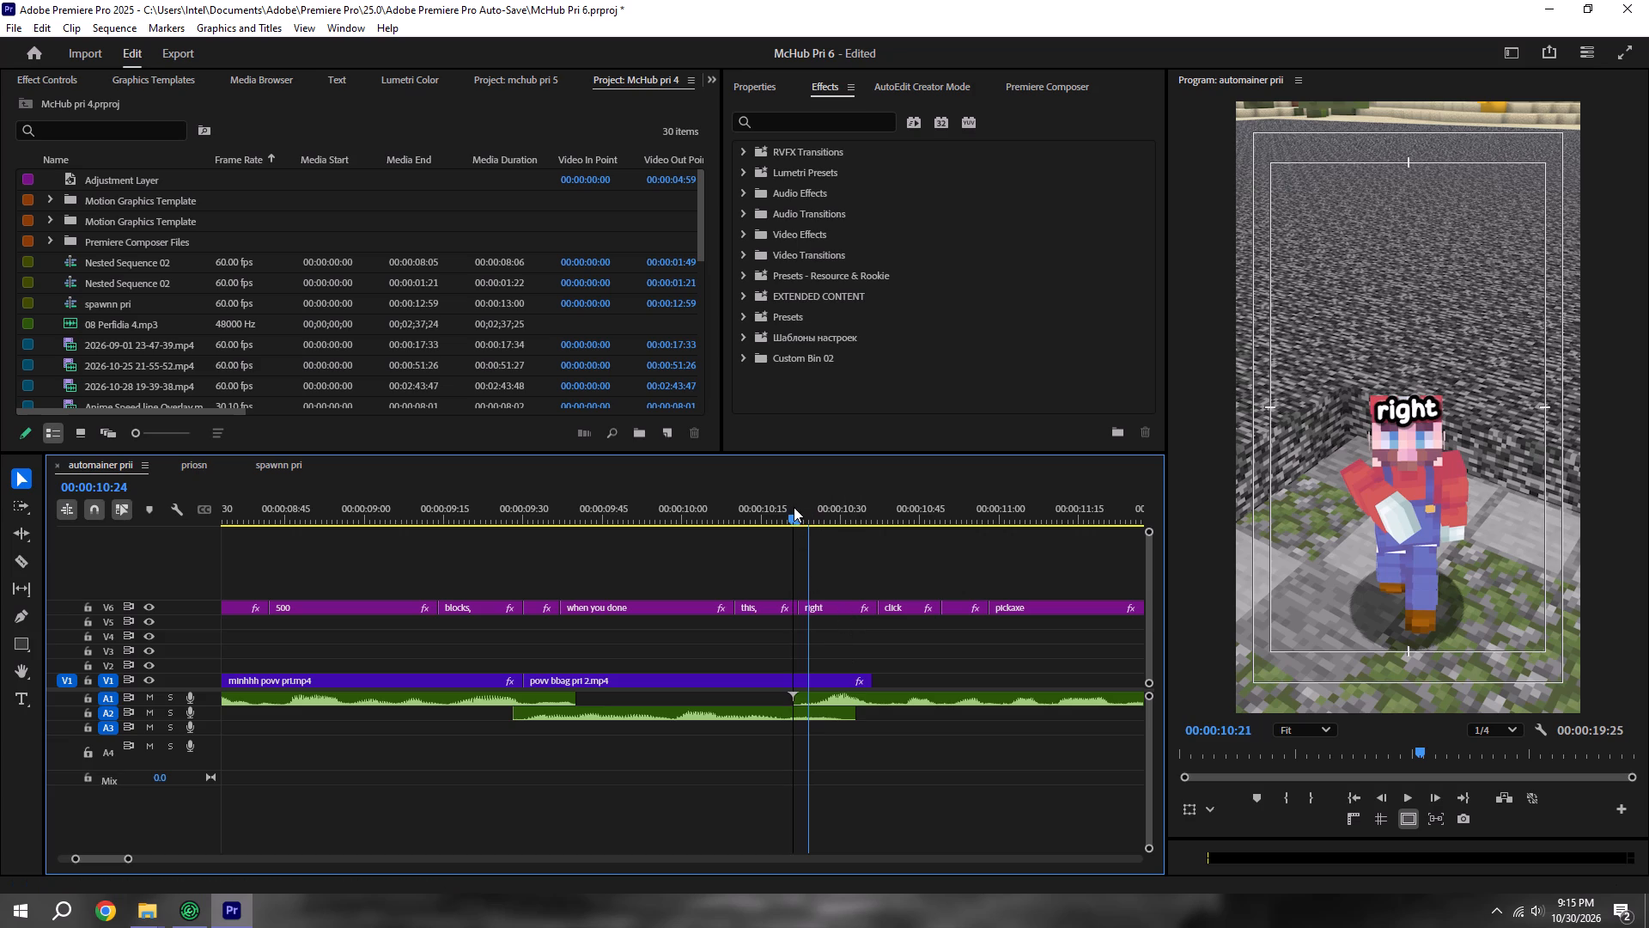
pyautogui.moveTo(874, 679); pyautogui.dragTo(866, 679)
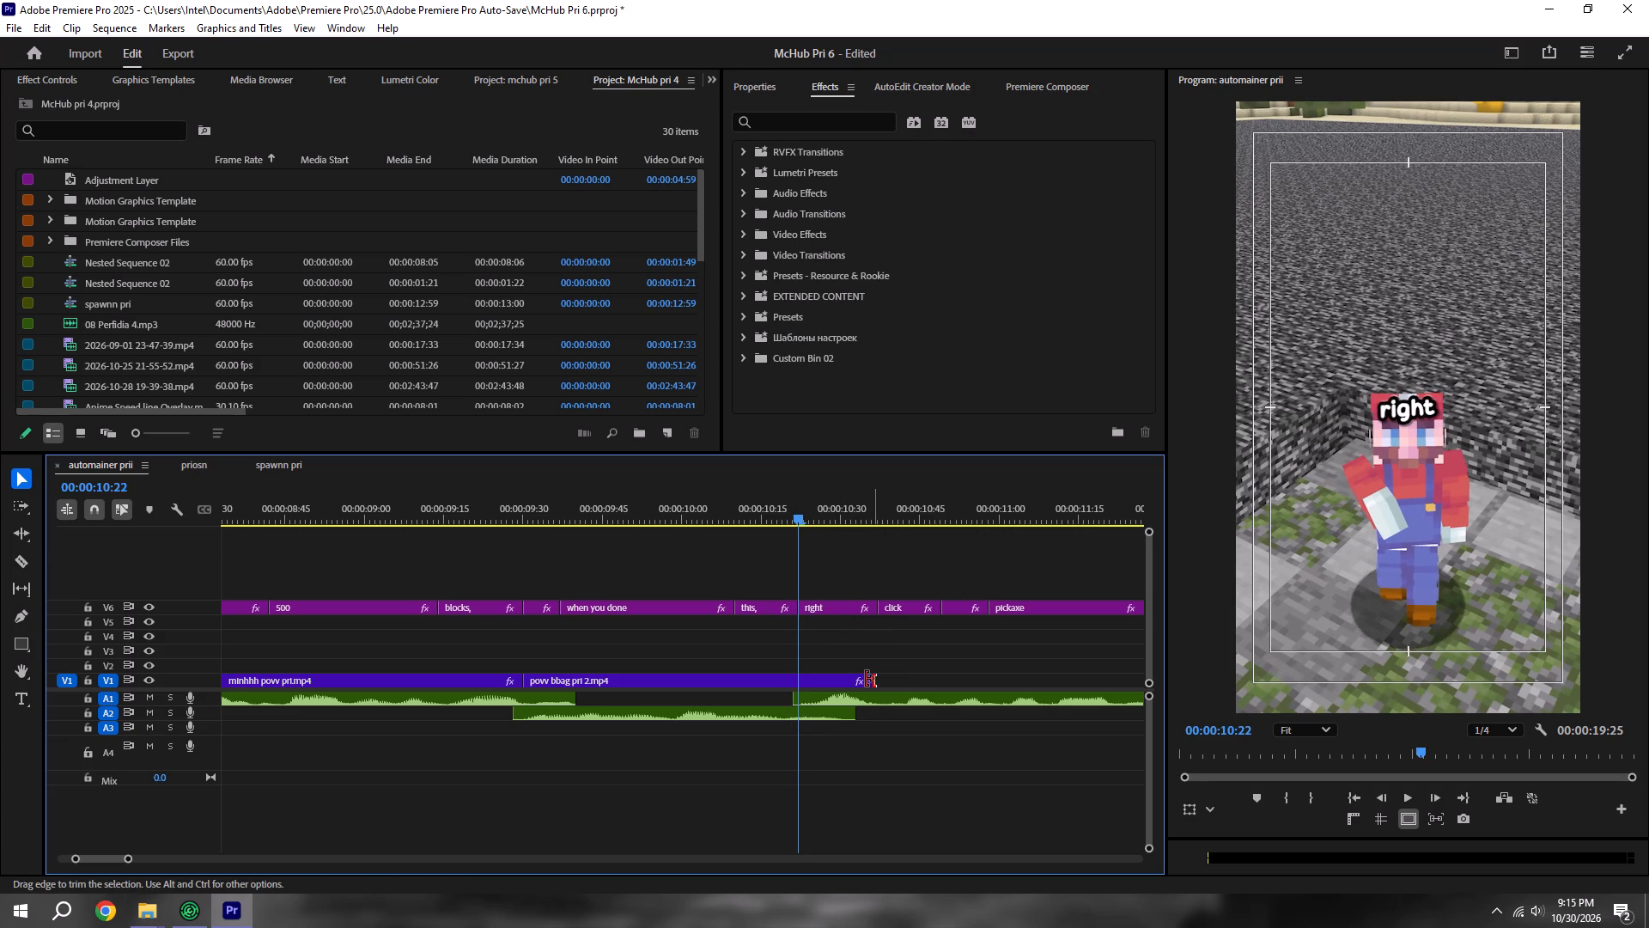
pyautogui.moveTo(866, 679); pyautogui.dragTo(806, 679)
pyautogui.click(839, 677)
pyautogui.keyDown('alt'); pyautogui.scroll(-11, 837, 678); pyautogui.keyUp('alt')
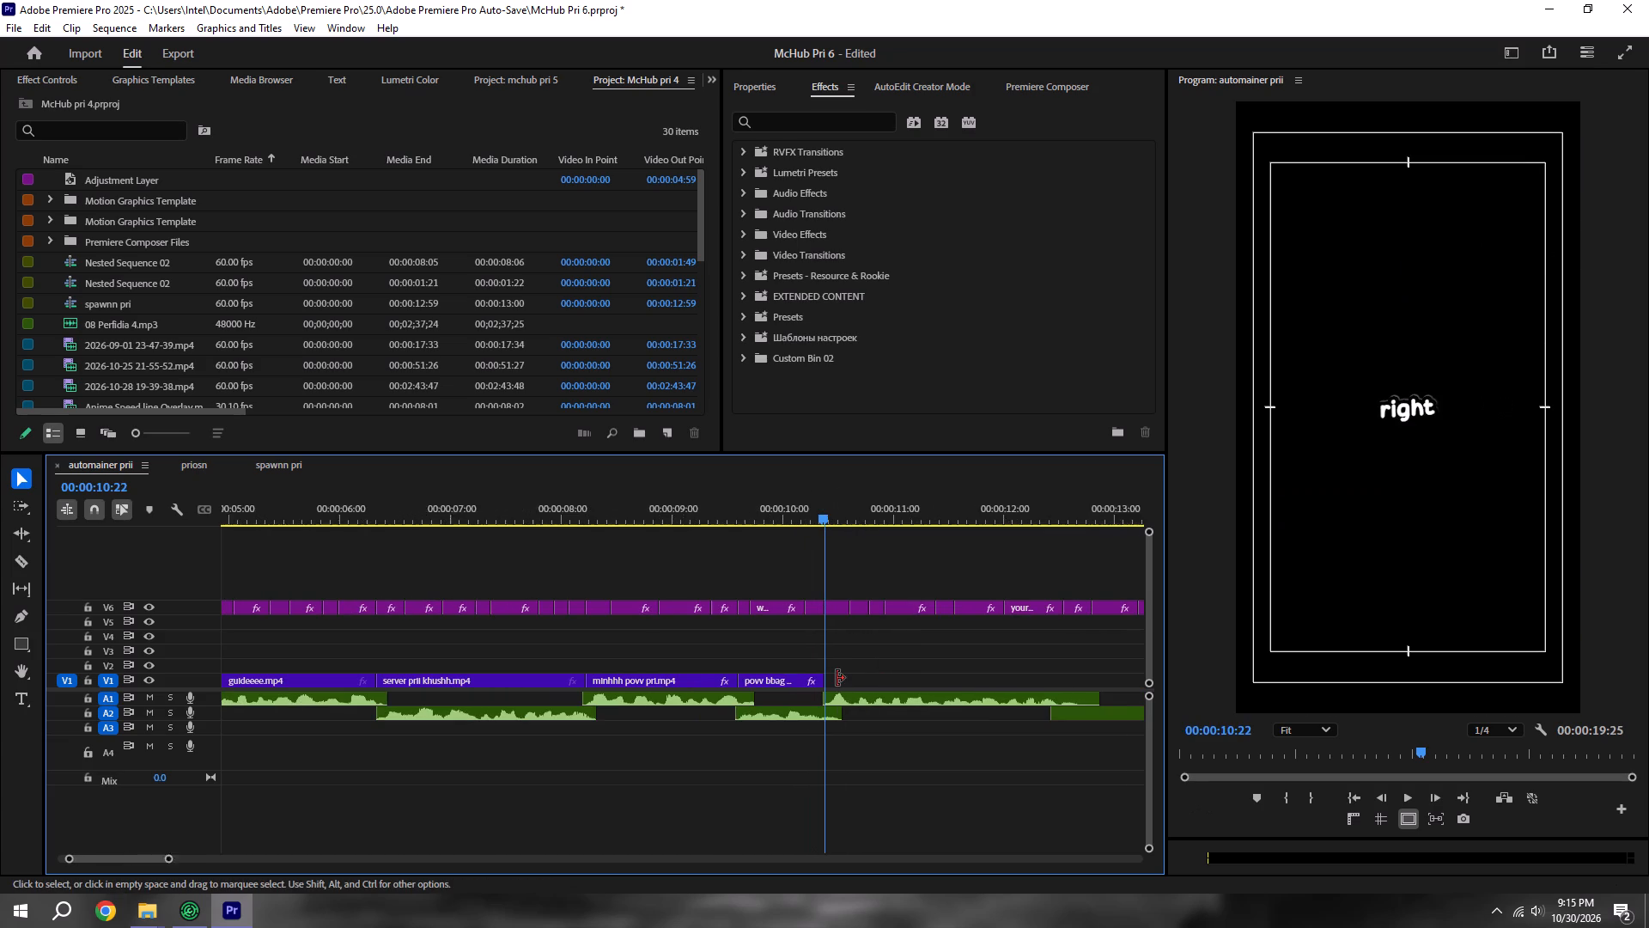
pyautogui.hotkey('ctrl', 's')
# Play the automainer prii sequence from 00:00:10:22 to about 00:00:13:15 to hear the part without footage, and save the project.
pyautogui.keyDown('alt'); pyautogui.scroll(-5, 837, 678); pyautogui.keyUp('alt')
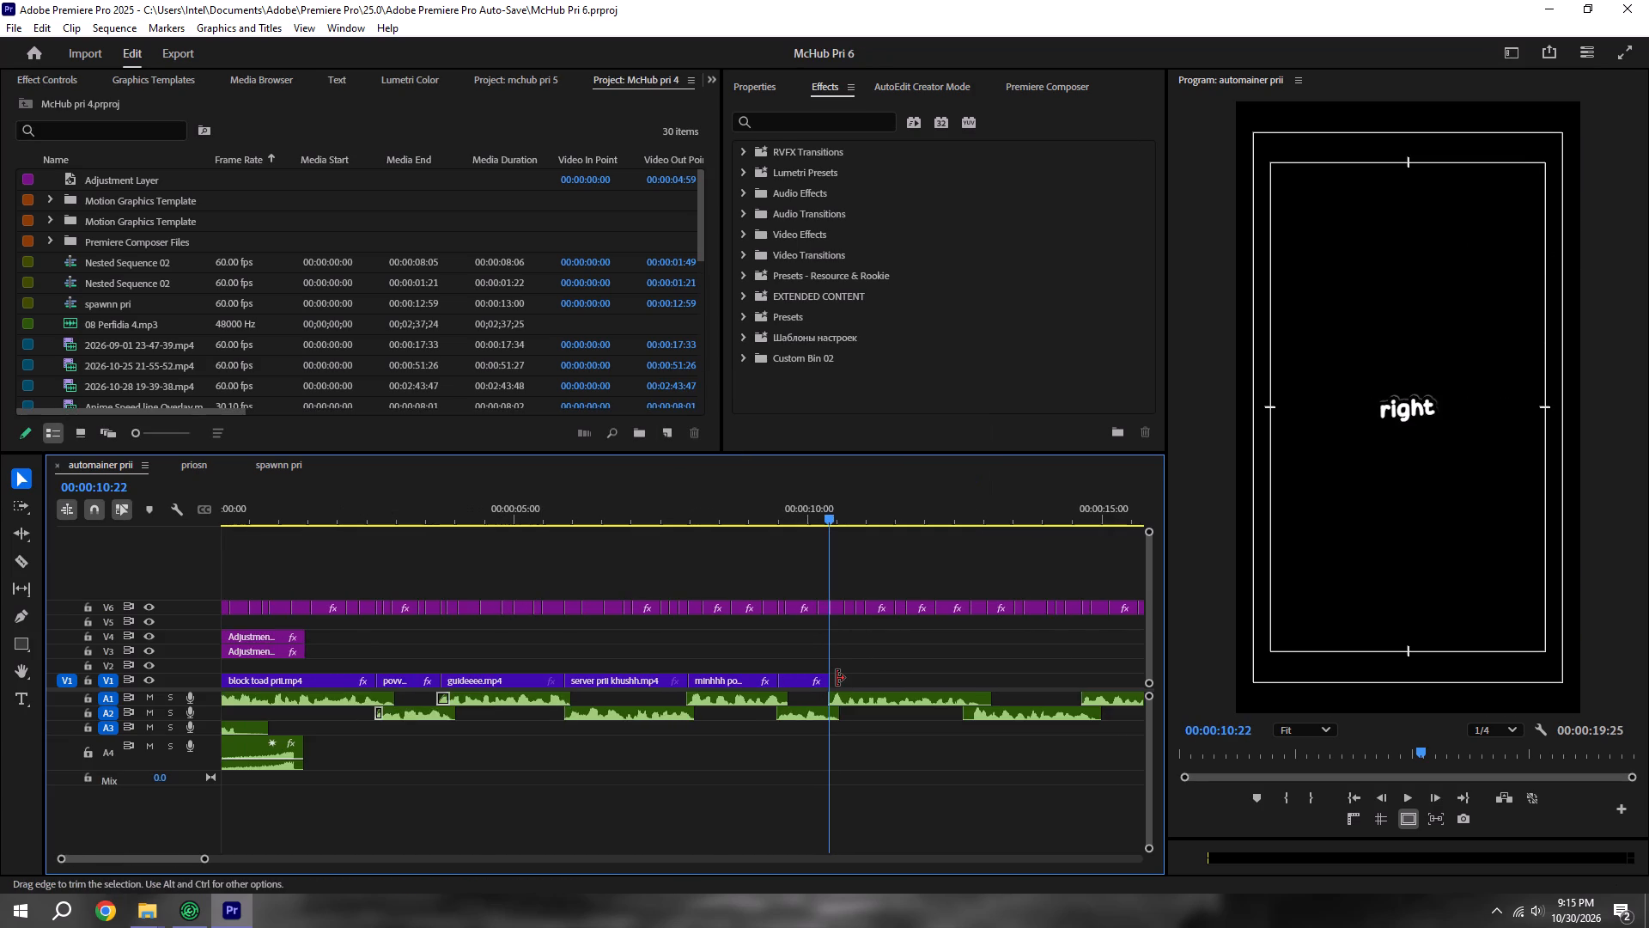
pyautogui.scroll(-9, 837, 678)
pyautogui.press('space')
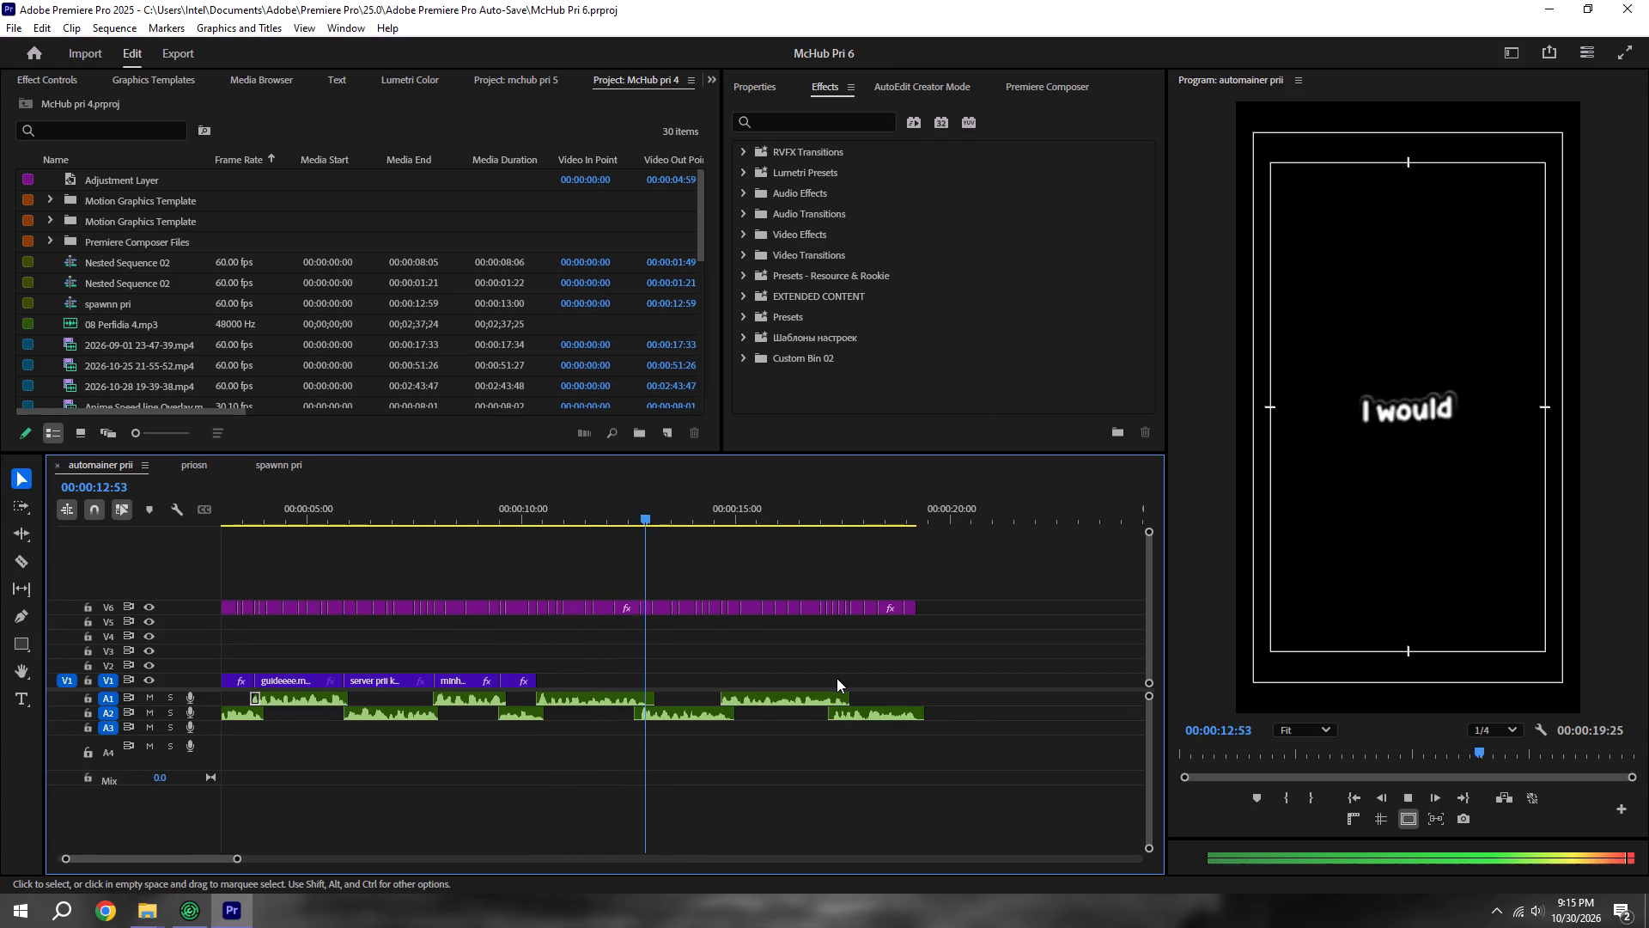
pyautogui.press('space')
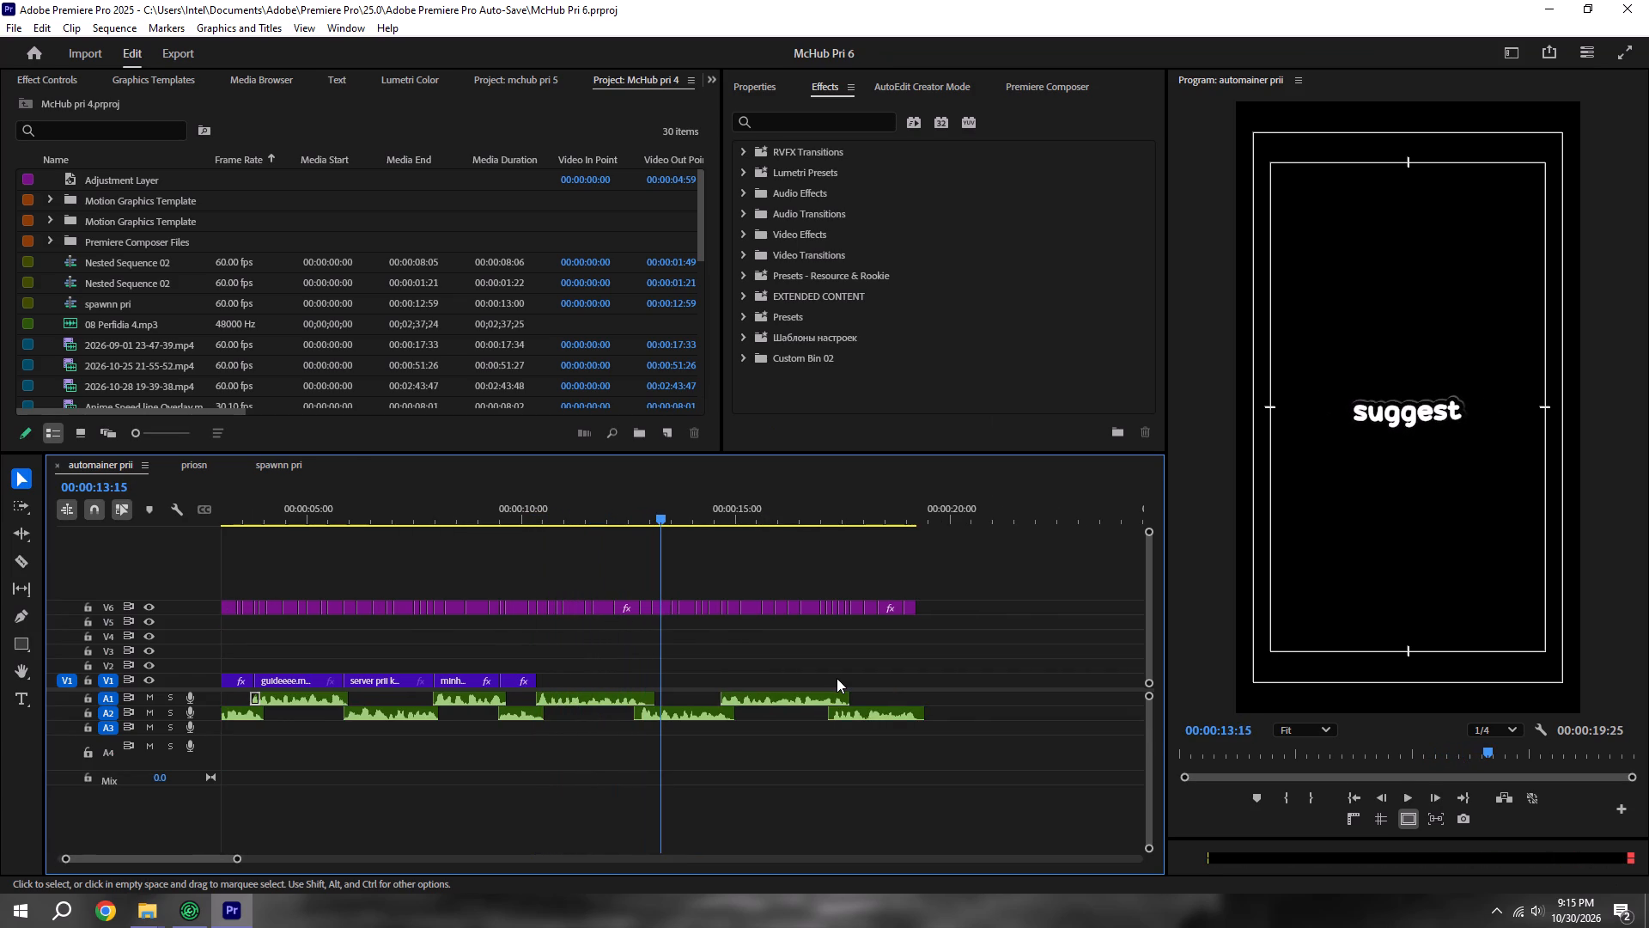
pyautogui.hotkey('ctrl', 's')
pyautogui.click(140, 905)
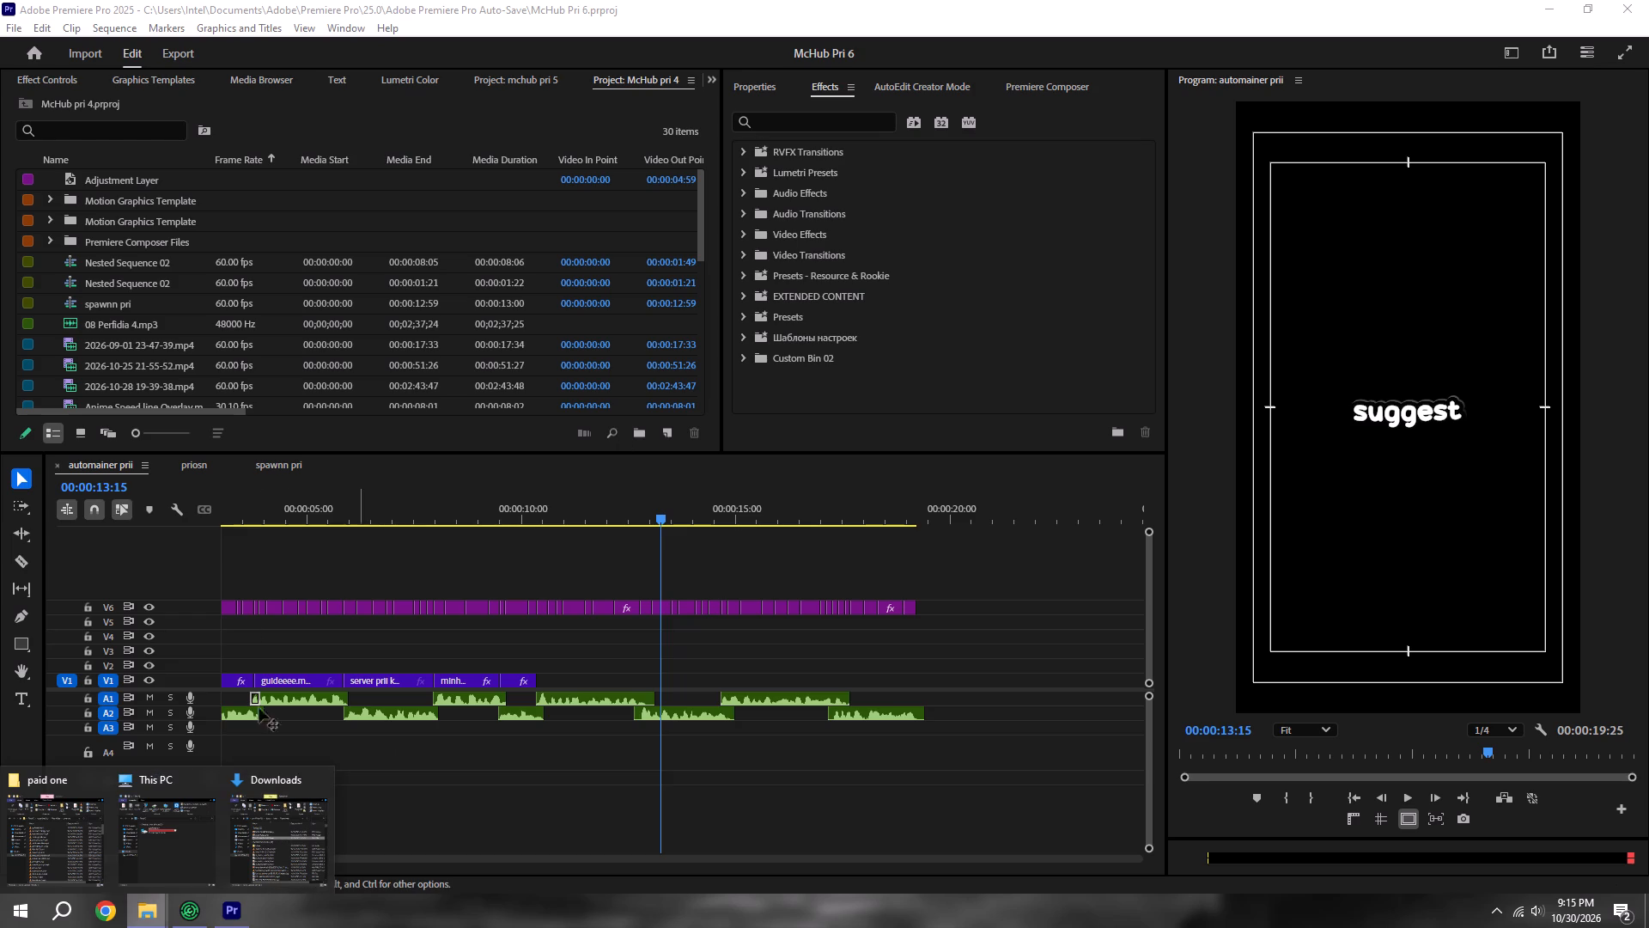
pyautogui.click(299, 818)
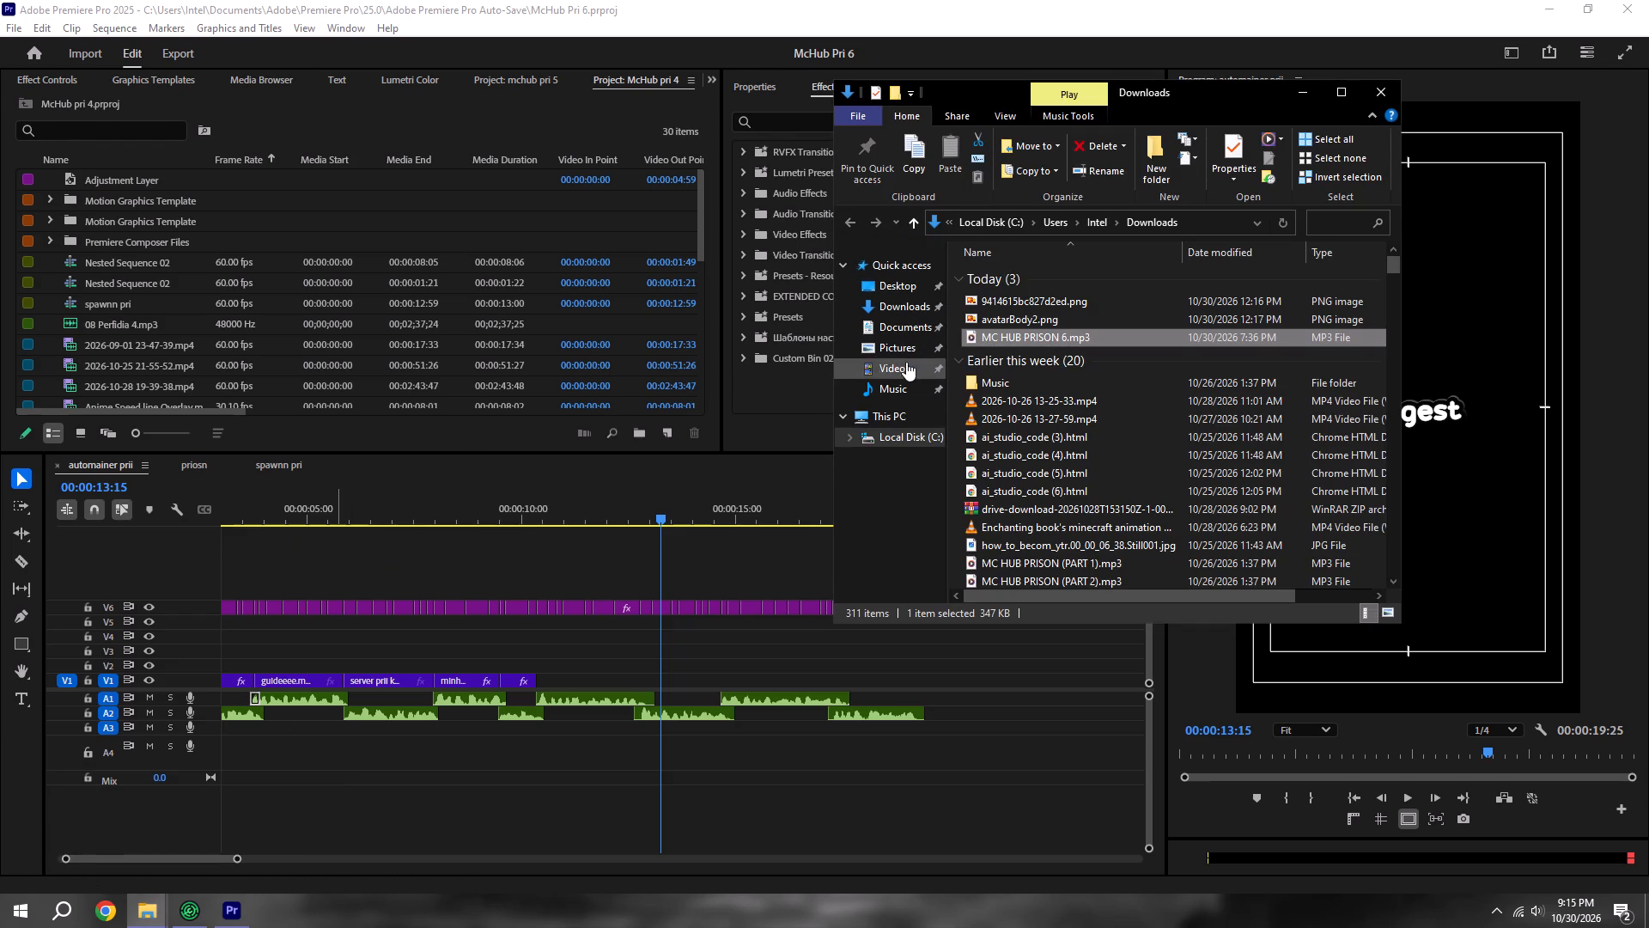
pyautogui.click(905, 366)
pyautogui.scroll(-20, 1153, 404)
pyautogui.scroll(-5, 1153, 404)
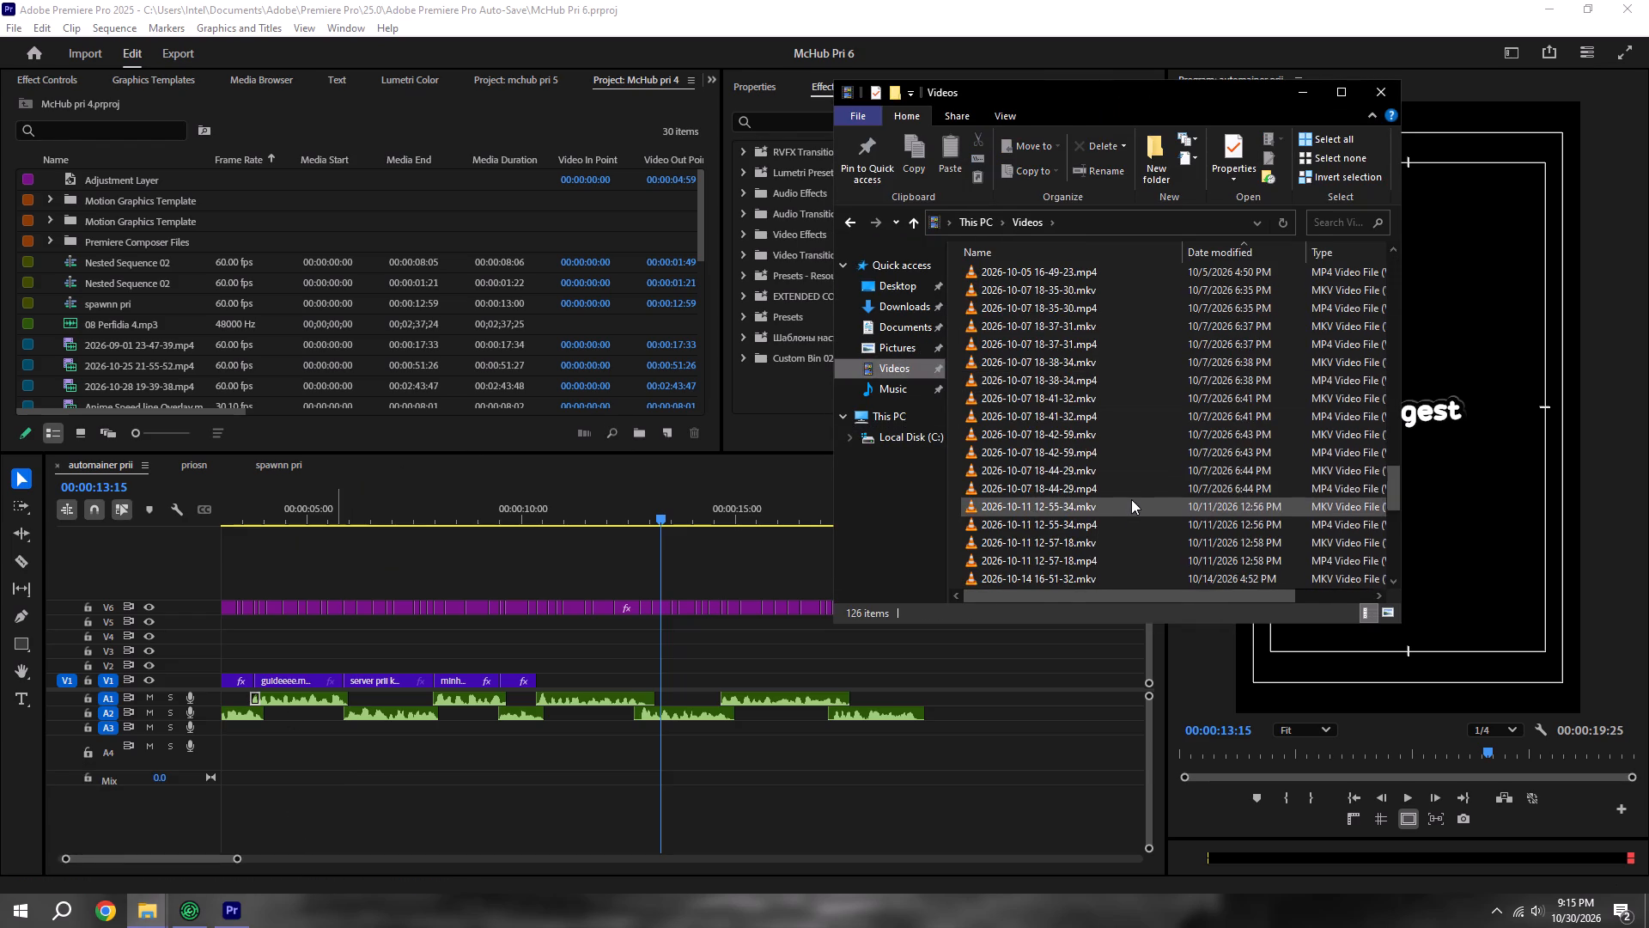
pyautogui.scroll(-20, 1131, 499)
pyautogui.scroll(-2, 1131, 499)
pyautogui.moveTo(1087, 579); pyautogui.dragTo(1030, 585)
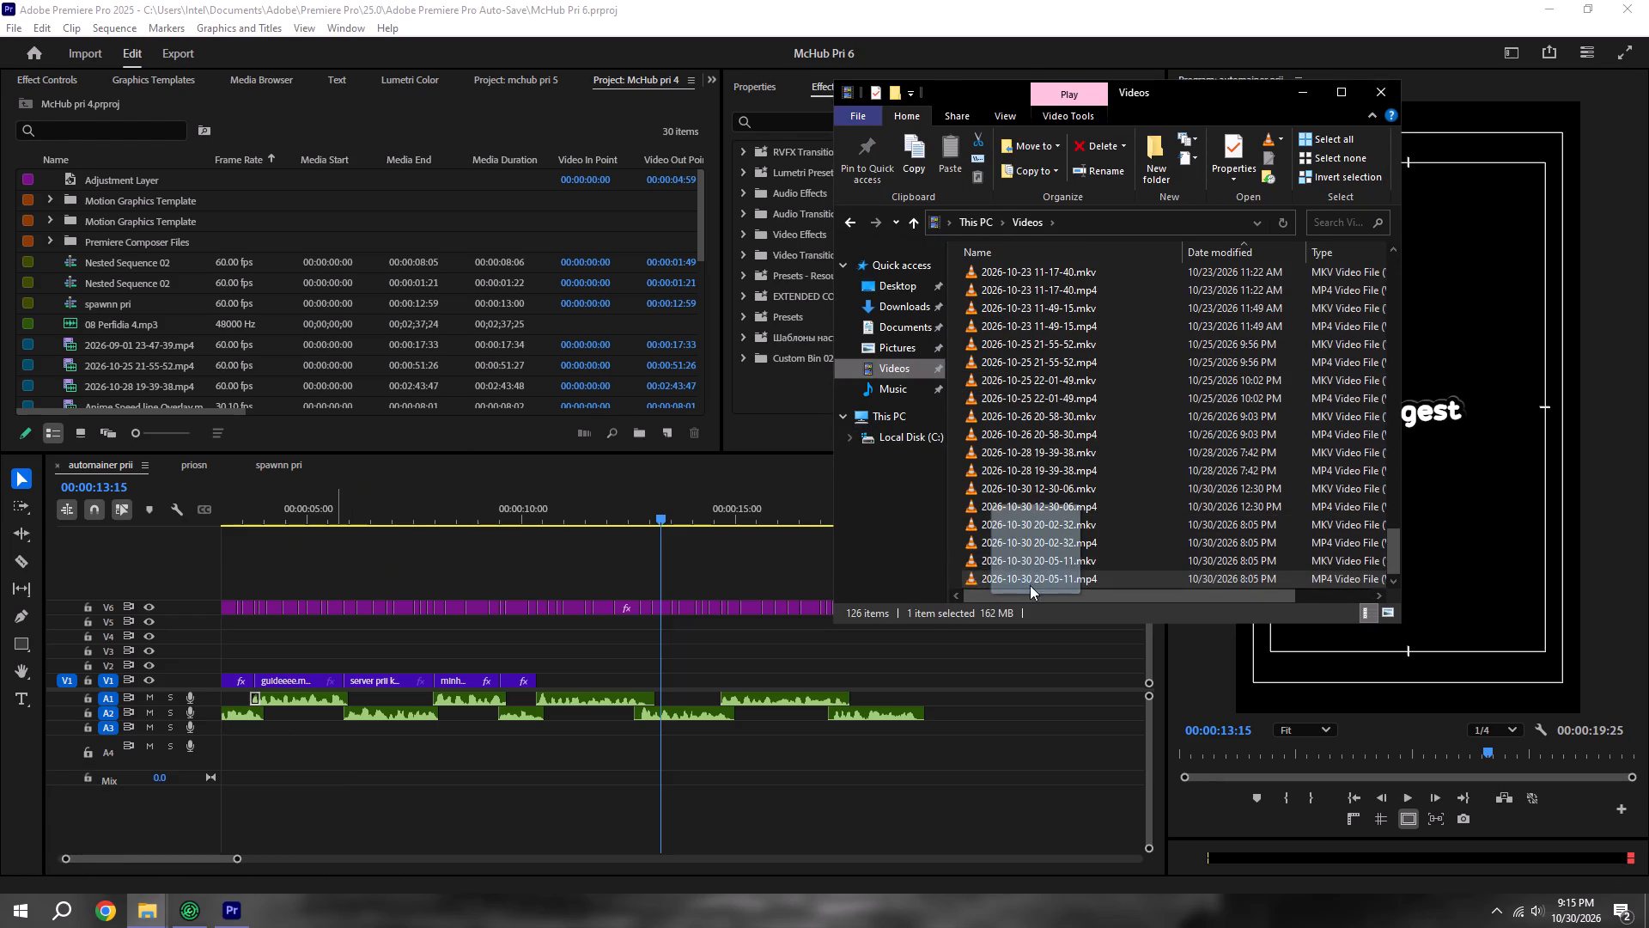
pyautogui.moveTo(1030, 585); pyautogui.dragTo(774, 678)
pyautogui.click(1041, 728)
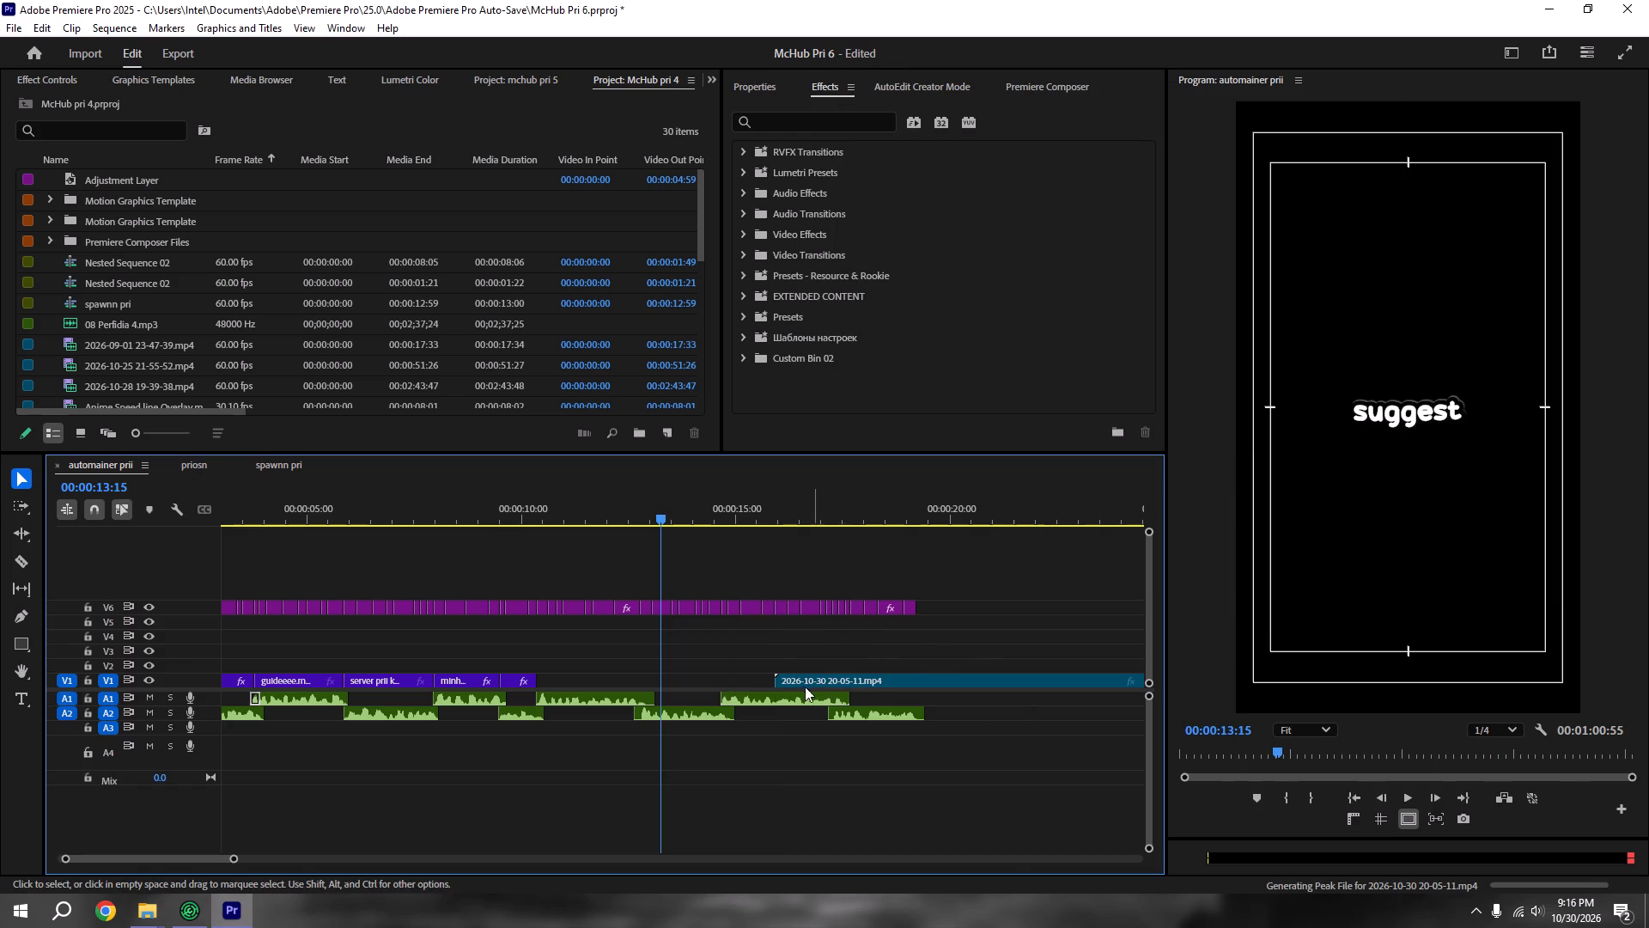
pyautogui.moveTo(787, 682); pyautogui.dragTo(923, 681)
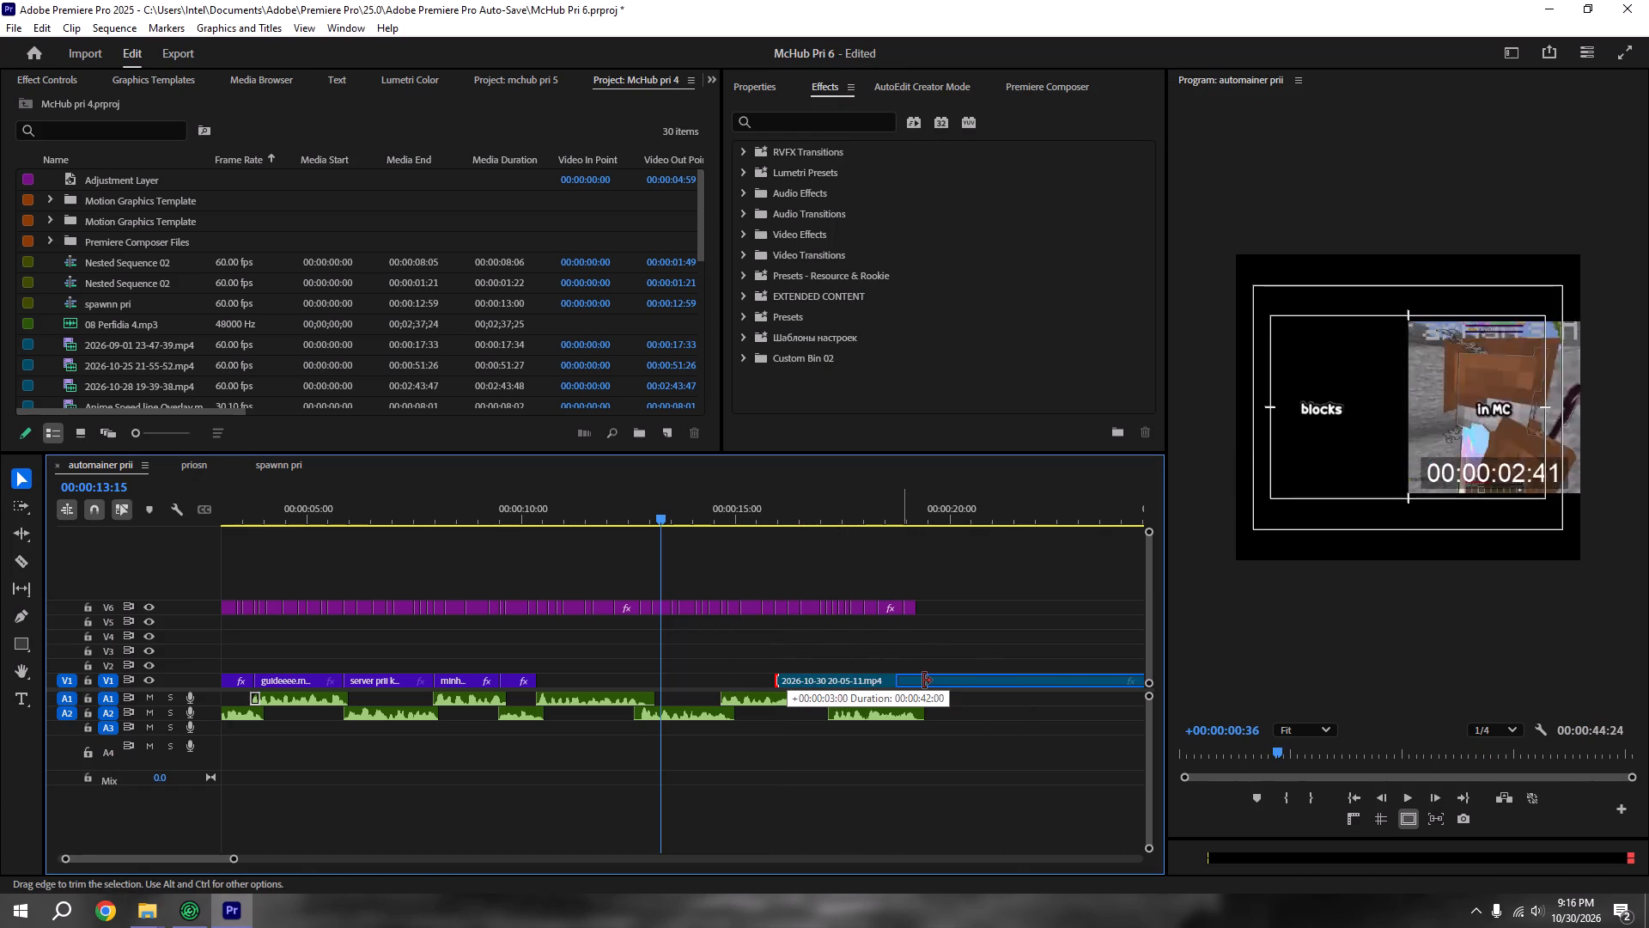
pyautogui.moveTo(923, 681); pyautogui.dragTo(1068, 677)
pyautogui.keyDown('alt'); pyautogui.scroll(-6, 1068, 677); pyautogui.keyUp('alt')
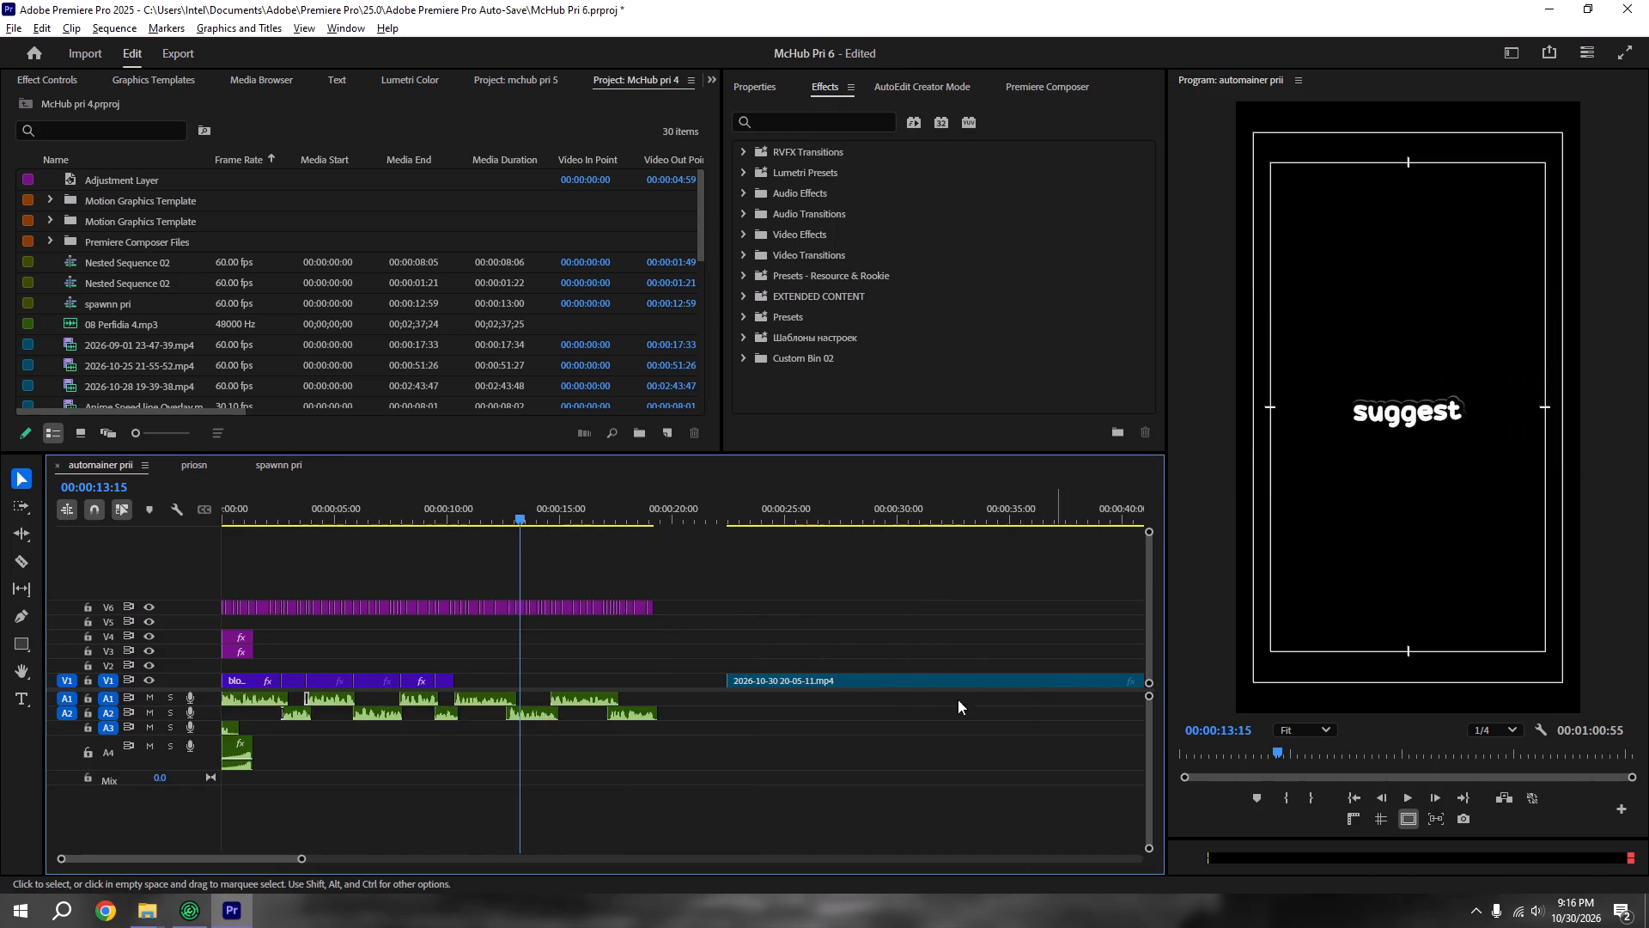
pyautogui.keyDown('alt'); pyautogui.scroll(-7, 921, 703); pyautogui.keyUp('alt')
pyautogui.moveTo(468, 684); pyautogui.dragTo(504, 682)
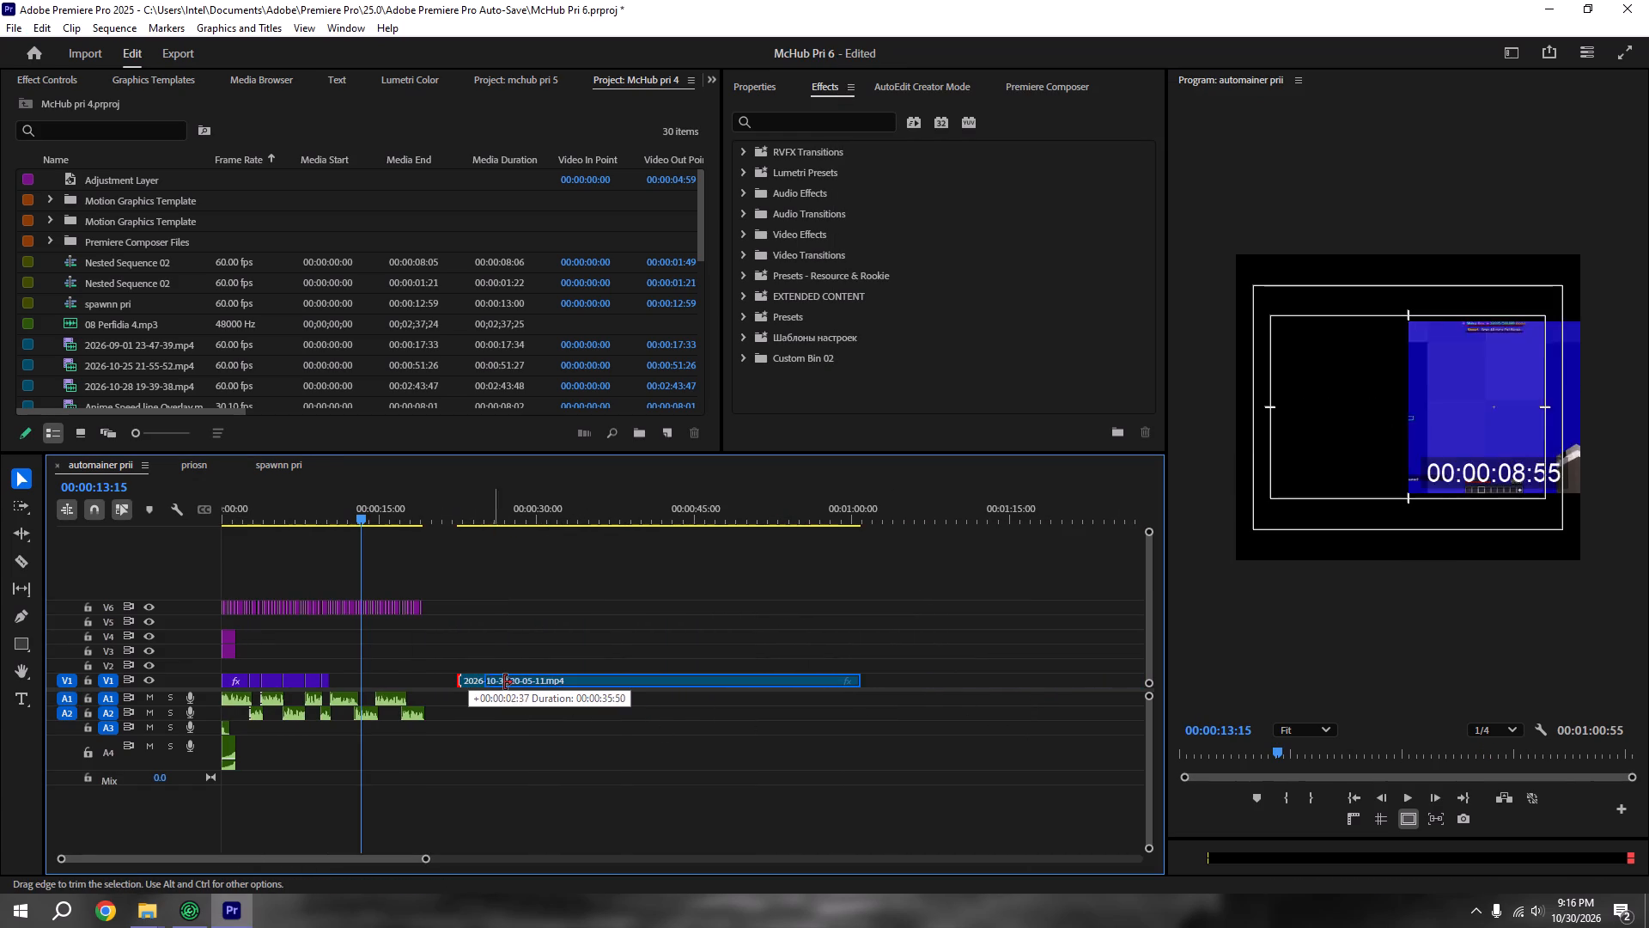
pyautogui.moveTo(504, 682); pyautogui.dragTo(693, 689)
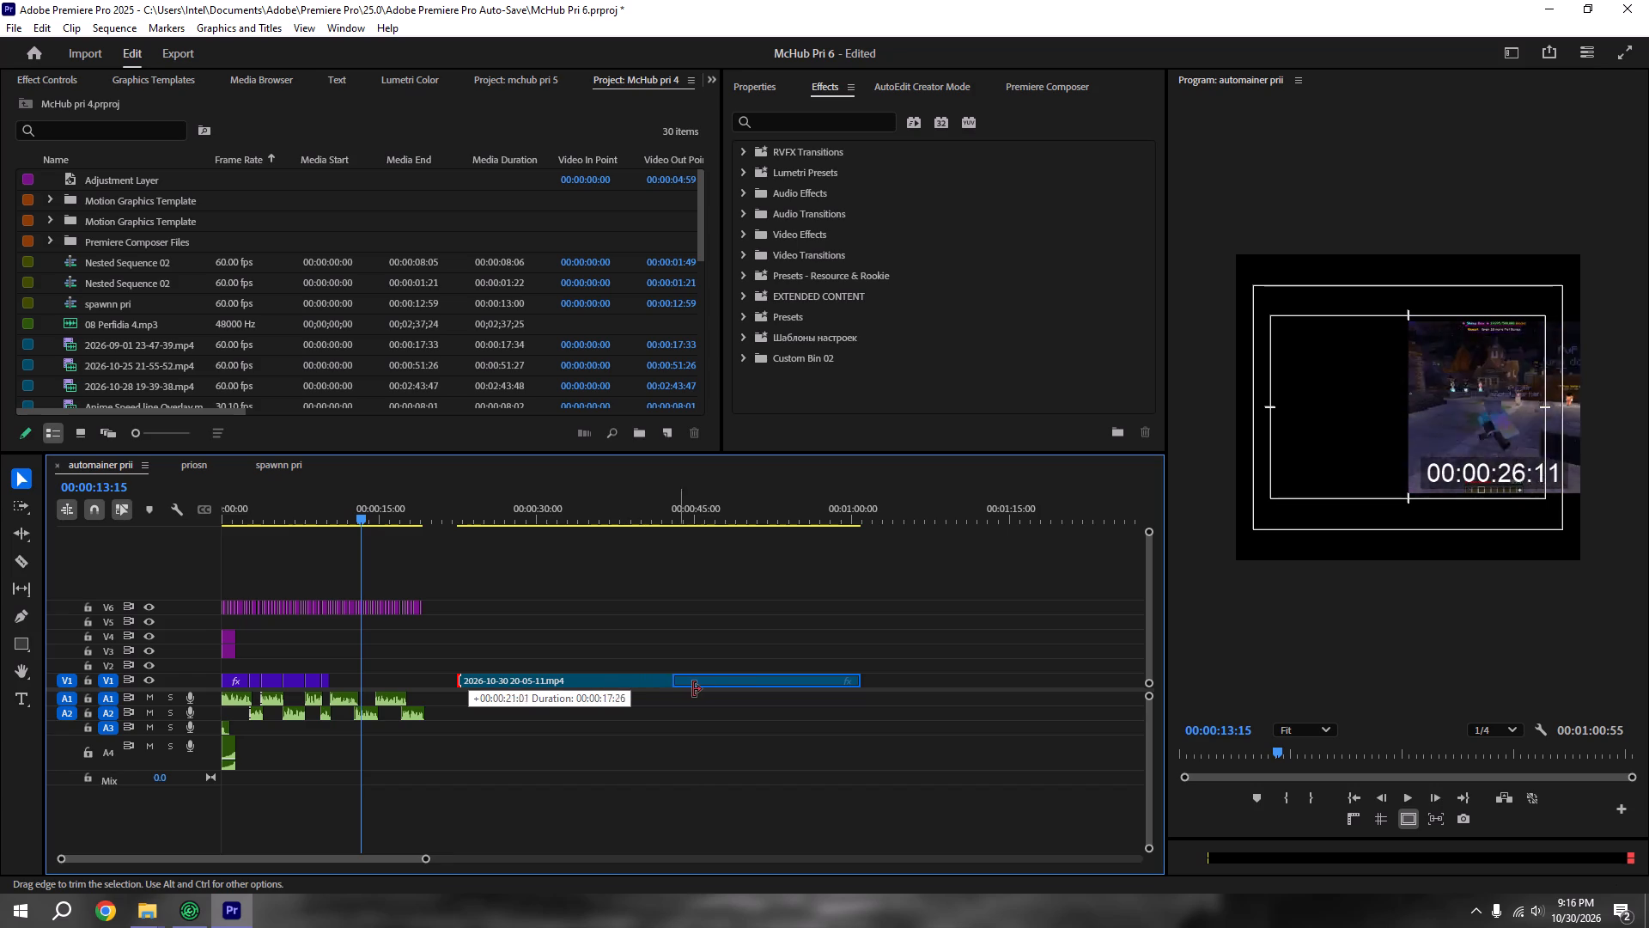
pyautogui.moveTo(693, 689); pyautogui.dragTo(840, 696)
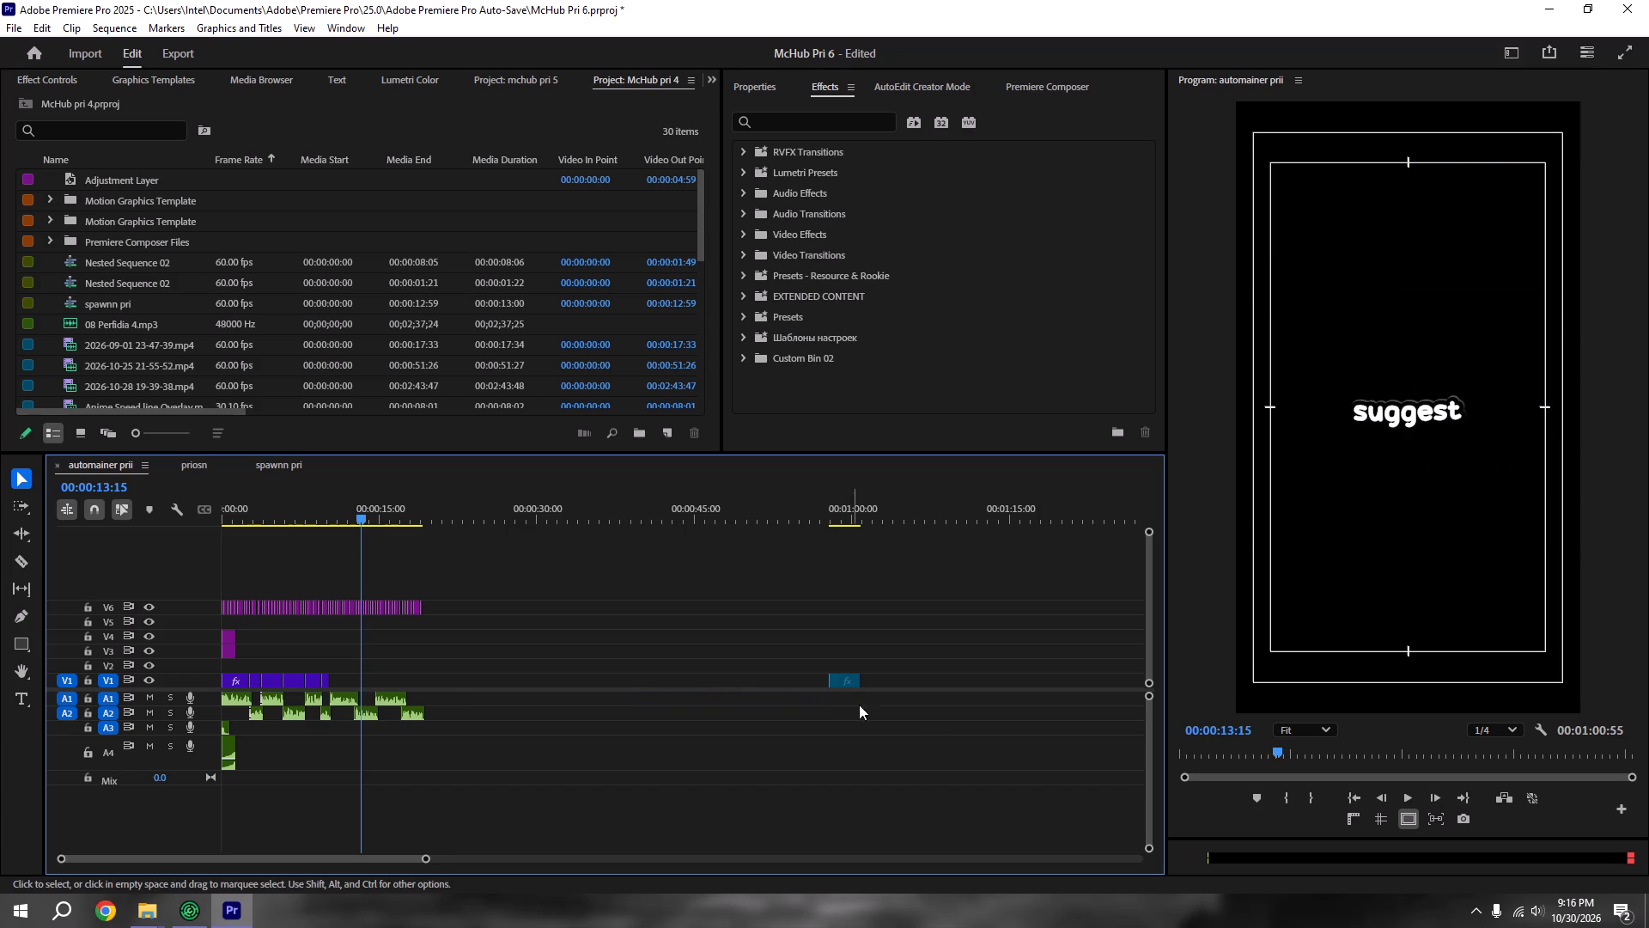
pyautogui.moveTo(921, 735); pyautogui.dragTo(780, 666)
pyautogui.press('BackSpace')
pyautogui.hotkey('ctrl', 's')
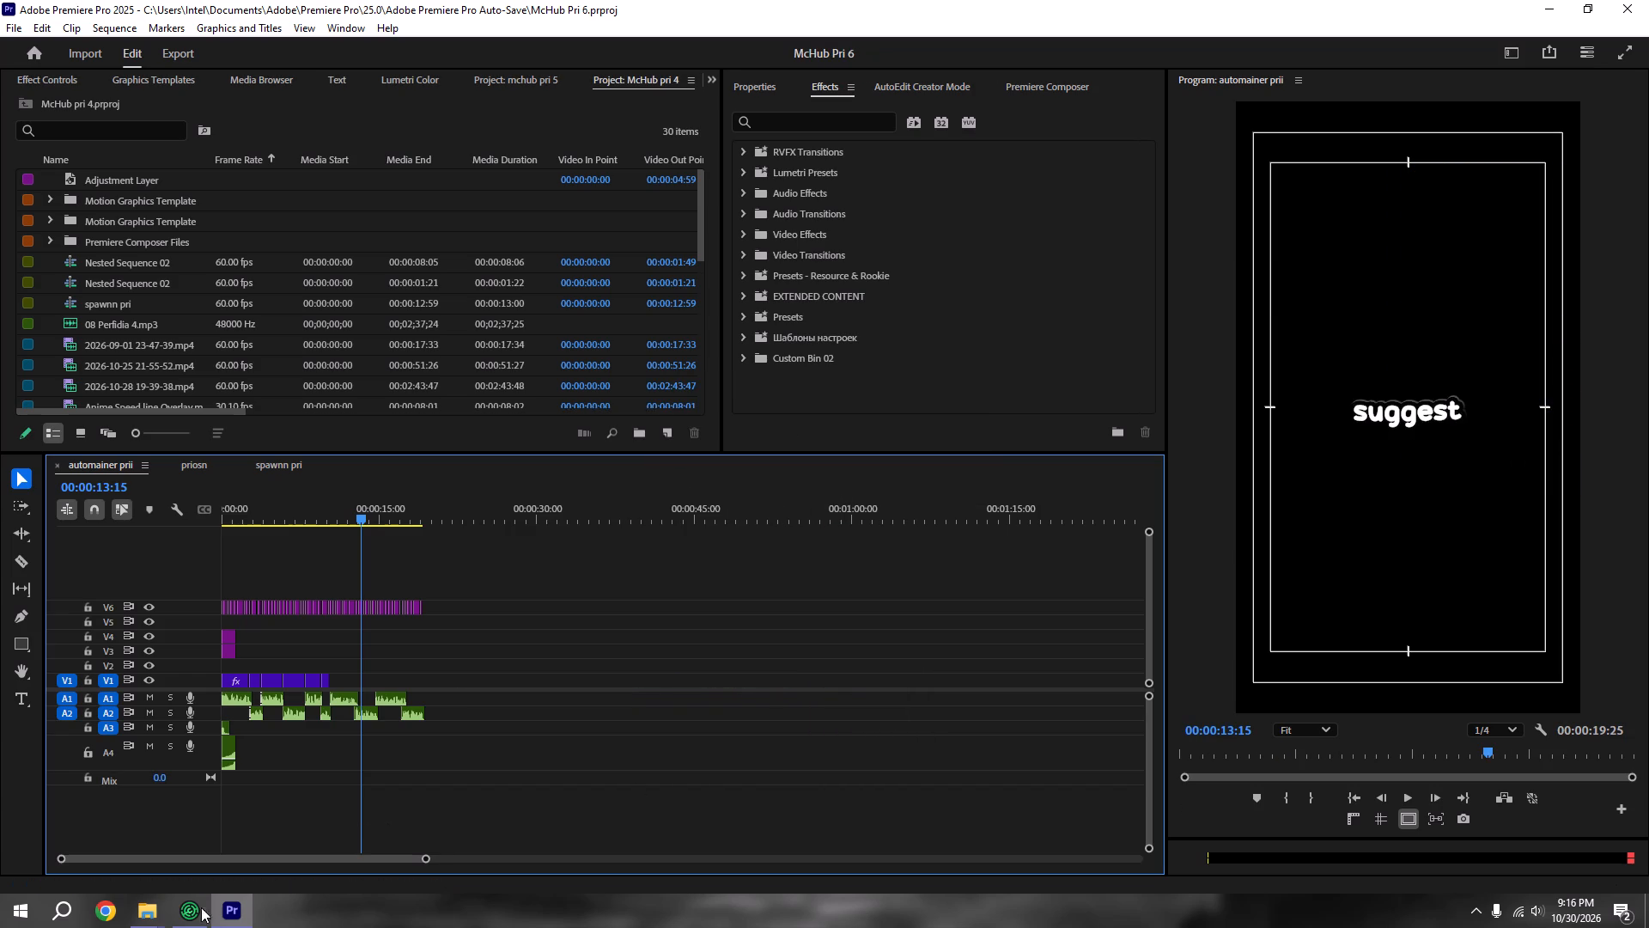
pyautogui.click(164, 926)
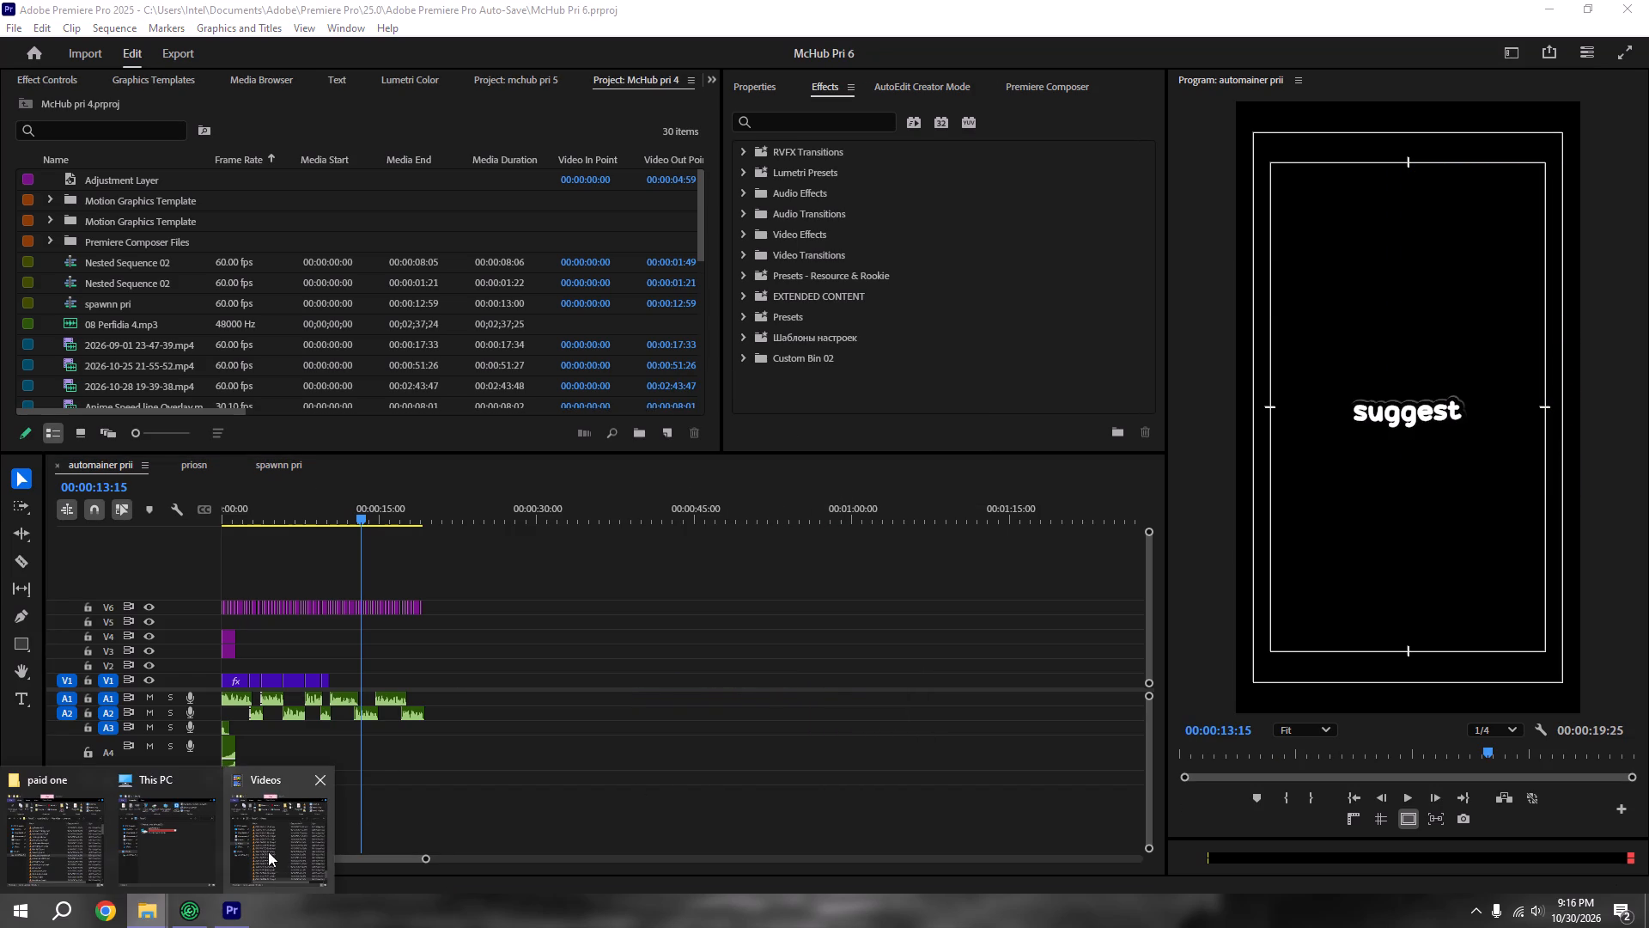
pyautogui.click(321, 823)
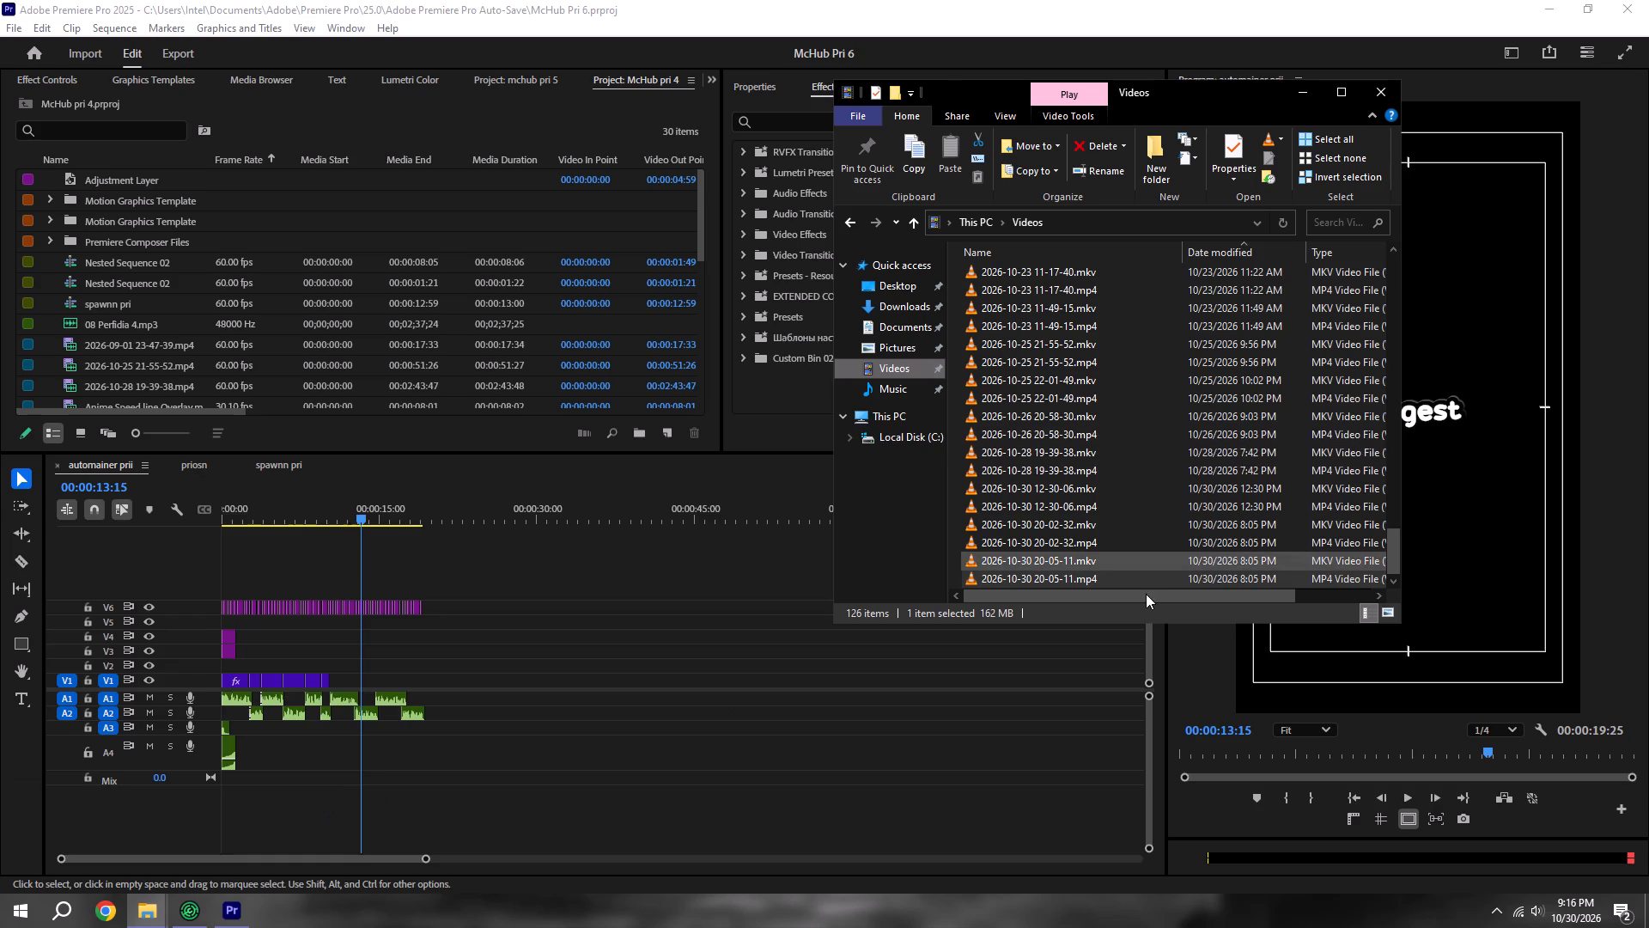
pyautogui.moveTo(1116, 547); pyautogui.dragTo(1080, 543)
pyautogui.moveTo(1076, 543); pyautogui.dragTo(612, 651)
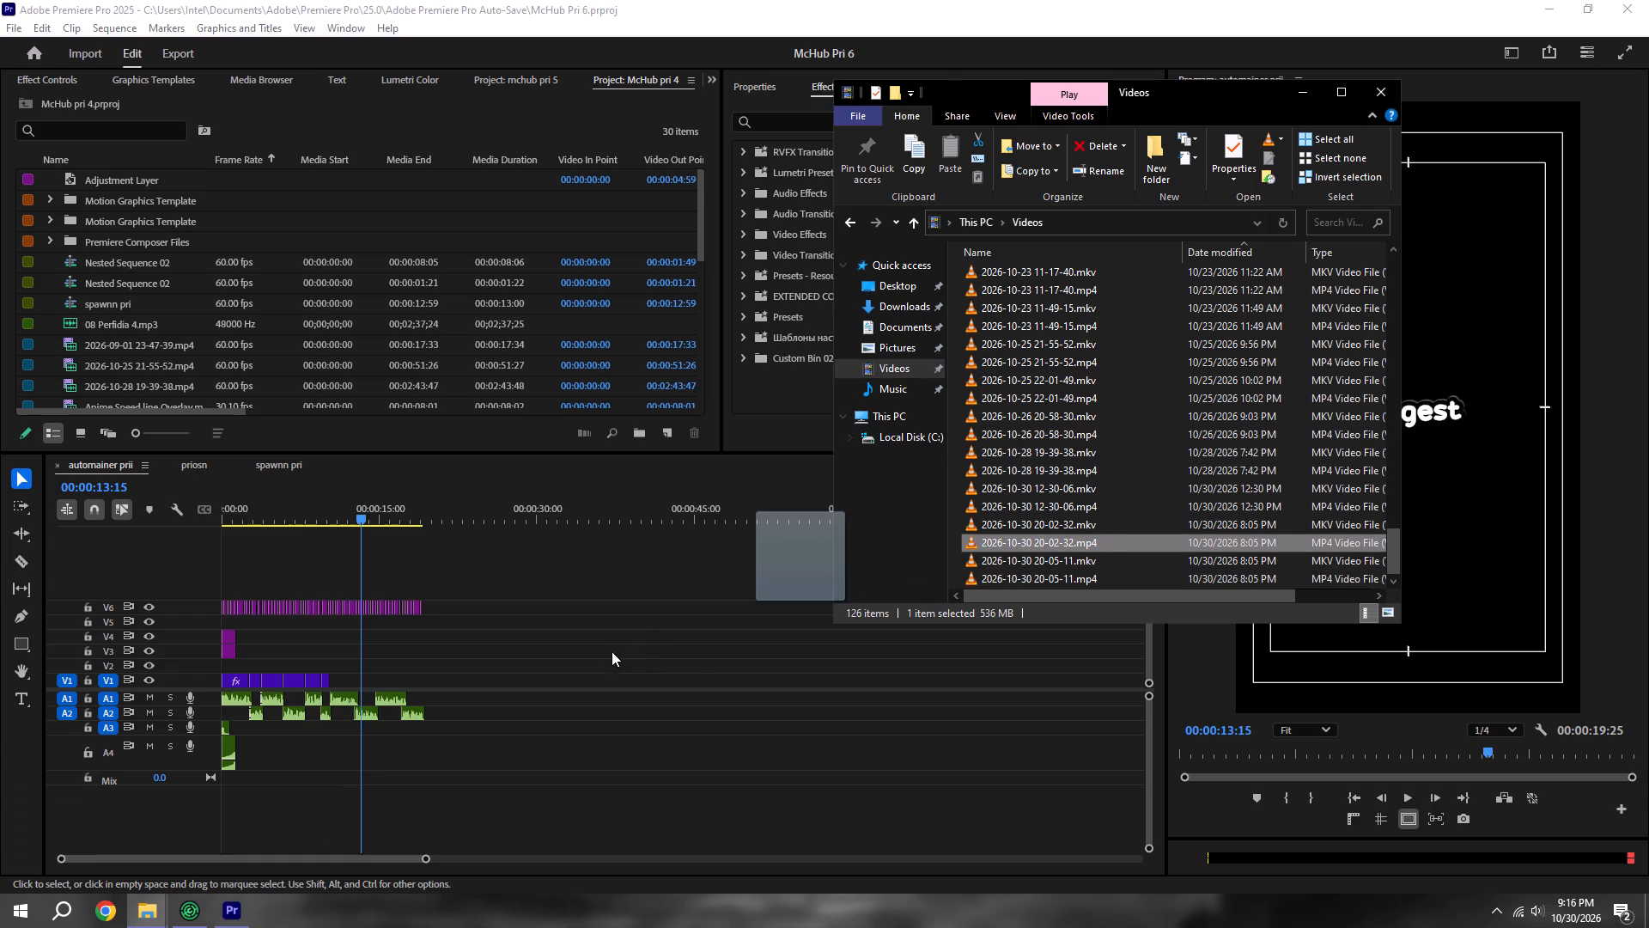
pyautogui.moveTo(612, 651); pyautogui.dragTo(599, 665)
pyautogui.click(720, 824)
pyautogui.moveTo(718, 816); pyautogui.dragTo(714, 799)
pyautogui.moveTo(710, 791); pyautogui.dragTo(699, 763)
pyautogui.moveTo(691, 740); pyautogui.dragTo(660, 695)
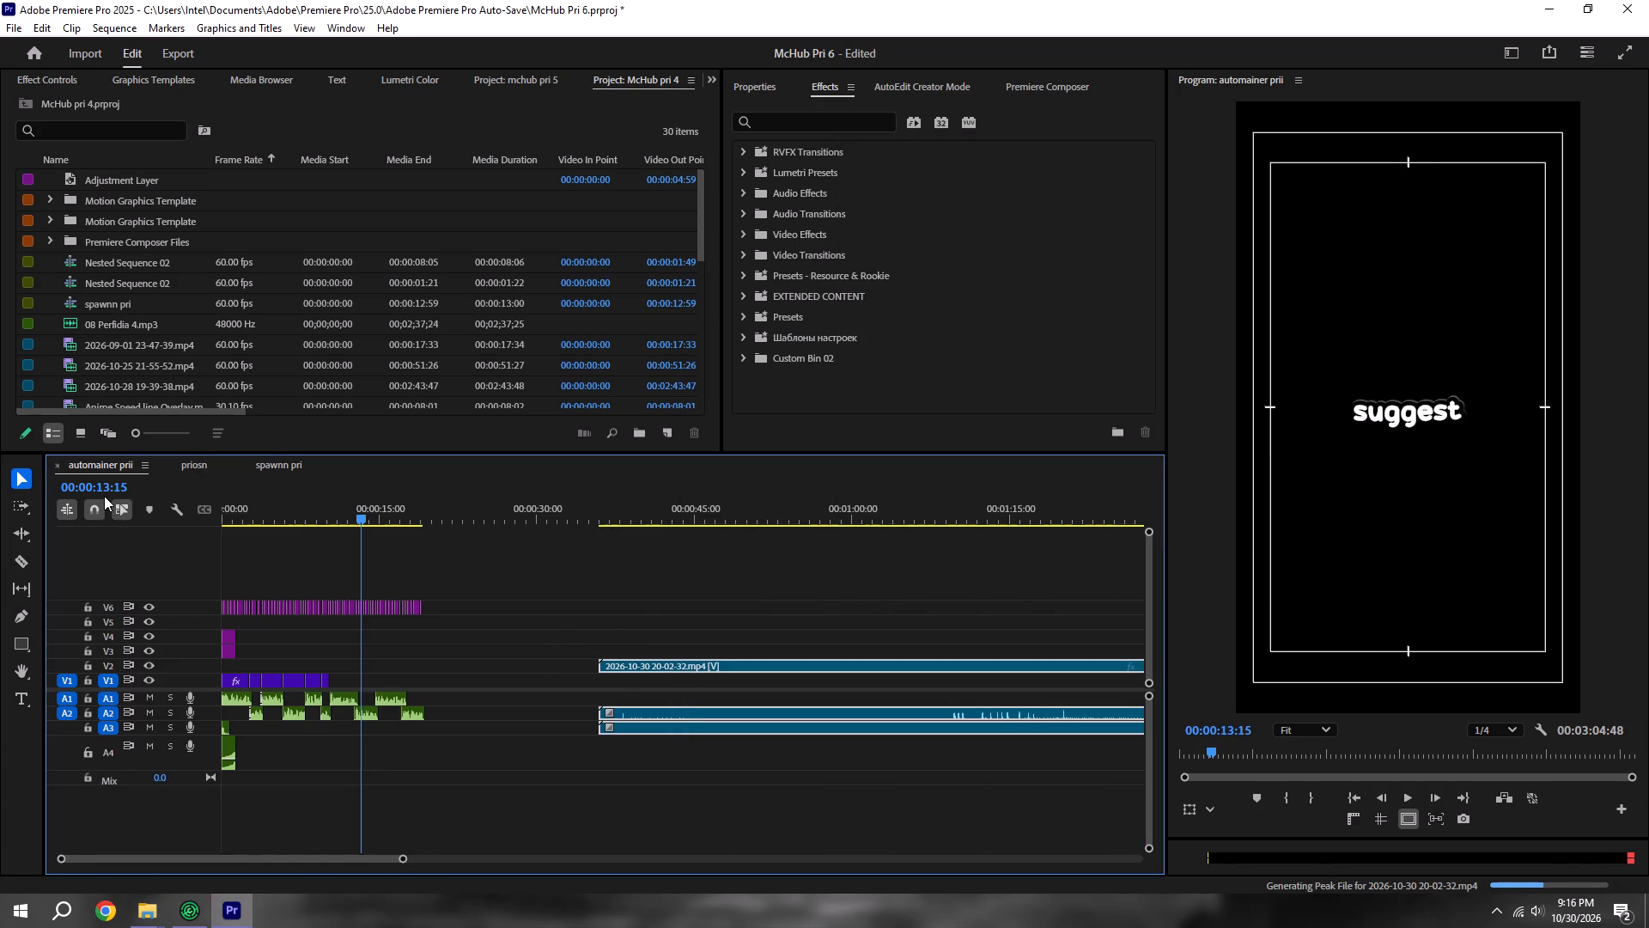
pyautogui.click(128, 507)
pyautogui.moveTo(805, 789); pyautogui.dragTo(690, 698)
pyautogui.press('BackSpace')
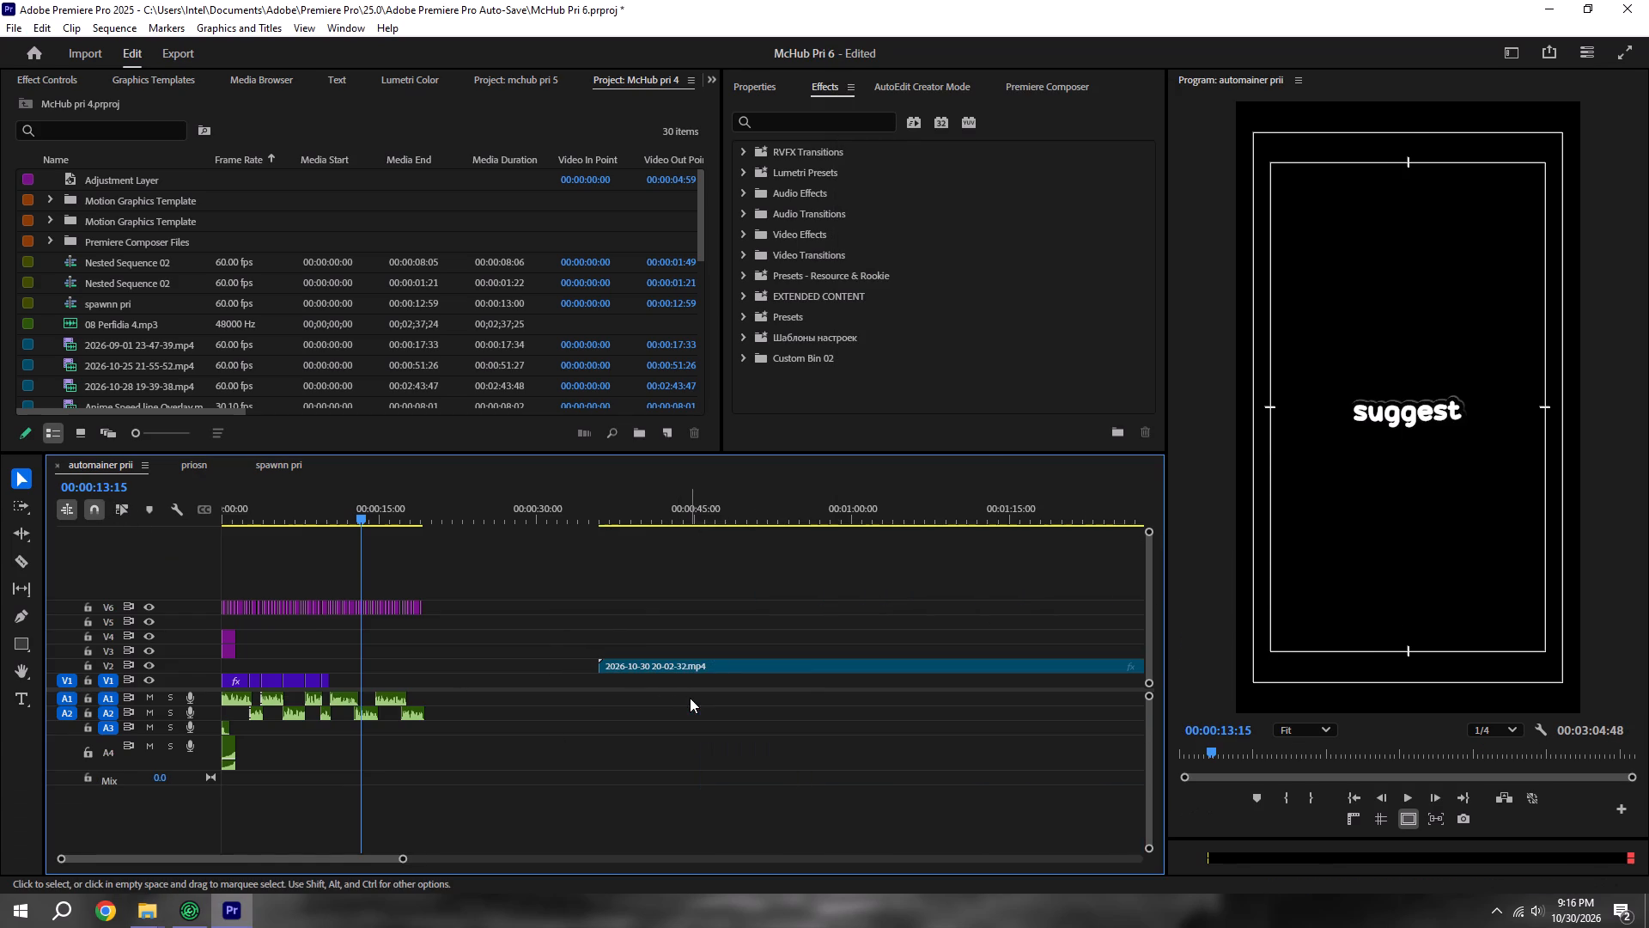
pyautogui.hotkey('ctrl', 's')
pyautogui.moveTo(612, 663); pyautogui.dragTo(718, 676)
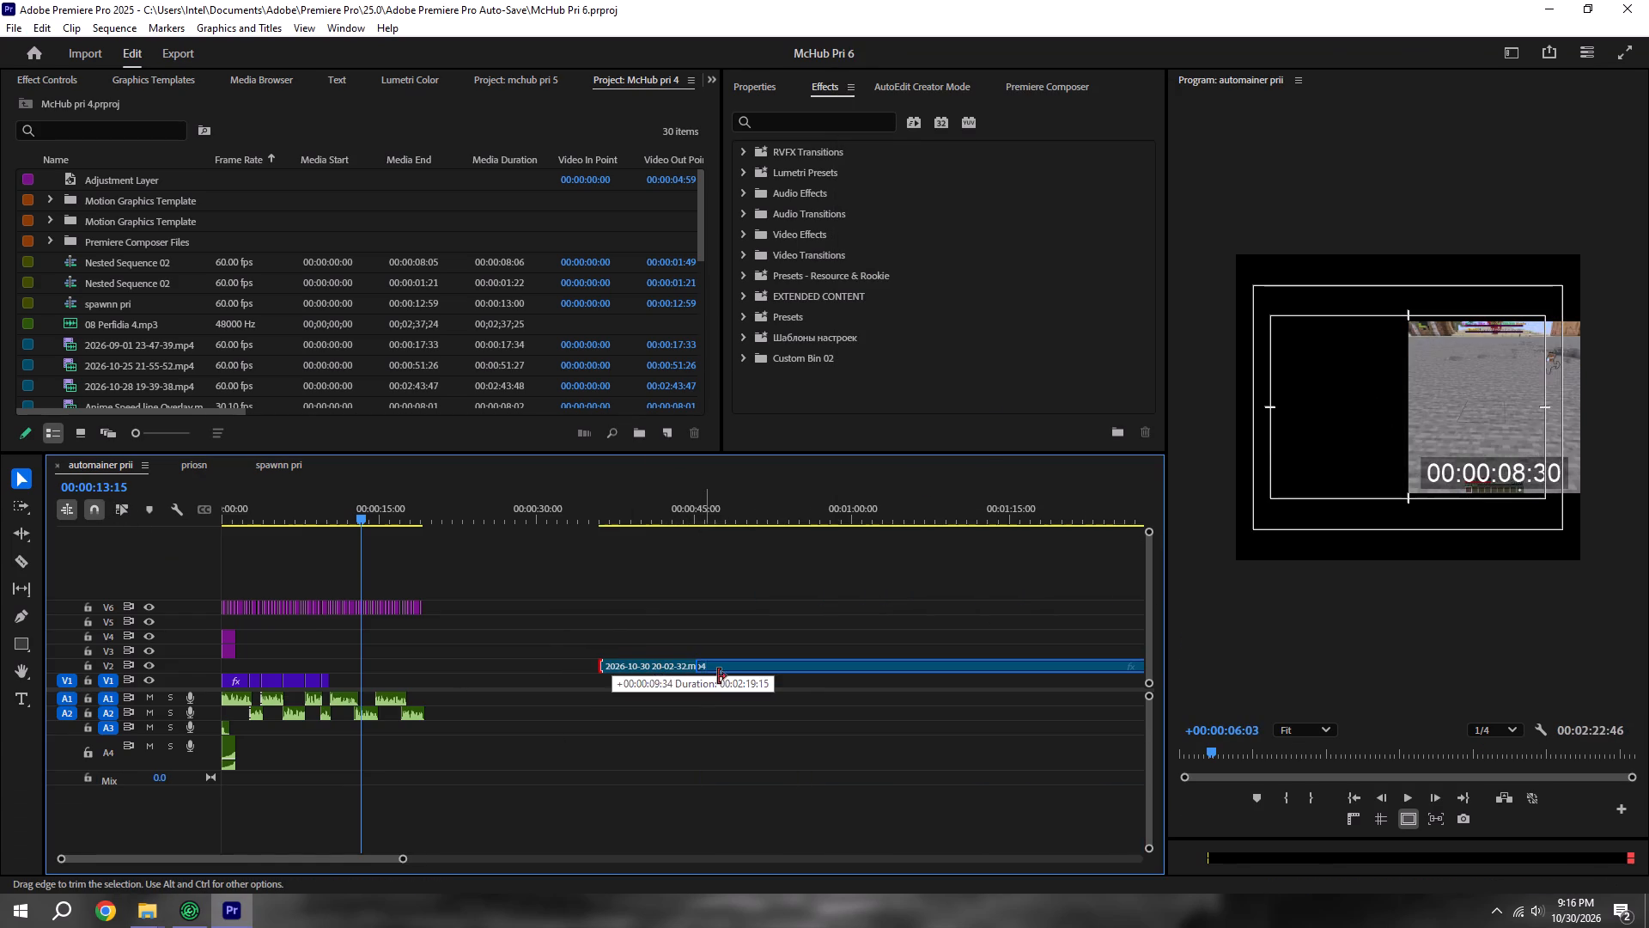
pyautogui.moveTo(718, 676); pyautogui.dragTo(707, 689)
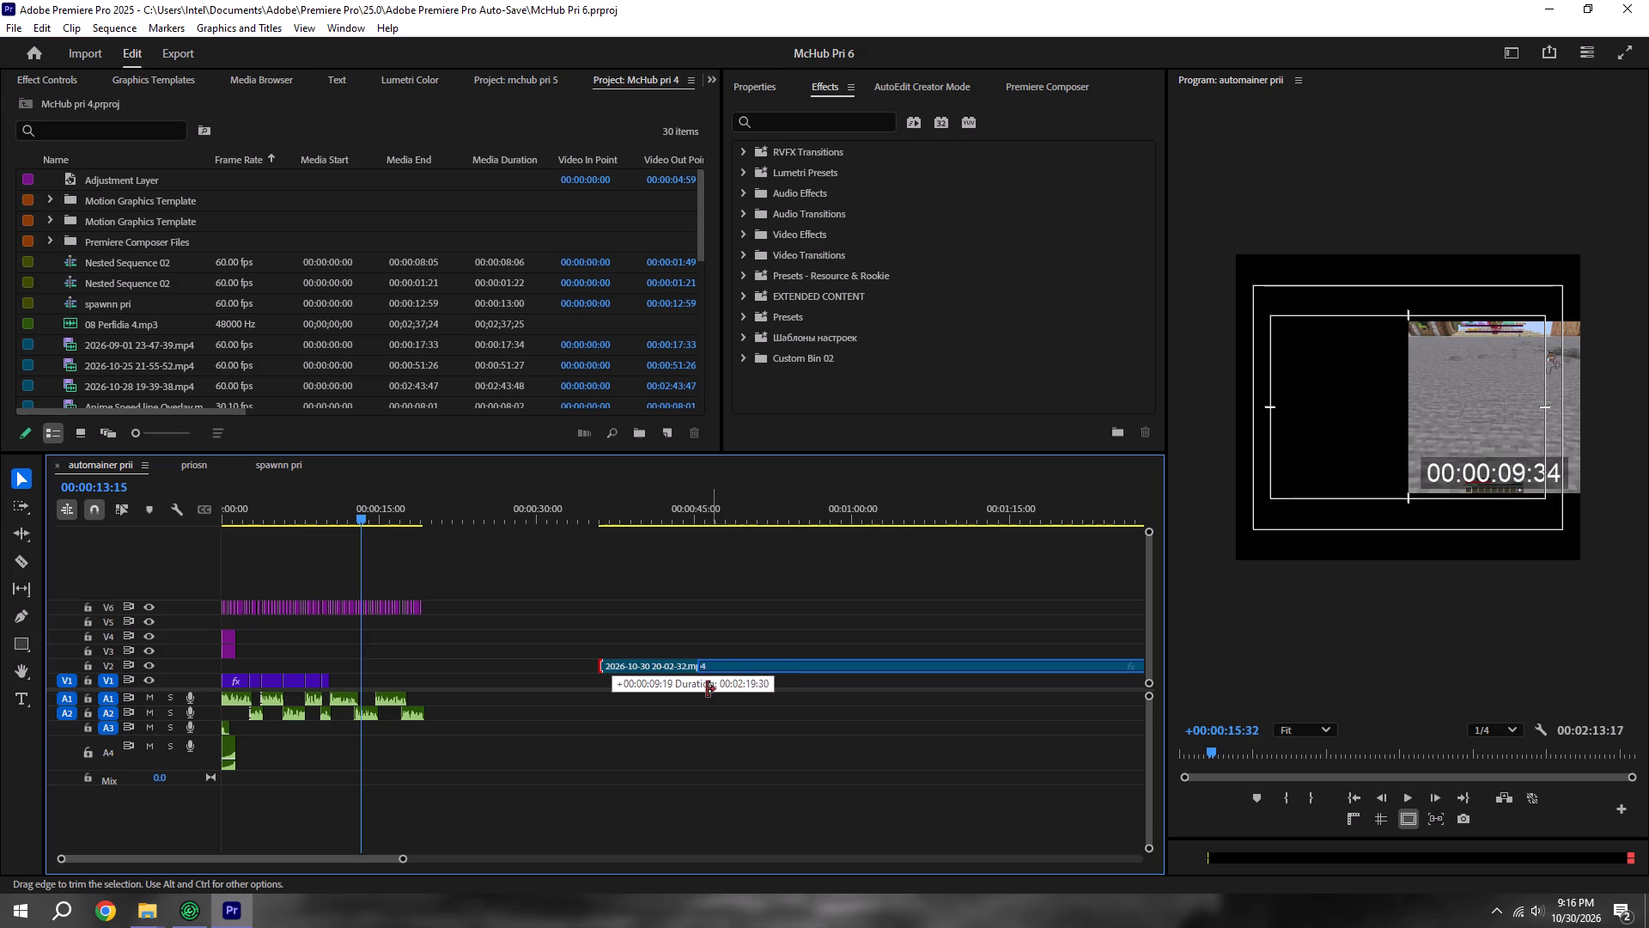
pyautogui.moveTo(707, 689); pyautogui.dragTo(703, 689)
pyautogui.moveTo(758, 669); pyautogui.dragTo(480, 669)
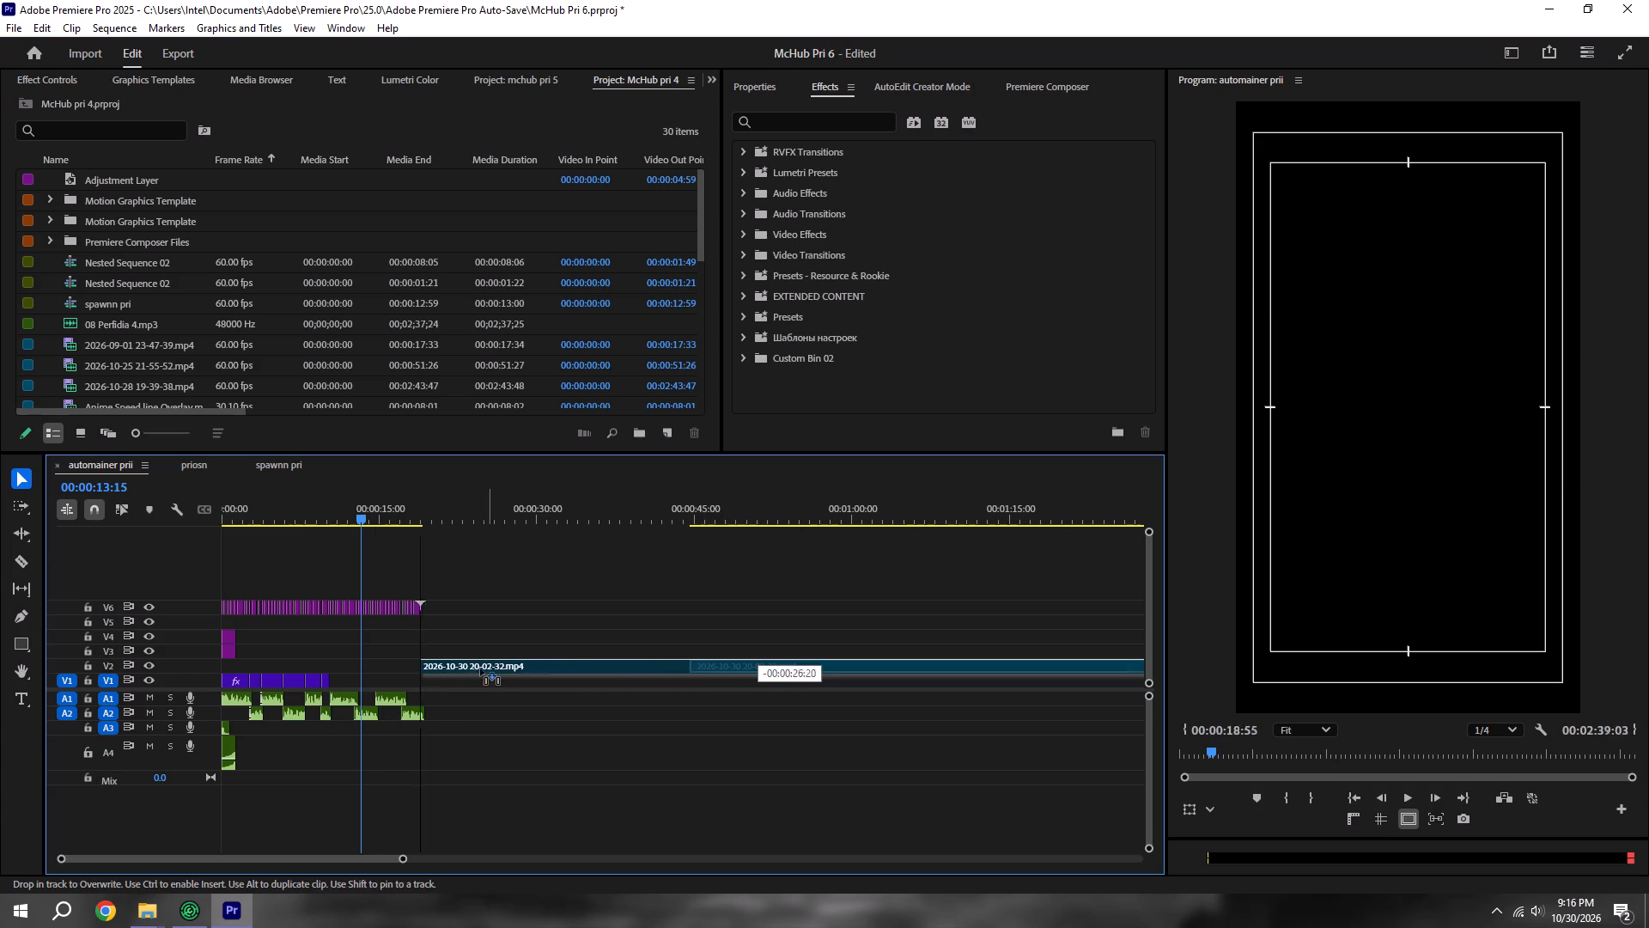
pyautogui.moveTo(480, 669); pyautogui.dragTo(414, 685)
pyautogui.keyDown('alt'); pyautogui.scroll(18, 397, 691); pyautogui.keyUp('alt')
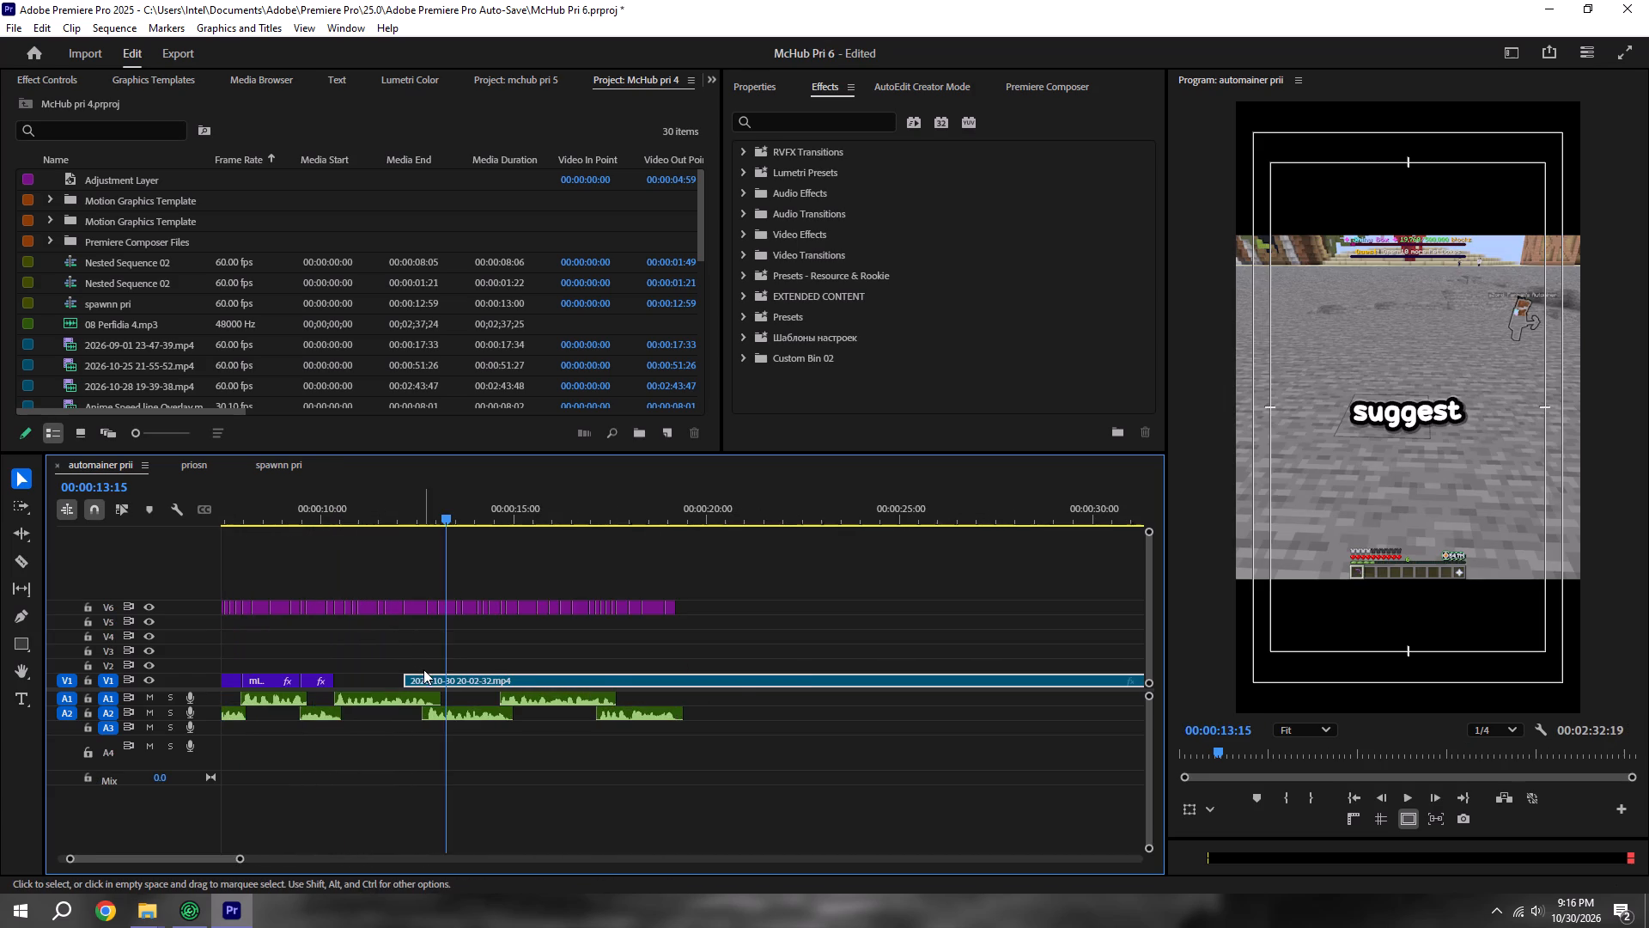
pyautogui.hotkey('ctrl', 's')
pyautogui.scroll(6, 412, 665)
pyautogui.scroll(12, 526, 690)
pyautogui.hotkey('ctrl', 's')
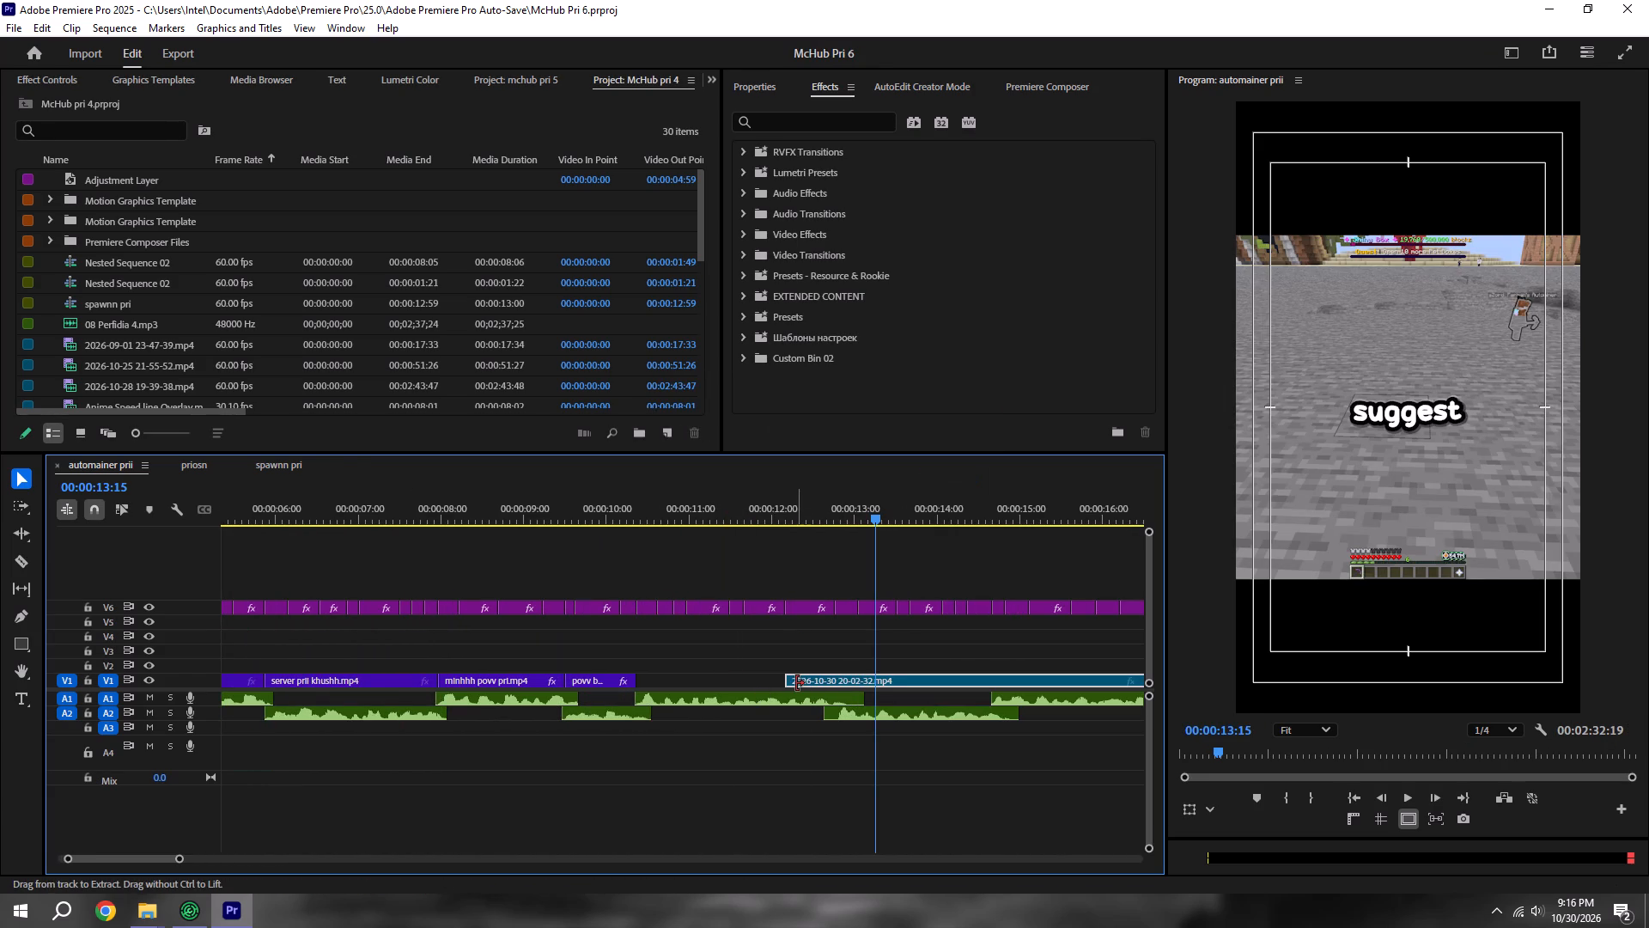
pyautogui.moveTo(796, 683); pyautogui.dragTo(912, 679)
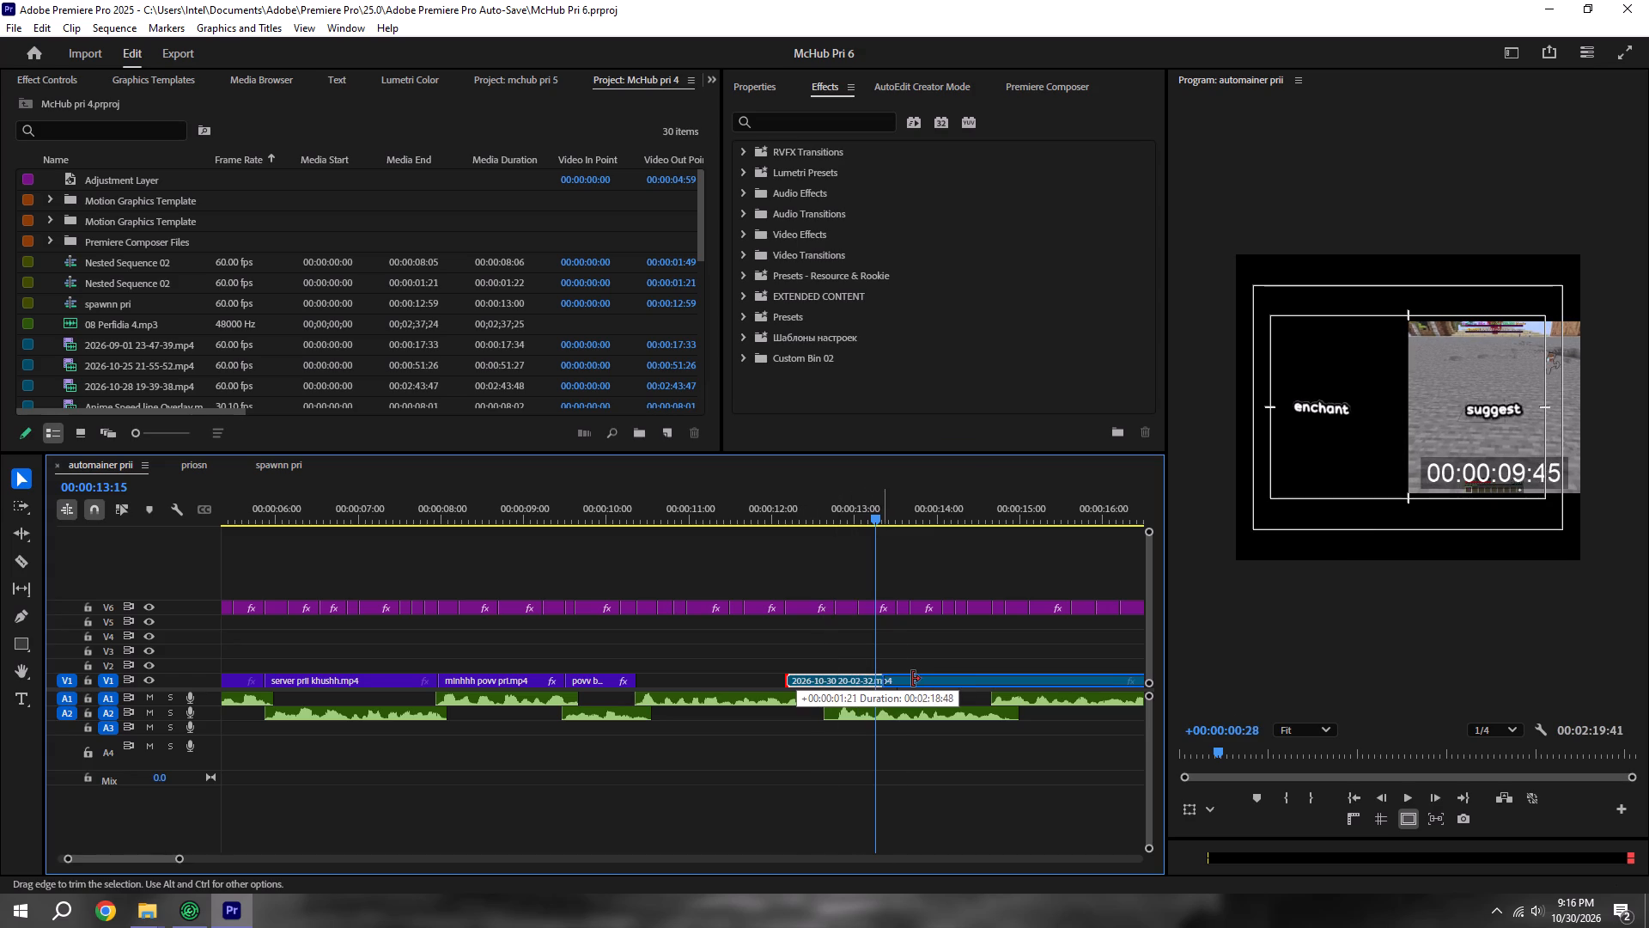
pyautogui.moveTo(912, 679); pyautogui.dragTo(1038, 681)
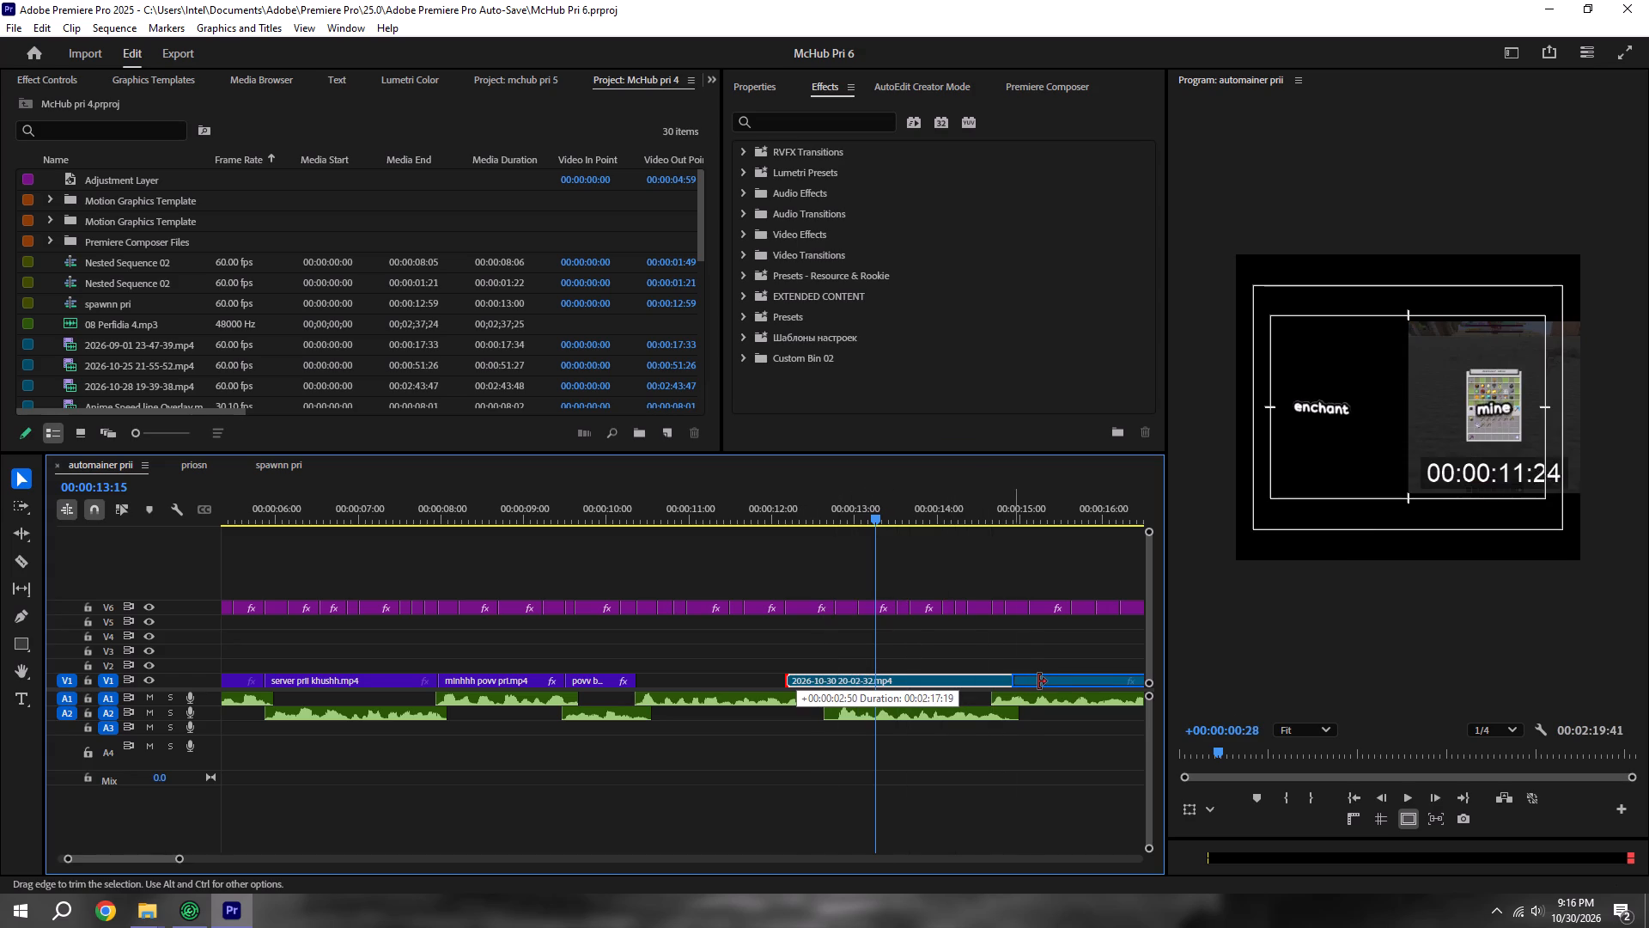
pyautogui.moveTo(1038, 681); pyautogui.dragTo(1041, 681)
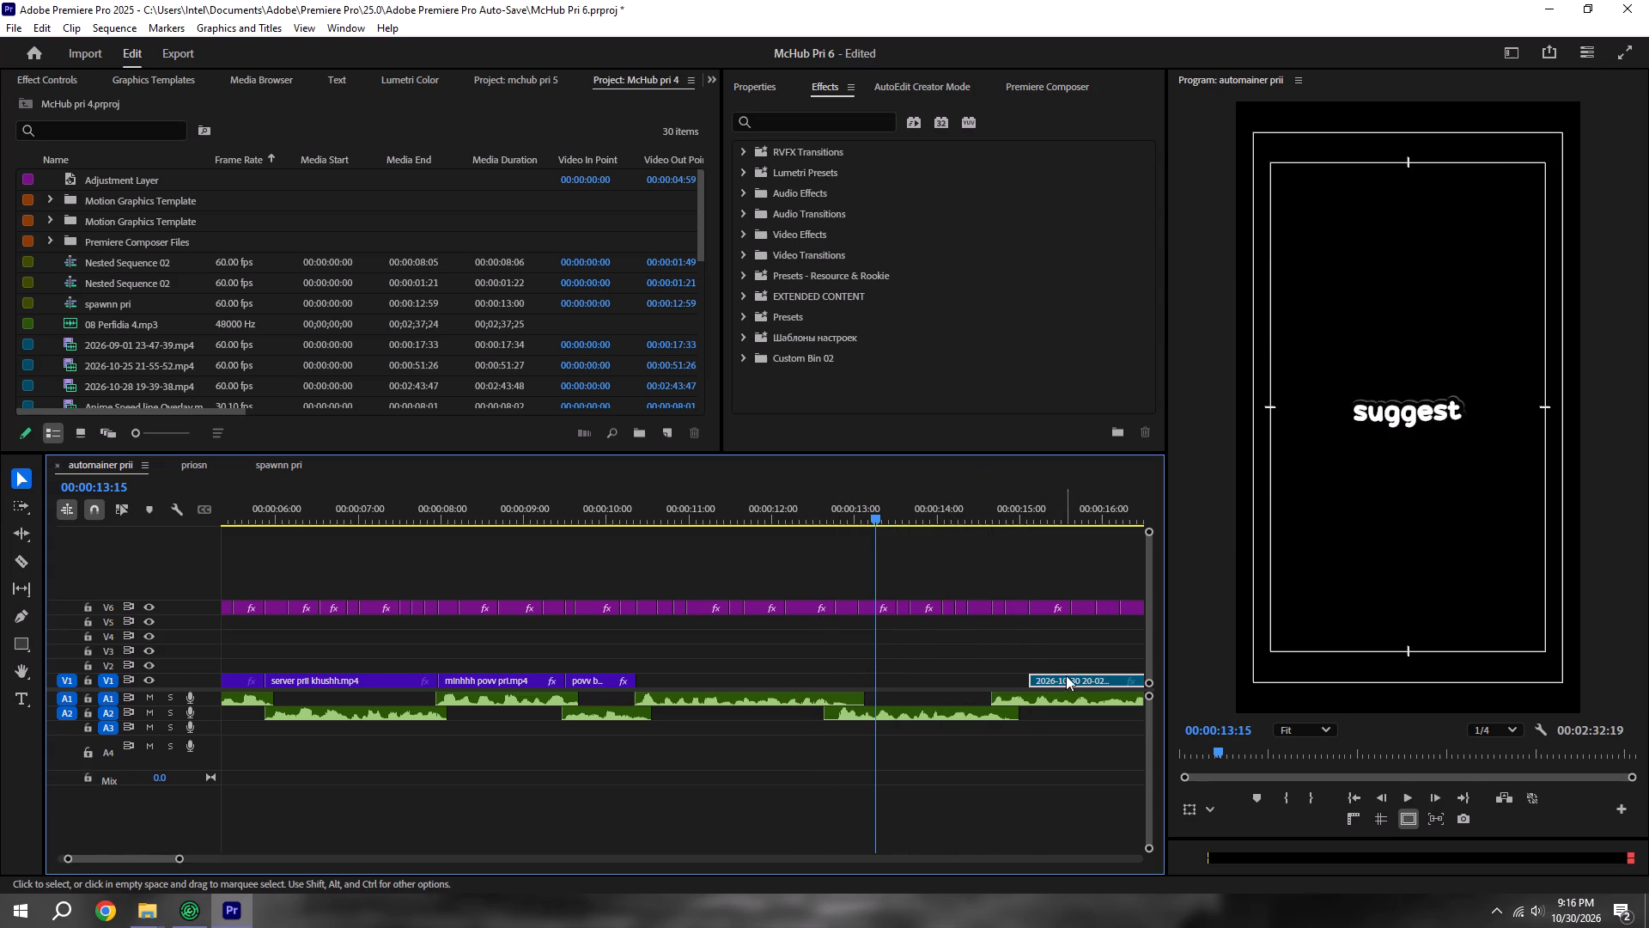
pyautogui.click(1072, 672)
pyautogui.moveTo(1076, 678); pyautogui.dragTo(692, 681)
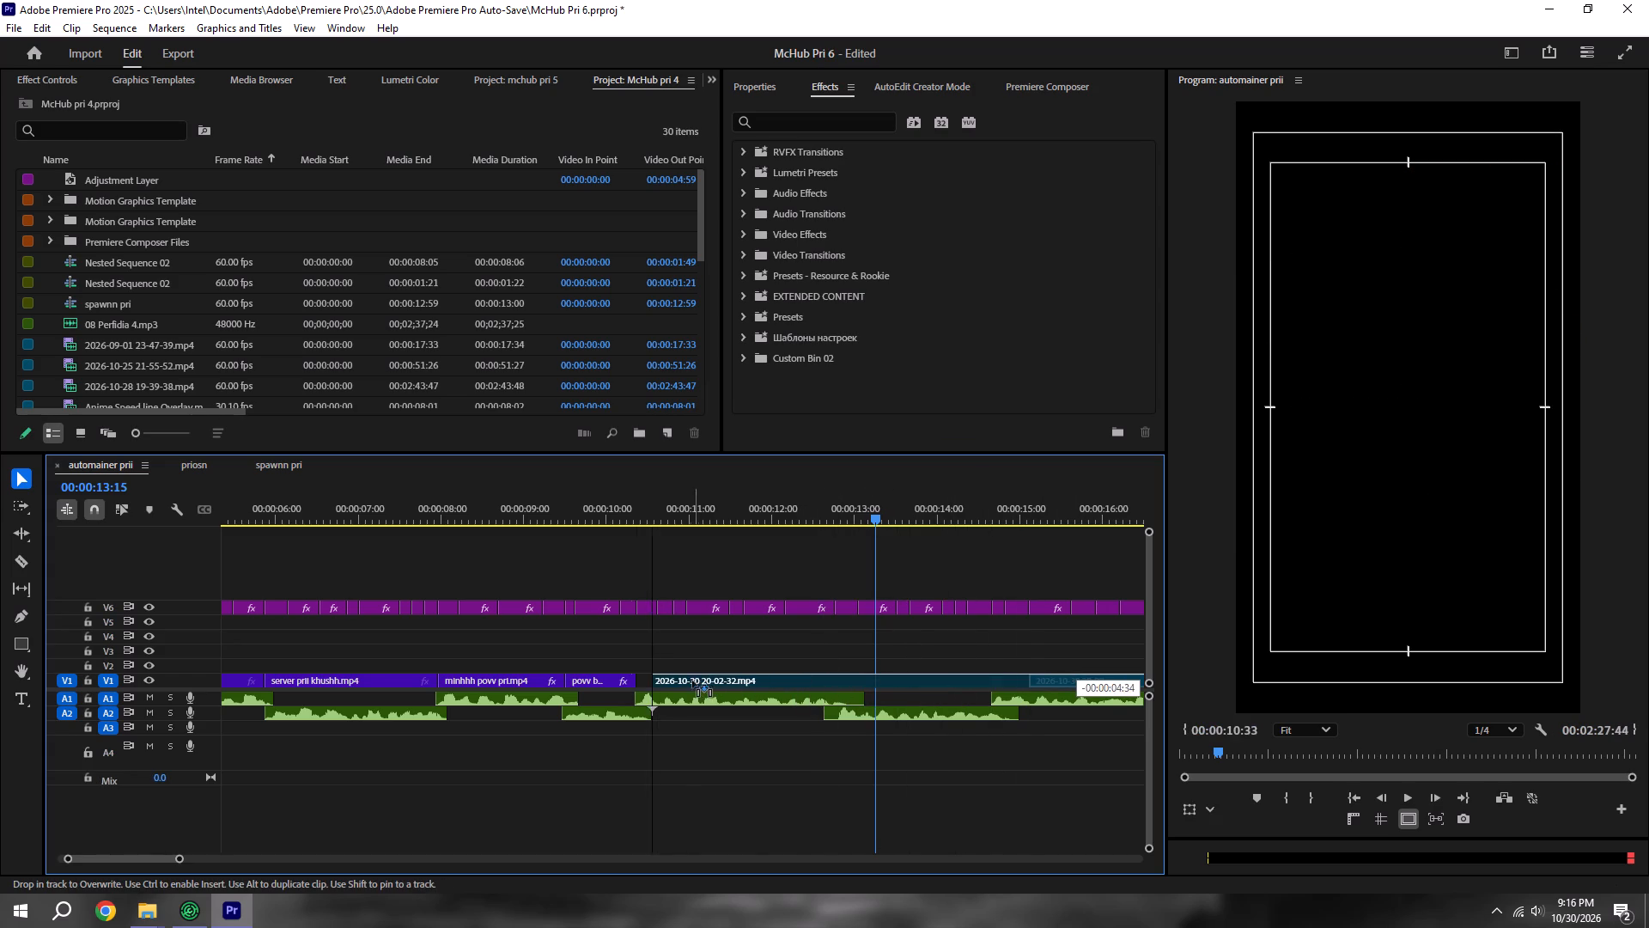
pyautogui.moveTo(692, 681); pyautogui.dragTo(689, 685)
pyautogui.keyDown('shift'); pyautogui.click(635, 509); pyautogui.keyUp('shift')
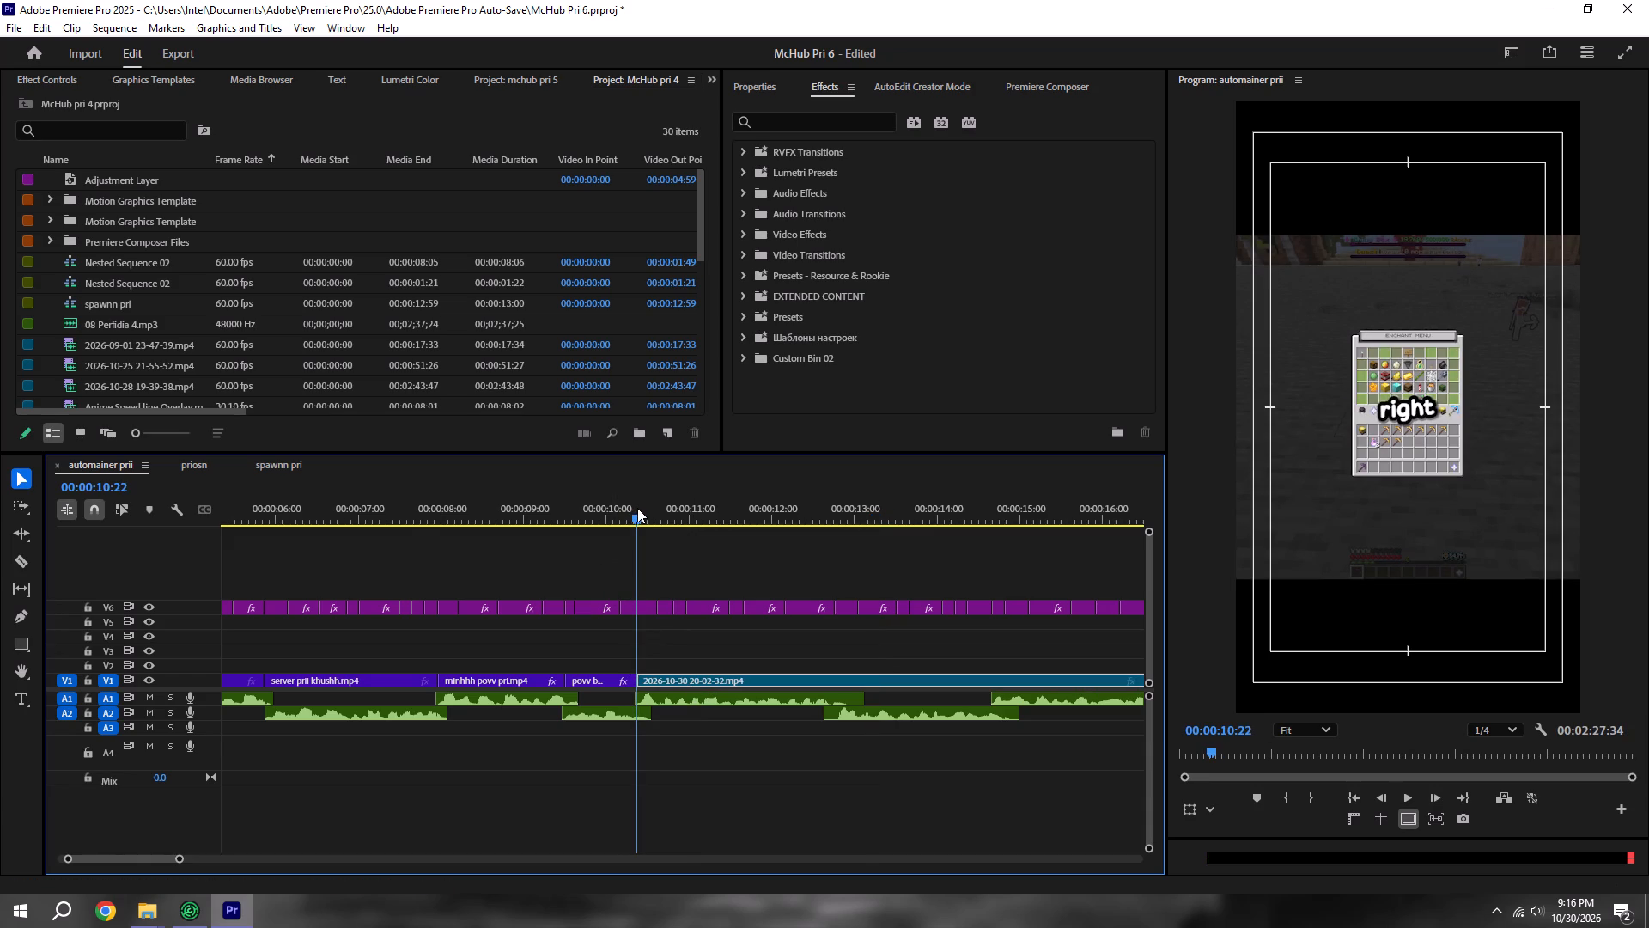
pyautogui.press('space')
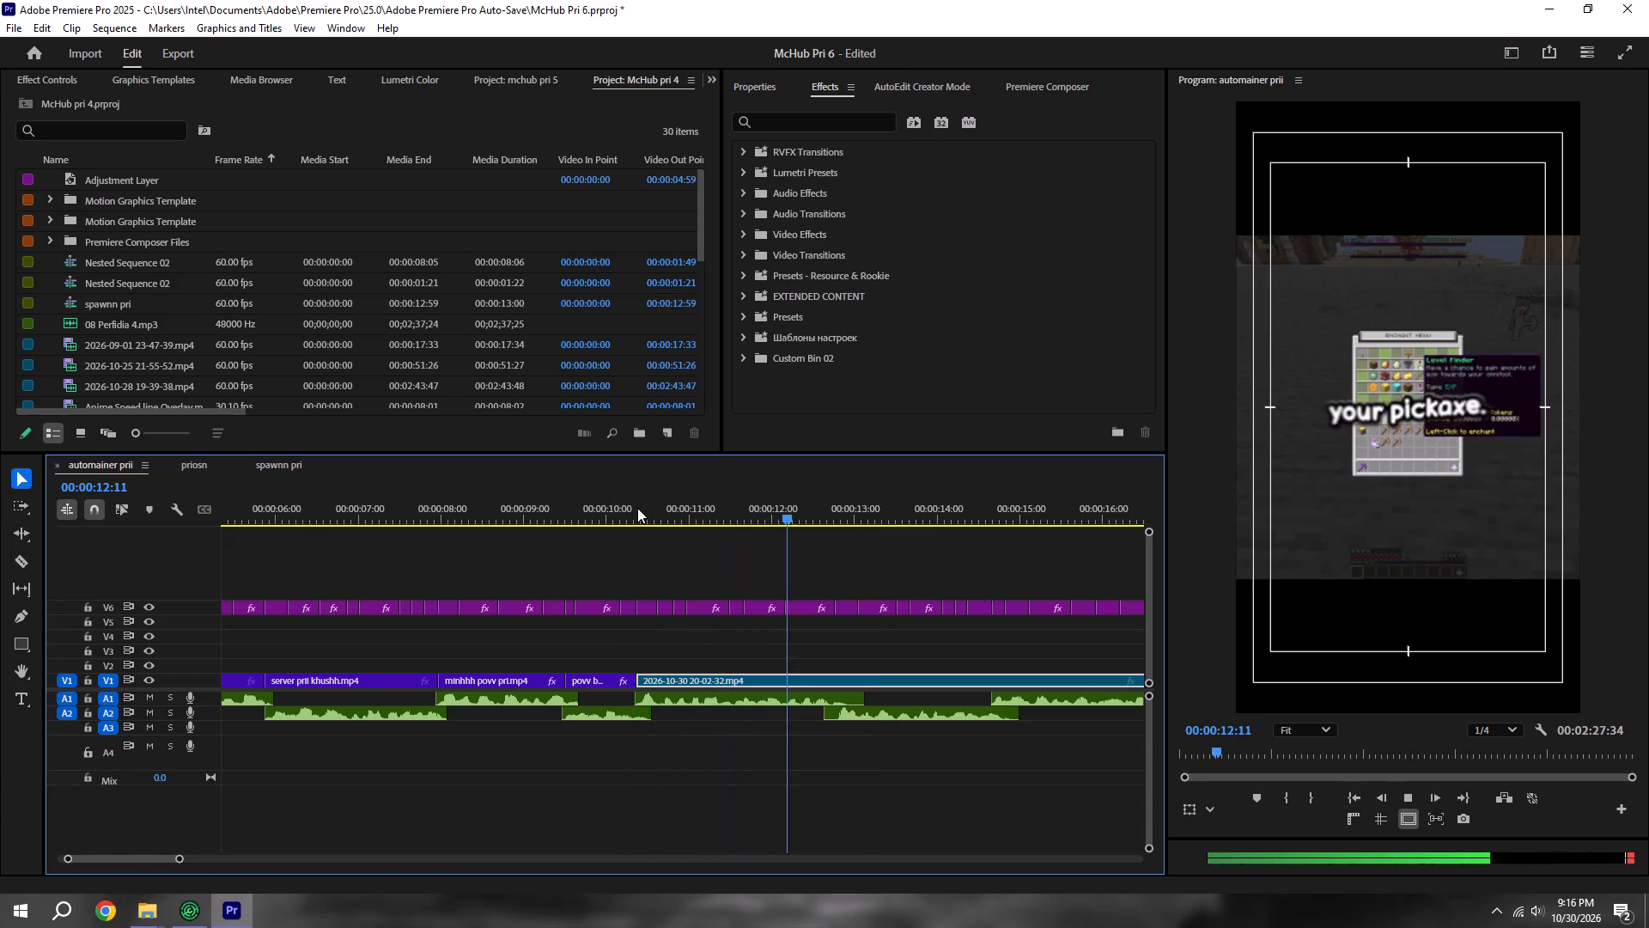
pyautogui.press('space')
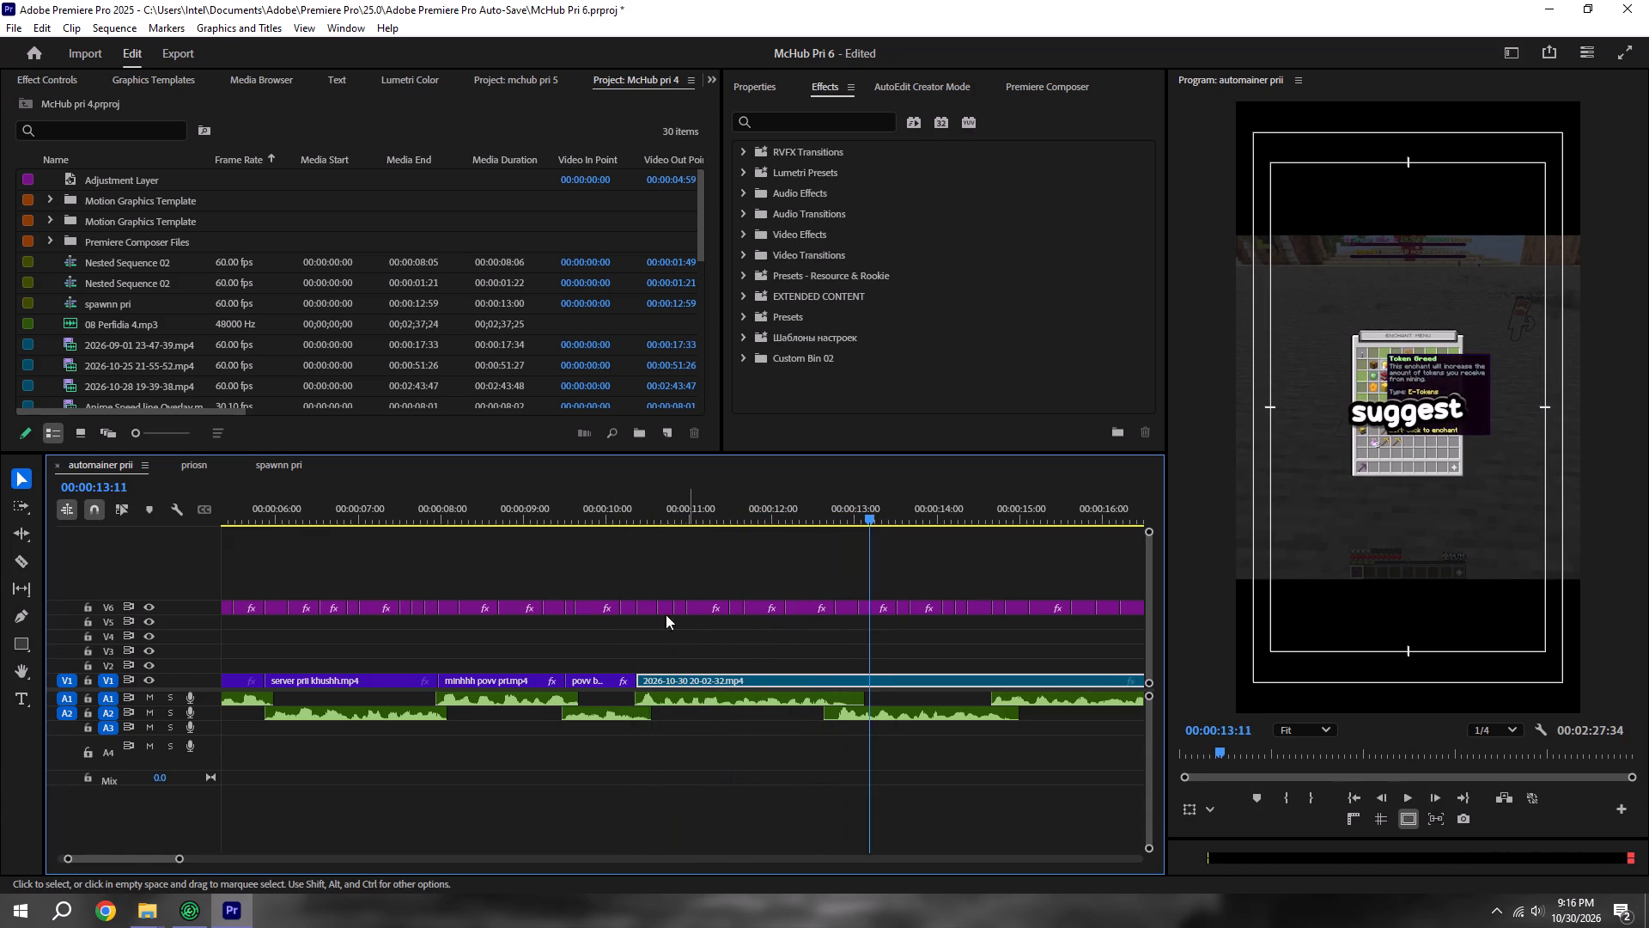
pyautogui.keyDown('shift'); pyautogui.click(642, 519); pyautogui.keyUp('shift')
pyautogui.moveTo(648, 679); pyautogui.dragTo(726, 679)
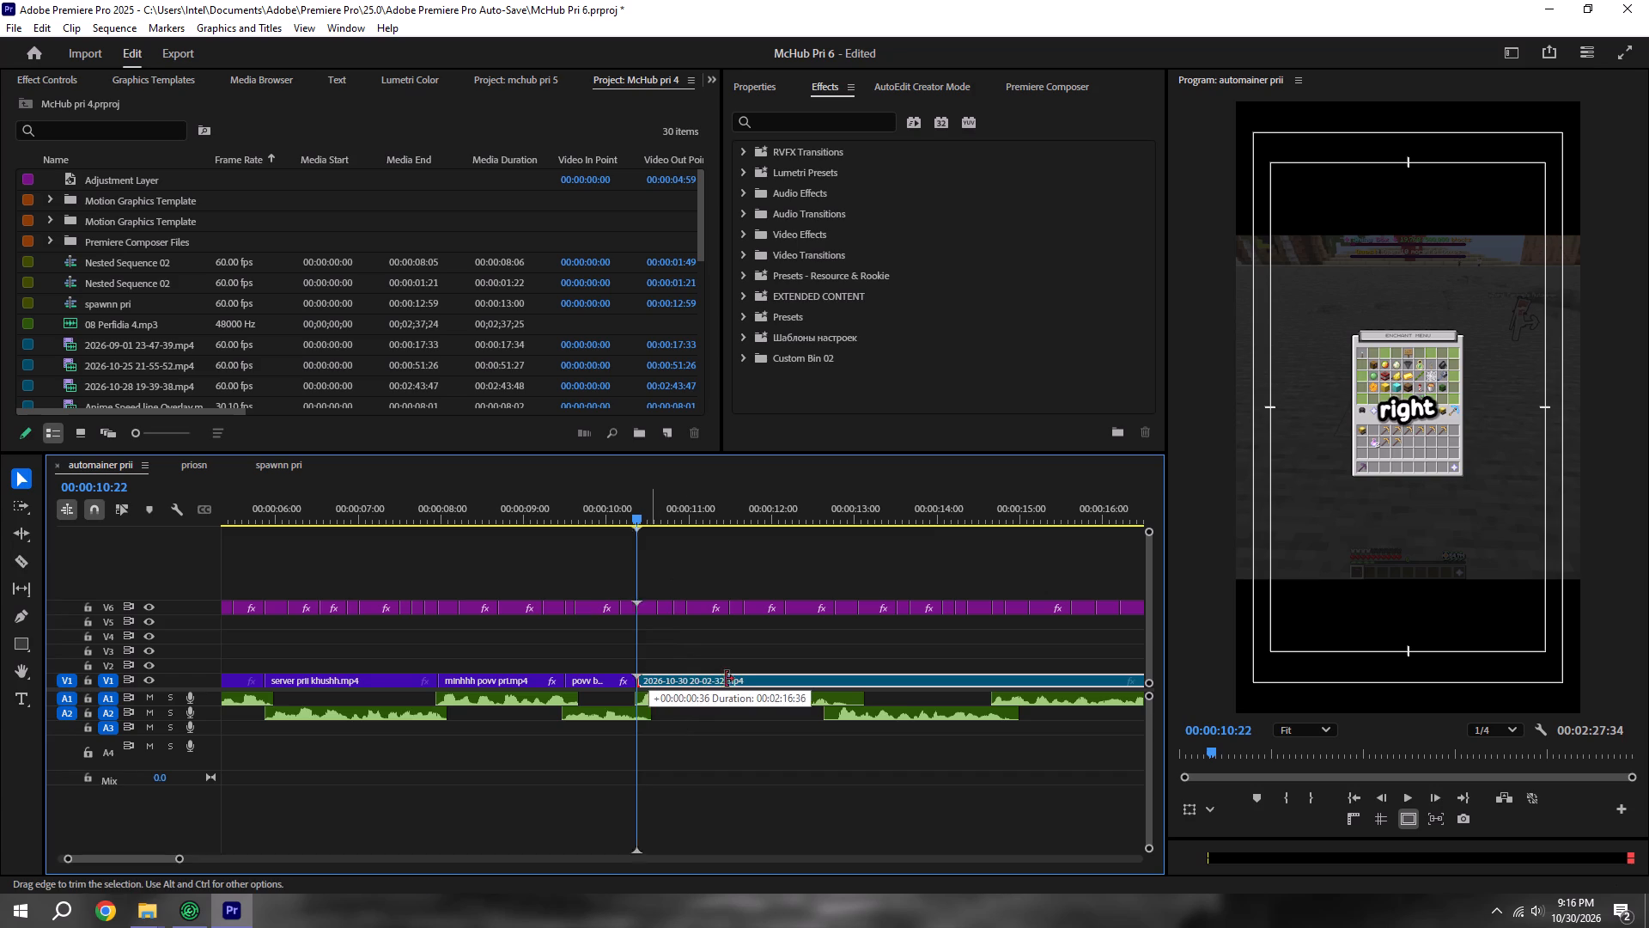
pyautogui.moveTo(726, 679); pyautogui.dragTo(762, 679)
pyautogui.hotkey('ctrl', 's')
pyautogui.moveTo(791, 679); pyautogui.dragTo(684, 679)
pyautogui.press('space')
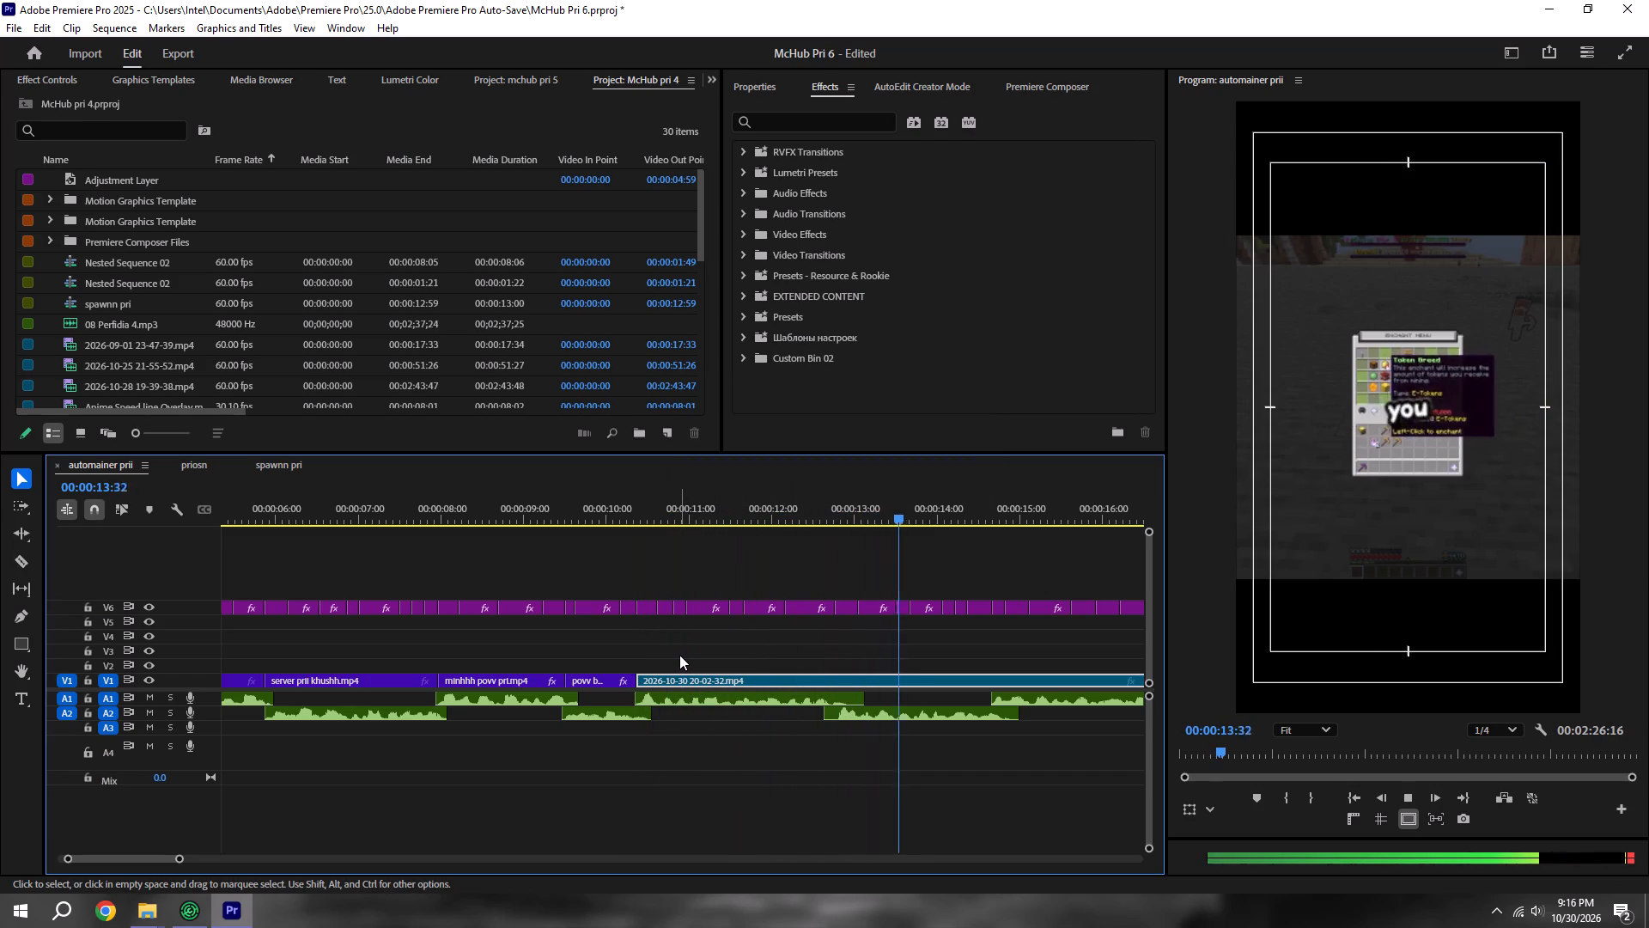
pyautogui.press('space')
pyautogui.press('space')
pyautogui.press('space')
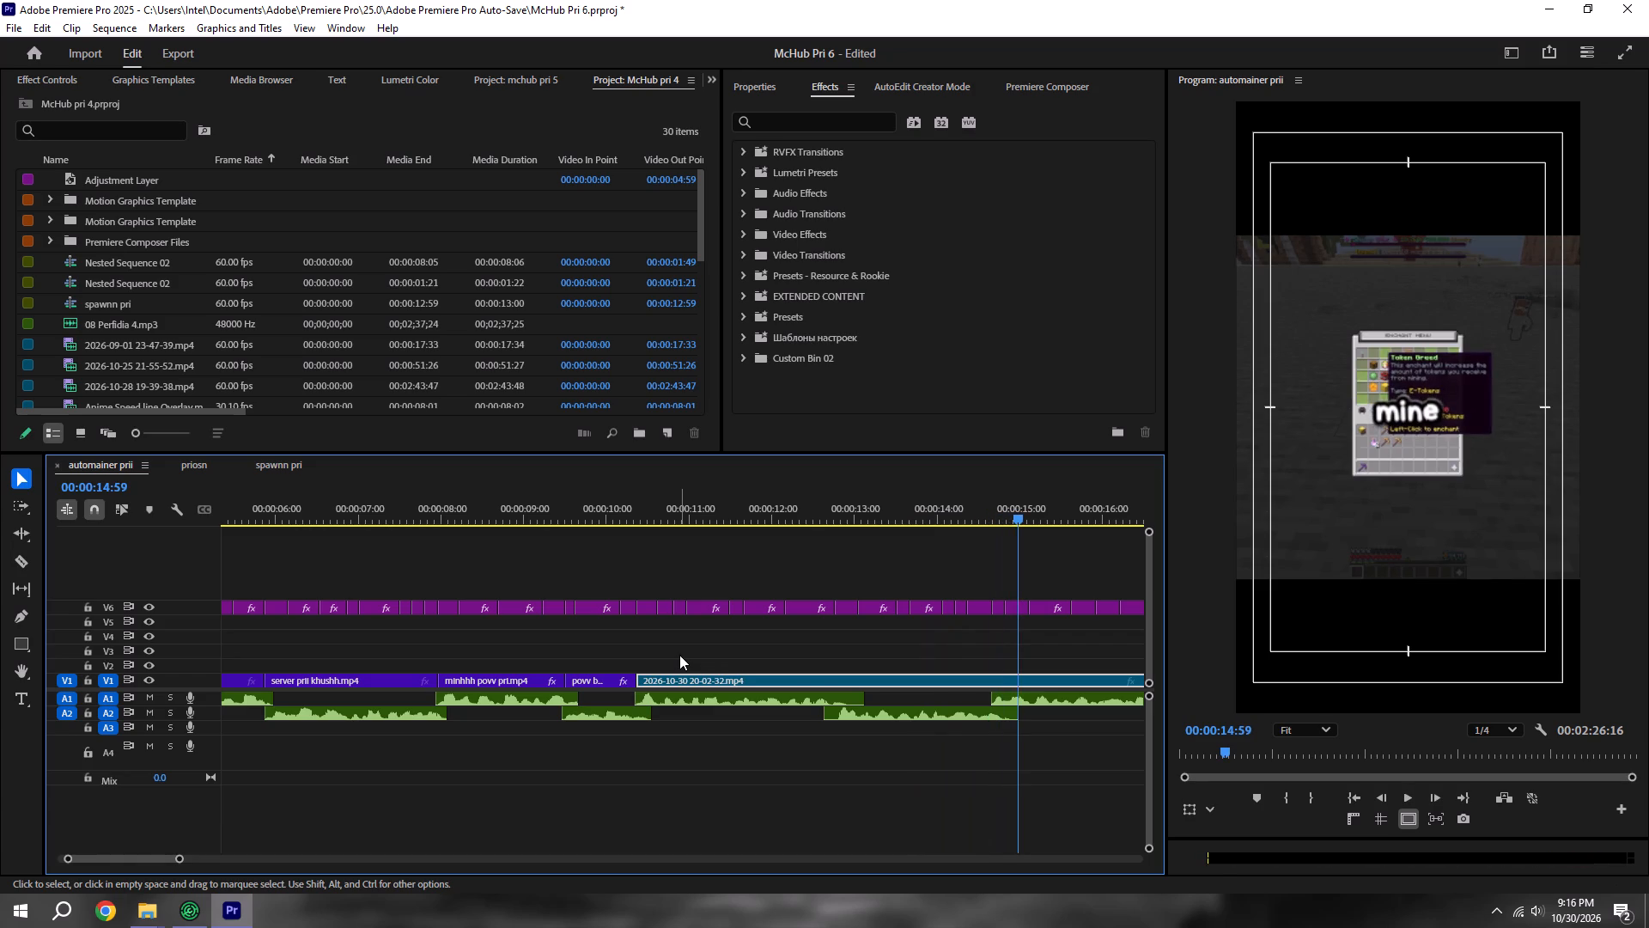
pyautogui.keyDown('alt'); pyautogui.scroll(5, 910, 707); pyautogui.keyUp('alt')
pyautogui.keyDown('alt'); pyautogui.scroll(5, 1081, 698); pyautogui.keyUp('alt')
pyautogui.scroll(-12, 1019, 664)
pyautogui.keyDown('shift'); pyautogui.scroll(6, 831, 569); pyautogui.keyUp('shift')
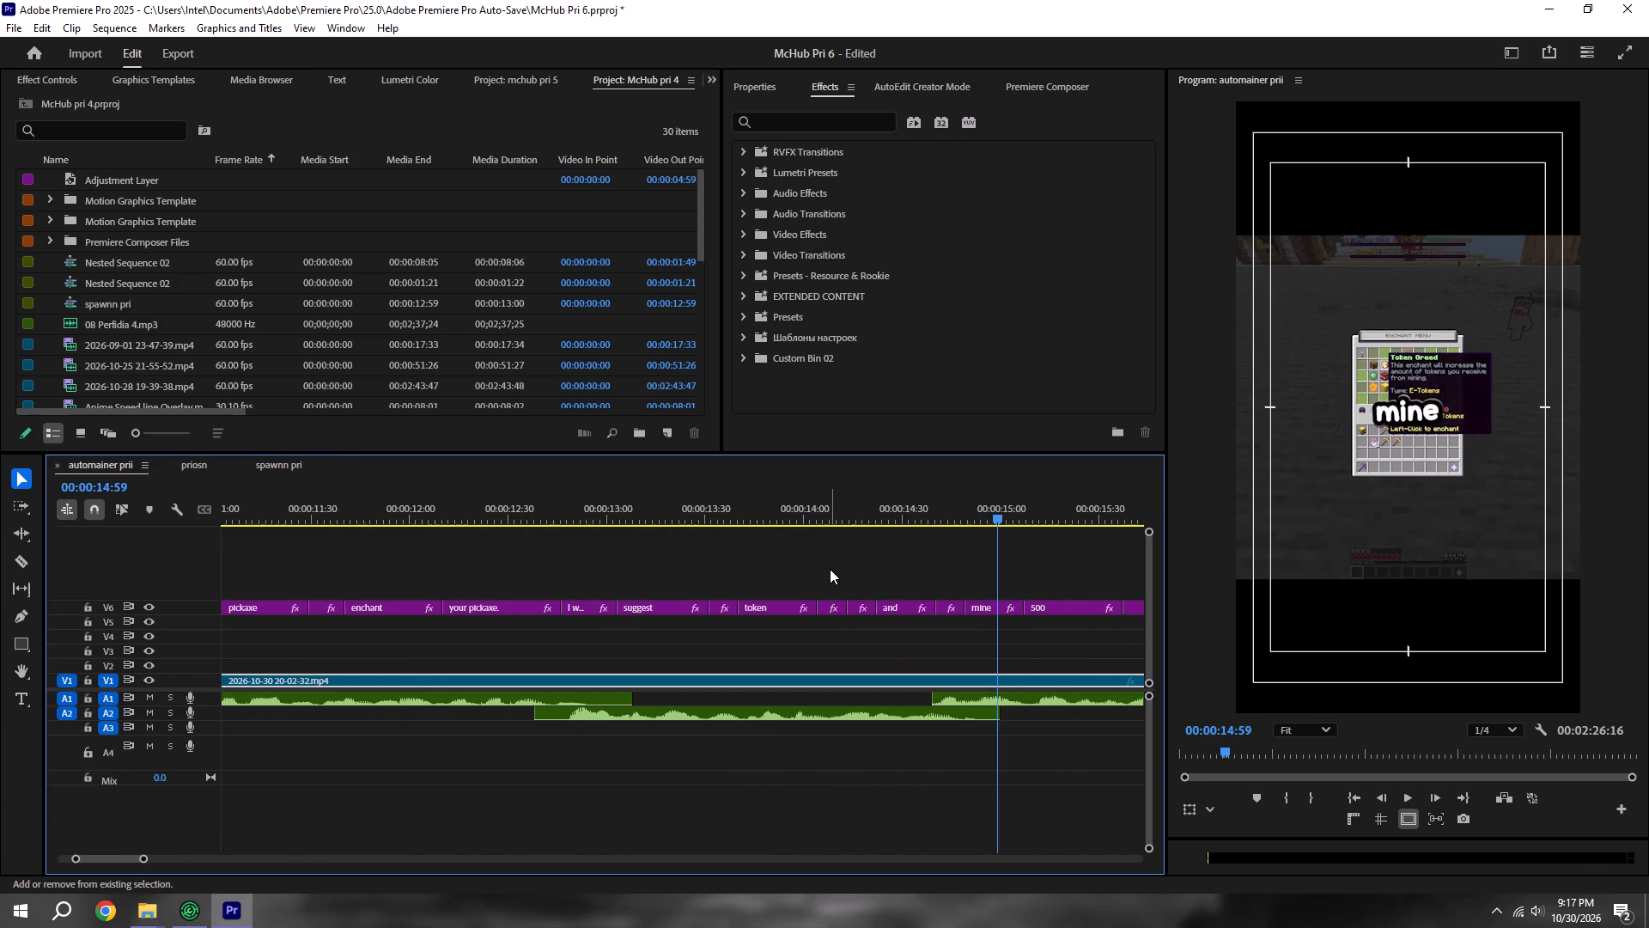
pyautogui.hotkey('ctrl', 's')
pyautogui.keyDown('shift'); pyautogui.moveTo(953, 518); pyautogui.dragTo(928, 517); pyautogui.keyUp('shift')
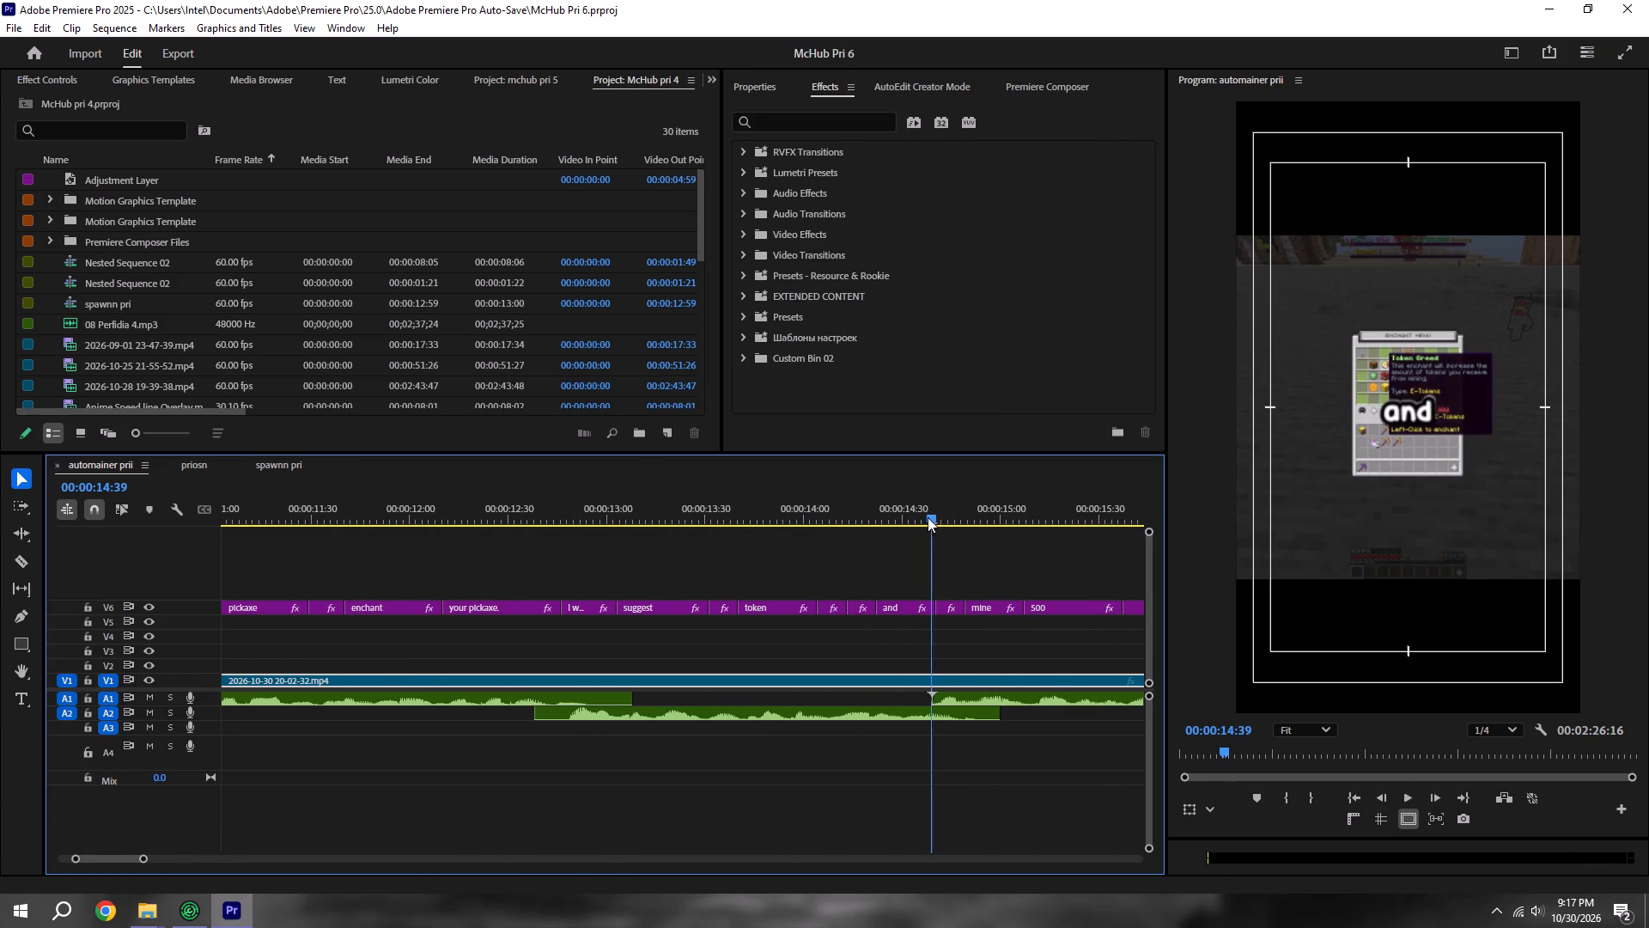
pyautogui.keyDown('shift'); pyautogui.moveTo(928, 517); pyautogui.dragTo(885, 517); pyautogui.keyUp('shift')
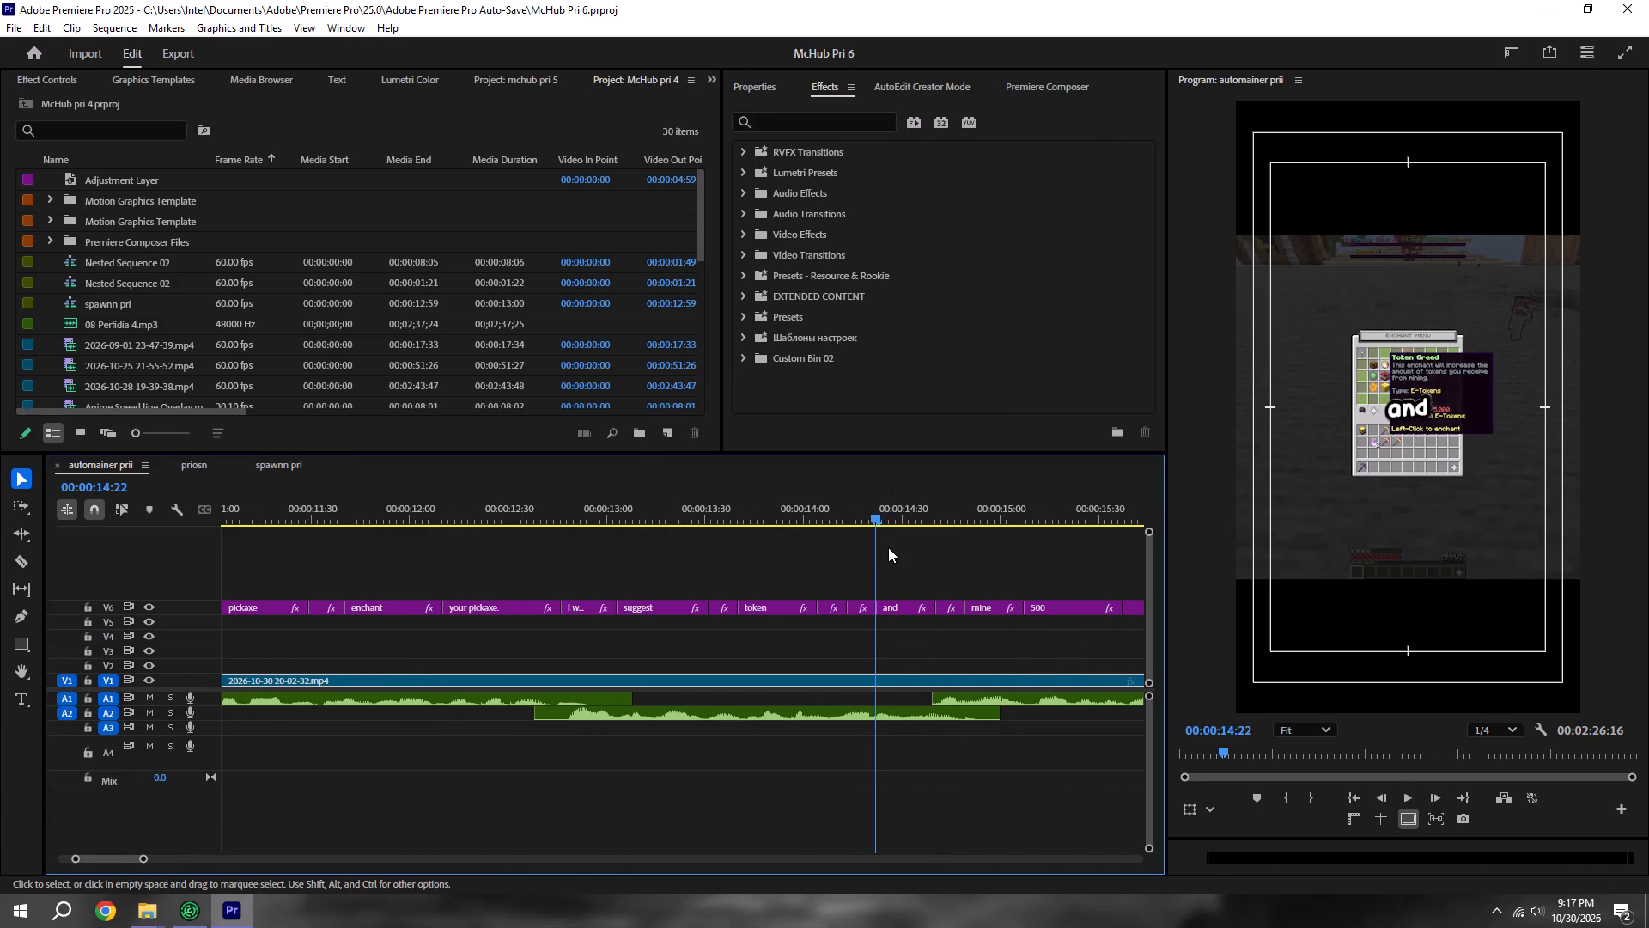
pyautogui.press('c')
pyautogui.click(874, 681)
pyautogui.press('v')
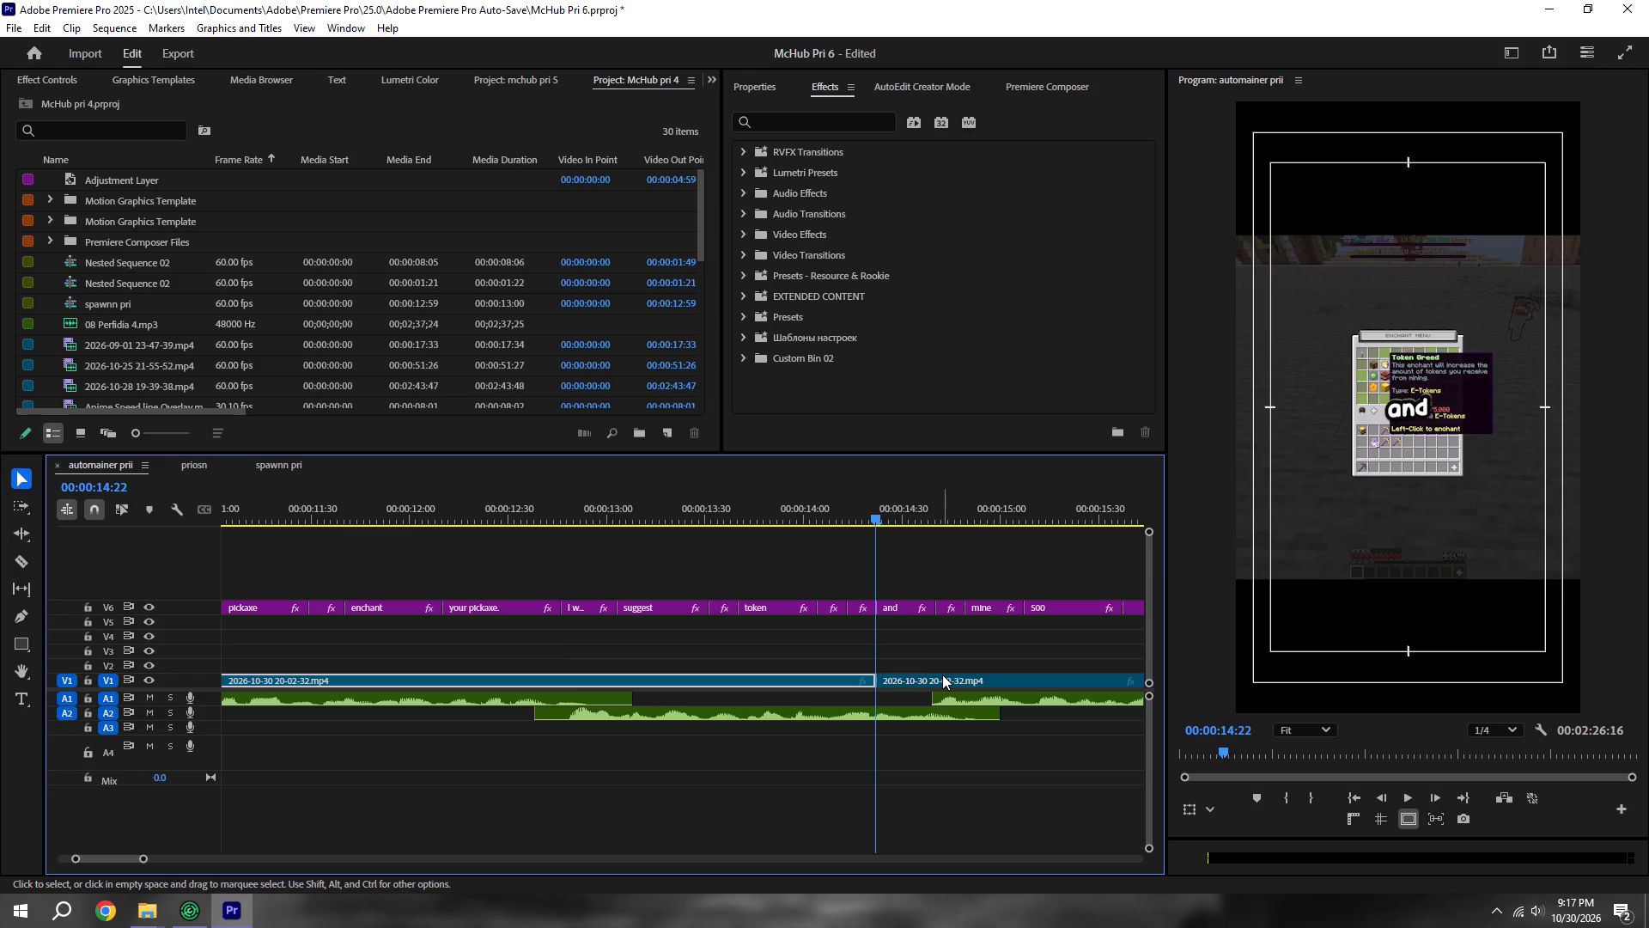
pyautogui.click(942, 675)
pyautogui.press('BackSpace')
pyautogui.hotkey('ctrl', 's')
pyautogui.keyDown('alt'); pyautogui.scroll(-12, 958, 692); pyautogui.keyUp('alt')
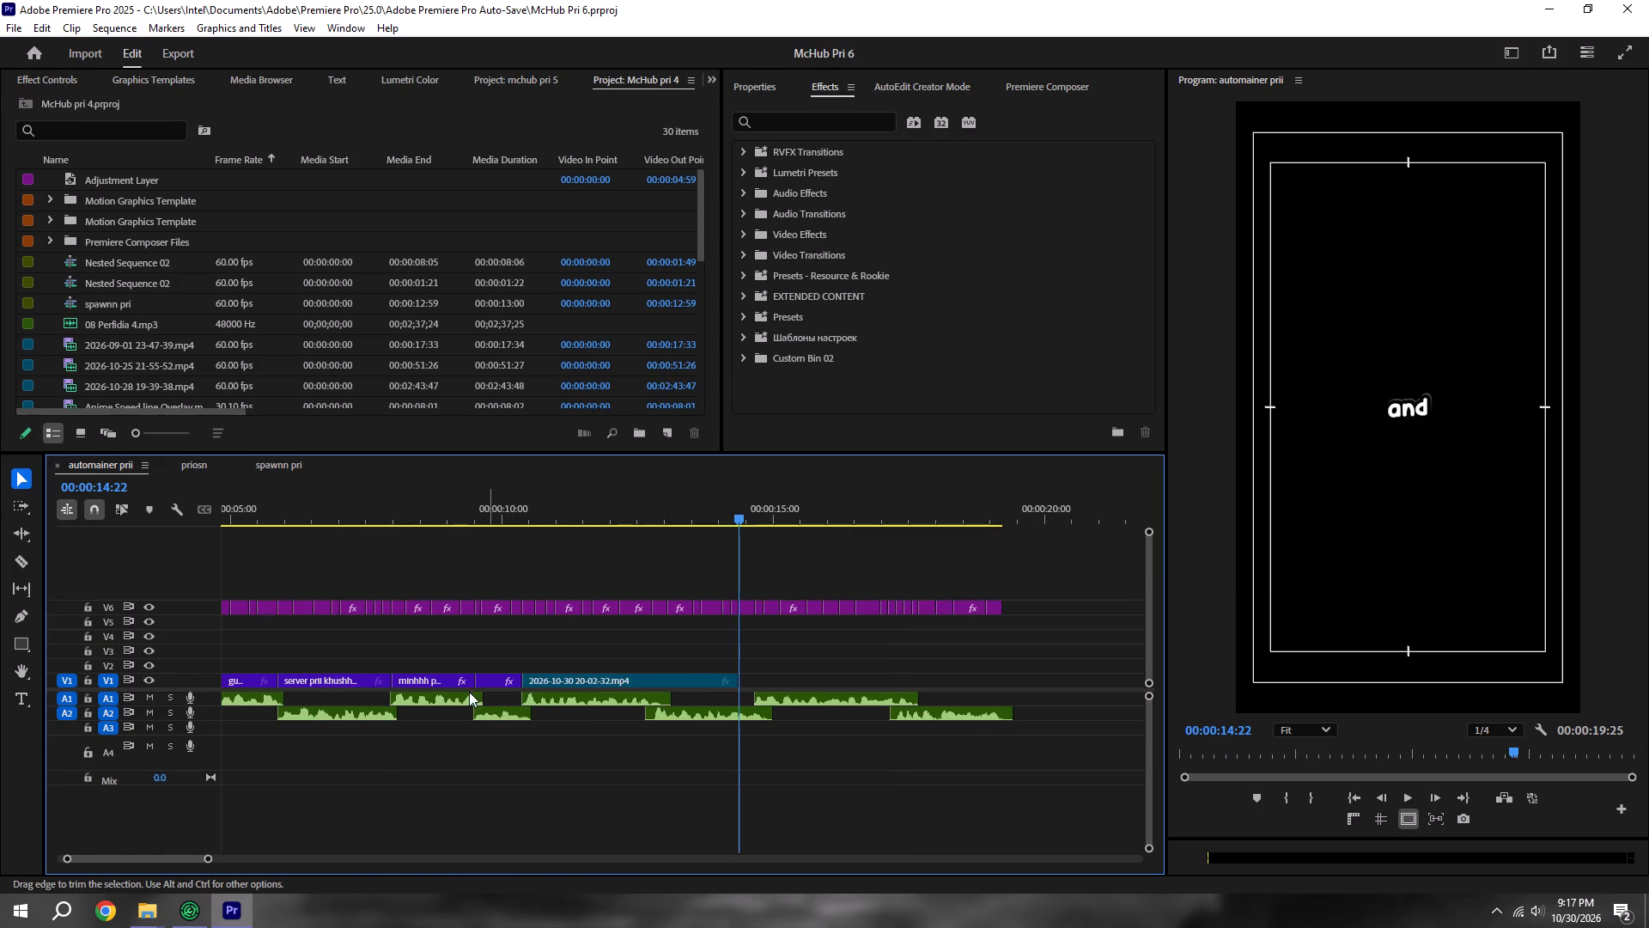
pyautogui.keyDown('alt'); pyautogui.moveTo(440, 682); pyautogui.dragTo(793, 676); pyautogui.keyUp('alt')
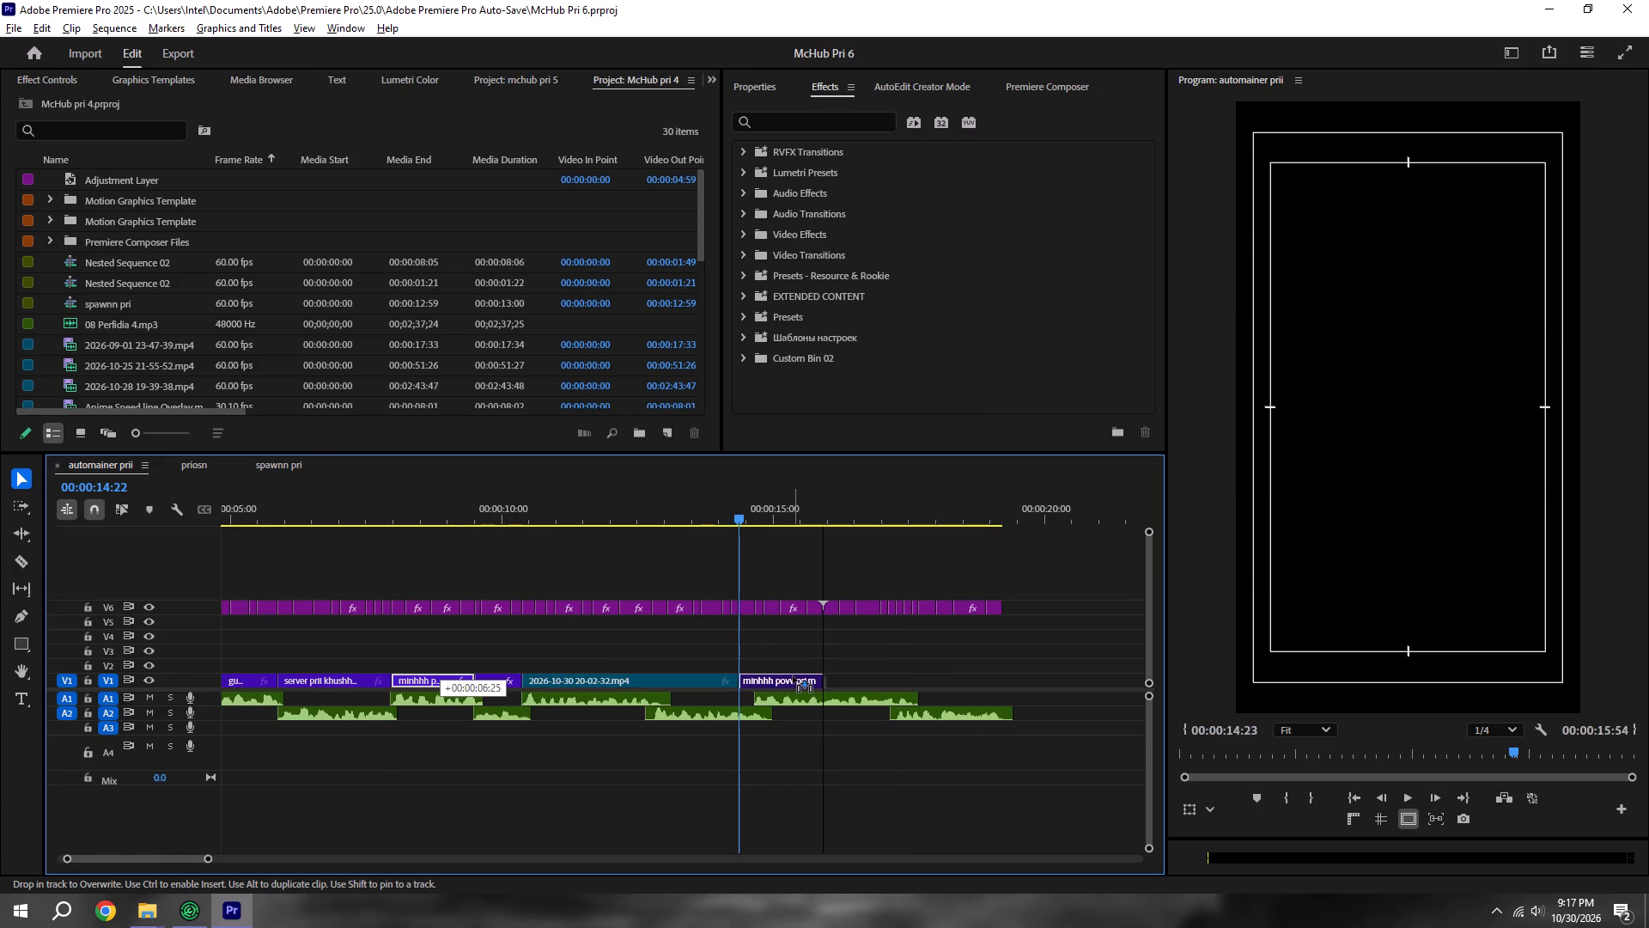
pyautogui.keyDown('alt'); pyautogui.moveTo(793, 676); pyautogui.dragTo(788, 676); pyautogui.keyUp('alt')
pyautogui.keyDown('alt'); pyautogui.click(788, 676); pyautogui.keyUp('alt')
pyautogui.keyDown('alt'); pyautogui.scroll(9, 745, 675); pyautogui.keyUp('alt')
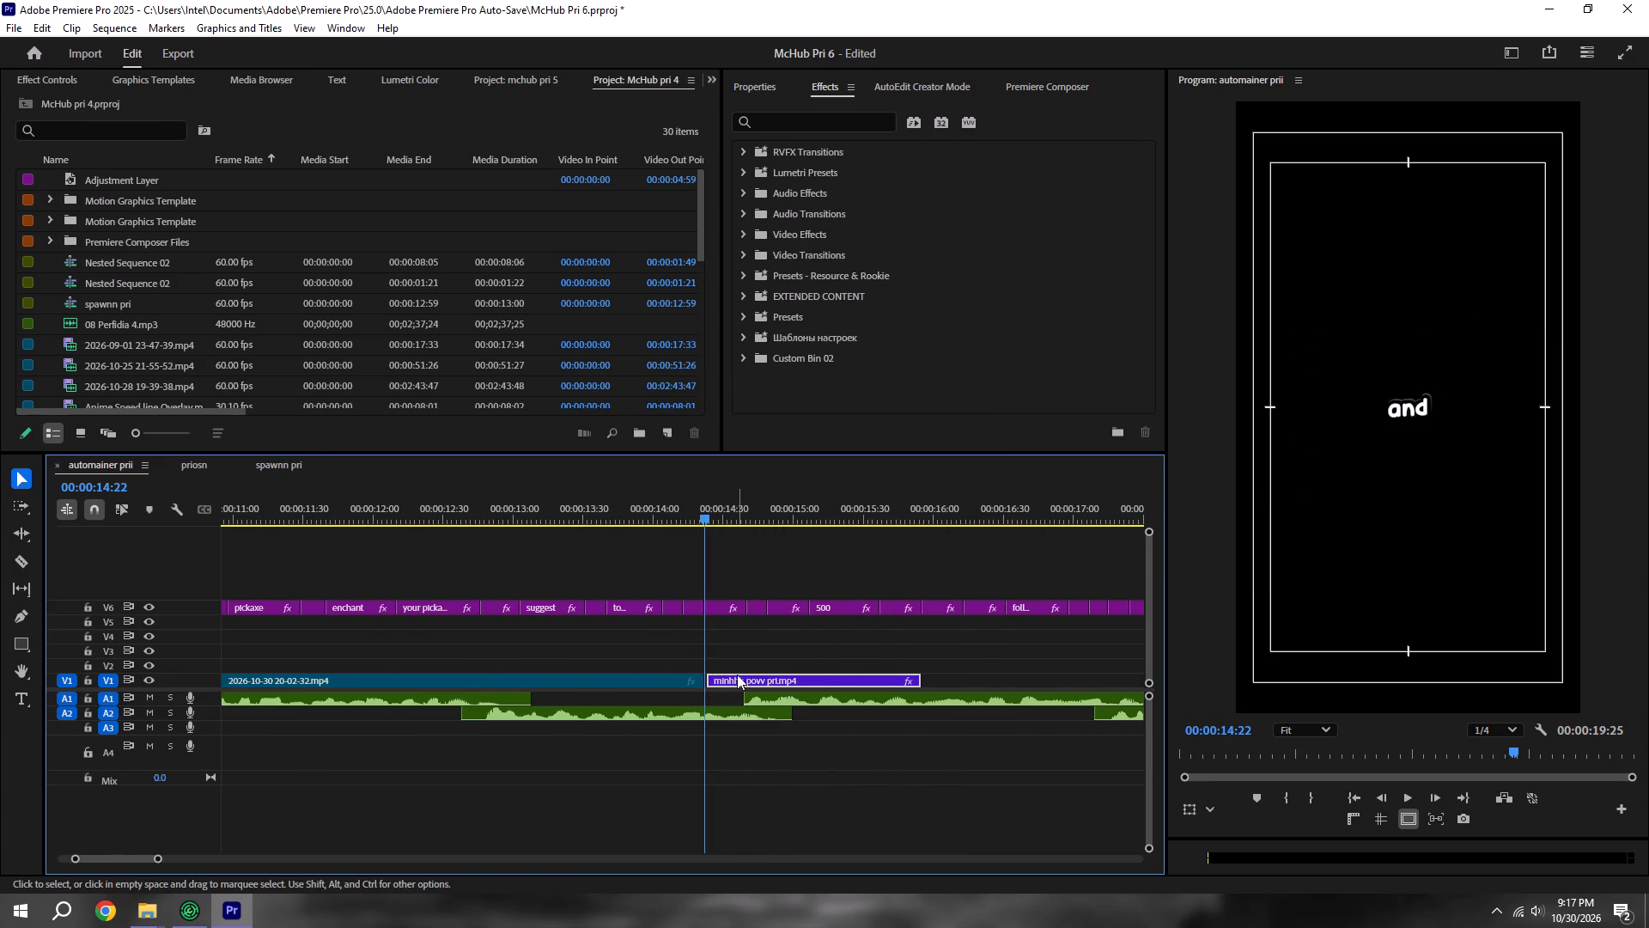
pyautogui.click(740, 681)
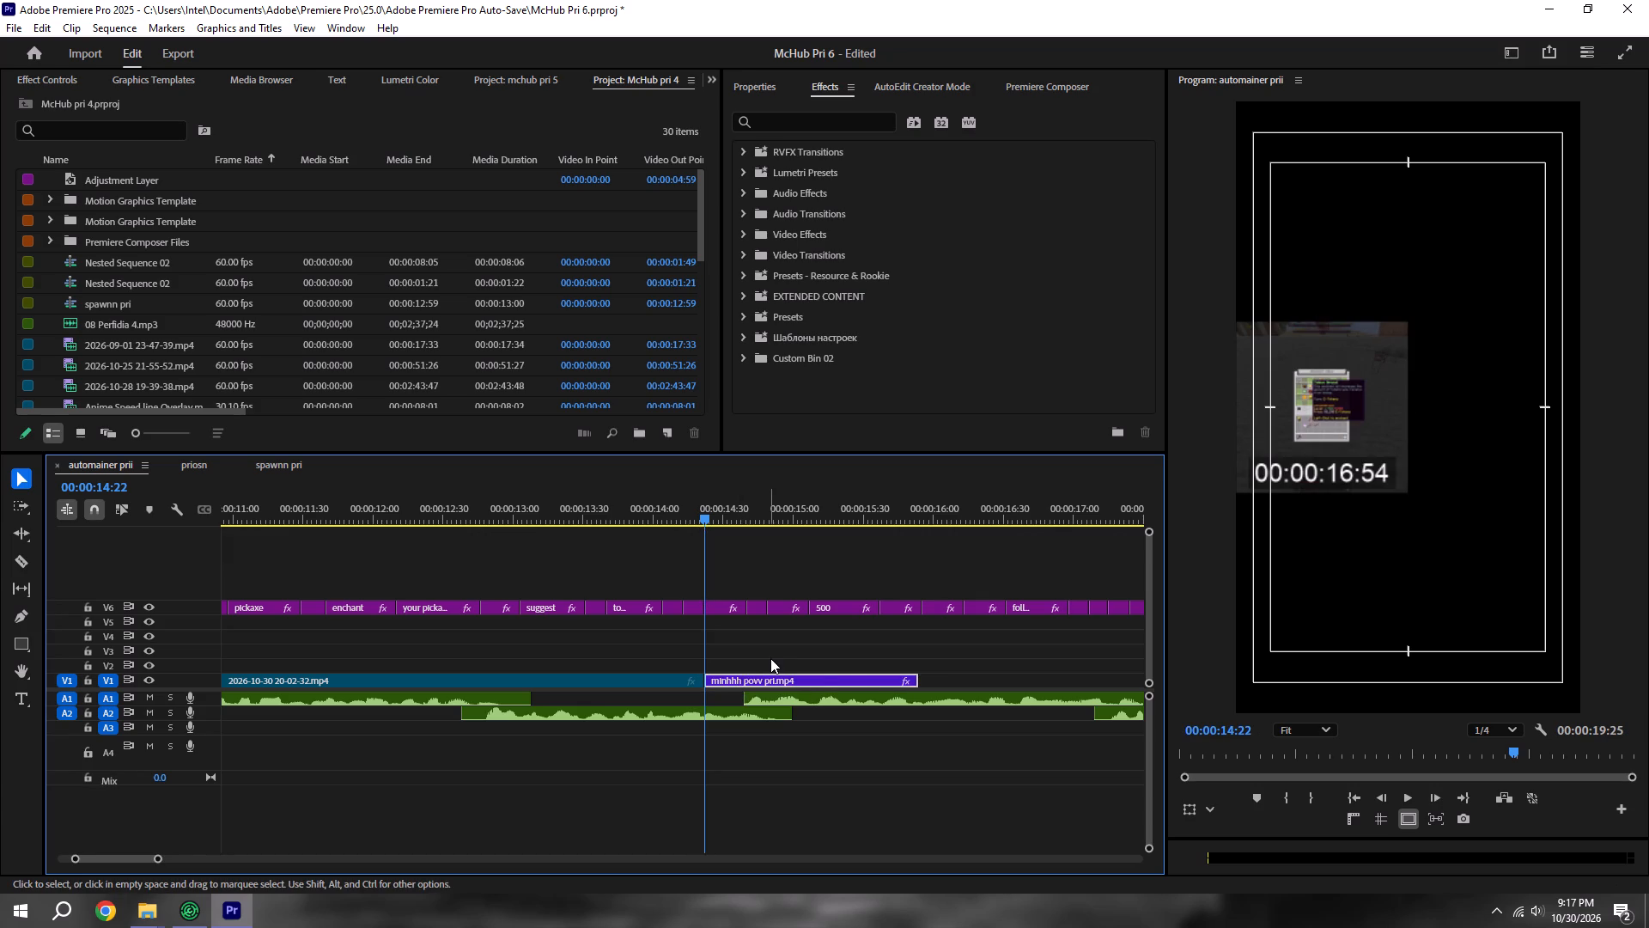
pyautogui.press('space')
pyautogui.keyDown('alt'); pyautogui.scroll(-5, 771, 657); pyautogui.keyUp('alt')
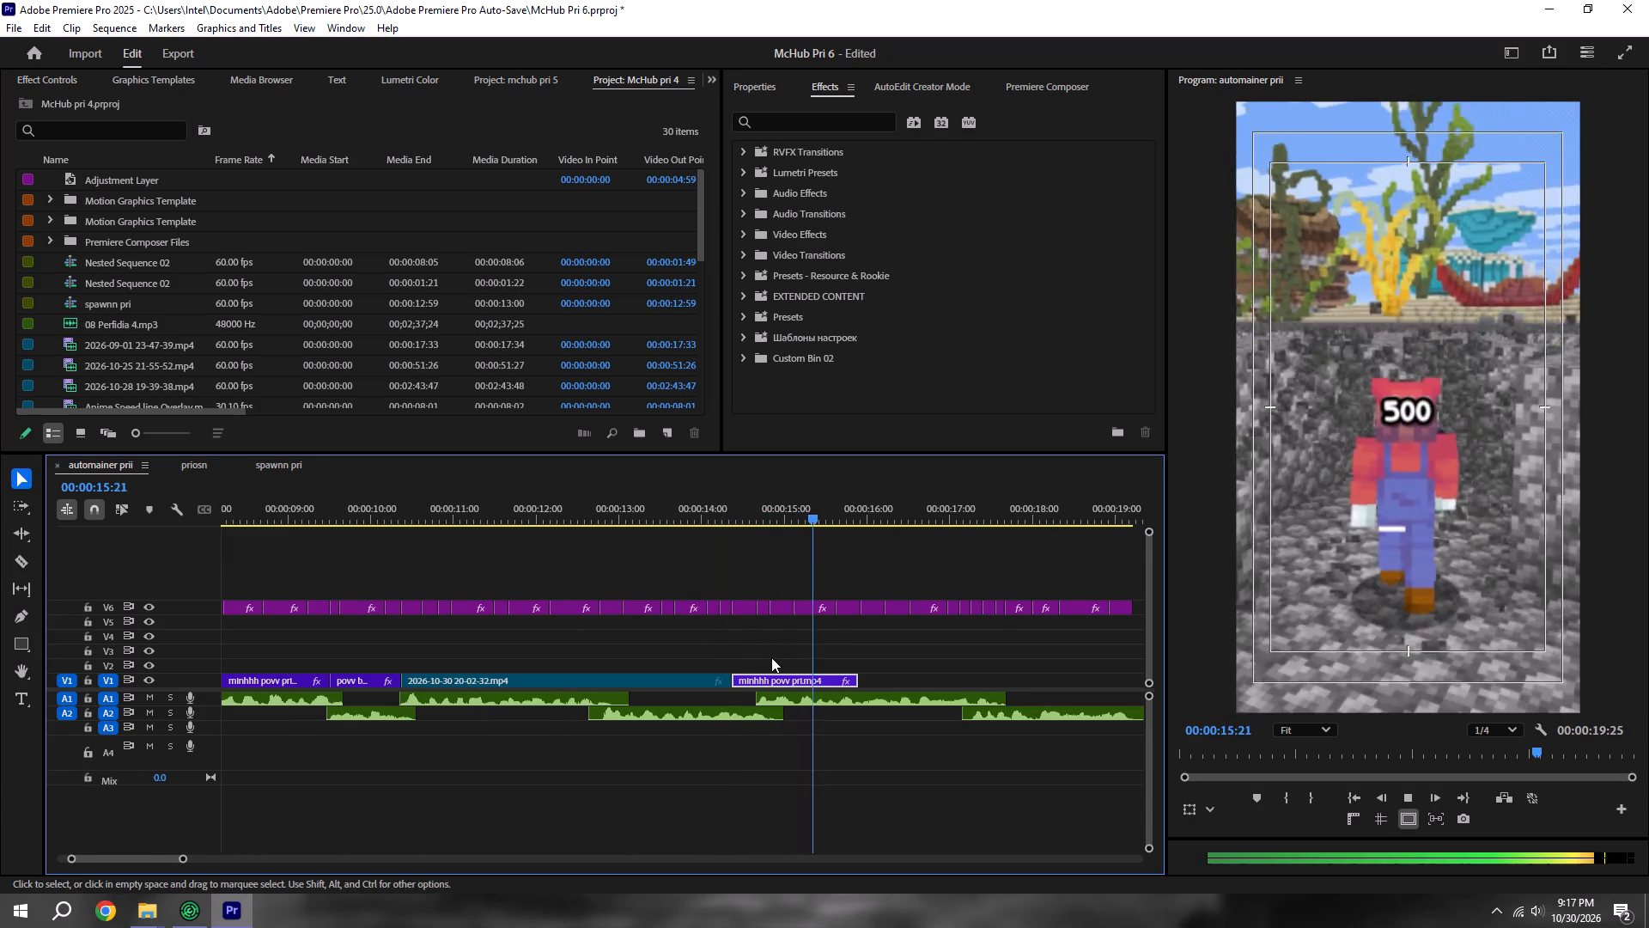
pyautogui.press('space')
pyautogui.press('space')
pyautogui.press('space')
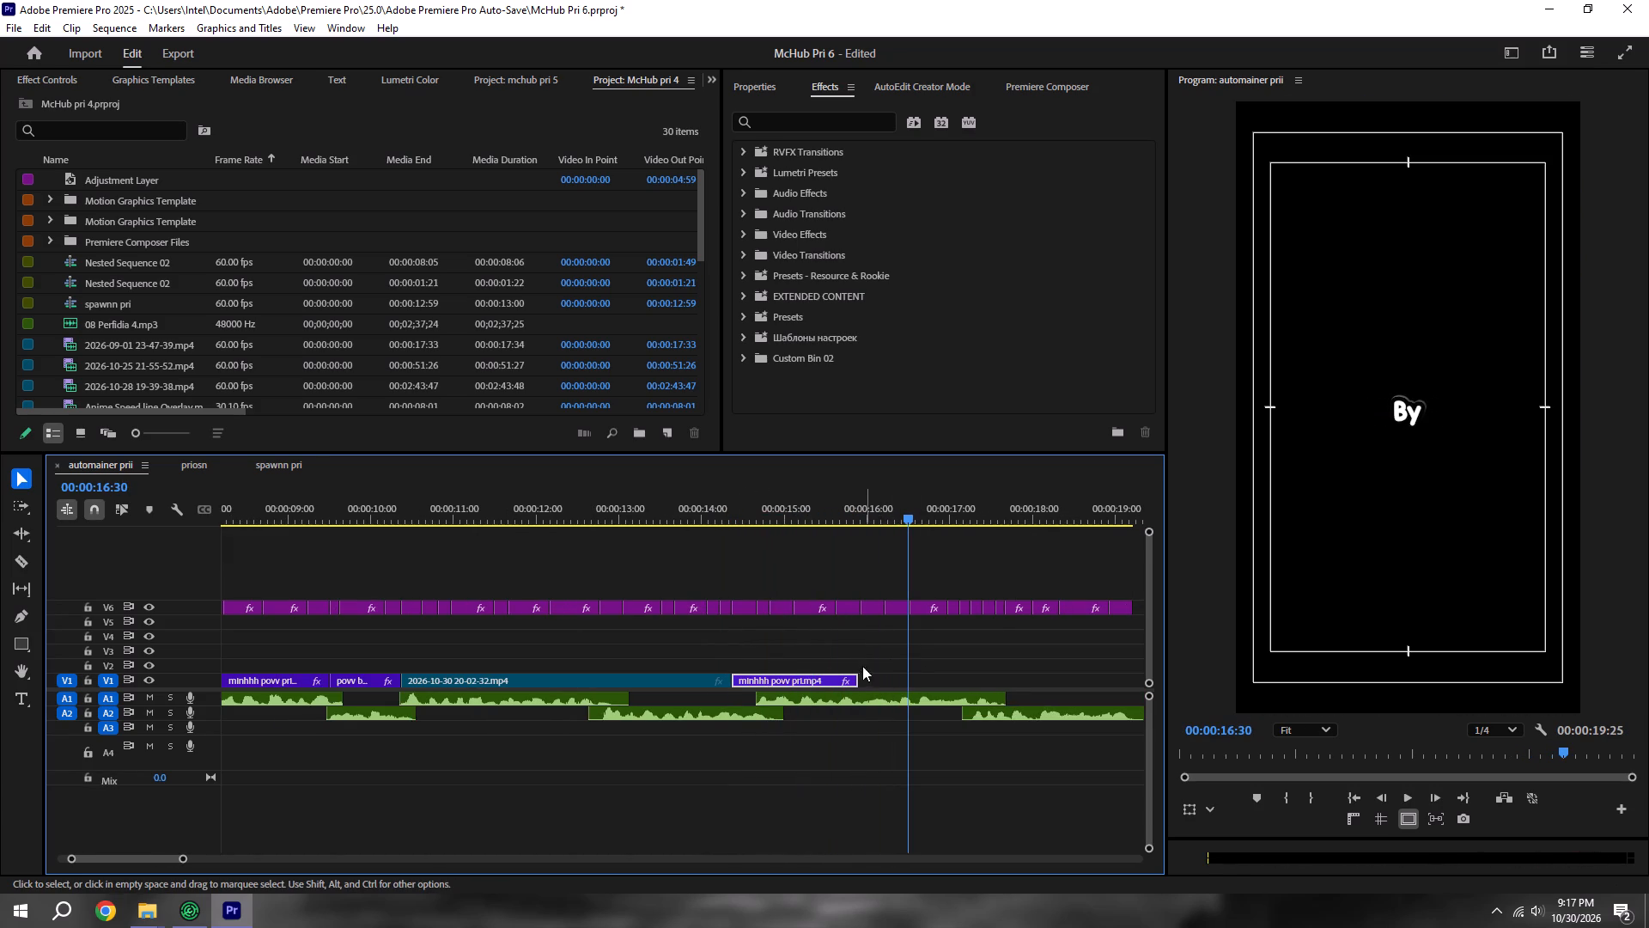
# Extend the end of the duplicated minhhh povv pri.mp4 to 00:00:16:13, where the "By" caption starts, and save the project.
pyautogui.click(859, 673)
pyautogui.moveTo(861, 684); pyautogui.dragTo(886, 681)
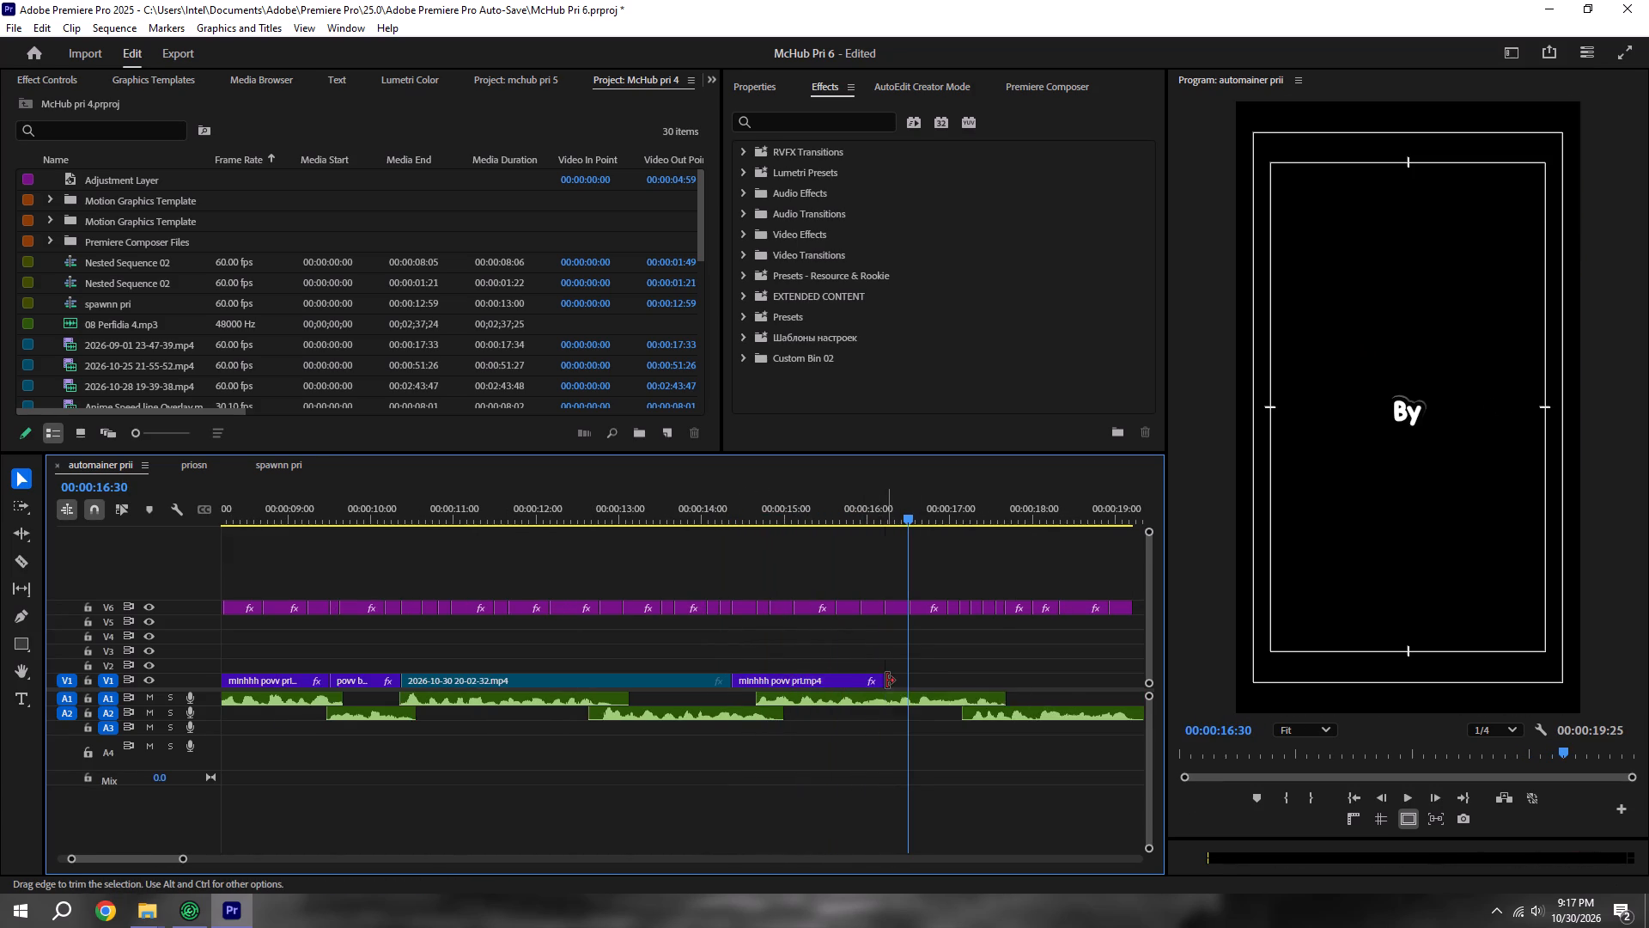
pyautogui.keyDown('alt'); pyautogui.scroll(10, 886, 681); pyautogui.keyUp('alt')
pyautogui.keyDown('shift'); pyautogui.click(891, 509); pyautogui.keyUp('shift')
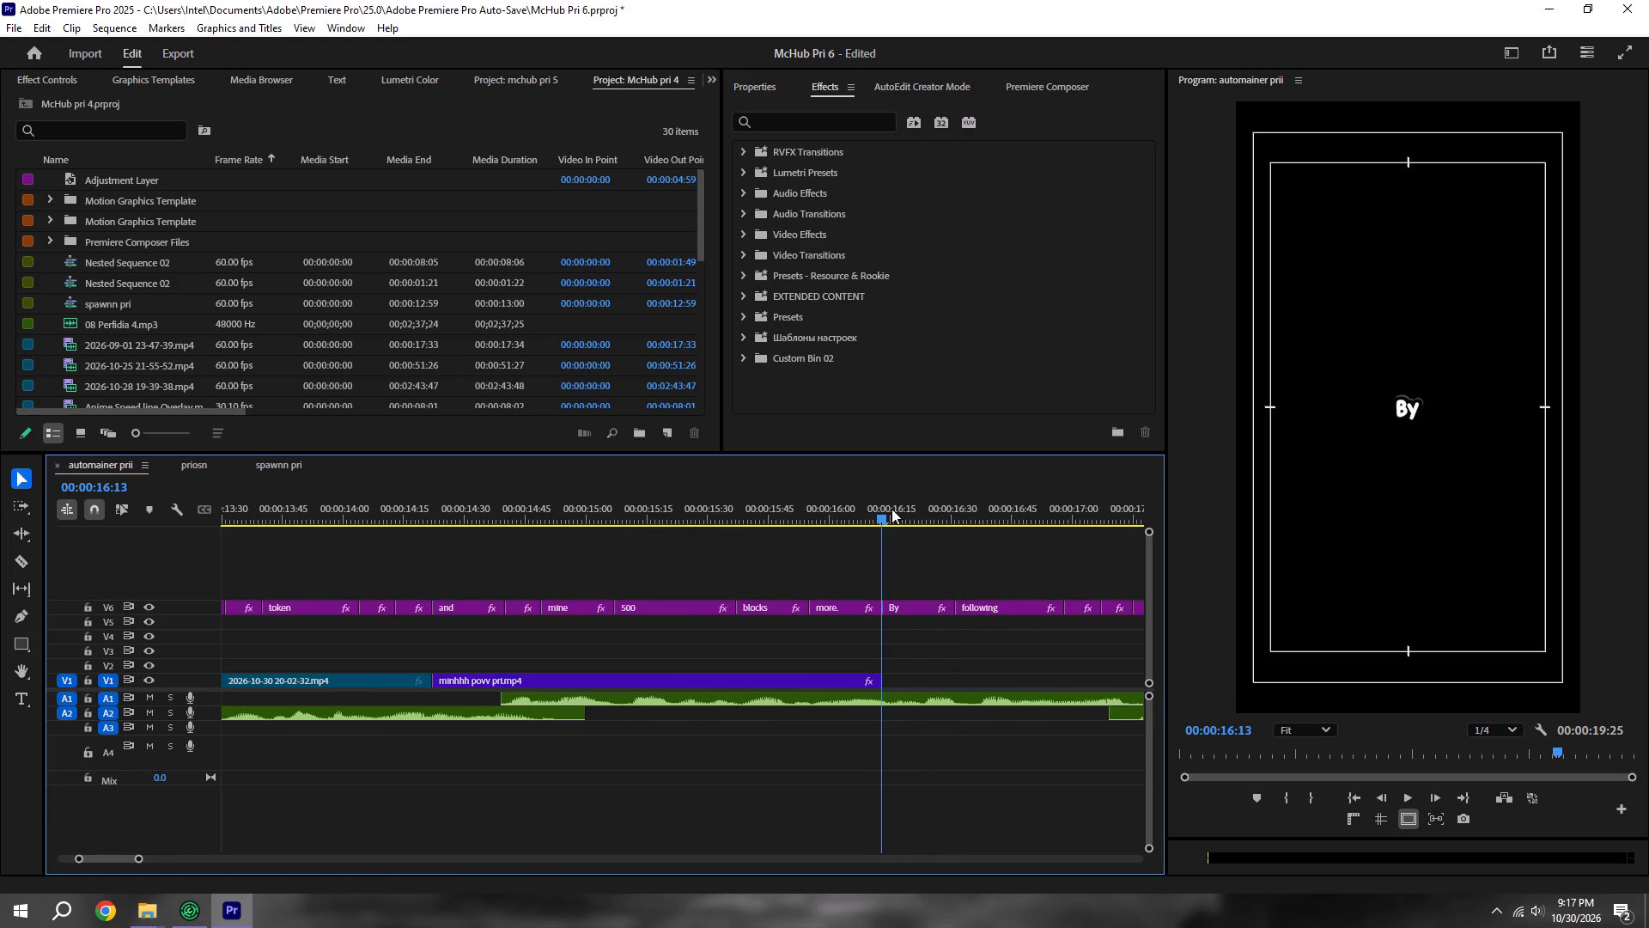
pyautogui.keyDown('alt'); pyautogui.scroll(-11, 891, 509); pyautogui.keyUp('alt')
pyautogui.keyDown('alt'); pyautogui.scroll(-6, 838, 607); pyautogui.keyUp('alt')
pyautogui.hotkey('ctrl', 's')
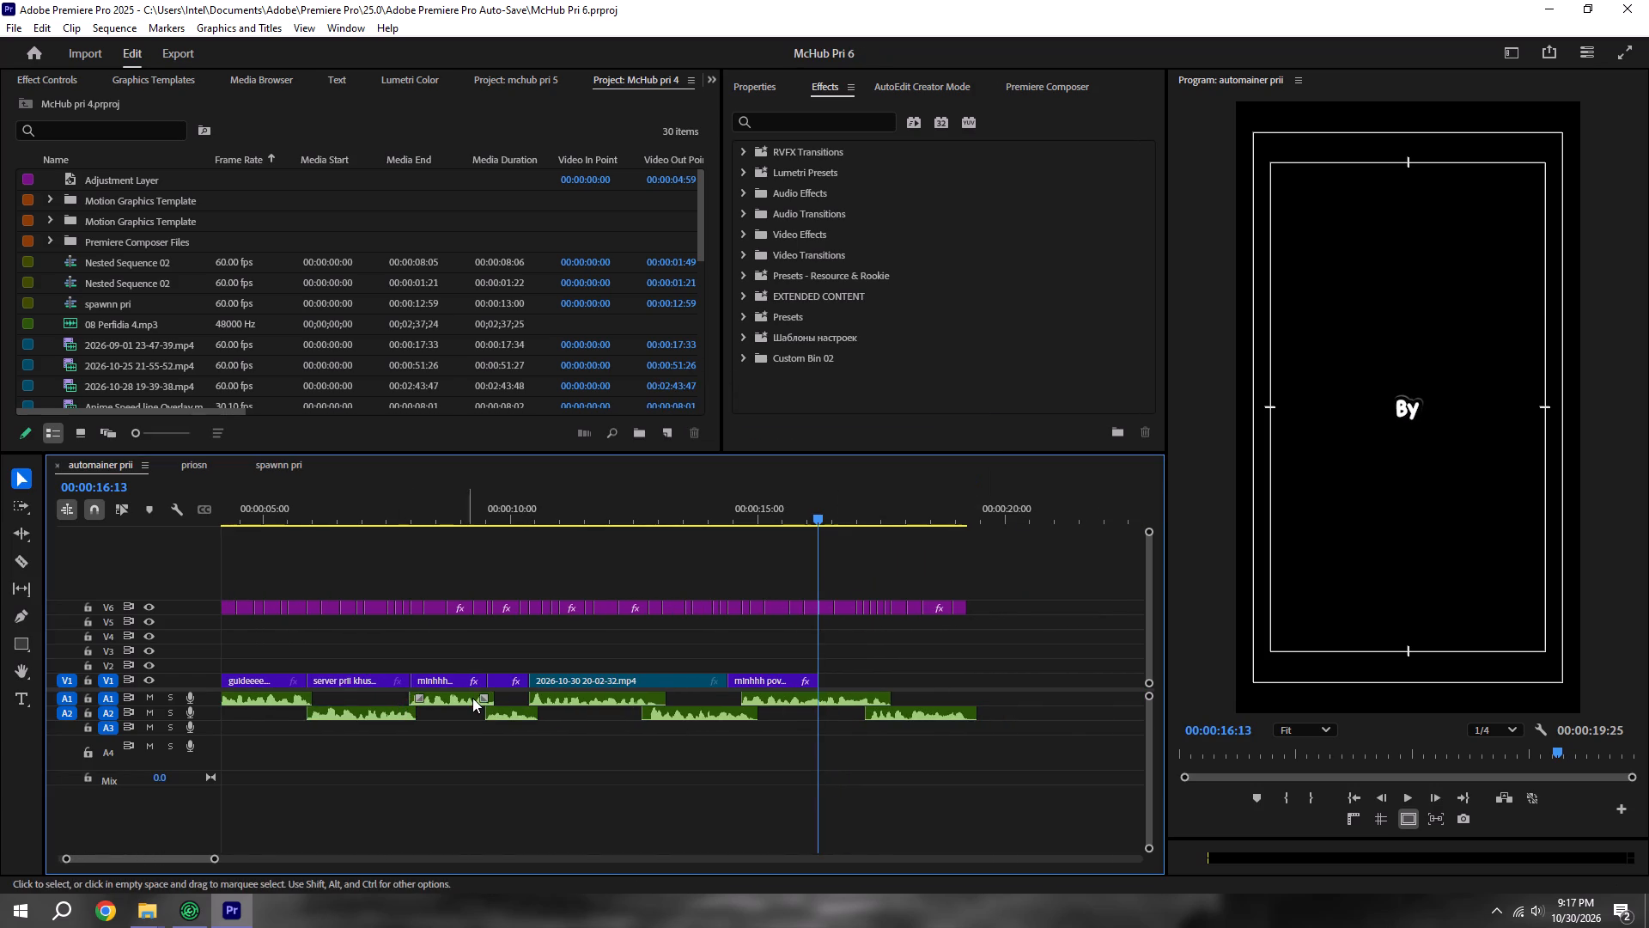
# Duplicate povv bbag pri 2.mp4 from early in V1 to 00:00:16:13, play it back, and save the project.
pyautogui.scroll(5, 317, 695)
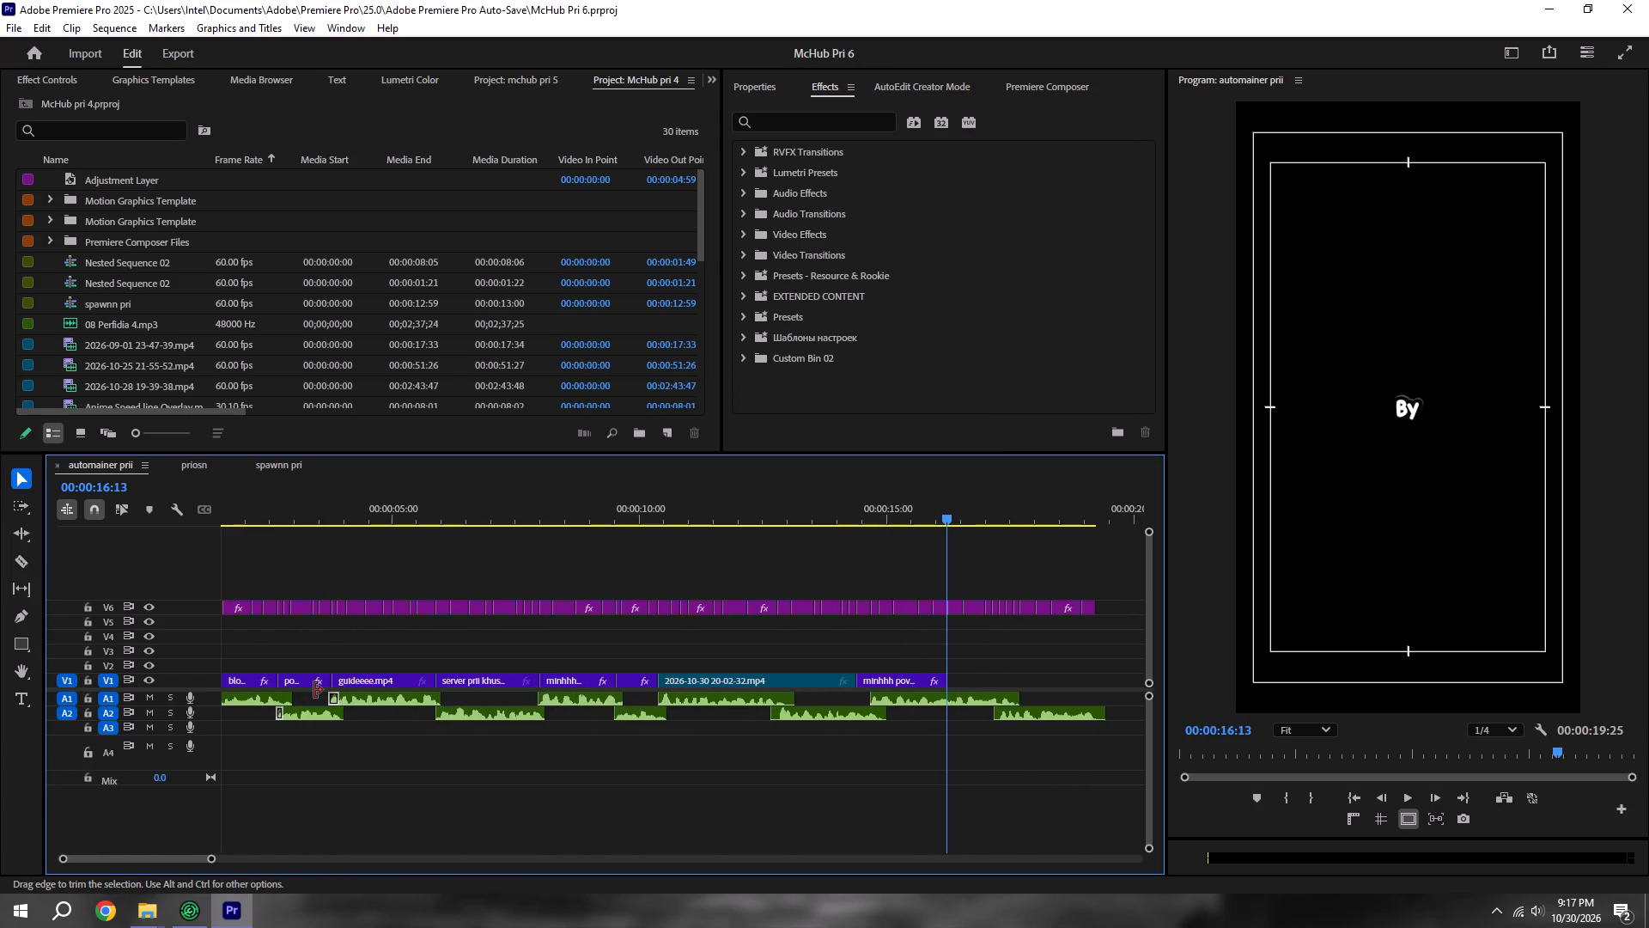
pyautogui.keyDown('alt'); pyautogui.moveTo(301, 680); pyautogui.dragTo(970, 679); pyautogui.keyUp('alt')
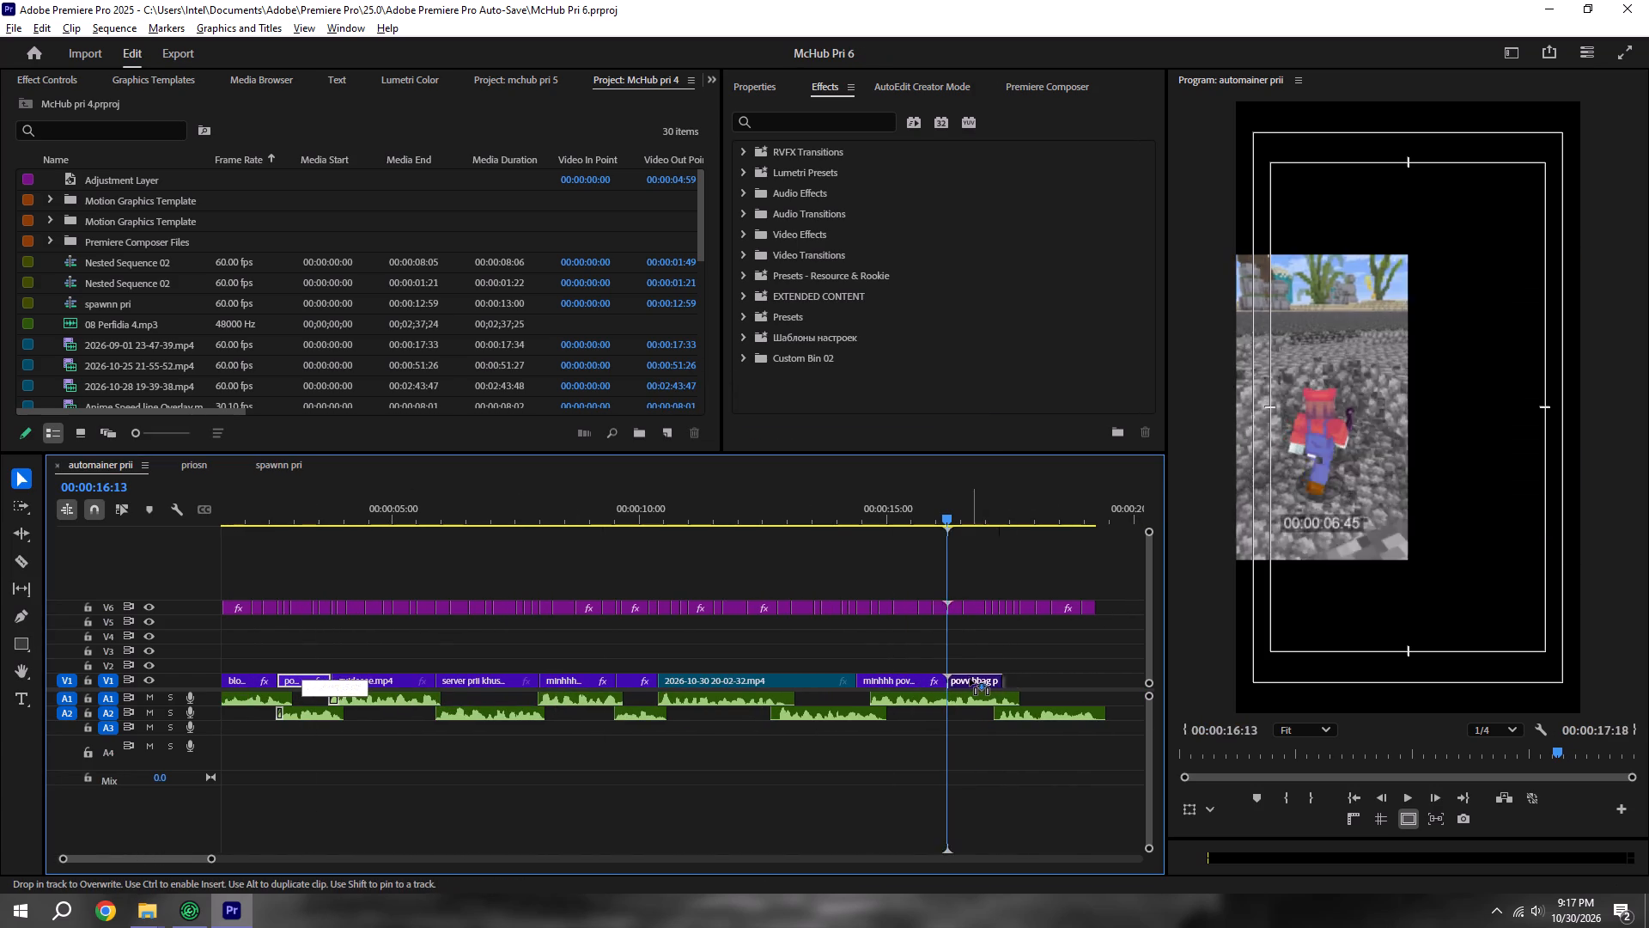
pyautogui.keyDown('alt'); pyautogui.moveTo(970, 679); pyautogui.dragTo(971, 679); pyautogui.keyUp('alt')
pyautogui.press('space')
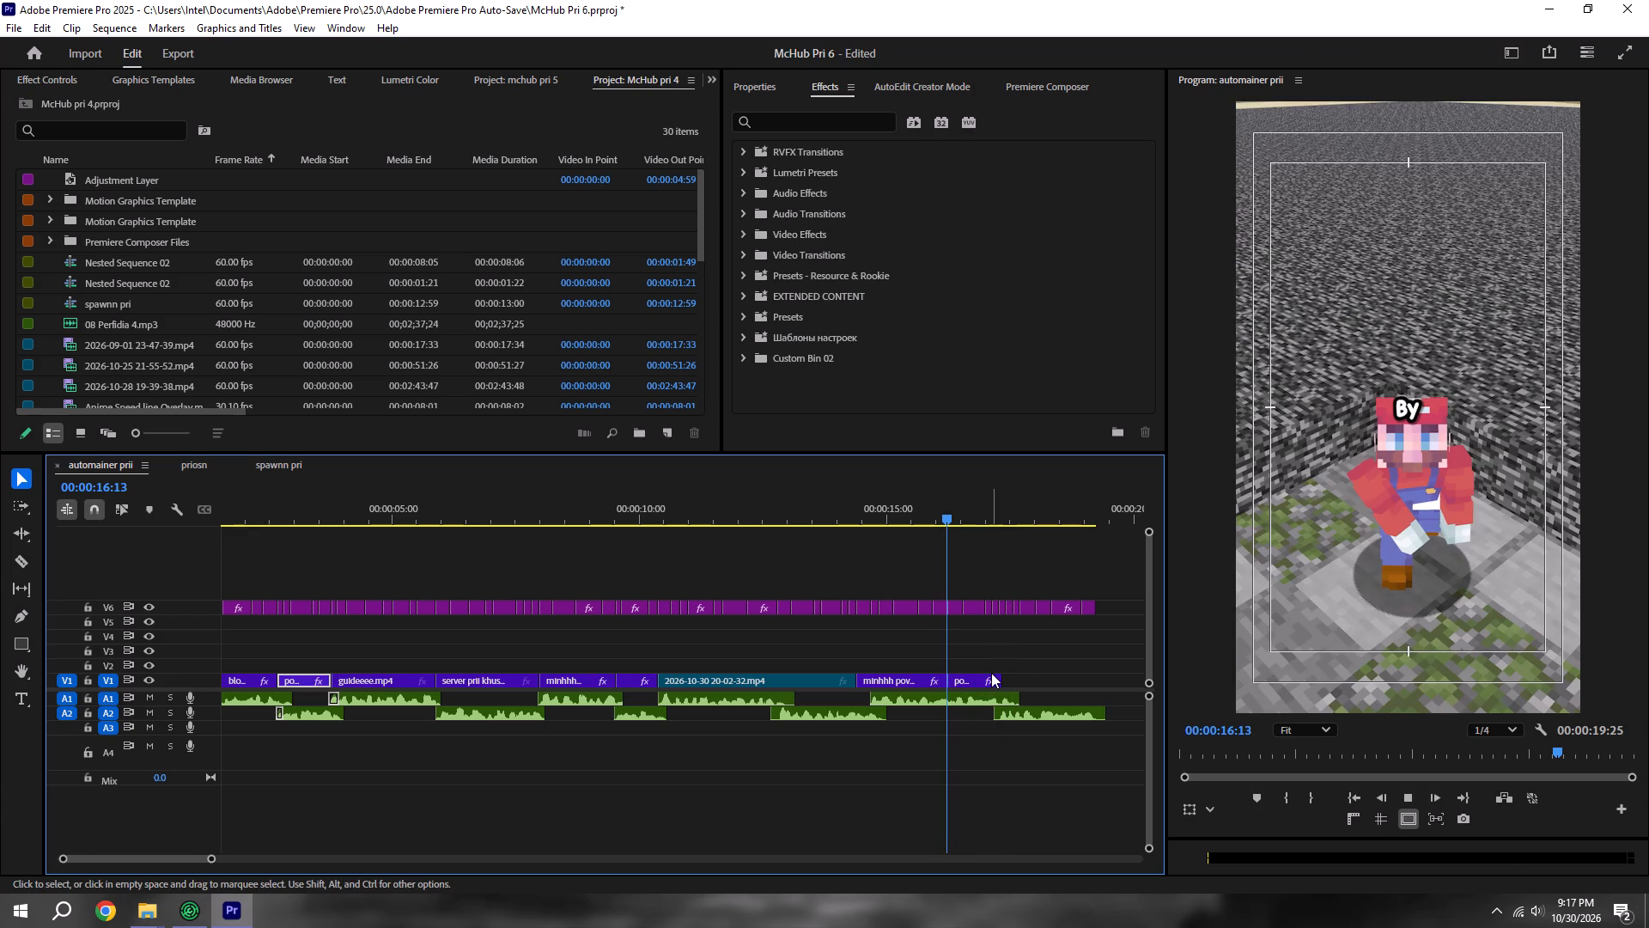
pyautogui.press('space')
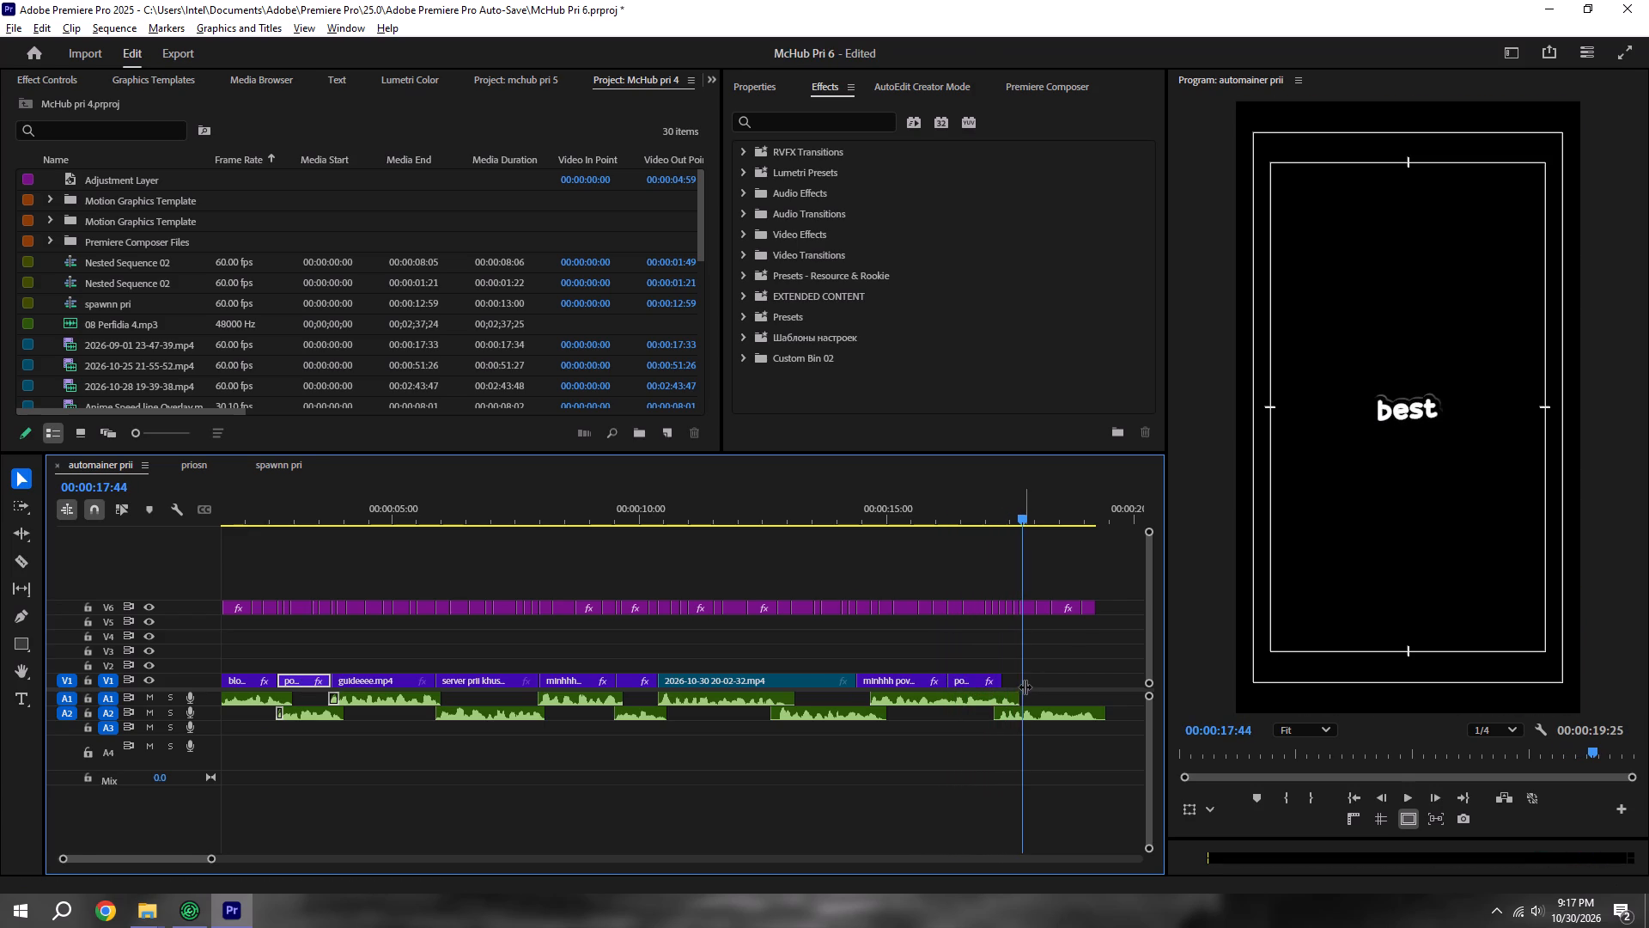
pyautogui.keyDown('alt'); pyautogui.scroll(10, 1025, 687); pyautogui.keyUp('alt')
pyautogui.hotkey('ctrl', 's')
# Trim the end of the duplicated povv bbag pri 2.mp4 to 00:00:17:15, at the "you" caption, and save the project.
pyautogui.keyDown('alt'); pyautogui.scroll(8, 977, 644); pyautogui.keyUp('alt')
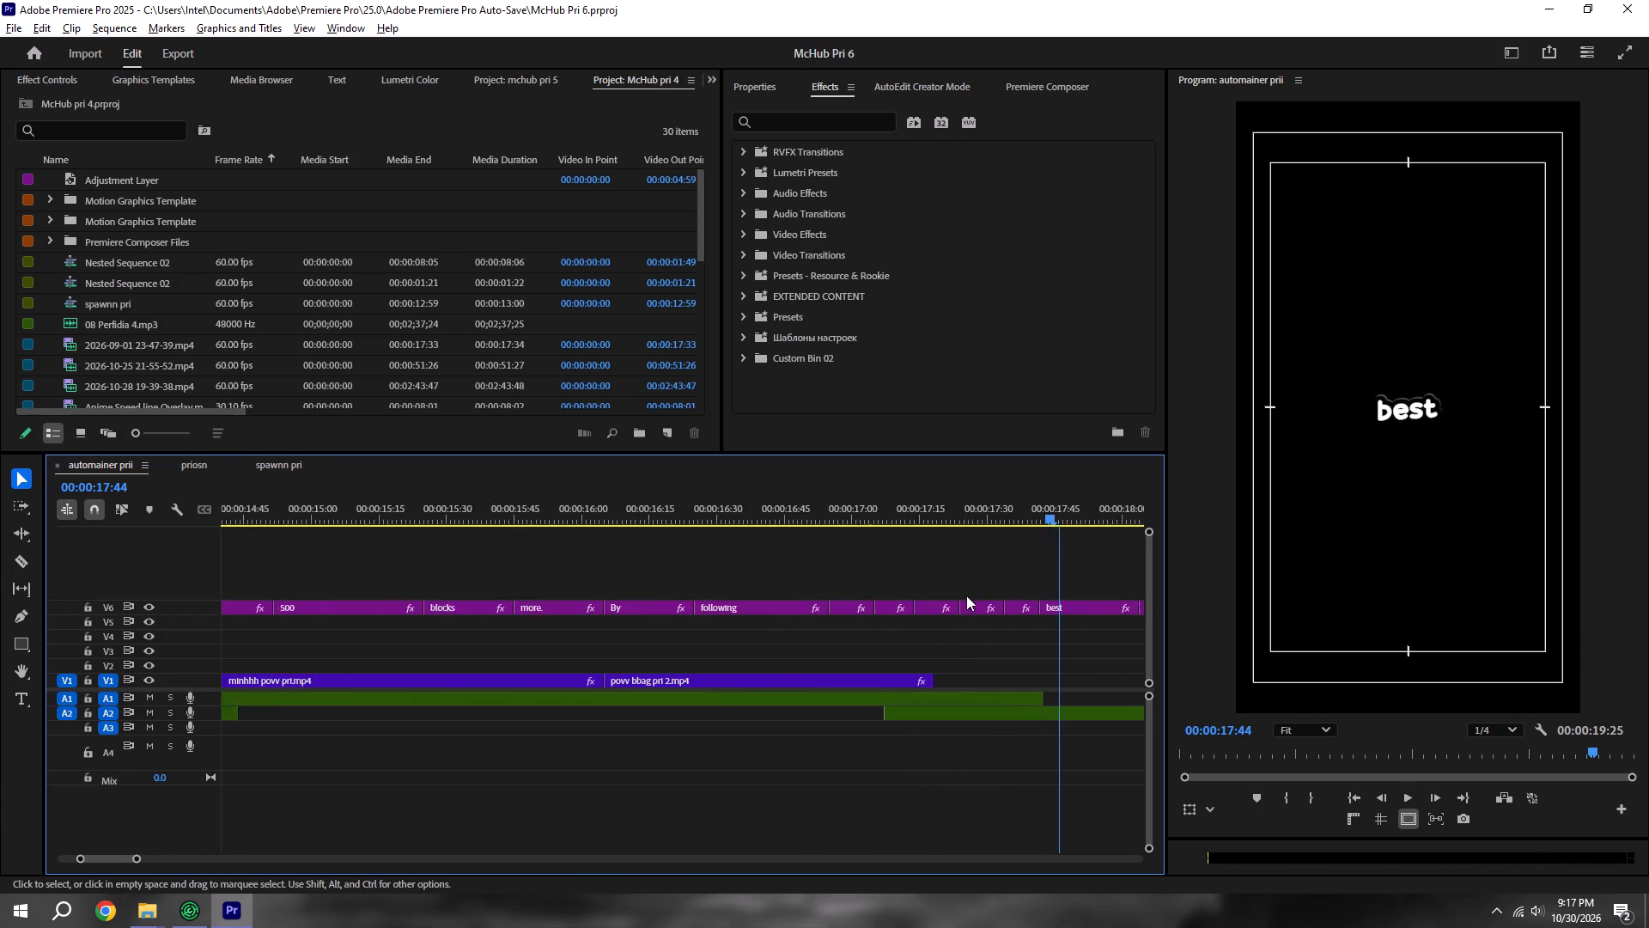
pyautogui.keyDown('alt'); pyautogui.scroll(1, 966, 595); pyautogui.keyUp('alt')
pyautogui.keyDown('shift'); pyautogui.click(902, 514); pyautogui.keyUp('shift')
pyautogui.moveTo(930, 676); pyautogui.dragTo(916, 676)
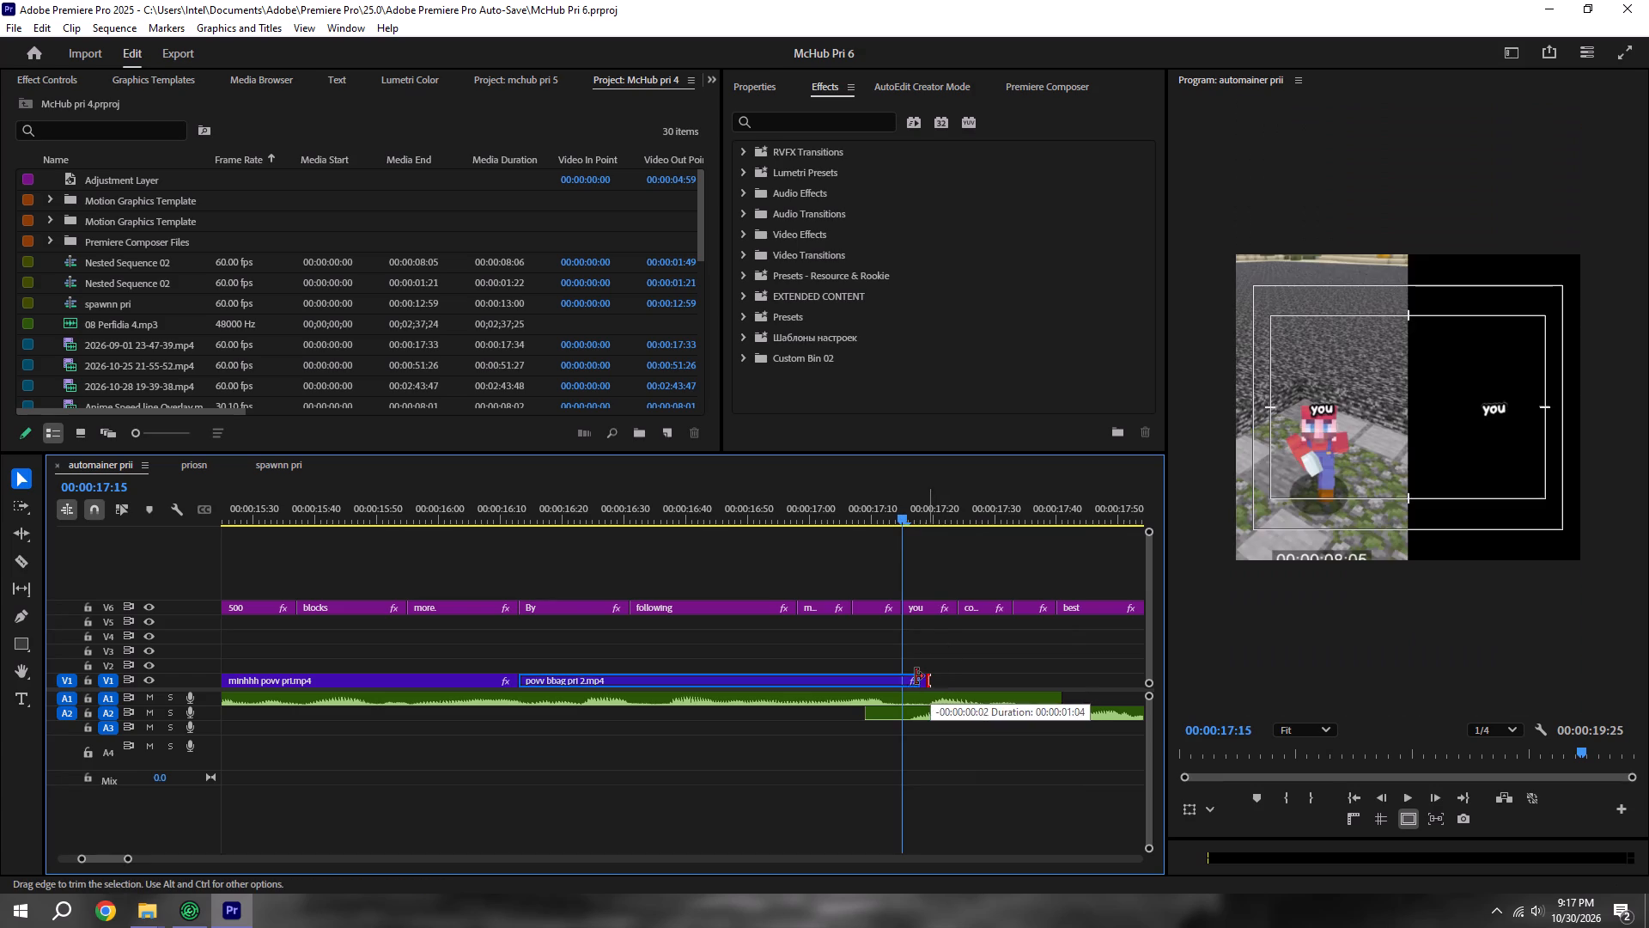
pyautogui.moveTo(916, 676); pyautogui.dragTo(910, 676)
pyautogui.keyDown('alt'); pyautogui.scroll(-11, 910, 676); pyautogui.keyUp('alt')
pyautogui.hotkey('ctrl', 's')
pyautogui.keyDown('alt'); pyautogui.scroll(-6, 910, 676); pyautogui.keyUp('alt')
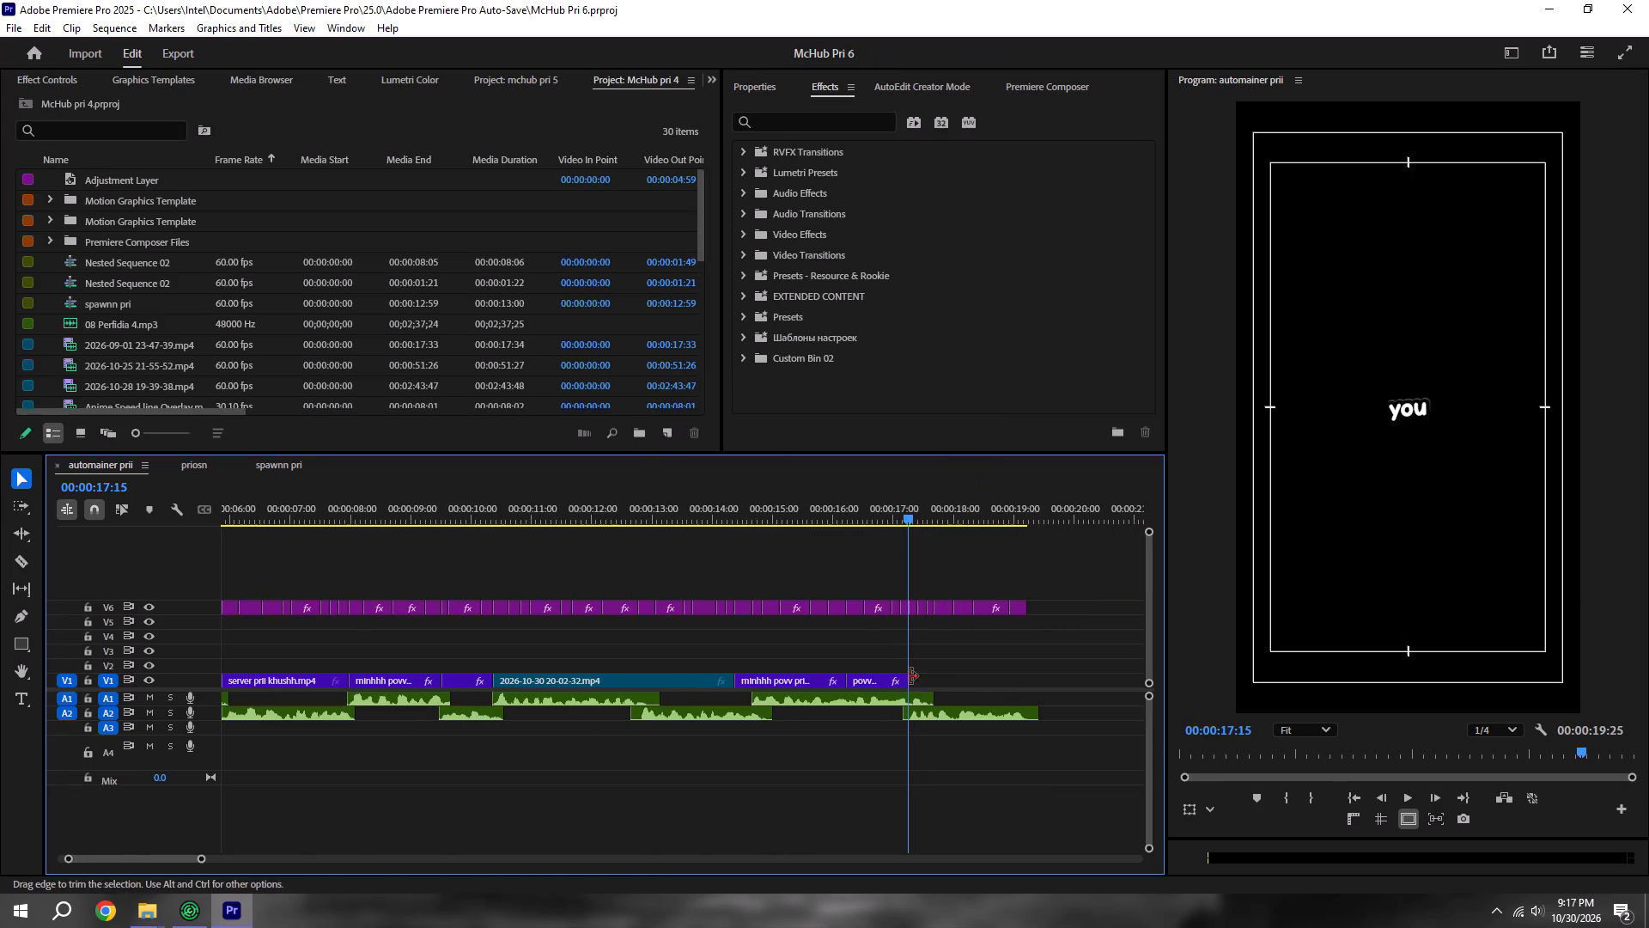
pyautogui.hotkey('ctrl', 's')
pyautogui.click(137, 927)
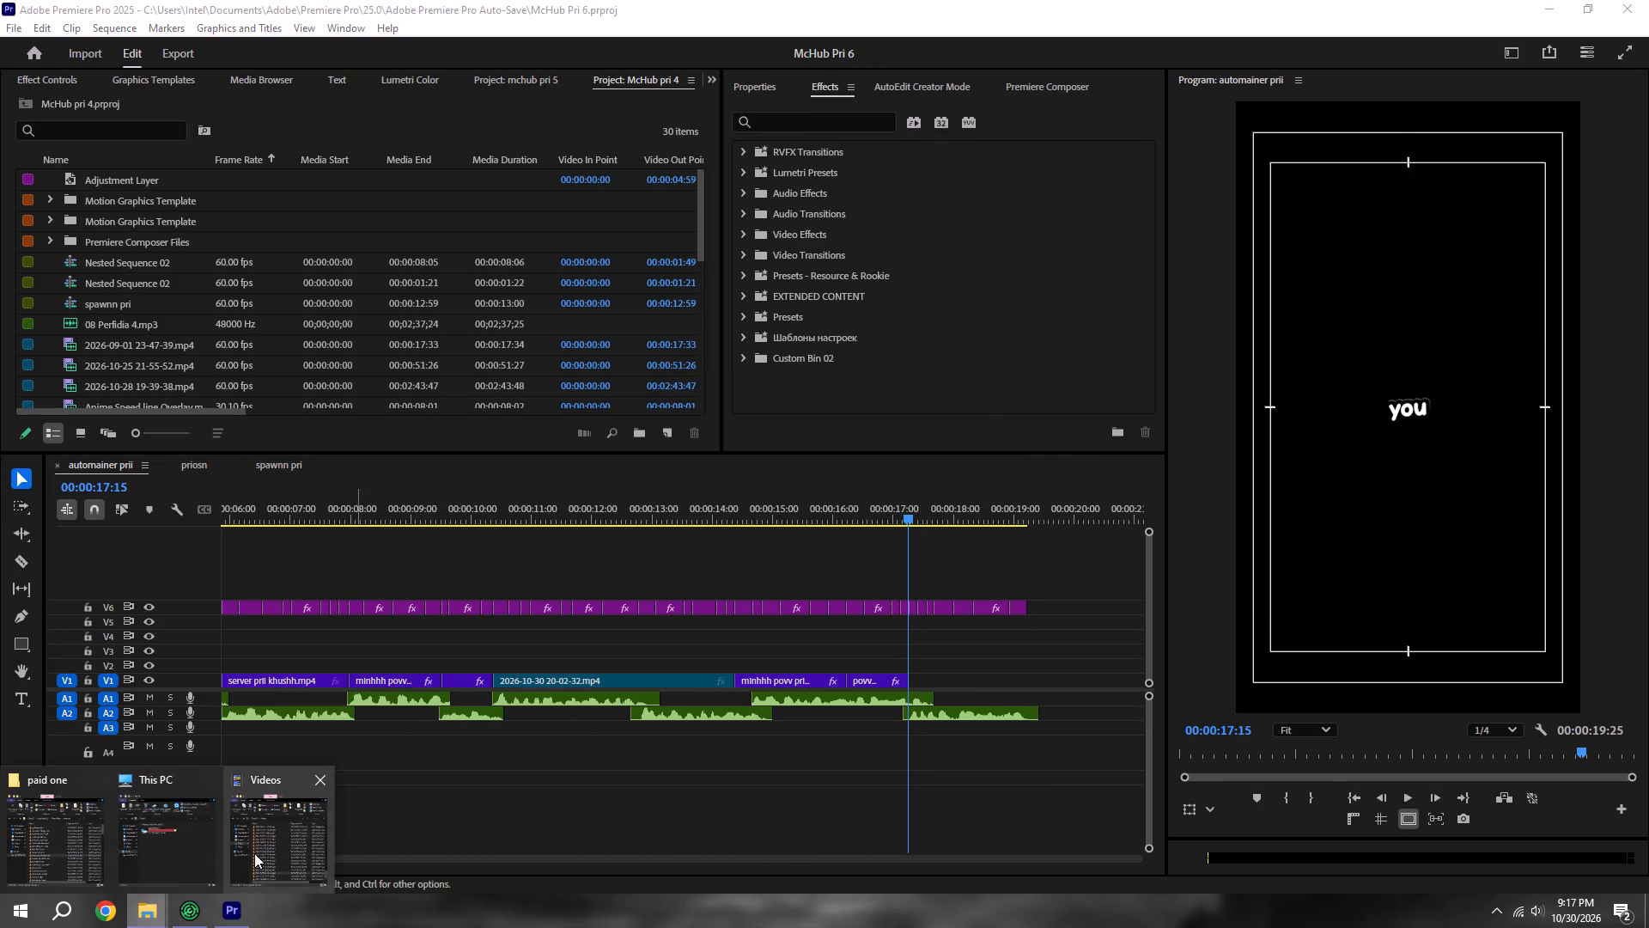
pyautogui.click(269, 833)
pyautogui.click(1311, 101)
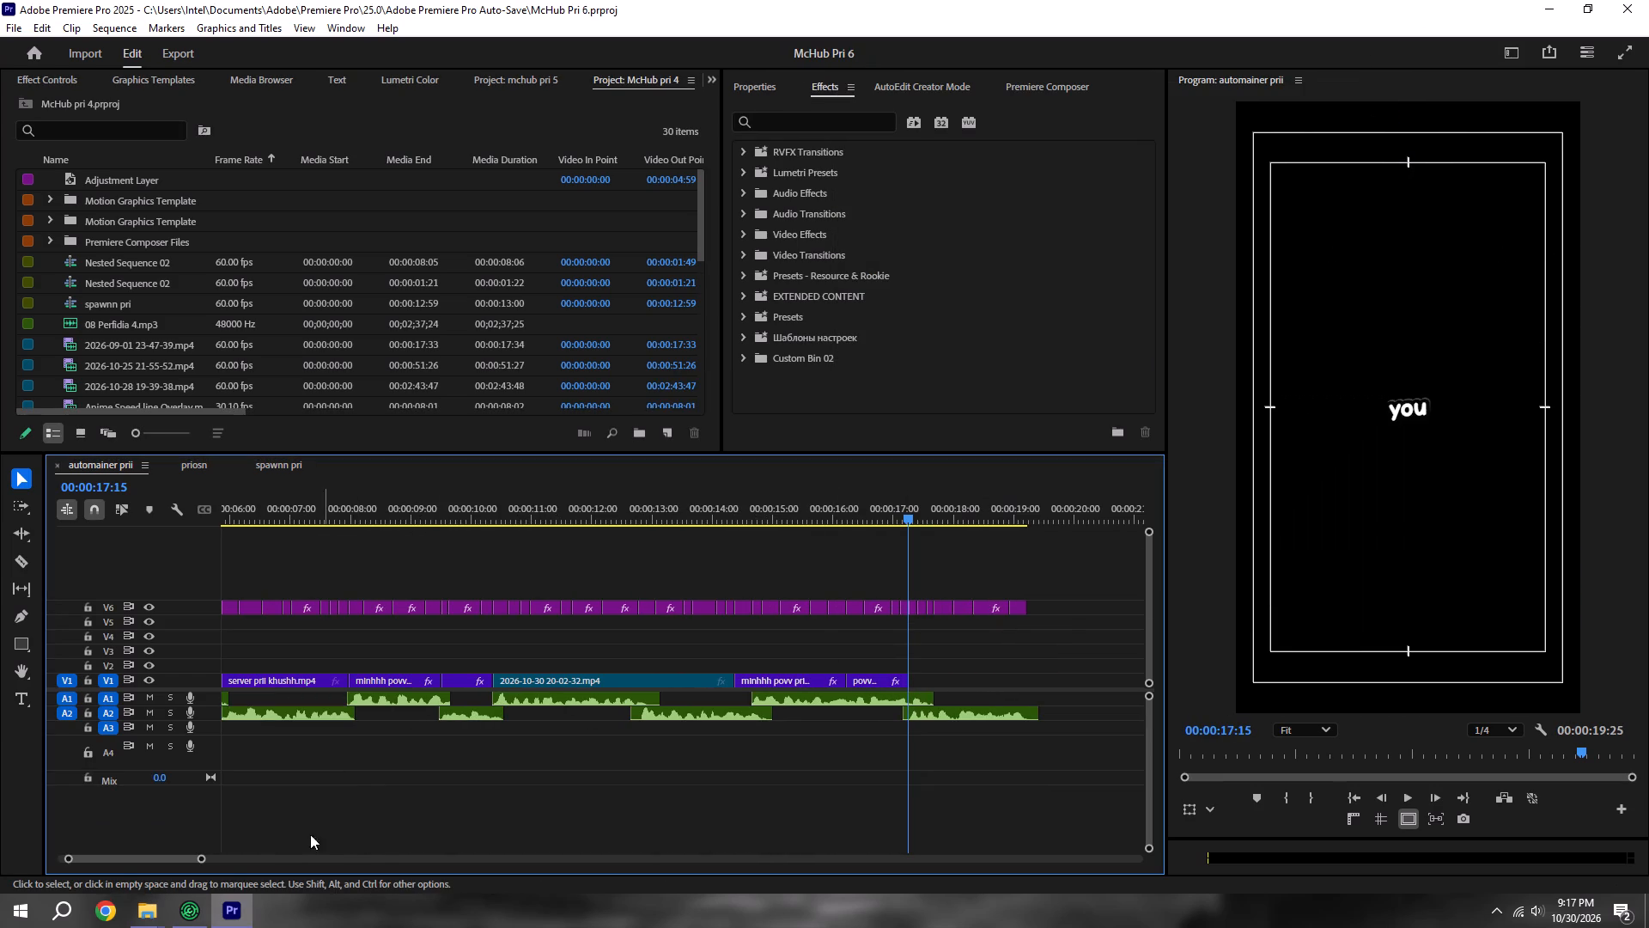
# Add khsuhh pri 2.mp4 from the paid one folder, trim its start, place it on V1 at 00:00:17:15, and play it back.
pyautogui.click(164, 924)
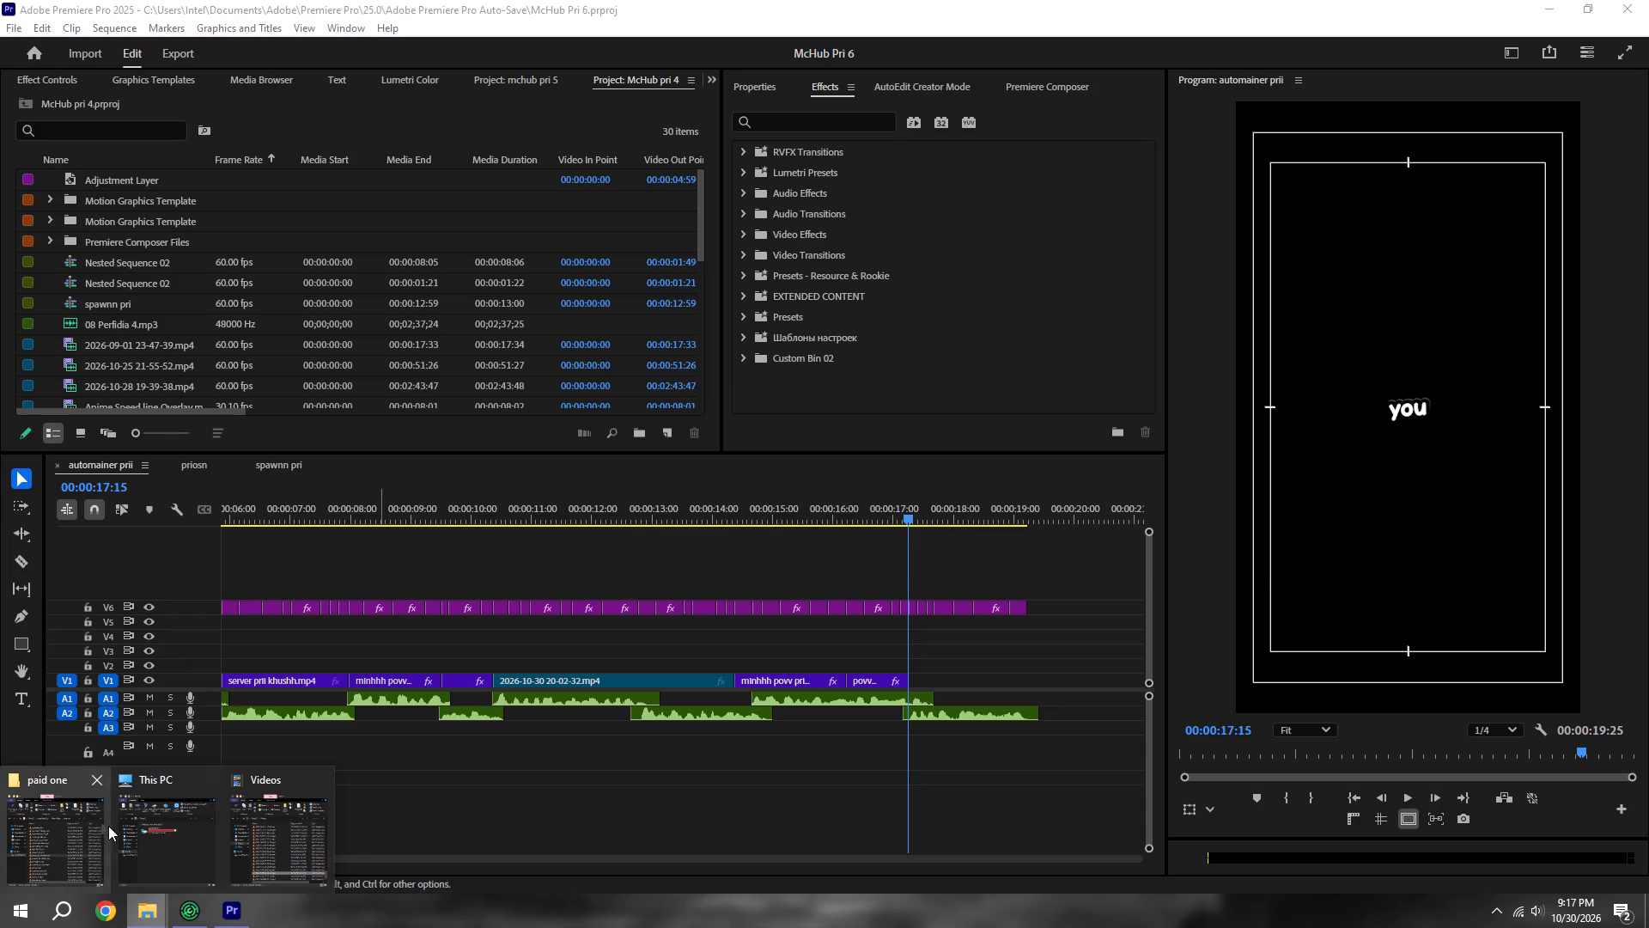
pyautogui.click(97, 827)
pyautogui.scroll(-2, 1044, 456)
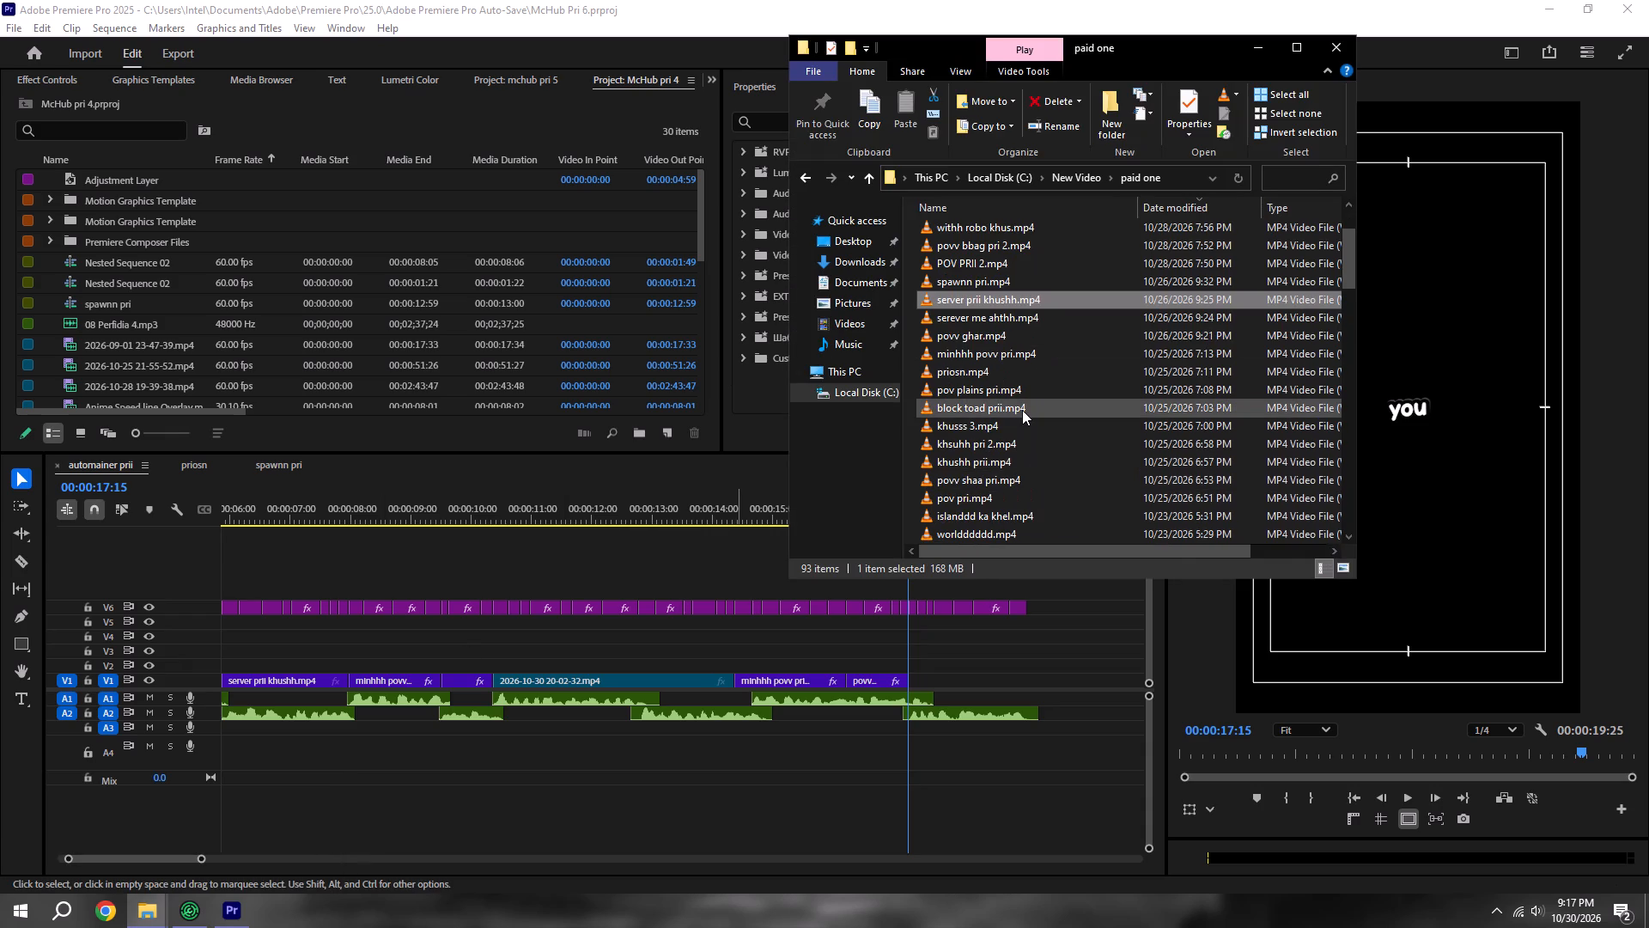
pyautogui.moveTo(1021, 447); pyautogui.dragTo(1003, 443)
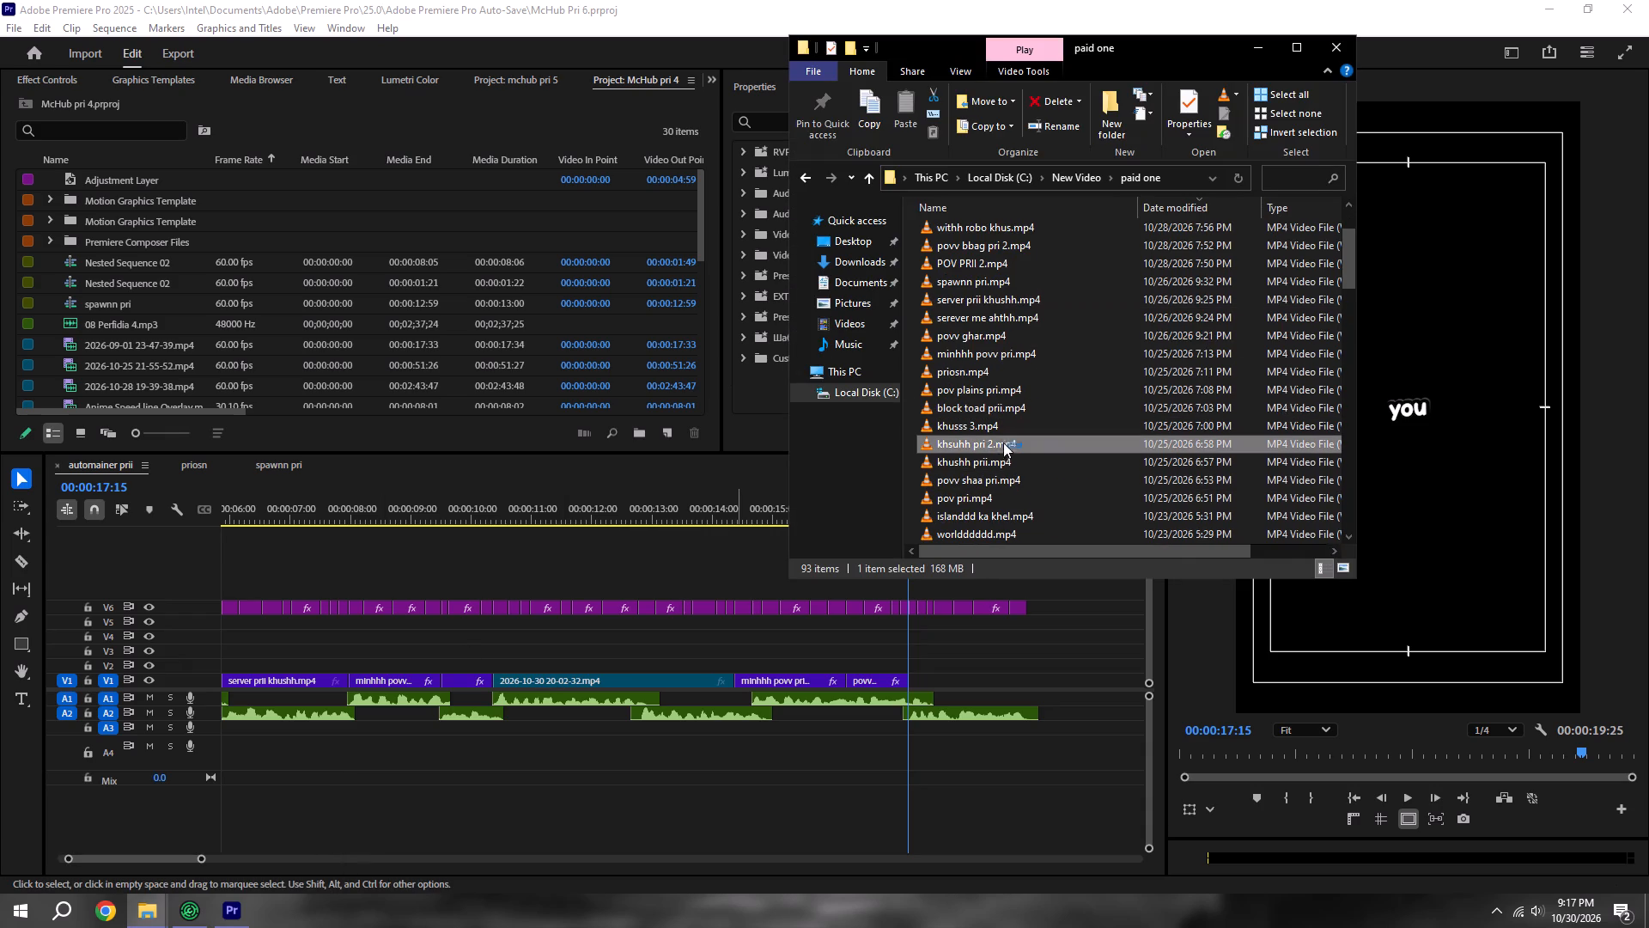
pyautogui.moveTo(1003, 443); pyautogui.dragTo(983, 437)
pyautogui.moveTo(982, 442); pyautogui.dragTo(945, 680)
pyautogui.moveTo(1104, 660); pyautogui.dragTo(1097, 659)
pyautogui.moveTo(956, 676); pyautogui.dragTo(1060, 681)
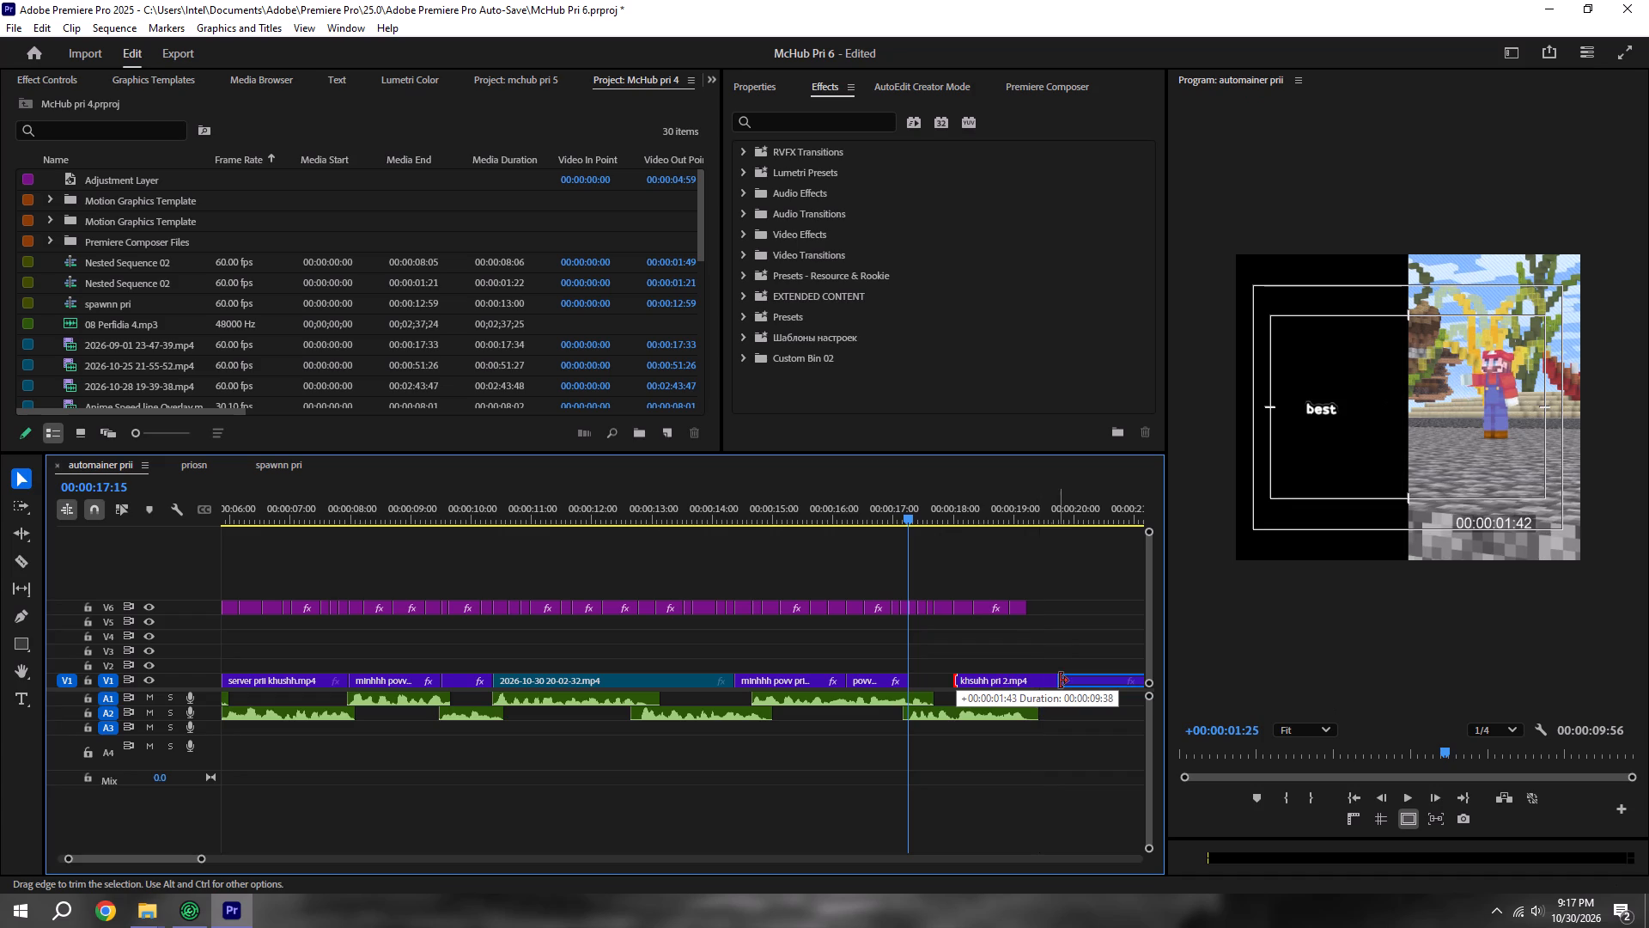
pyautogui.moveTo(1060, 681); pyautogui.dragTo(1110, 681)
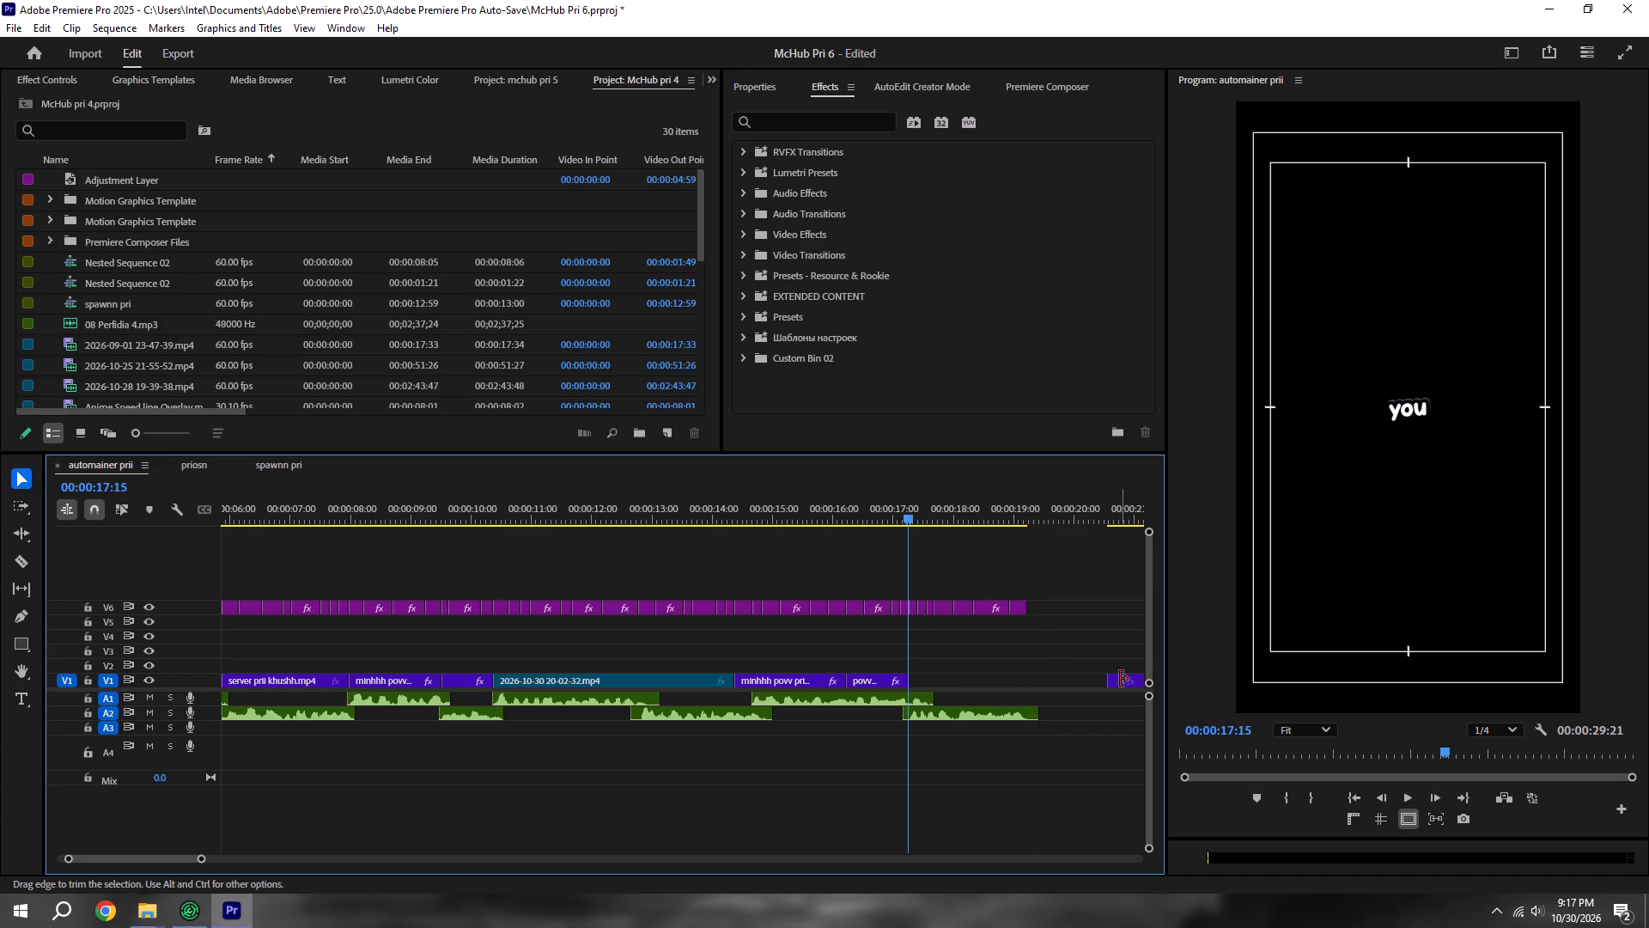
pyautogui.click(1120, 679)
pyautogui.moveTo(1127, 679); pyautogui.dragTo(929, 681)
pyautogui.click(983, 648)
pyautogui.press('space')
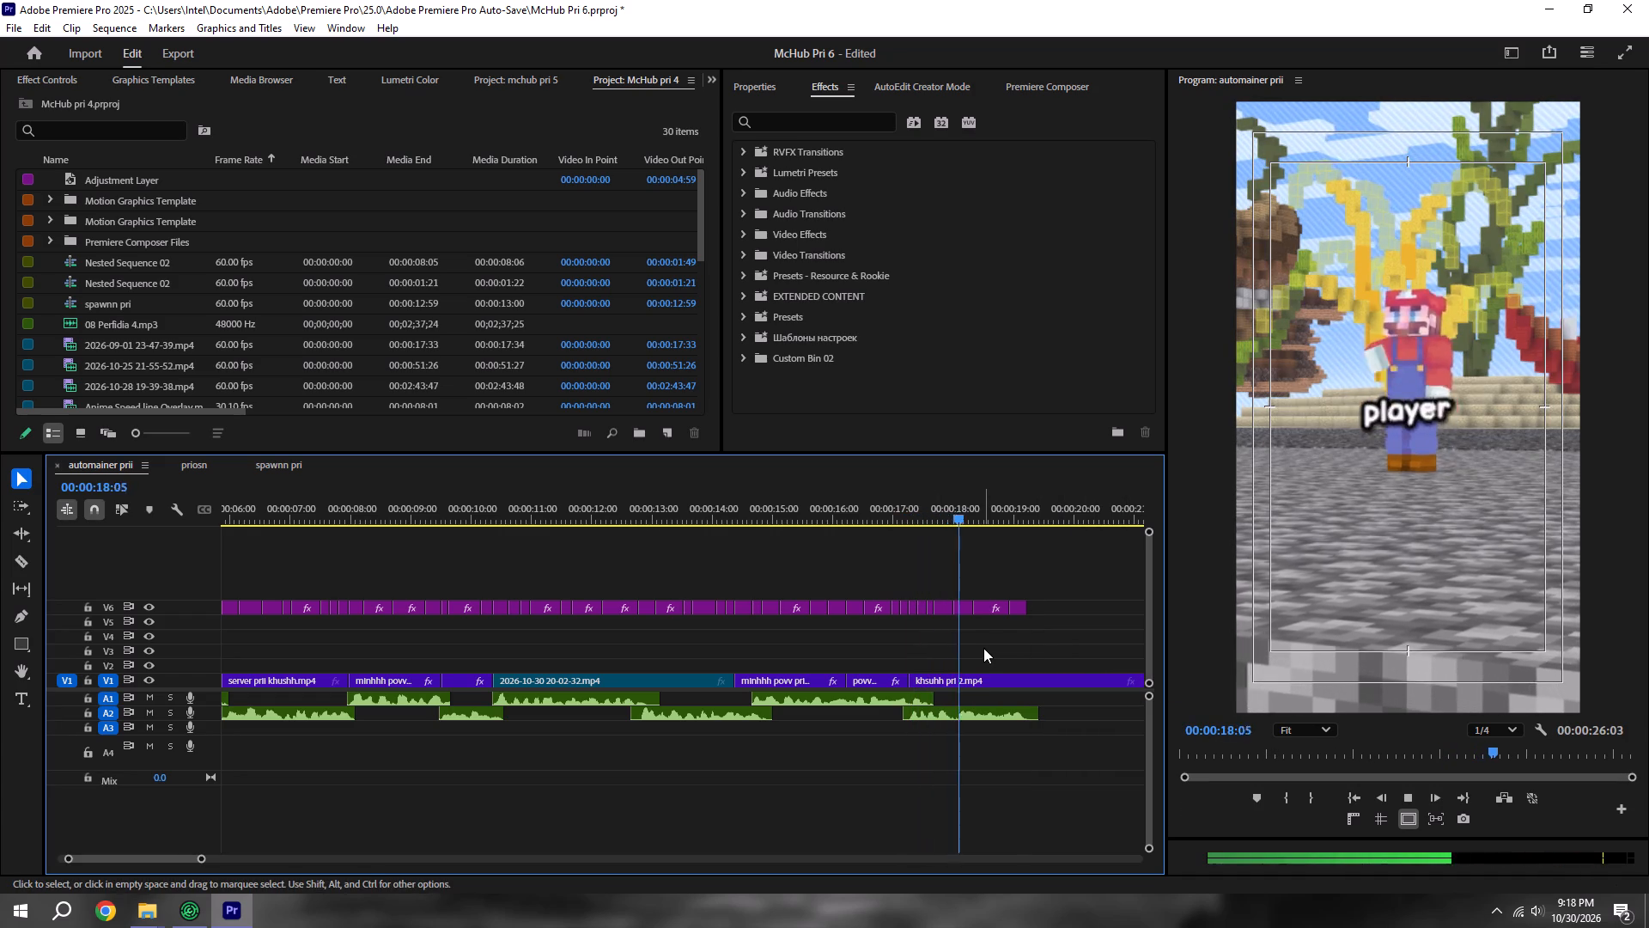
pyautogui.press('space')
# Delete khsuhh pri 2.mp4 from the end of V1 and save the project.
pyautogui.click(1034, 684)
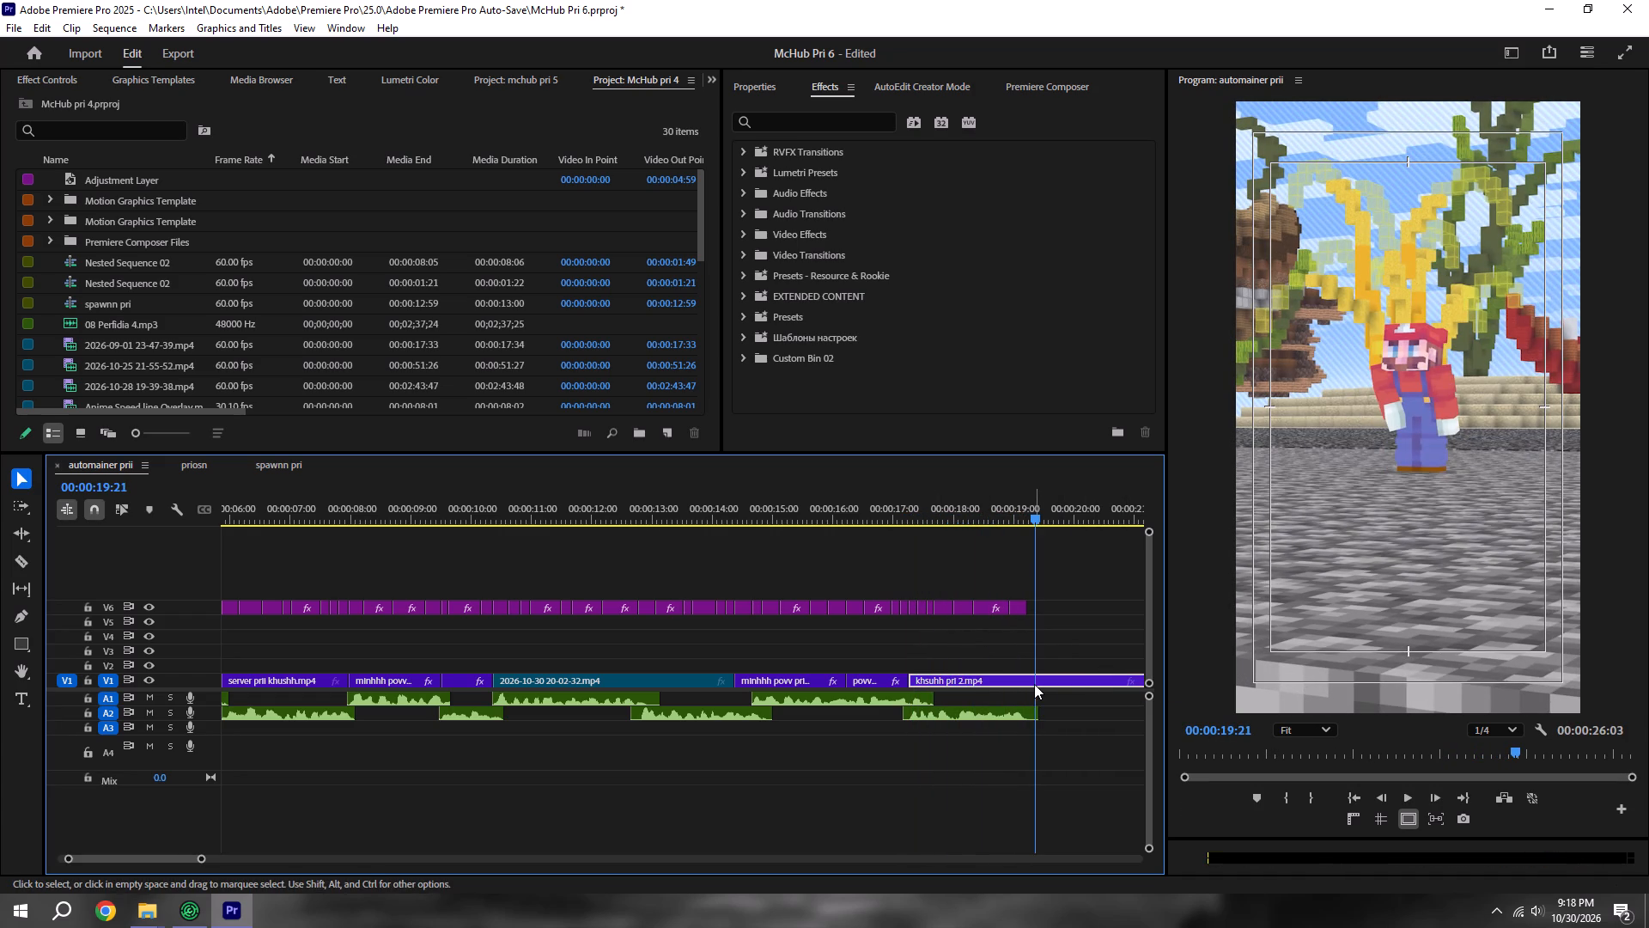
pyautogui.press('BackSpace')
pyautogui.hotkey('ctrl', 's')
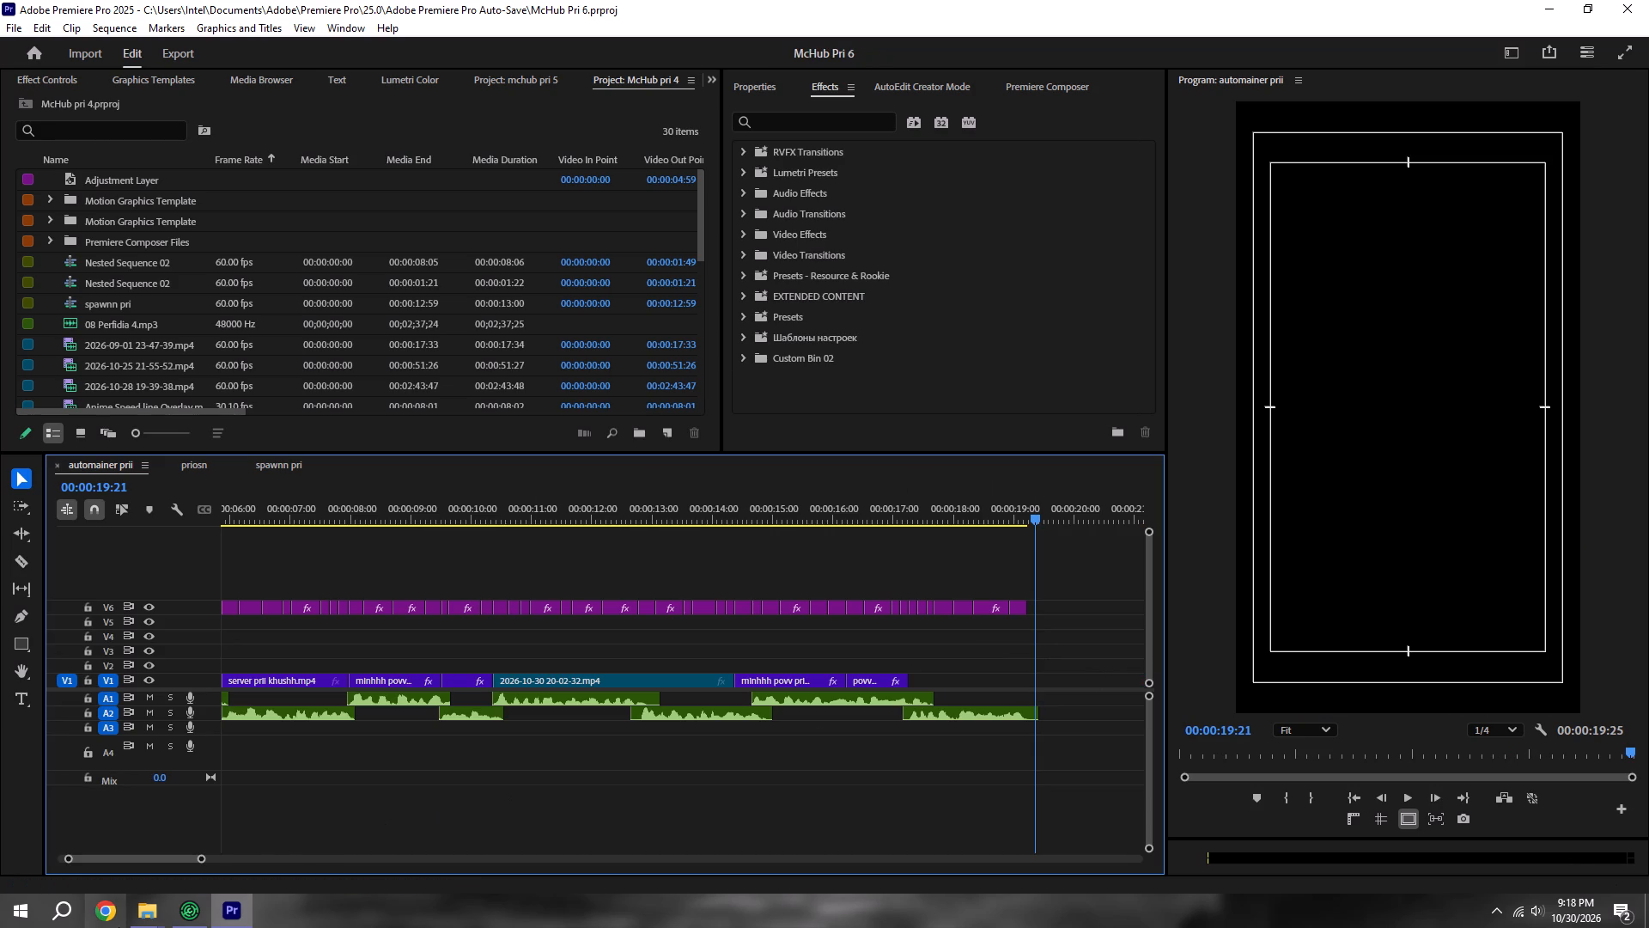
# Add khushh prii.mp4 from the paid one folder, trim its start, place it on V1 at 00:00:17:15, and play it back.
pyautogui.click(153, 927)
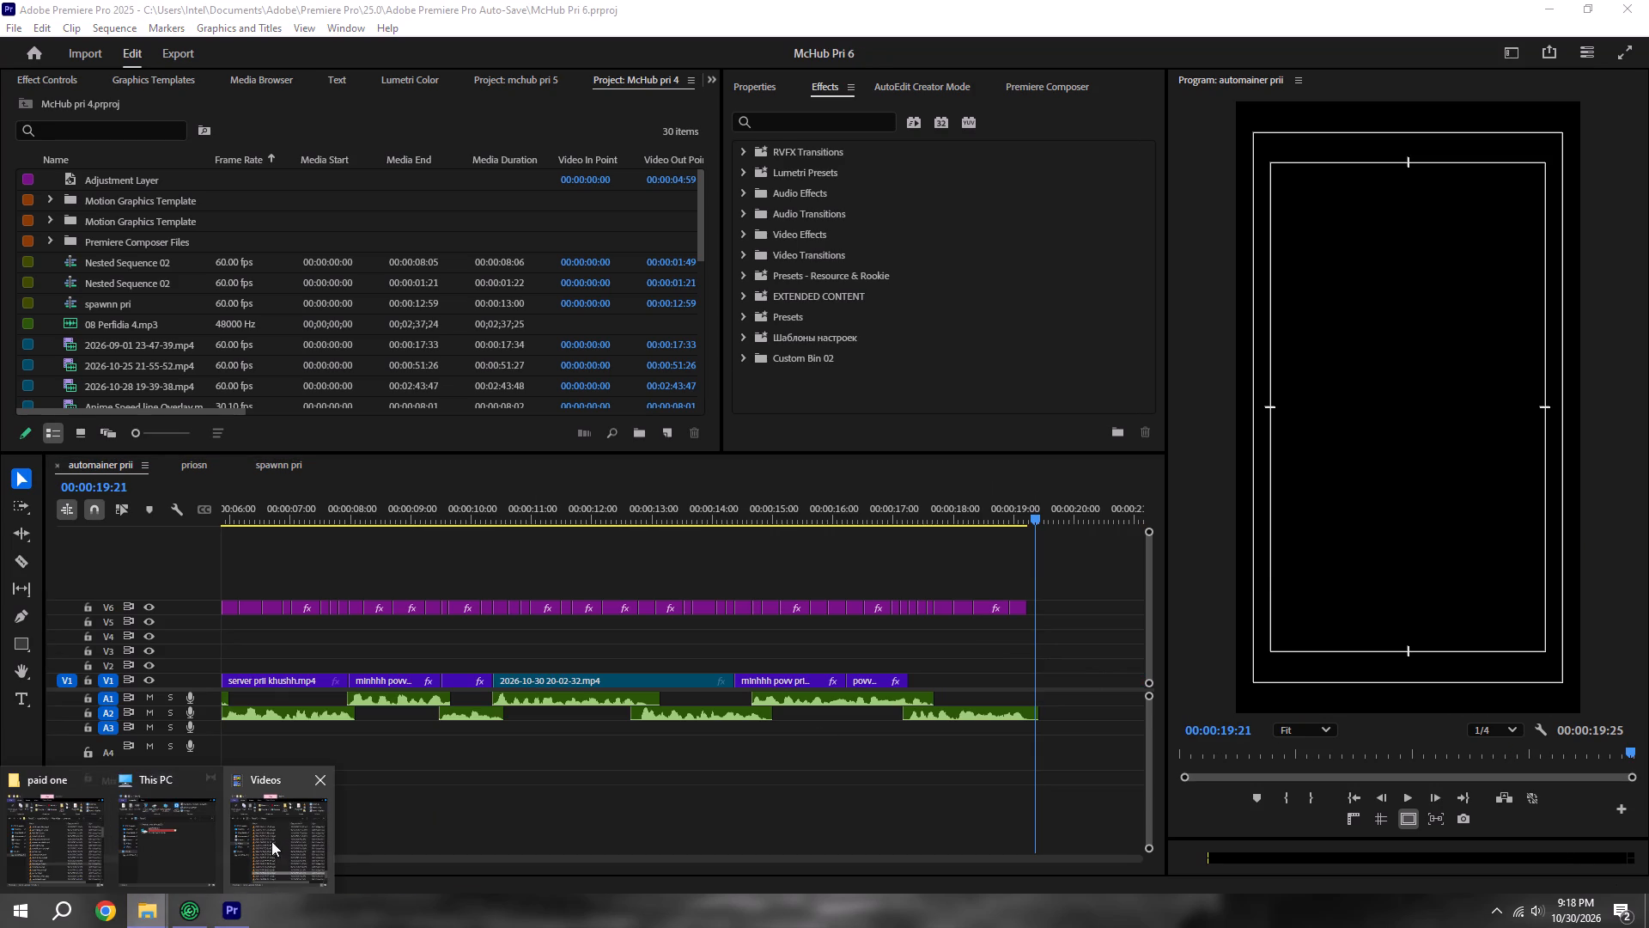
pyautogui.click(102, 841)
pyautogui.moveTo(984, 468); pyautogui.dragTo(945, 461)
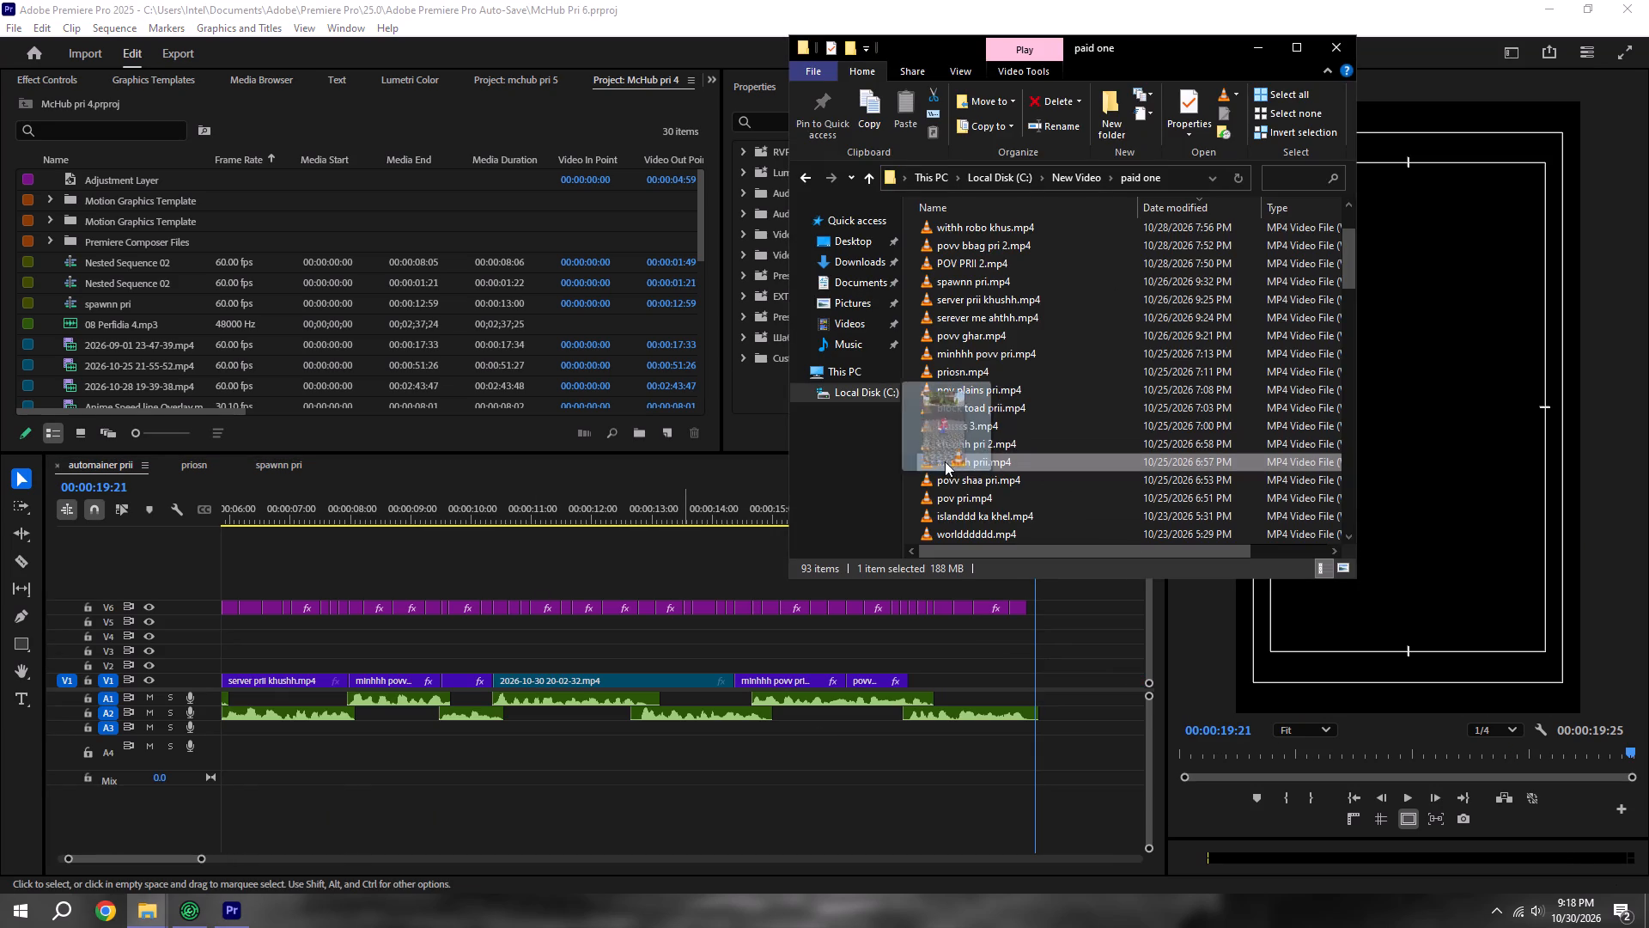
pyautogui.moveTo(945, 461); pyautogui.dragTo(983, 669)
pyautogui.moveTo(987, 665); pyautogui.dragTo(1033, 665)
pyautogui.moveTo(1067, 662); pyautogui.dragTo(946, 681)
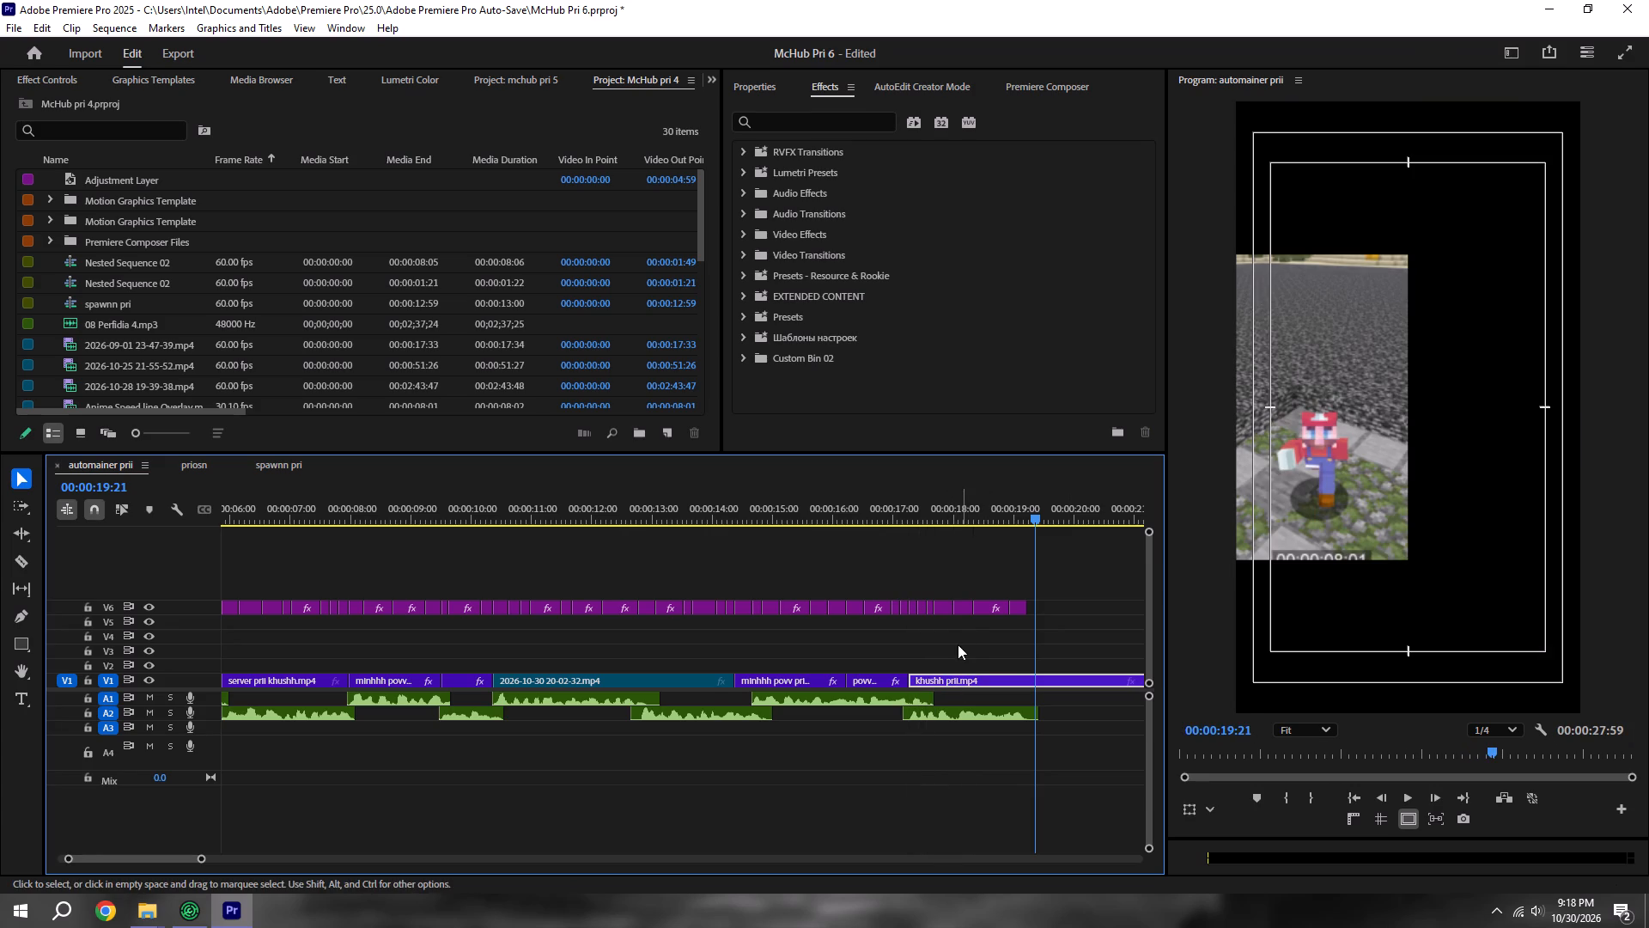
pyautogui.keyDown('shift'); pyautogui.click(902, 507); pyautogui.keyUp('shift')
pyautogui.press('space')
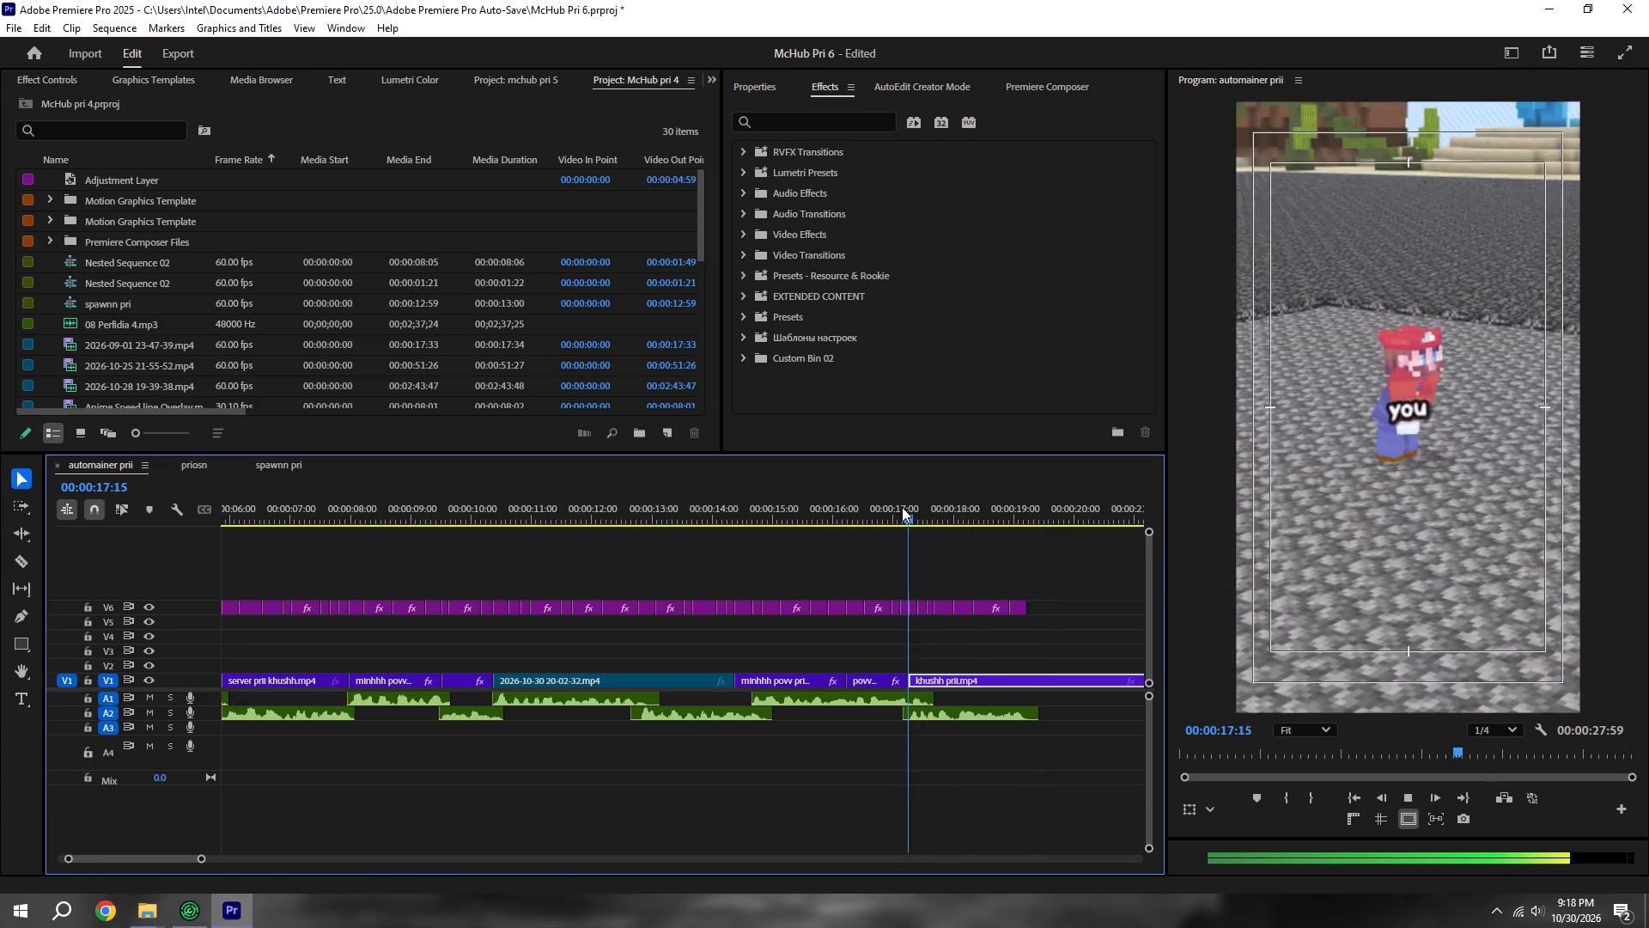
pyautogui.press('space')
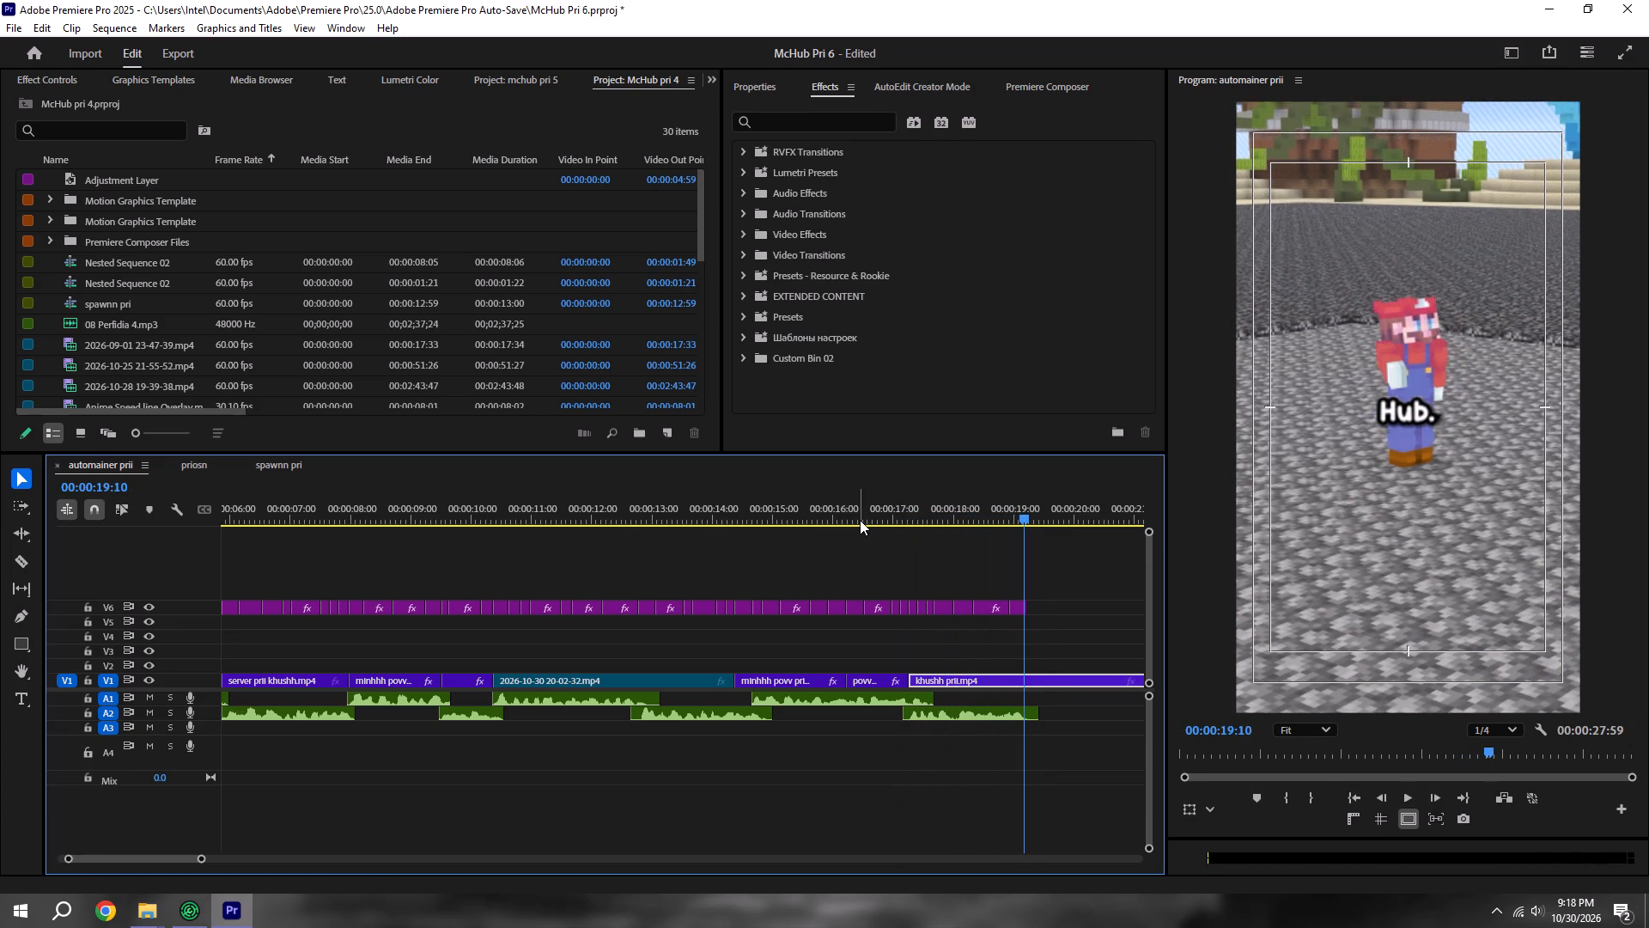
# Split khushh prii.mp4 on V1 at 00:00:19:25, where the voiceover ends, delete the remainder, and save the project.
pyautogui.press('c')
pyautogui.click(1039, 684)
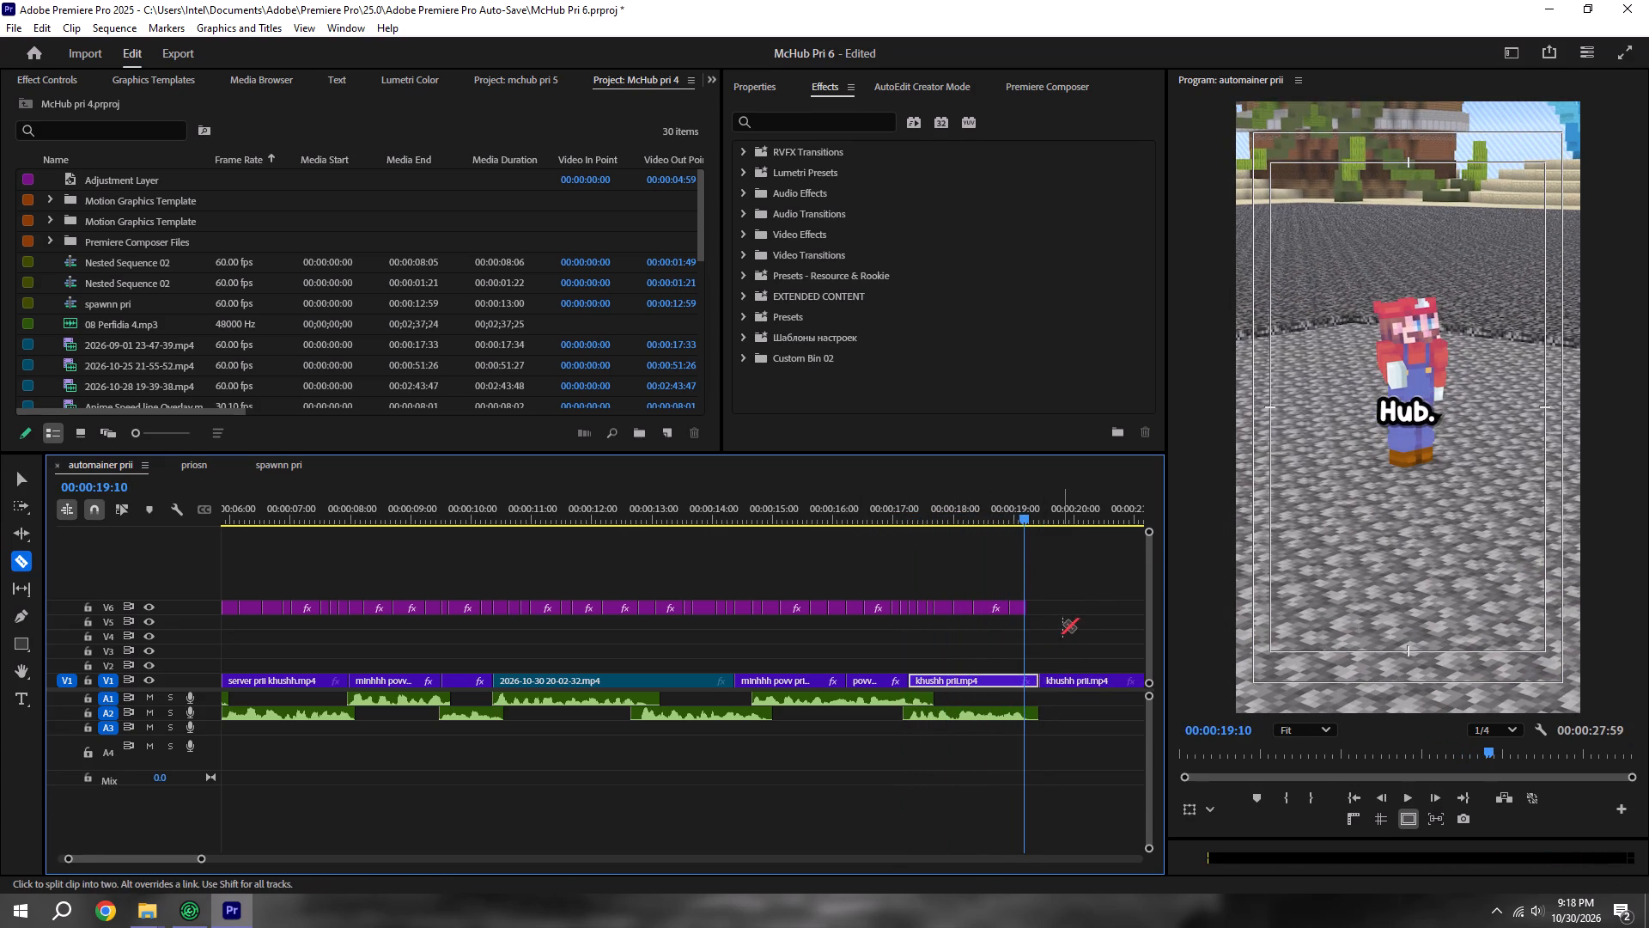
pyautogui.press('v')
pyautogui.moveTo(1074, 619); pyautogui.dragTo(1099, 744)
pyautogui.press('BackSpace')
pyautogui.press('space')
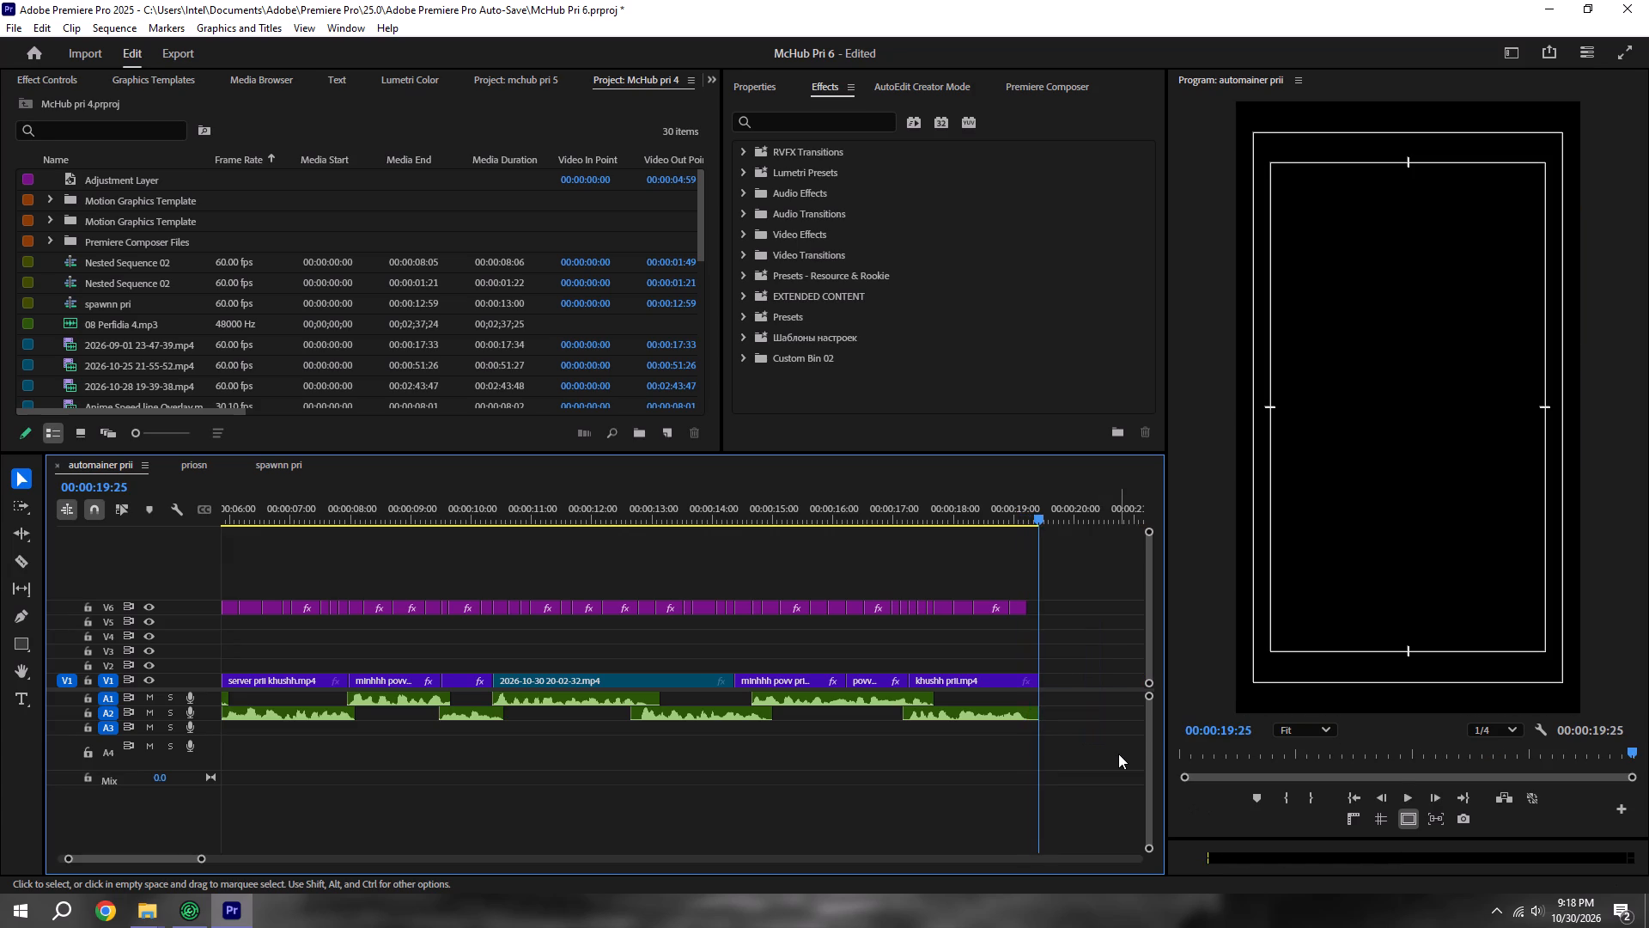
pyautogui.hotkey('ctrl', 's')
# Play the whole automainer prii sequence back from 00:00:00:00 to review the edit.
pyautogui.scroll(-4, 1098, 754)
pyautogui.doubleClick(1343, 791)
pyautogui.keyDown('alt'); pyautogui.scroll(-5, 896, 732); pyautogui.keyUp('alt')
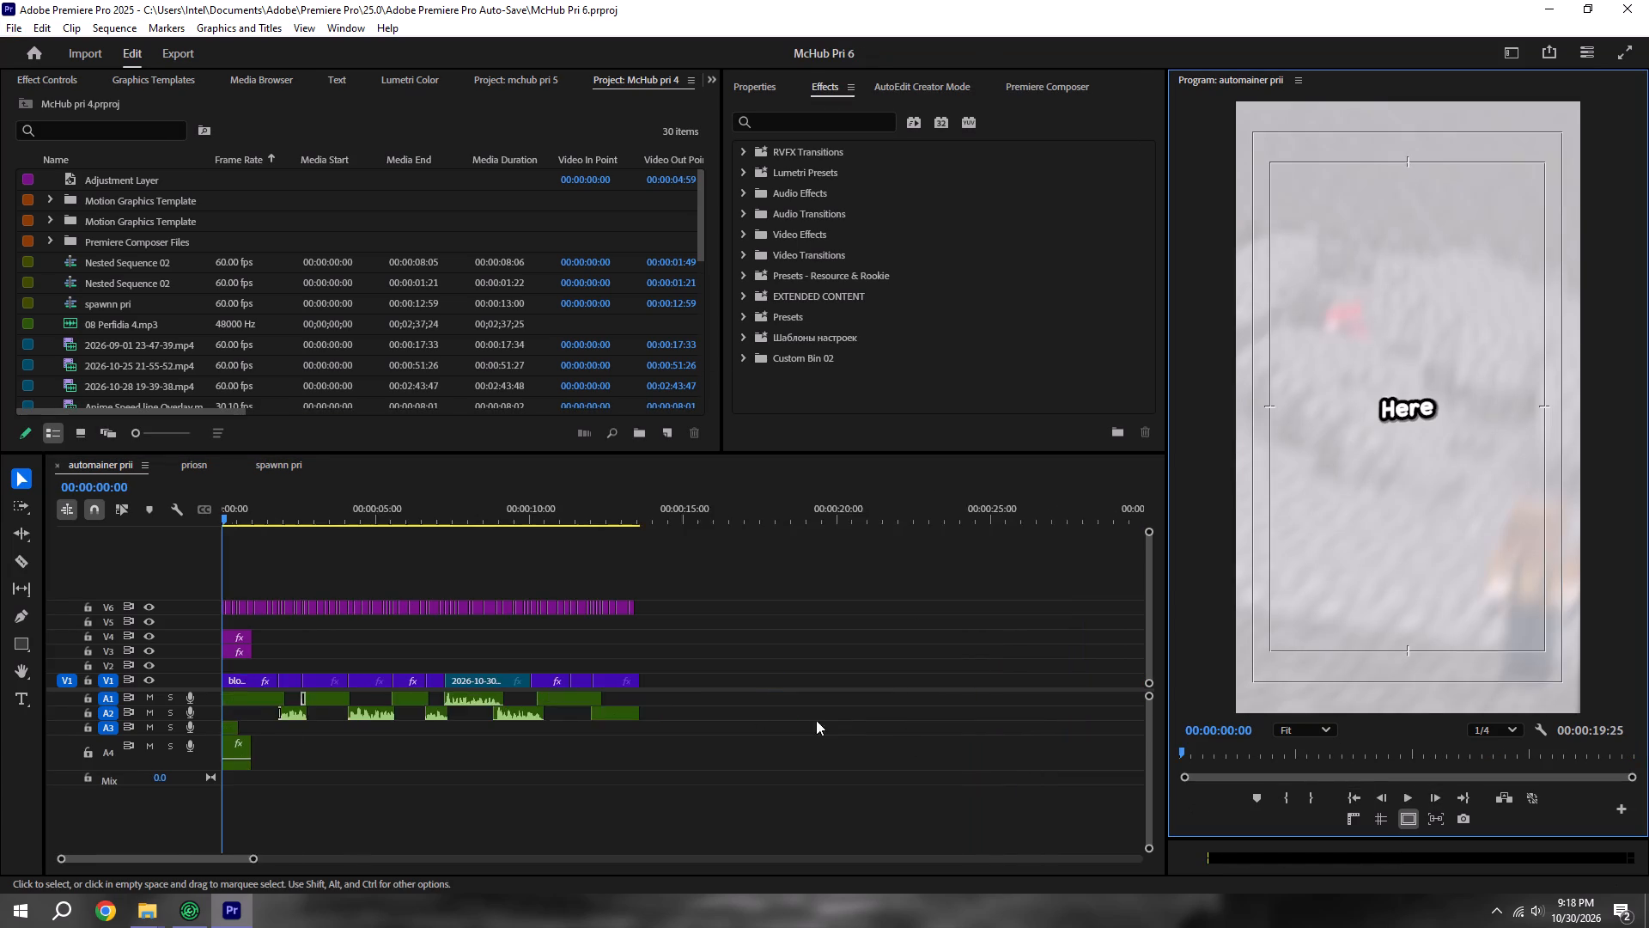
pyautogui.keyDown('alt'); pyautogui.scroll(-7, 816, 720); pyautogui.keyUp('alt')
pyautogui.press('space')
pyautogui.scroll(6, 626, 699)
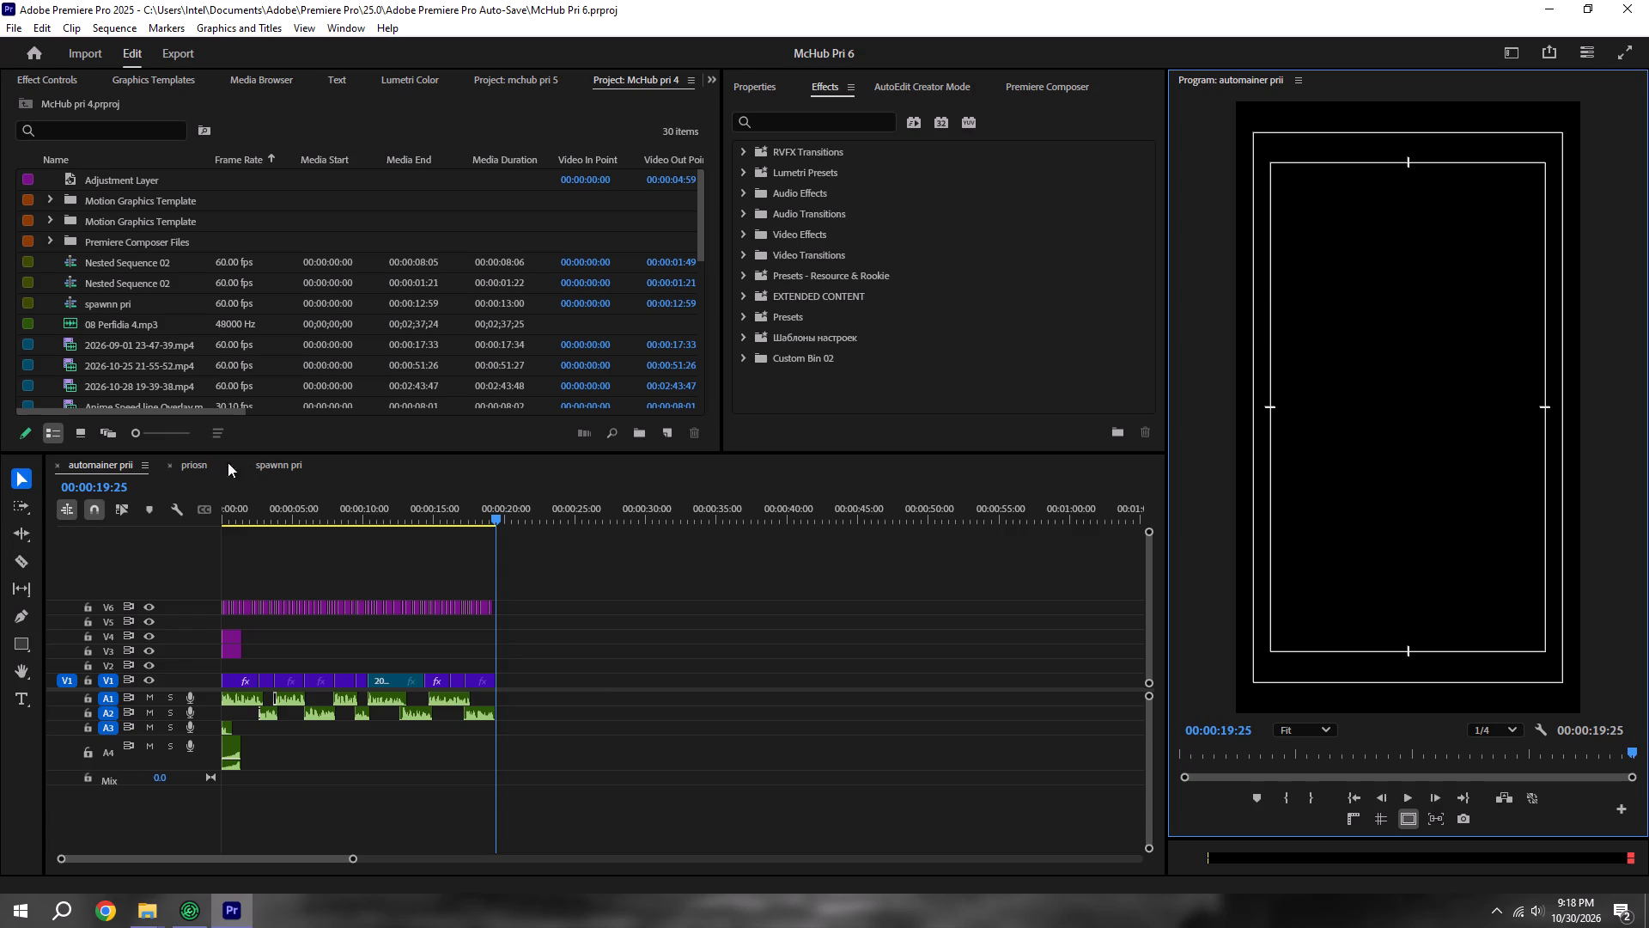
# Play the start of the spawnn pri sequence, copy its background music clip from A8, and save the project.
pyautogui.click(268, 470)
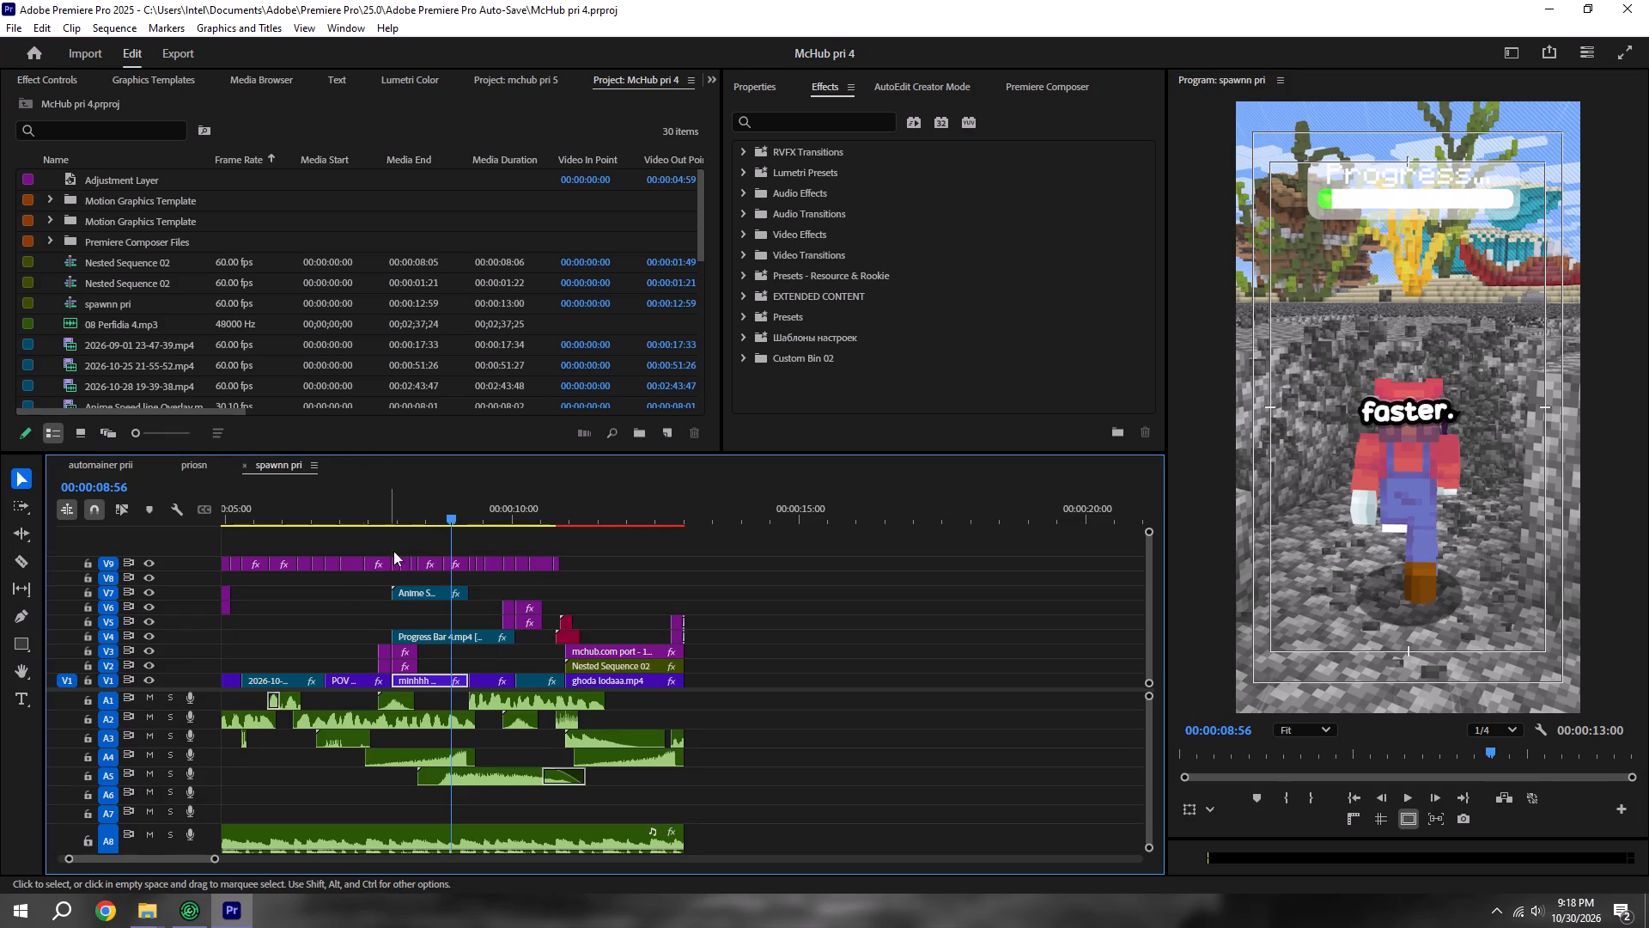
pyautogui.moveTo(387, 512); pyautogui.dragTo(52, 504)
pyautogui.press('space')
pyautogui.keyDown('alt'); pyautogui.scroll(-6, 316, 572); pyautogui.keyUp('alt')
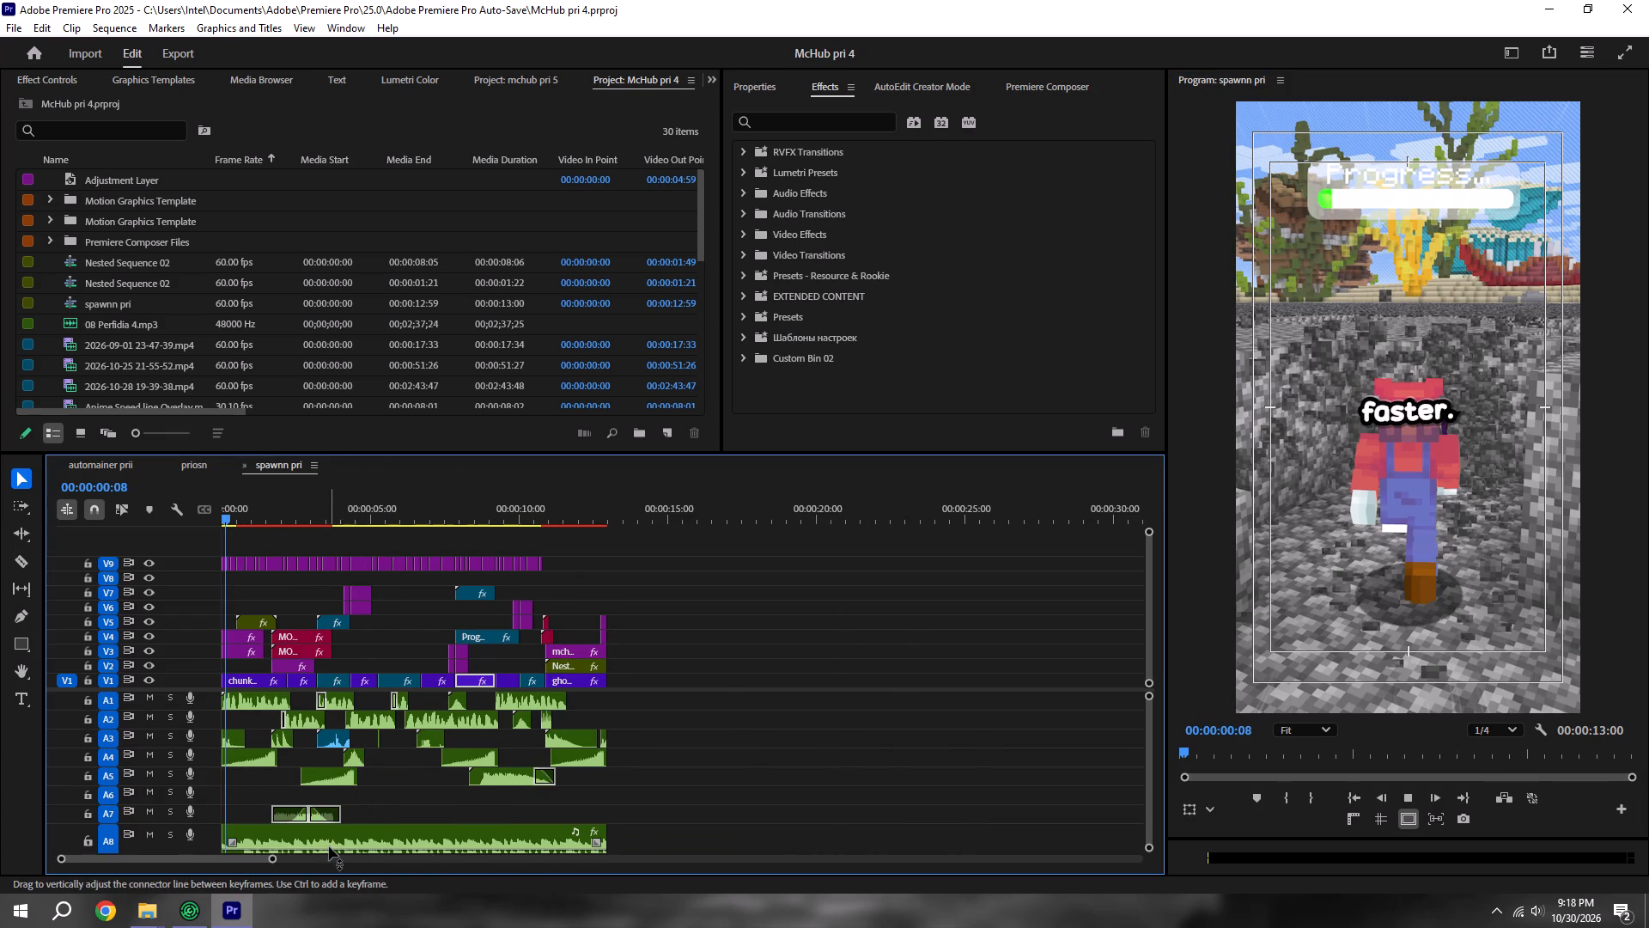
pyautogui.click(329, 846)
pyautogui.keyDown('alt'); pyautogui.scroll(-6, 354, 825); pyautogui.keyUp('alt')
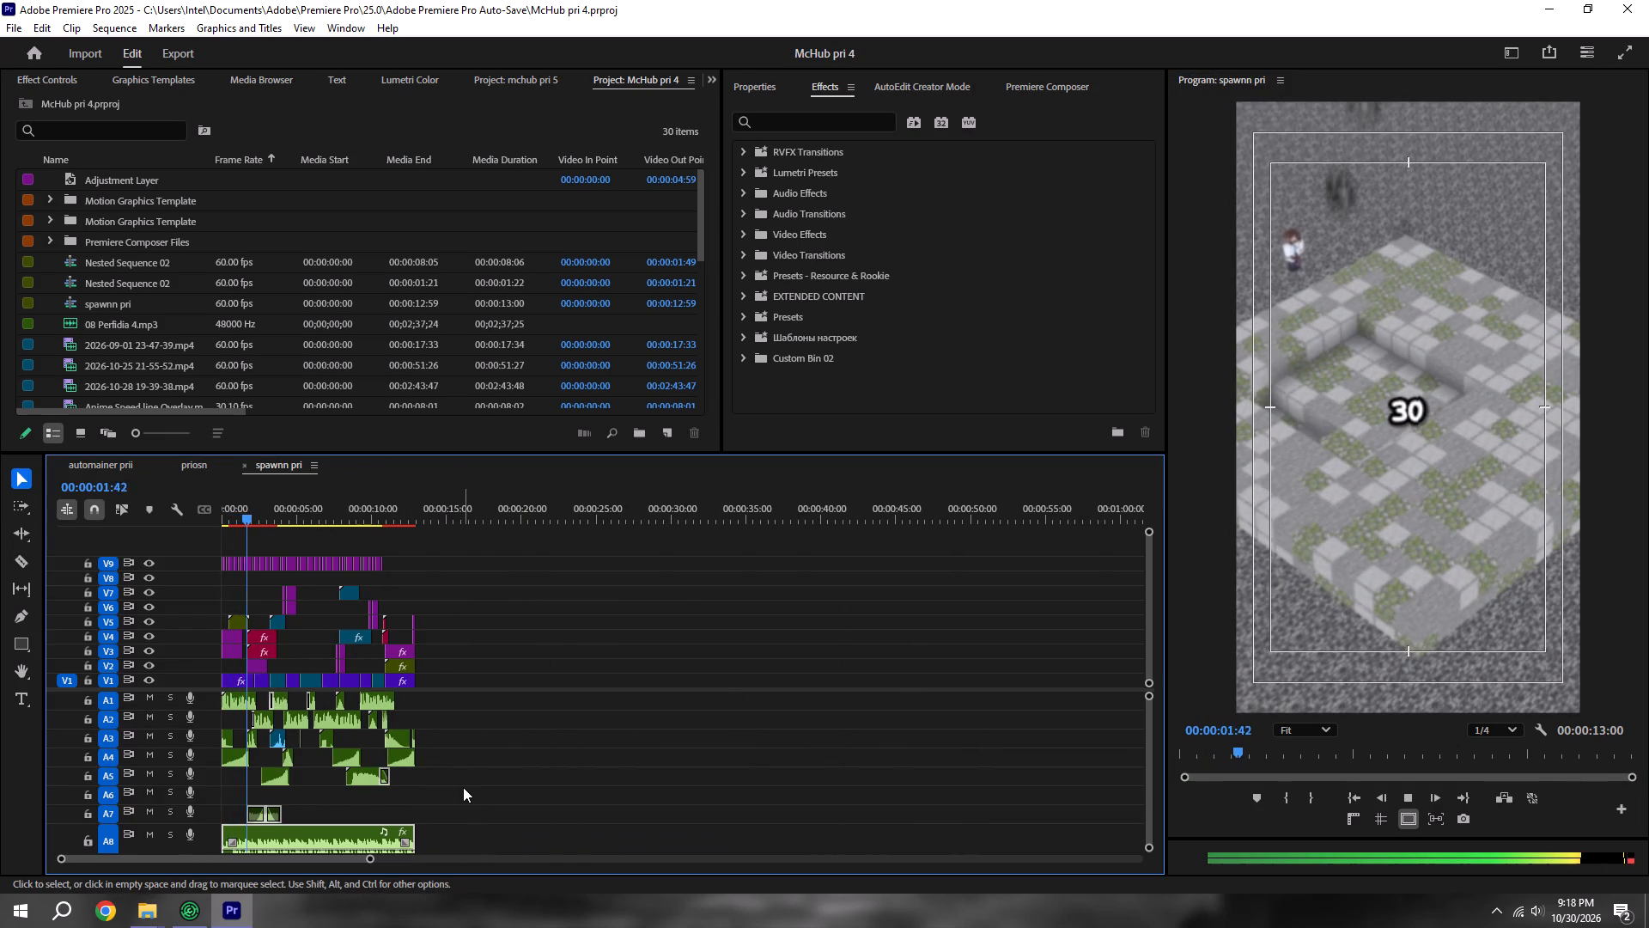
pyautogui.press('space')
pyautogui.hotkey('ctrl', 'c')
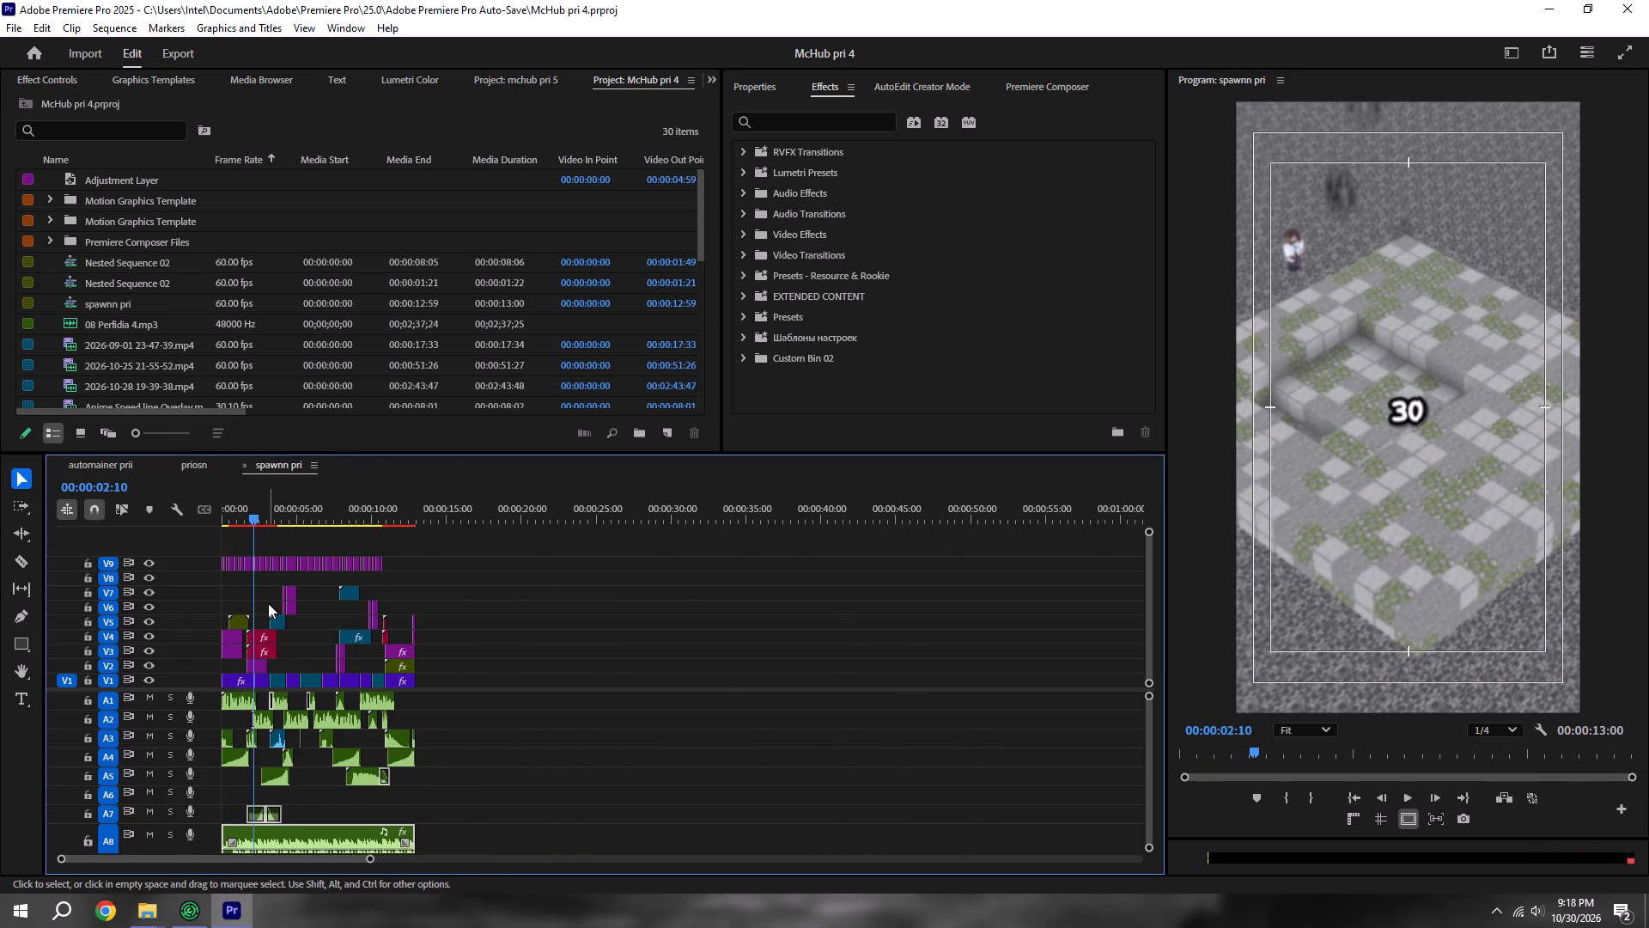
pyautogui.hotkey('ctrl', 's')
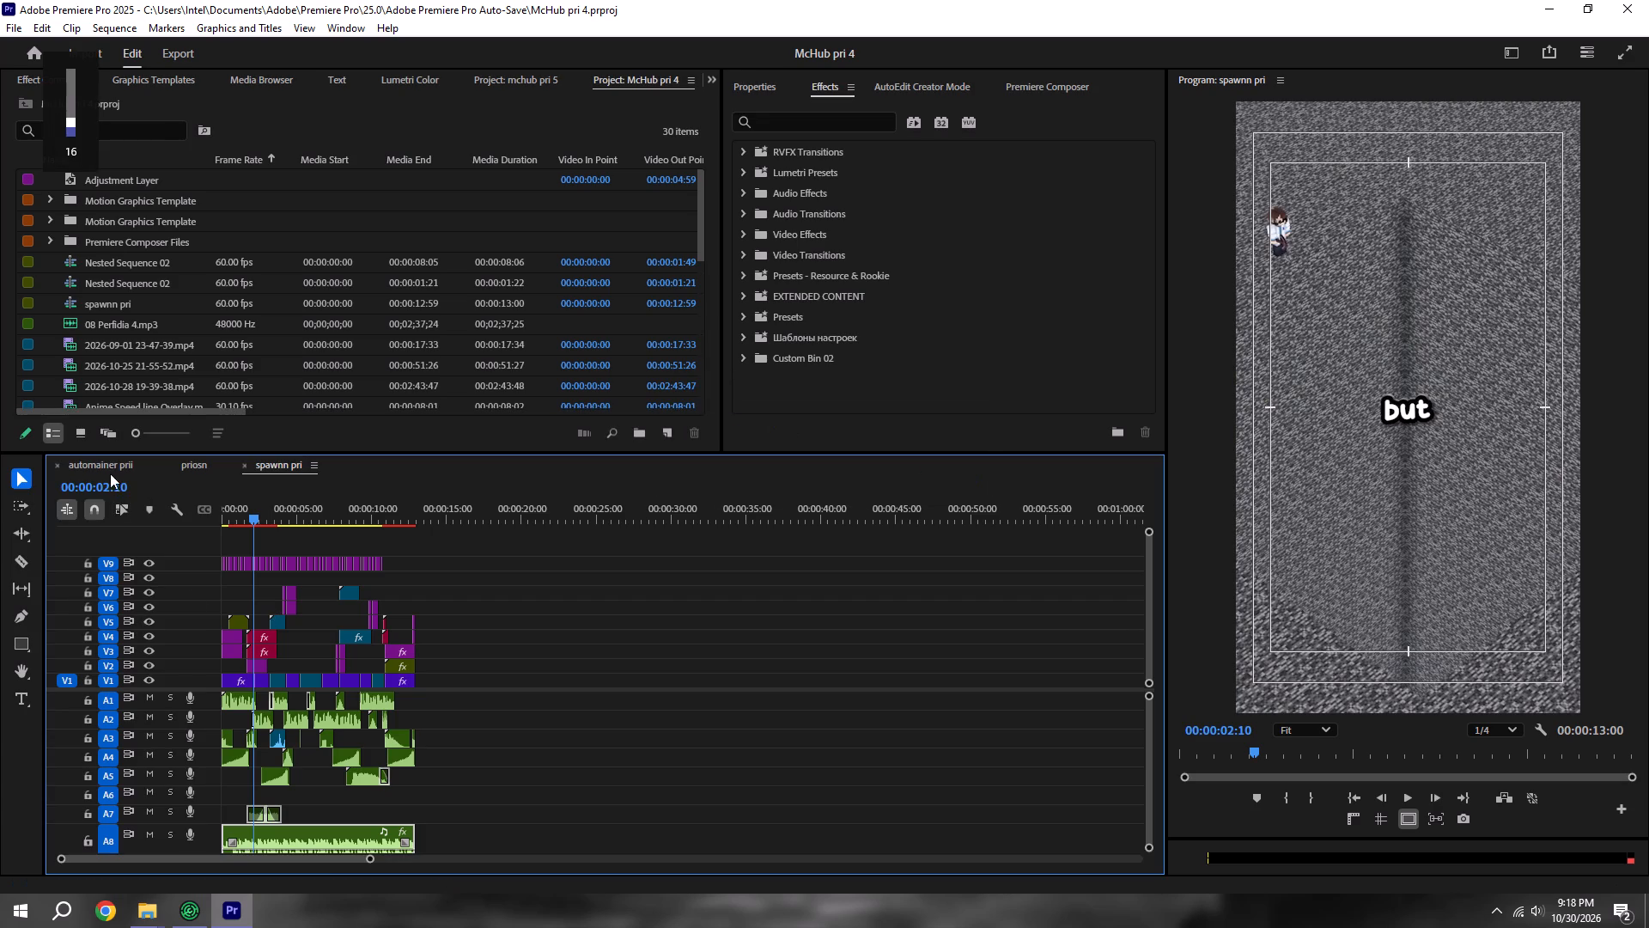
# Paste the music at 00:00:00:00 in automainer prii, save, and extend its end to about the end of the V1 clips.
pyautogui.click(110, 470)
pyautogui.moveTo(202, 480); pyautogui.dragTo(131, 510)
pyautogui.moveTo(307, 511); pyautogui.dragTo(0, 586)
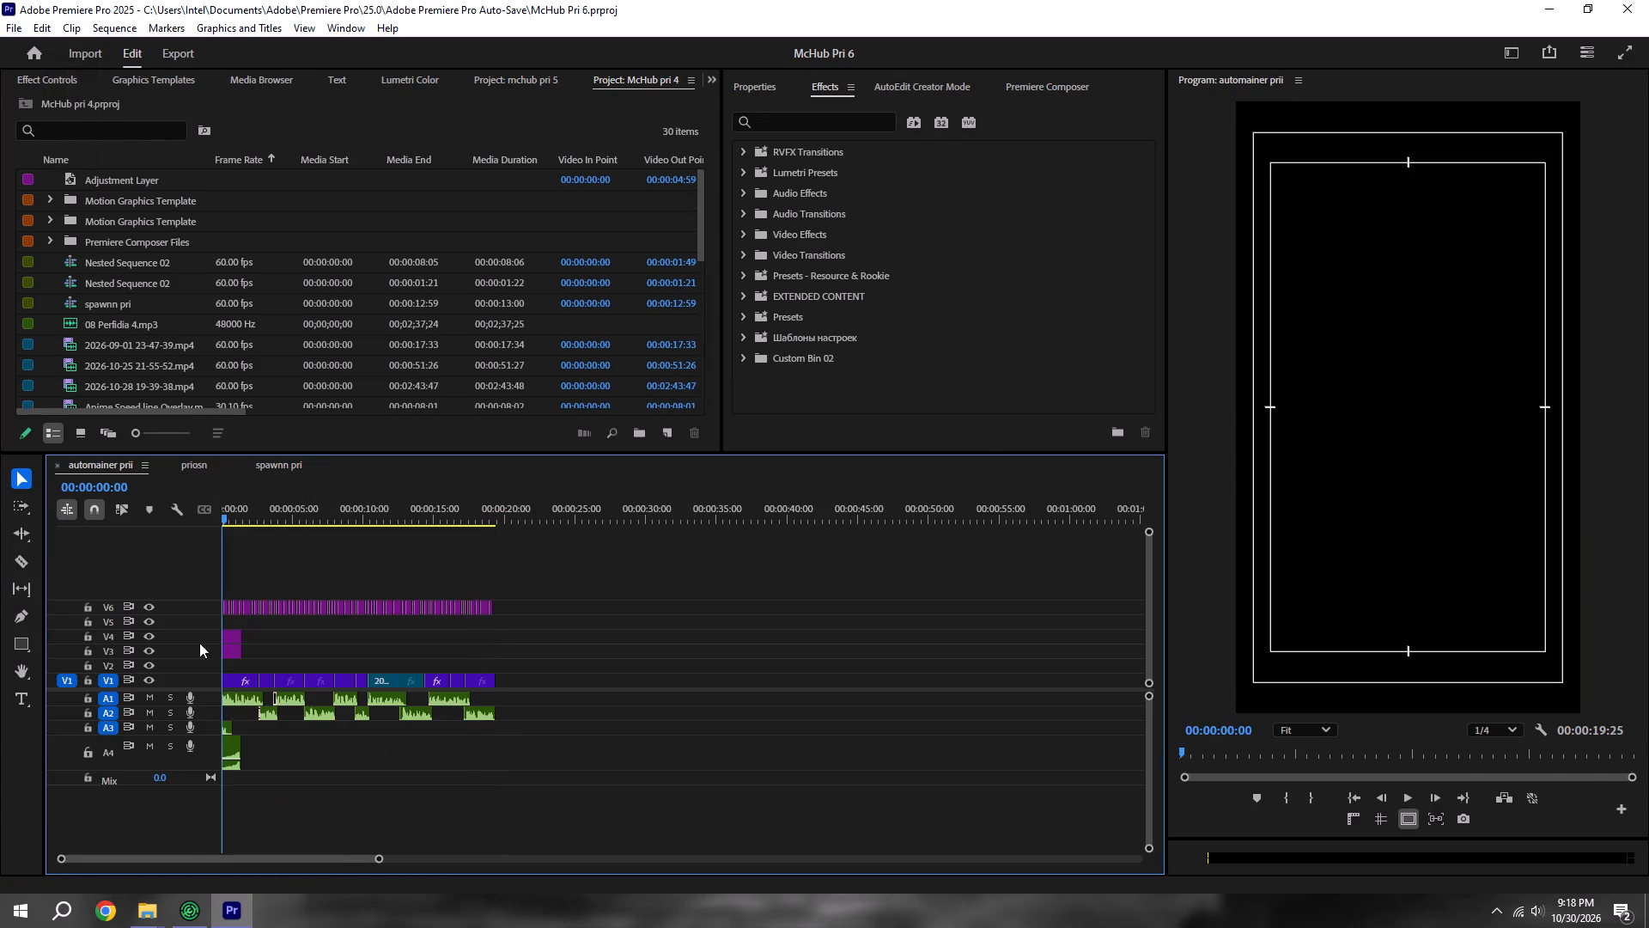
pyautogui.hotkey('ctrl', 'v')
pyautogui.keyDown('alt'); pyautogui.scroll(-3, 353, 796); pyautogui.keyUp('alt')
pyautogui.hotkey('ctrl', 's')
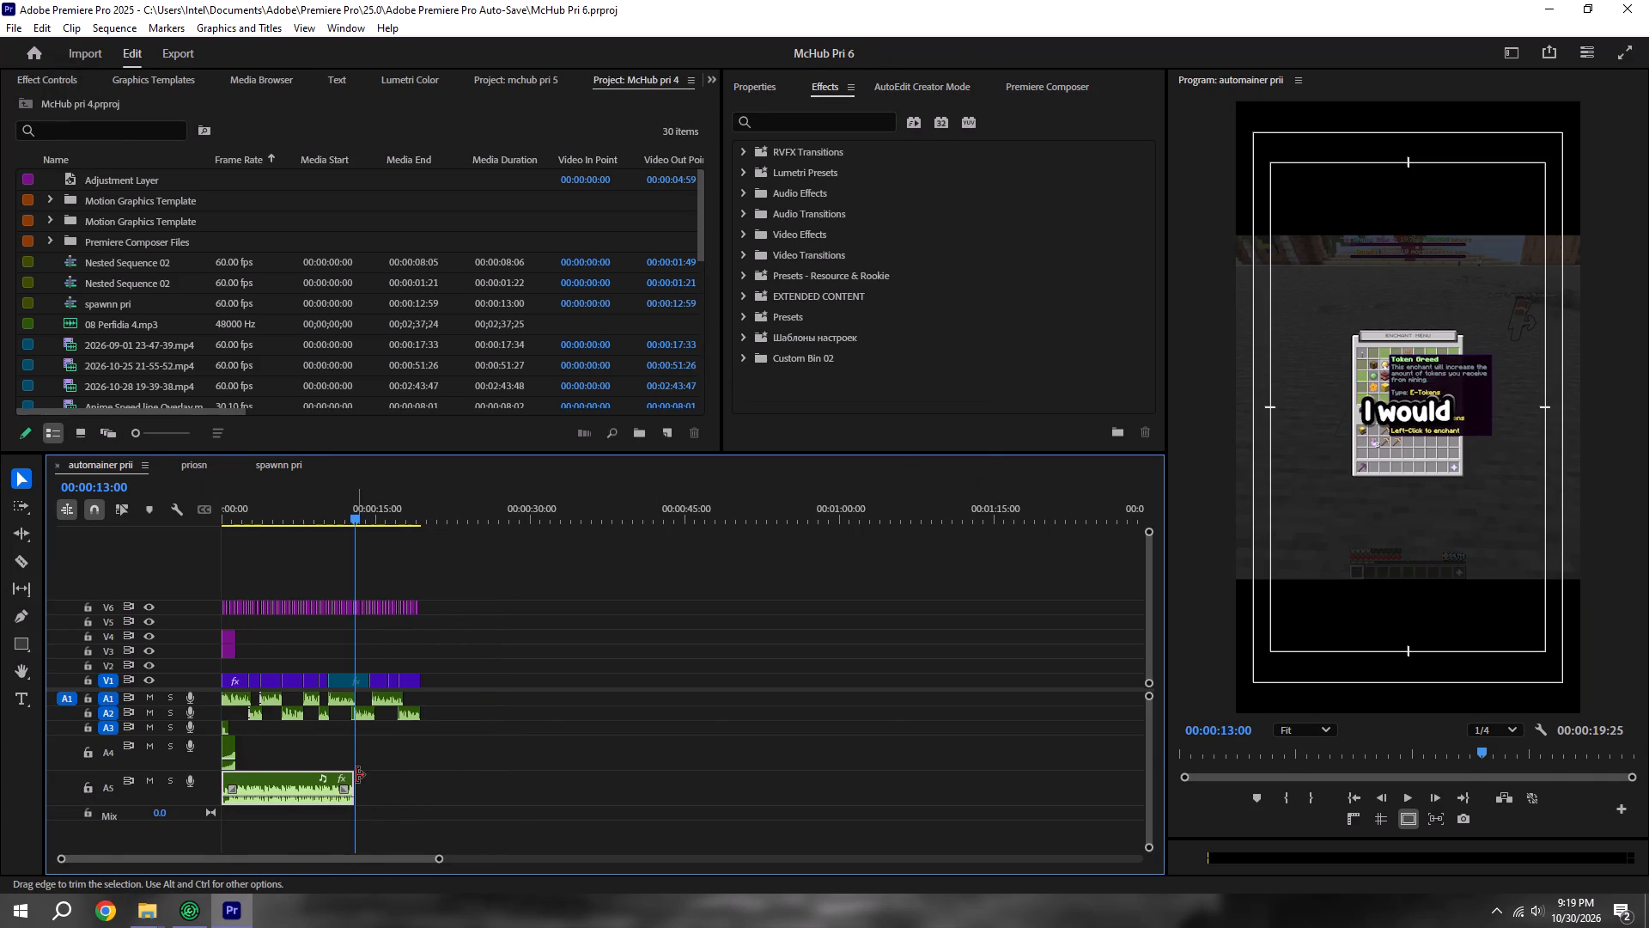
pyautogui.moveTo(356, 775); pyautogui.dragTo(421, 780)
pyautogui.click(472, 780)
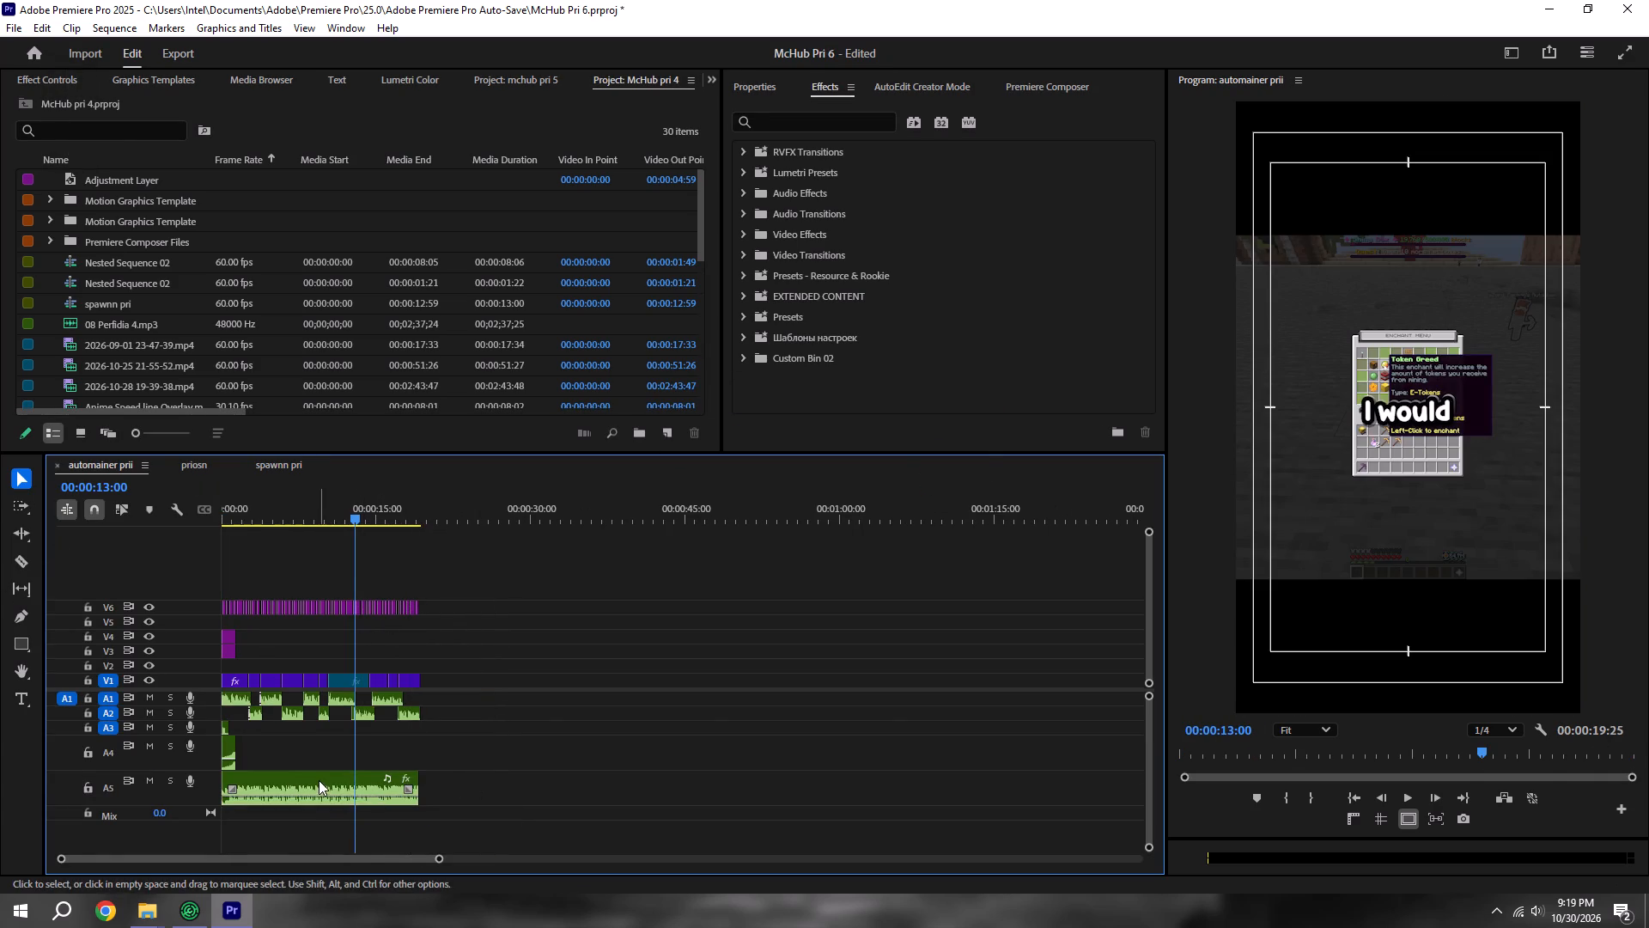
# Move the music clip down to audio track A7 and save the project.
pyautogui.moveTo(319, 779); pyautogui.dragTo(313, 833)
pyautogui.hotkey('ctrl', 's')
pyautogui.moveTo(303, 511); pyautogui.dragTo(78, 512)
pyautogui.press('space')
pyautogui.keyDown('alt'); pyautogui.scroll(-4, 338, 692); pyautogui.keyUp('alt')
pyautogui.hotkey('ctrl', 's')
pyautogui.moveTo(1150, 697); pyautogui.dragTo(1171, 525)
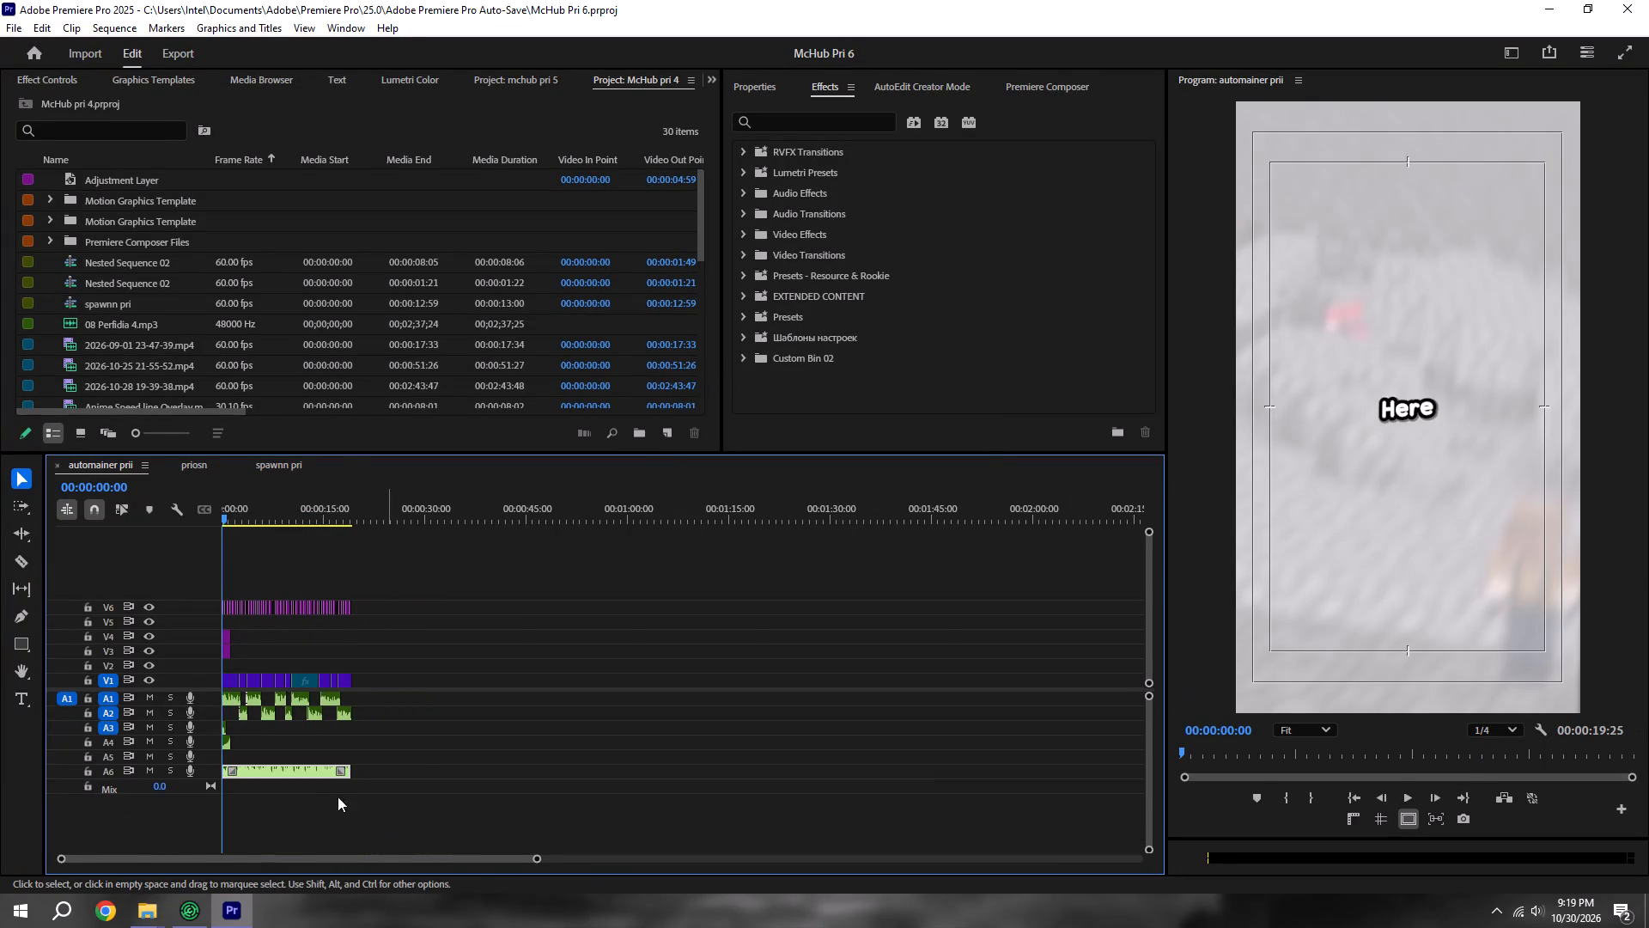
pyautogui.moveTo(281, 766); pyautogui.dragTo(280, 809)
pyautogui.click(629, 795)
pyautogui.hotkey('ctrl', 's')
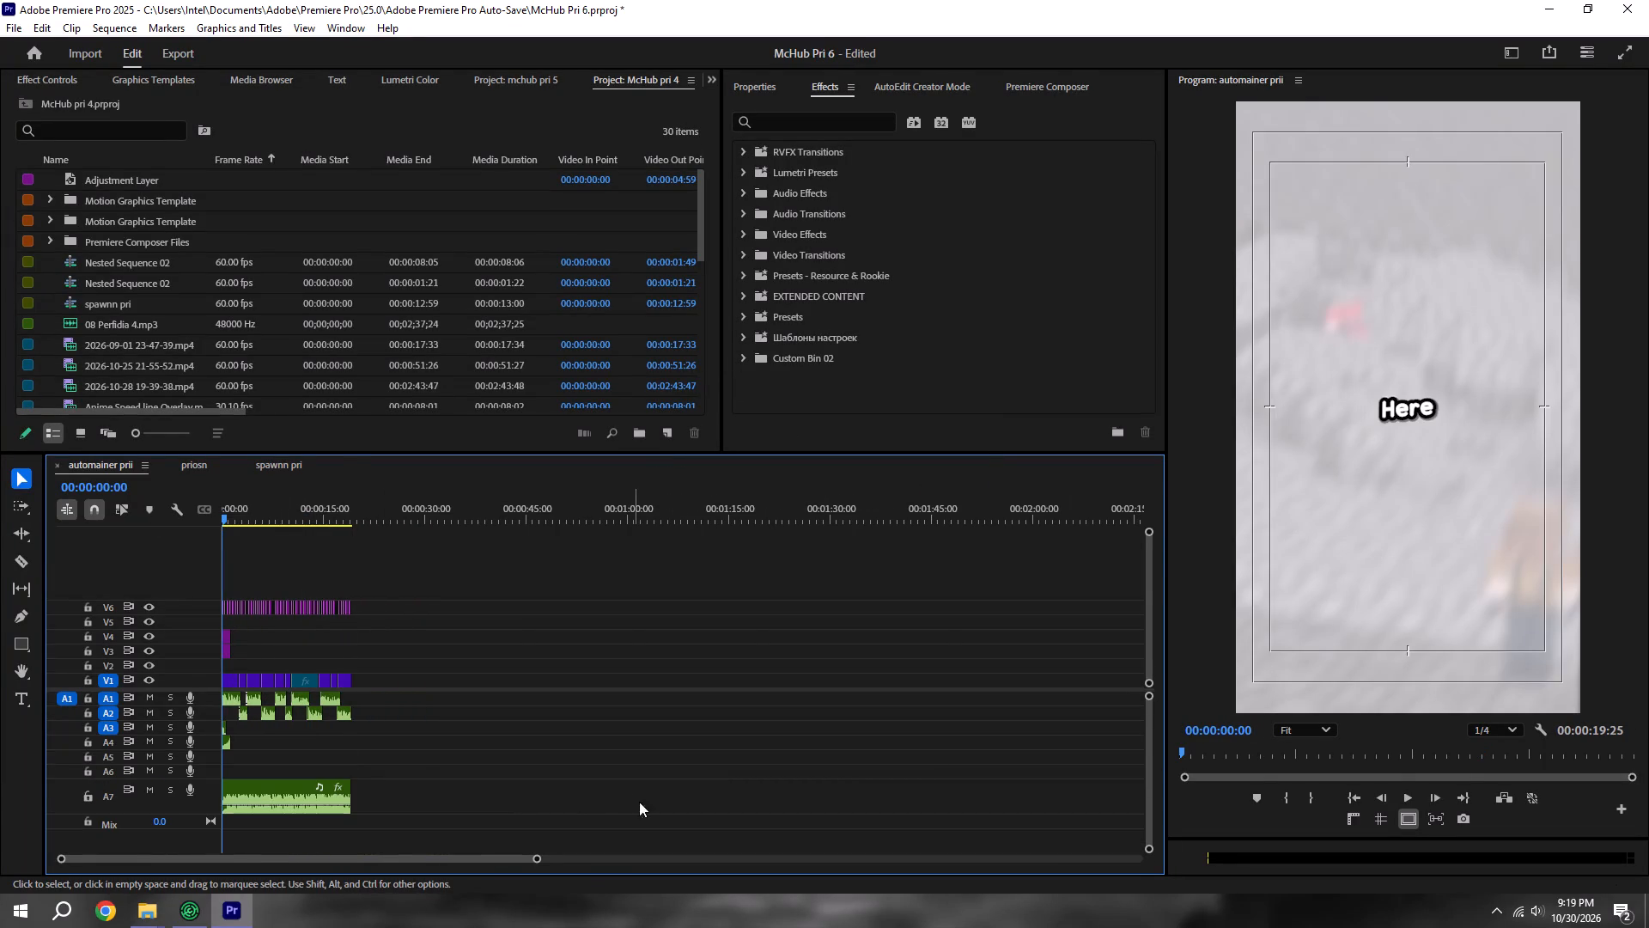
# Play the whole automainer prii sequence back with the music from 00:00:00:00 and save the project.
pyautogui.press('space')
pyautogui.keyDown('alt'); pyautogui.scroll(10, 395, 789); pyautogui.keyUp('alt')
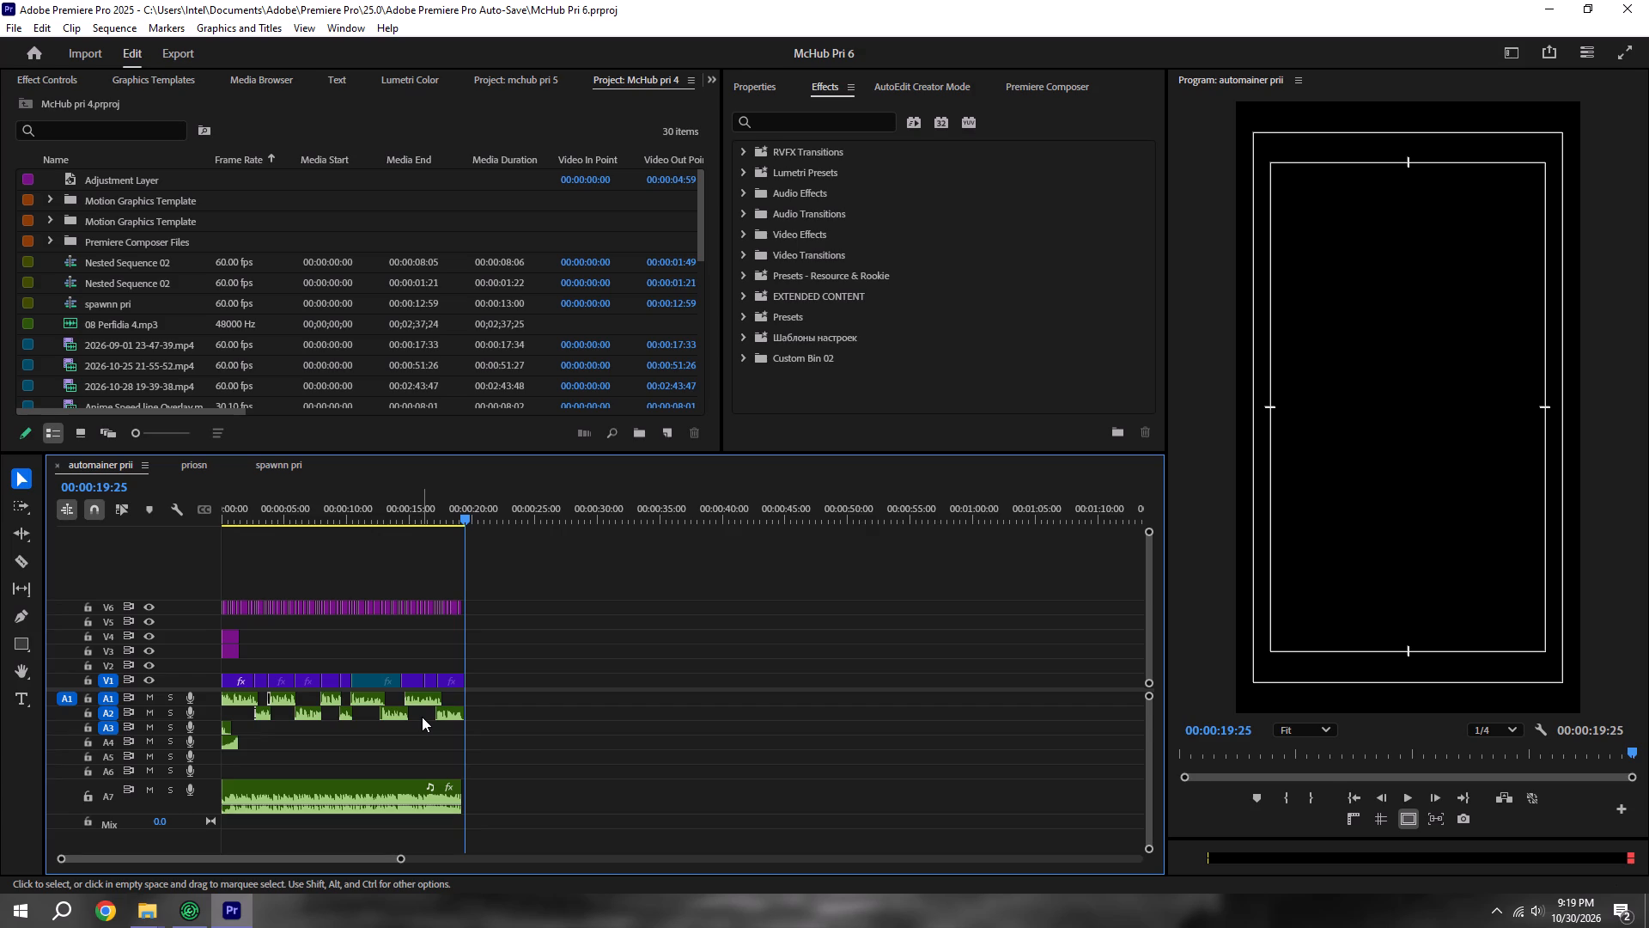
pyautogui.keyDown('alt'); pyautogui.scroll(6, 394, 670); pyautogui.keyUp('alt')
pyautogui.hotkey('ctrl', 's')
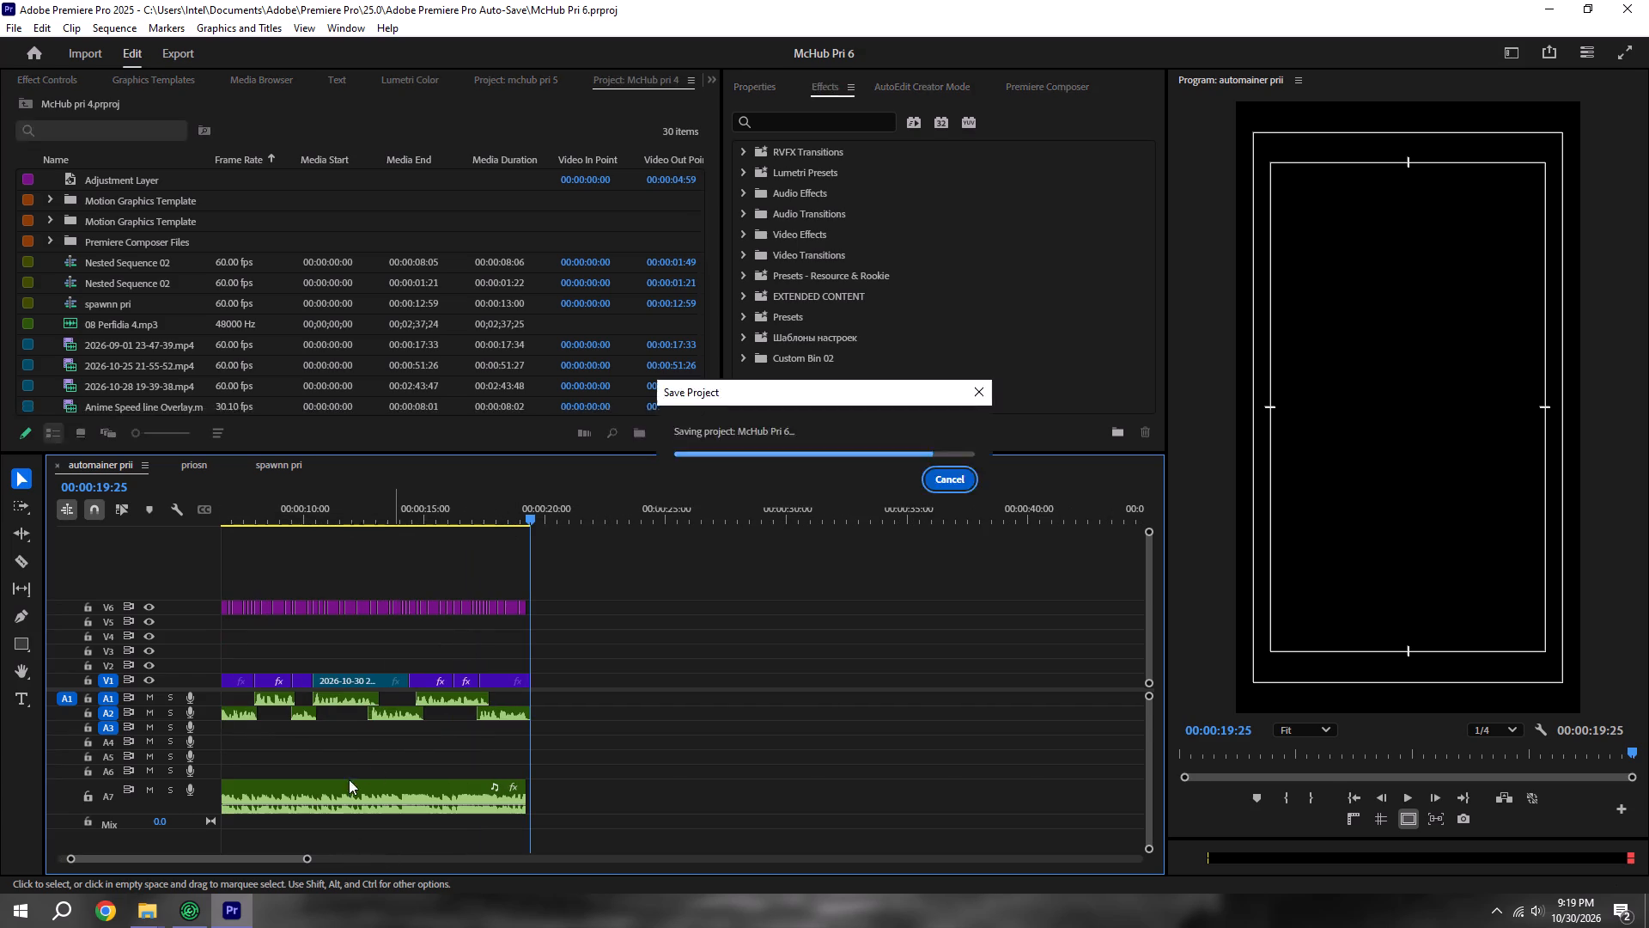
pyautogui.keyDown('alt'); pyautogui.moveTo(360, 675); pyautogui.dragTo(738, 671); pyautogui.keyUp('alt')
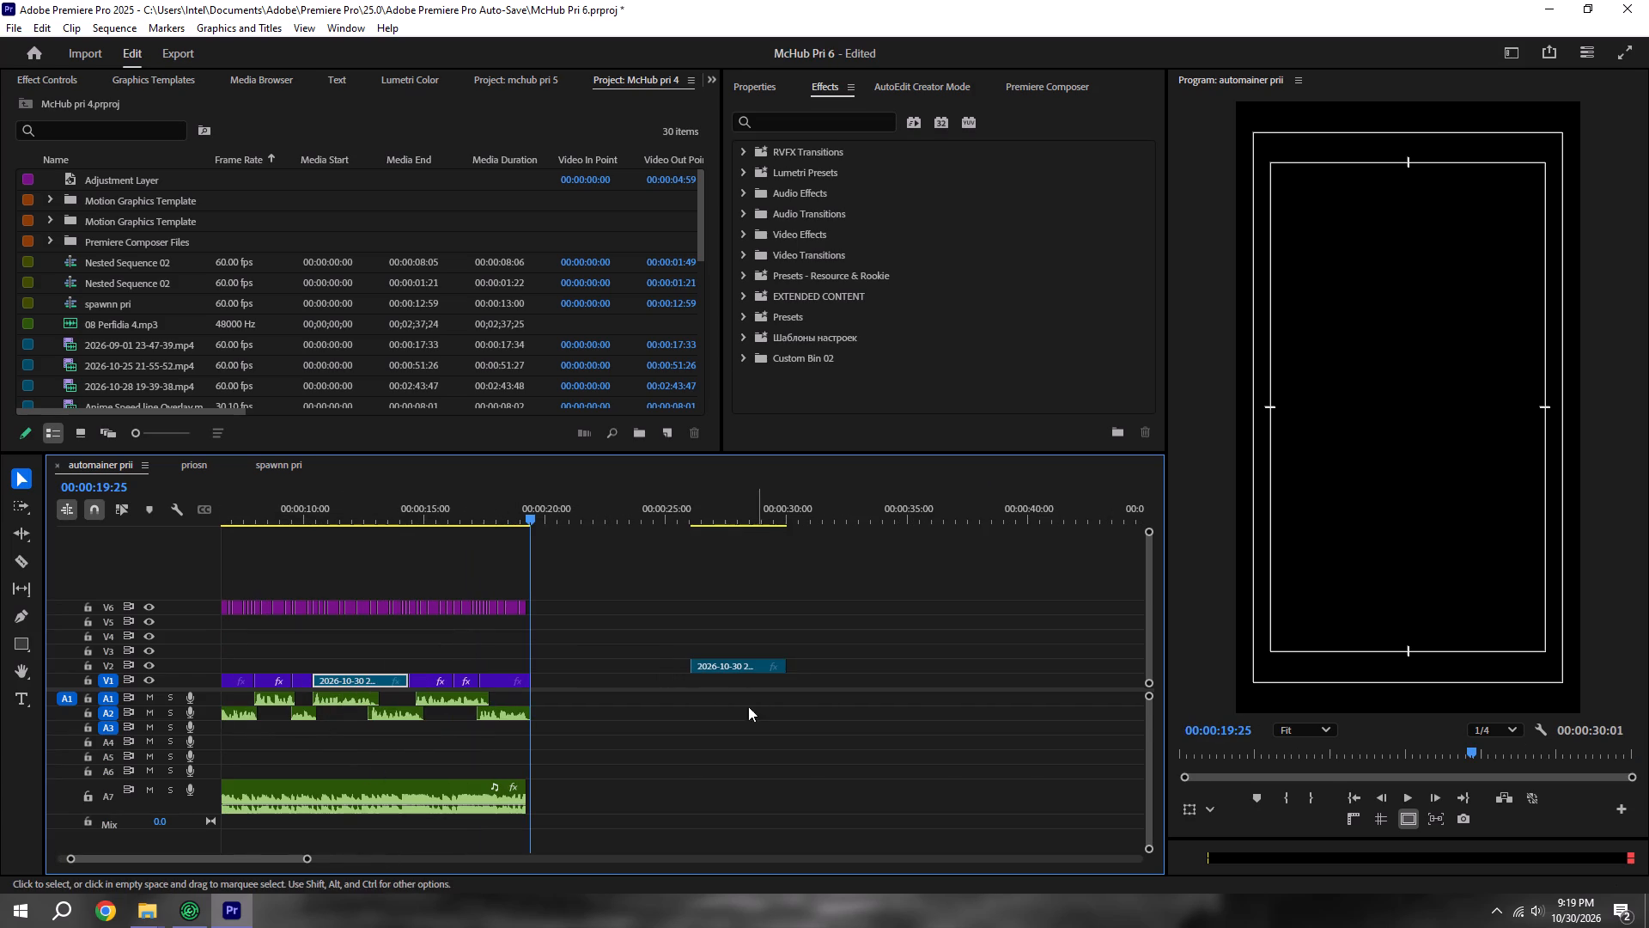
pyautogui.moveTo(790, 661); pyautogui.dragTo(1001, 663)
pyautogui.keyDown('alt'); pyautogui.scroll(-5, 832, 676); pyautogui.keyUp('alt')
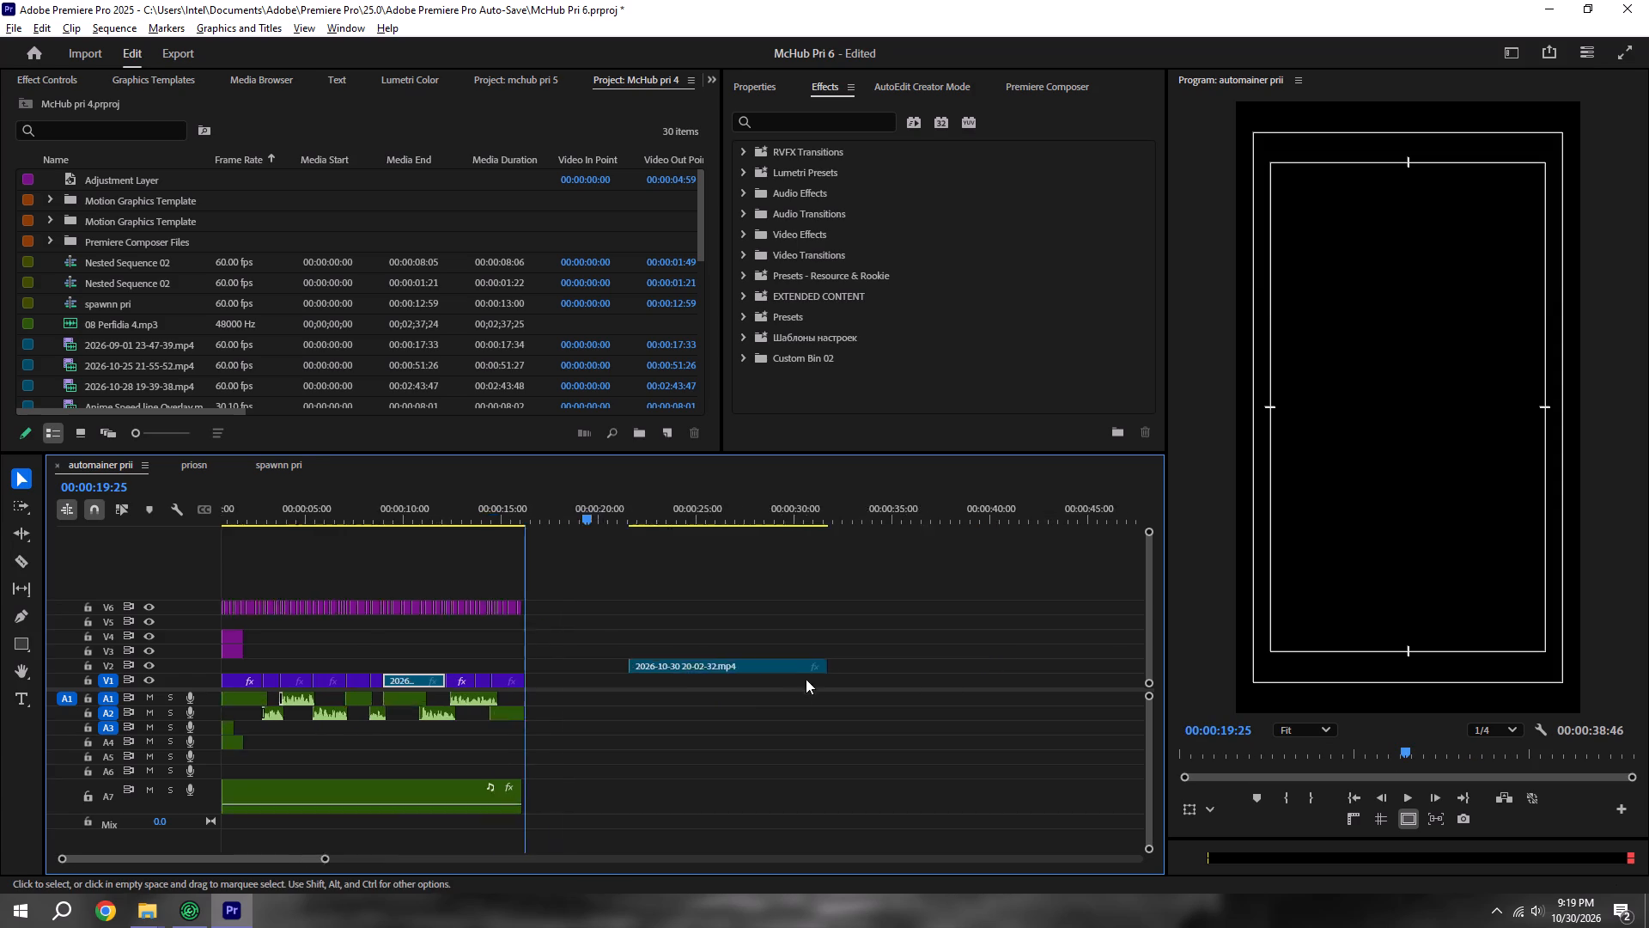
pyautogui.hotkey('ctrl', 's')
pyautogui.keyDown('shift'); pyautogui.click(593, 516); pyautogui.keyUp('shift')
pyautogui.press('space')
pyautogui.moveTo(773, 671); pyautogui.dragTo(840, 670)
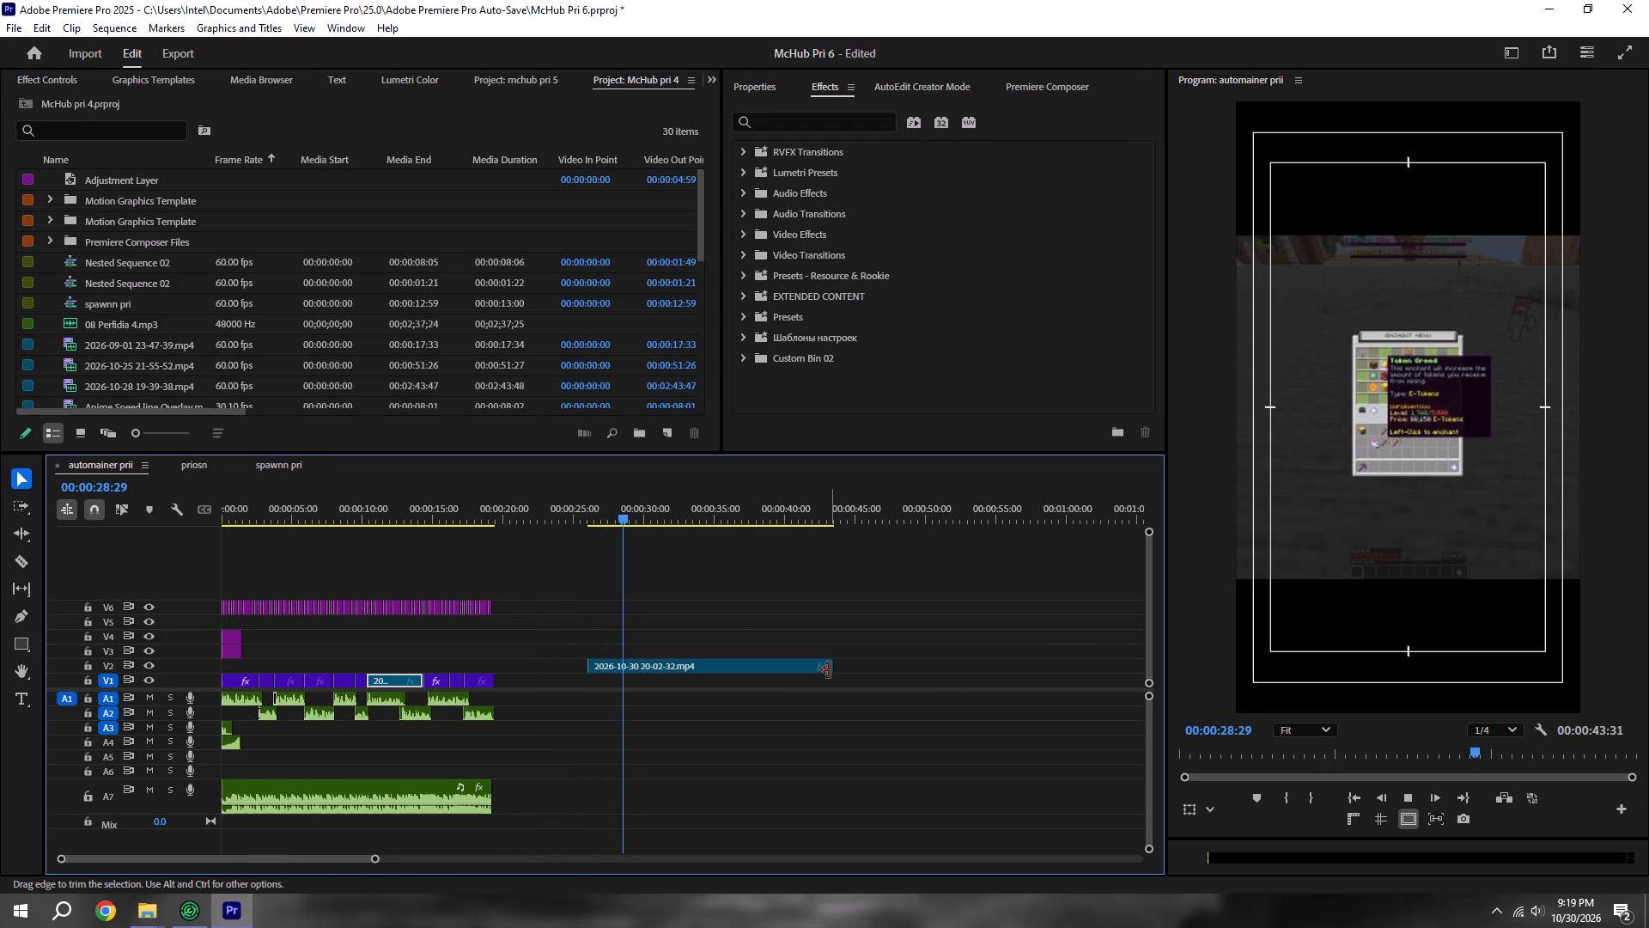
pyautogui.keyDown('alt'); pyautogui.scroll(-5, 826, 672); pyautogui.keyUp('alt')
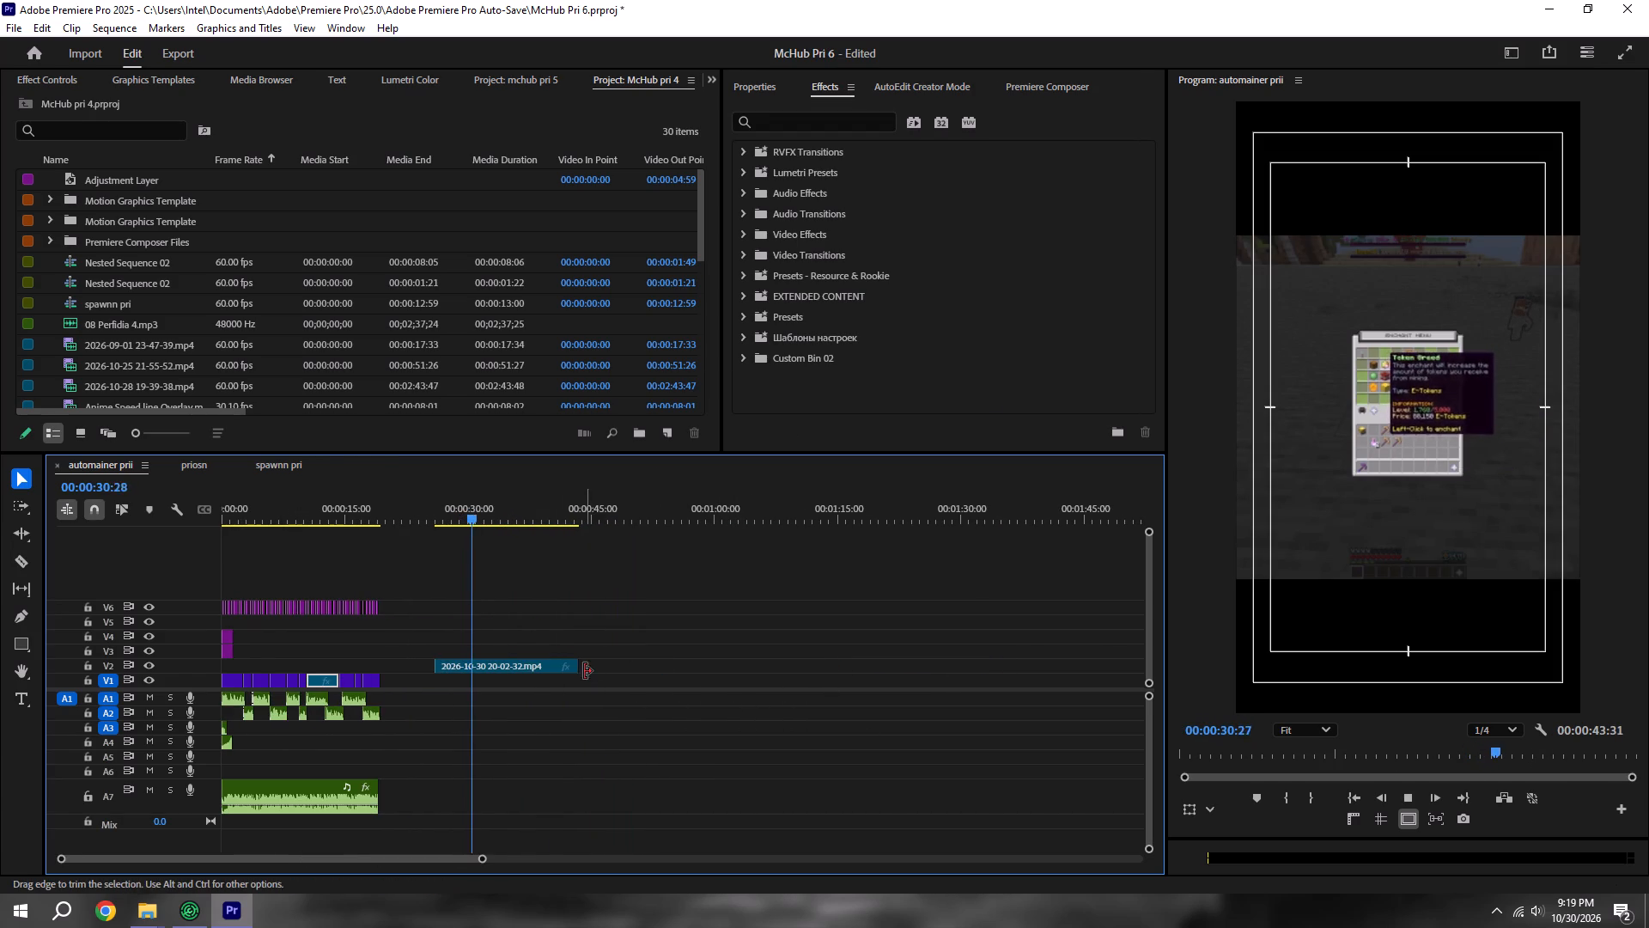
pyautogui.moveTo(699, 668); pyautogui.dragTo(771, 670)
pyautogui.moveTo(583, 666); pyautogui.dragTo(631, 668)
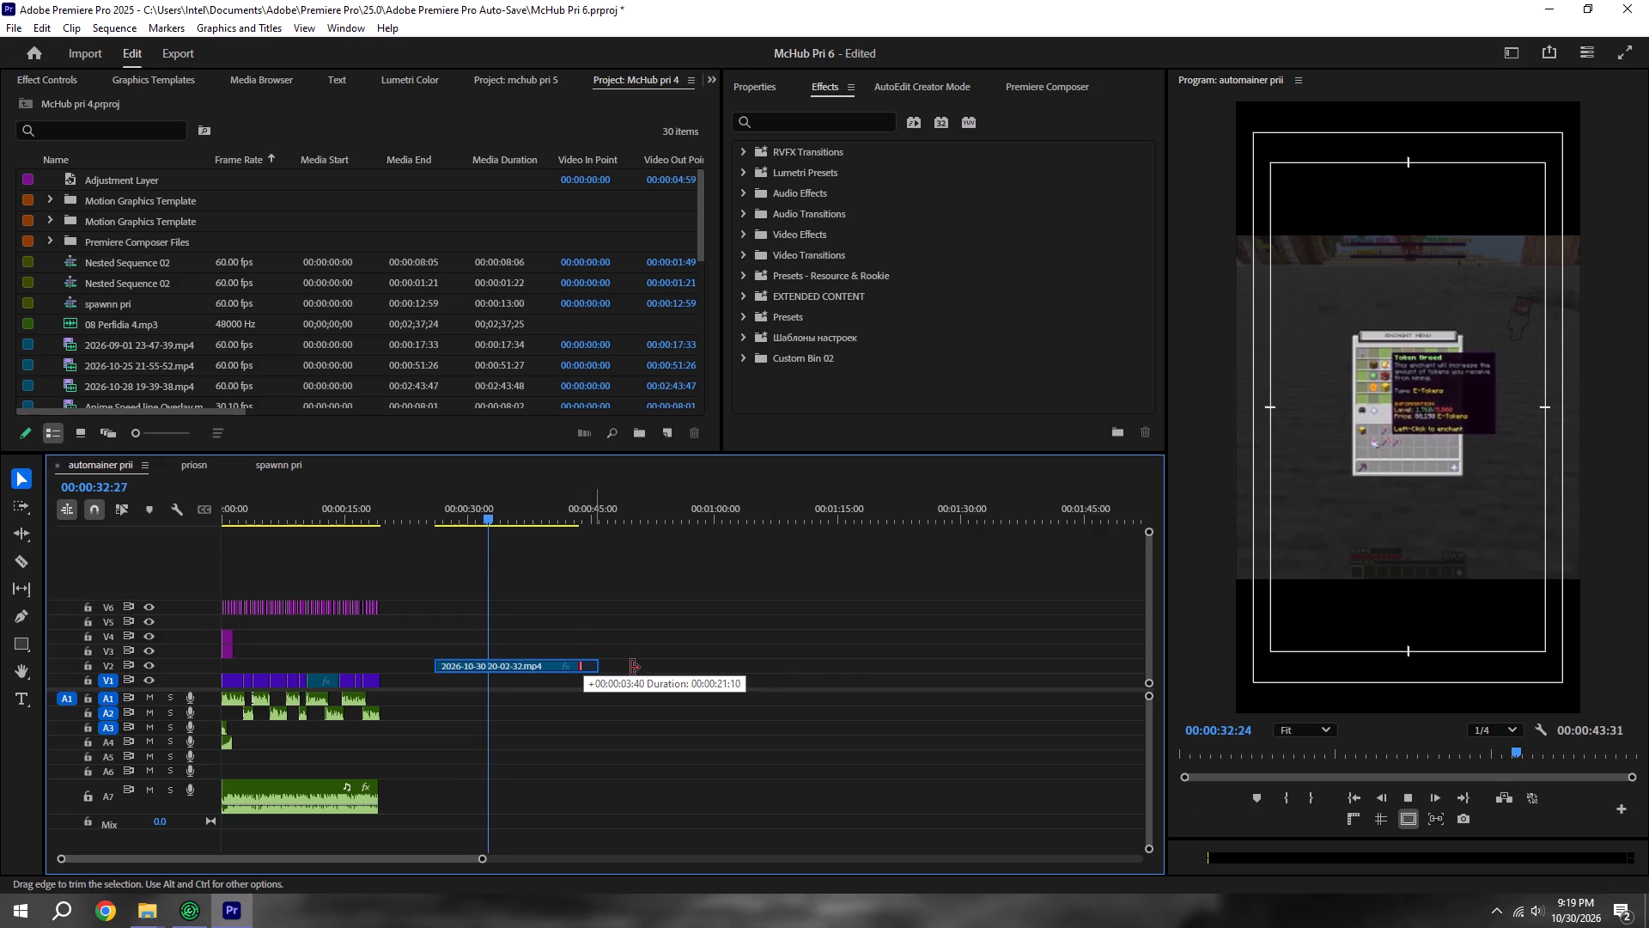
pyautogui.moveTo(631, 668); pyautogui.dragTo(851, 668)
pyautogui.press('Right')
pyautogui.press('Right')
pyautogui.press('Right')
pyautogui.press('Right')
pyautogui.press('Right')
pyautogui.press('Right')
pyautogui.press('Right')
pyautogui.press('Right')
pyautogui.press('Right')
pyautogui.press('Right')
pyautogui.press('Right')
pyautogui.press('Right')
pyautogui.press('Right')
pyautogui.press('Right')
pyautogui.press('Right')
pyautogui.press('Right')
pyautogui.press('Right')
pyautogui.press('Right')
pyautogui.press('Right')
pyautogui.press('Right')
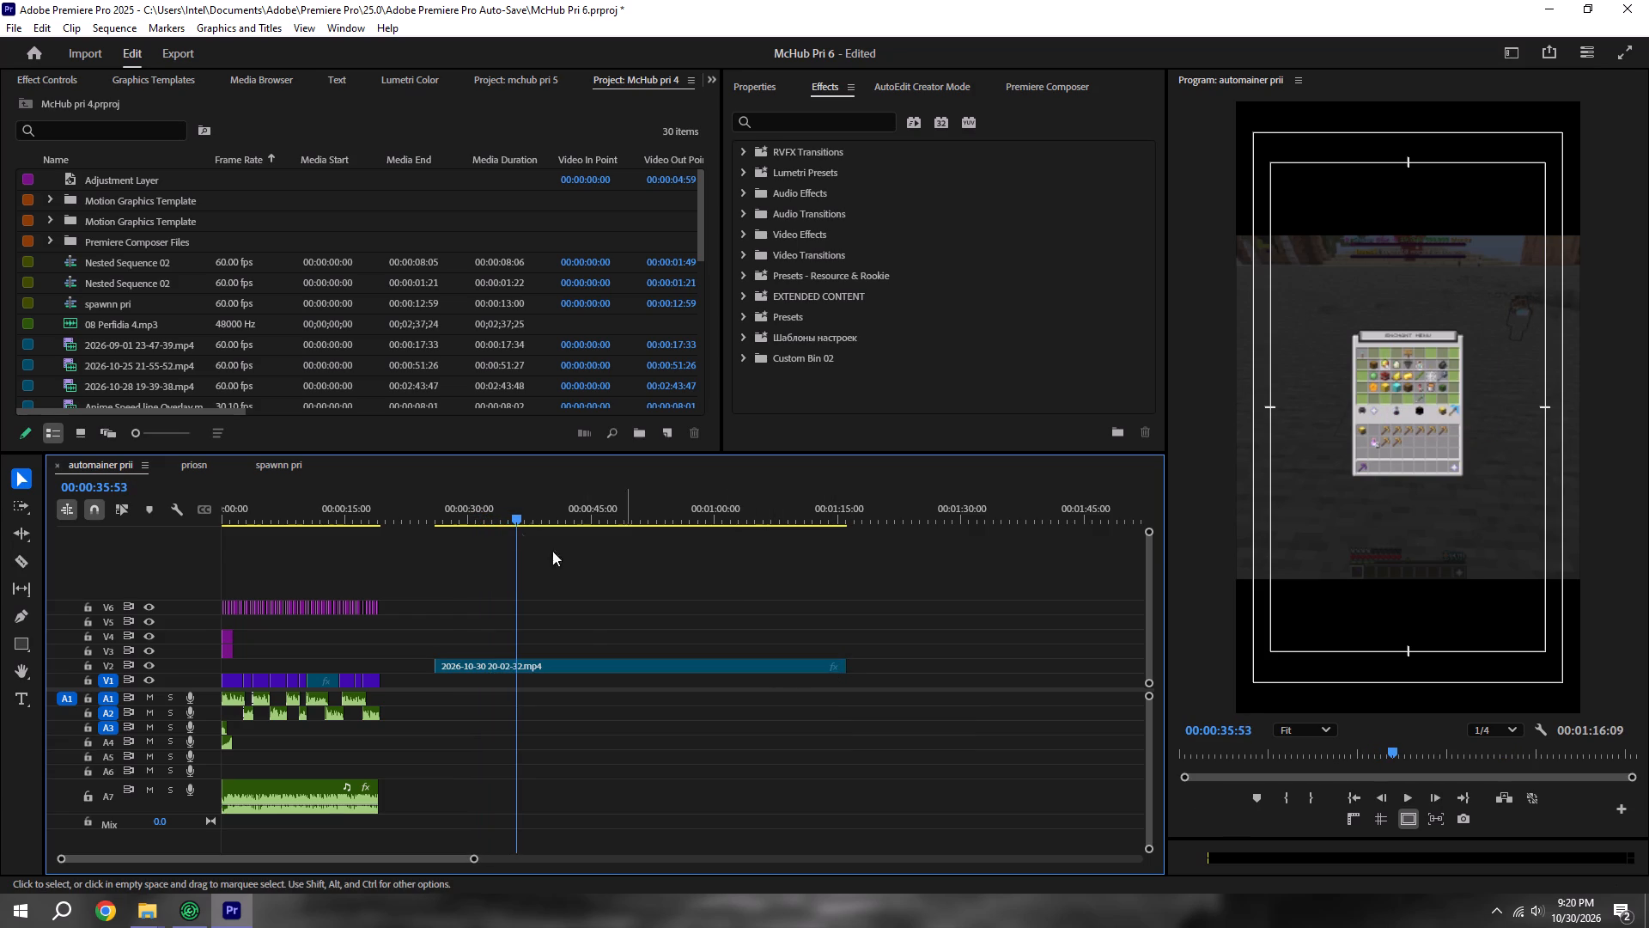
pyautogui.moveTo(500, 504); pyautogui.dragTo(543, 510)
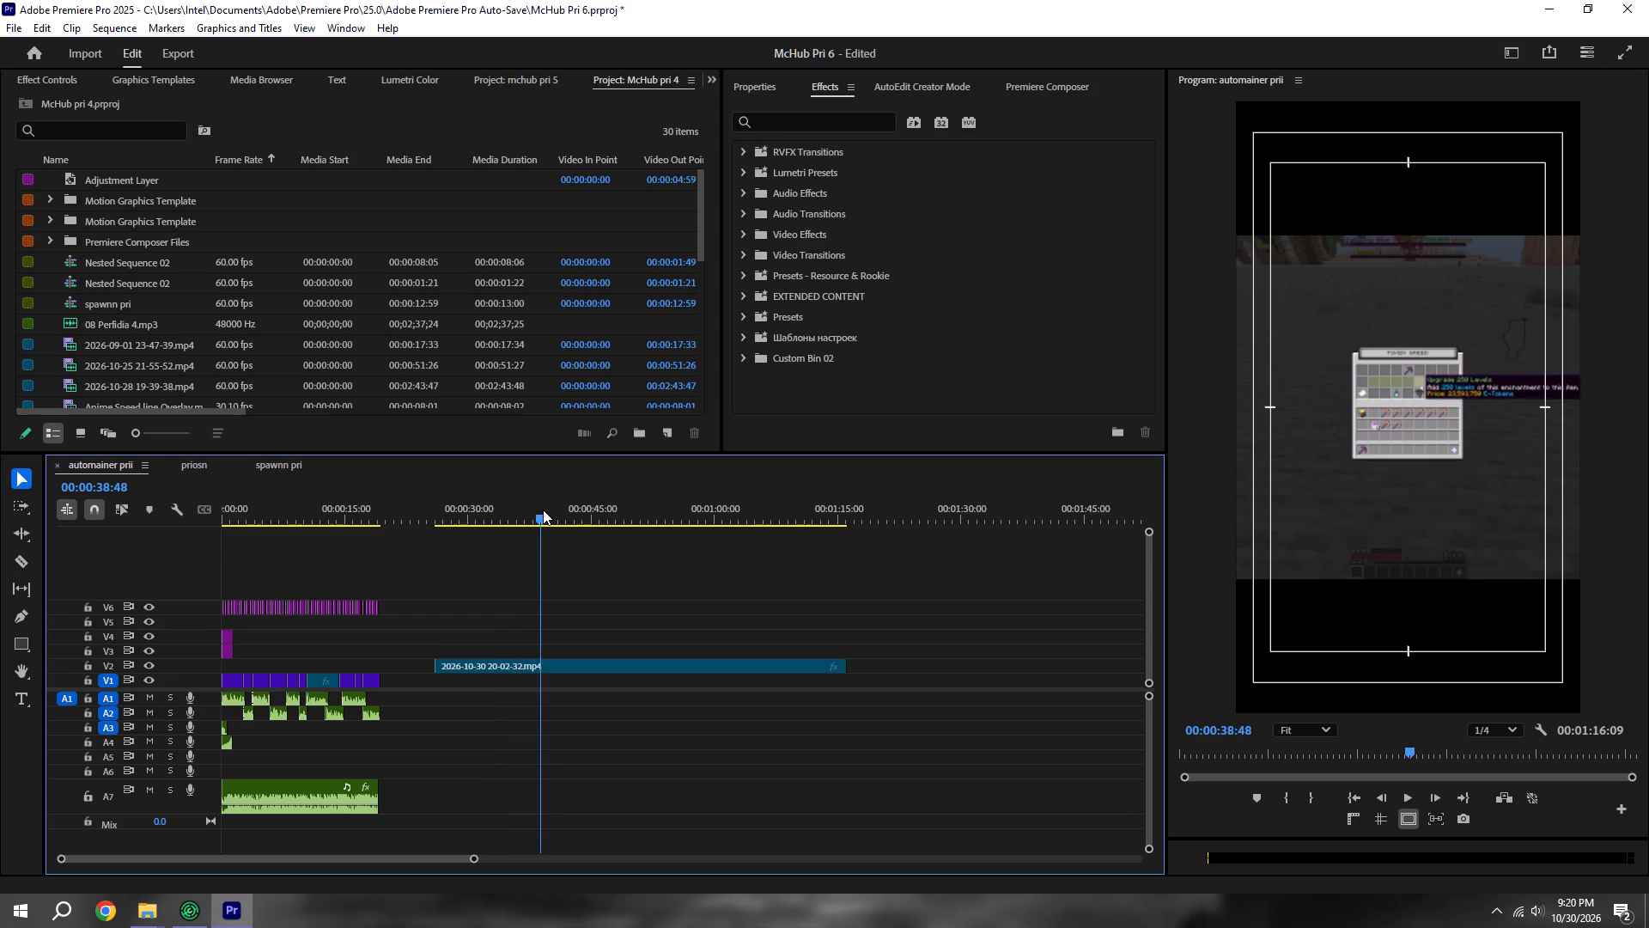
pyautogui.moveTo(543, 510); pyautogui.dragTo(597, 517)
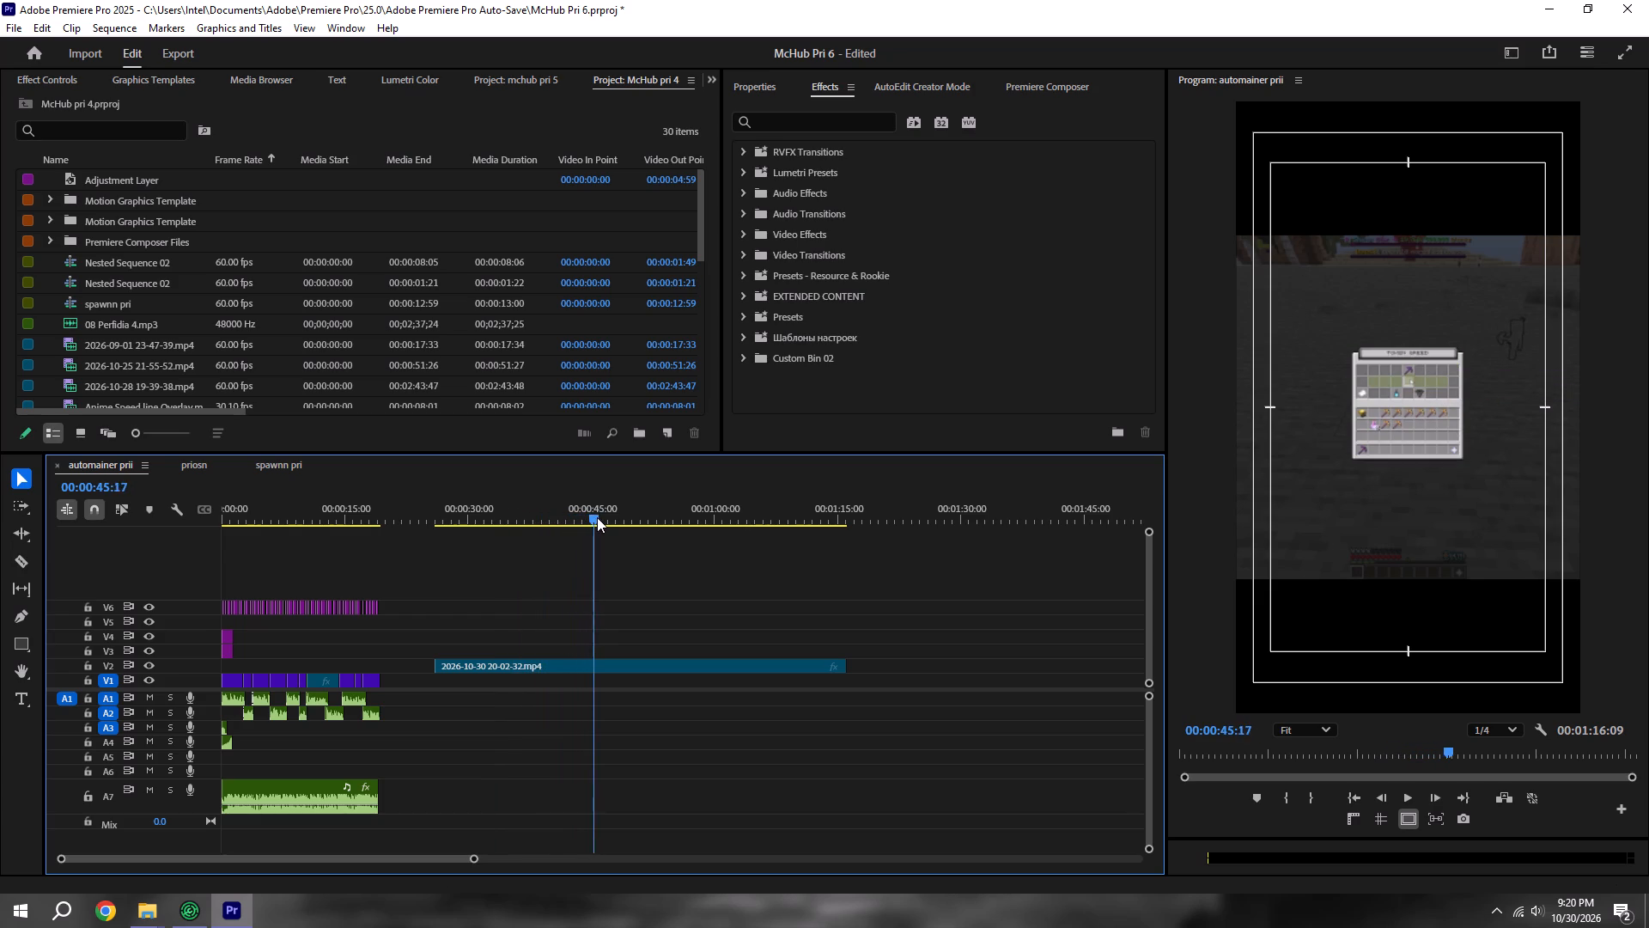
pyautogui.moveTo(597, 517); pyautogui.dragTo(654, 525)
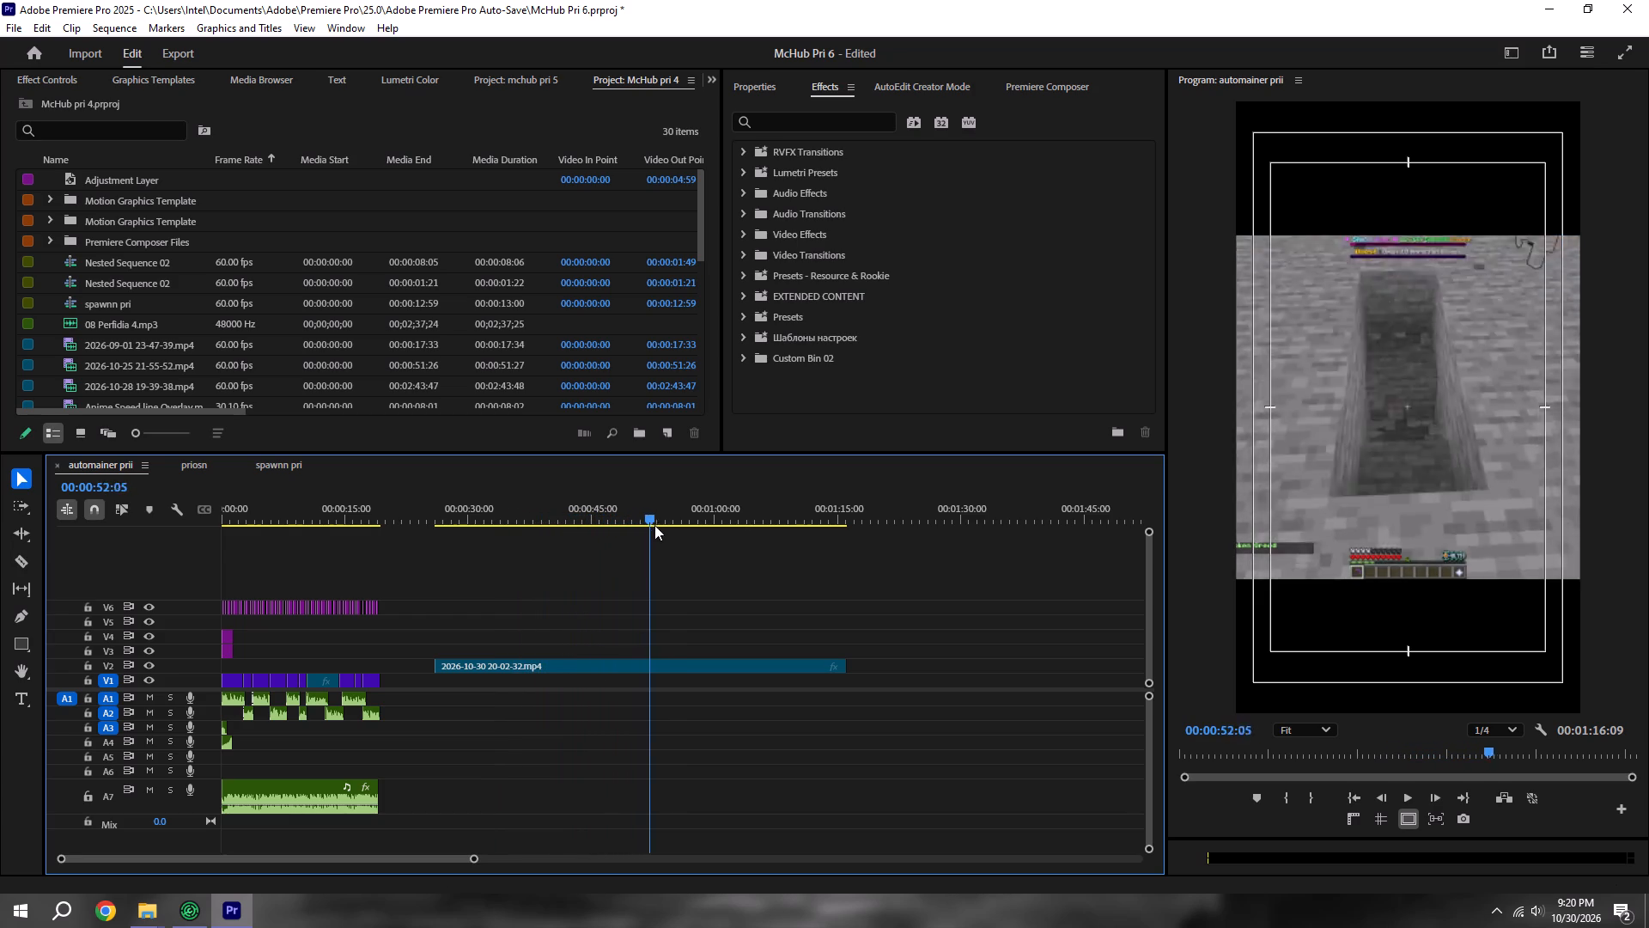
pyautogui.moveTo(654, 525); pyautogui.dragTo(727, 531)
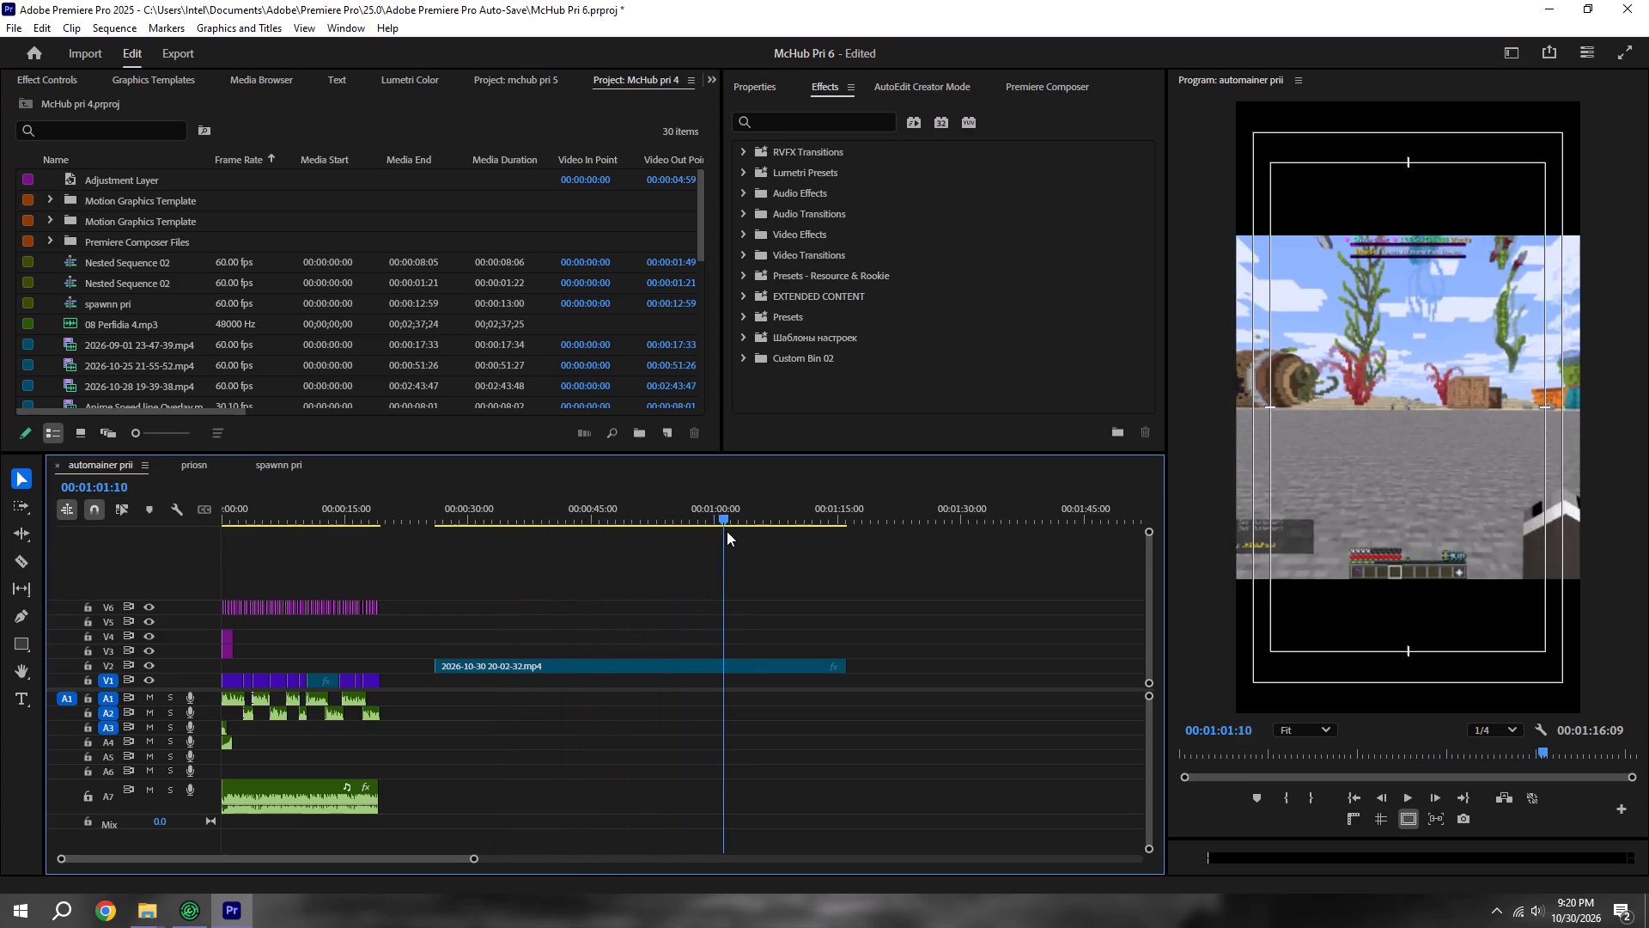
pyautogui.moveTo(727, 531); pyautogui.dragTo(795, 540)
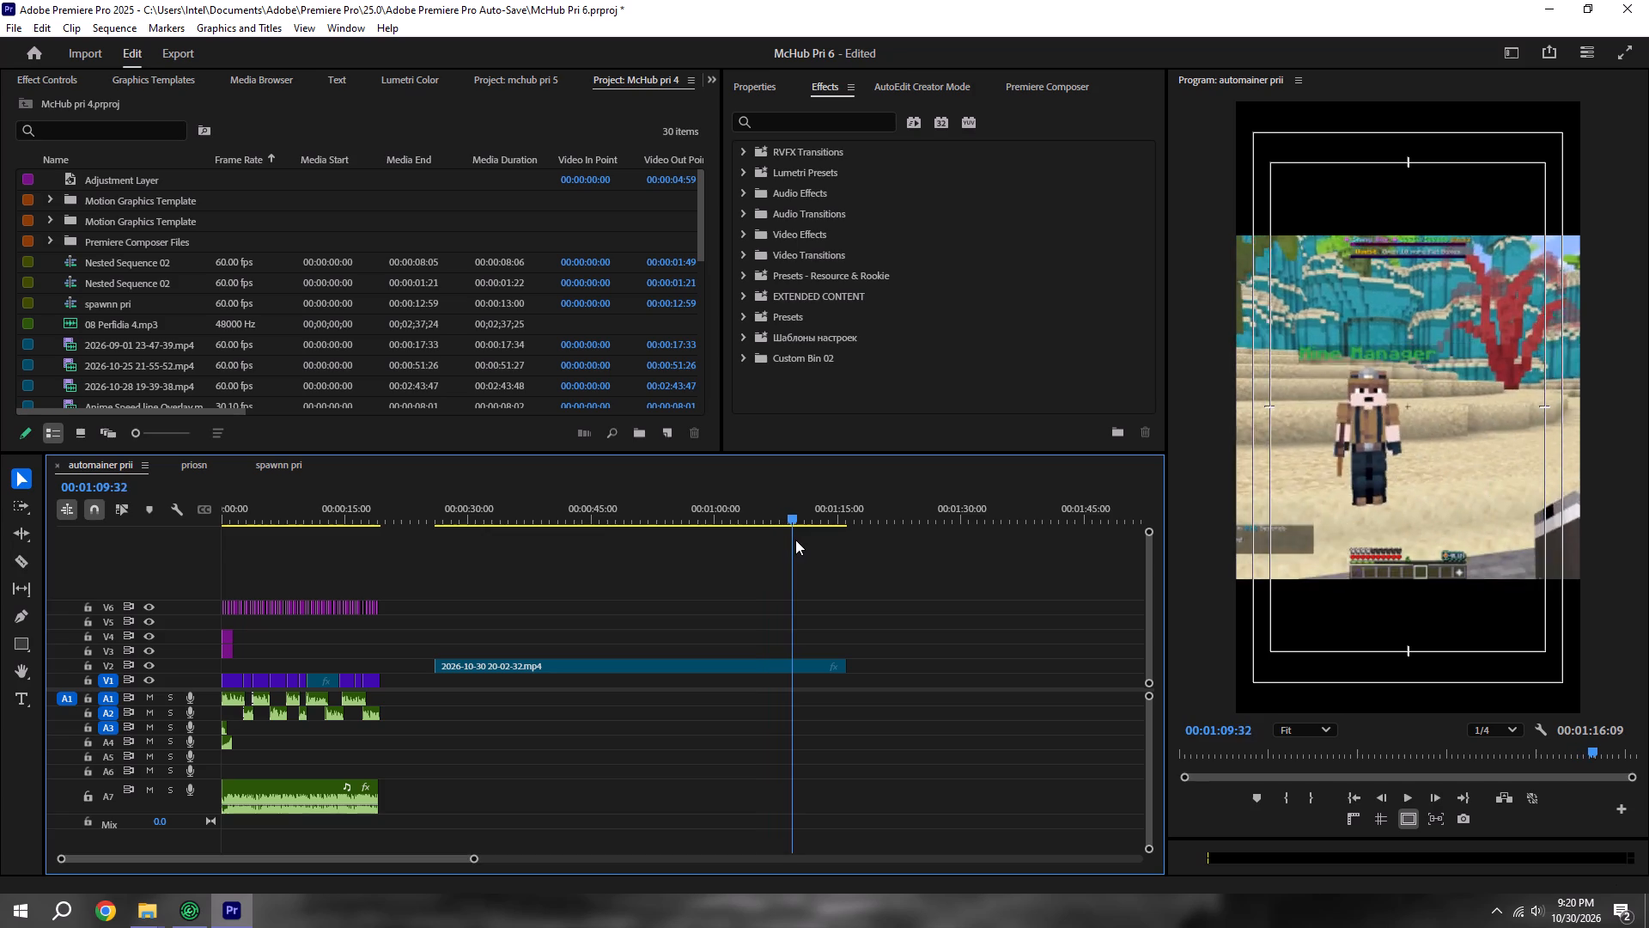
pyautogui.moveTo(795, 540); pyautogui.dragTo(824, 540)
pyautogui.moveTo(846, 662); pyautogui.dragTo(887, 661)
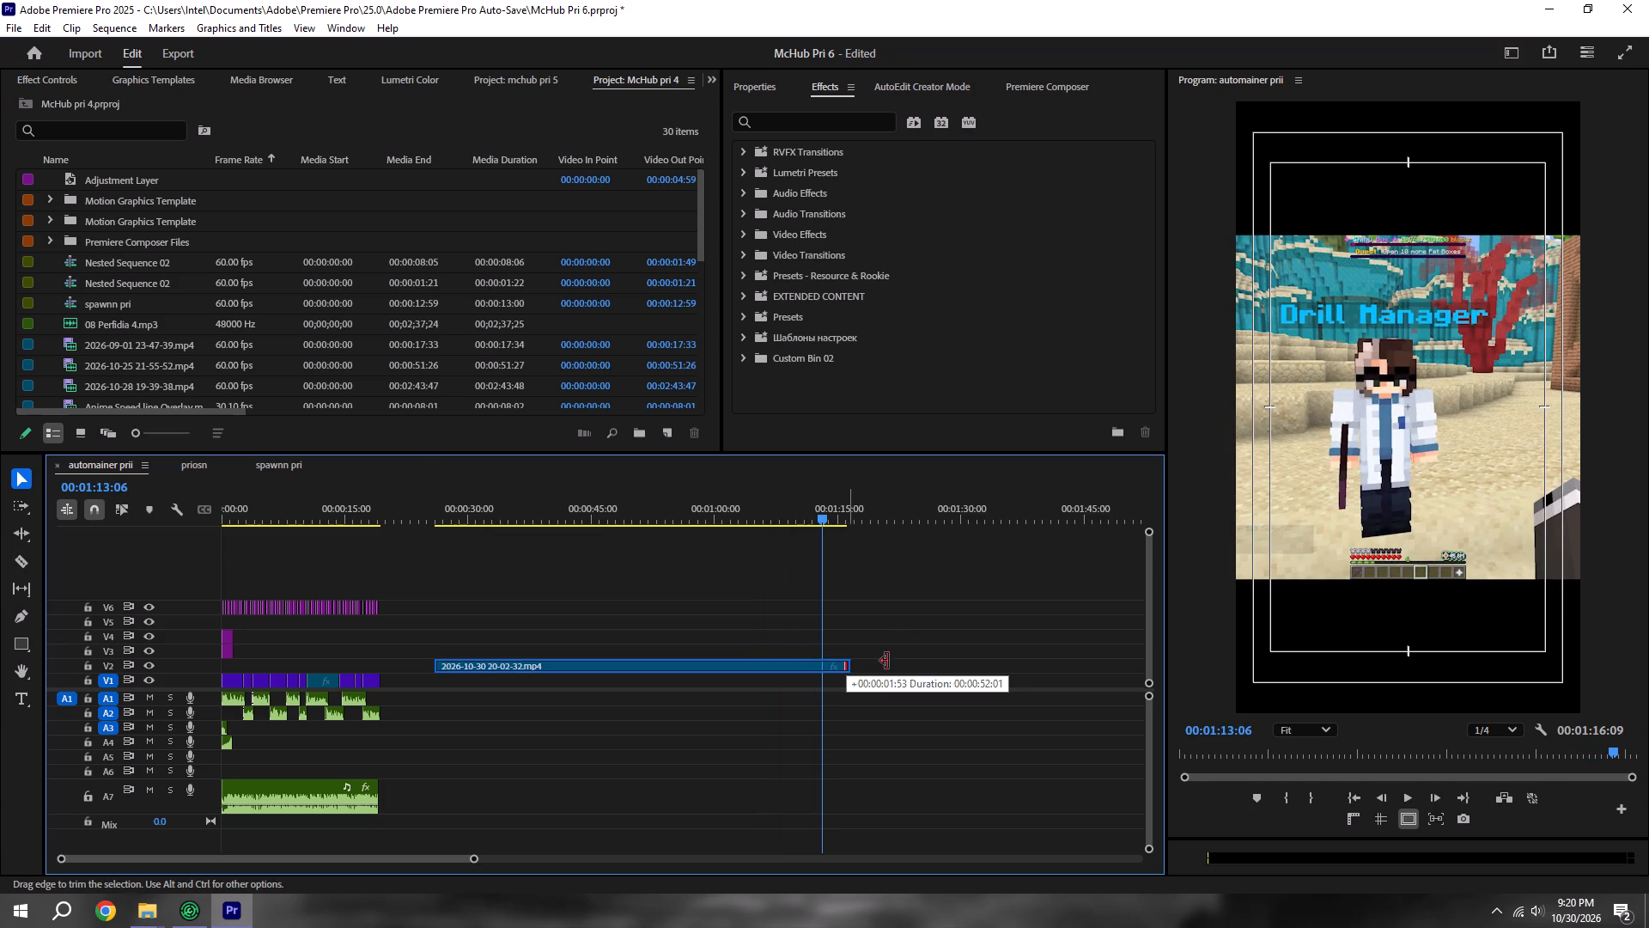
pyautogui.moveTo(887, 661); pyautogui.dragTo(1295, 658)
# Examine the footage in the extended V2 copy from 00:01:13:06 through to its end.
pyautogui.press('space')
pyautogui.keyDown('alt'); pyautogui.scroll(-5, 557, 688); pyautogui.keyUp('alt')
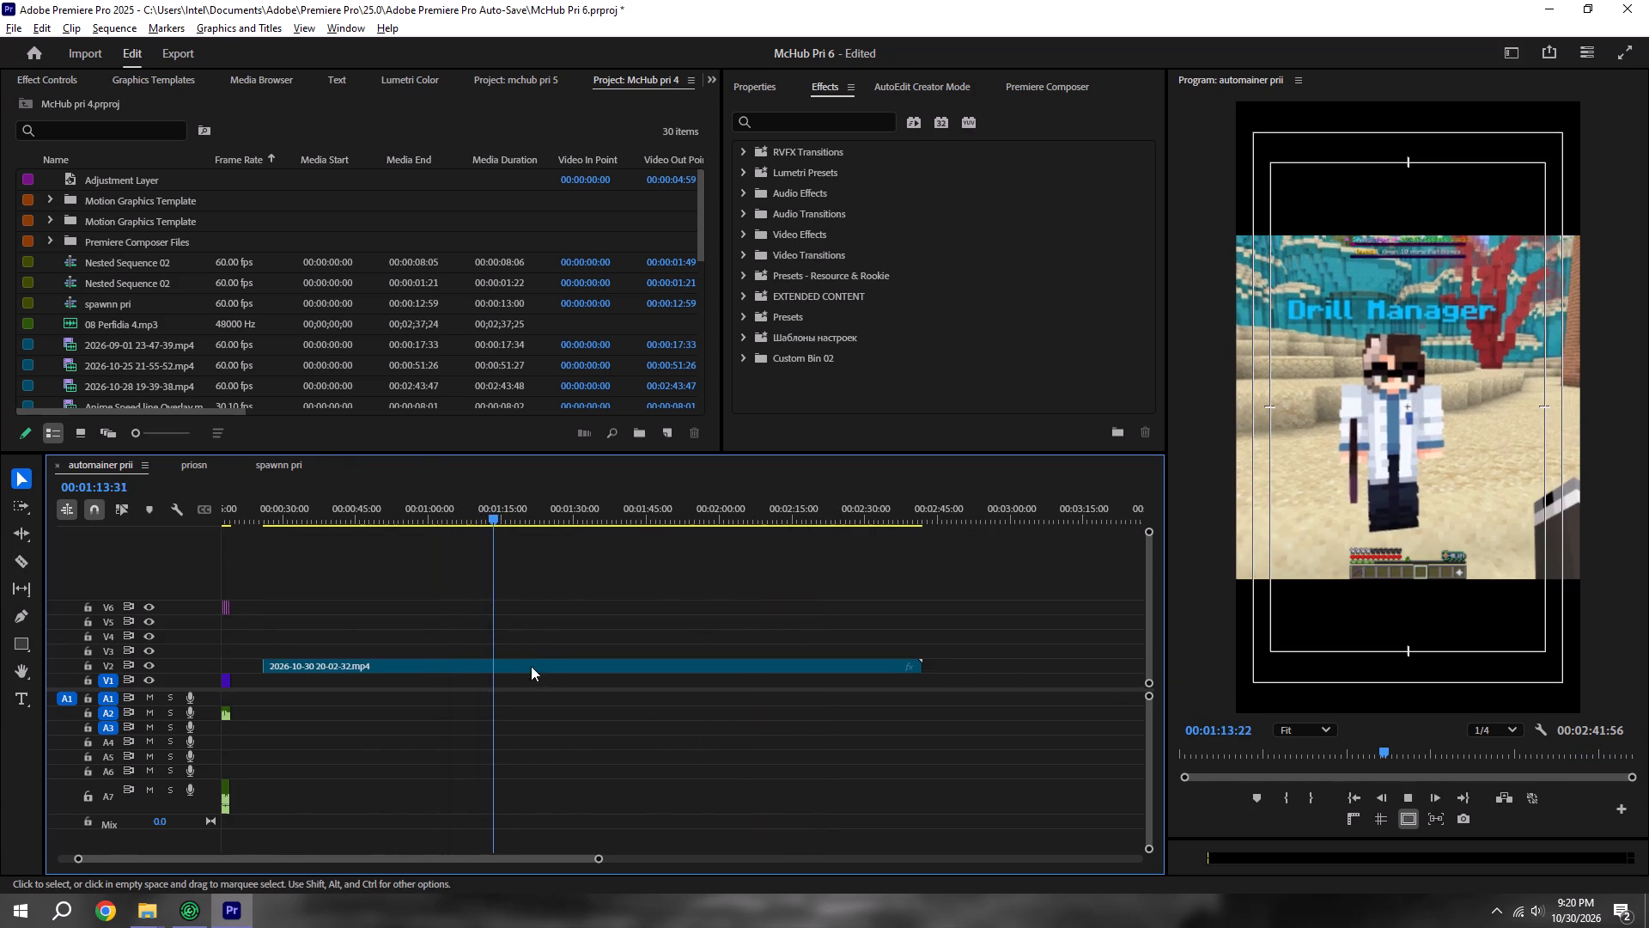
pyautogui.moveTo(511, 512); pyautogui.dragTo(558, 514)
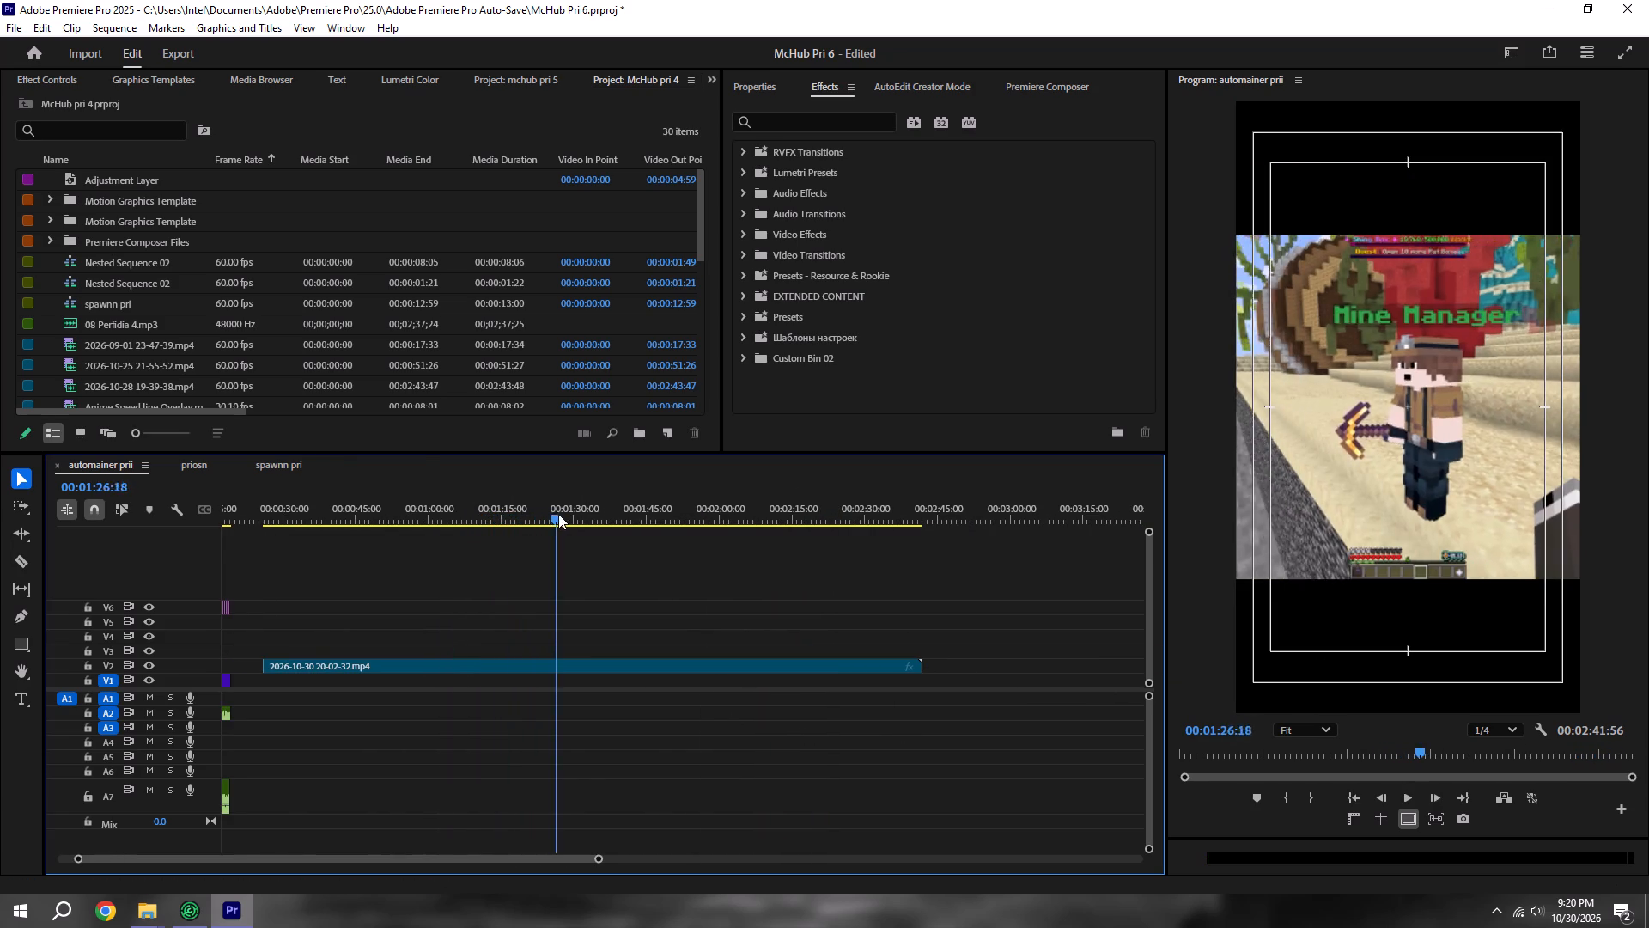
pyautogui.moveTo(558, 514); pyautogui.dragTo(577, 517)
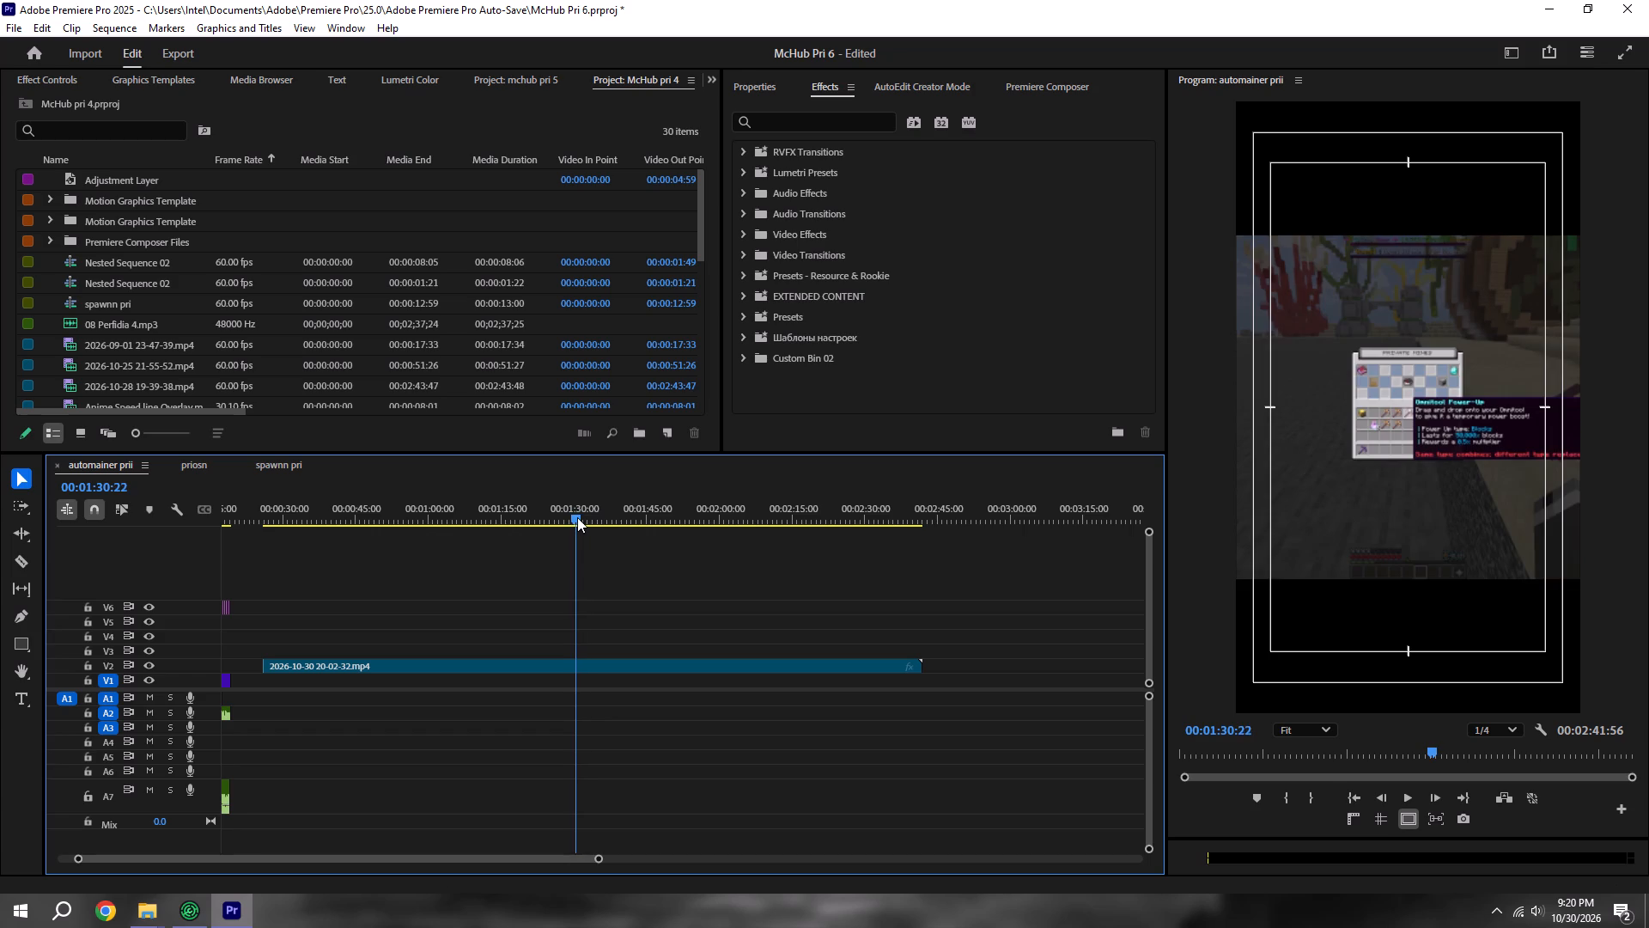
pyautogui.moveTo(577, 517); pyautogui.dragTo(639, 518)
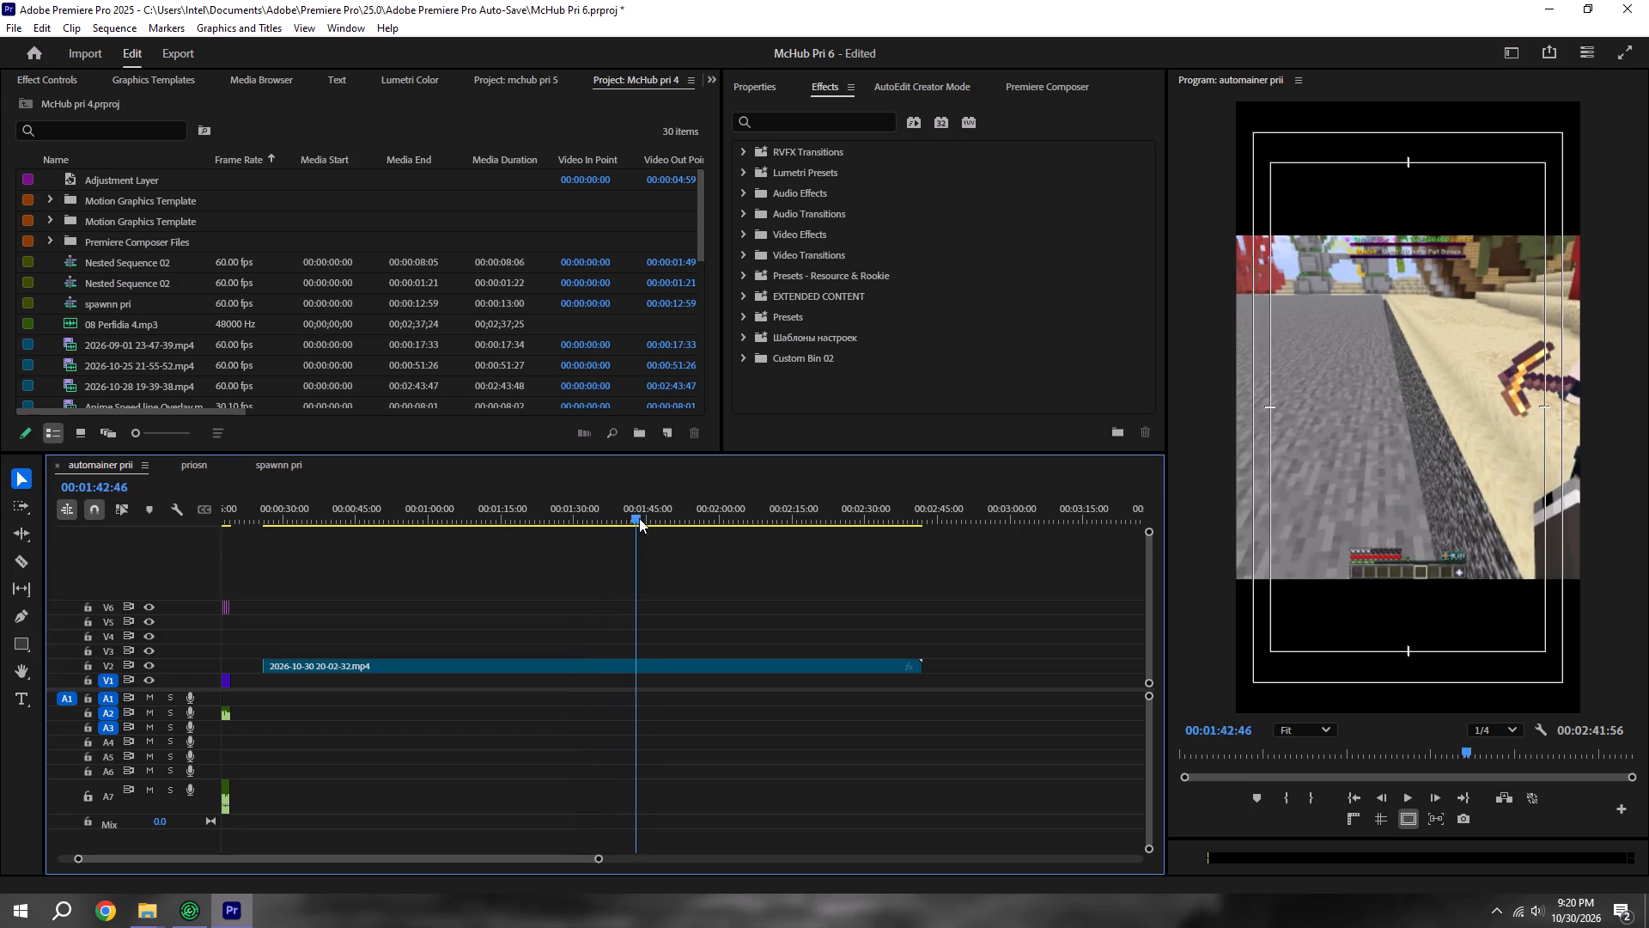
pyautogui.moveTo(639, 518); pyautogui.dragTo(714, 534)
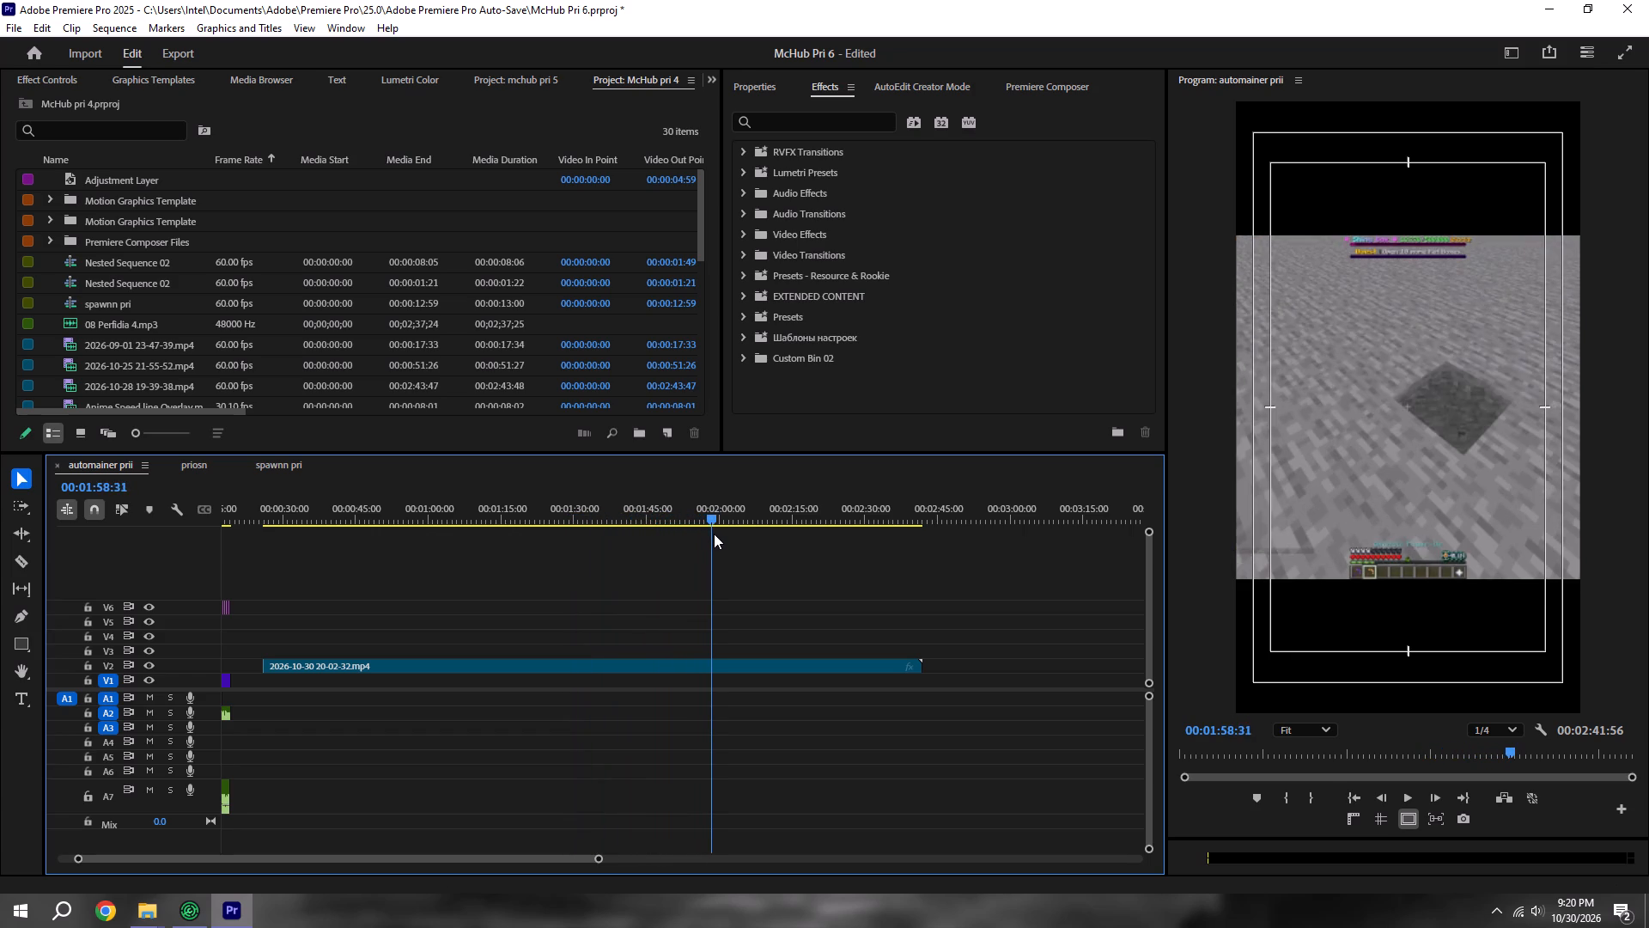
pyautogui.moveTo(714, 534); pyautogui.dragTo(692, 534)
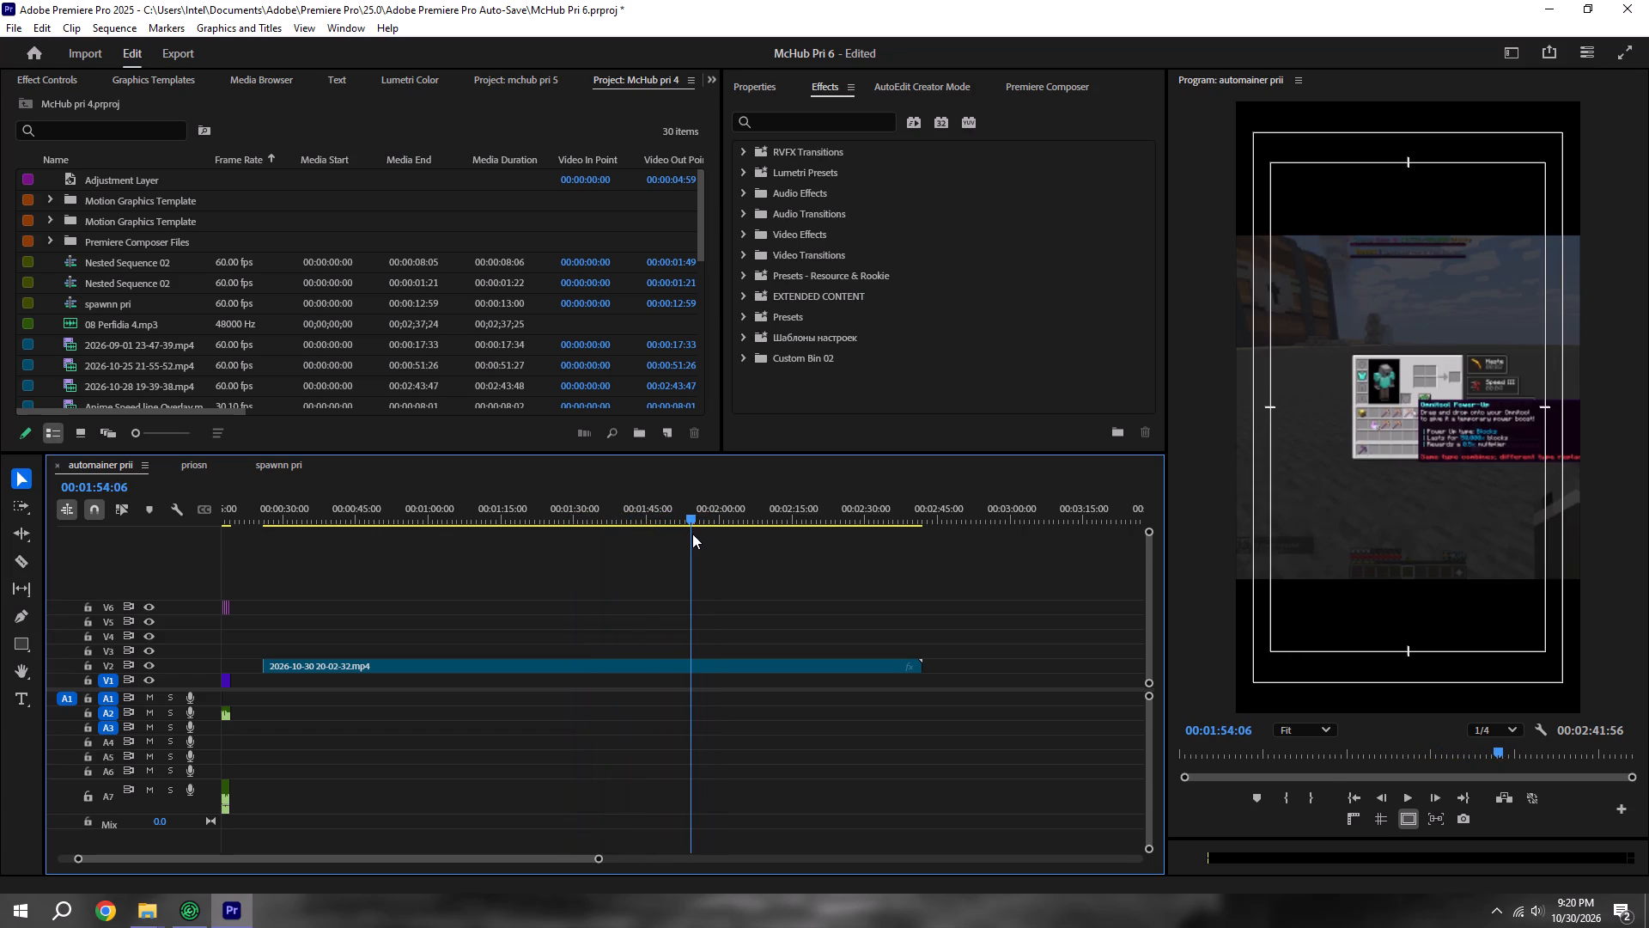
pyautogui.moveTo(692, 534); pyautogui.dragTo(750, 539)
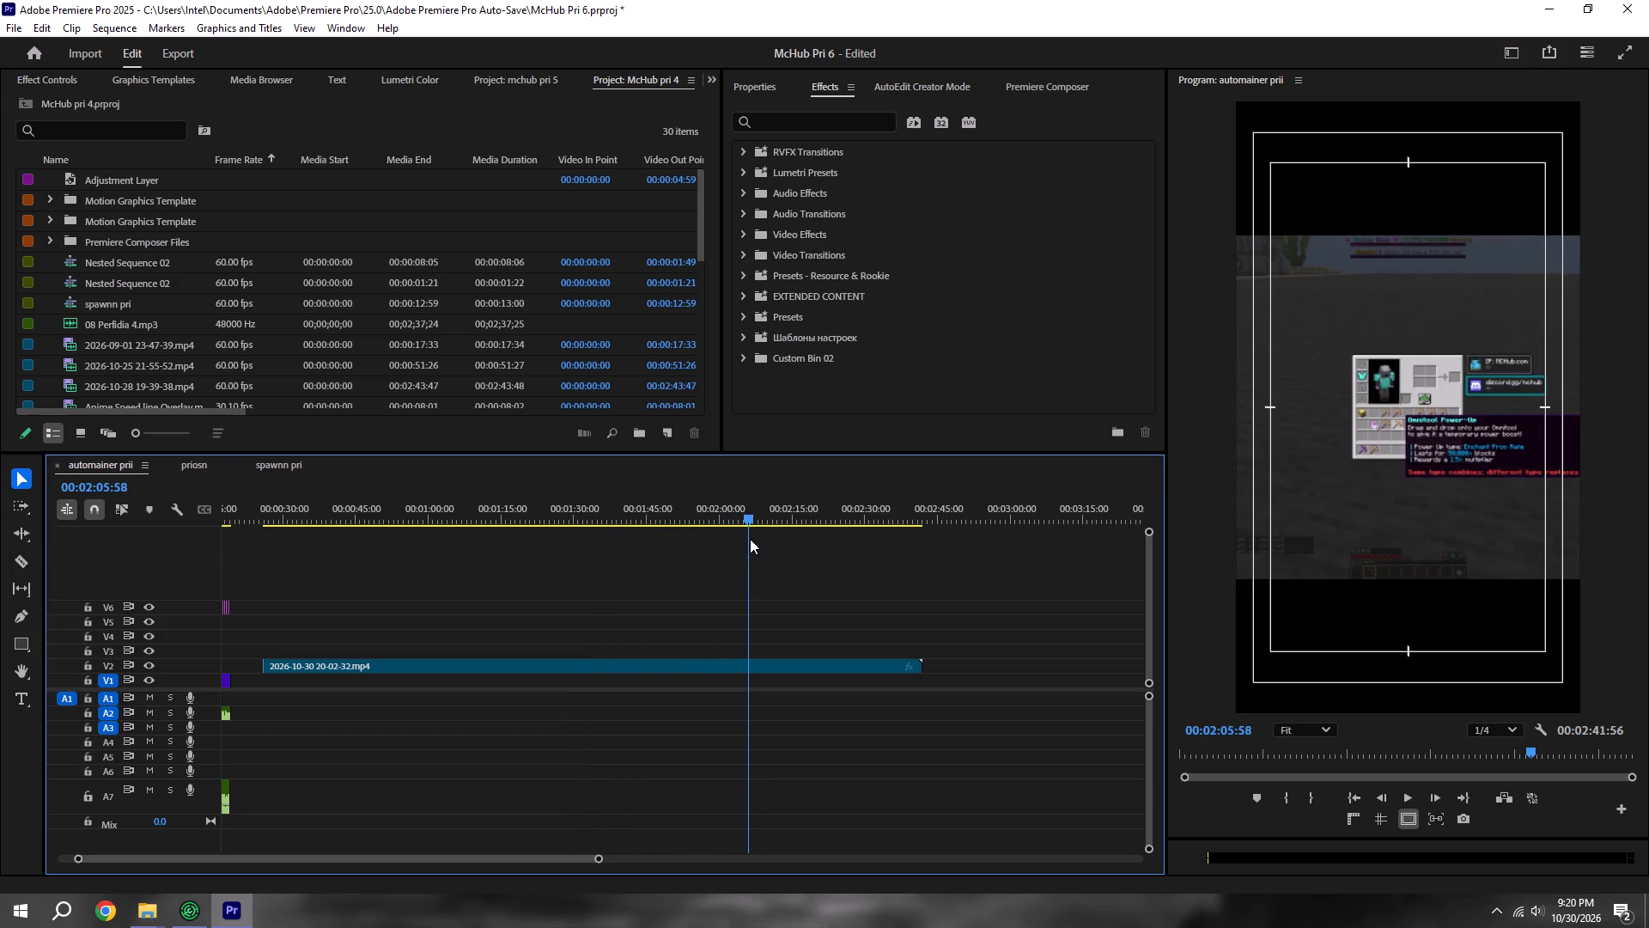
pyautogui.moveTo(750, 539); pyautogui.dragTo(807, 543)
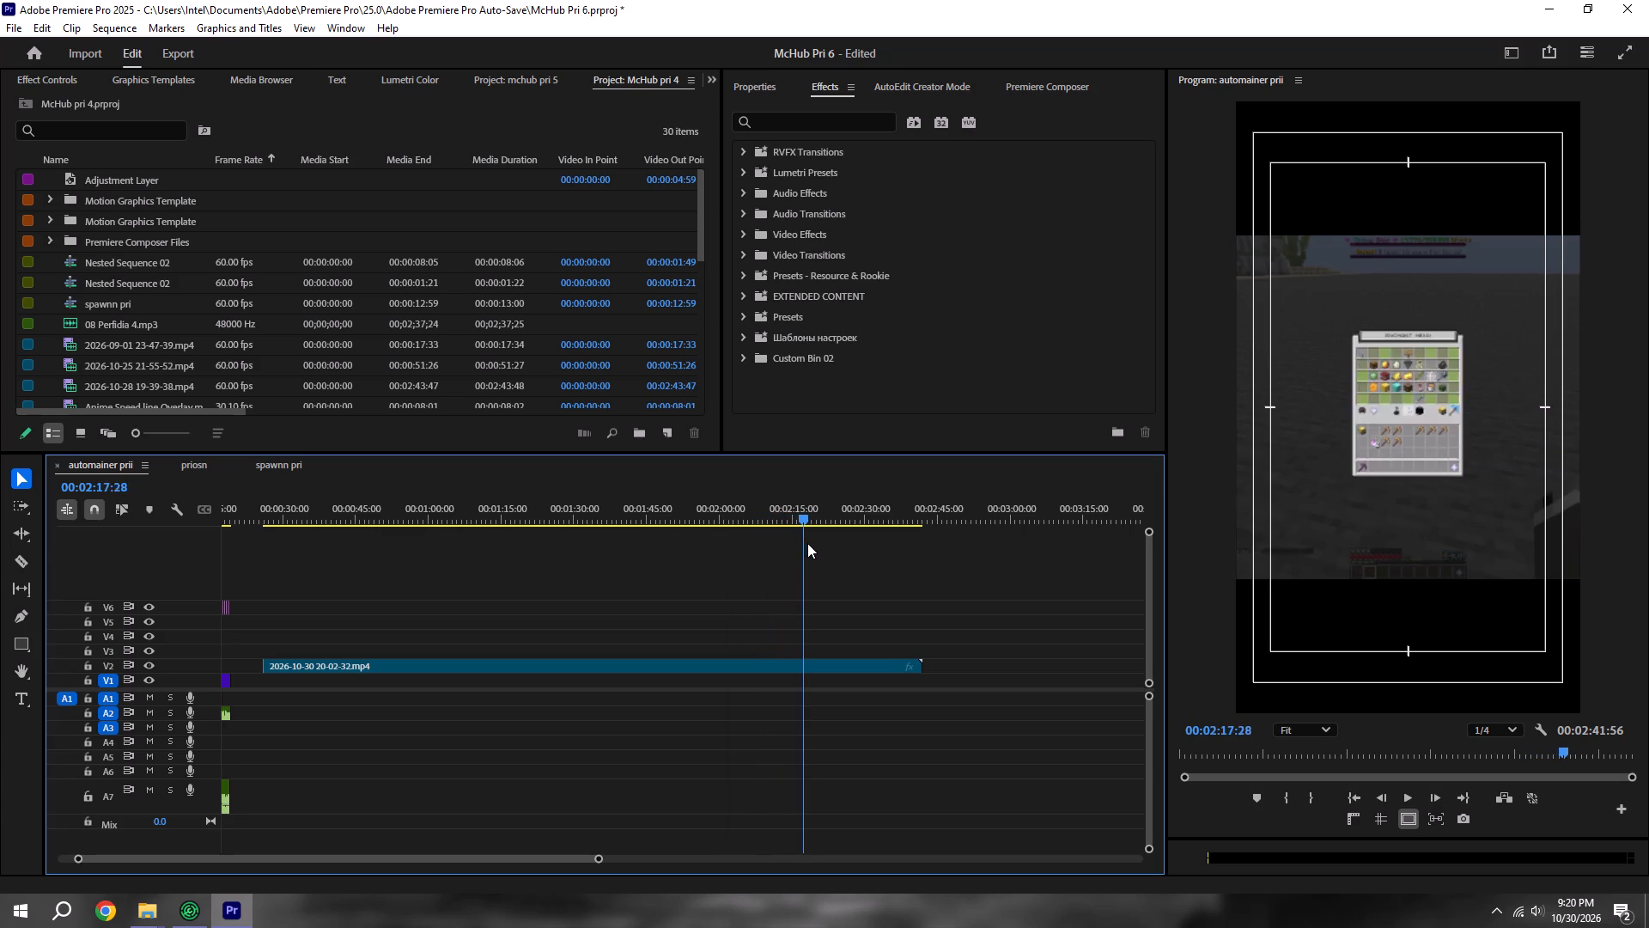
pyautogui.moveTo(807, 543); pyautogui.dragTo(800, 542)
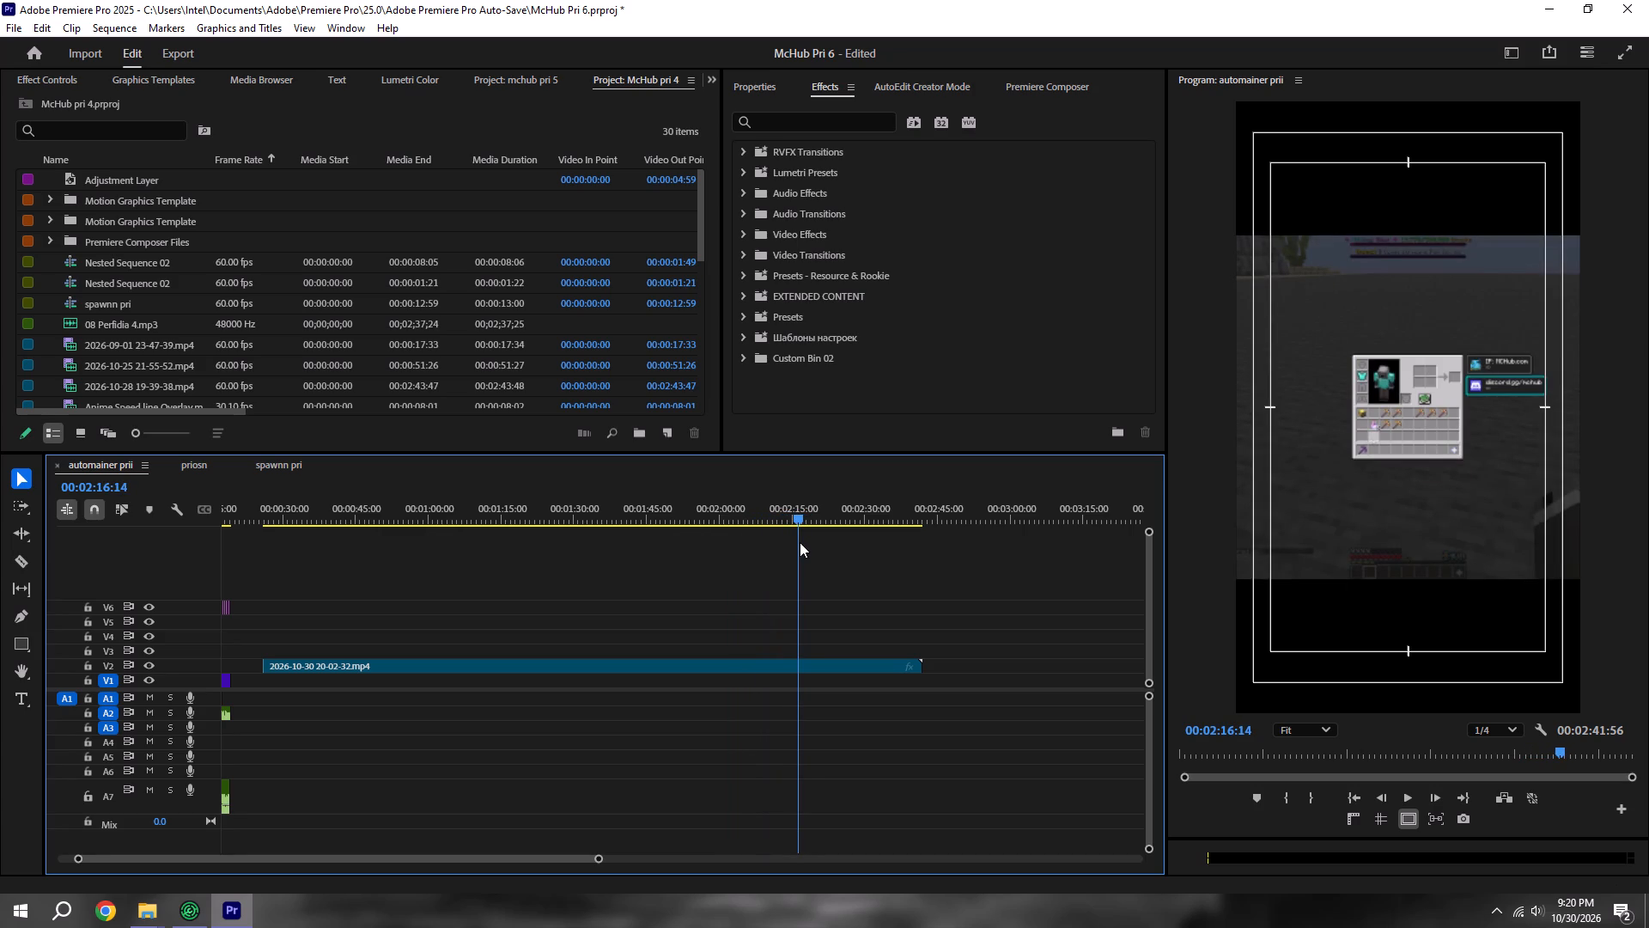
pyautogui.moveTo(800, 542); pyautogui.dragTo(792, 542)
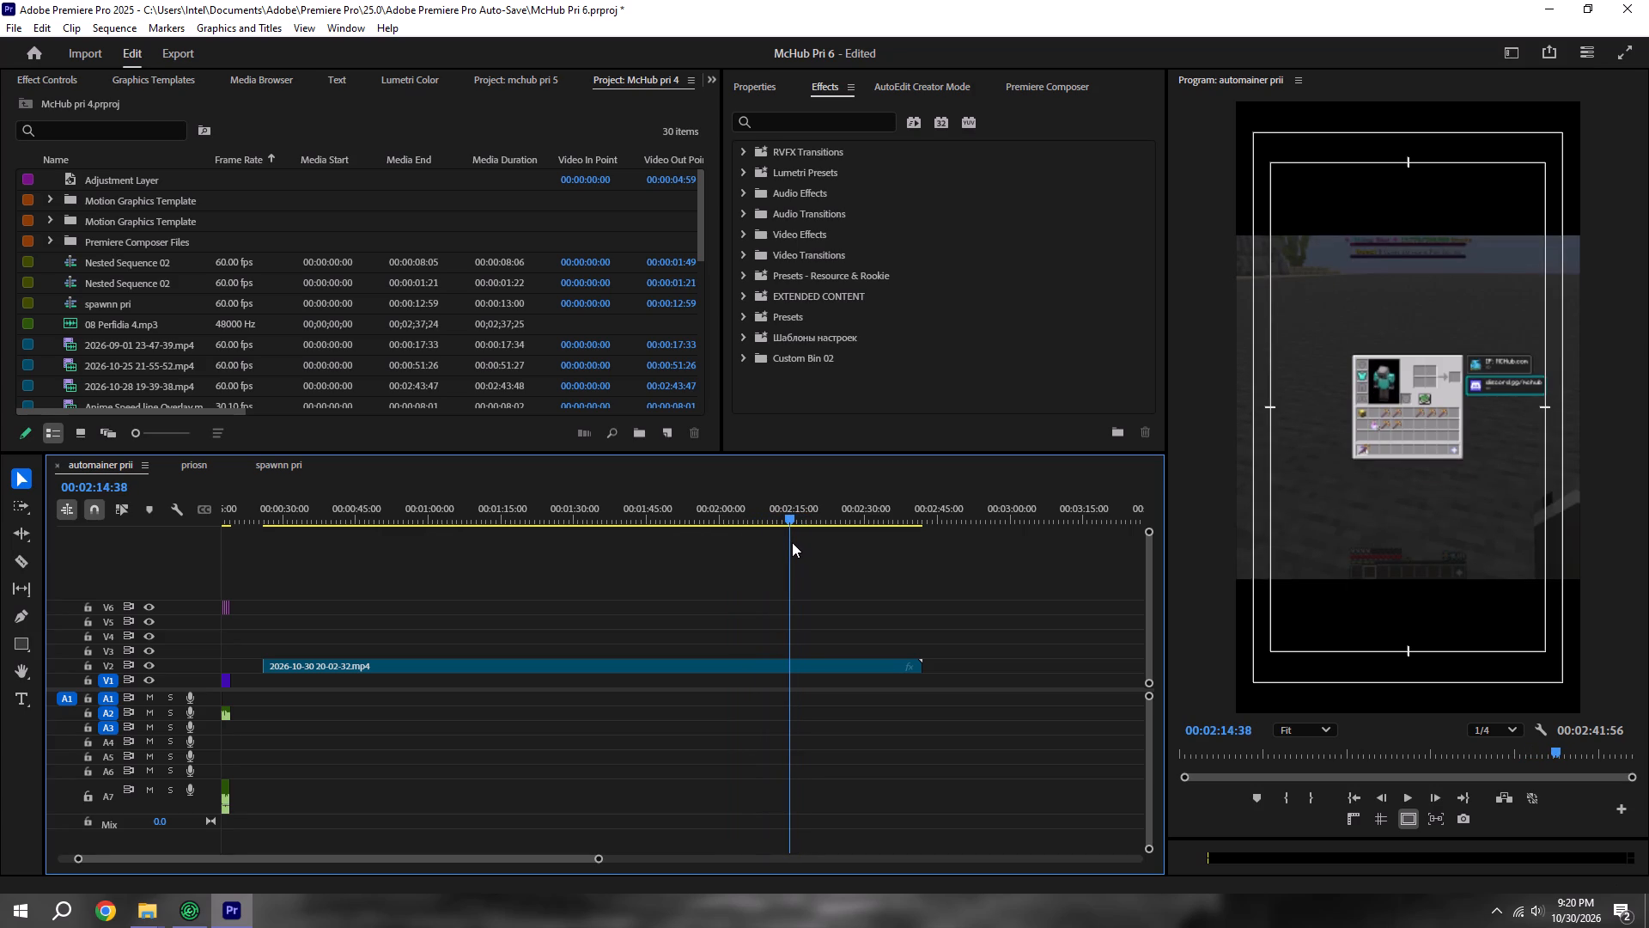
pyautogui.moveTo(792, 542); pyautogui.dragTo(782, 542)
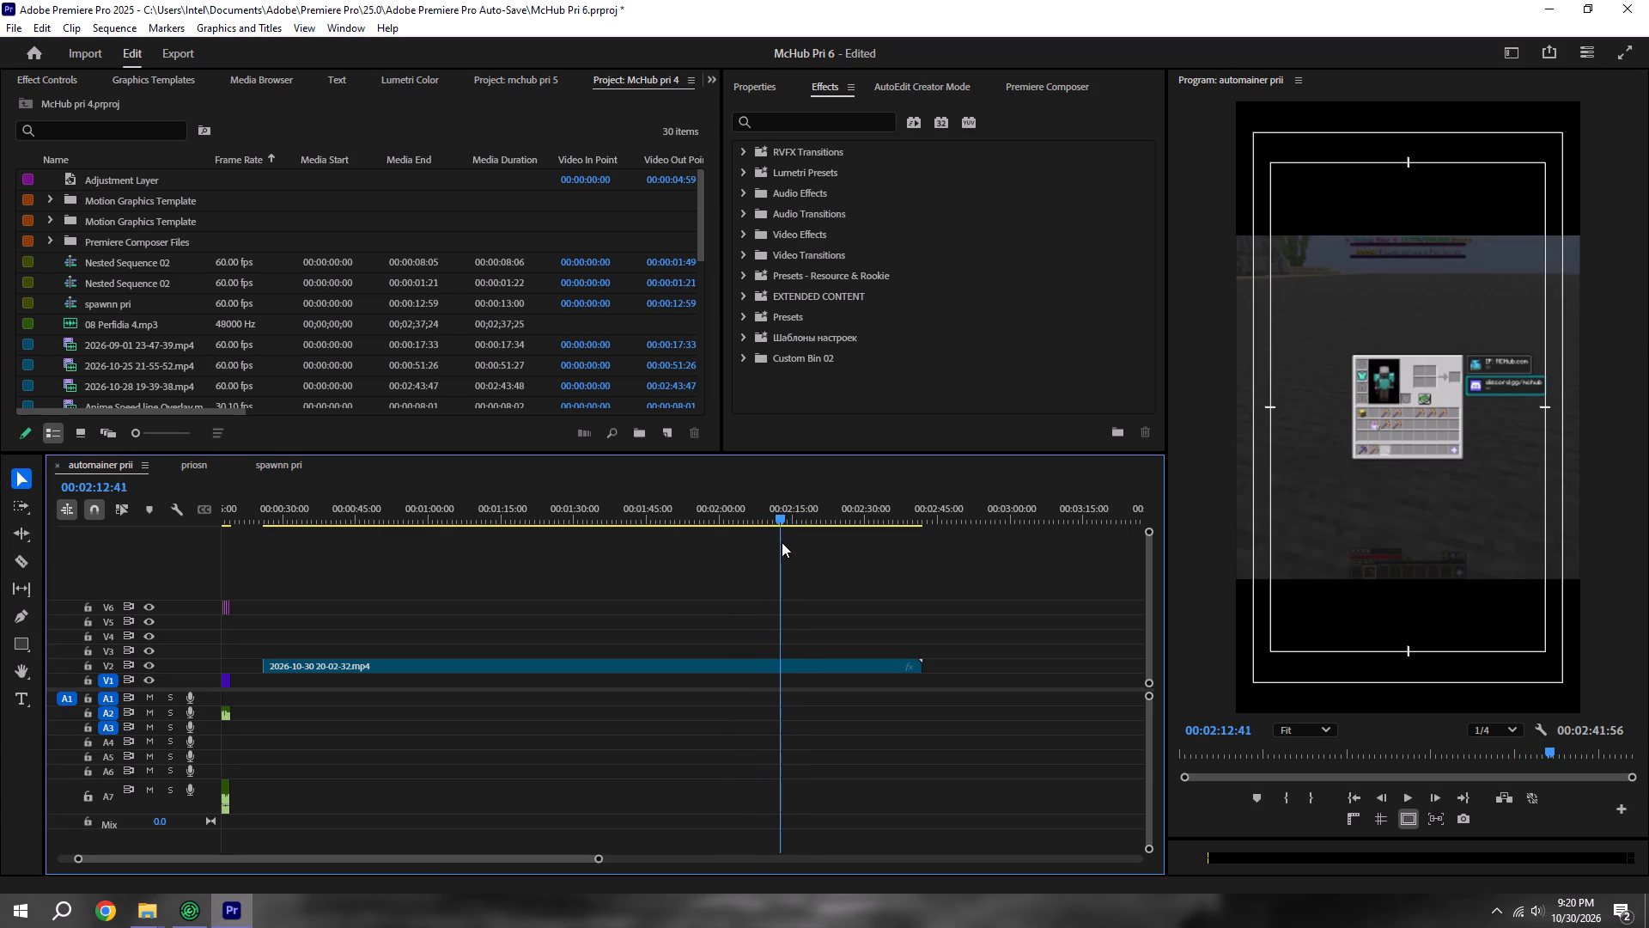
pyautogui.moveTo(782, 542); pyautogui.dragTo(761, 542)
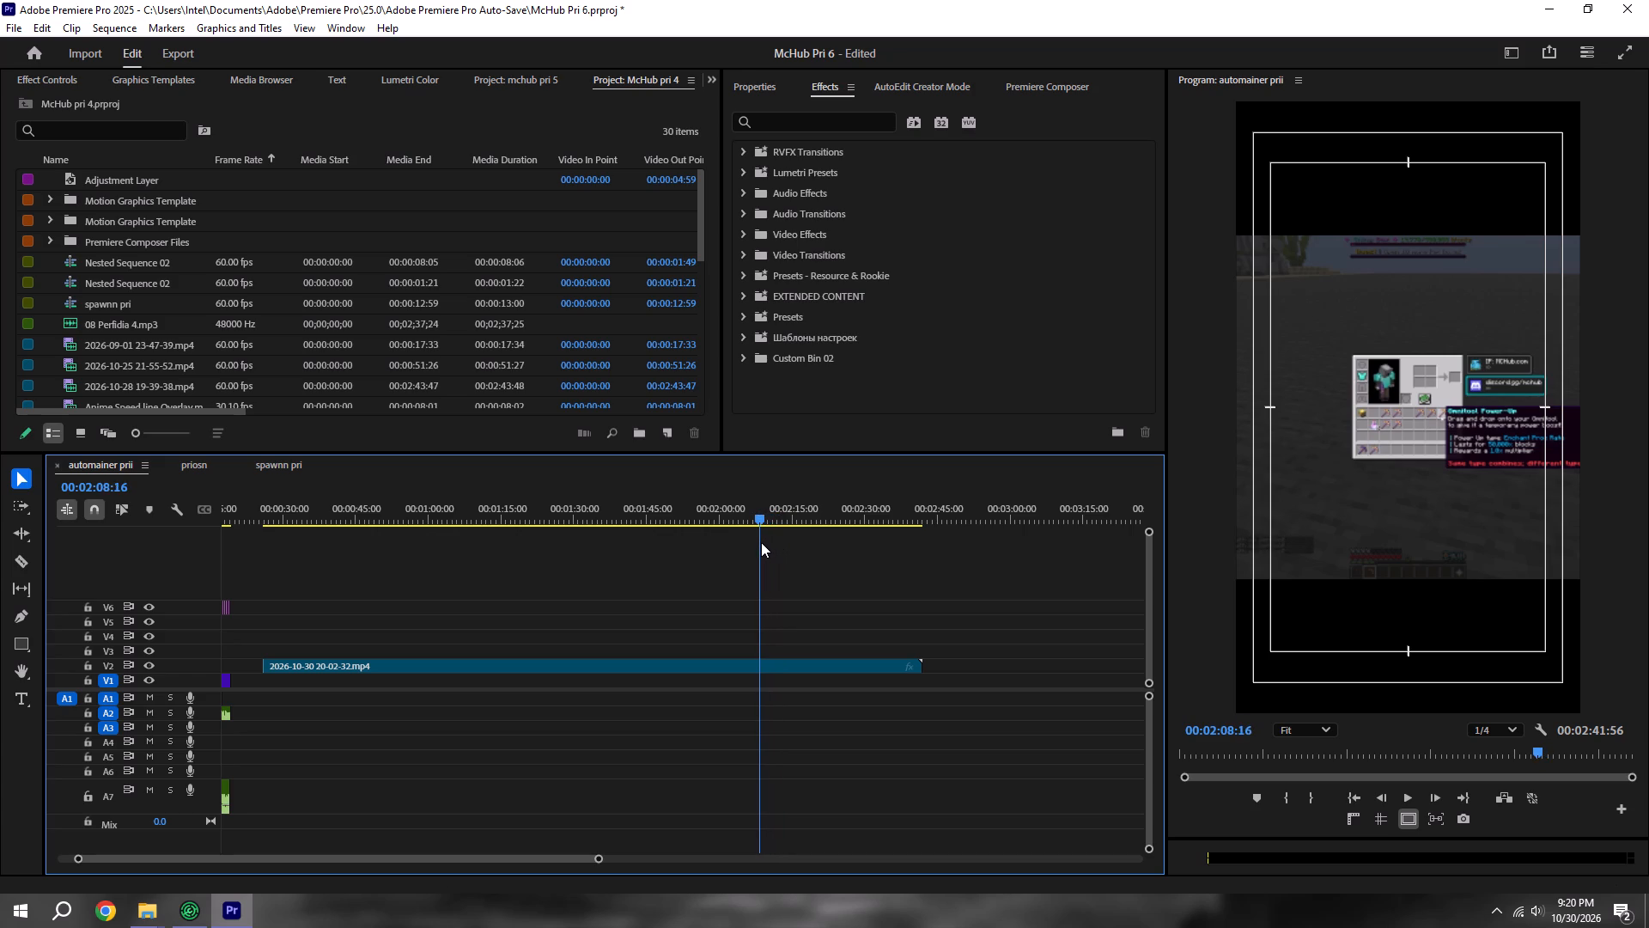
pyautogui.moveTo(761, 542); pyautogui.dragTo(788, 542)
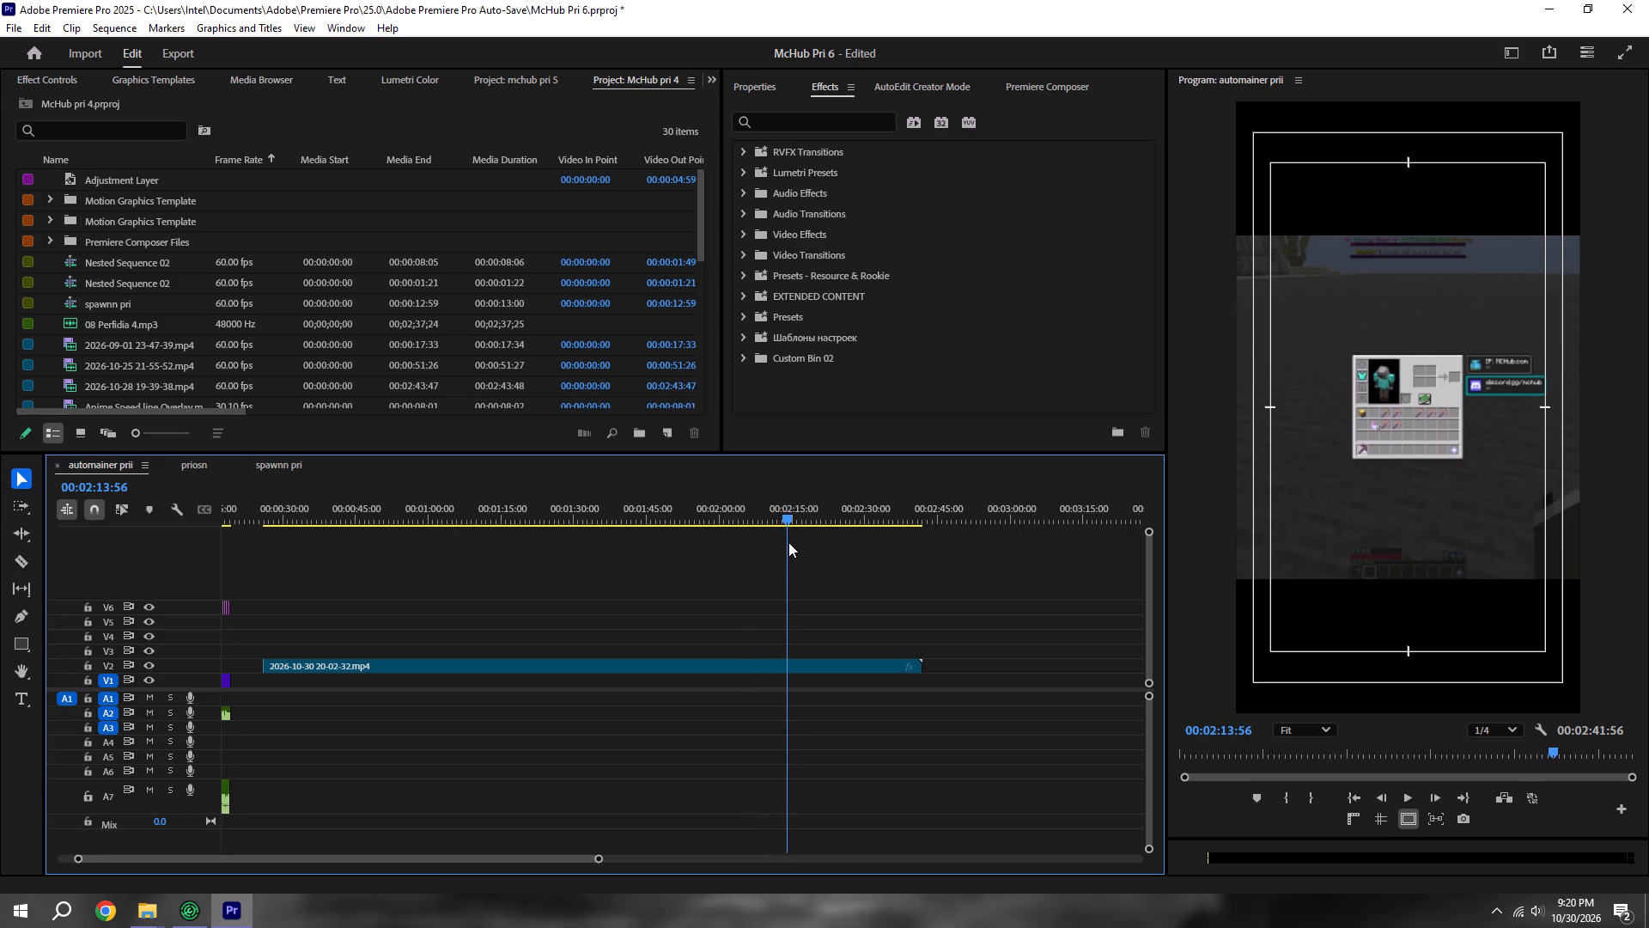
pyautogui.moveTo(788, 542); pyautogui.dragTo(805, 542)
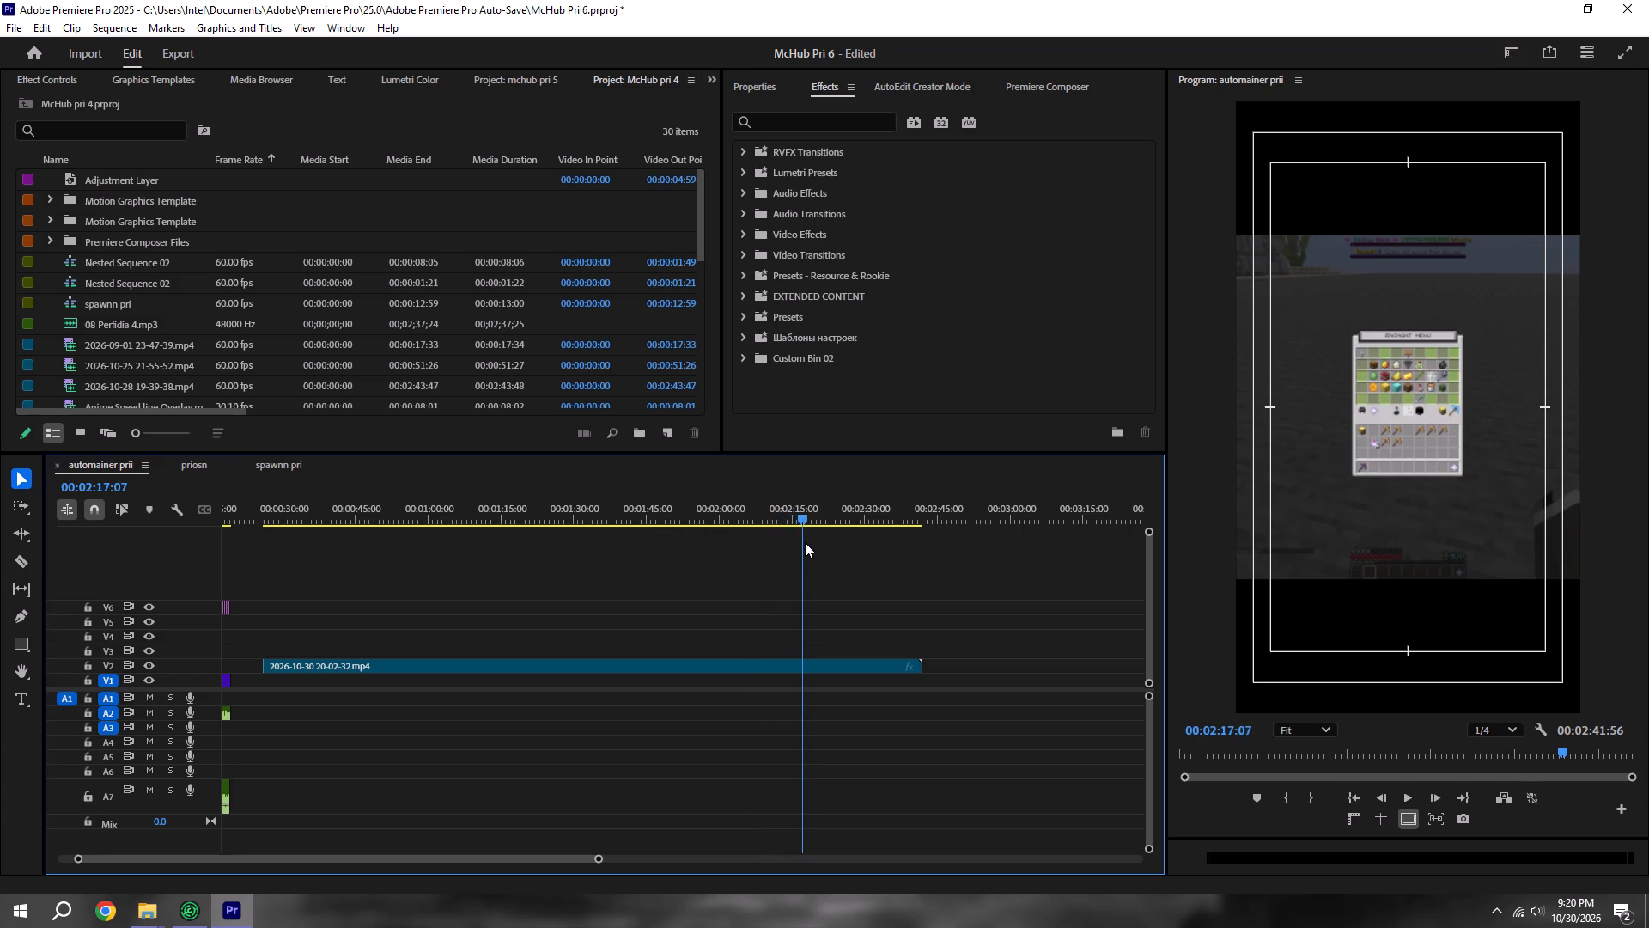
pyautogui.moveTo(805, 542); pyautogui.dragTo(813, 542)
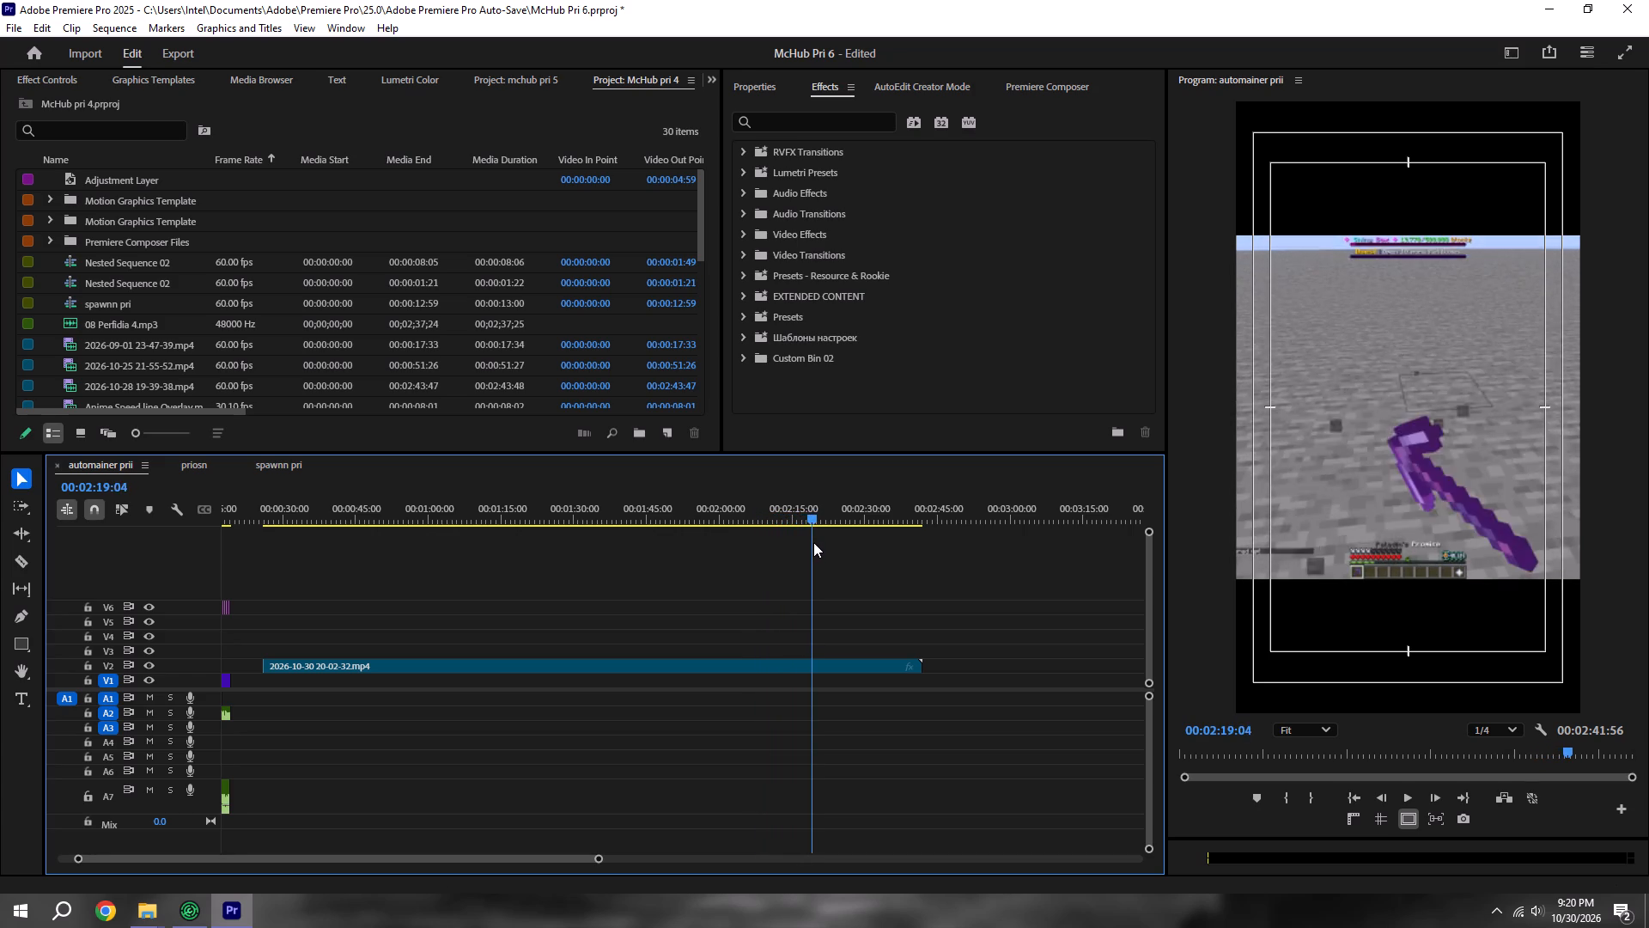
pyautogui.moveTo(813, 542); pyautogui.dragTo(857, 551)
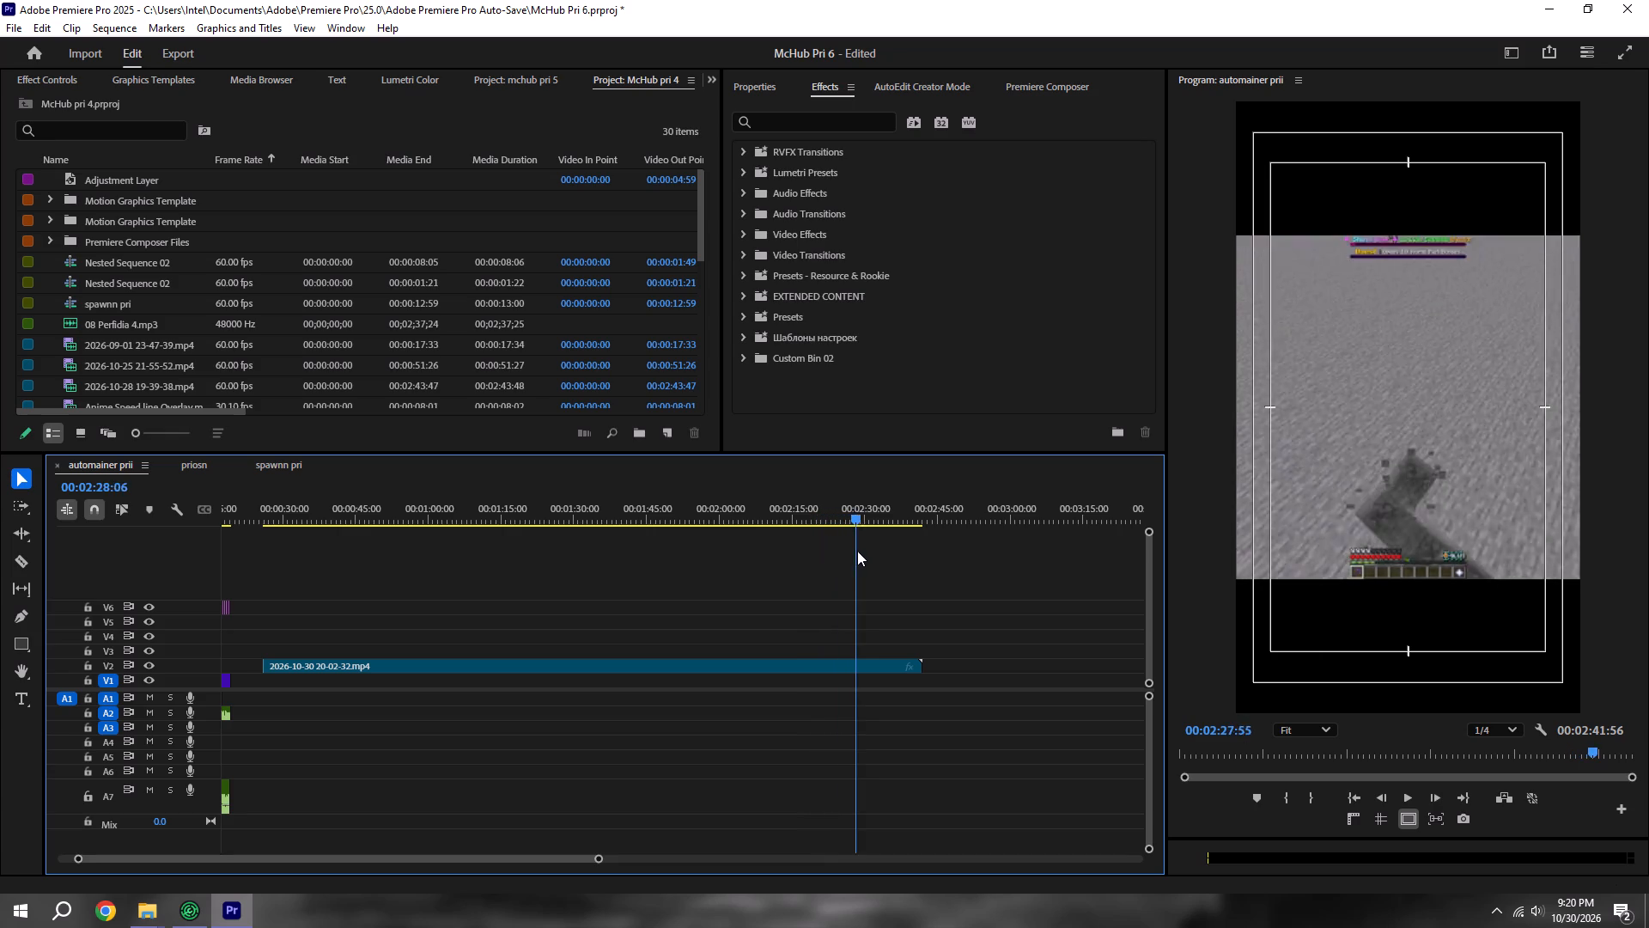
pyautogui.moveTo(857, 551); pyautogui.dragTo(920, 557)
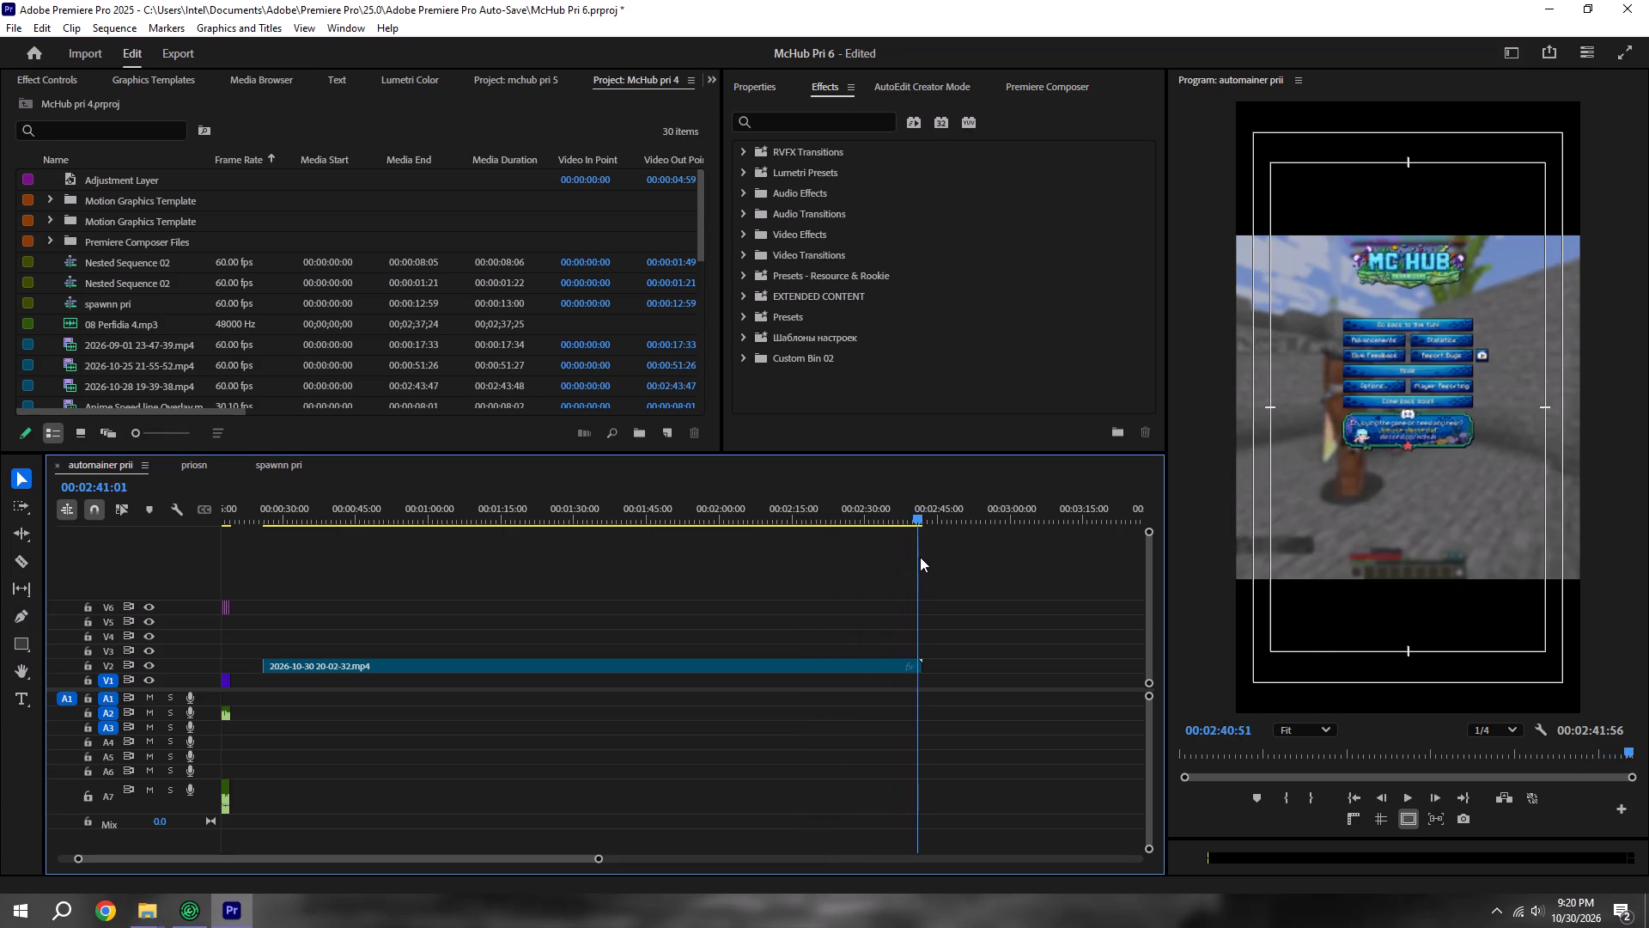
pyautogui.moveTo(920, 557); pyautogui.dragTo(940, 561)
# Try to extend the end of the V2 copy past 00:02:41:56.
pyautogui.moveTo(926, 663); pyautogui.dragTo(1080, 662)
# Re-examine the mining footage in the V2 copy from about 00:02:20:29 to 00:02:25:58.
pyautogui.doubleClick(820, 504)
pyautogui.moveTo(817, 504); pyautogui.dragTo(827, 505)
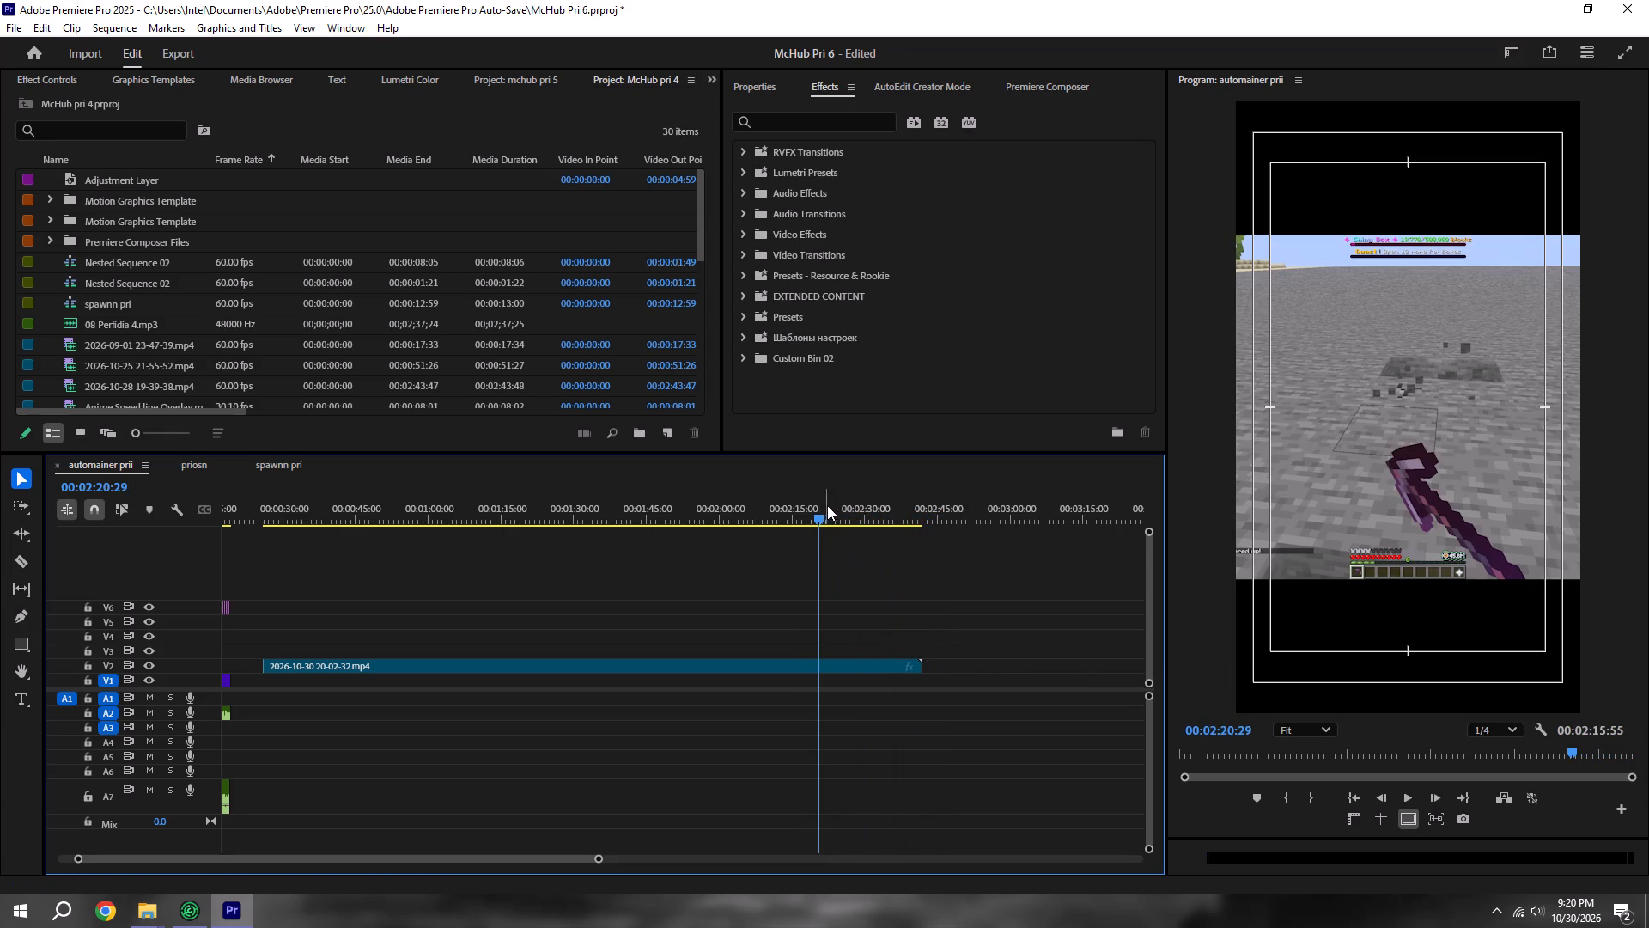
pyautogui.moveTo(827, 505); pyautogui.dragTo(874, 505)
pyautogui.moveTo(874, 505); pyautogui.dragTo(885, 506)
pyautogui.moveTo(824, 513); pyautogui.dragTo(838, 513)
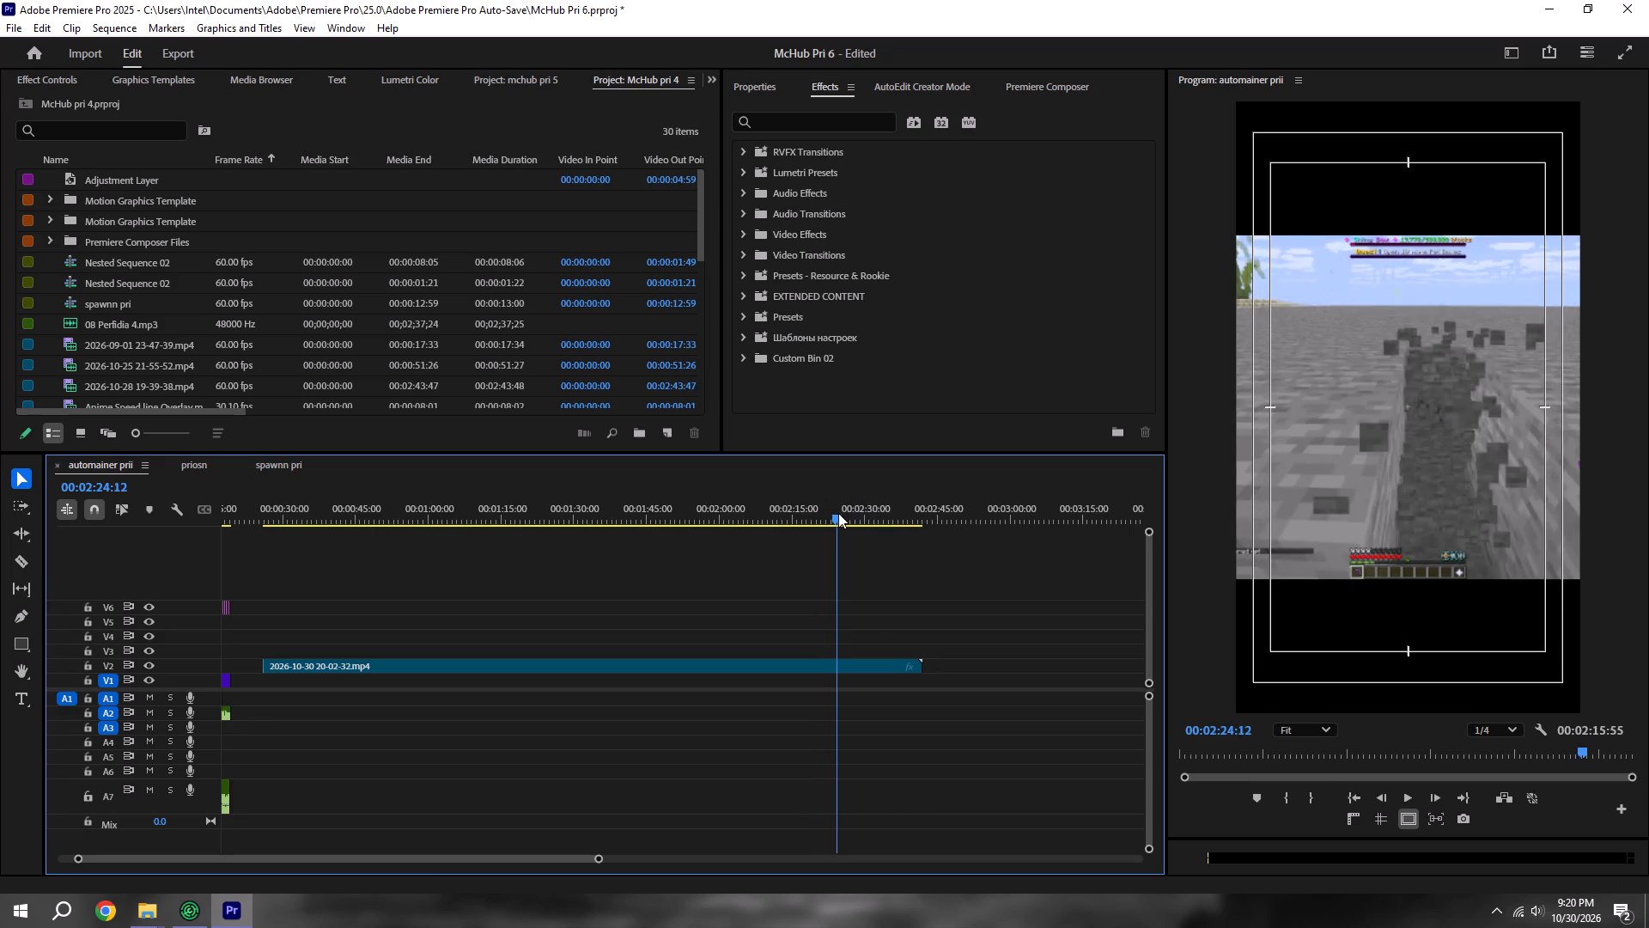
pyautogui.moveTo(838, 513); pyautogui.dragTo(847, 513)
pyautogui.moveTo(867, 731); pyautogui.dragTo(694, 631)
pyautogui.press('BackSpace')
pyautogui.hotkey('ctrl', 's')
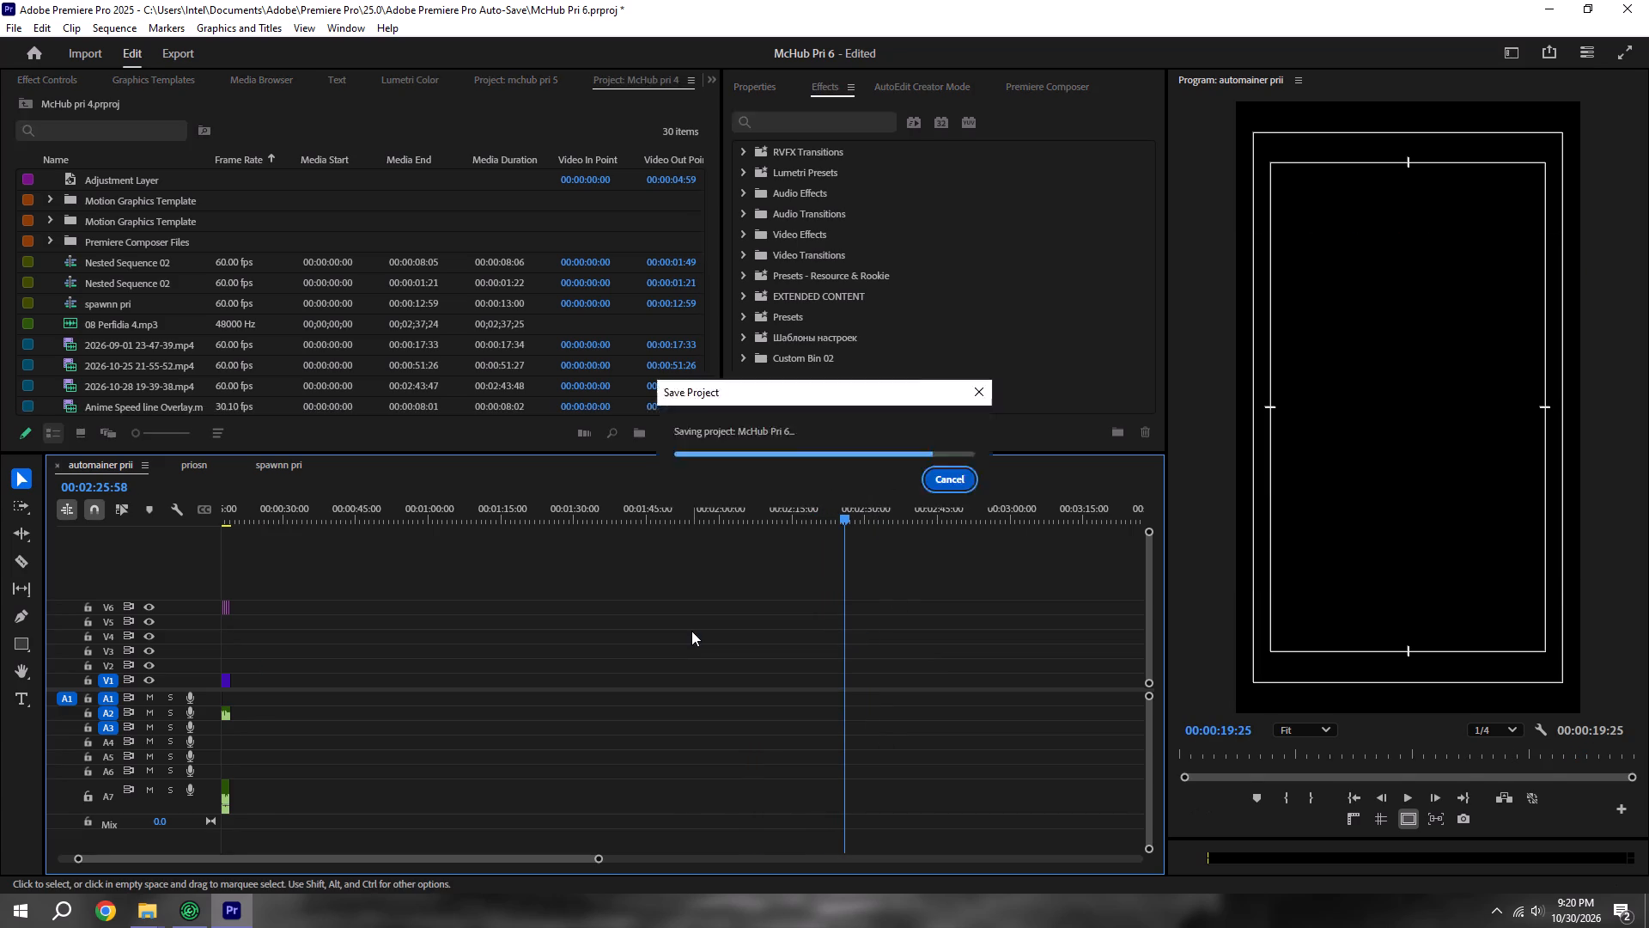
pyautogui.keyDown('alt'); pyautogui.scroll(-6, 691, 632); pyautogui.keyUp('alt')
pyautogui.hotkey('ctrl', 's')
# Review the priosn sequence by playing it from the start to 00:00:06:20, checking the enchant menu and pickaxe shots.
pyautogui.click(201, 457)
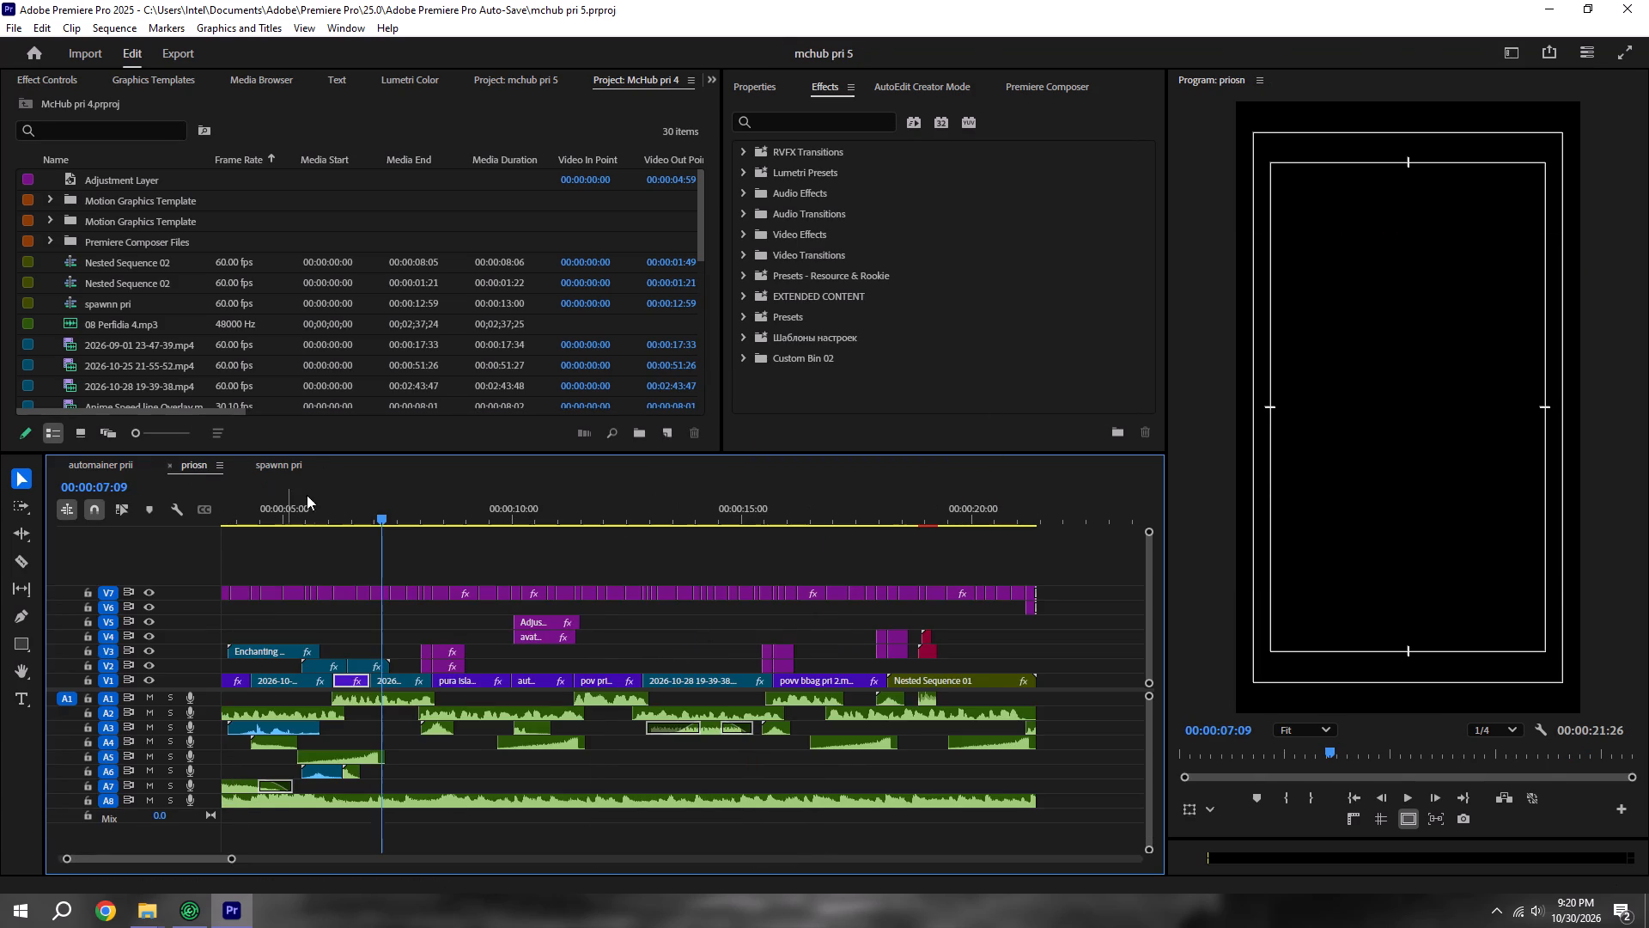
pyautogui.press('space')
pyautogui.keyDown('alt'); pyautogui.scroll(-2, 397, 547); pyautogui.keyUp('alt')
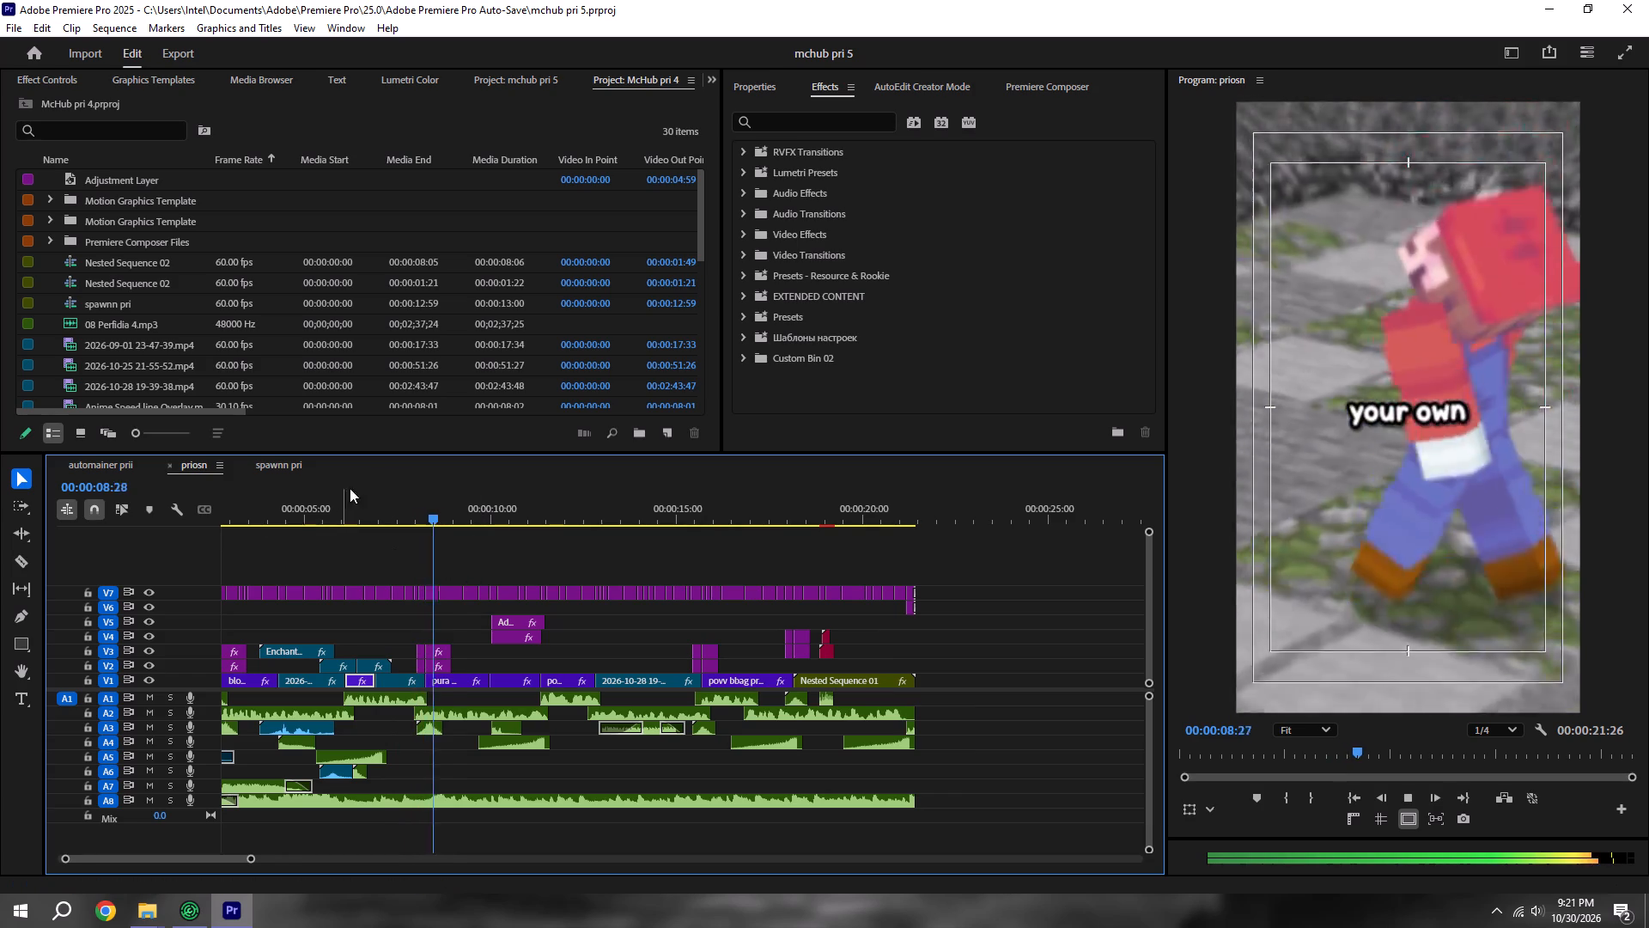
pyautogui.press('space')
pyautogui.moveTo(312, 520); pyautogui.dragTo(0, 521)
pyautogui.press('space')
pyautogui.keyDown('alt'); pyautogui.scroll(-1, 324, 611); pyautogui.keyUp('alt')
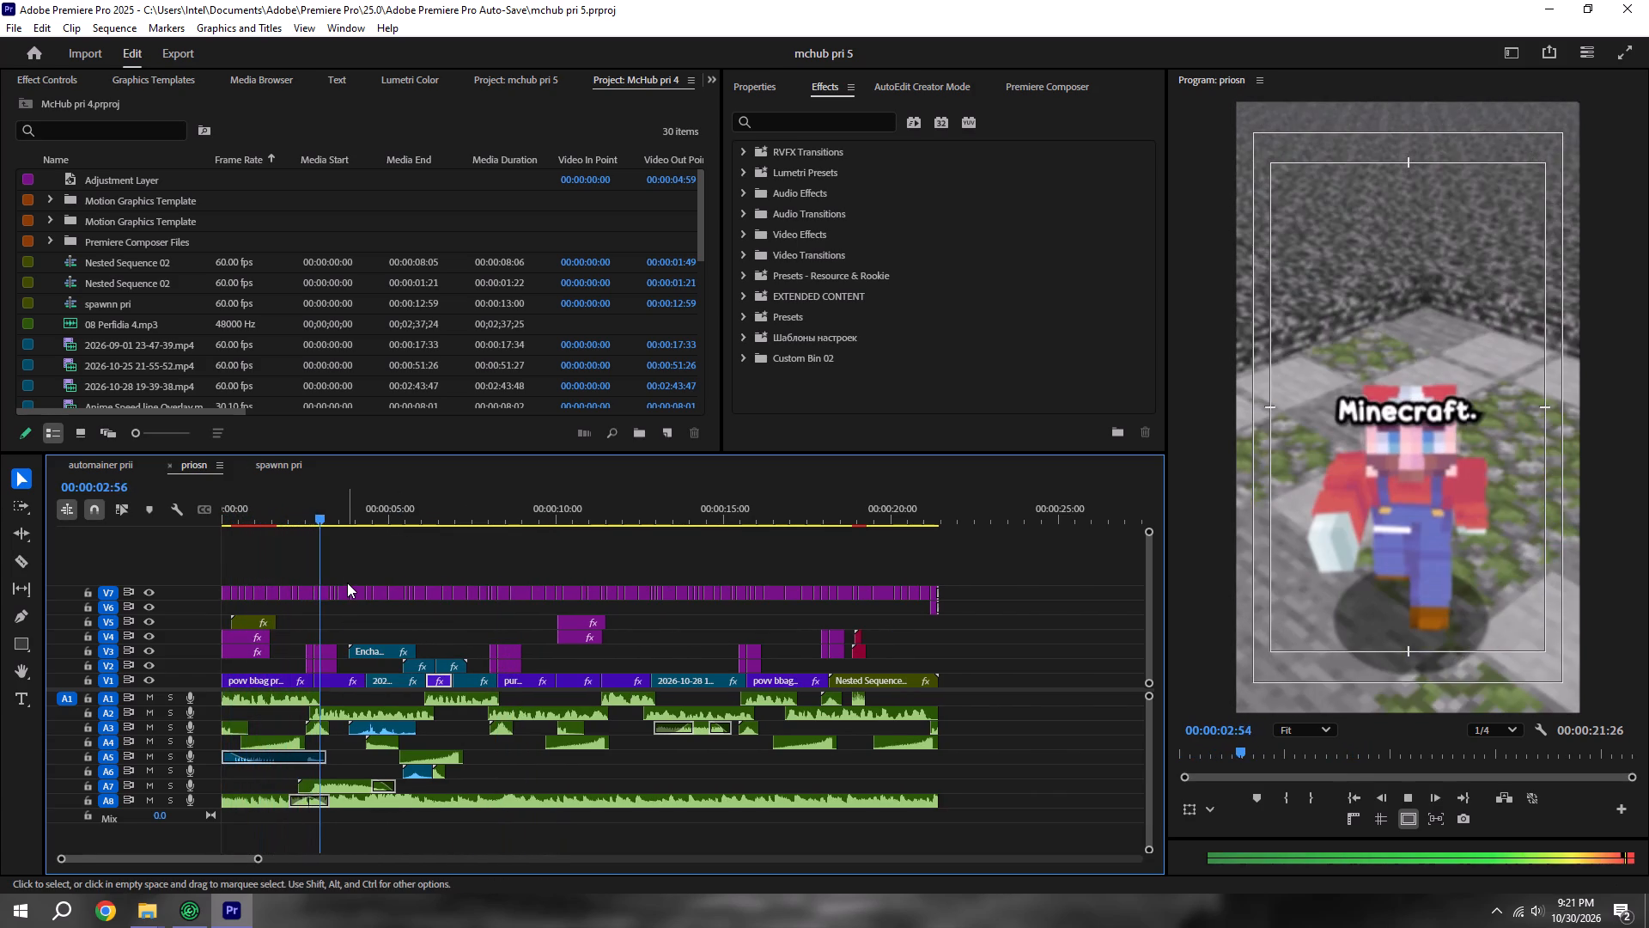
pyautogui.press('space')
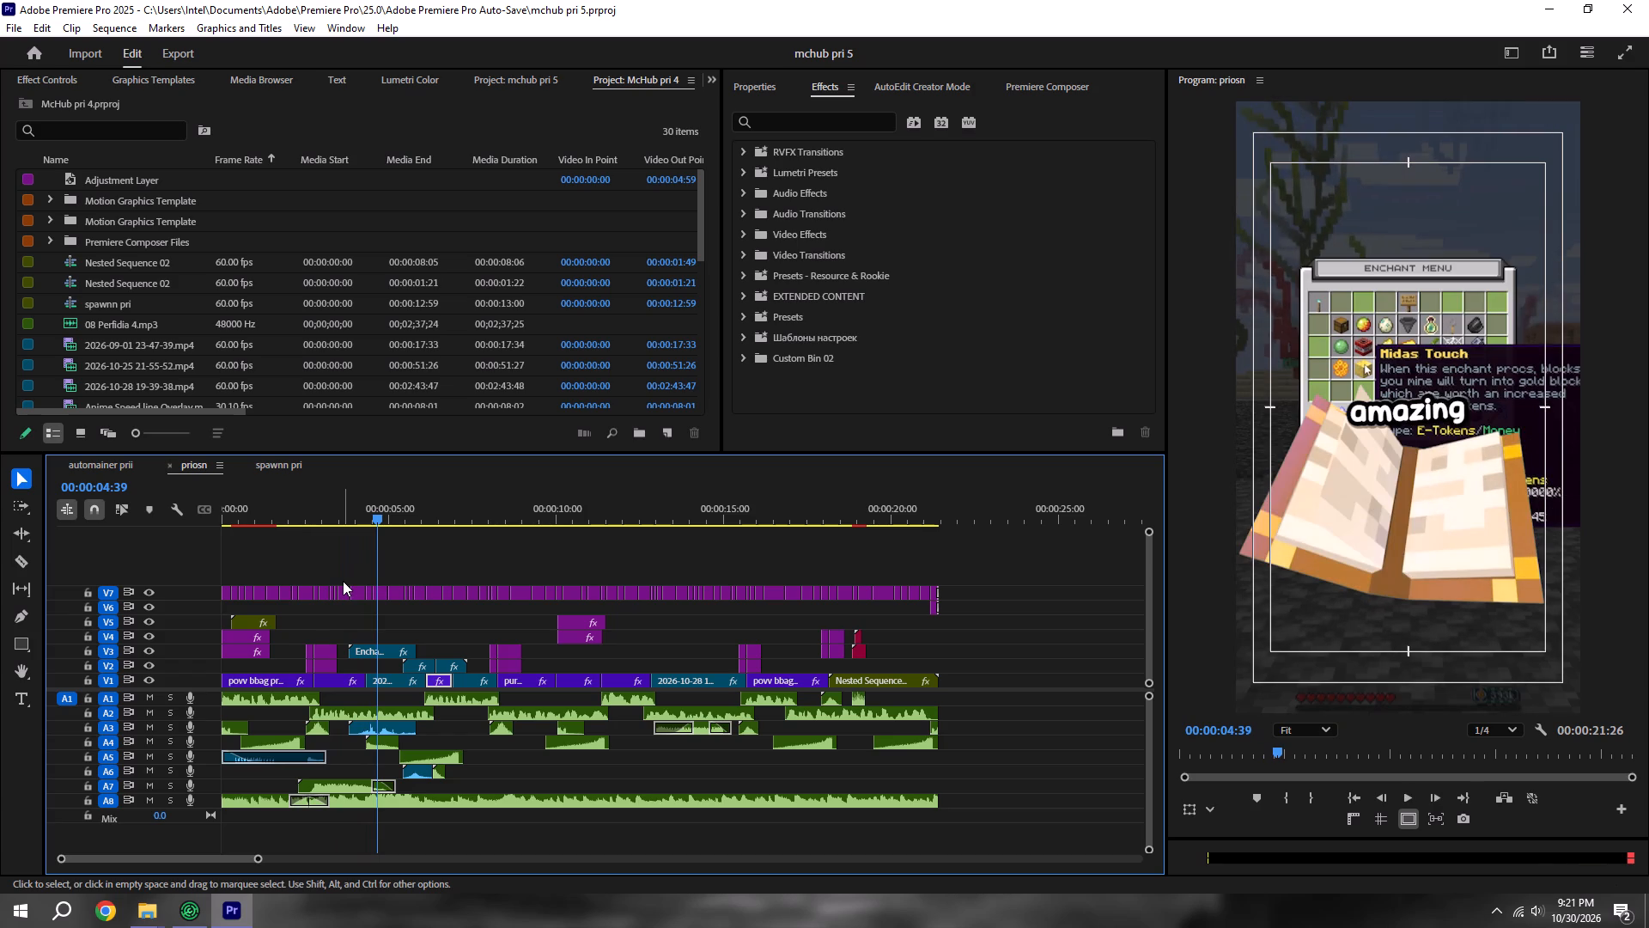
pyautogui.press('space')
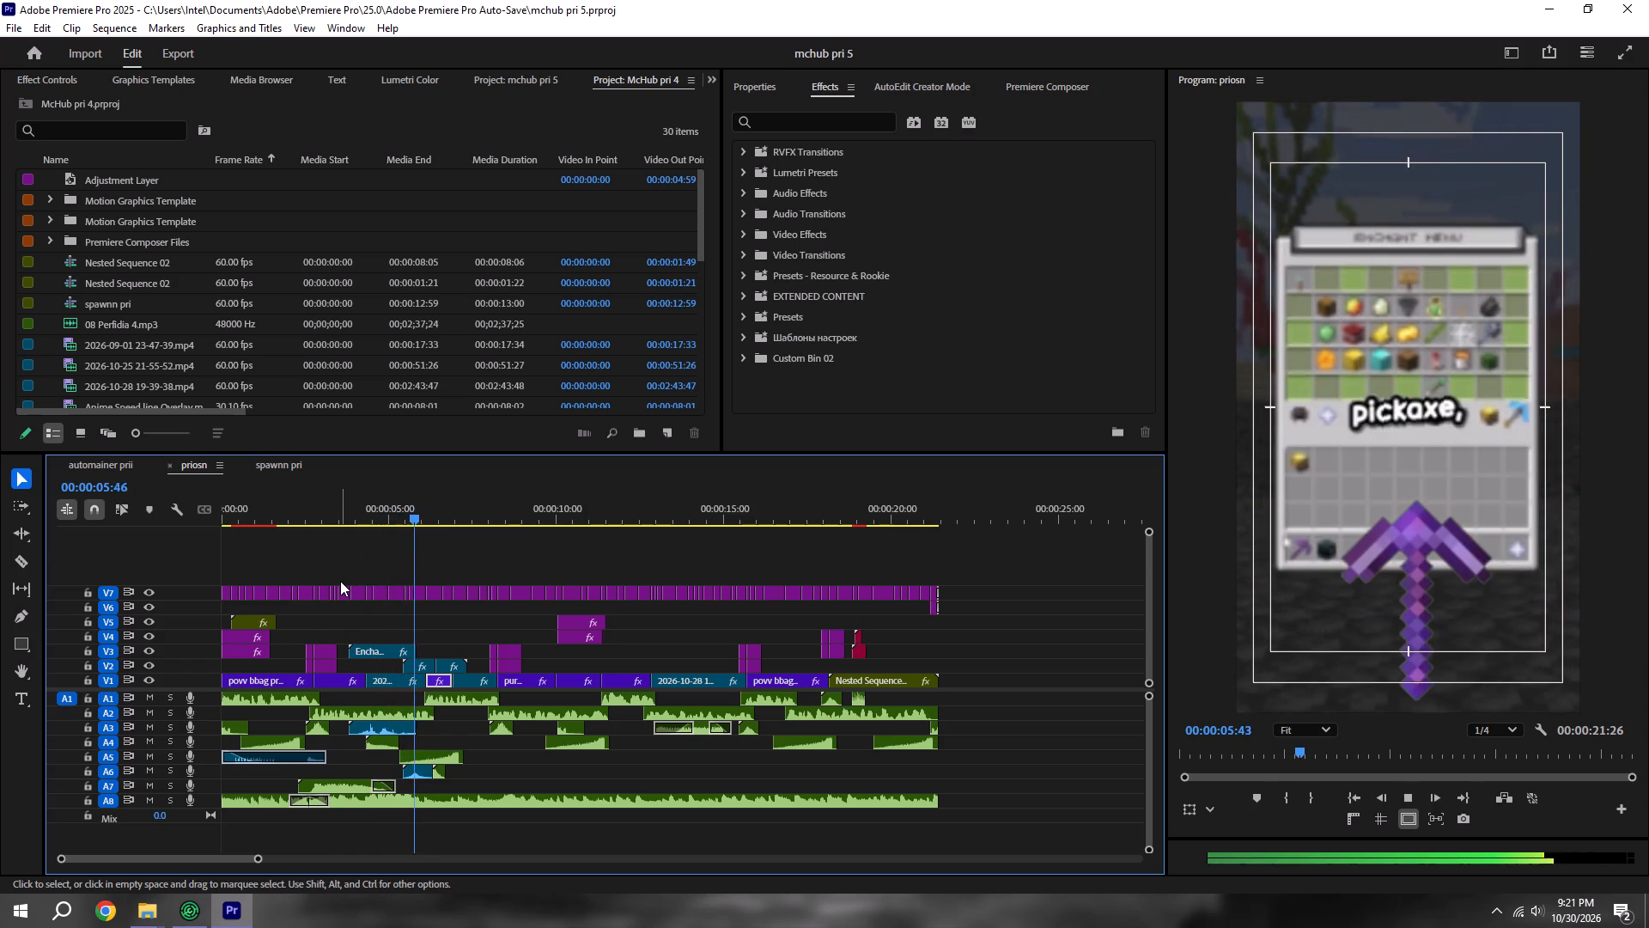
pyautogui.press('space')
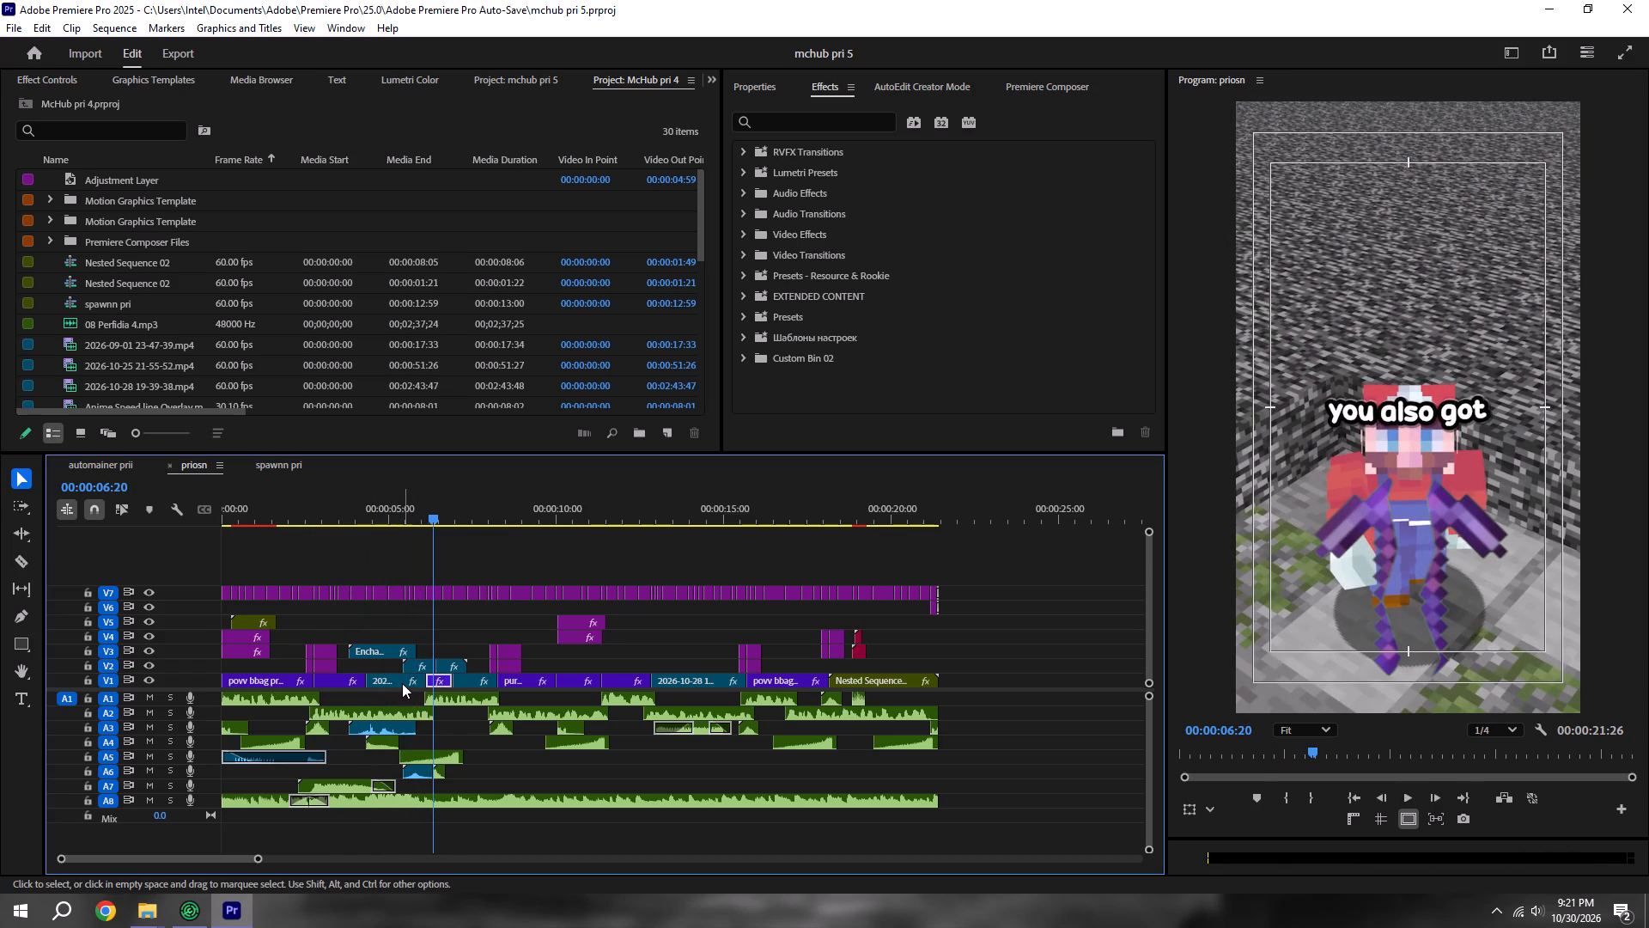
pyautogui.click(402, 683)
pyautogui.hotkey('ctrl', 'c')
pyautogui.click(102, 465)
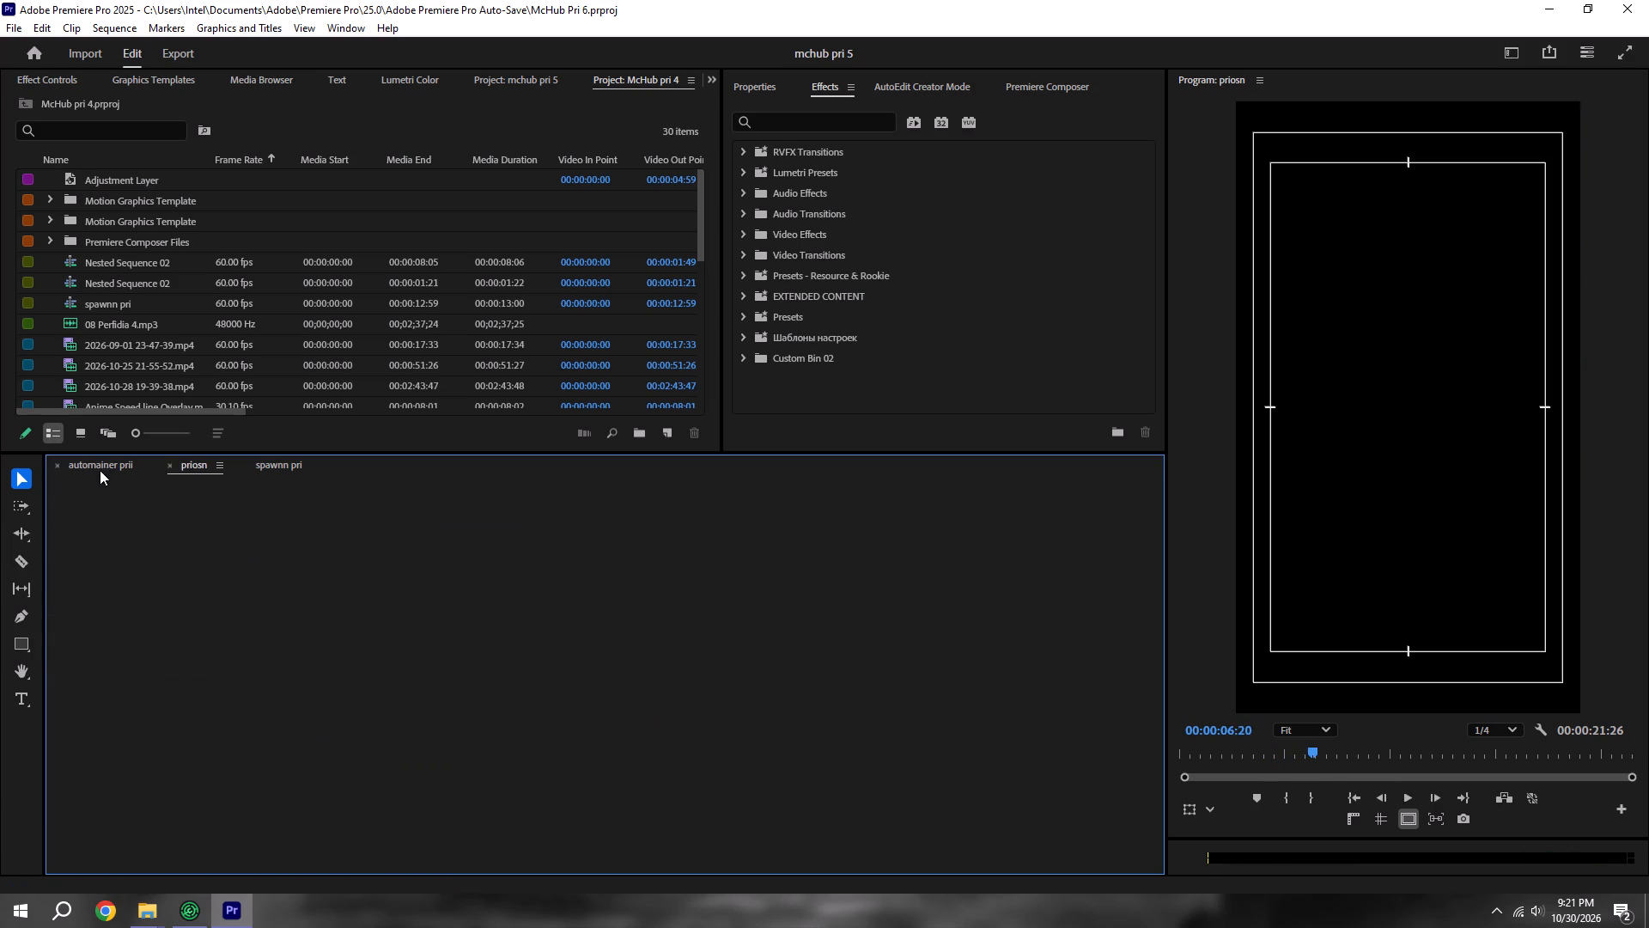
pyautogui.hotkey('ctrl', 'v')
# Extend the pasted clip's end to 00:02:30:06, trim its start to 00:02:27:46, and save the project.
pyautogui.keyDown('alt'); pyautogui.scroll(3, 606, 688); pyautogui.keyUp('alt')
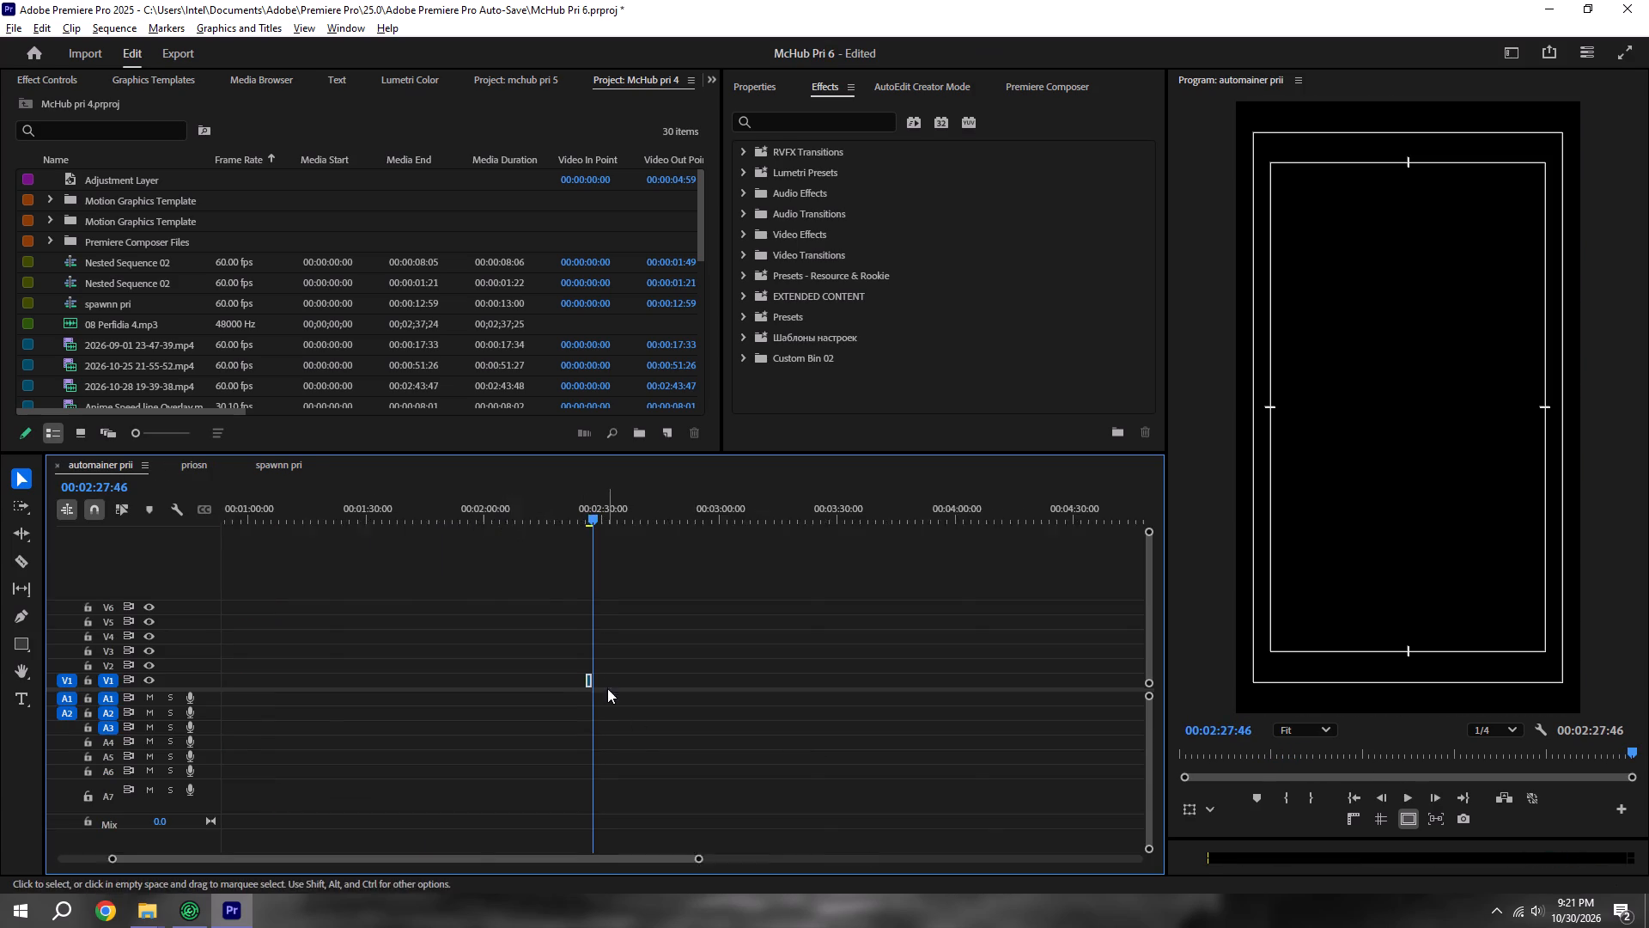
pyautogui.keyDown('alt'); pyautogui.scroll(14, 607, 688); pyautogui.keyUp('alt')
pyautogui.moveTo(598, 685); pyautogui.dragTo(635, 688)
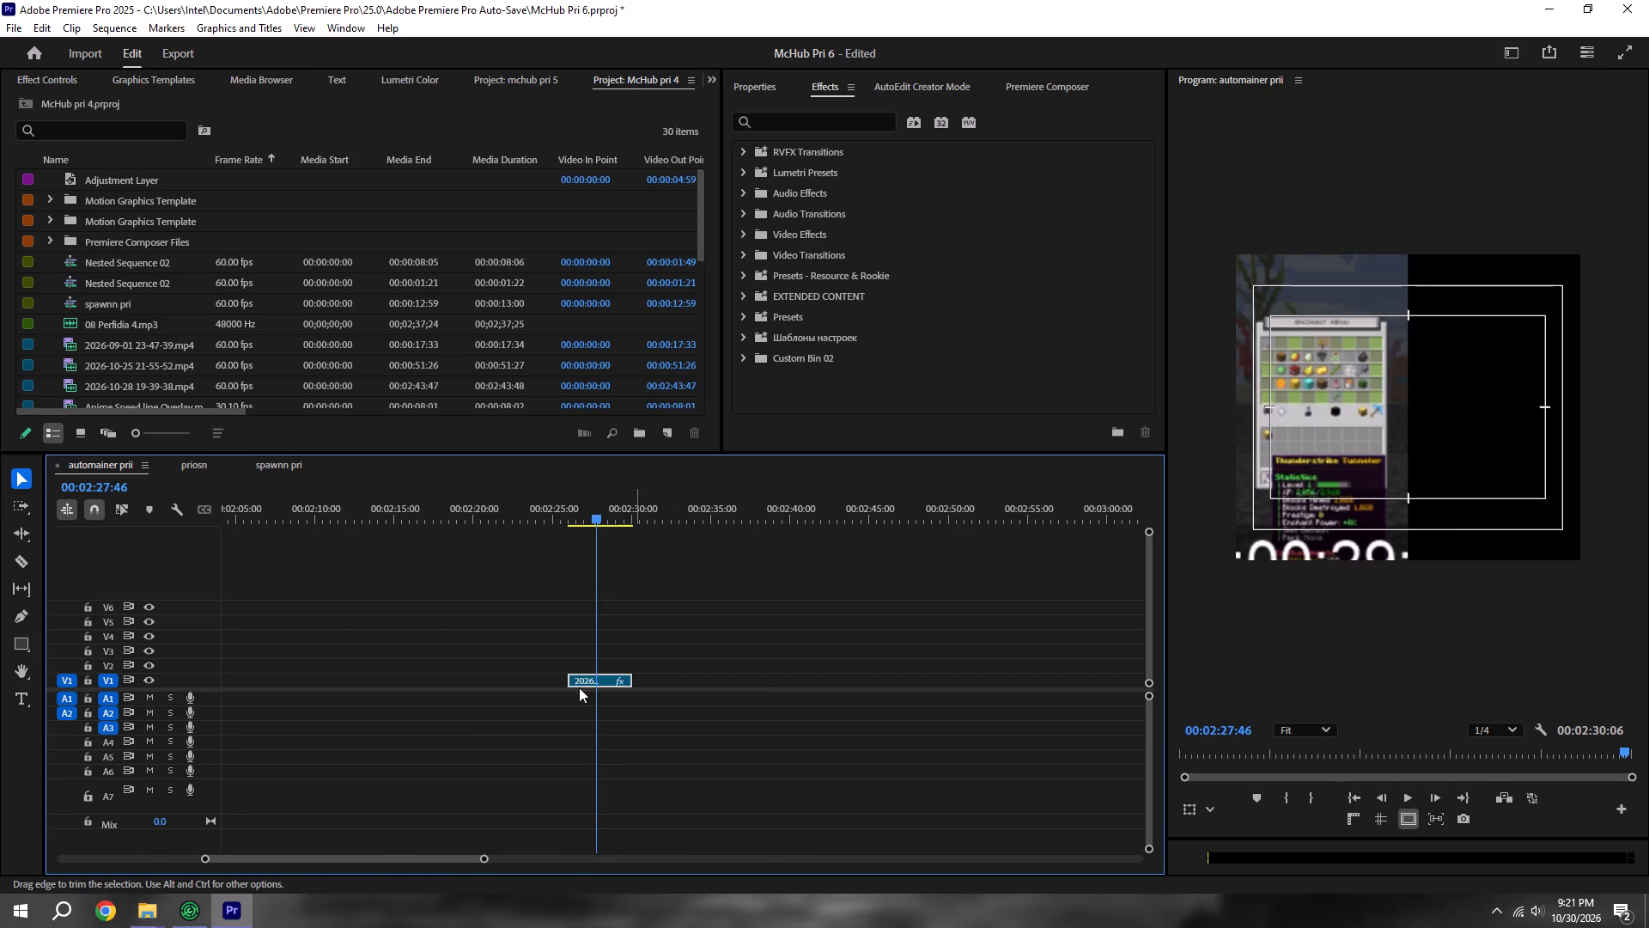
pyautogui.moveTo(563, 681); pyautogui.dragTo(595, 699)
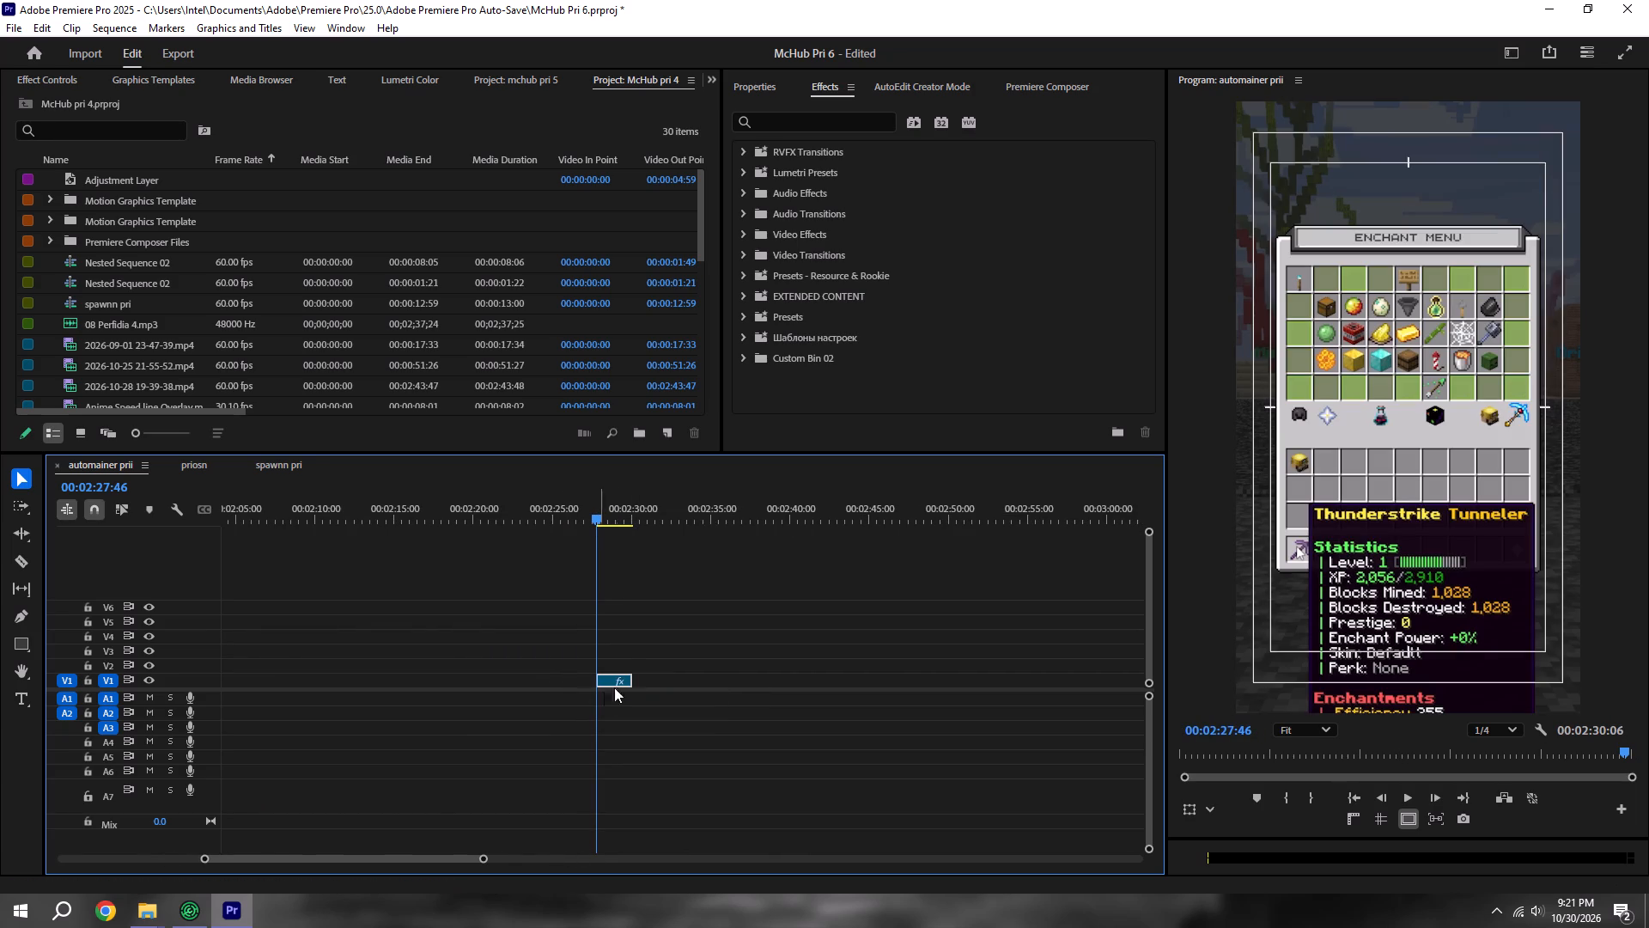
pyautogui.keyDown('alt'); pyautogui.scroll(-5, 633, 683); pyautogui.keyUp('alt')
pyautogui.hotkey('ctrl', 's')
pyautogui.scroll(11, 534, 684)
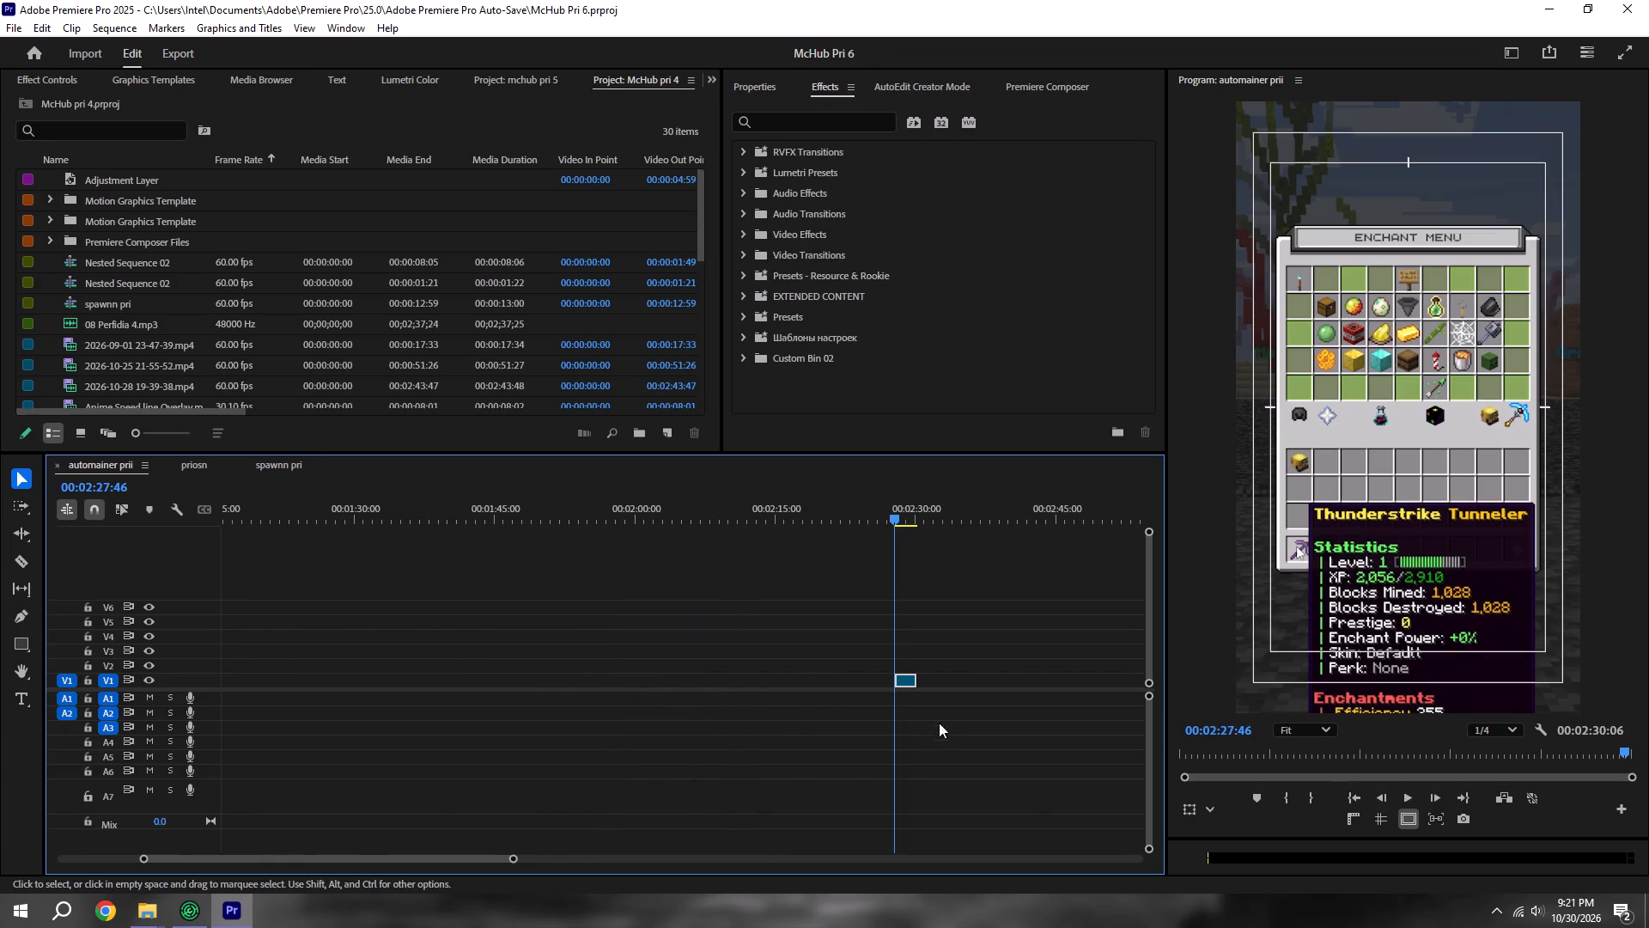
# Move the enchant menu clip to V3 above the main edit, starting at about 00:00:15:36, and save the project.
pyautogui.moveTo(905, 686); pyautogui.dragTo(260, 639)
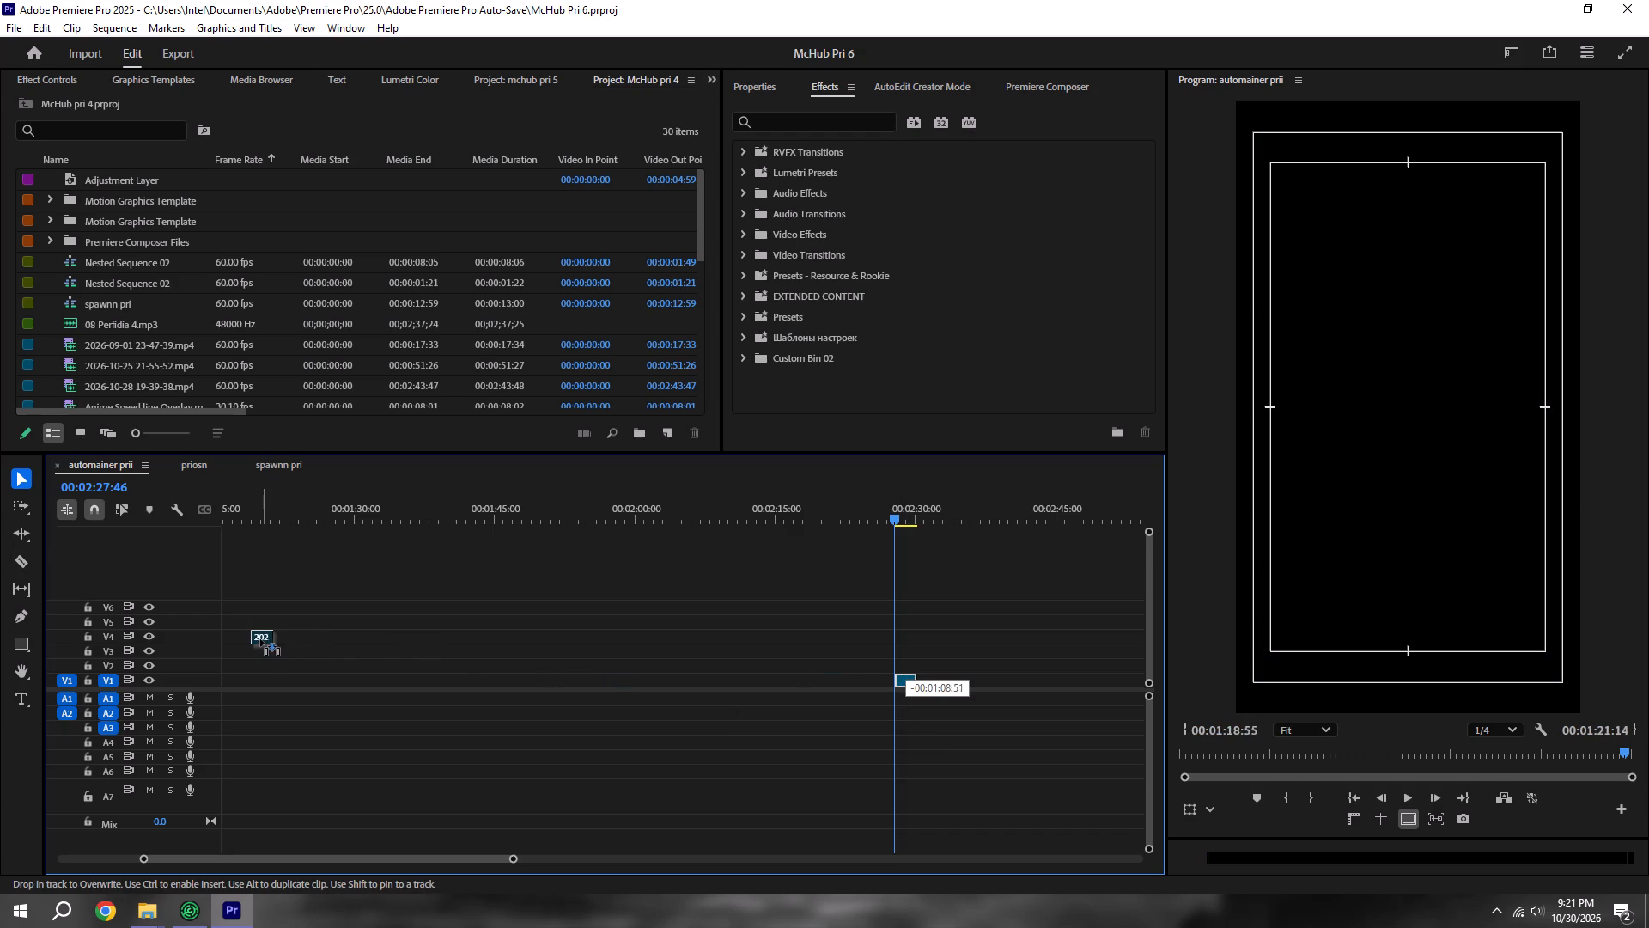
pyautogui.moveTo(260, 639); pyautogui.dragTo(253, 652)
pyautogui.scroll(20, 234, 663)
pyautogui.scroll(3, 234, 663)
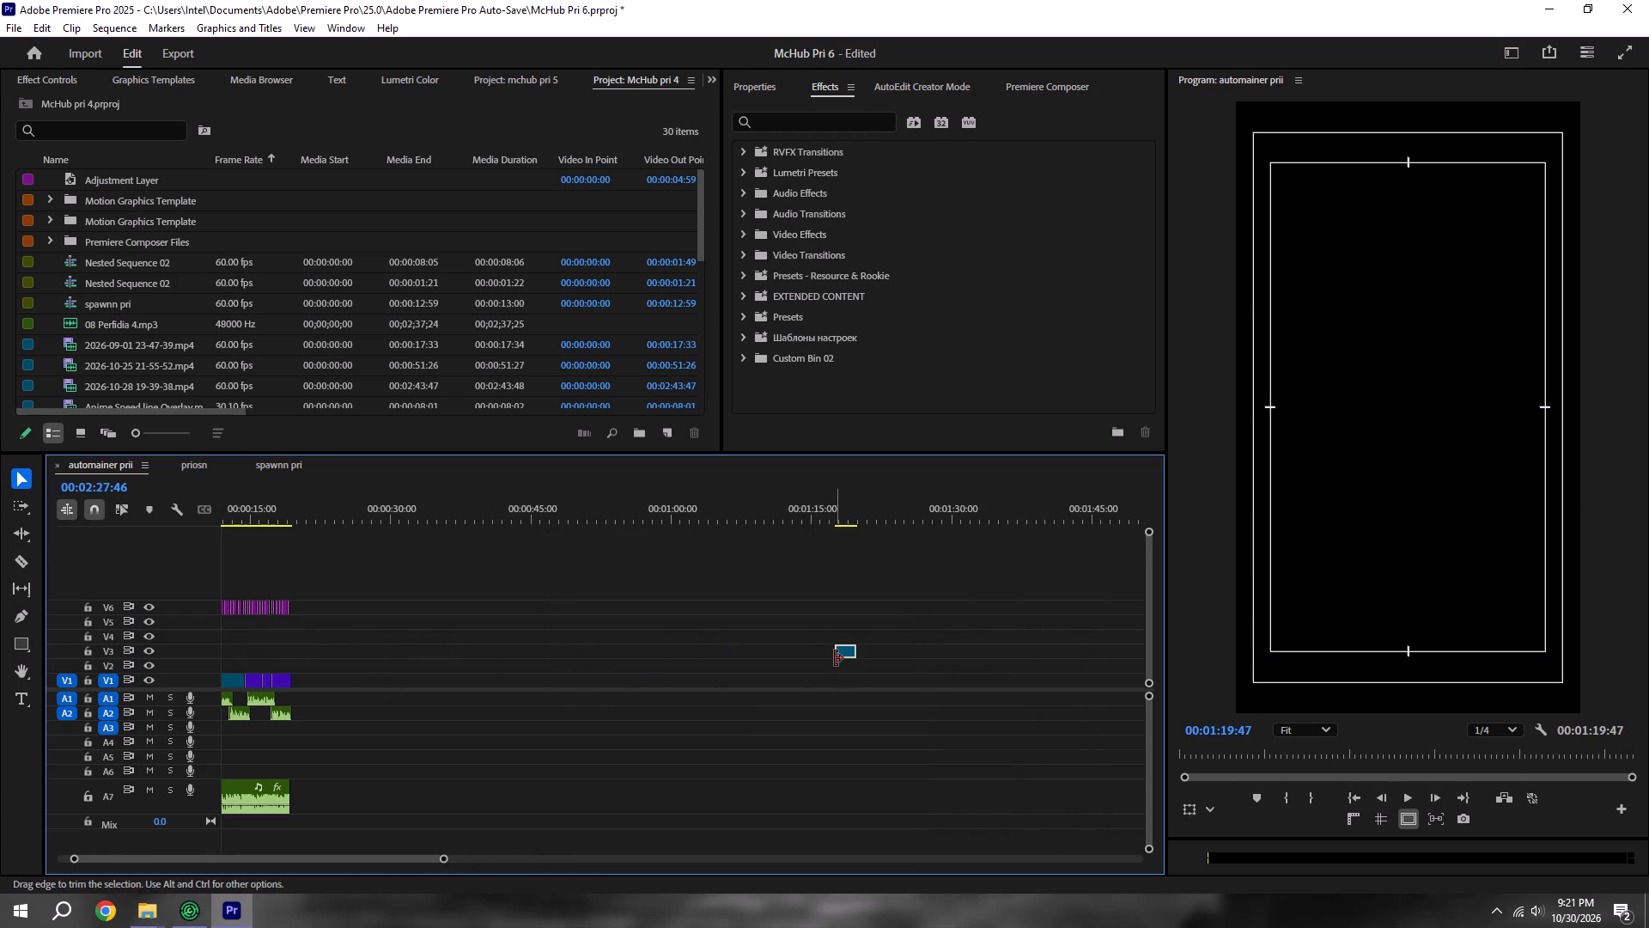
pyautogui.moveTo(845, 657); pyautogui.dragTo(266, 648)
pyautogui.scroll(6, 265, 645)
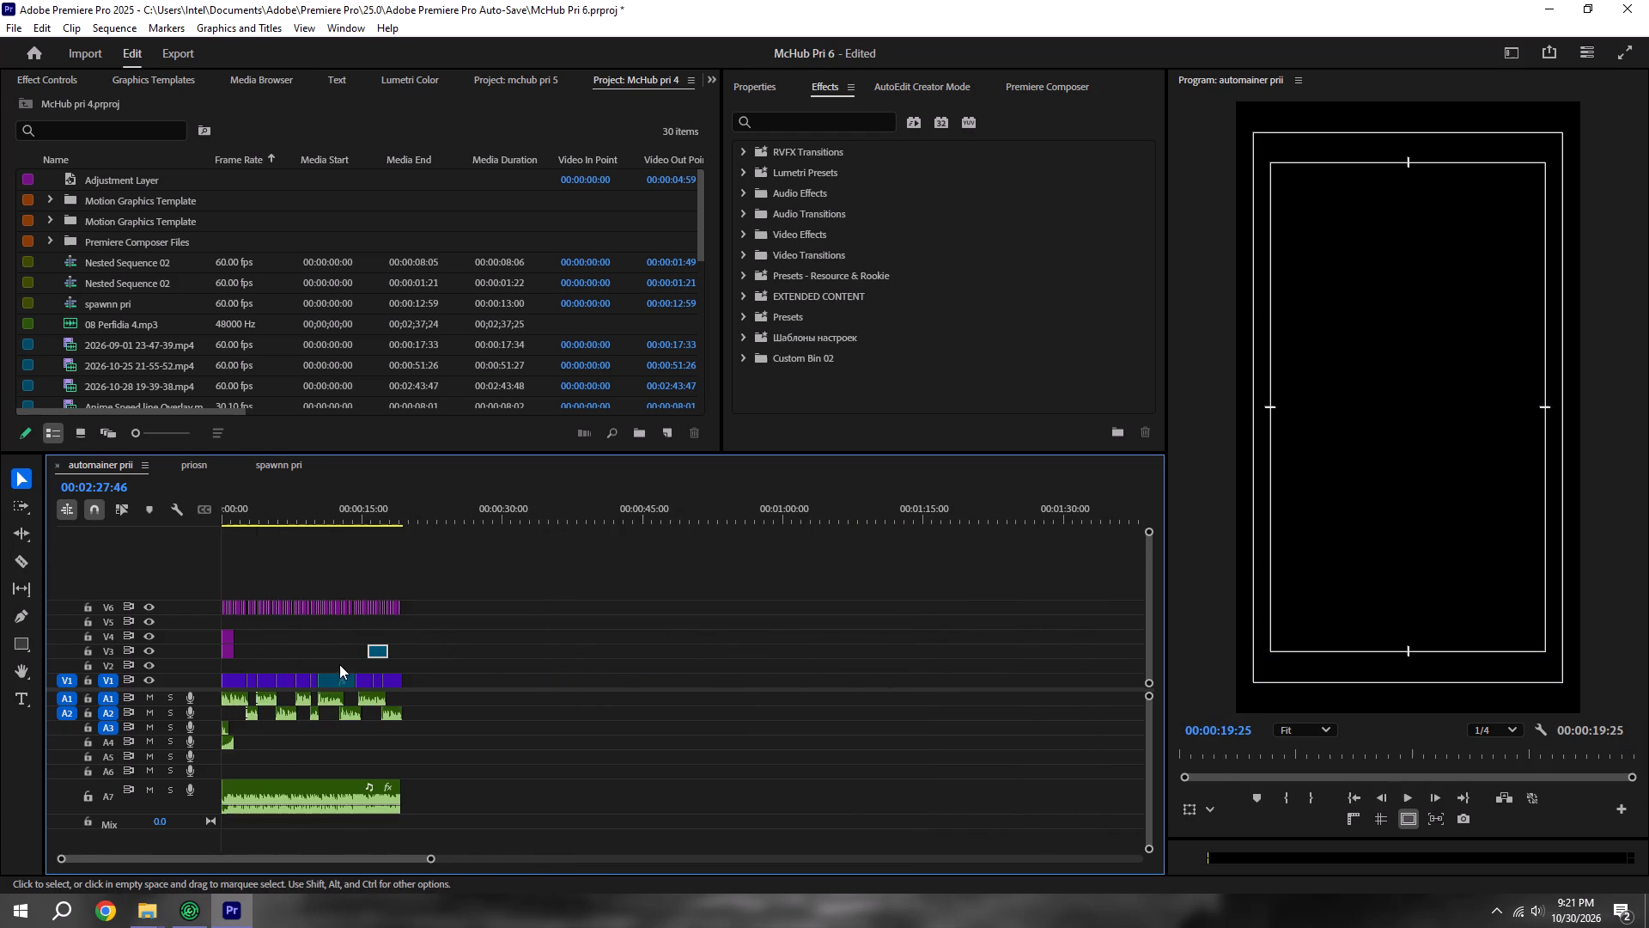
pyautogui.scroll(19, 322, 669)
pyautogui.hotkey('ctrl', 's')
pyautogui.keyDown('alt'); pyautogui.scroll(5, 447, 609); pyautogui.keyUp('alt')
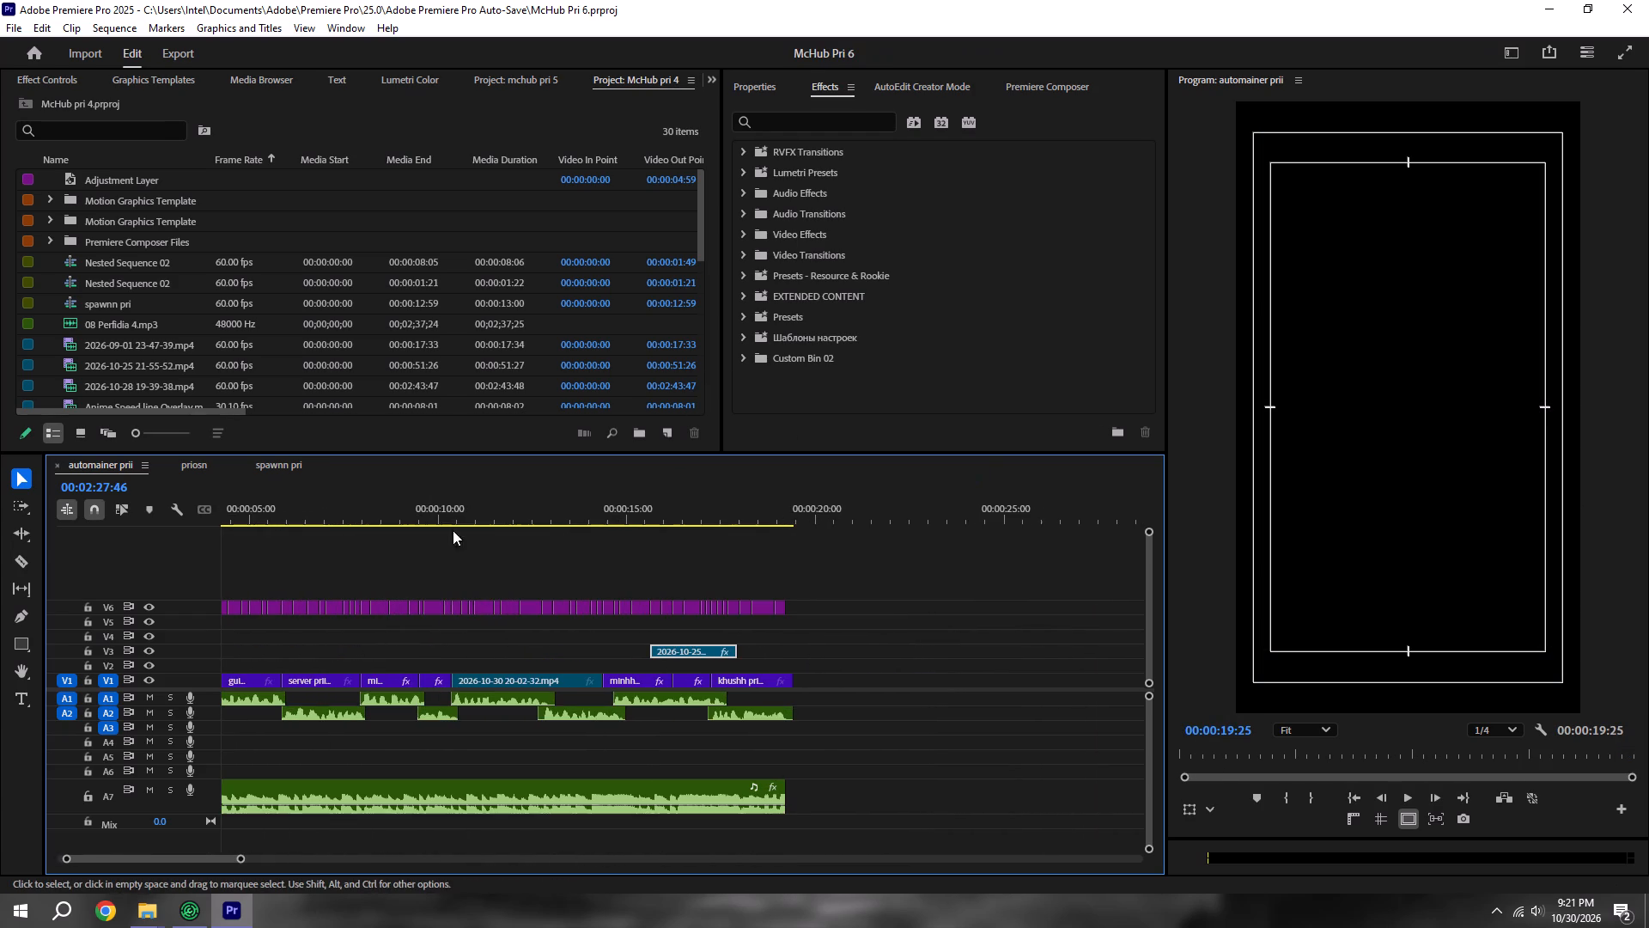
pyautogui.keyDown('shift'); pyautogui.click(444, 505); pyautogui.keyUp('shift')
pyautogui.press('space')
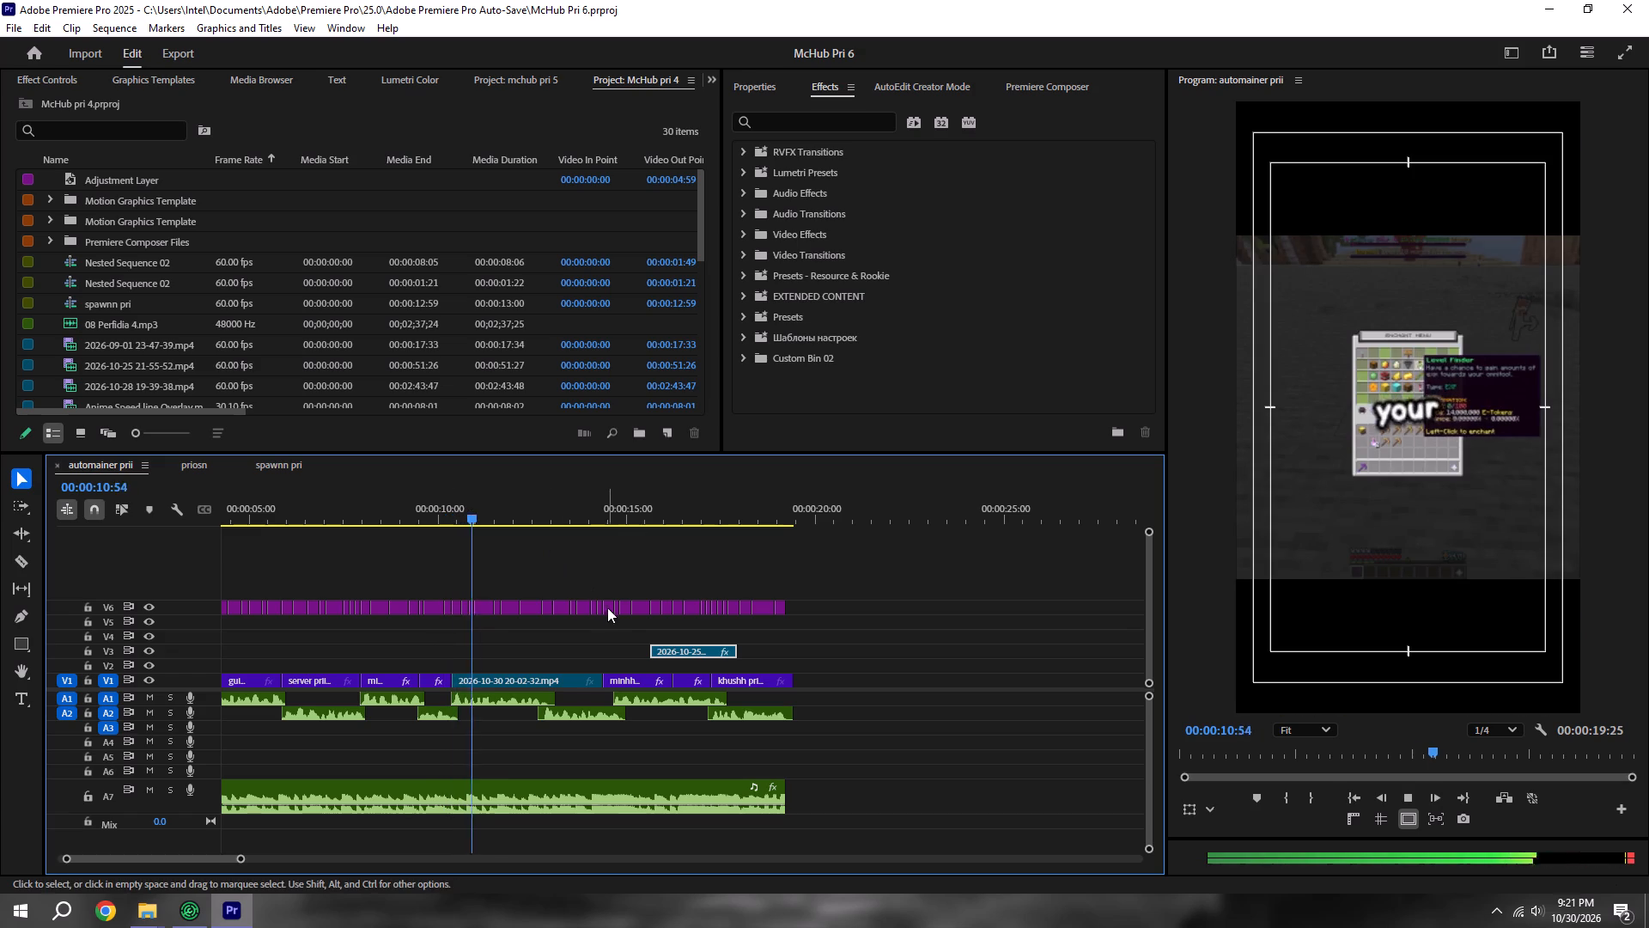
pyautogui.press('space')
pyautogui.press('space')
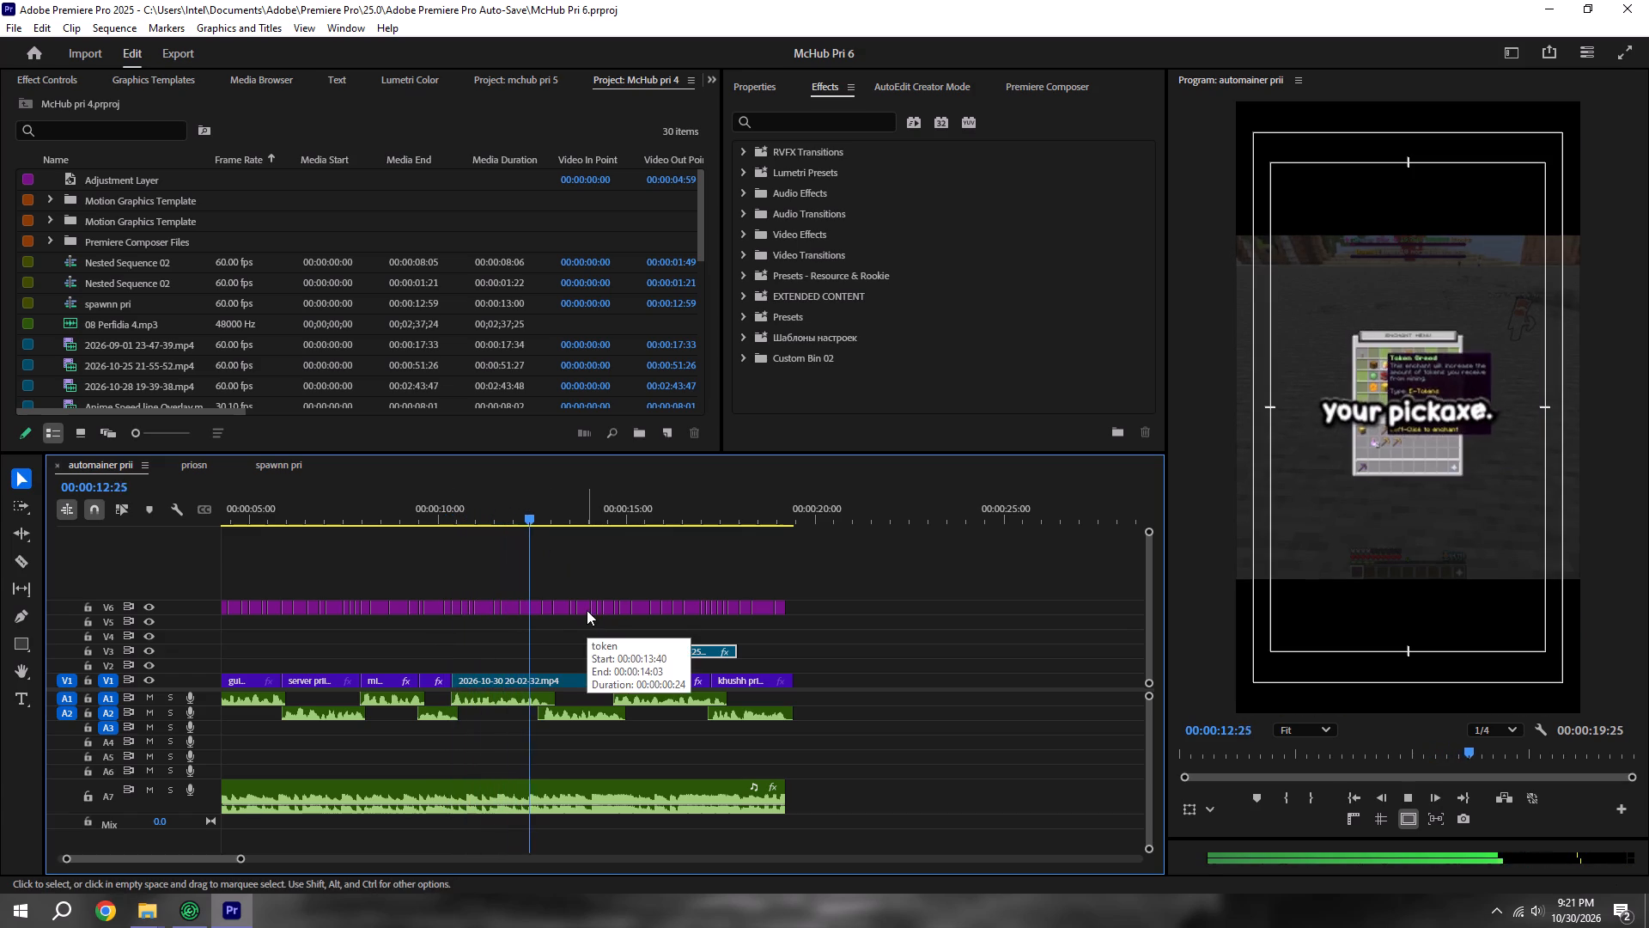
pyautogui.press('space')
pyautogui.click(674, 651)
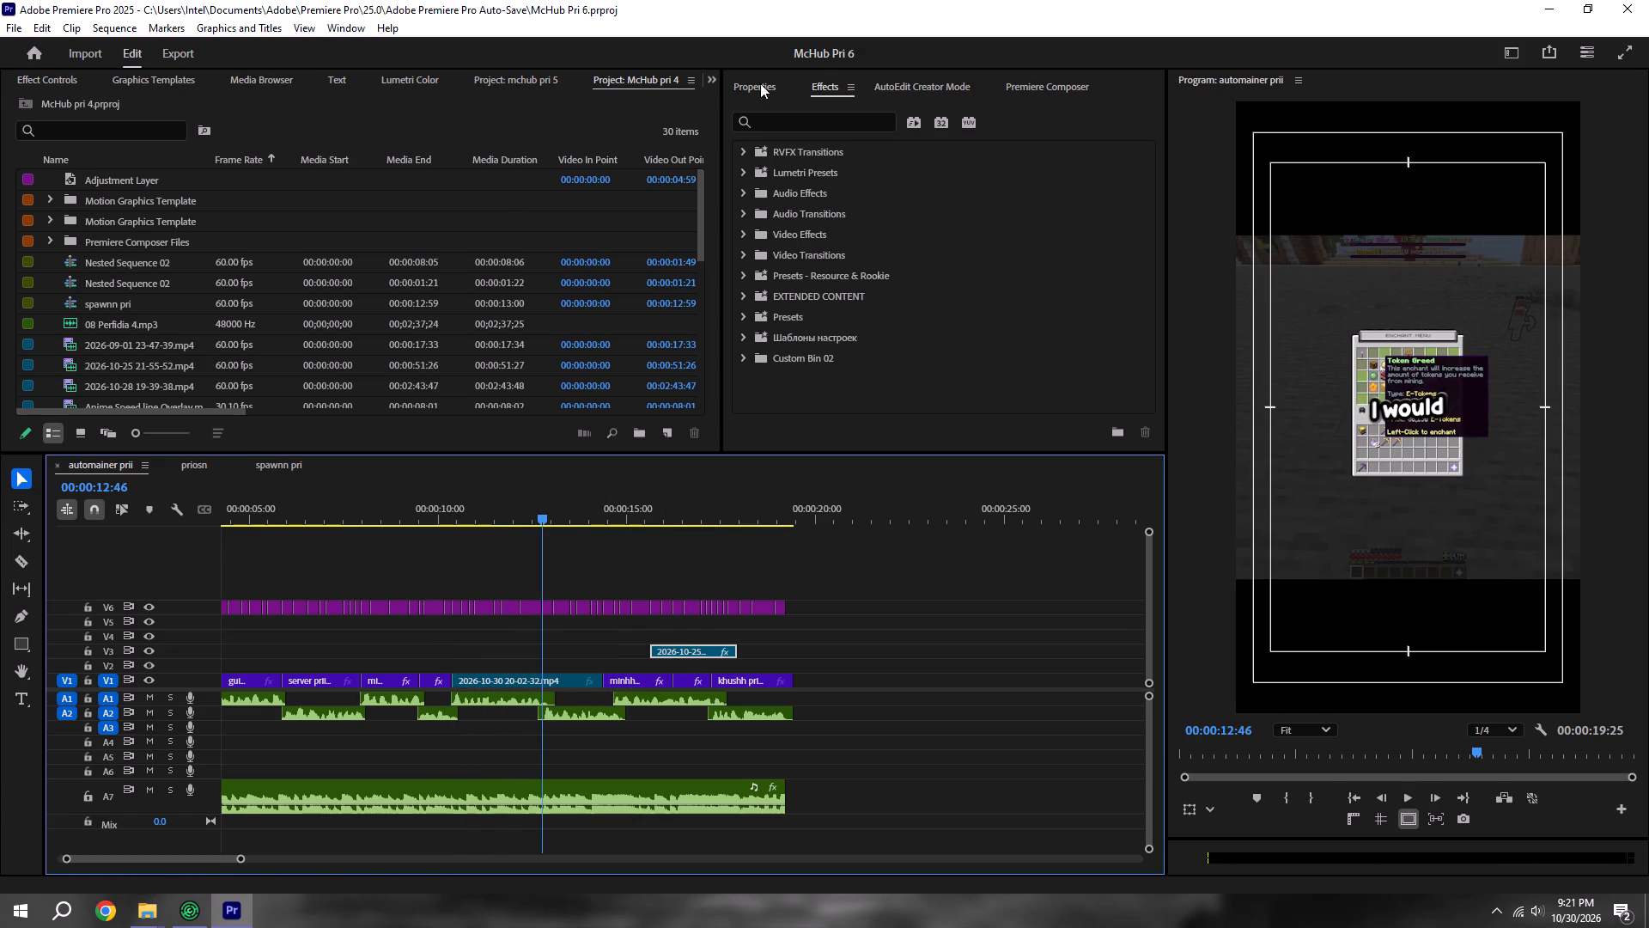
pyautogui.click(776, 76)
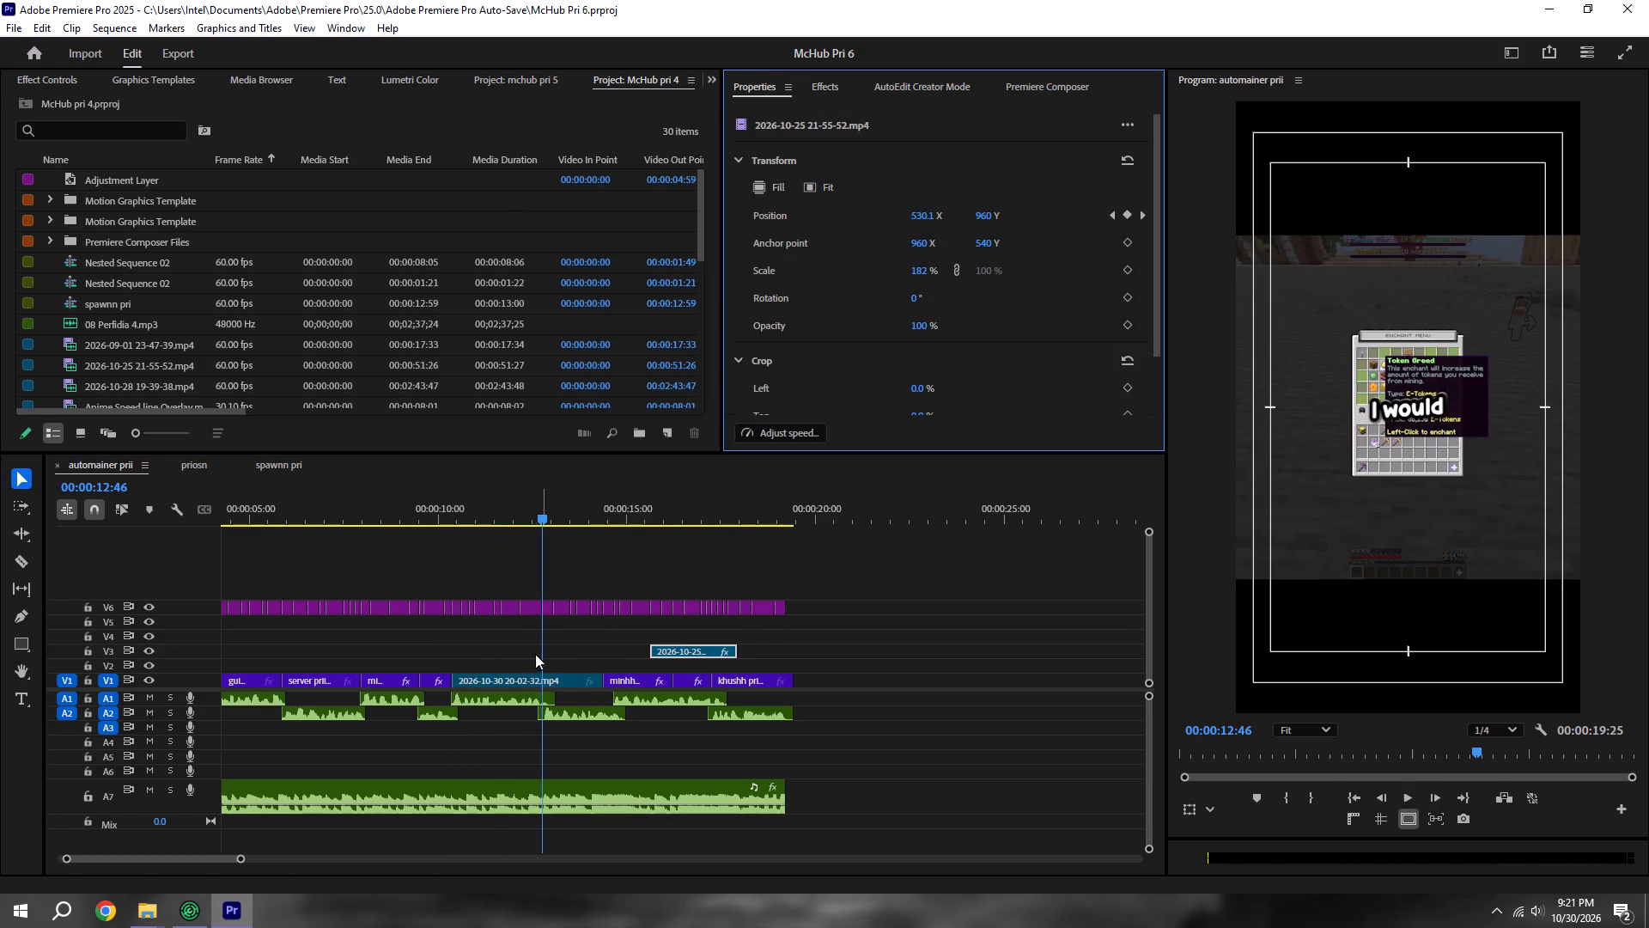
pyautogui.click(517, 679)
pyautogui.click(928, 270)
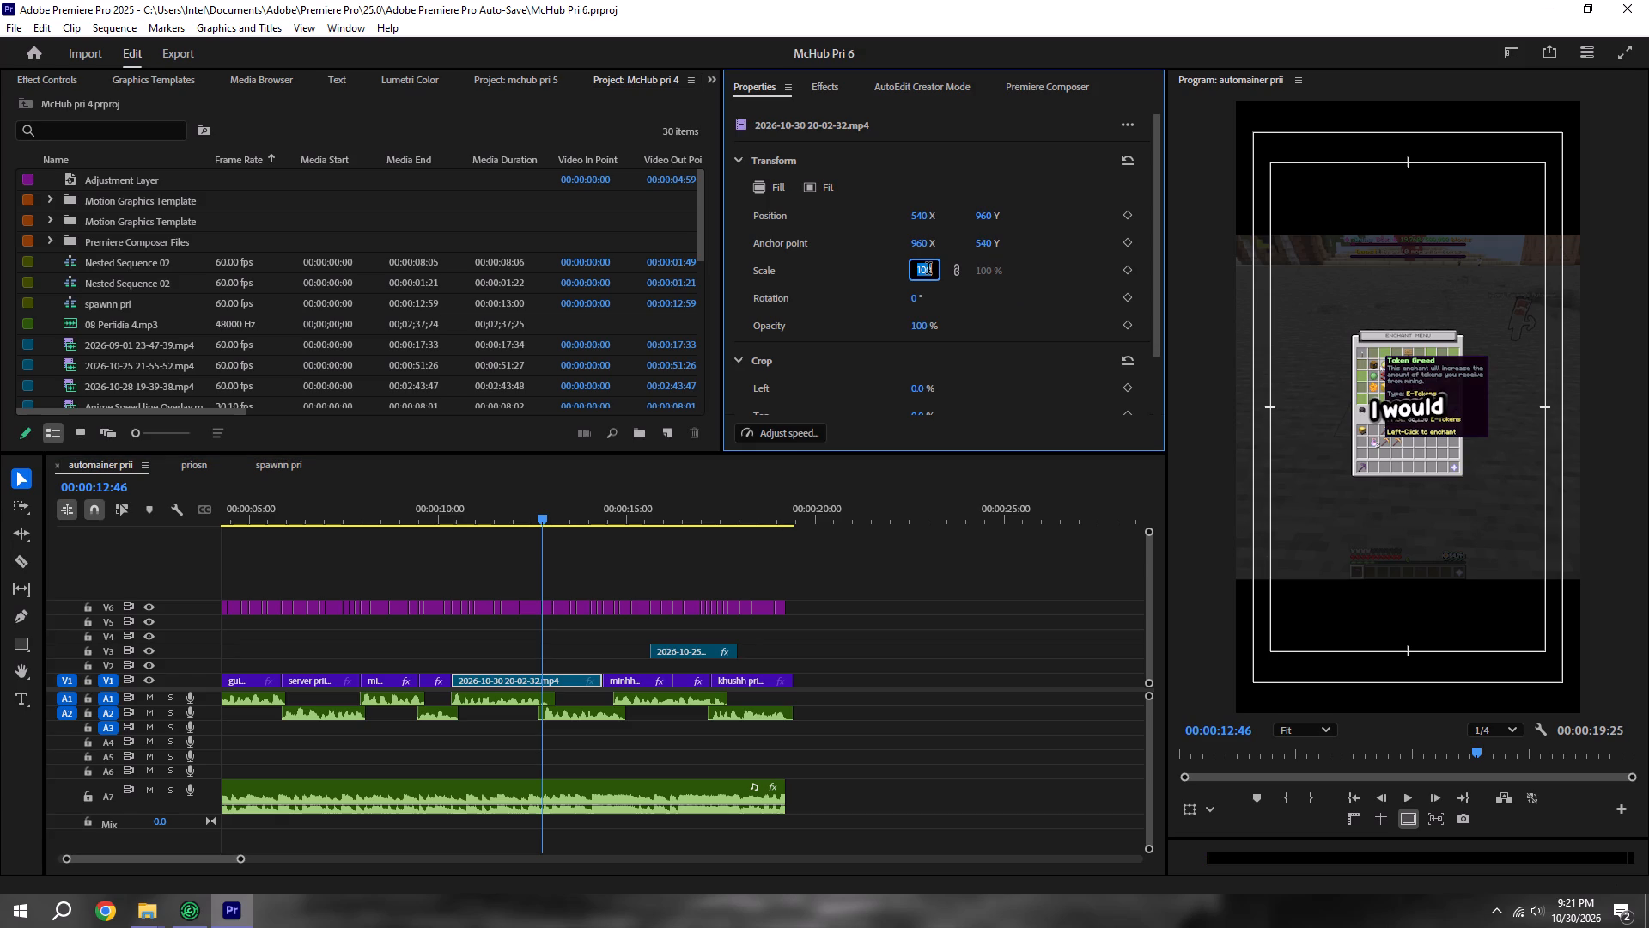
pyautogui.press('BackSpace')
pyautogui.write('180')
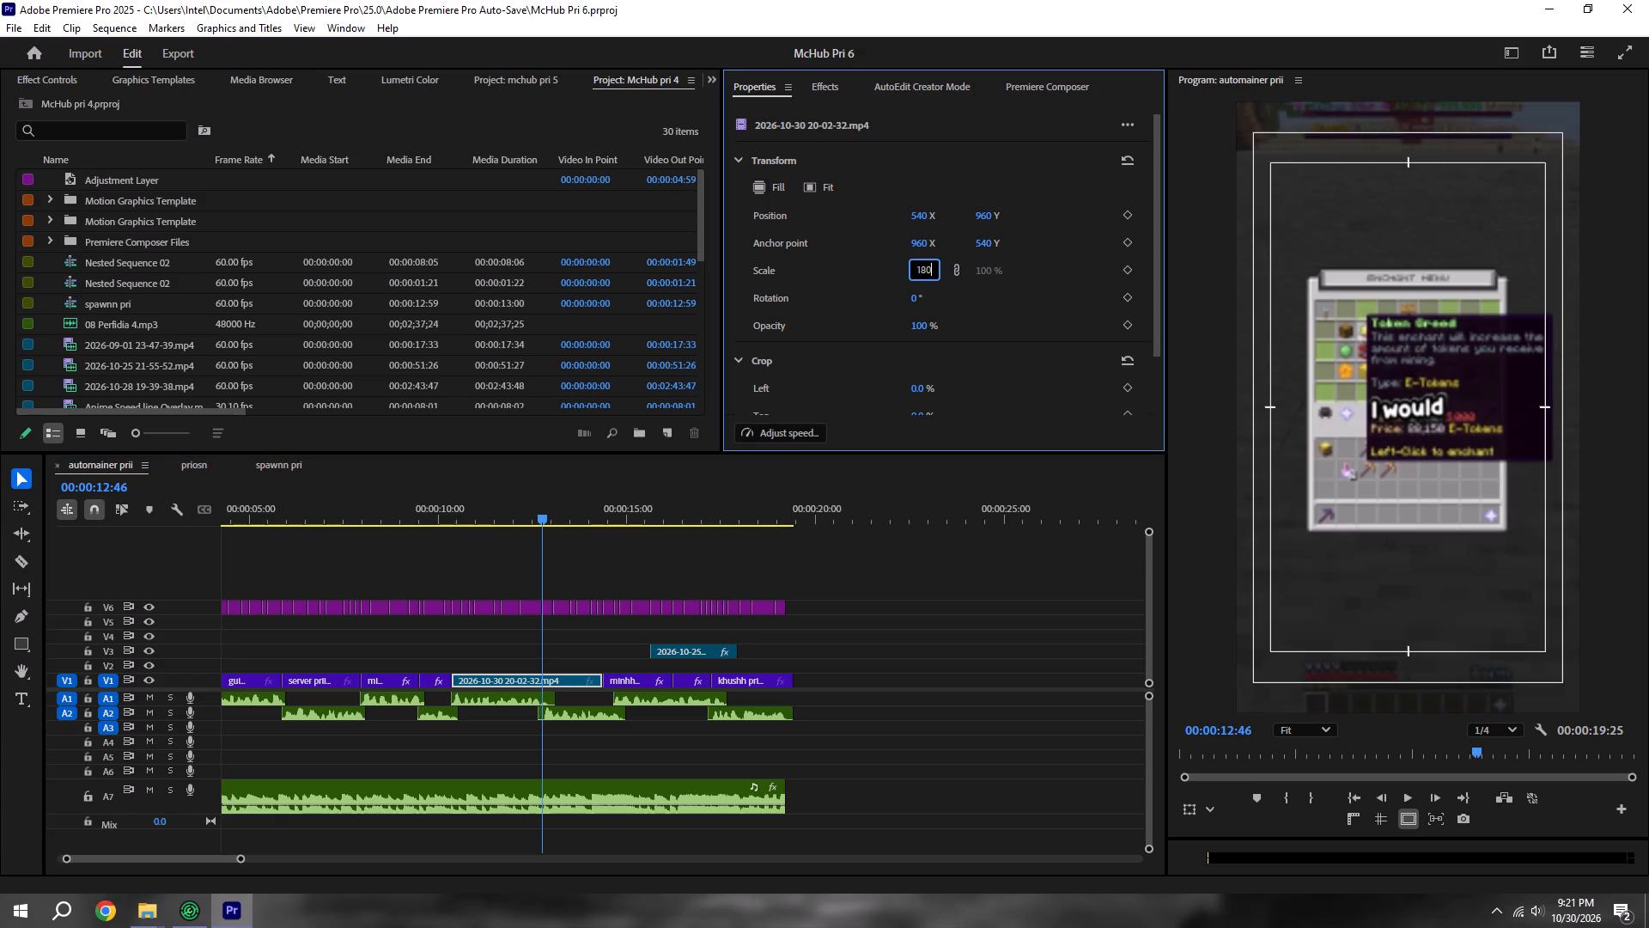
pyautogui.press('Return')
pyautogui.hotkey('ctrl', 's')
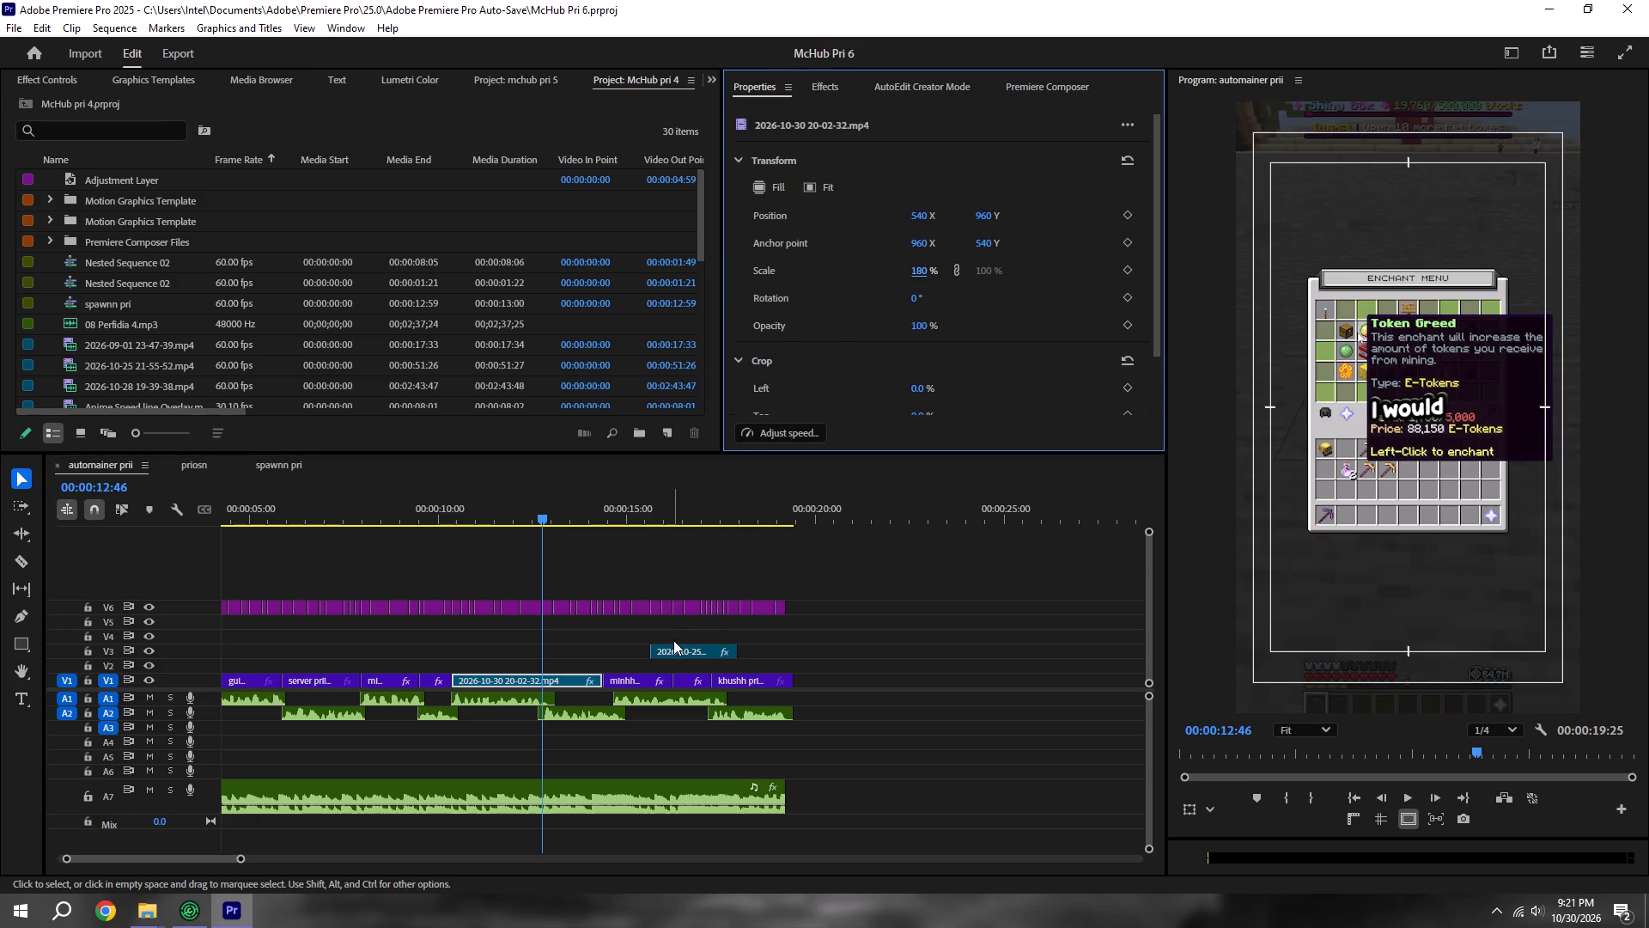
pyautogui.click(677, 646)
pyautogui.click(917, 272)
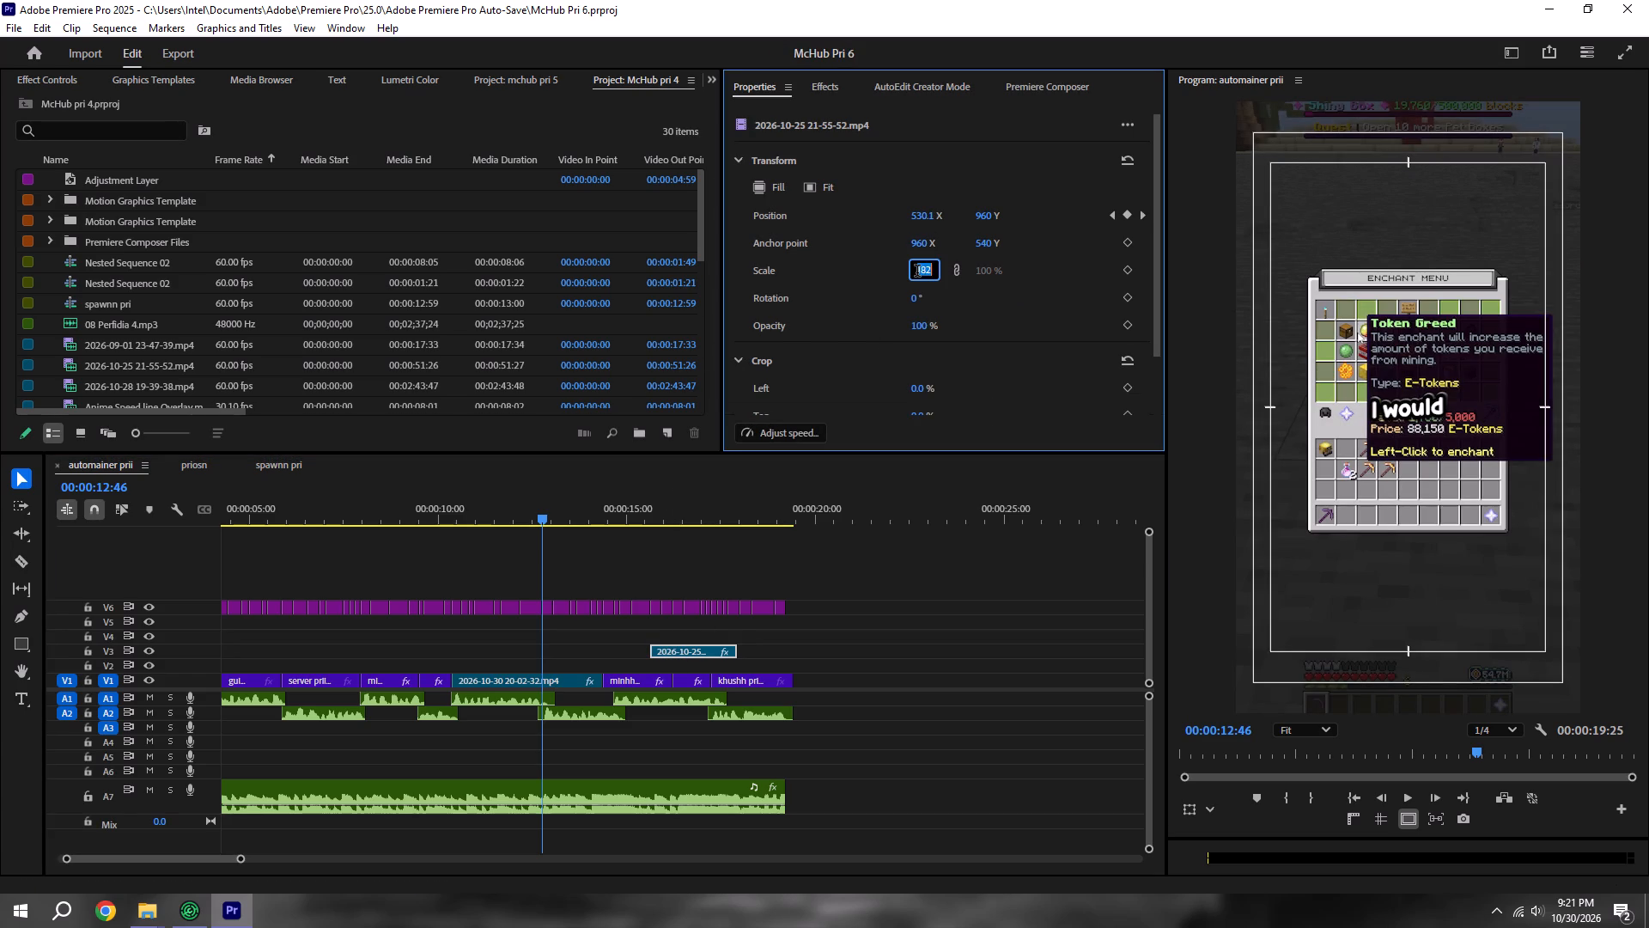
pyautogui.press('BackSpace')
pyautogui.write('180\\]')
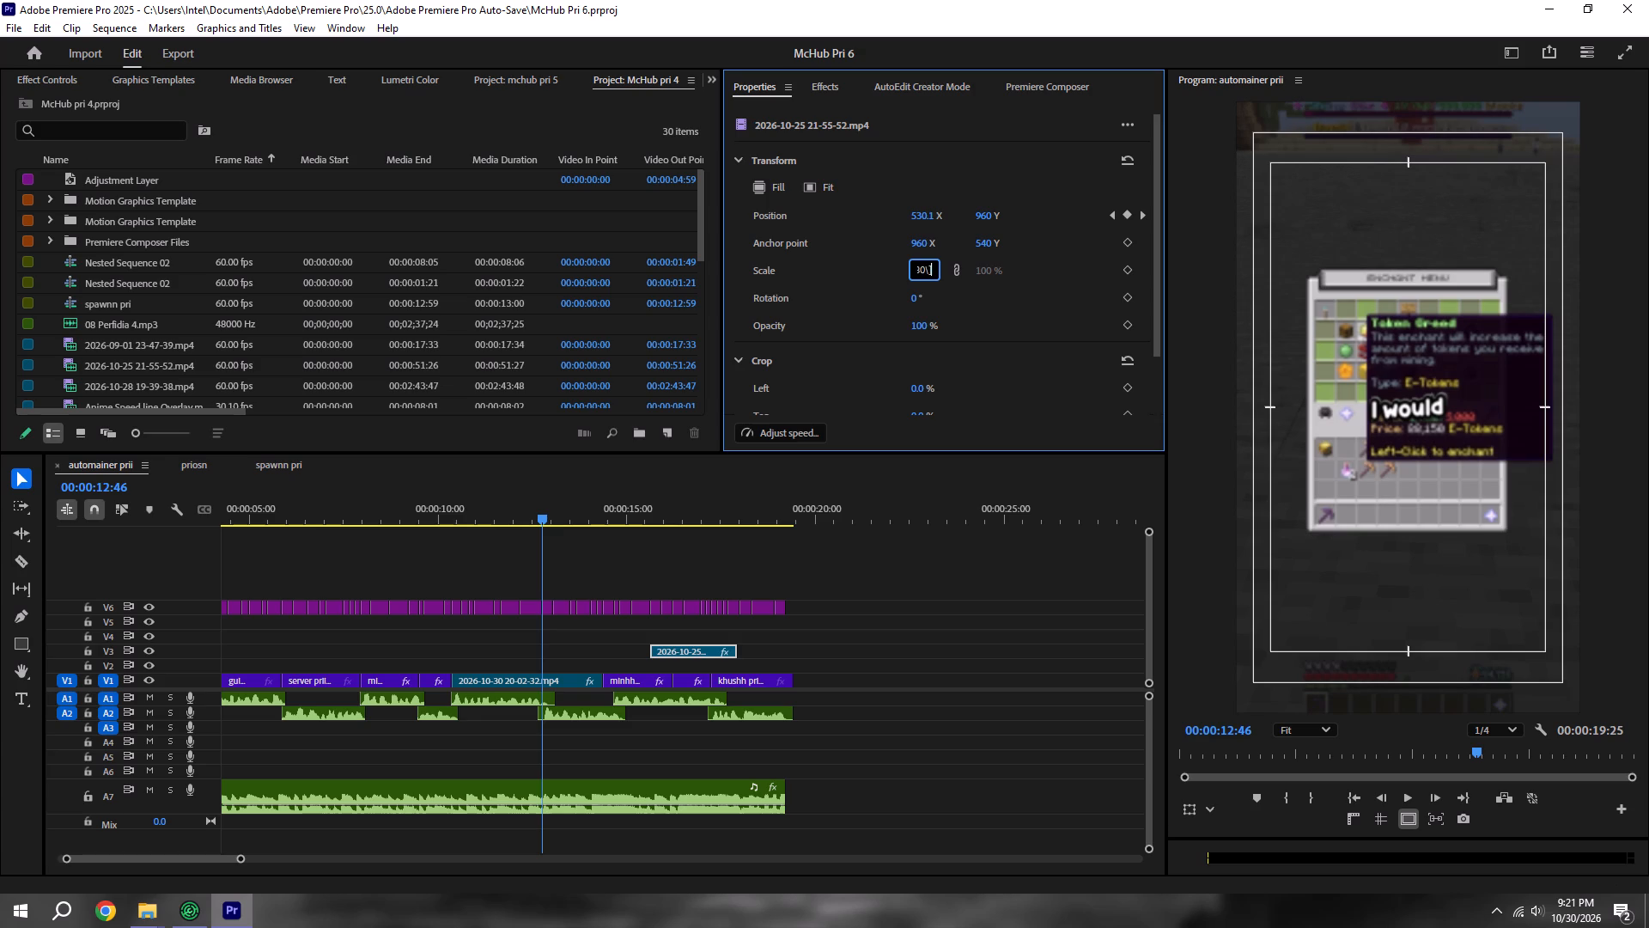
pyautogui.press('BackSpace')
pyautogui.press('Return')
pyautogui.hotkey('ctrl', 's')
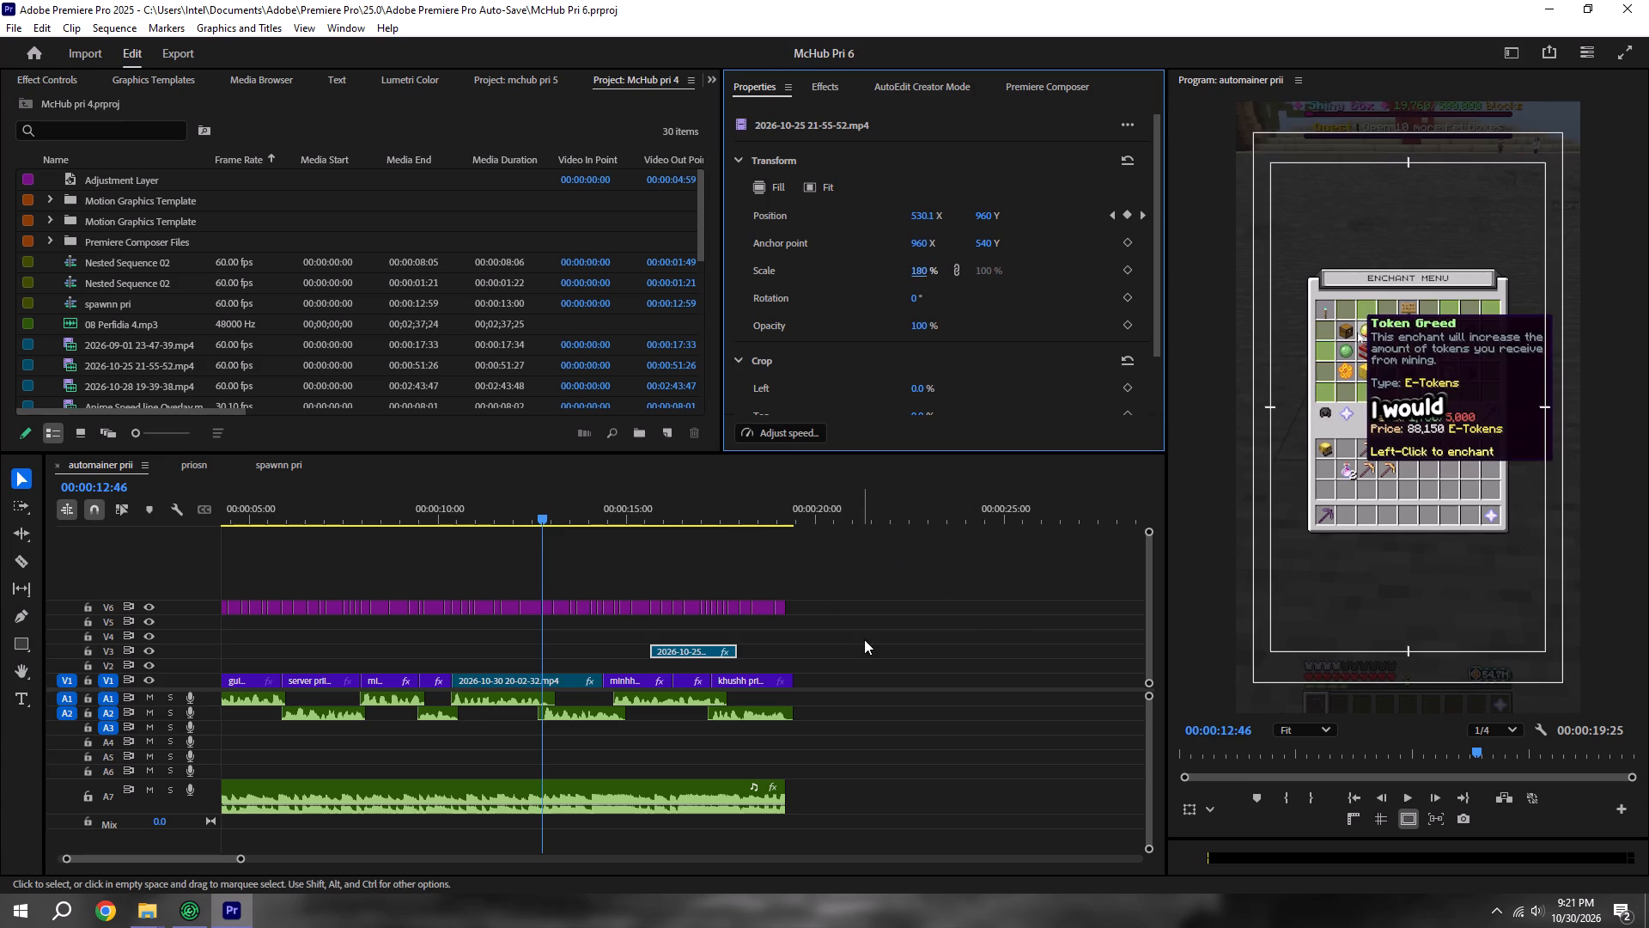
pyautogui.click(864, 639)
pyautogui.press('space')
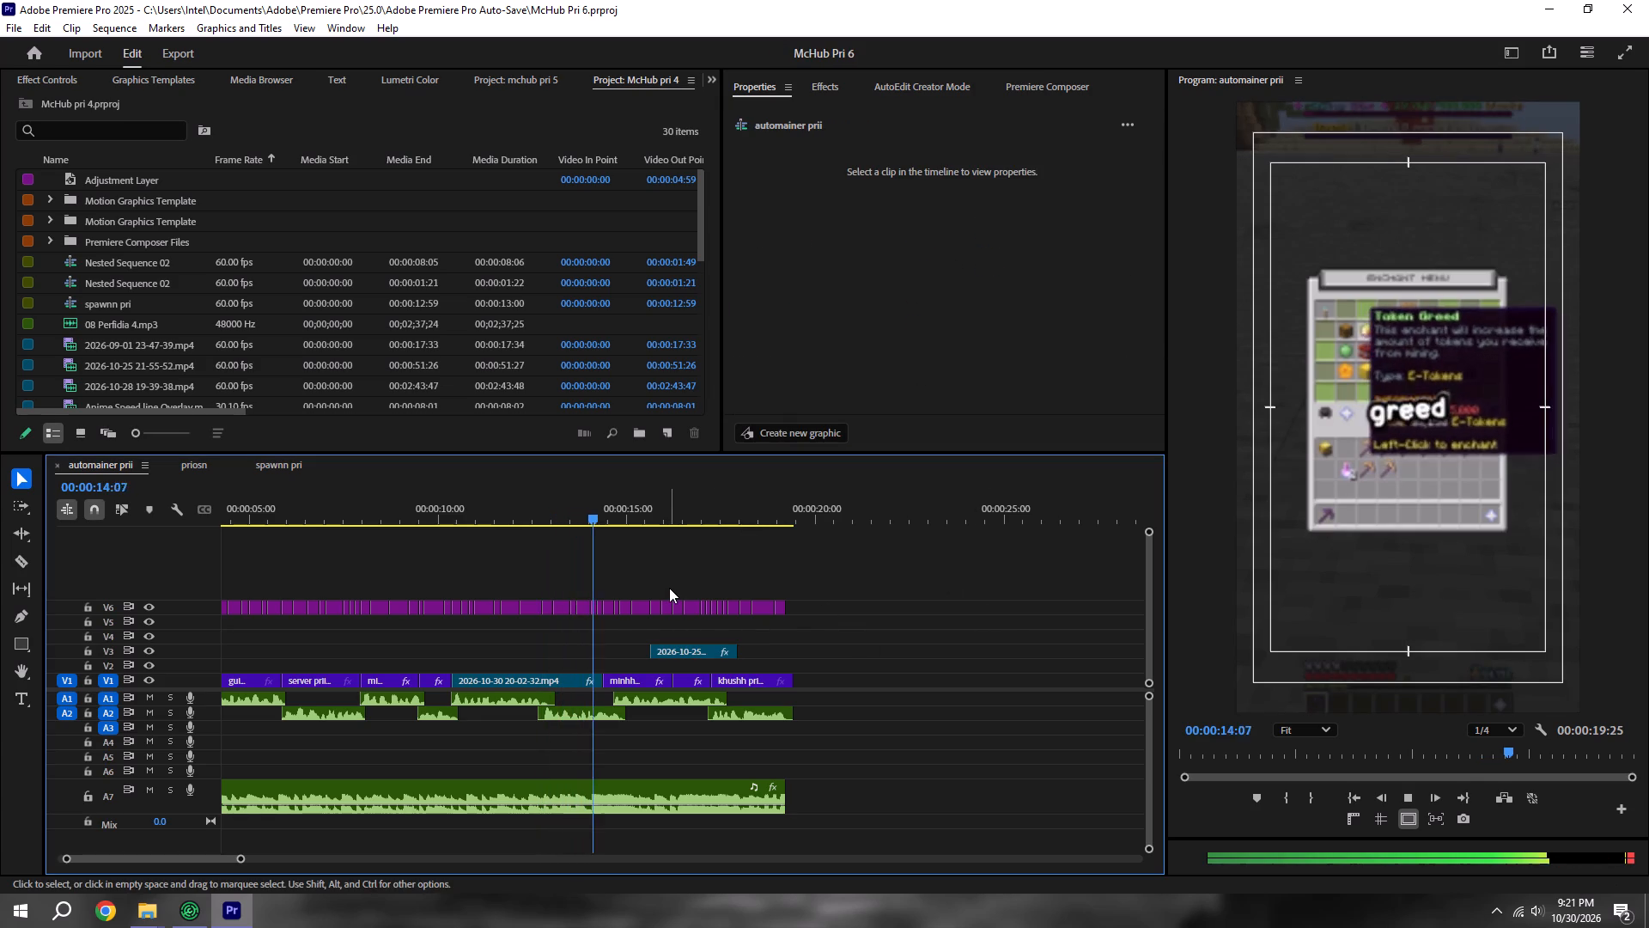
pyautogui.press('space')
pyautogui.moveTo(678, 657); pyautogui.dragTo(641, 656)
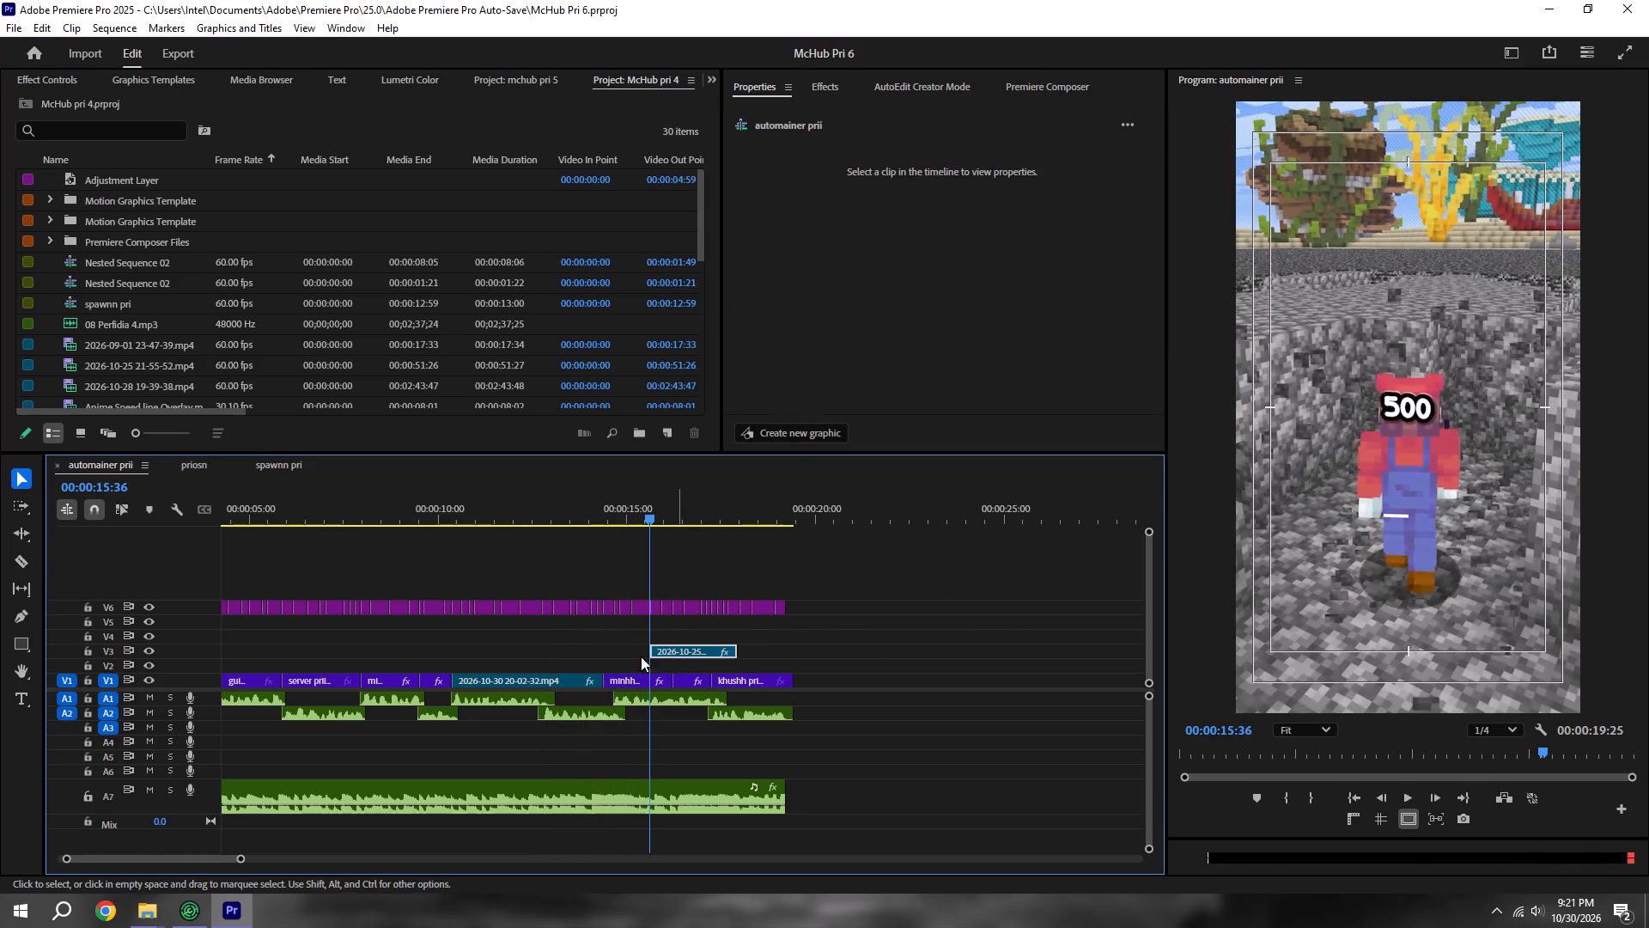
pyautogui.moveTo(641, 656); pyautogui.dragTo(479, 667)
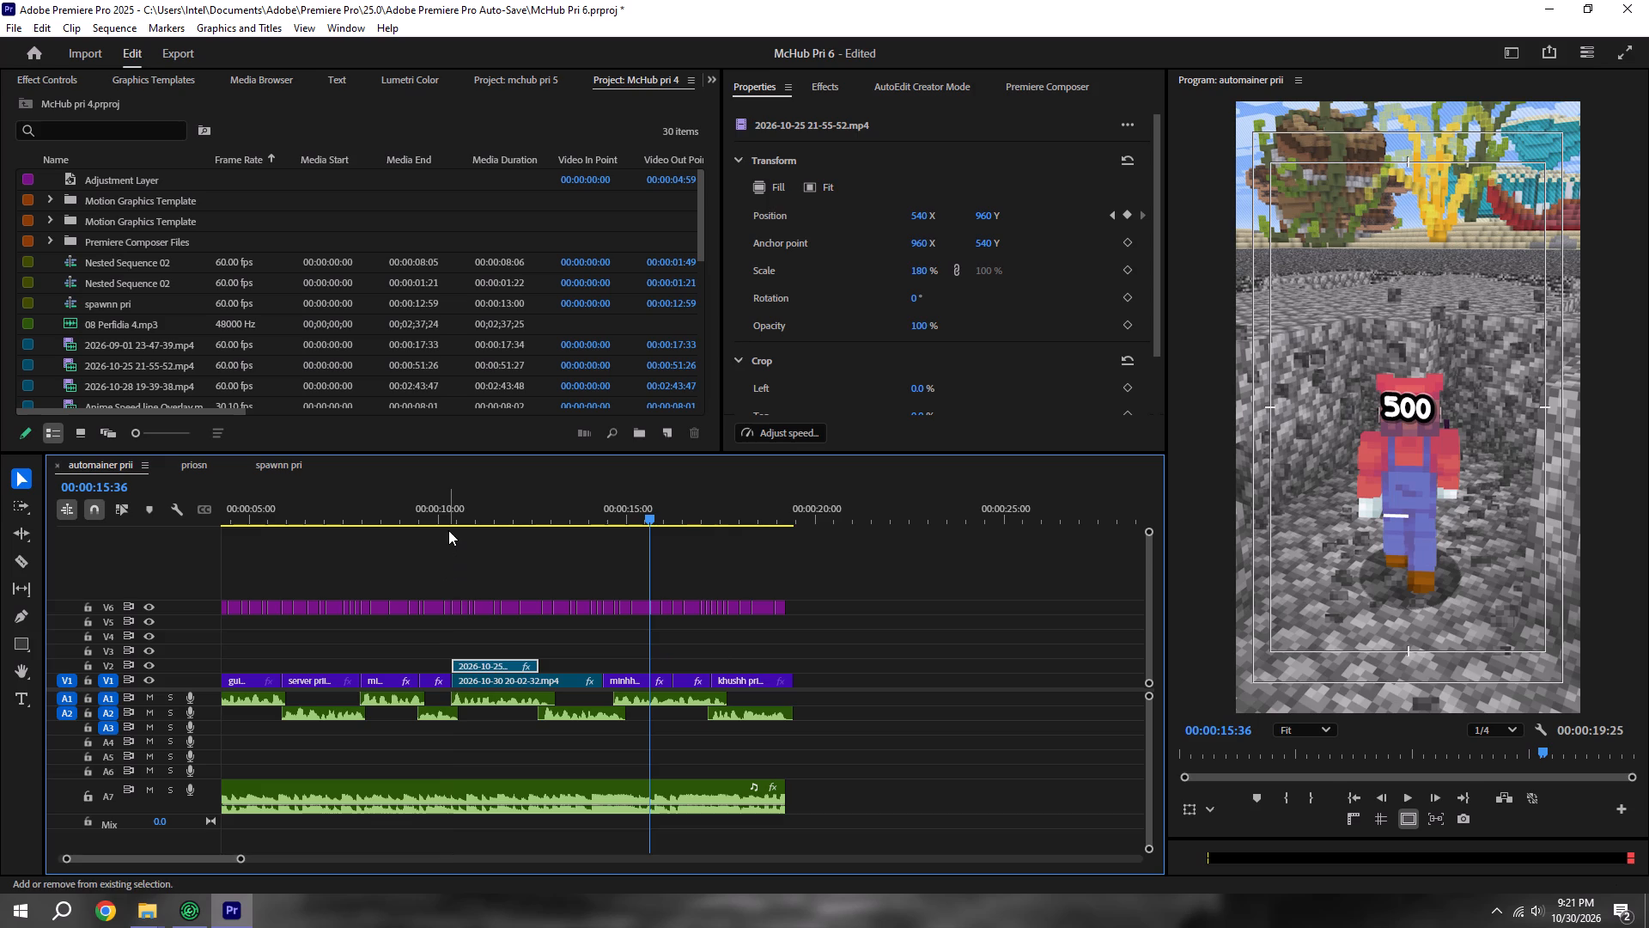
# Play the V2 enchant menu clip against the voiceover and trim its end to about 00:00:11:29, after the word "pickaxe".
pyautogui.keyDown('shift'); pyautogui.click(448, 529); pyautogui.keyUp('shift')
pyautogui.keyDown('shift'); pyautogui.click(448, 511); pyautogui.keyUp('shift')
pyautogui.press('space')
pyautogui.press('space')
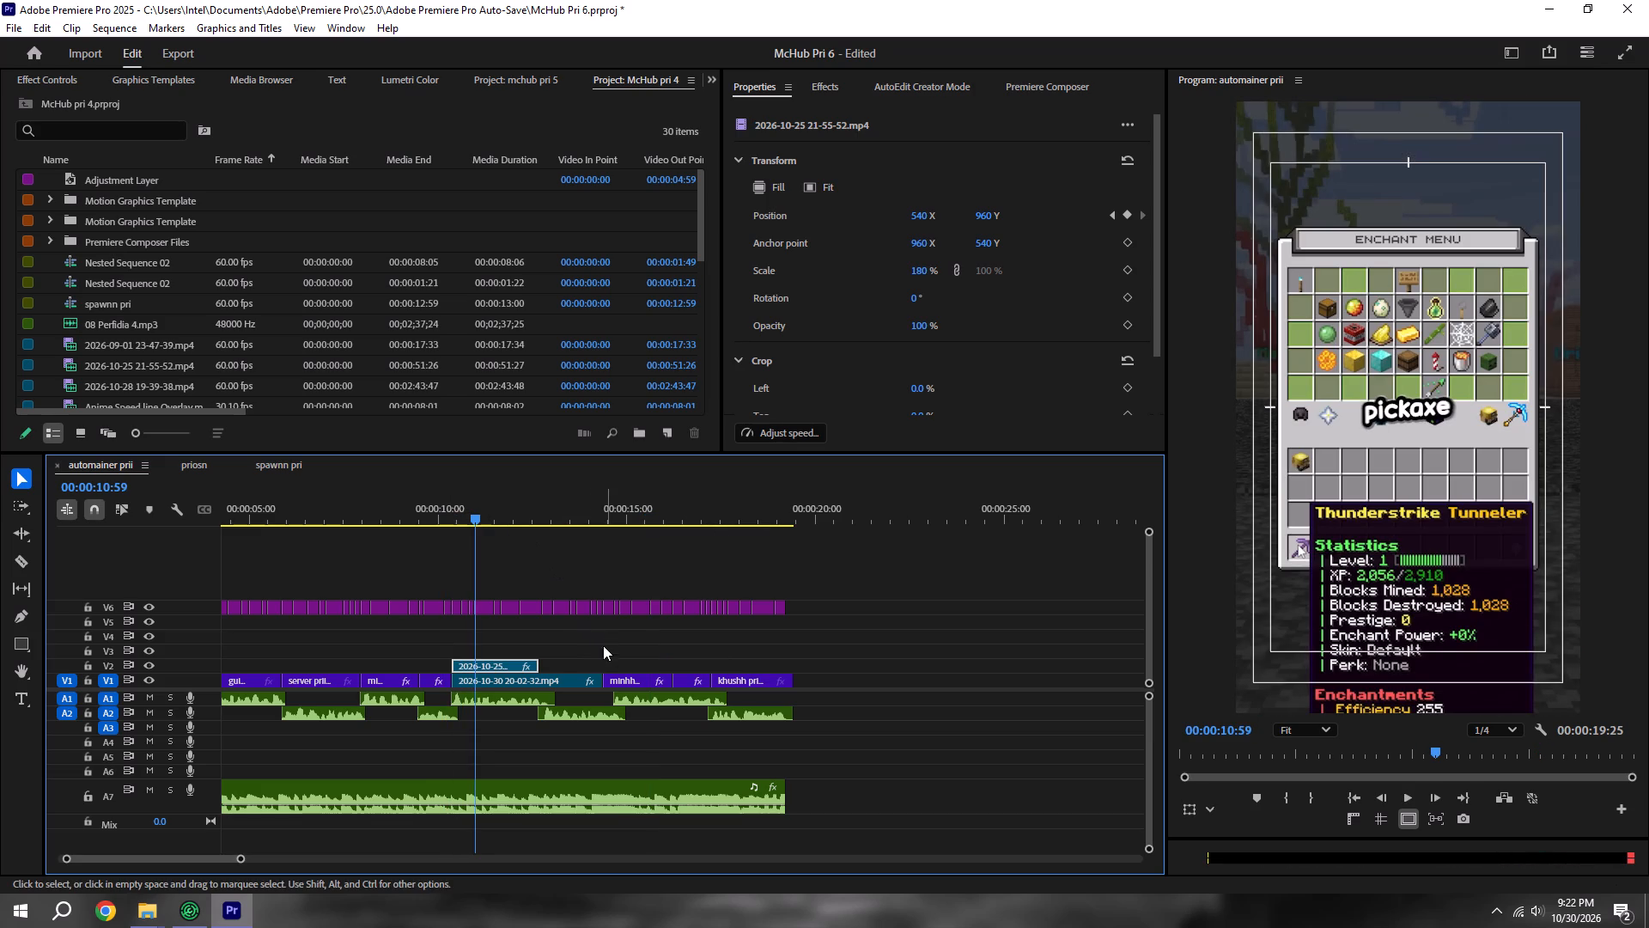
pyautogui.press('space')
pyautogui.press('space')
pyautogui.keyDown('alt'); pyautogui.scroll(12, 485, 651); pyautogui.keyUp('alt')
pyautogui.press('space')
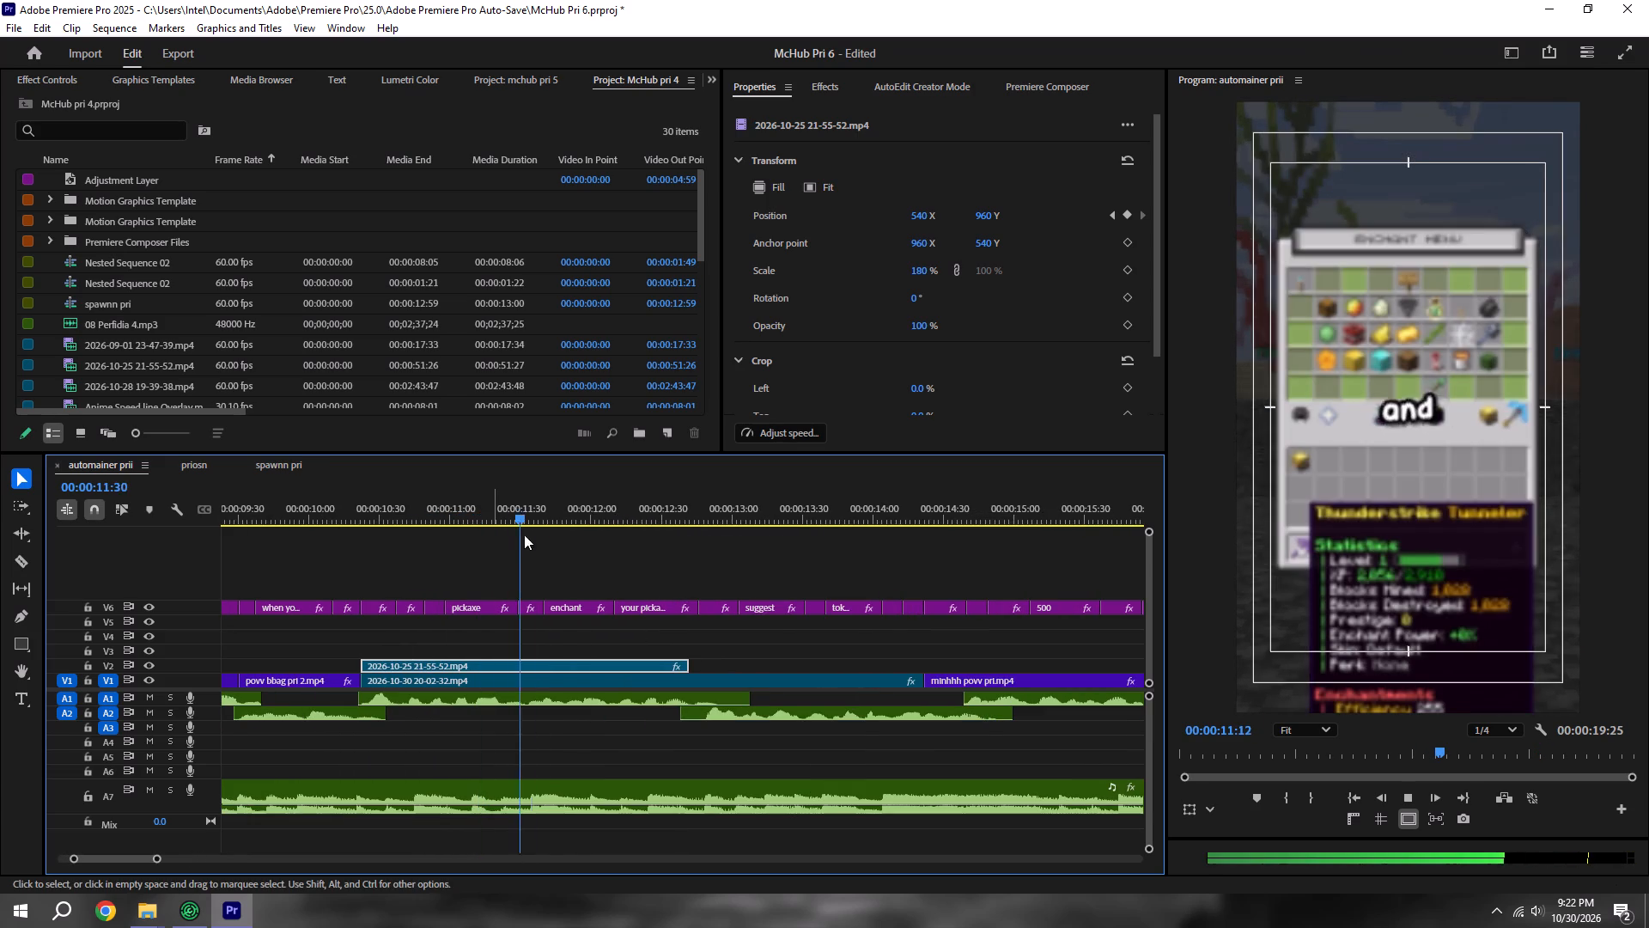
pyautogui.keyDown('shift'); pyautogui.click(524, 529); pyautogui.keyUp('shift')
pyautogui.keyDown('shift'); pyautogui.click(521, 522); pyautogui.keyUp('shift')
pyautogui.click(520, 511)
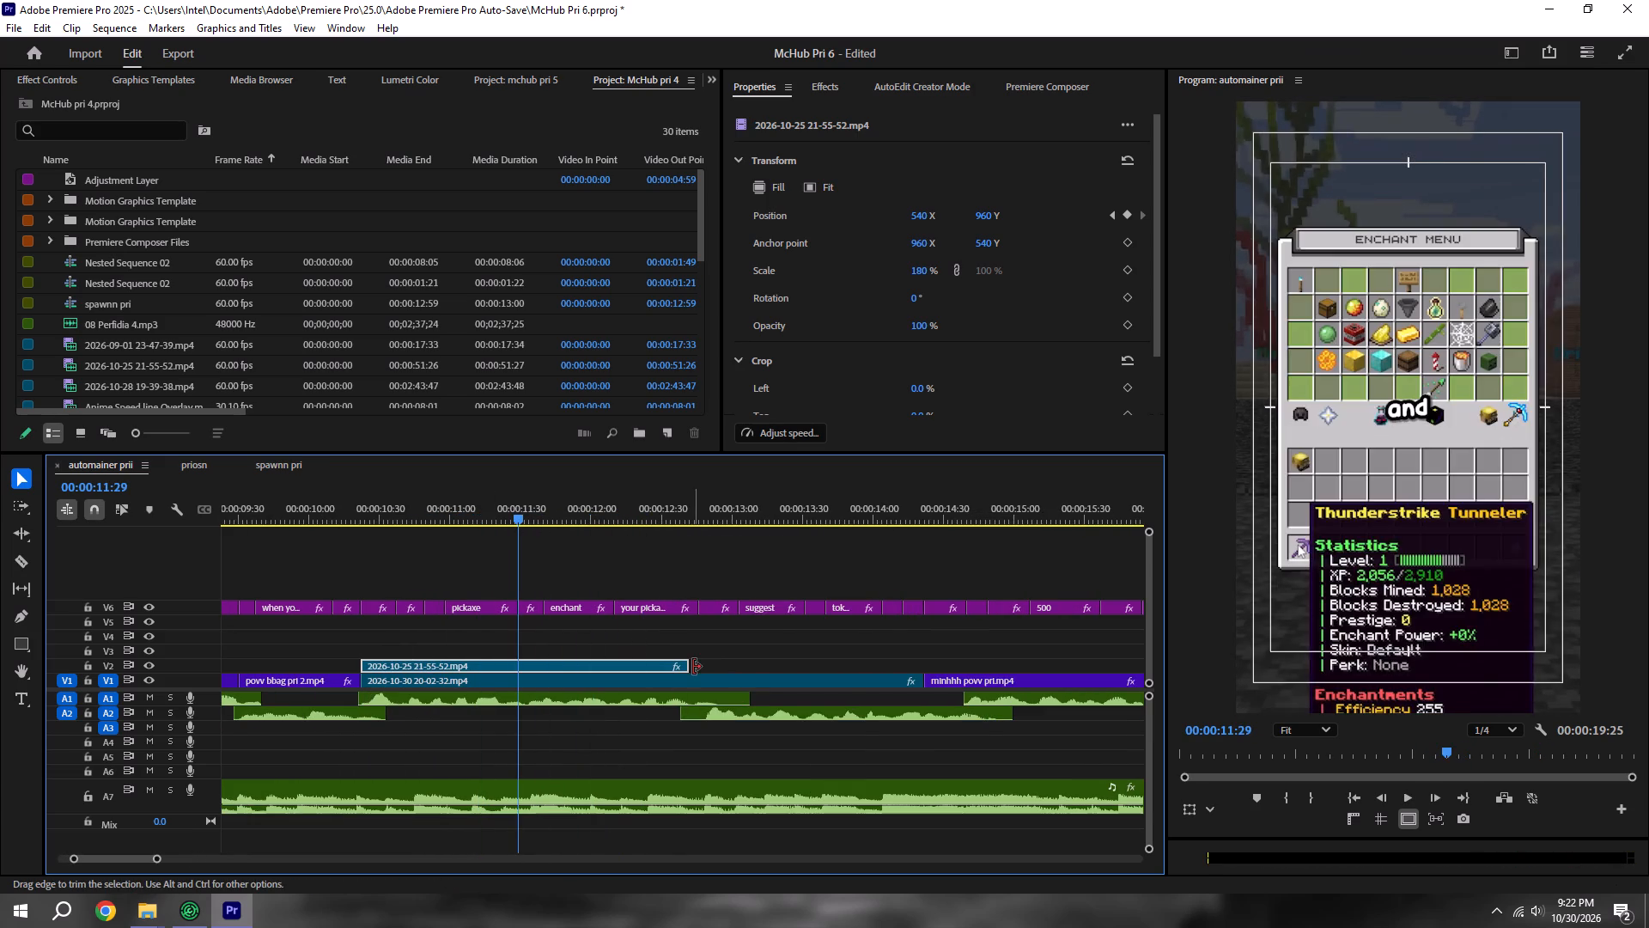
pyautogui.moveTo(693, 667); pyautogui.dragTo(518, 667)
# Replay the V2 clip, set its vertical position to 657 at 00:00:11:27, and save the project.
pyautogui.keyDown('shift'); pyautogui.moveTo(381, 516); pyautogui.dragTo(363, 516); pyautogui.keyUp('shift')
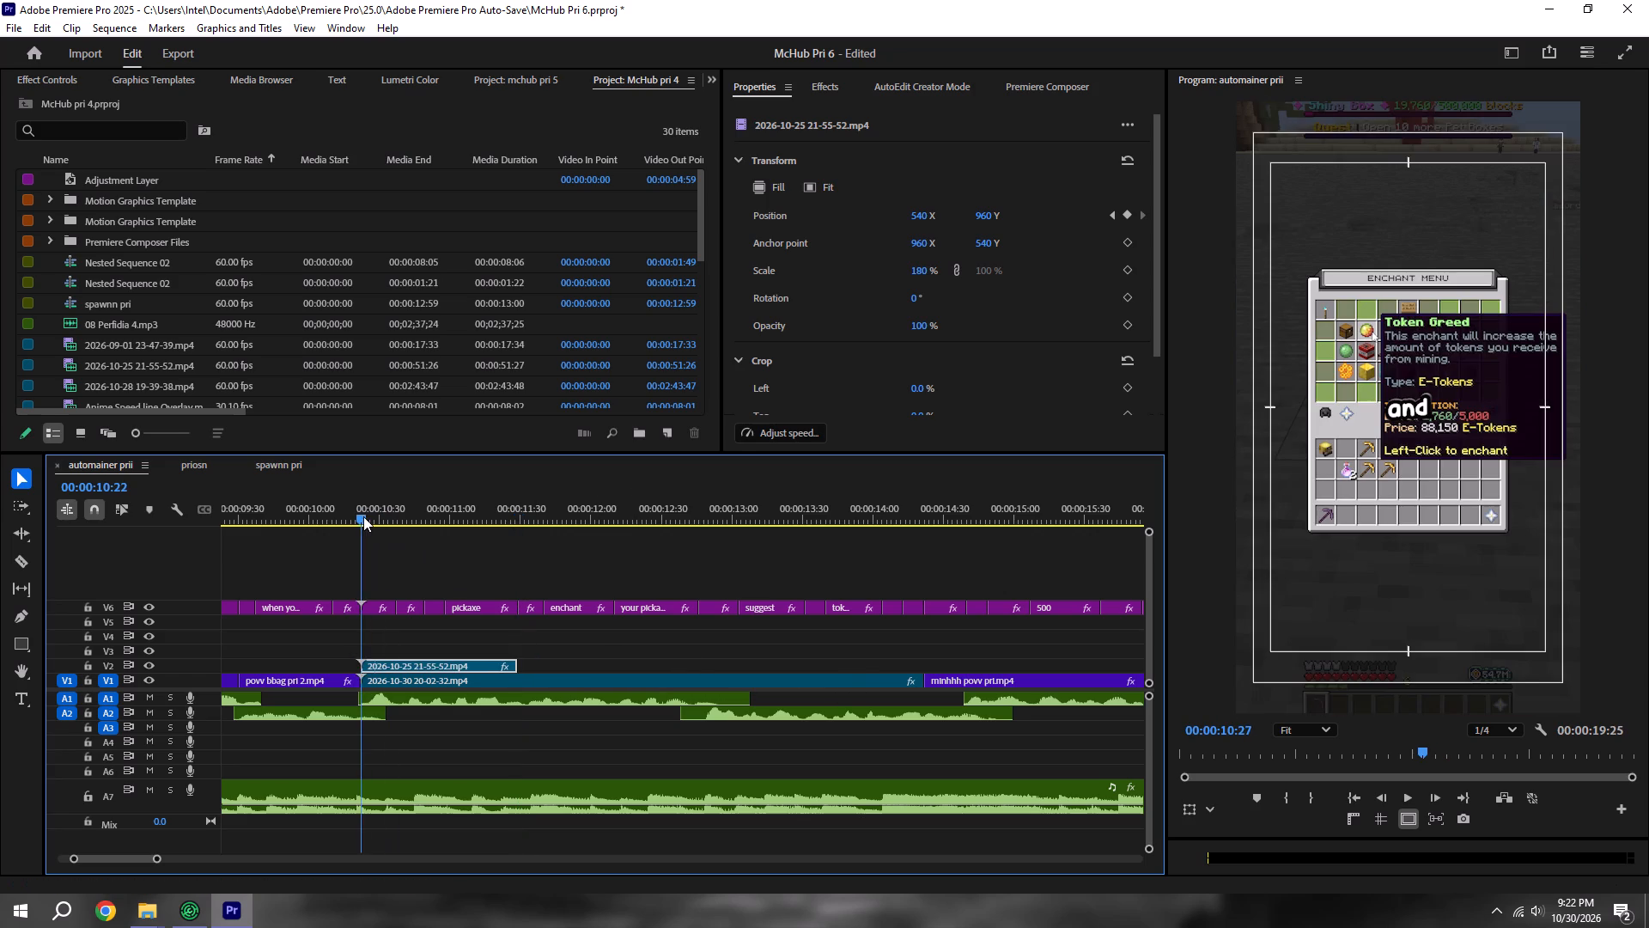
pyautogui.keyDown('shift'); pyautogui.moveTo(363, 516); pyautogui.dragTo(354, 516); pyautogui.keyUp('shift')
pyautogui.press('space')
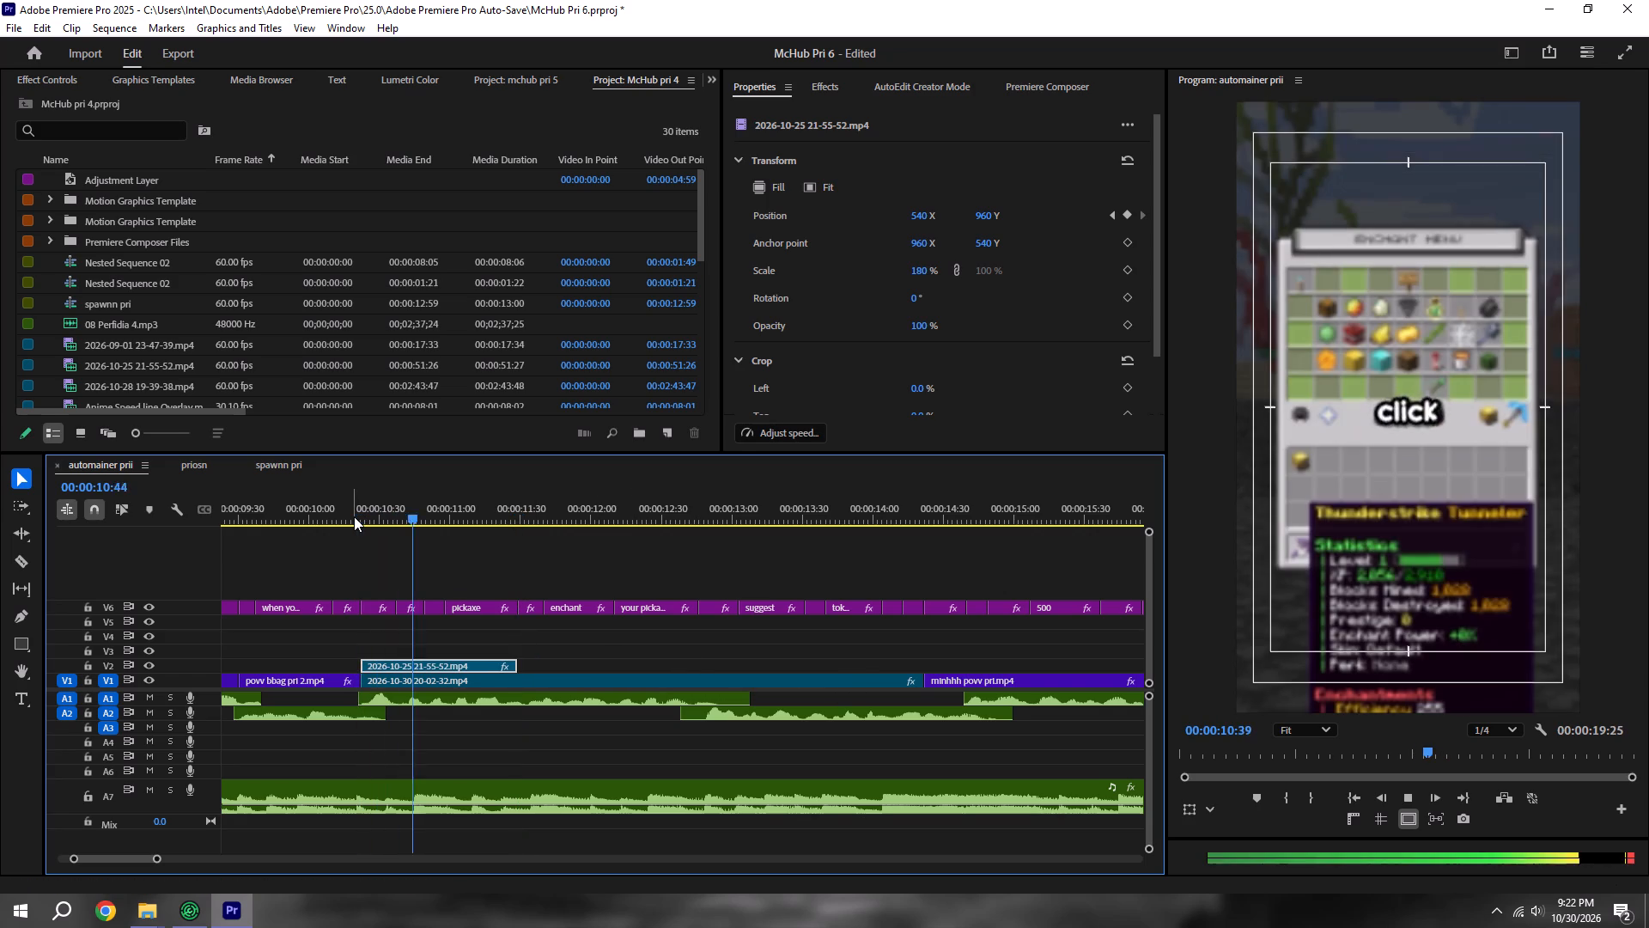
pyautogui.press('space')
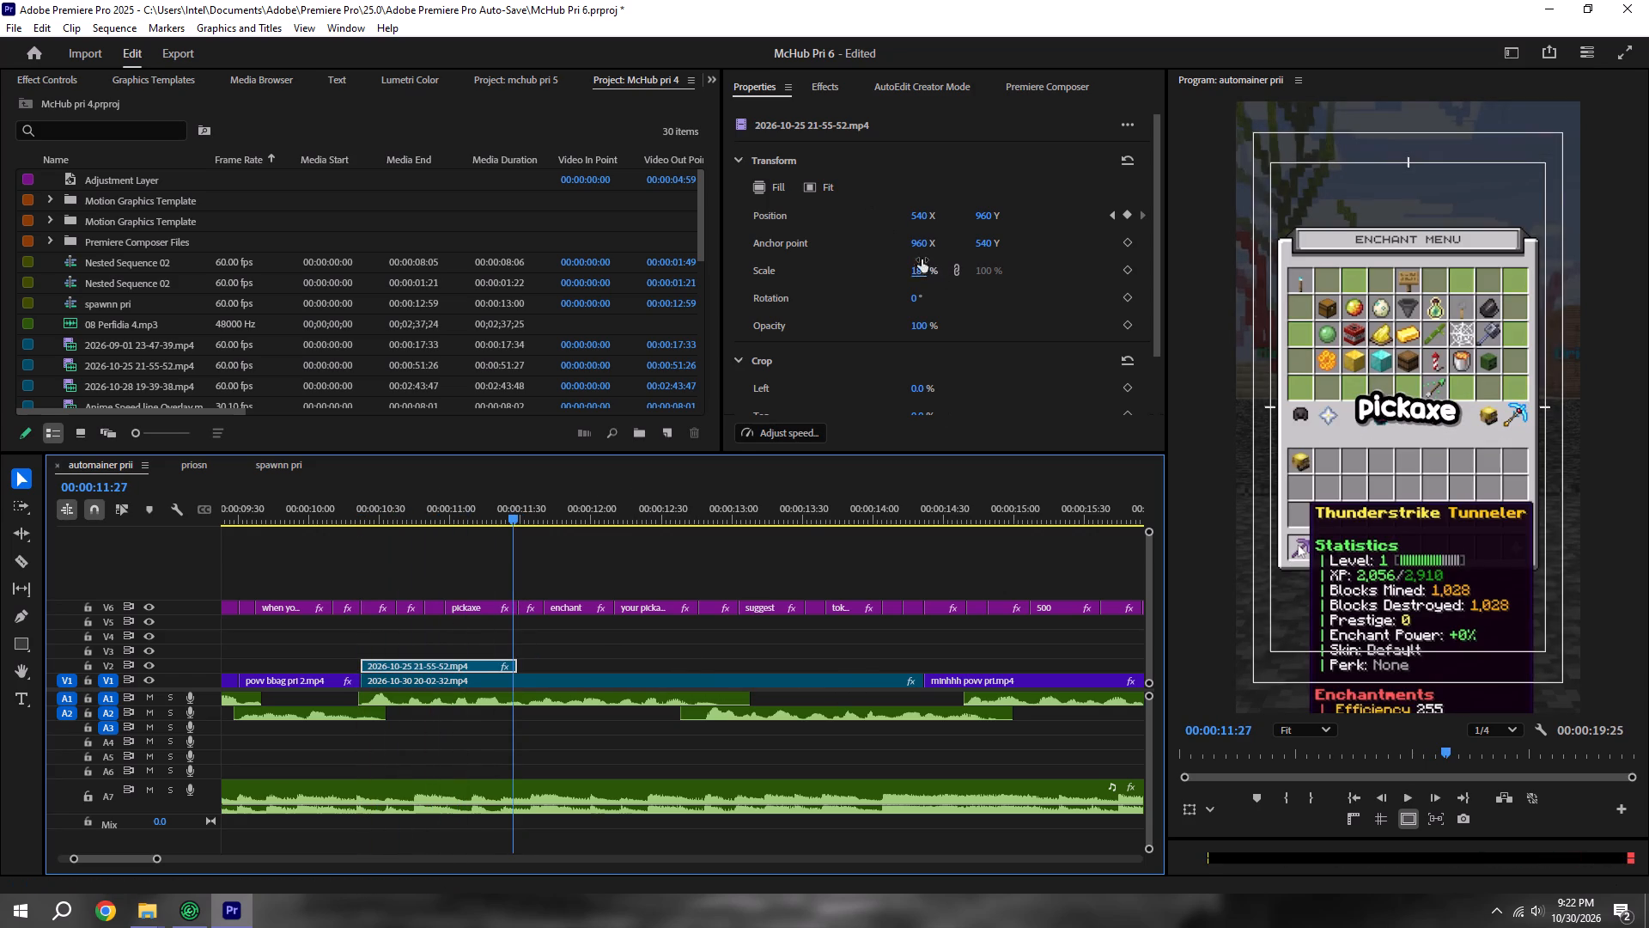
pyautogui.moveTo(997, 218); pyautogui.dragTo(835, 240)
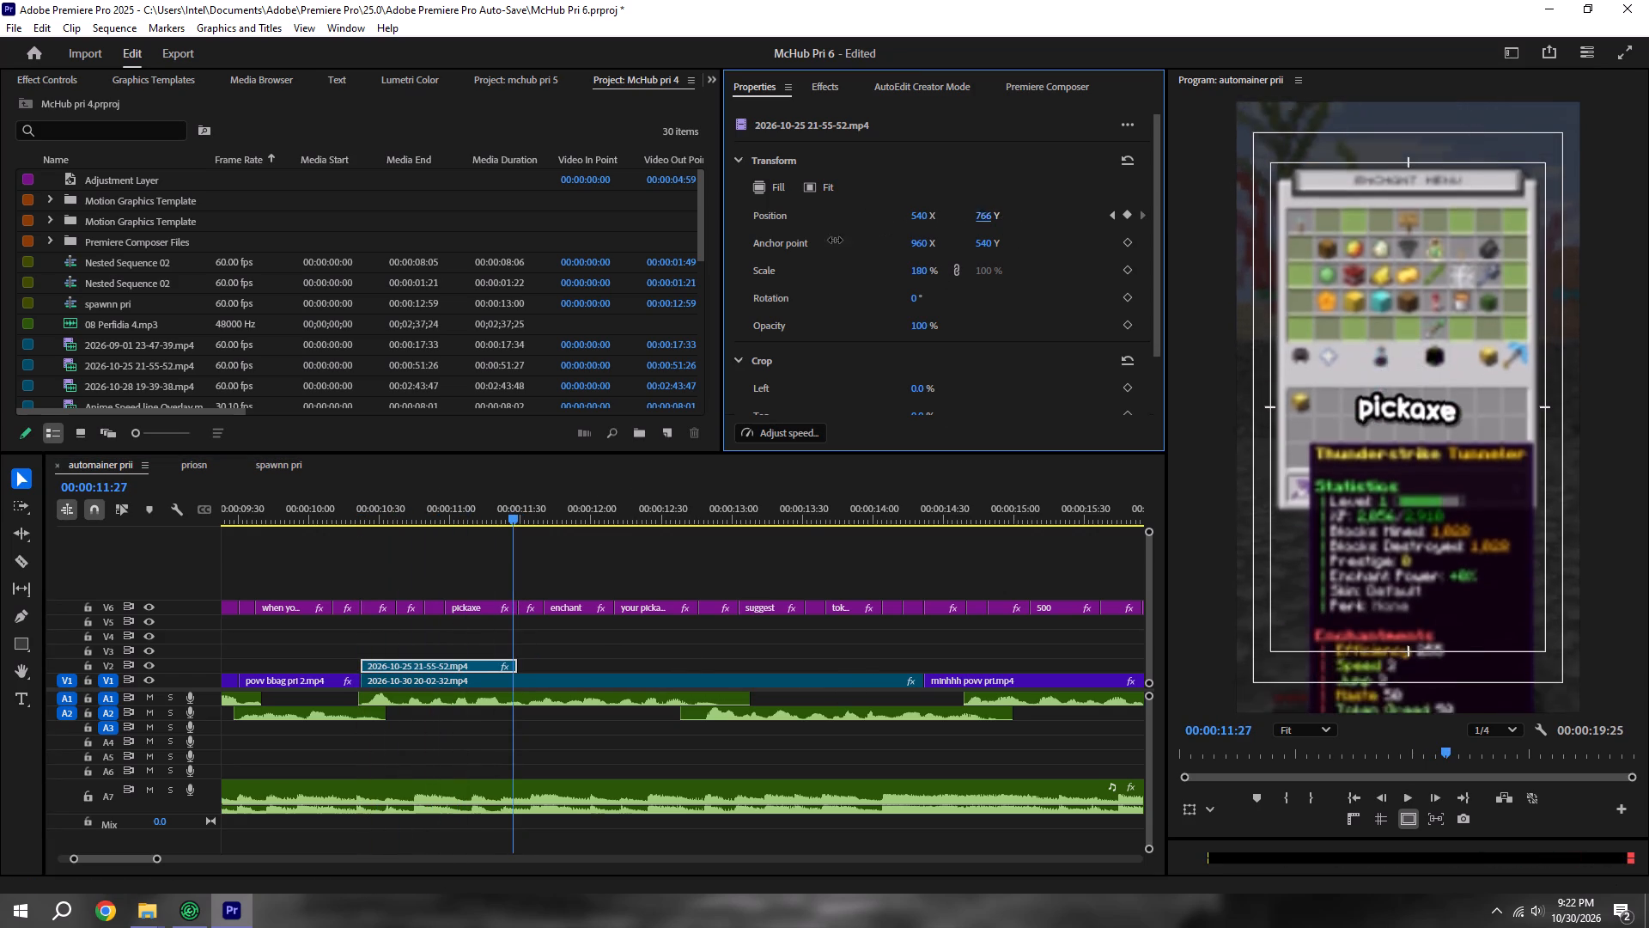
pyautogui.moveTo(835, 240); pyautogui.dragTo(739, 256)
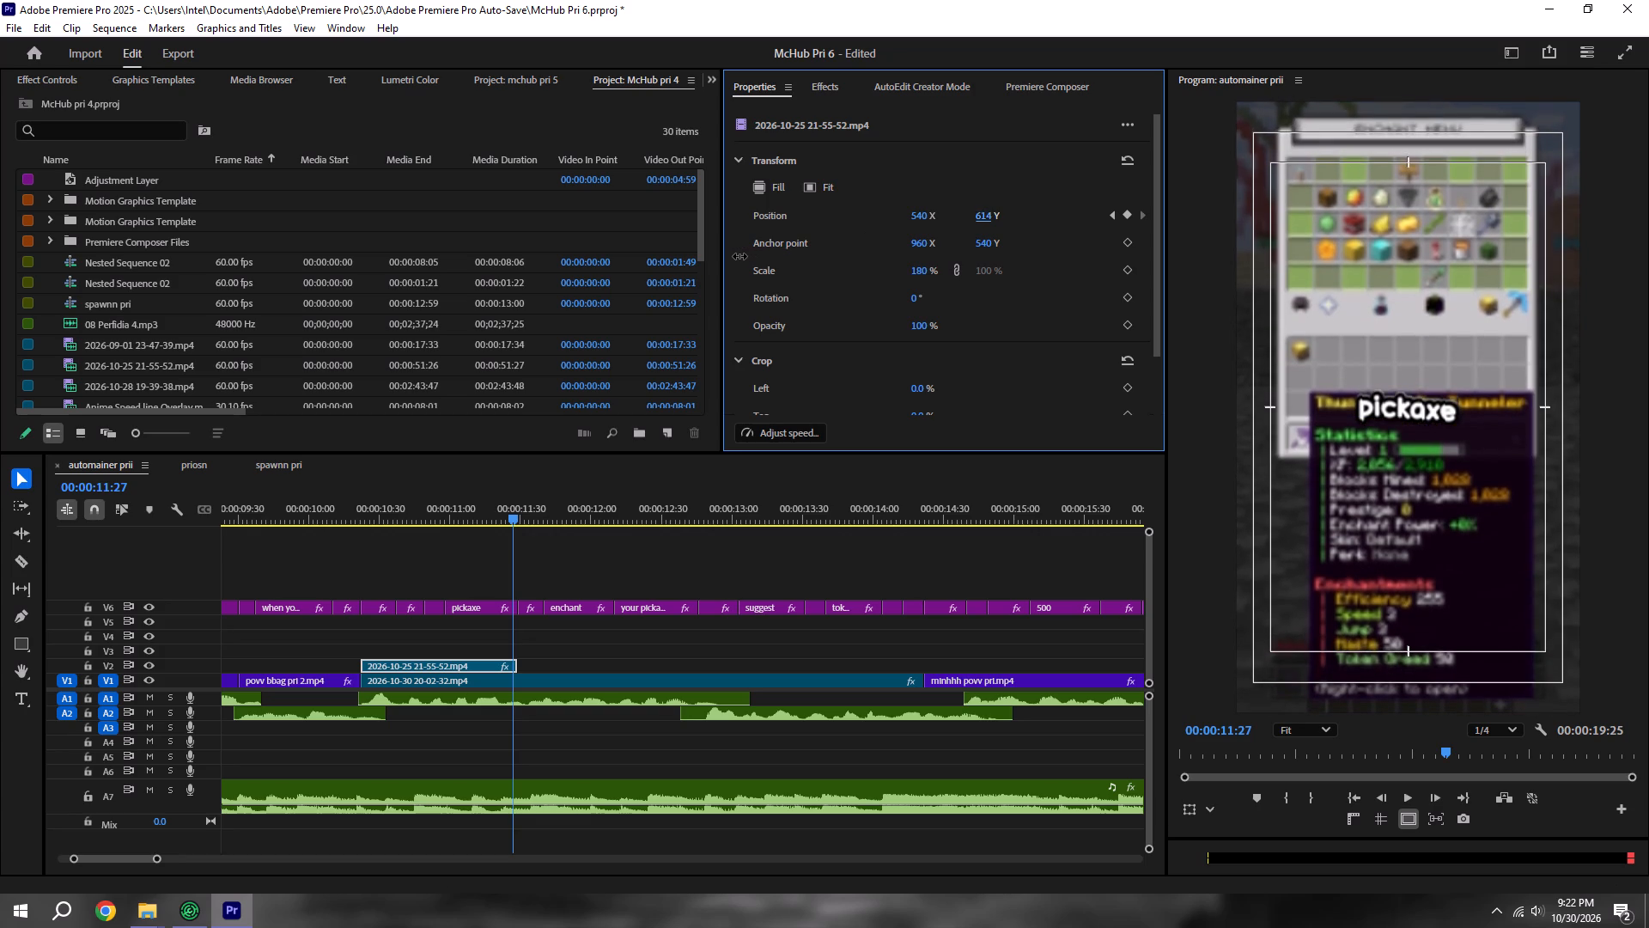
pyautogui.moveTo(739, 256); pyautogui.dragTo(703, 256)
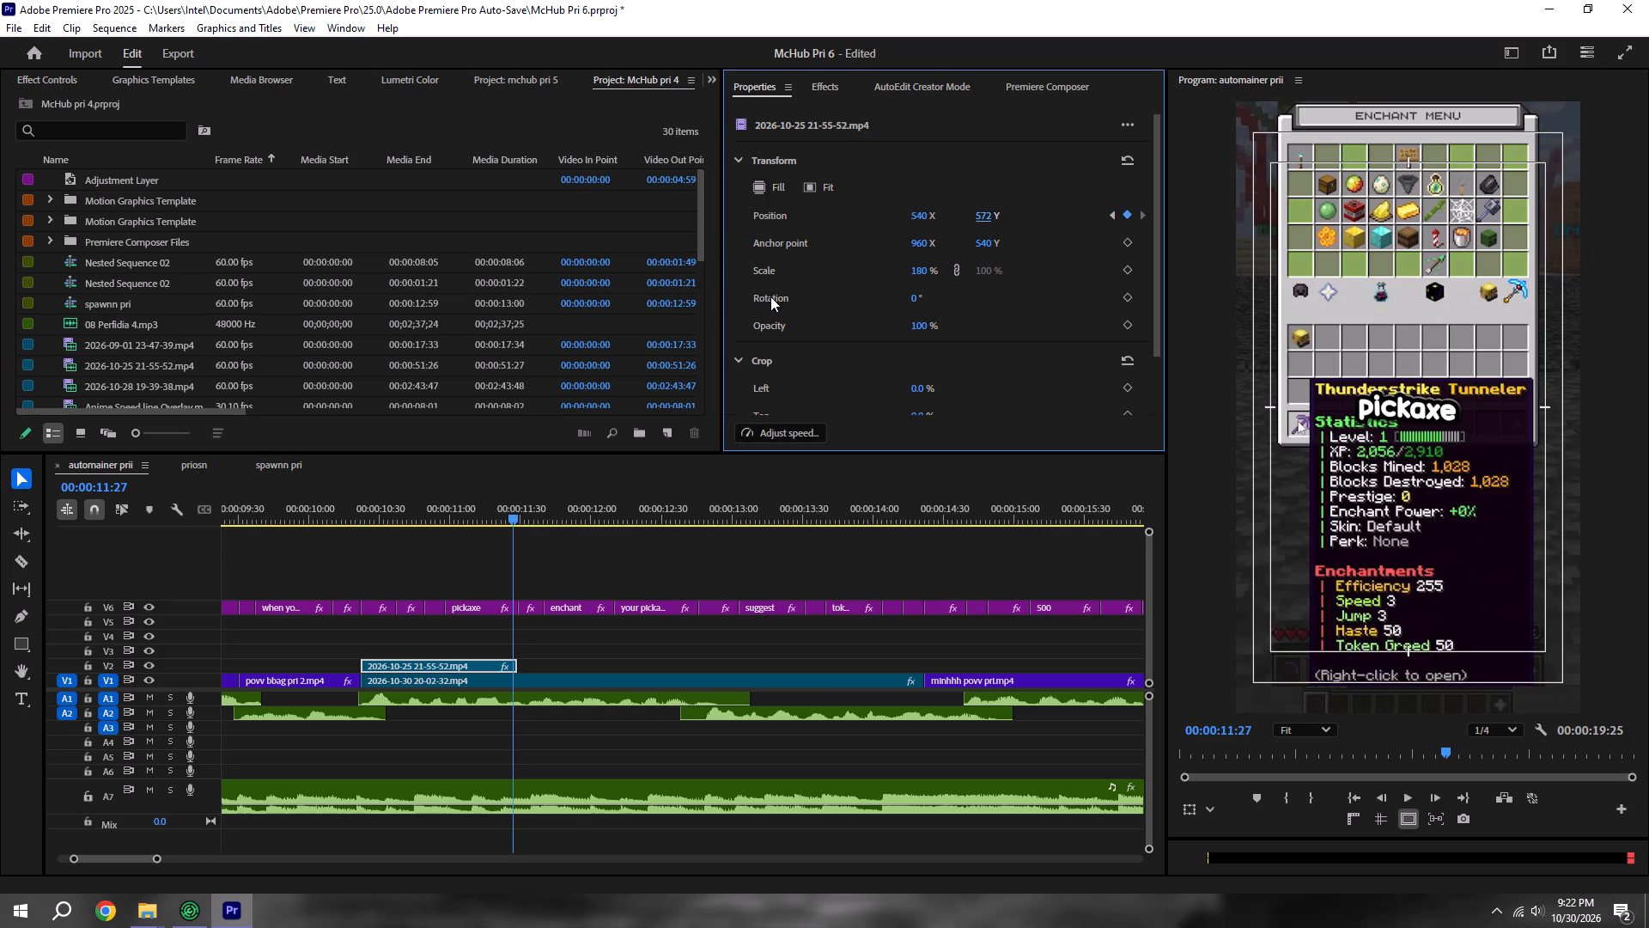
pyautogui.moveTo(987, 214); pyautogui.dragTo(920, 193)
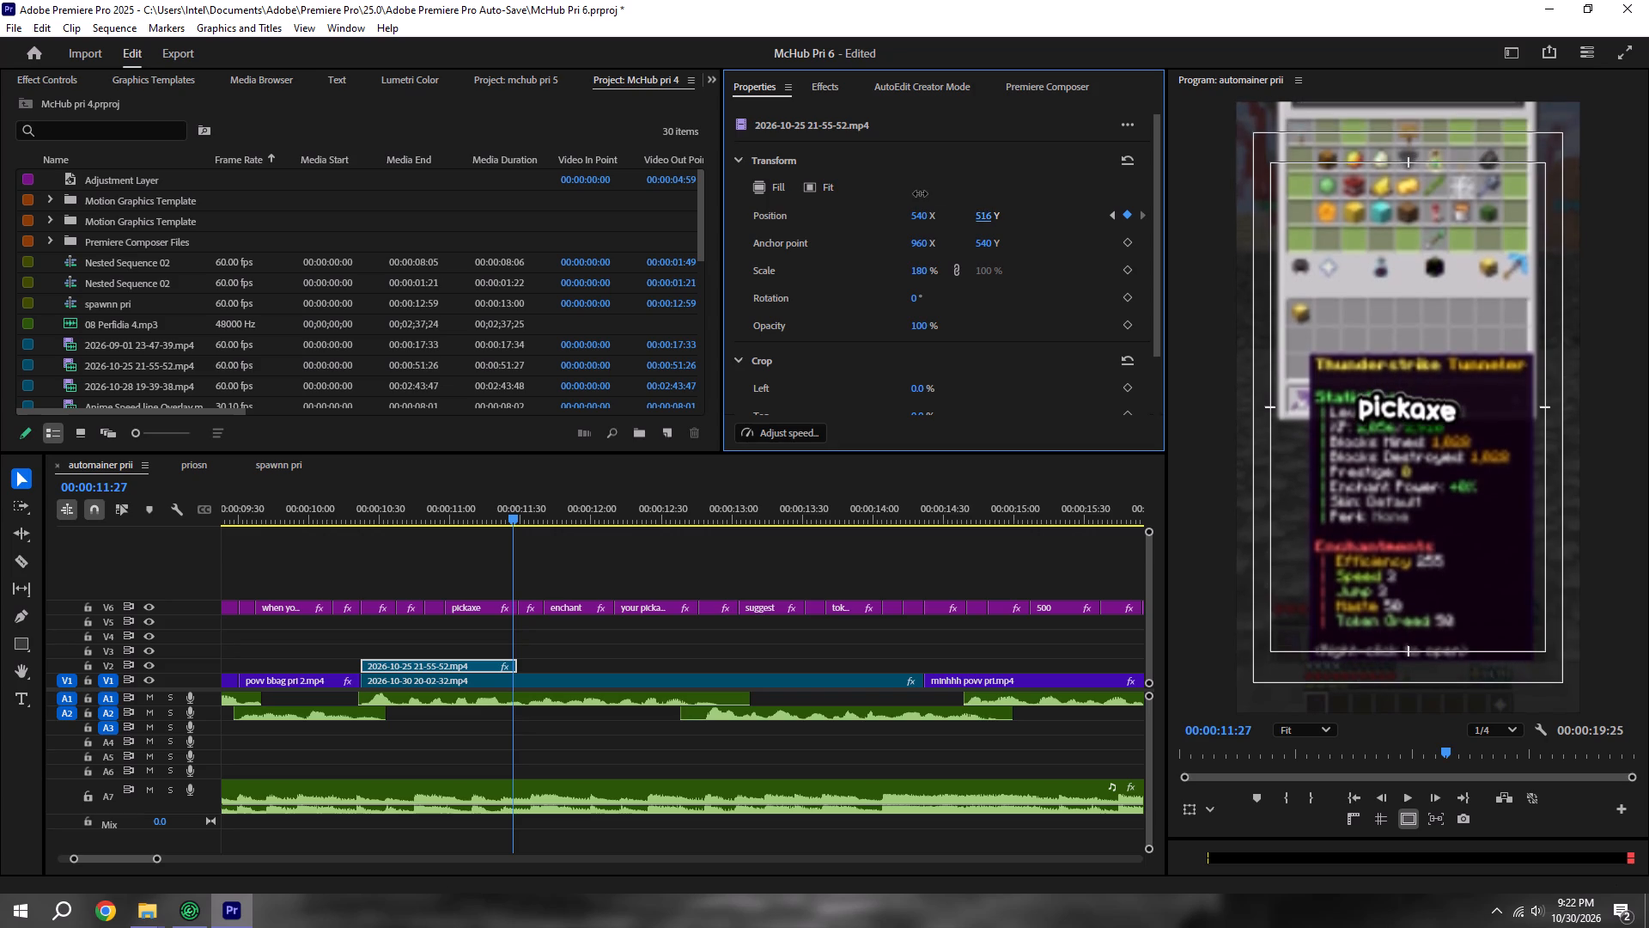
pyautogui.moveTo(920, 193); pyautogui.dragTo(1024, 191)
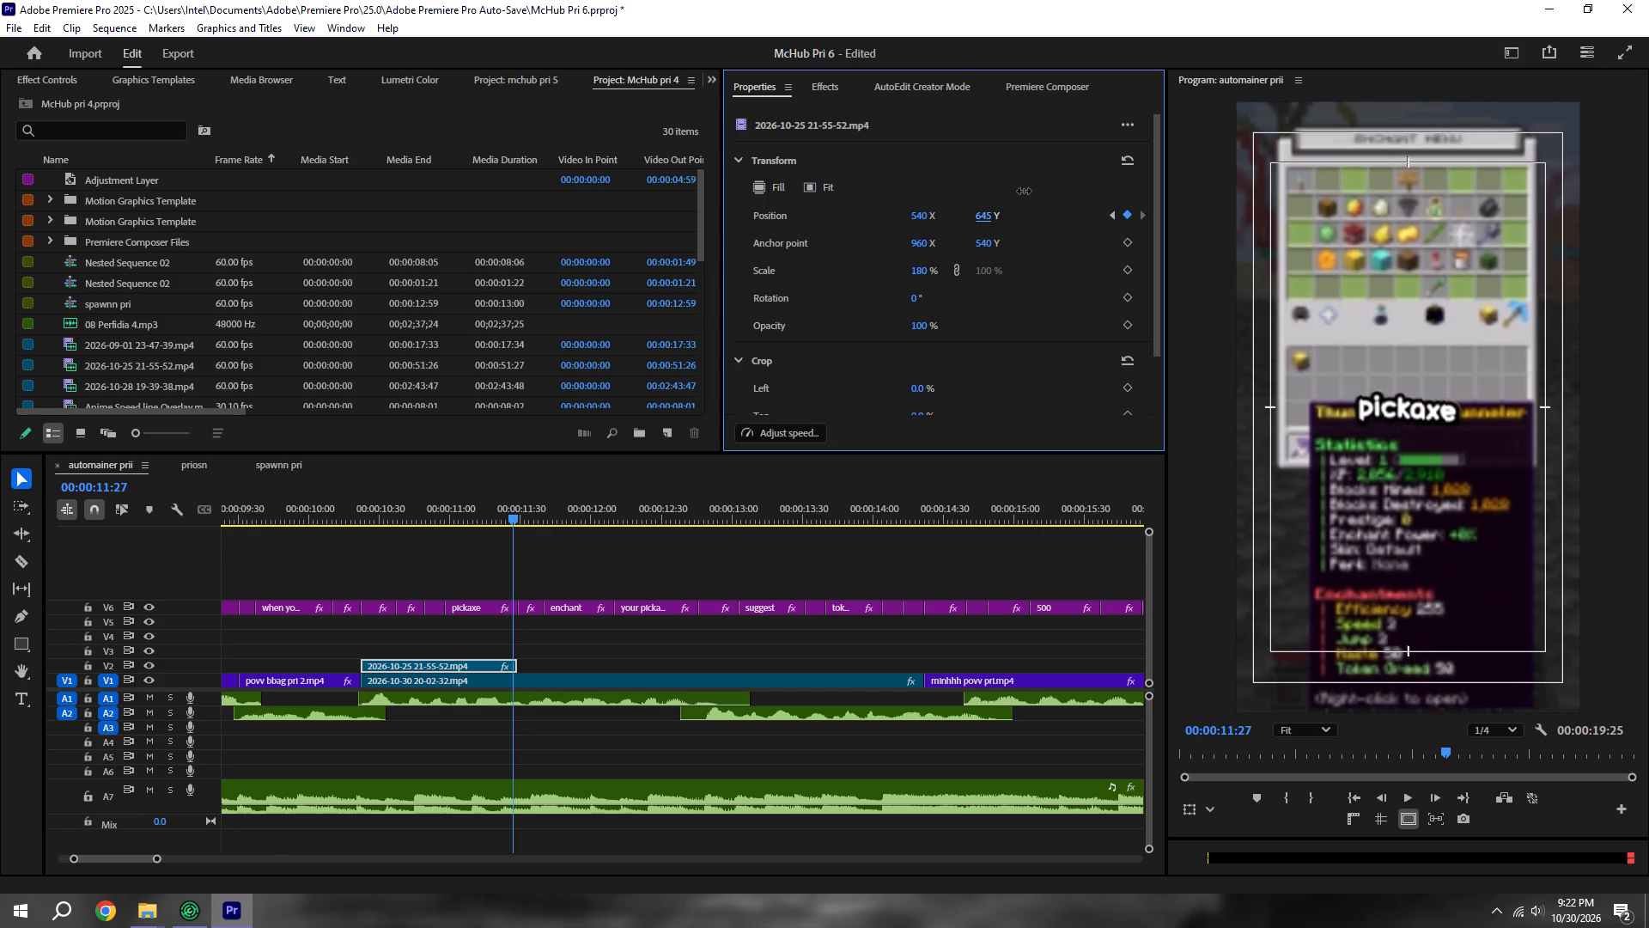
pyautogui.moveTo(1024, 191); pyautogui.dragTo(1033, 190)
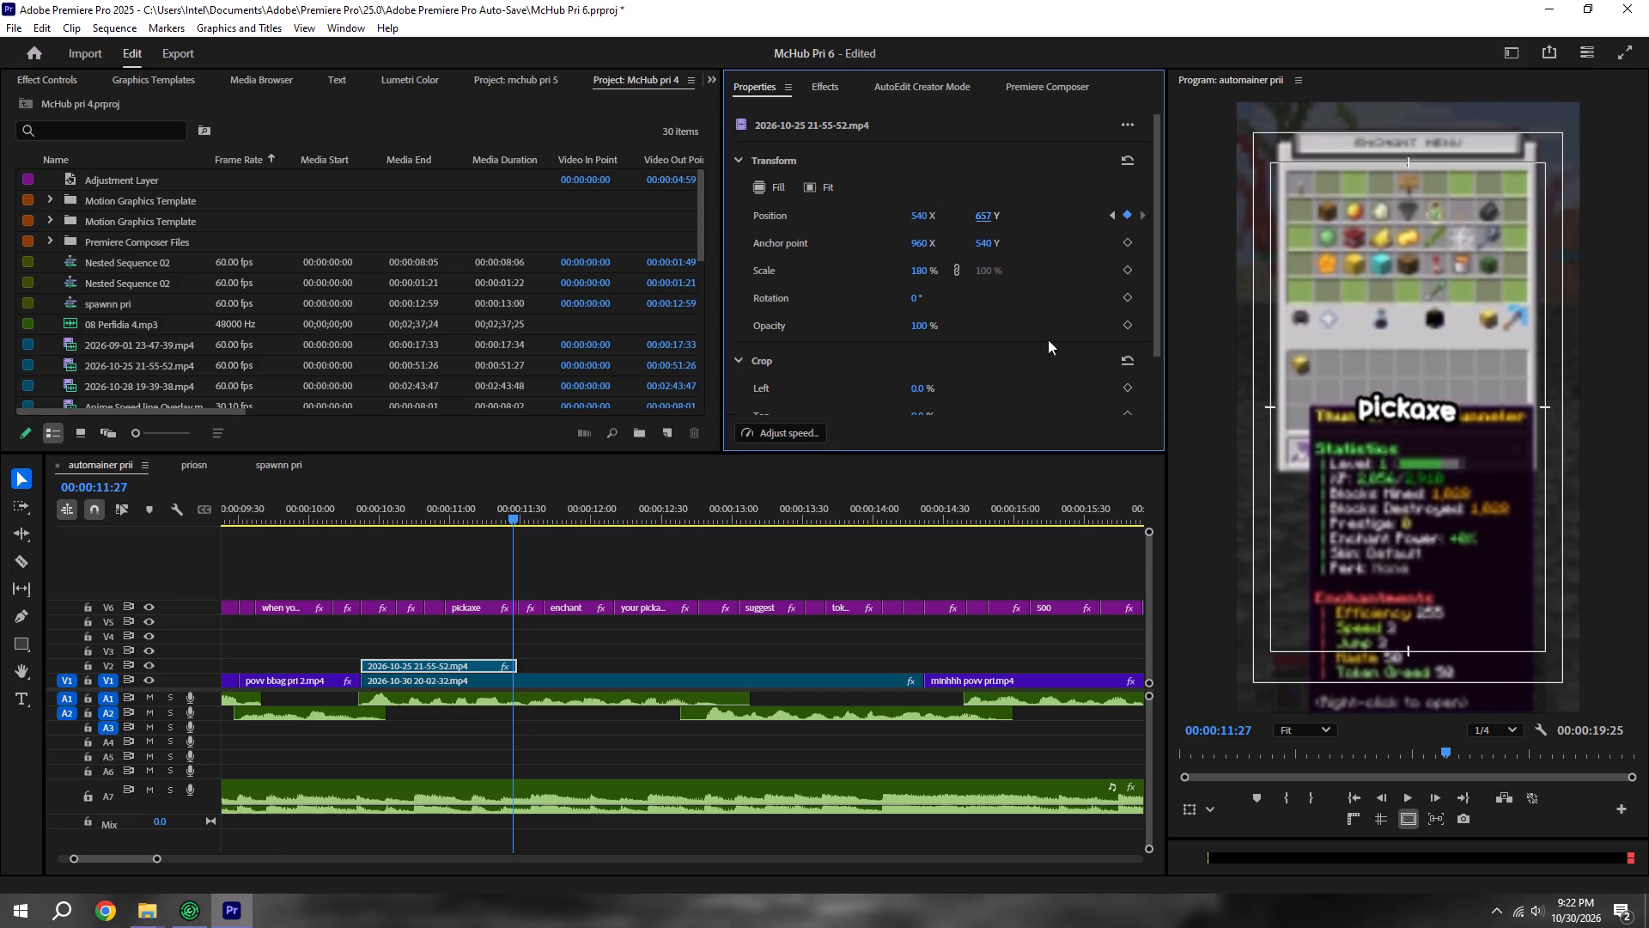
pyautogui.hotkey('ctrl', 's')
pyautogui.keyDown('shift'); pyautogui.click(367, 498); pyautogui.keyUp('shift')
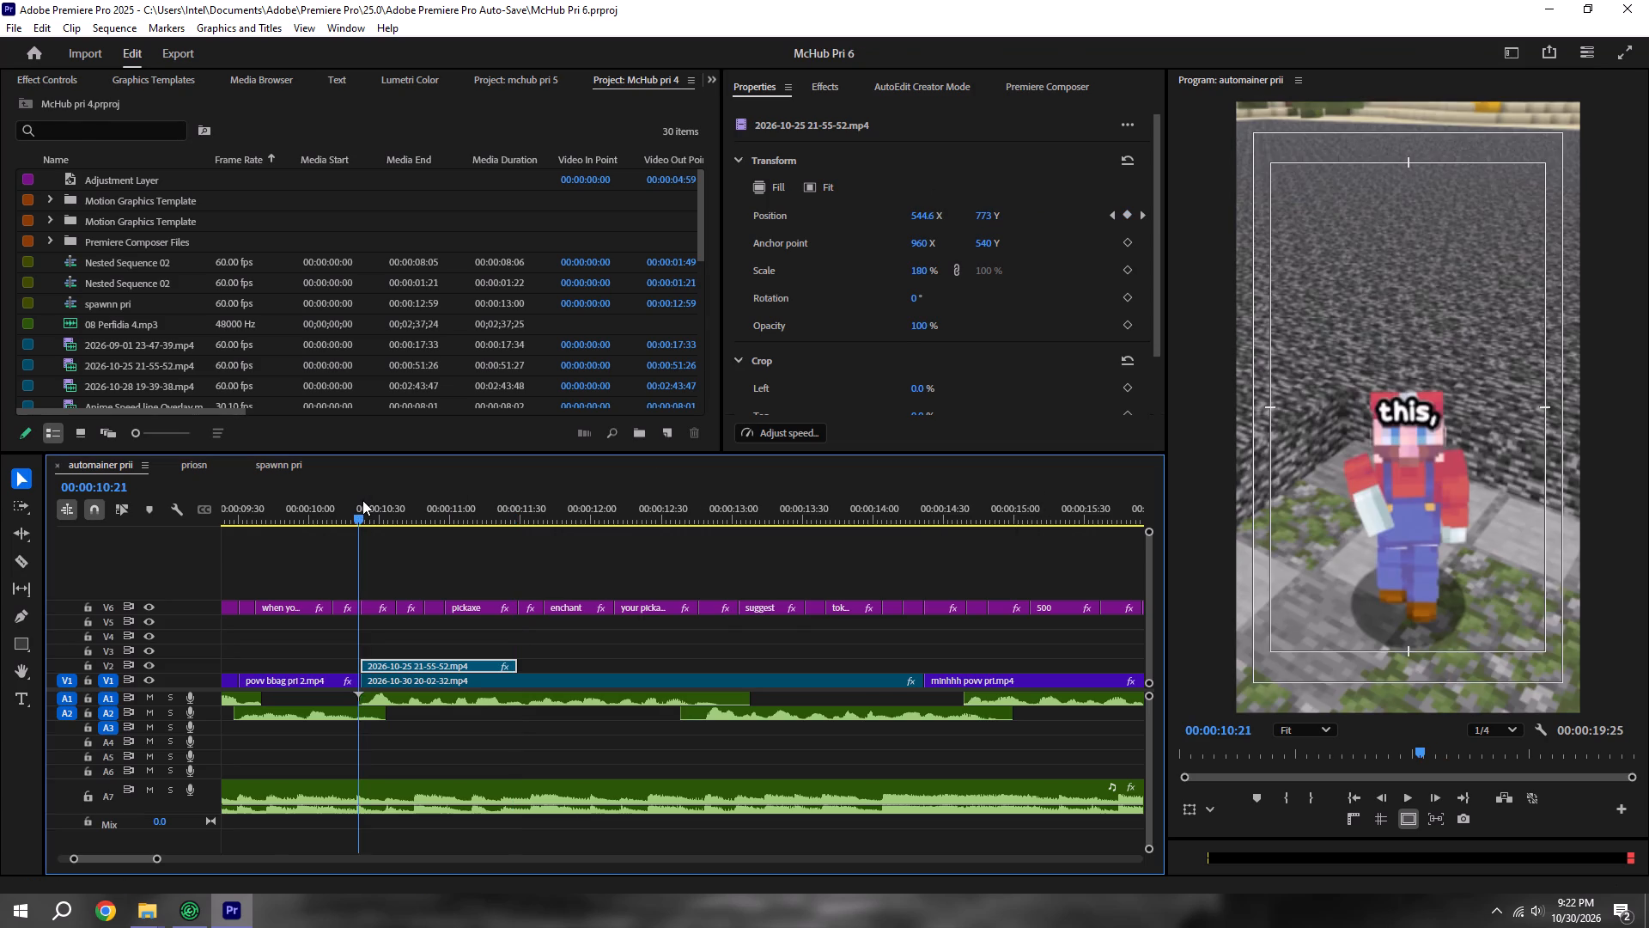
pyautogui.press('space')
pyautogui.press('space')
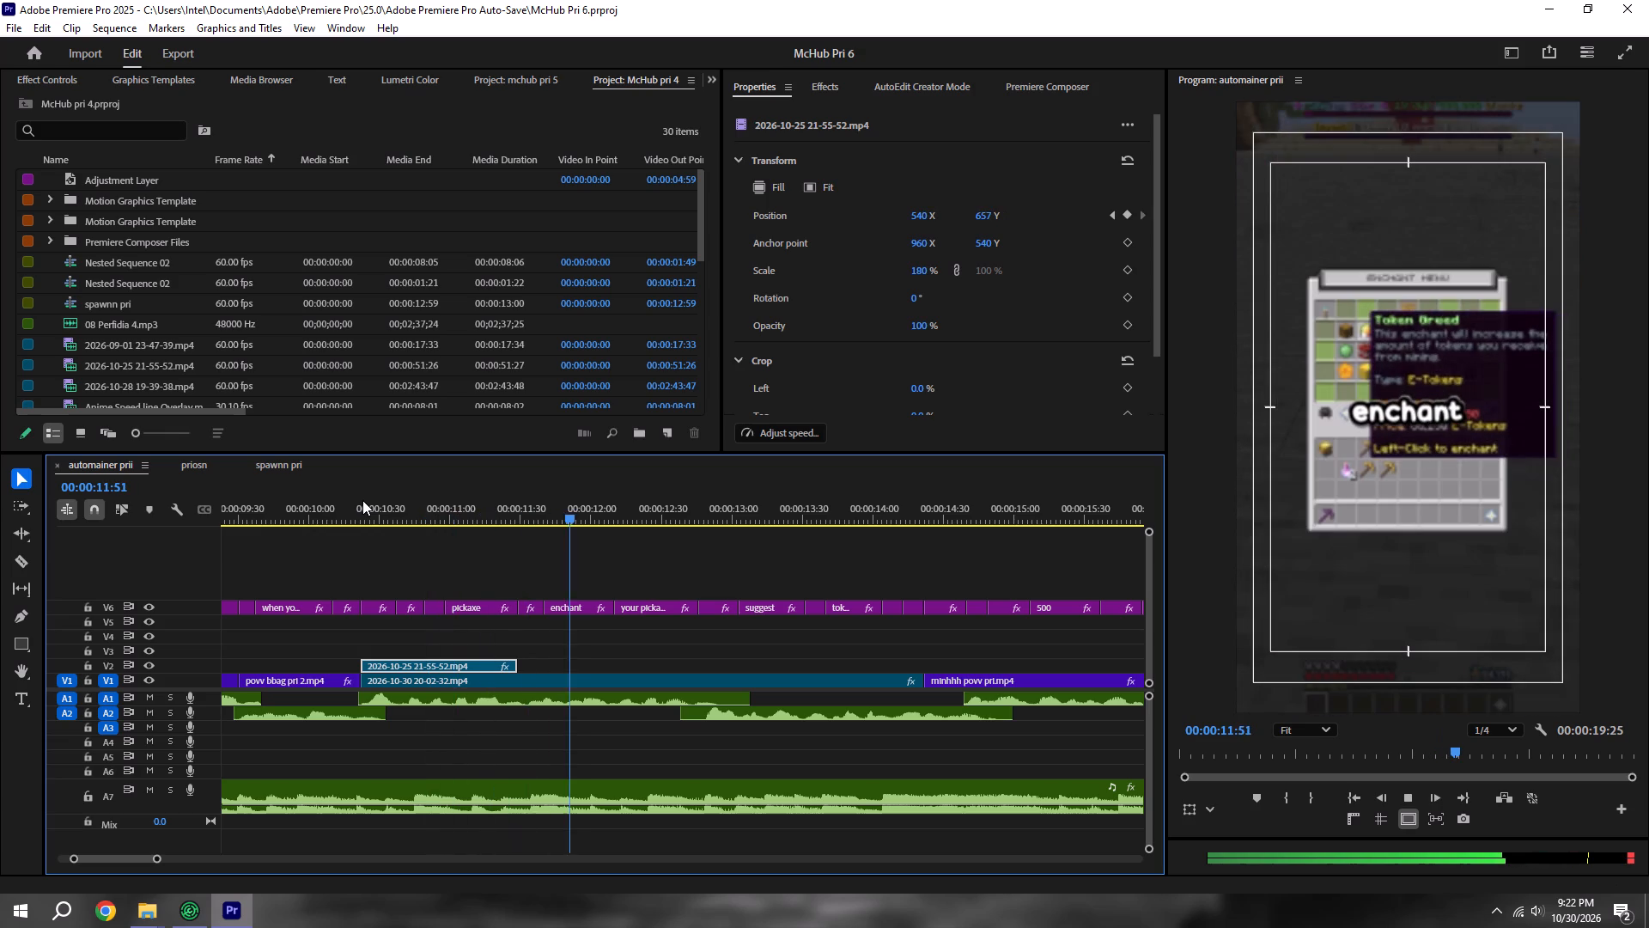
pyautogui.keyDown('shift'); pyautogui.click(357, 523); pyautogui.keyUp('shift')
pyautogui.press('space')
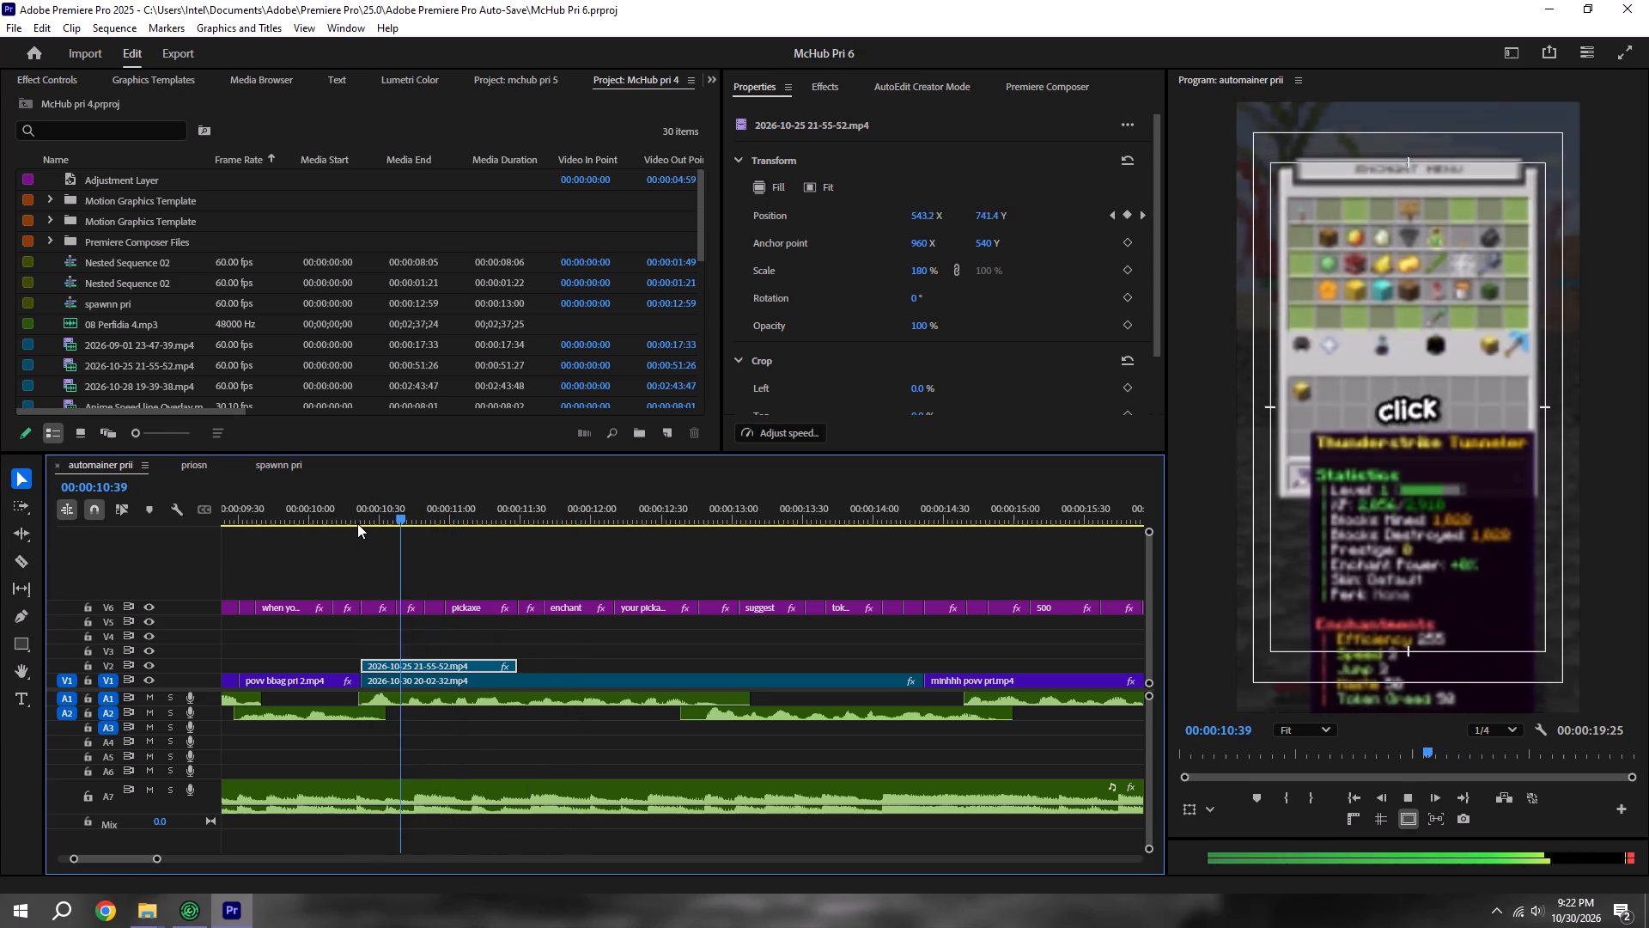
pyautogui.press('space')
pyautogui.click(552, 680)
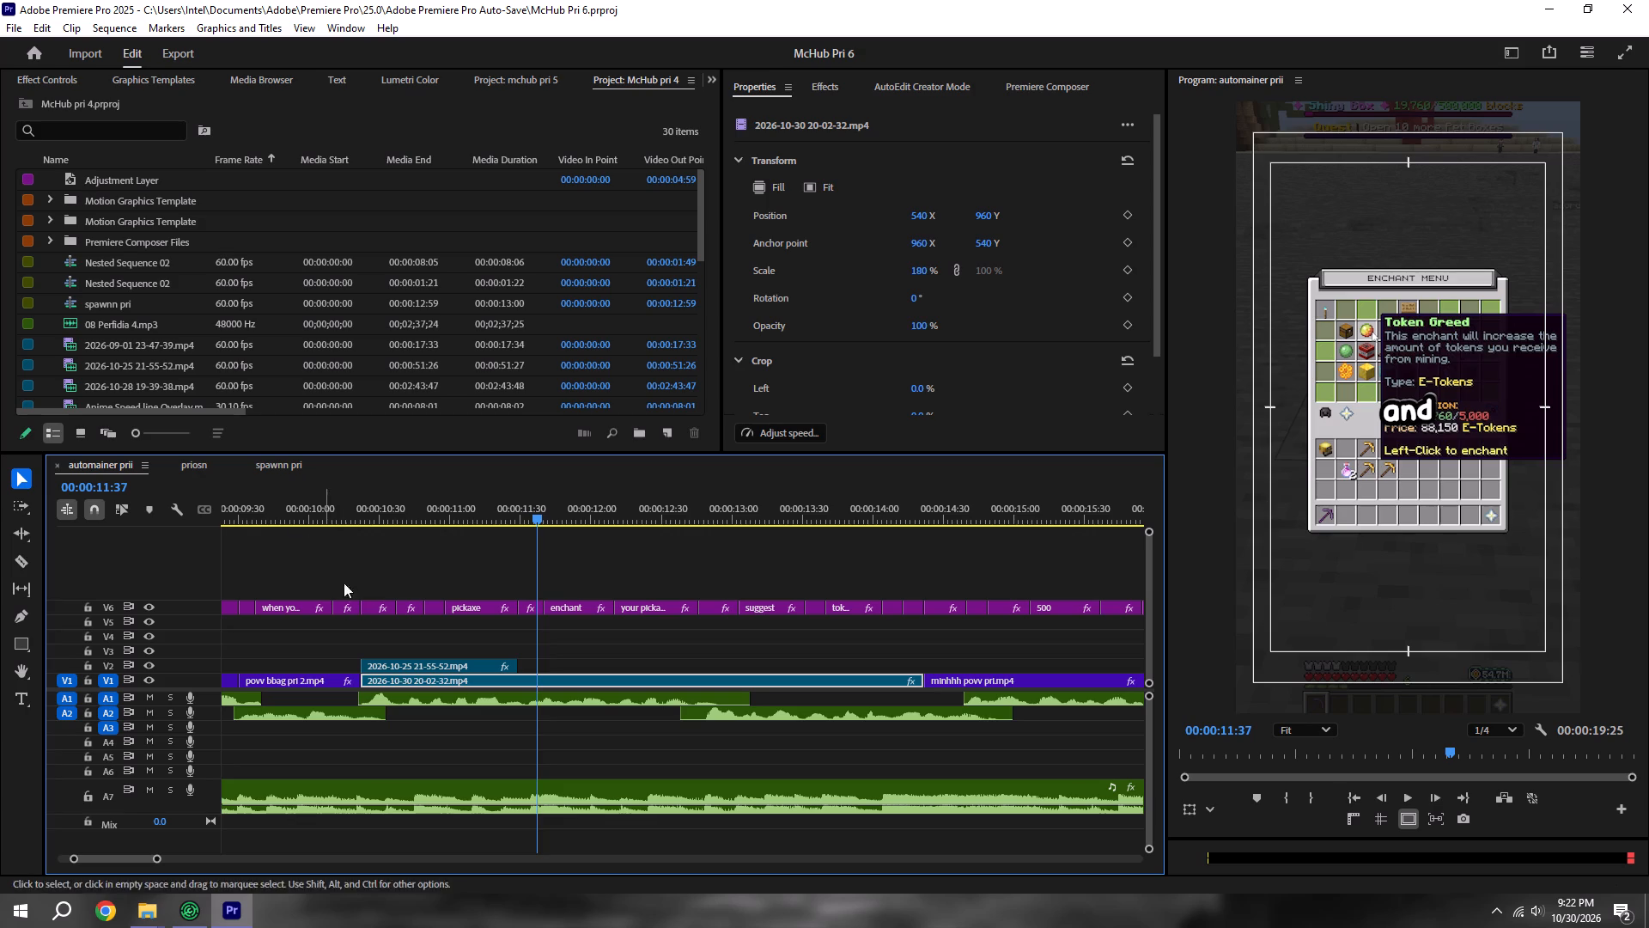
pyautogui.moveTo(460, 667); pyautogui.dragTo(459, 681)
pyautogui.keyDown('shift'); pyautogui.moveTo(338, 493); pyautogui.dragTo(364, 510); pyautogui.keyUp('shift')
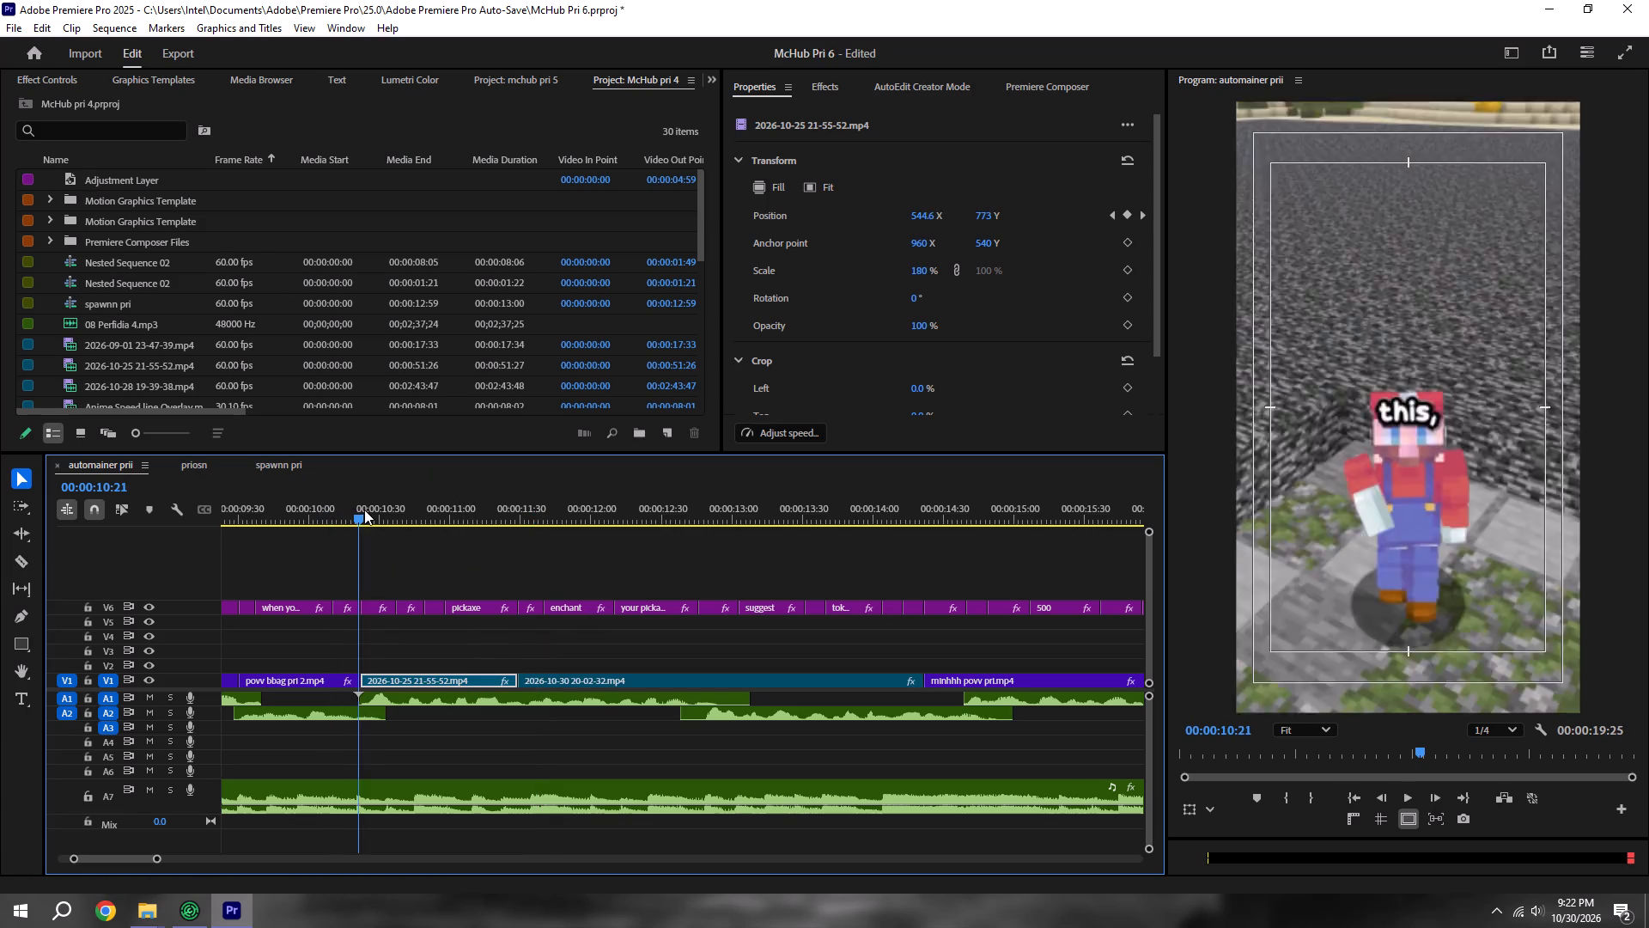
pyautogui.keyDown('shift'); pyautogui.moveTo(364, 510); pyautogui.dragTo(368, 510); pyautogui.keyUp('shift')
pyautogui.click(557, 490)
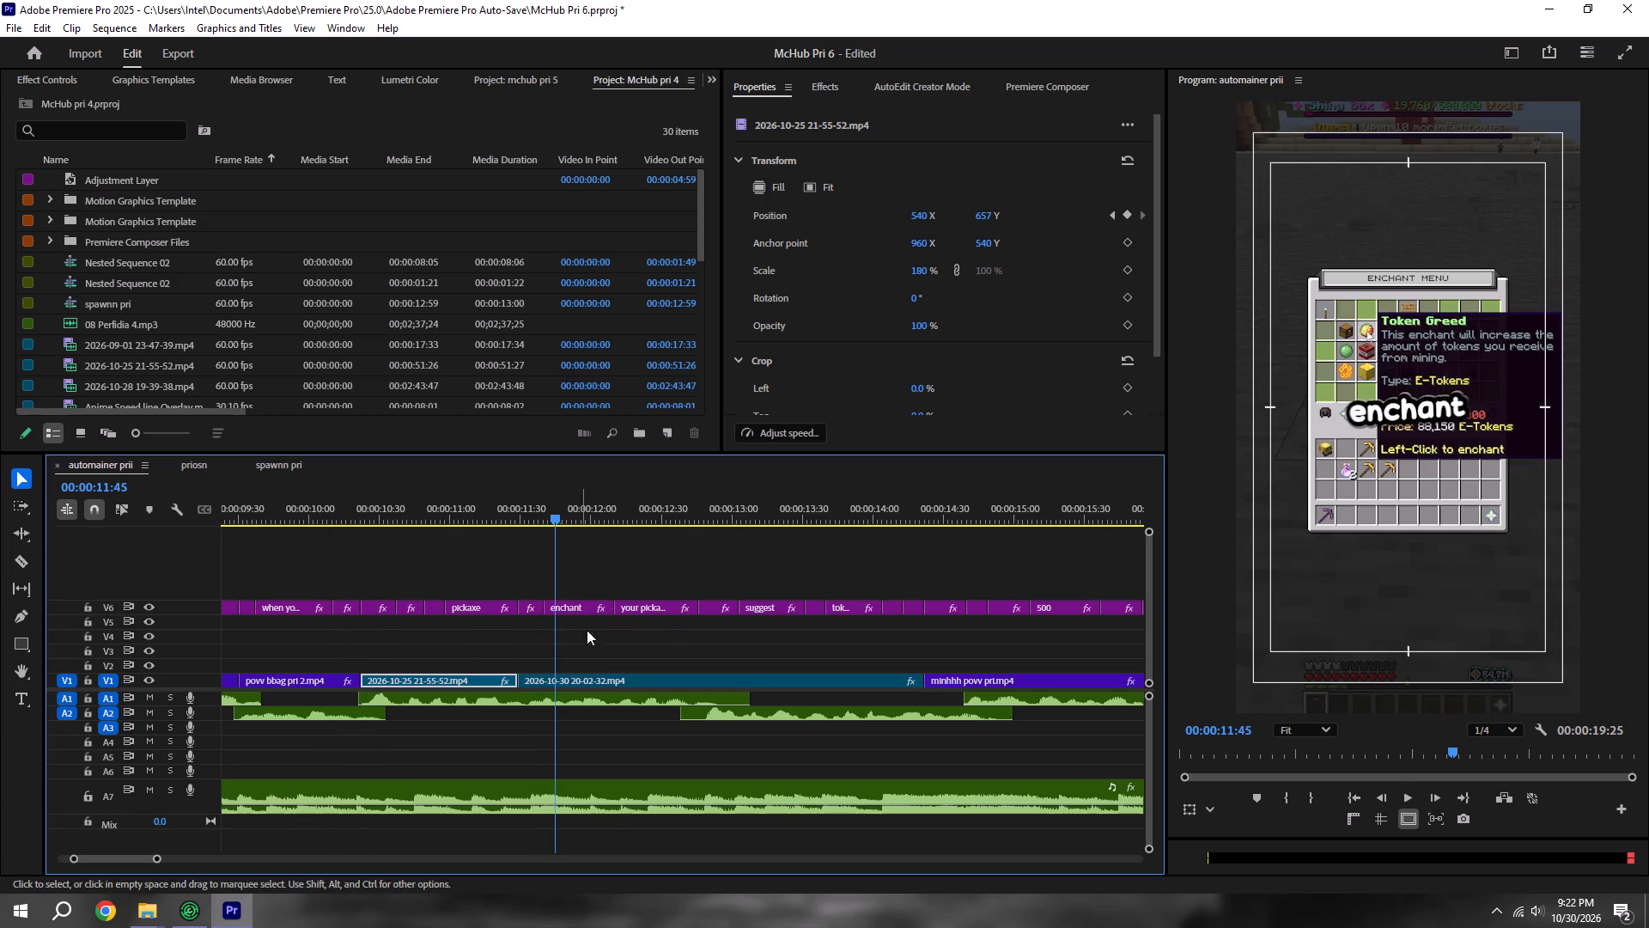
pyautogui.click(587, 677)
pyautogui.click(70, 76)
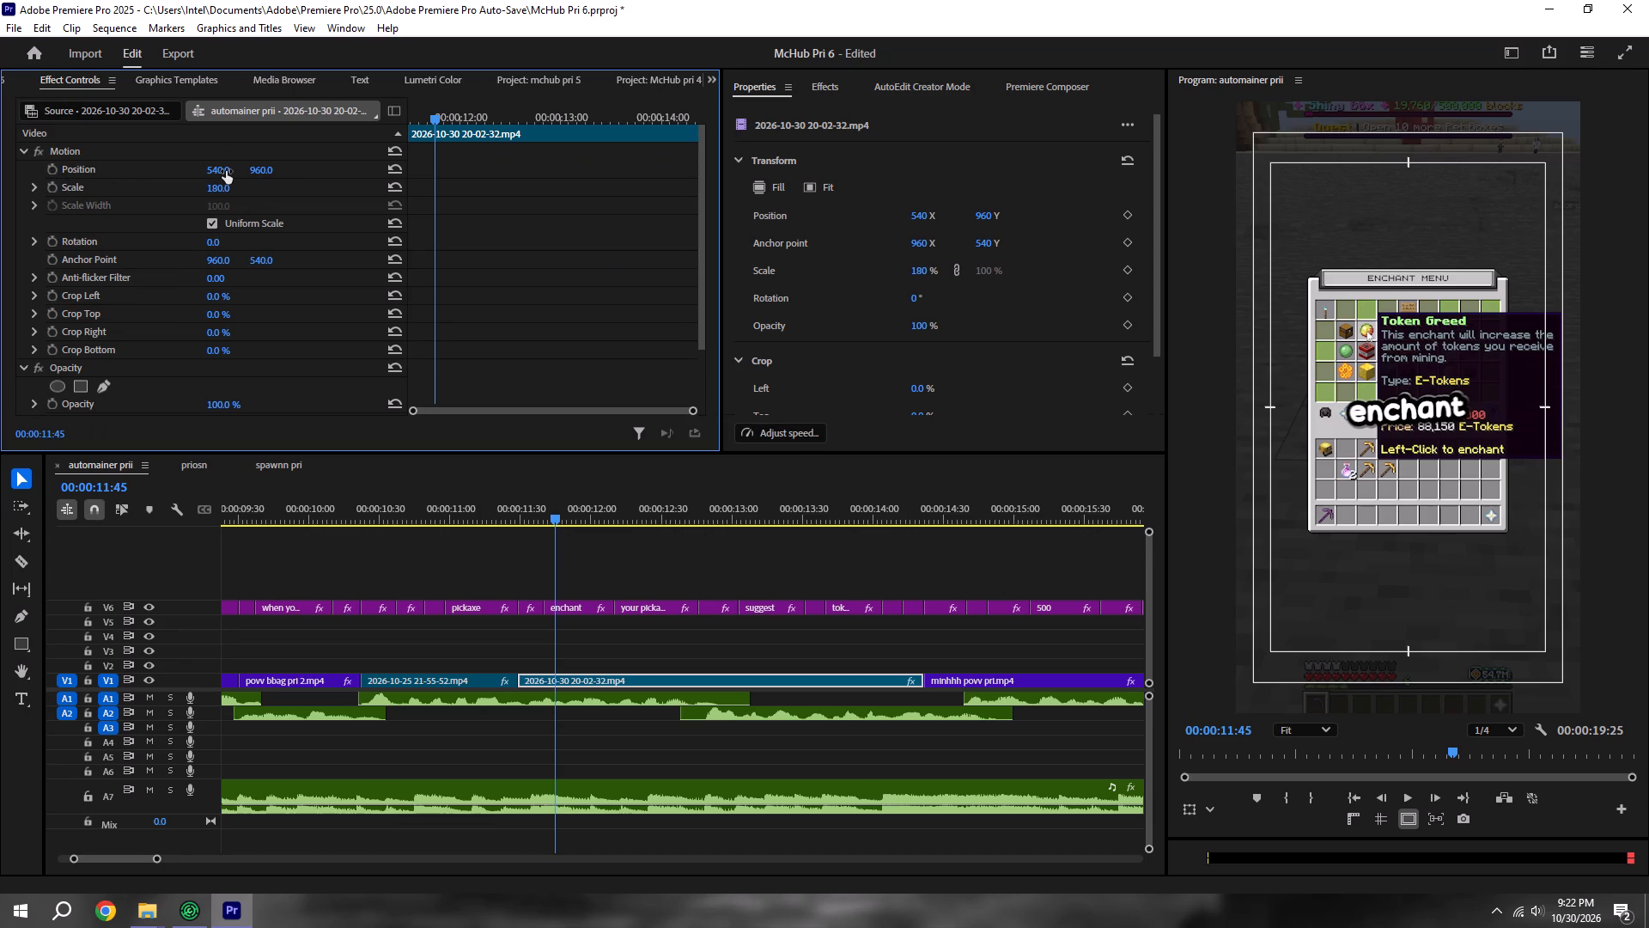
pyautogui.moveTo(226, 171); pyautogui.dragTo(357, 192)
pyautogui.click(51, 168)
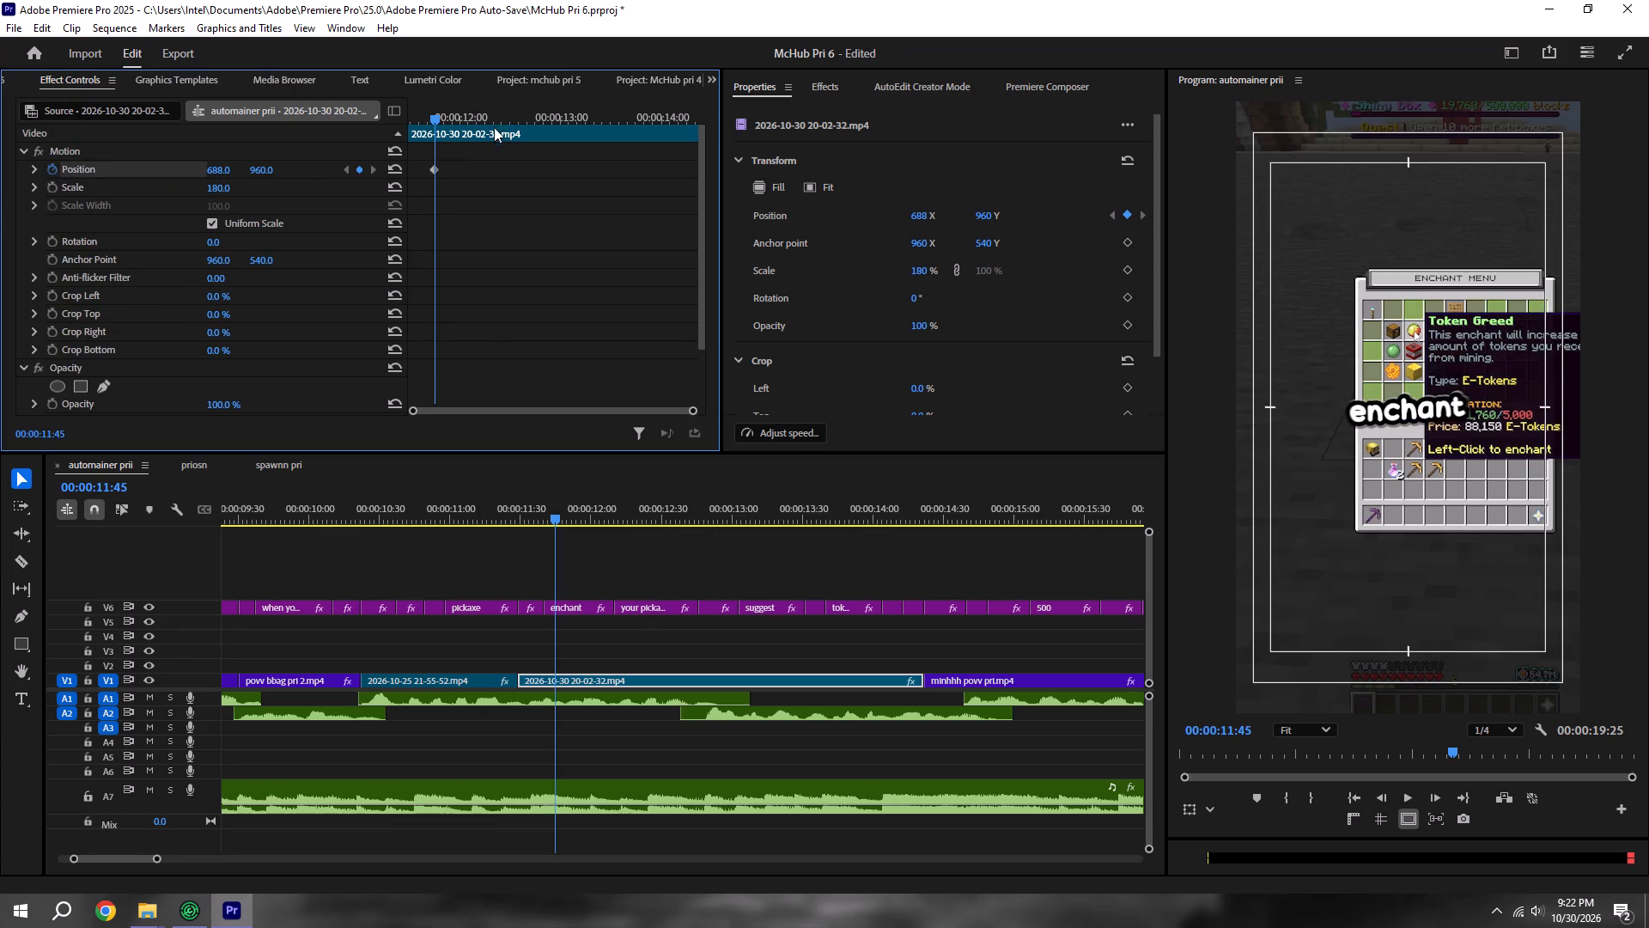
pyautogui.click(493, 119)
pyautogui.moveTo(434, 168); pyautogui.dragTo(185, 192)
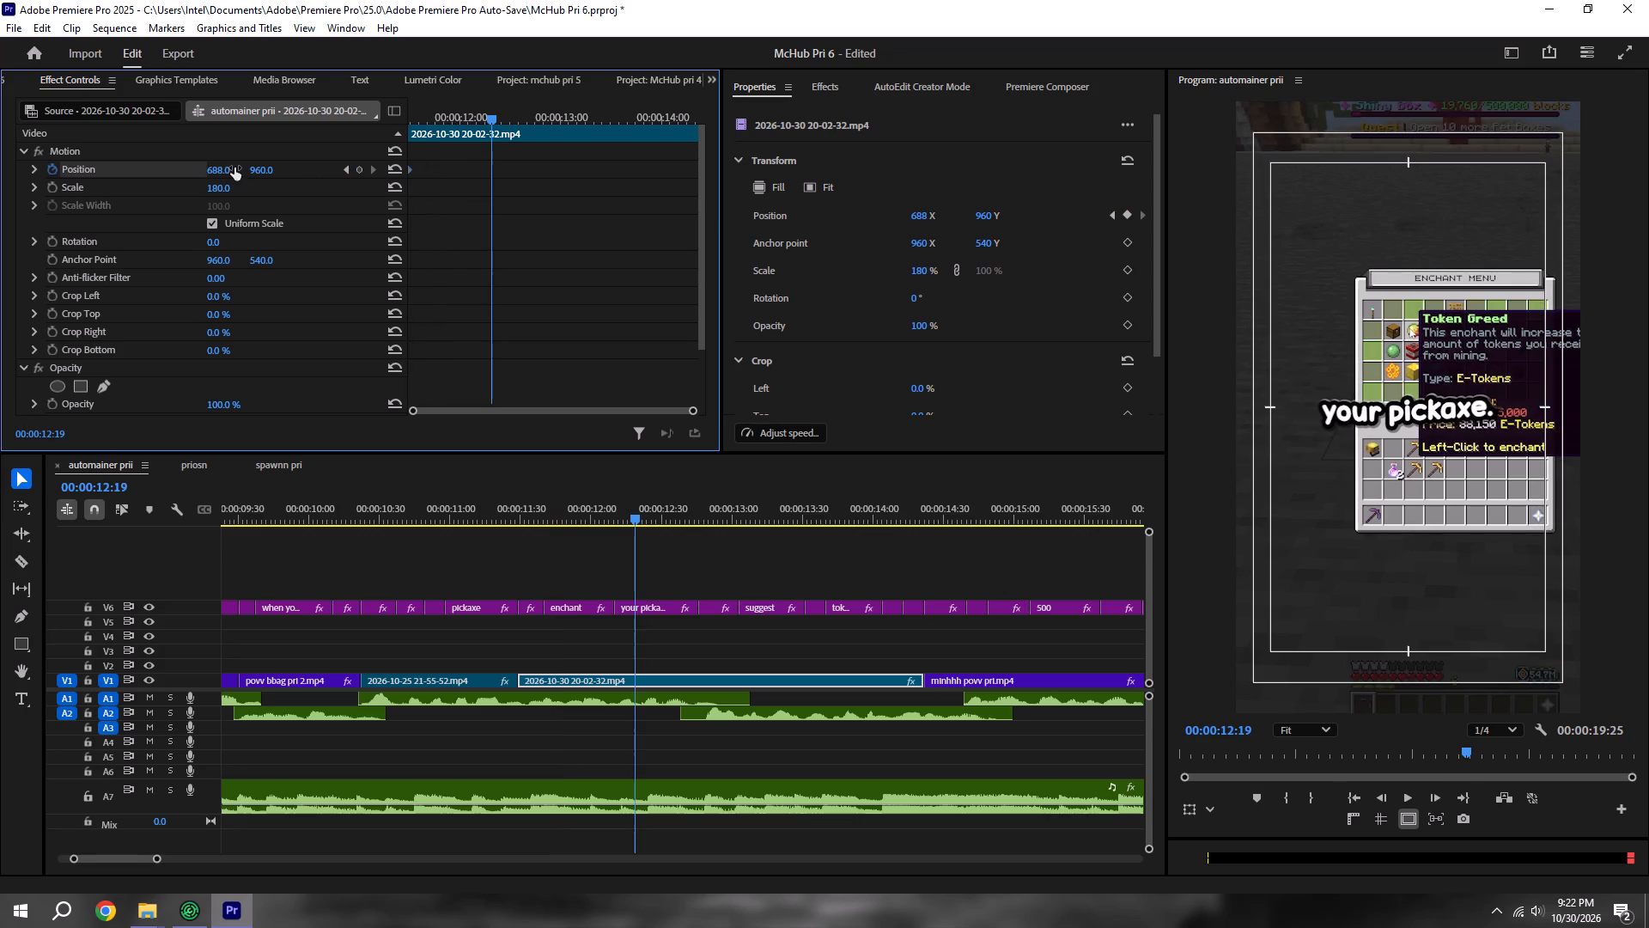
pyautogui.moveTo(234, 168); pyautogui.dragTo(11, 180)
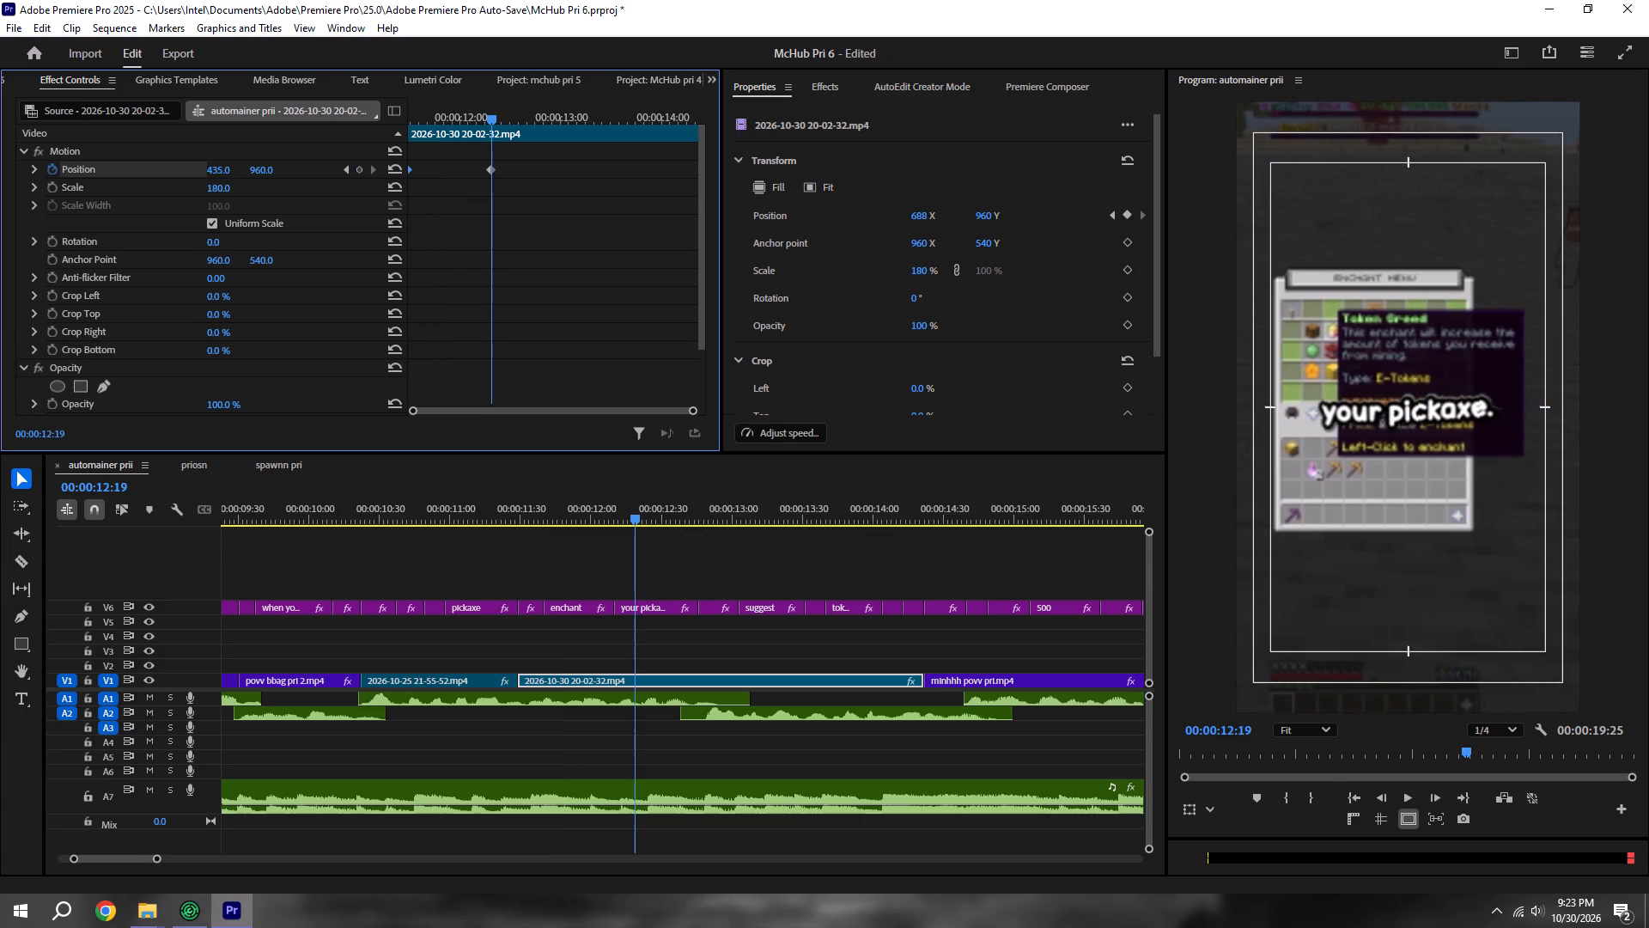
pyautogui.moveTo(11, 180); pyautogui.dragTo(9, 180)
pyautogui.moveTo(491, 174); pyautogui.dragTo(831, 229)
pyautogui.click(563, 642)
pyautogui.hotkey('ctrl', 's')
pyautogui.keyDown('shift'); pyautogui.click(460, 495); pyautogui.keyUp('shift')
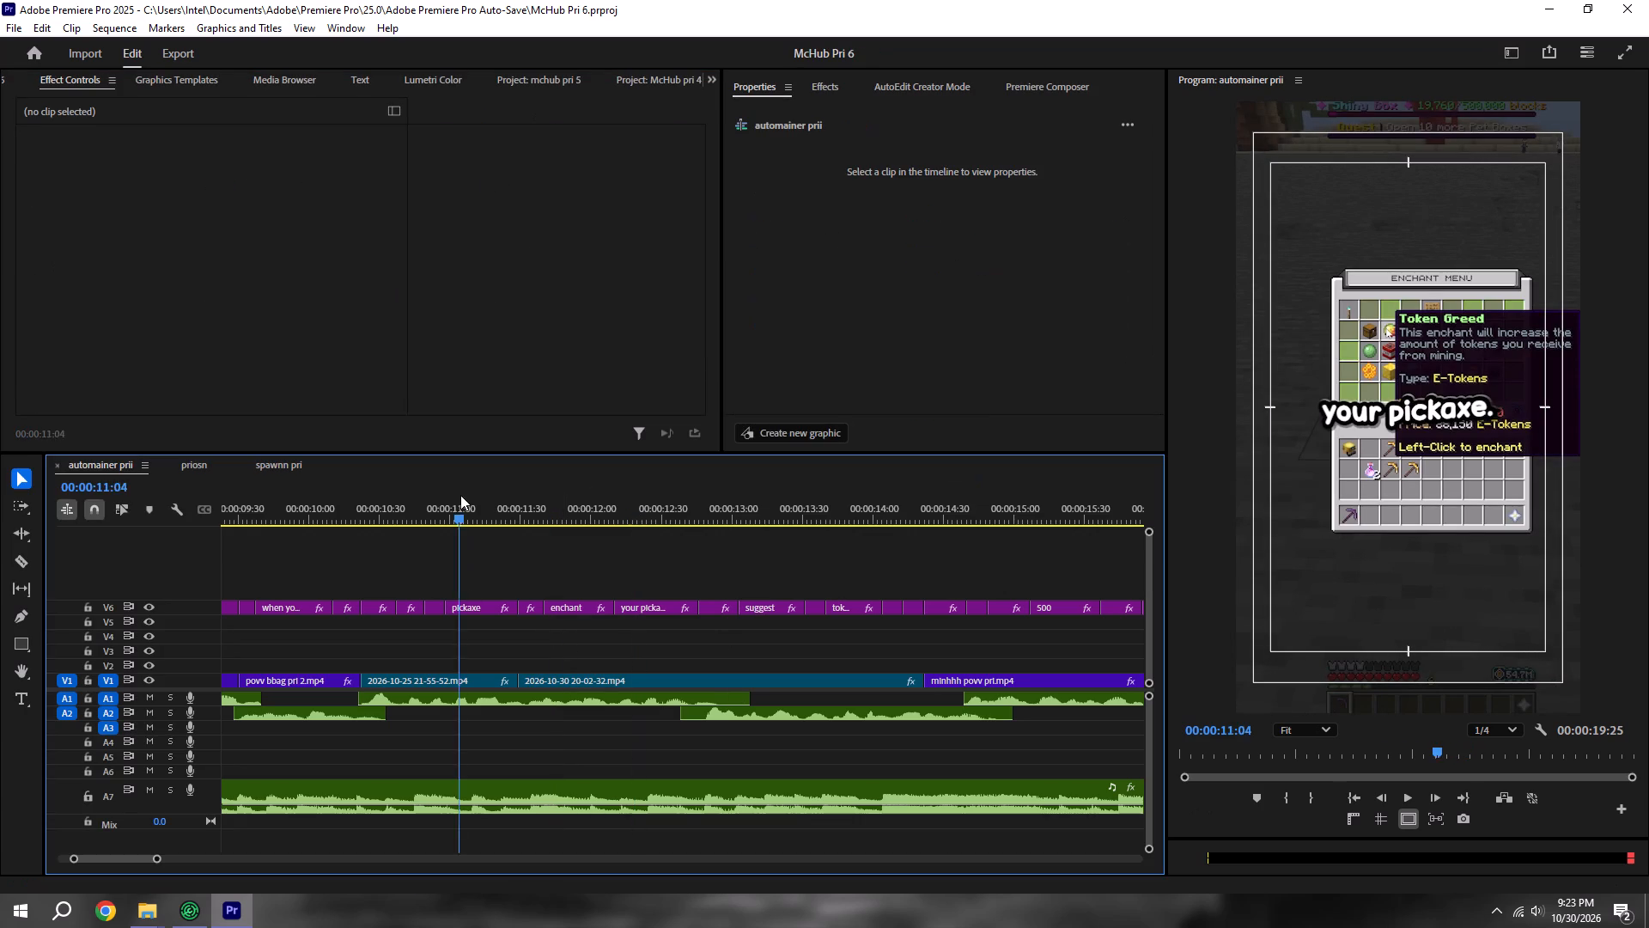
pyautogui.press('space')
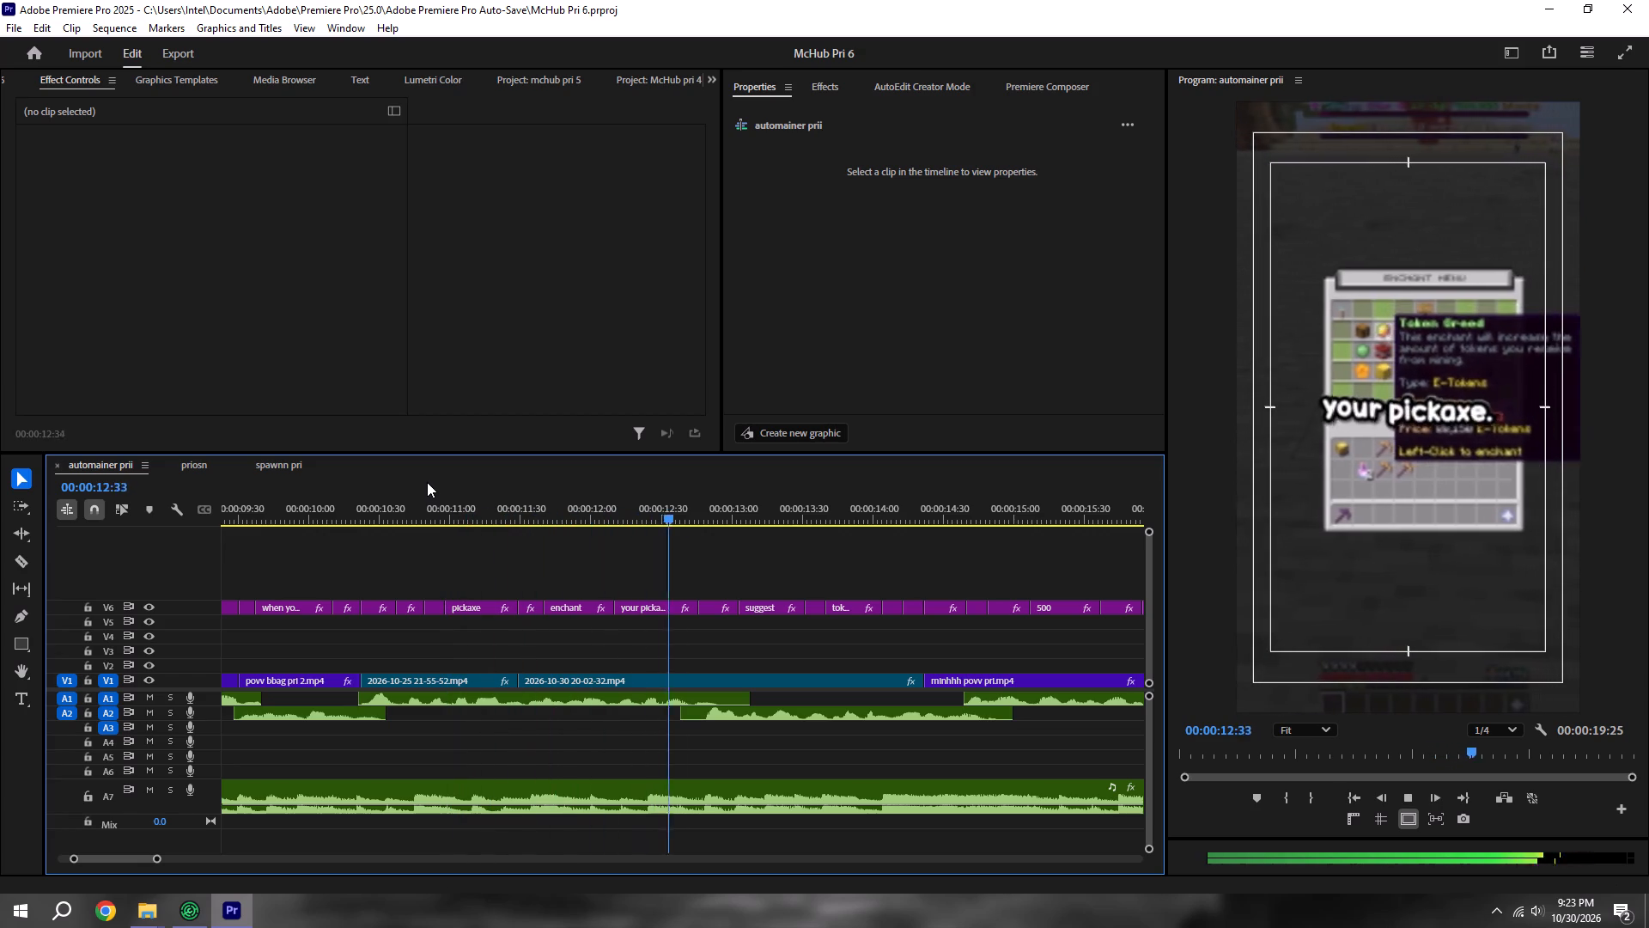
pyautogui.keyDown('alt'); pyautogui.scroll(-5, 427, 482); pyautogui.keyUp('alt')
pyautogui.keyDown('alt'); pyautogui.scroll(-1, 552, 485); pyautogui.keyUp('alt')
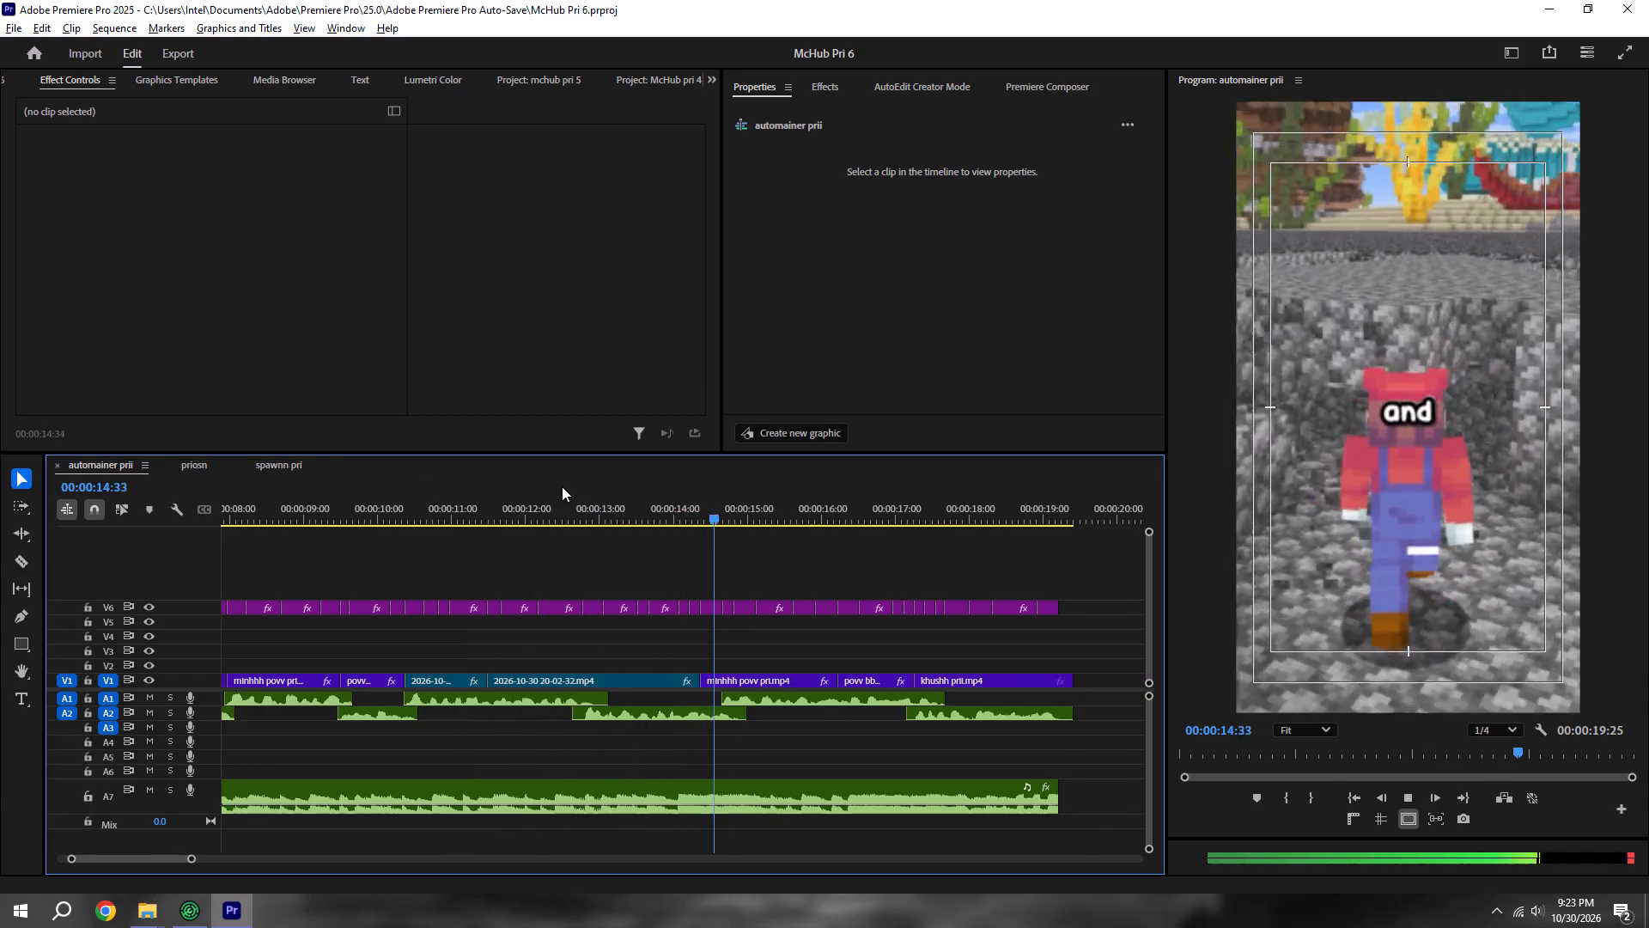
pyautogui.hotkey('ctrl', 's')
# Delete the V6 caption "and" before "then" and extend the "enchant," caption to 00:00:14:40 to fill the gap.
pyautogui.keyDown('alt'); pyautogui.scroll(15, 727, 653); pyautogui.keyUp('alt')
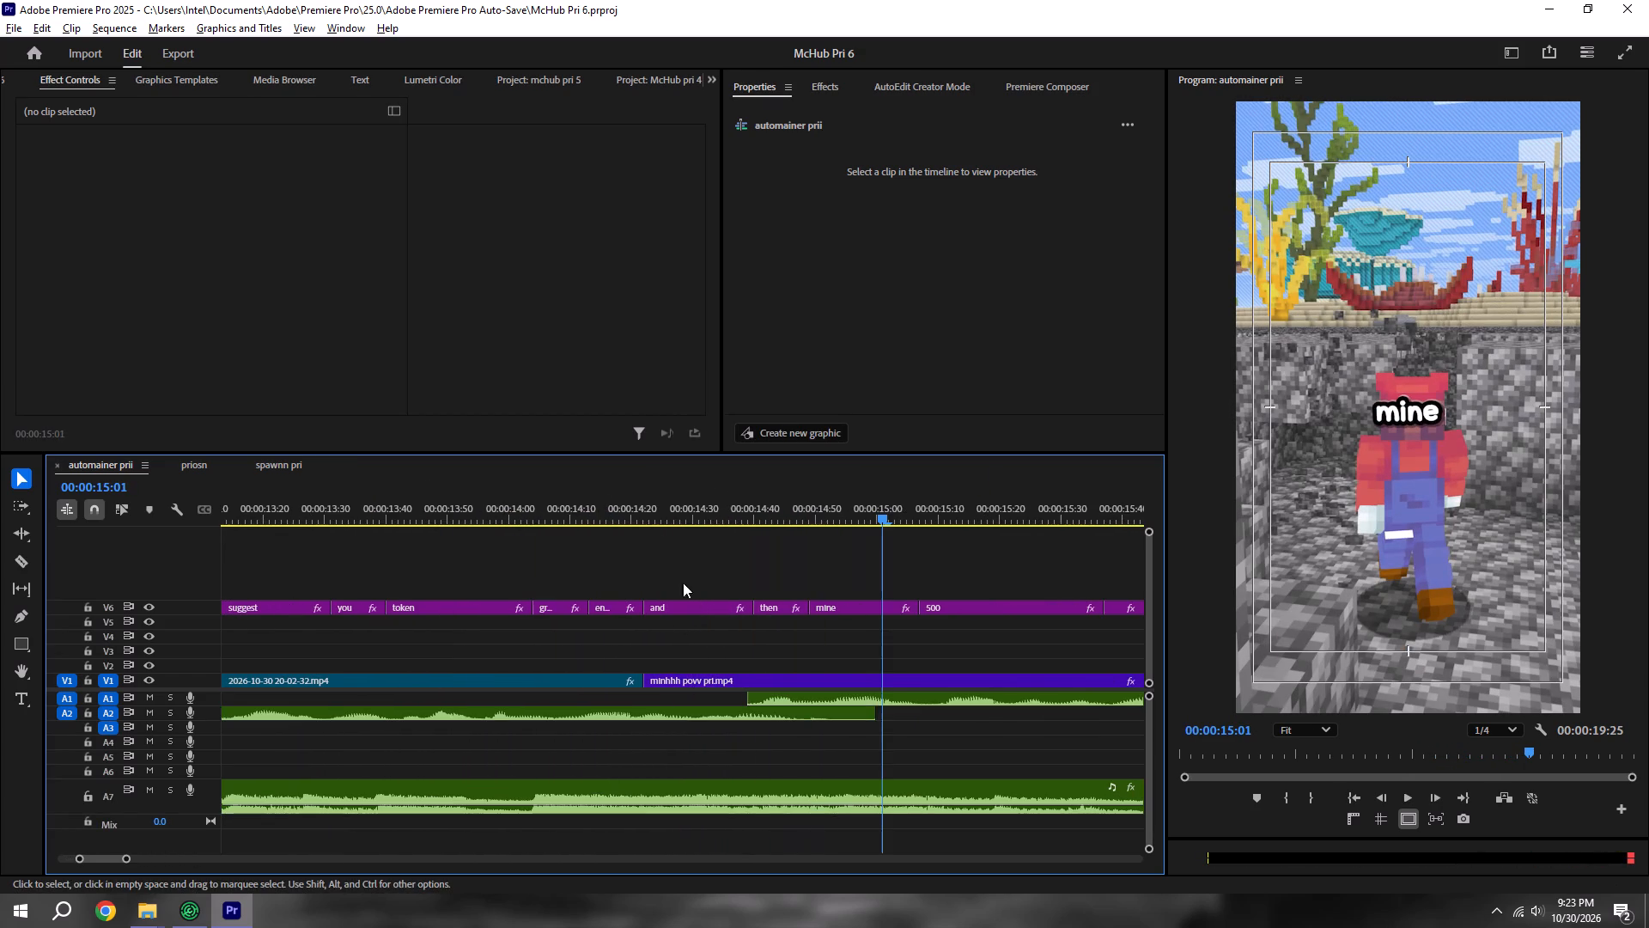
pyautogui.keyDown('shift'); pyautogui.click(658, 517); pyautogui.keyUp('shift')
pyautogui.keyDown('shift'); pyautogui.click(654, 510); pyautogui.keyUp('shift')
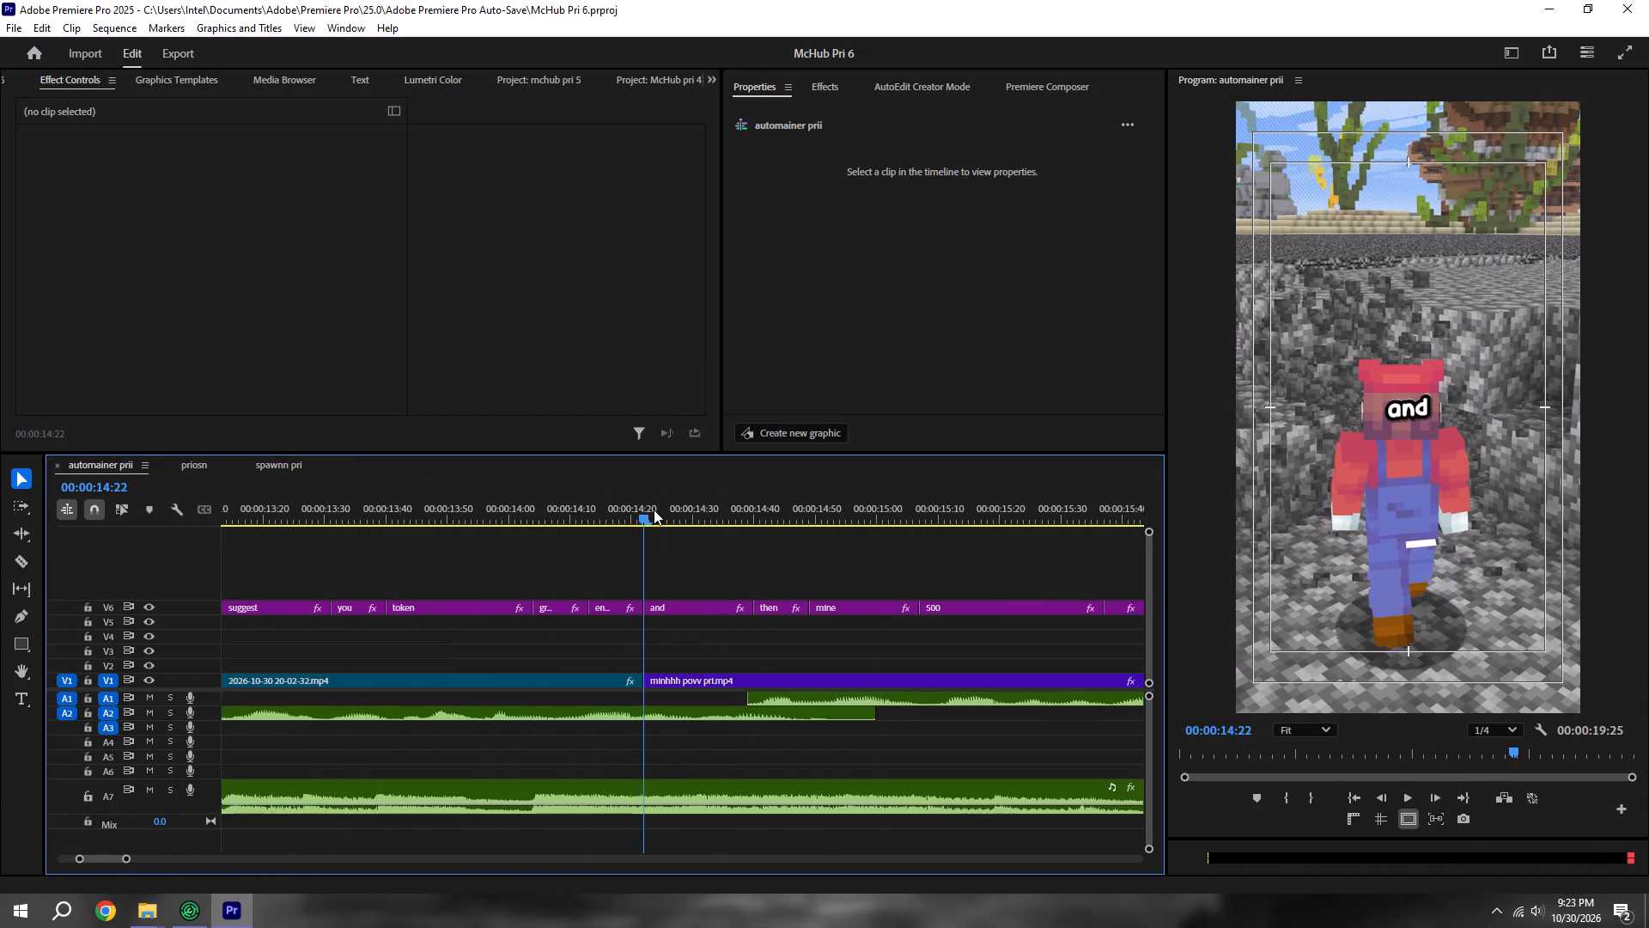
pyautogui.press('space')
pyautogui.press('space')
pyautogui.press('space')
pyautogui.press('space')
pyautogui.keyDown('shift'); pyautogui.moveTo(771, 515); pyautogui.dragTo(768, 518); pyautogui.keyUp('shift')
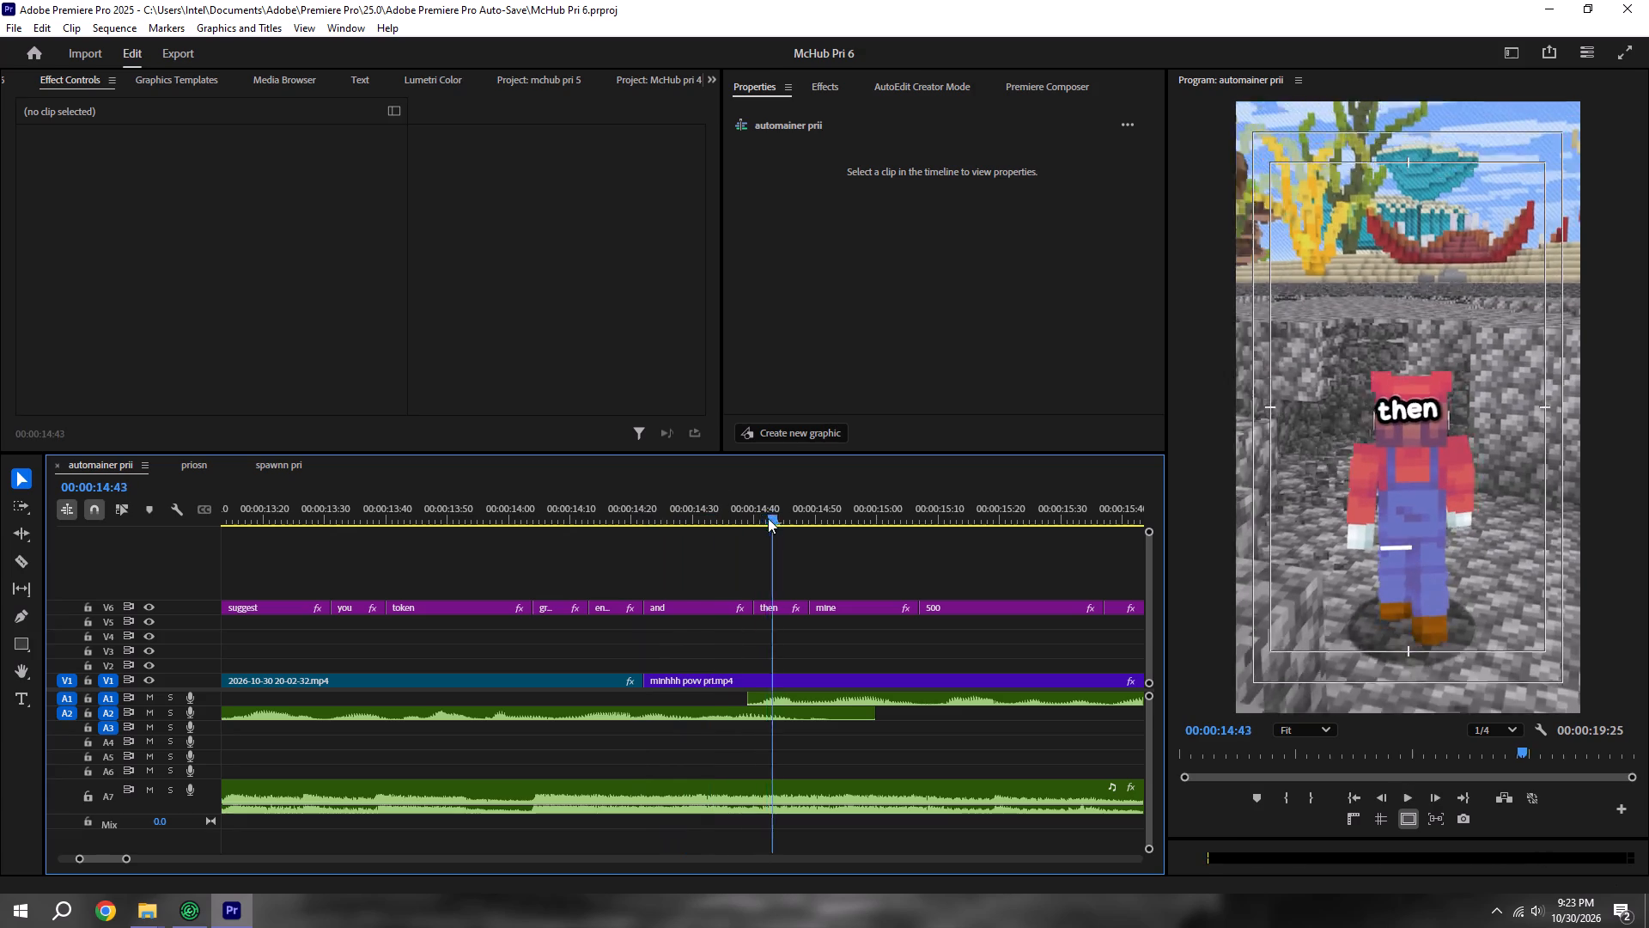
pyautogui.keyDown('shift'); pyautogui.moveTo(768, 518); pyautogui.dragTo(752, 518); pyautogui.keyUp('shift')
pyautogui.moveTo(710, 638); pyautogui.dragTo(691, 587)
pyautogui.press('BackSpace')
pyautogui.moveTo(643, 612); pyautogui.dragTo(804, 615)
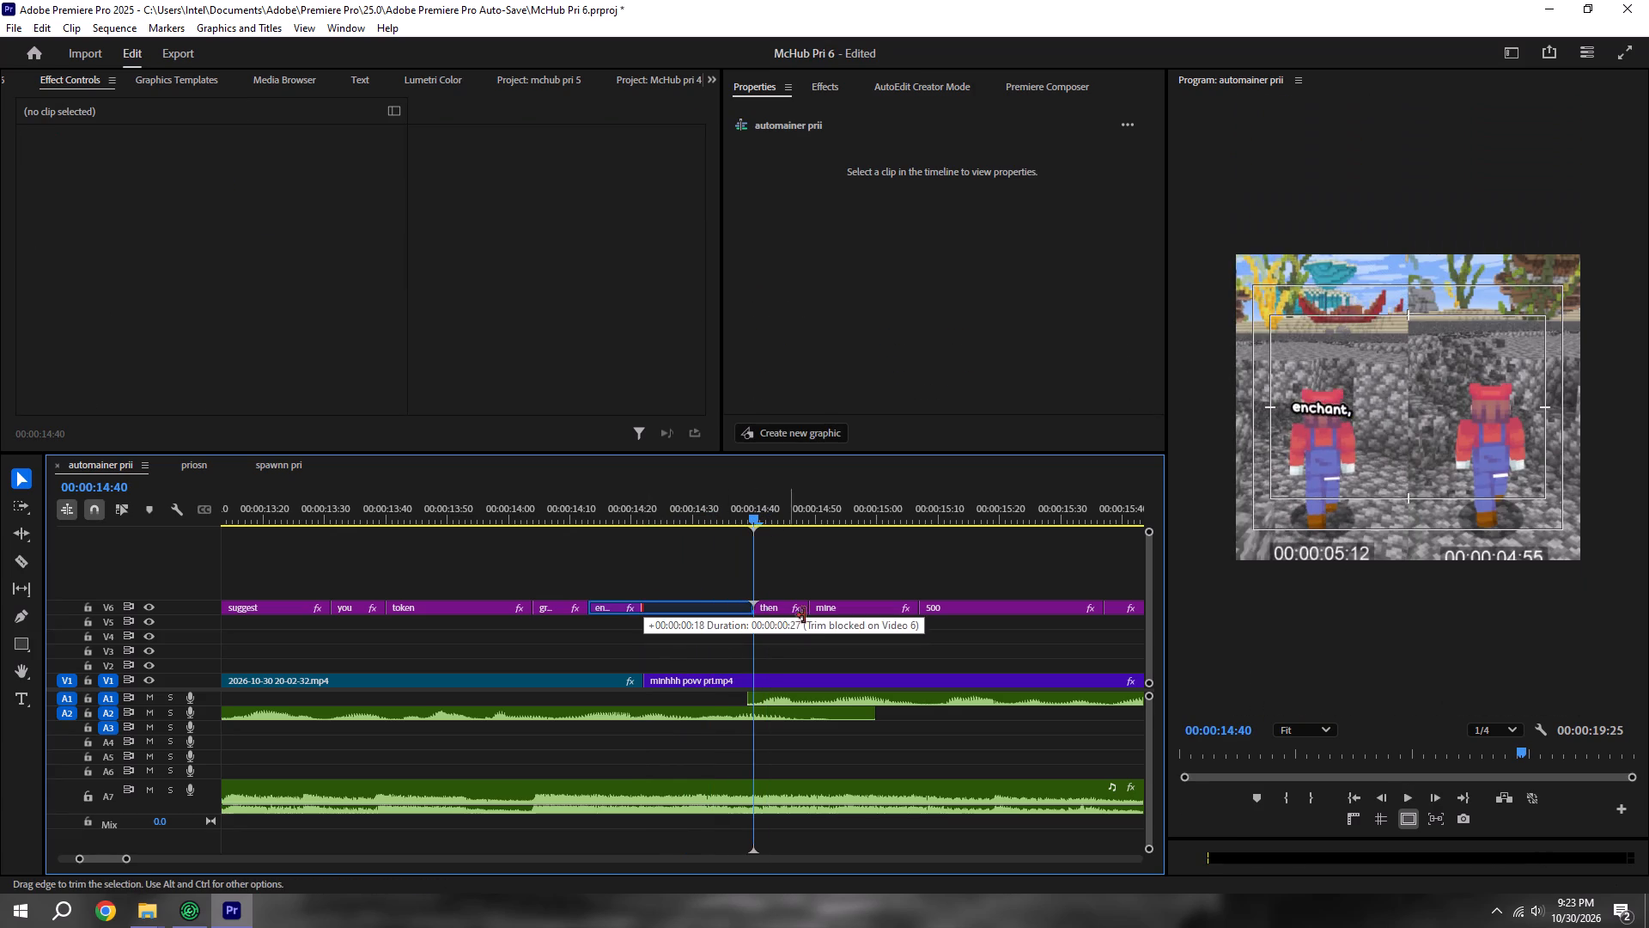
pyautogui.moveTo(804, 615); pyautogui.dragTo(812, 617)
pyautogui.moveTo(650, 679); pyautogui.dragTo(709, 679)
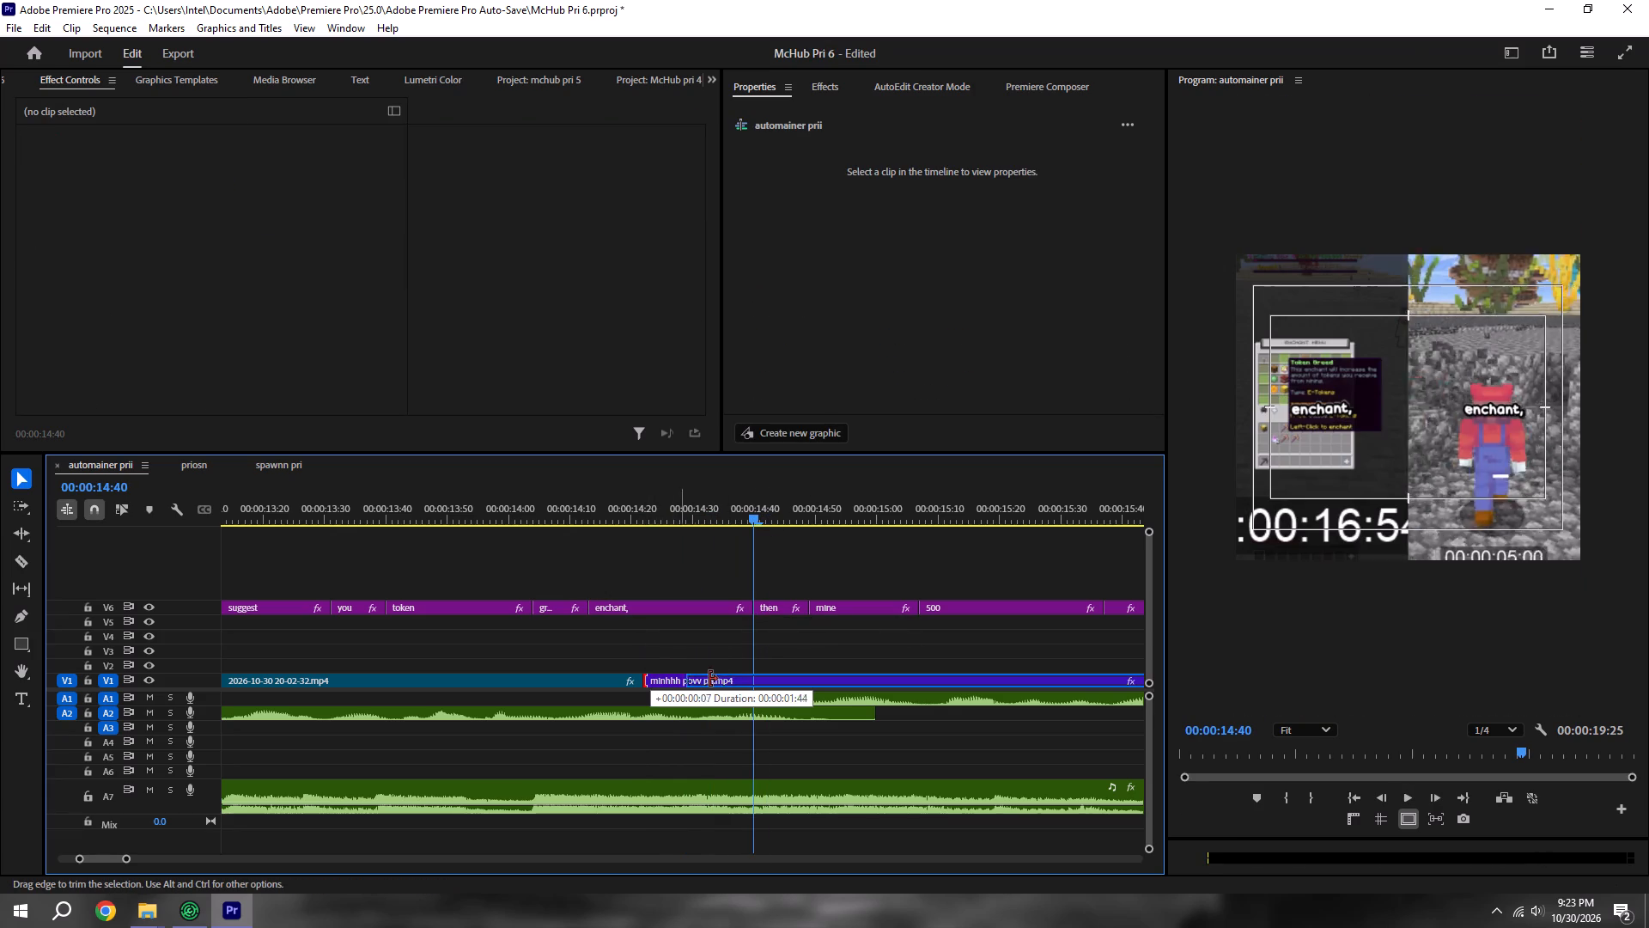
pyautogui.moveTo(709, 679); pyautogui.dragTo(764, 686)
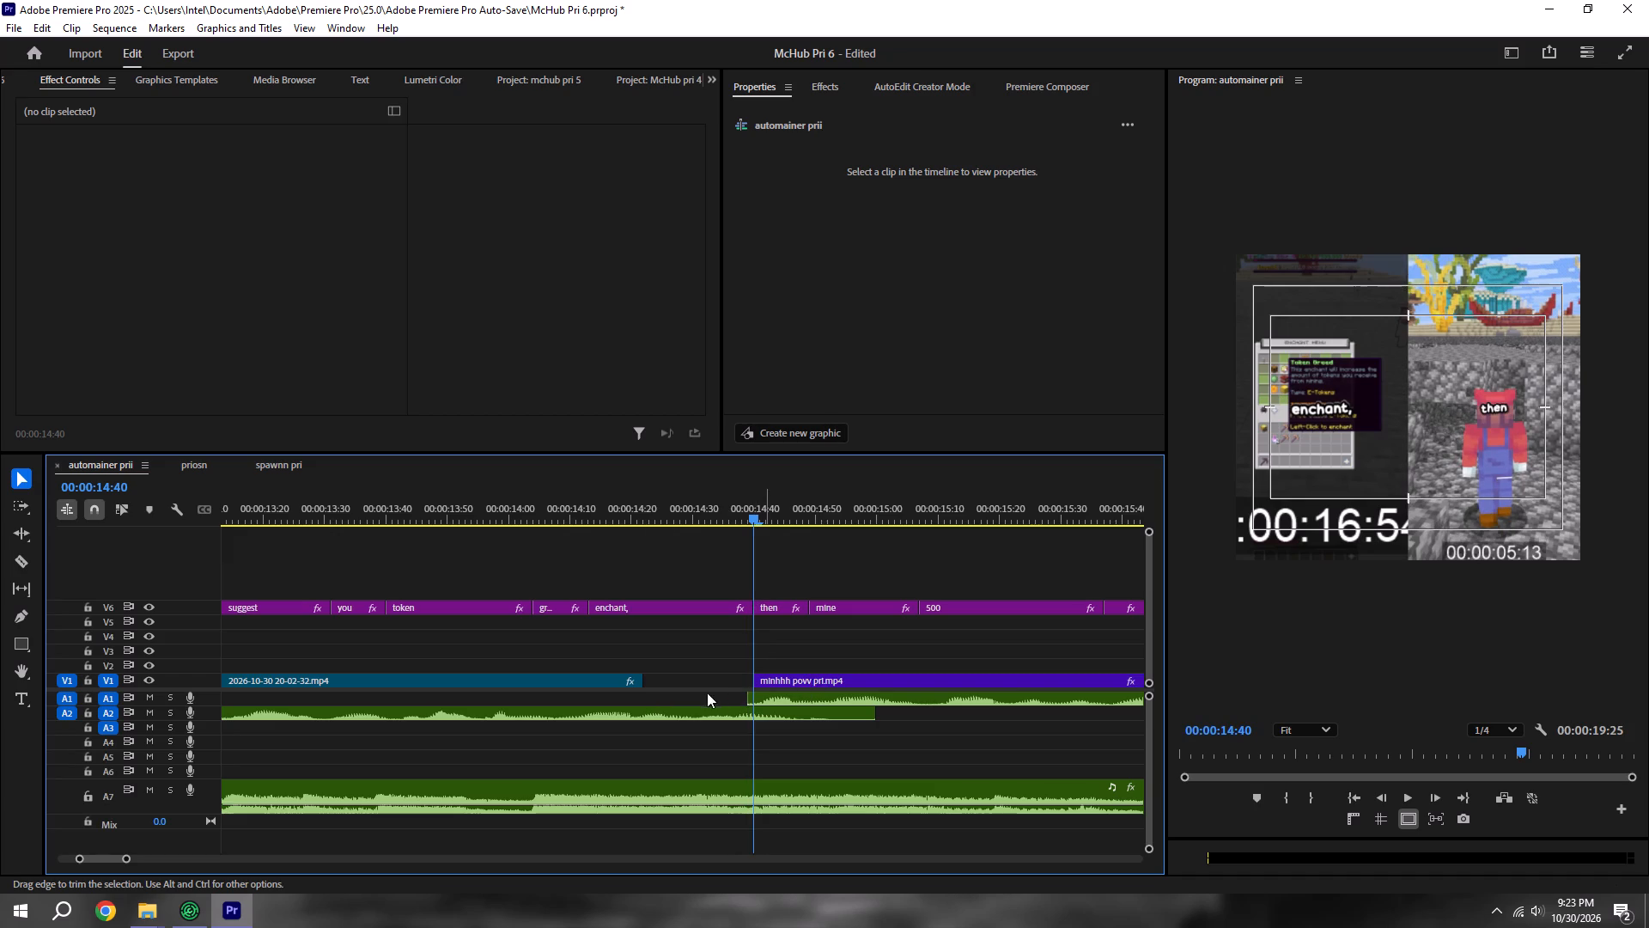
pyautogui.moveTo(653, 680); pyautogui.dragTo(859, 681)
pyautogui.keyDown('alt'); pyautogui.scroll(-5, 844, 687); pyautogui.keyUp('alt')
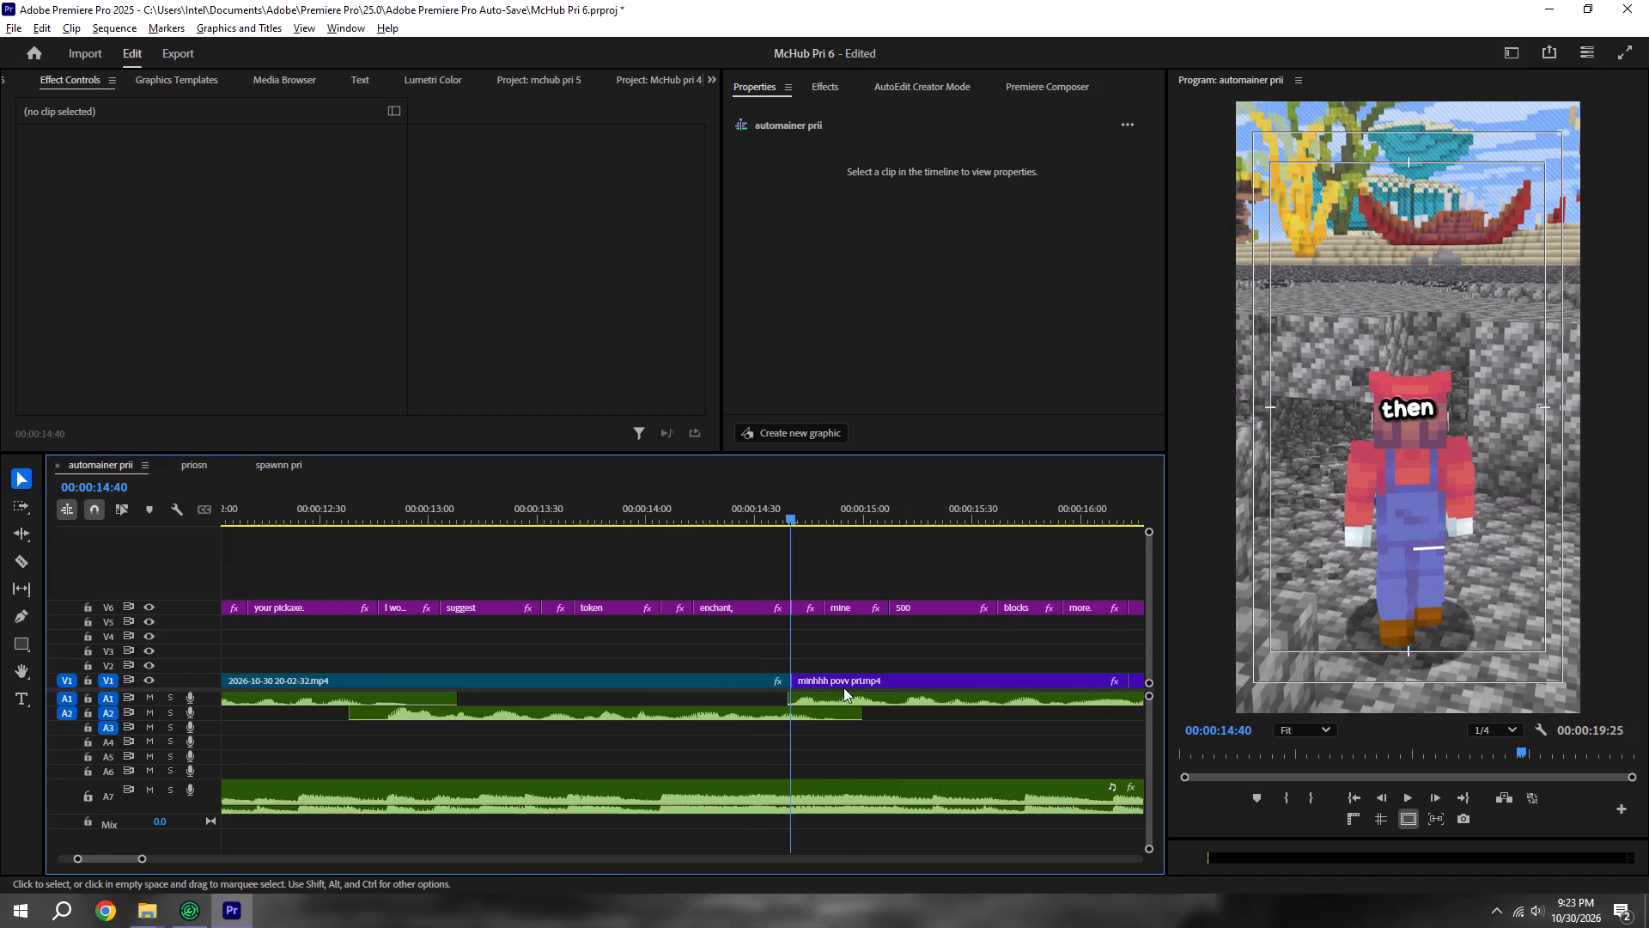
pyautogui.press('space')
pyautogui.keyDown('alt'); pyautogui.scroll(-4, 843, 687); pyautogui.keyUp('alt')
pyautogui.press('space')
# Remove the Transform (06. Zoom Out Center) effect from the minhhh povv pri.mp4 clip after the enchant footage and save the project.
pyautogui.click(879, 680)
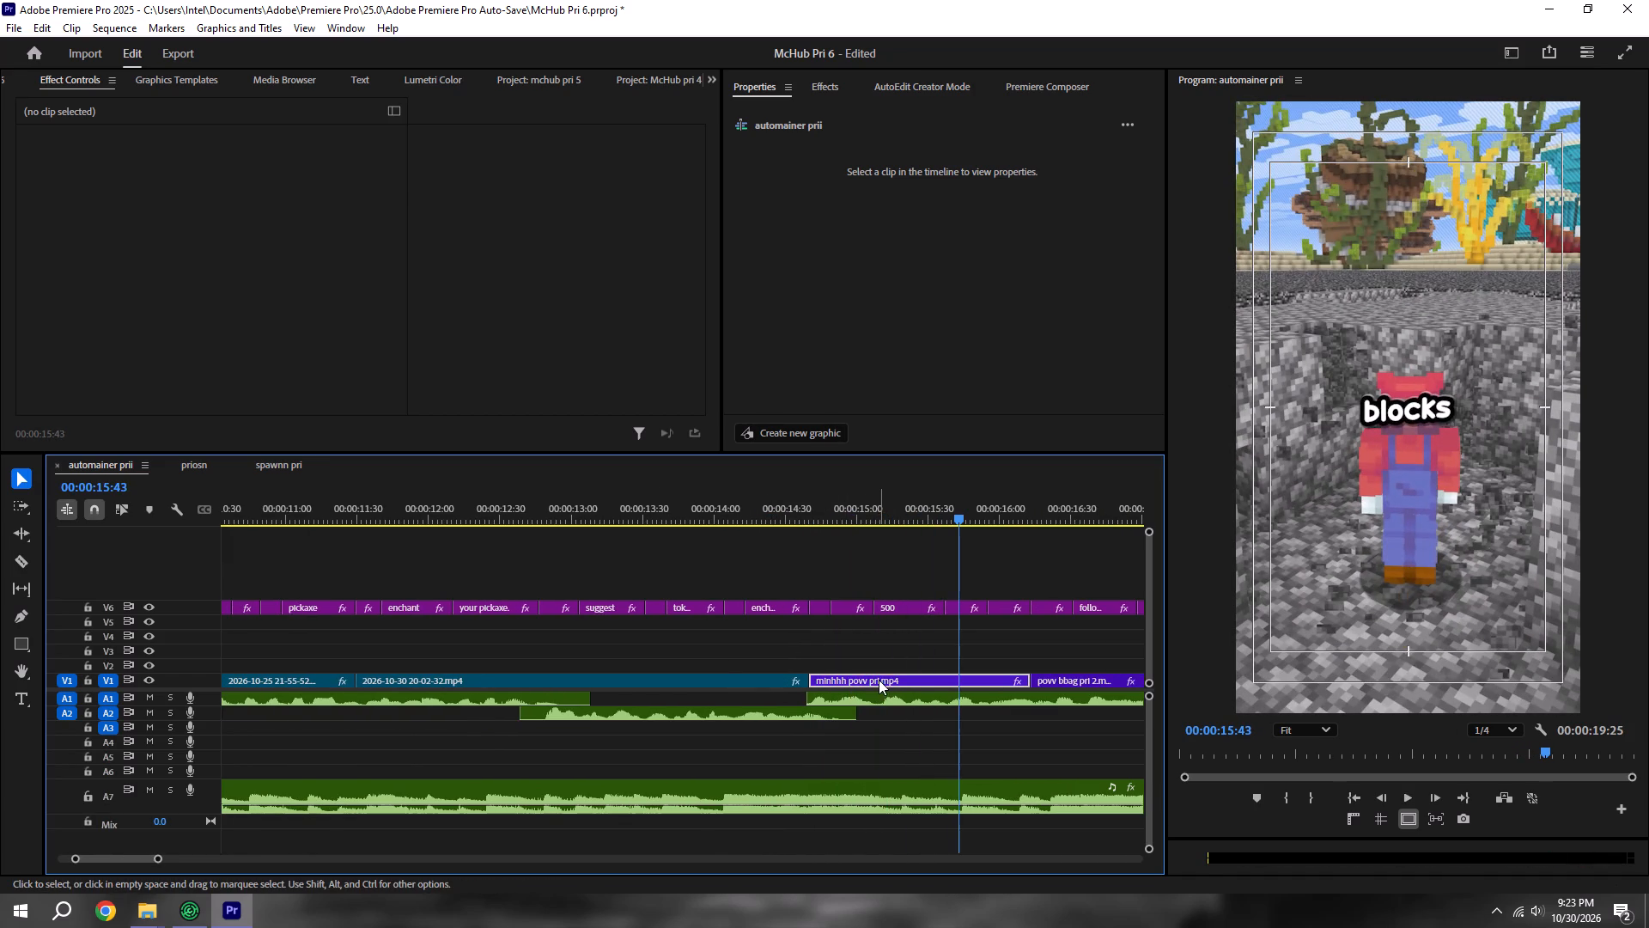
pyautogui.scroll(-9, 187, 354)
pyautogui.click(170, 302)
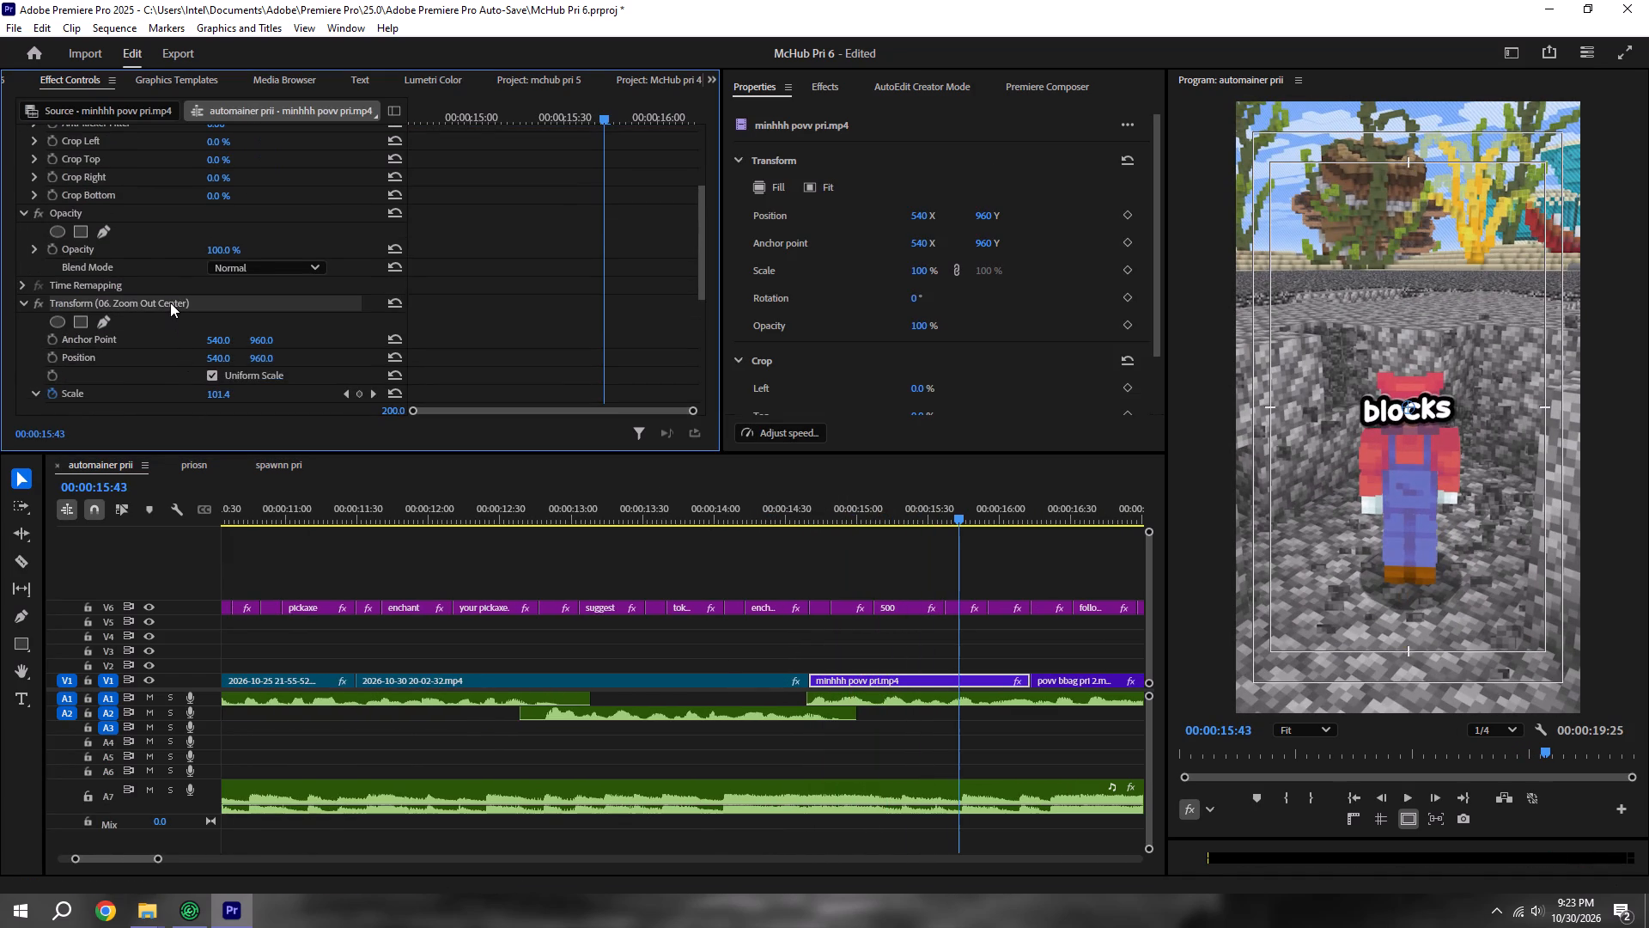
pyautogui.press('BackSpace')
pyautogui.hotkey('ctrl', 's')
pyautogui.keyDown('alt'); pyautogui.scroll(-8, 173, 302); pyautogui.keyUp('alt')
pyautogui.hotkey('ctrl', 's')
# Play the automainer prii sequence to its end, replay it from the beginning, and review the section around 00:00:05:52.
pyautogui.keyDown('alt'); pyautogui.scroll(-6, 666, 673); pyautogui.keyUp('alt')
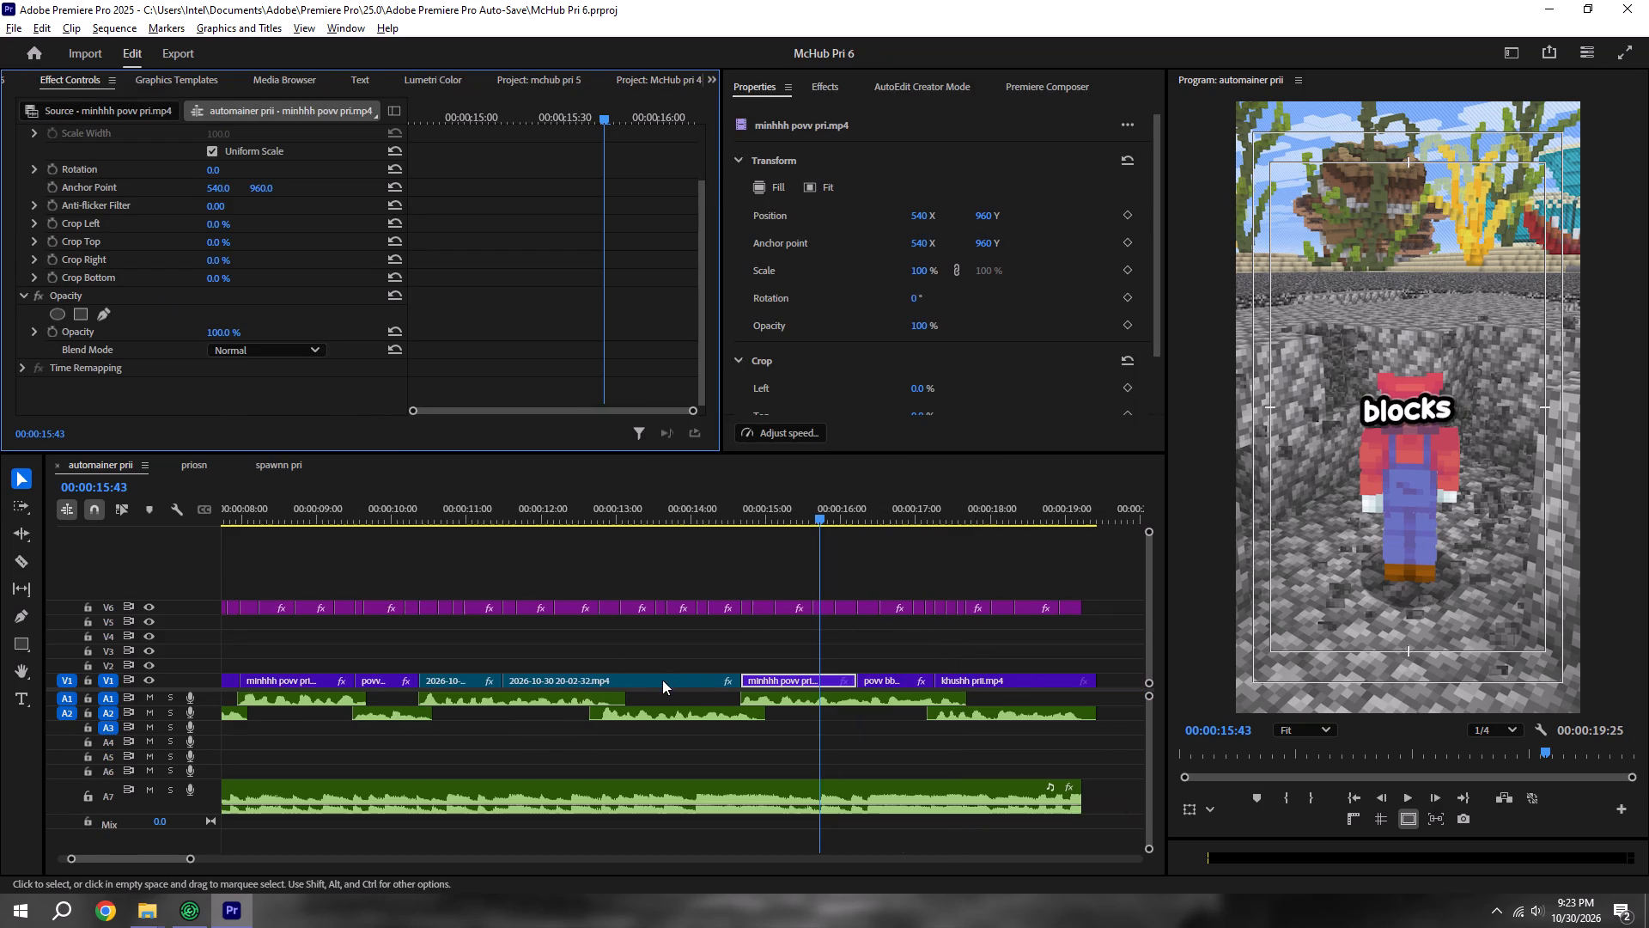
pyautogui.press('space')
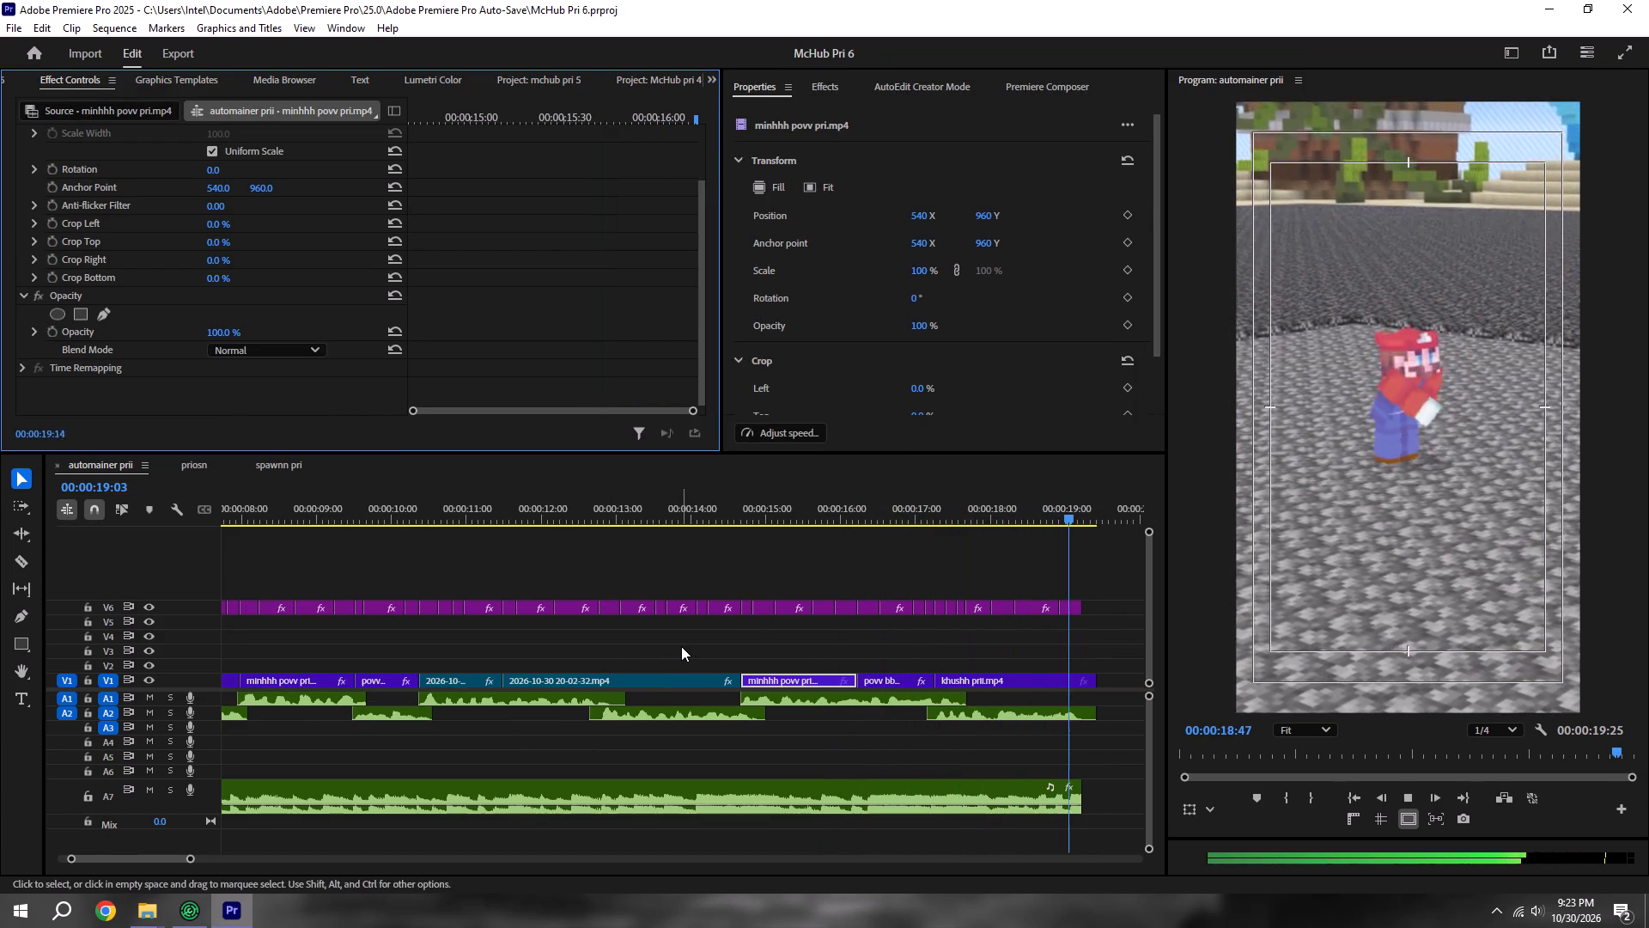
pyautogui.press('space')
pyautogui.keyDown('alt'); pyautogui.scroll(-6, 685, 647); pyautogui.keyUp('alt')
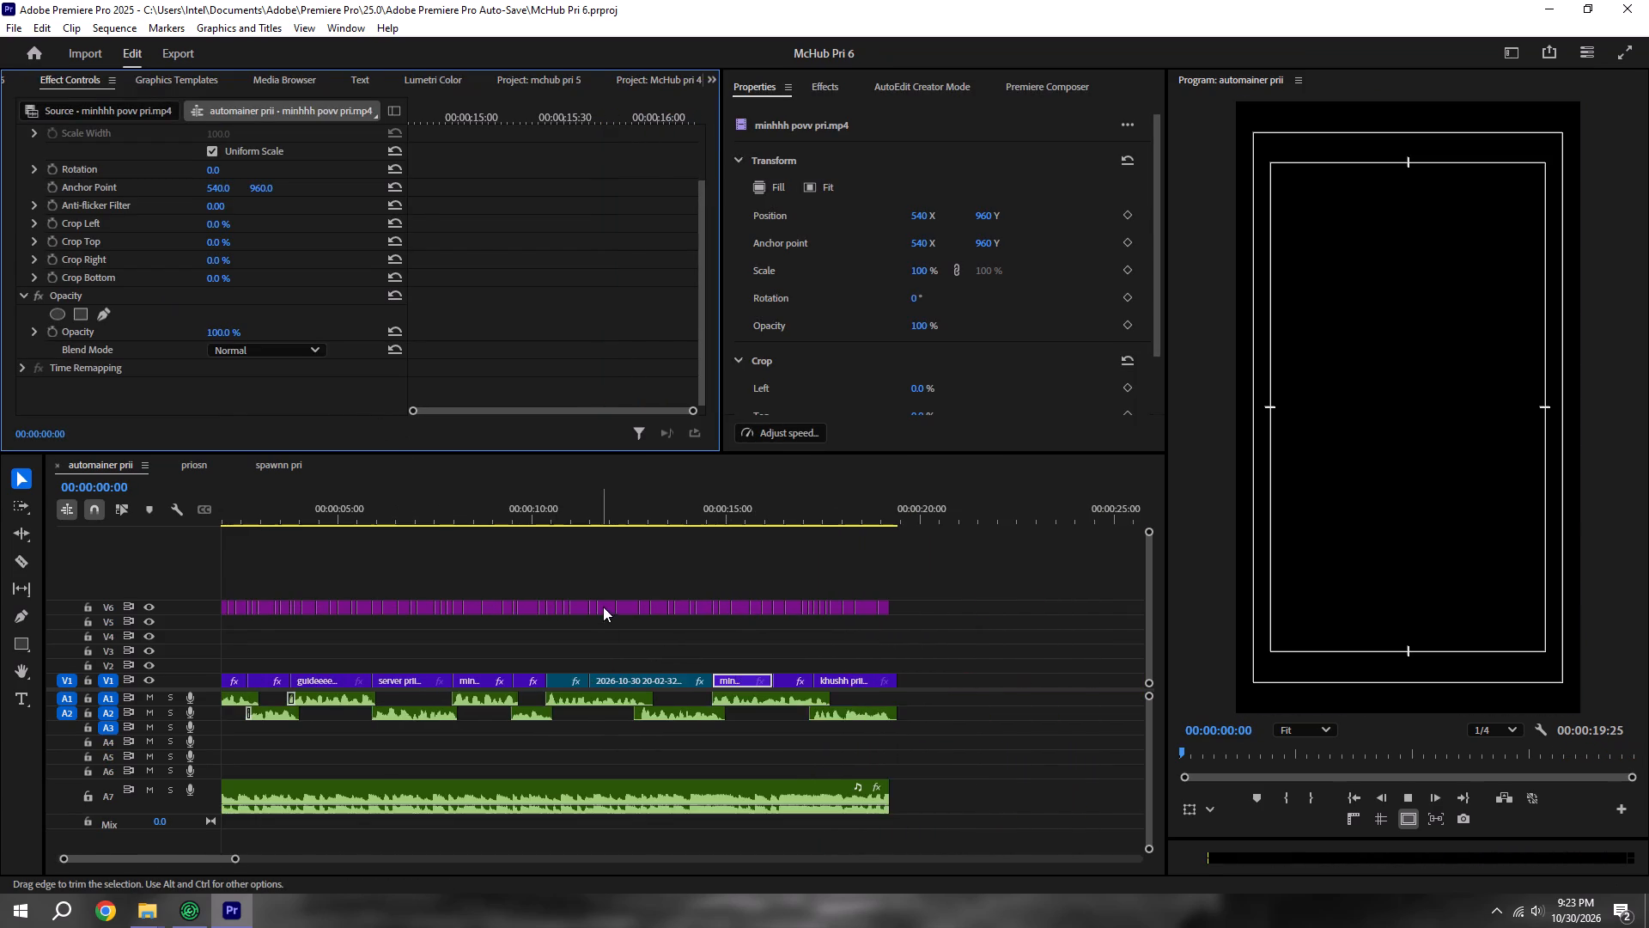
pyautogui.keyDown('alt'); pyautogui.scroll(-4, 672, 687); pyautogui.keyUp('alt')
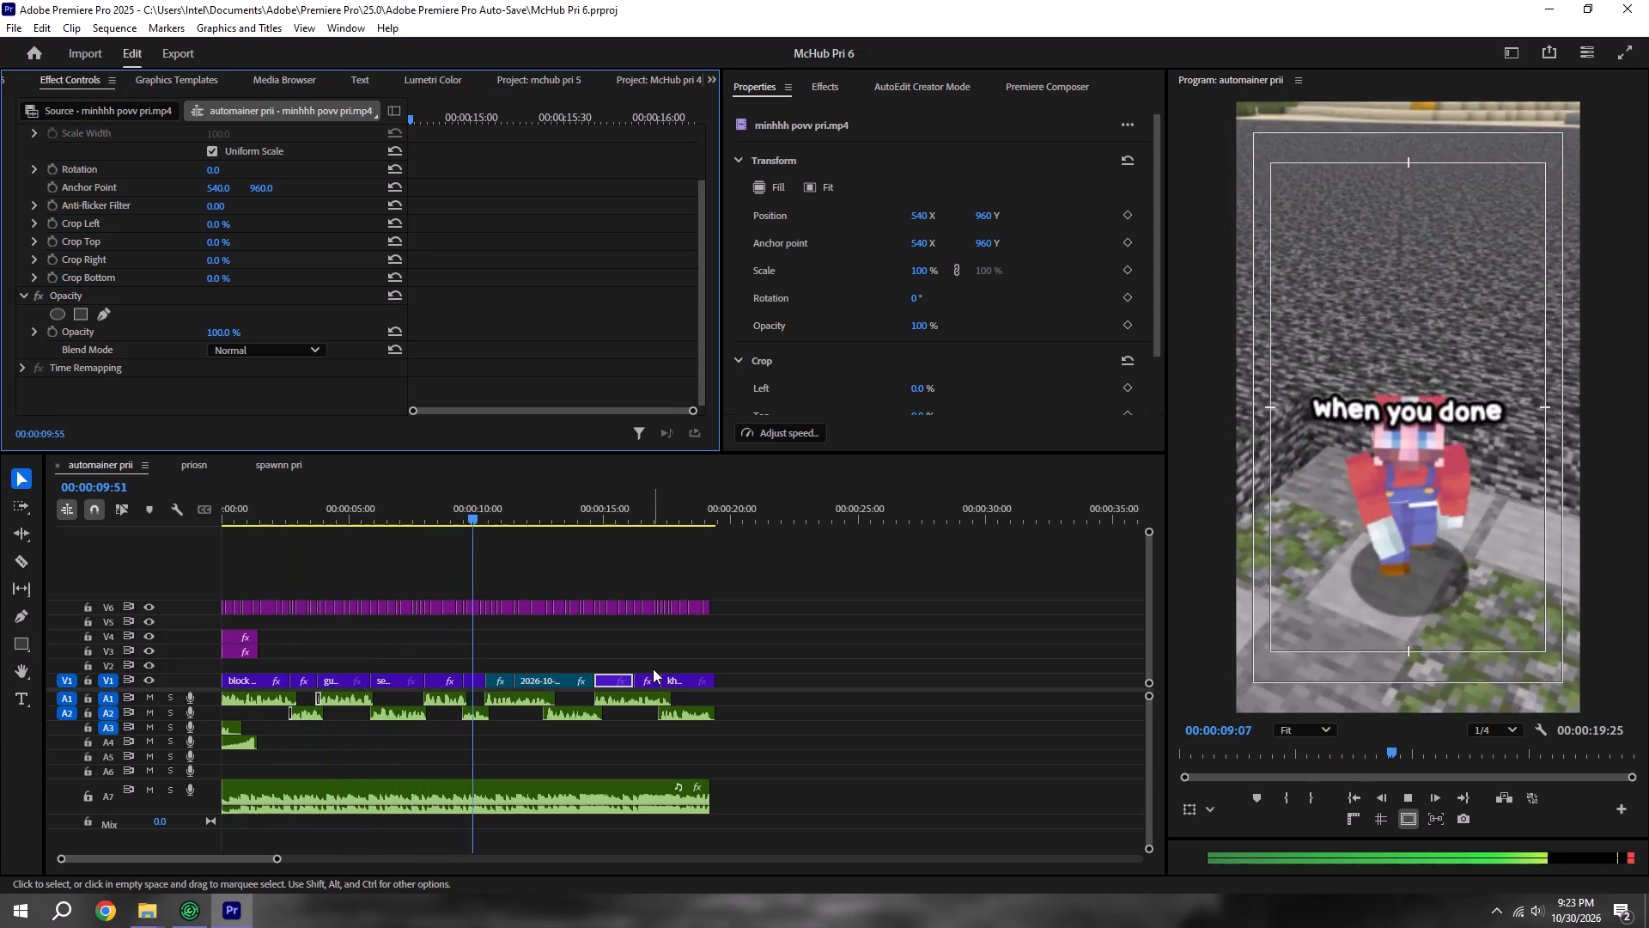
pyautogui.press('space')
pyautogui.keyDown('alt'); pyautogui.scroll(11, 366, 699); pyautogui.keyUp('alt')
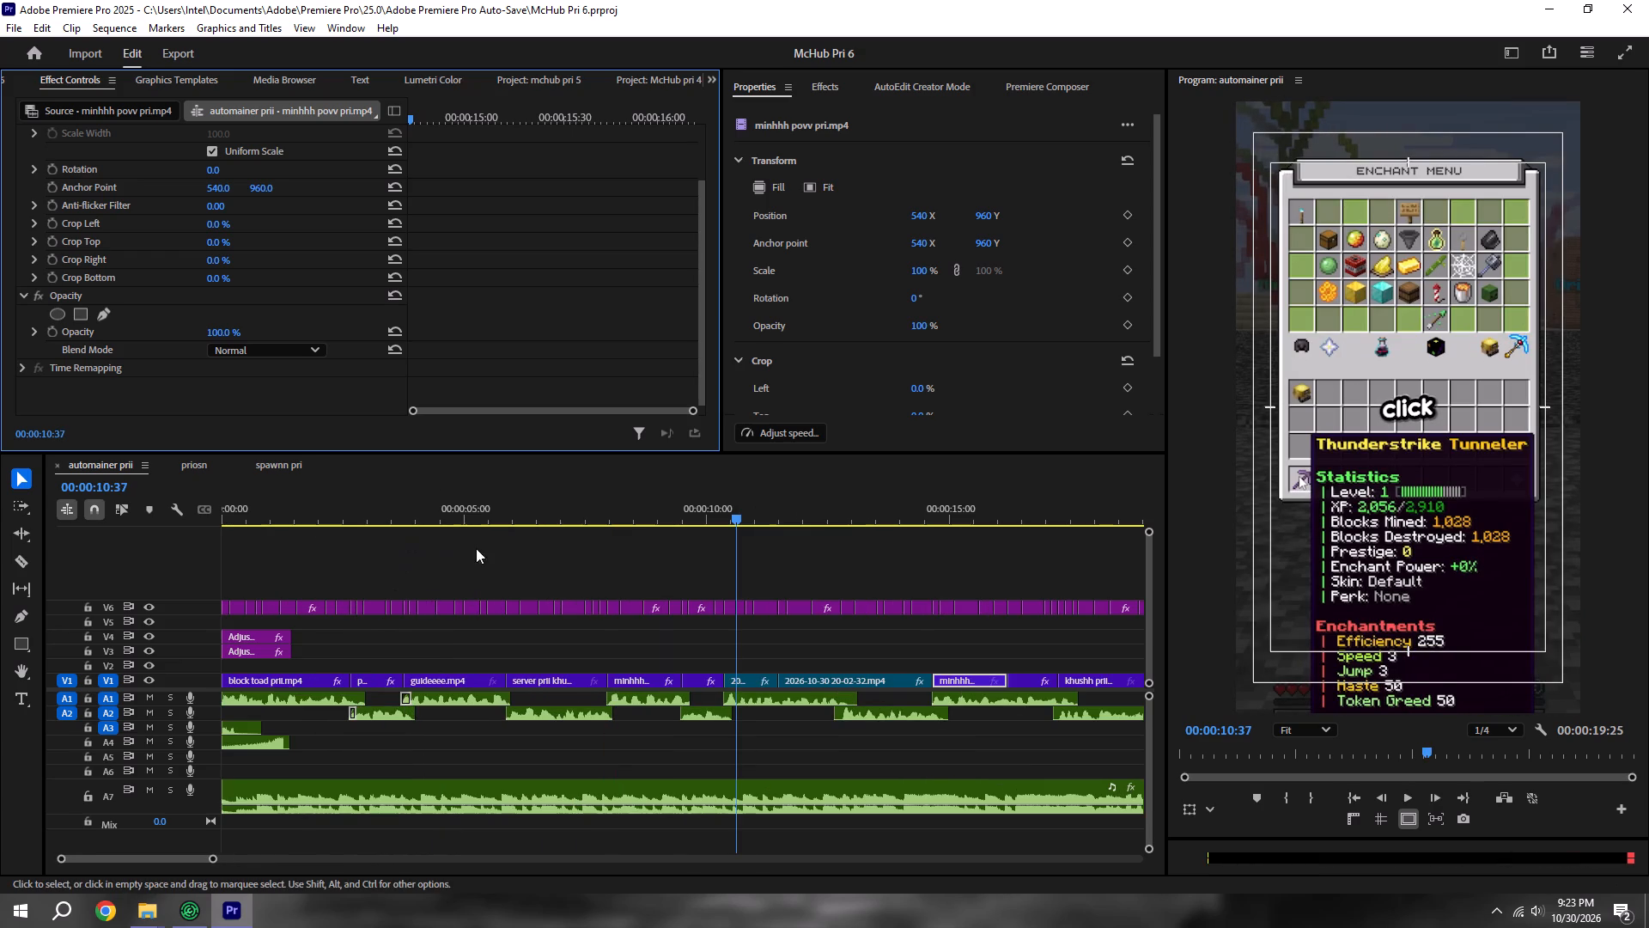
pyautogui.keyDown('shift'); pyautogui.moveTo(534, 513); pyautogui.dragTo(501, 512); pyautogui.keyUp('shift')
pyautogui.press('space')
pyautogui.press('space')
pyautogui.keyDown('alt'); pyautogui.scroll(6, 526, 641); pyautogui.keyUp('alt')
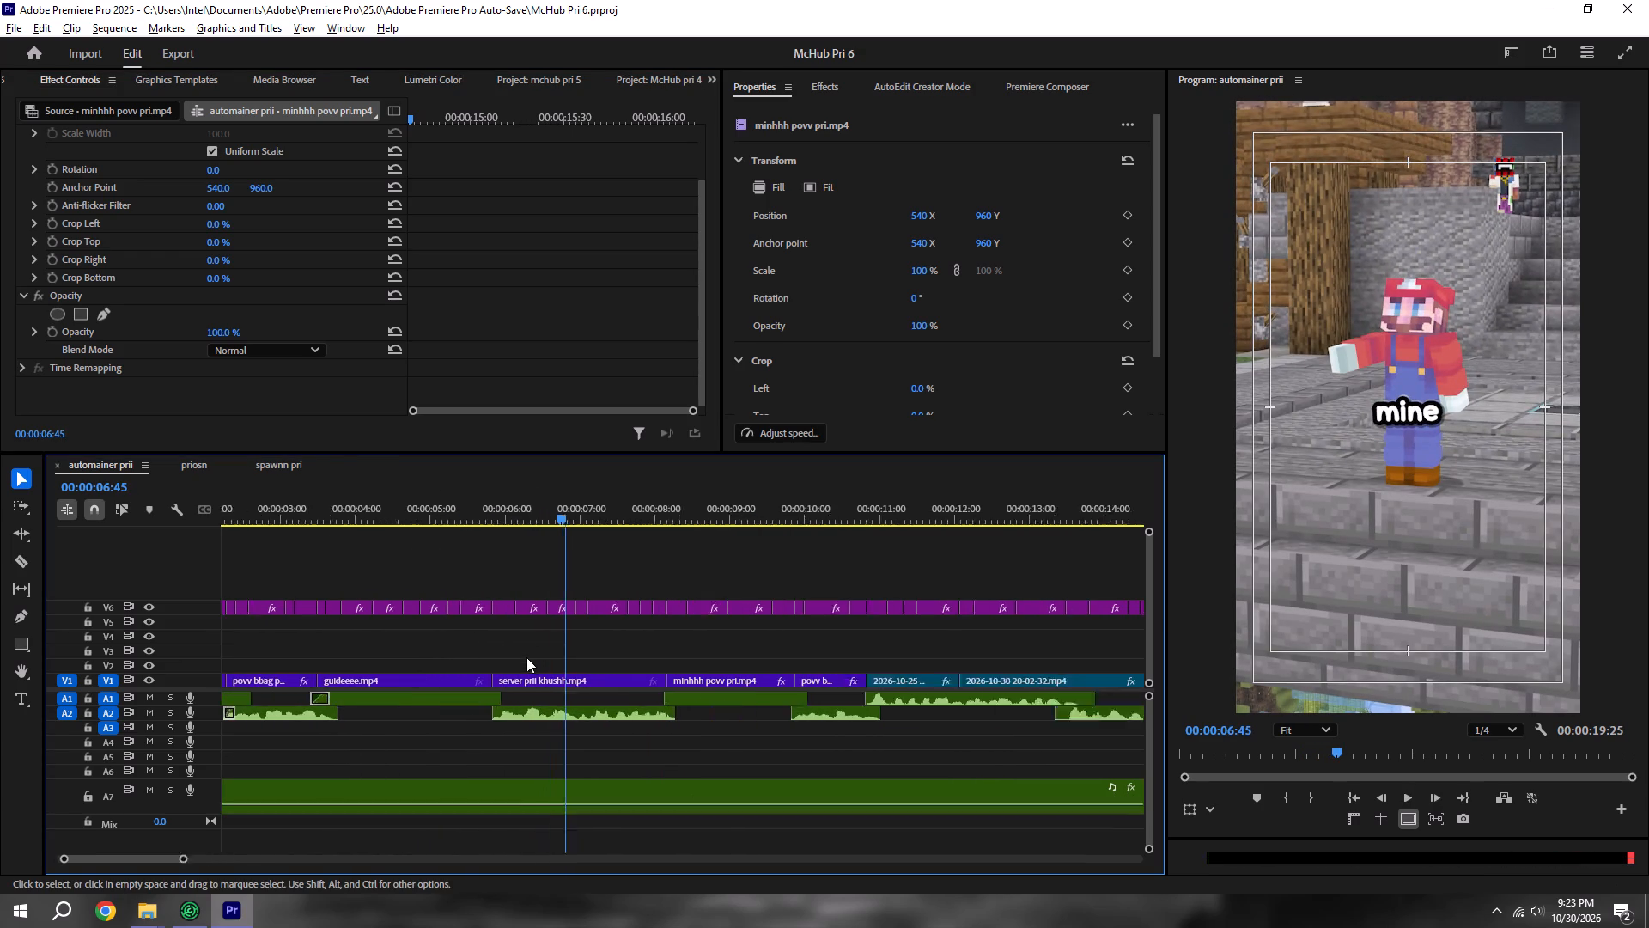
pyautogui.keyDown('shift'); pyautogui.click(490, 517); pyautogui.keyUp('shift')
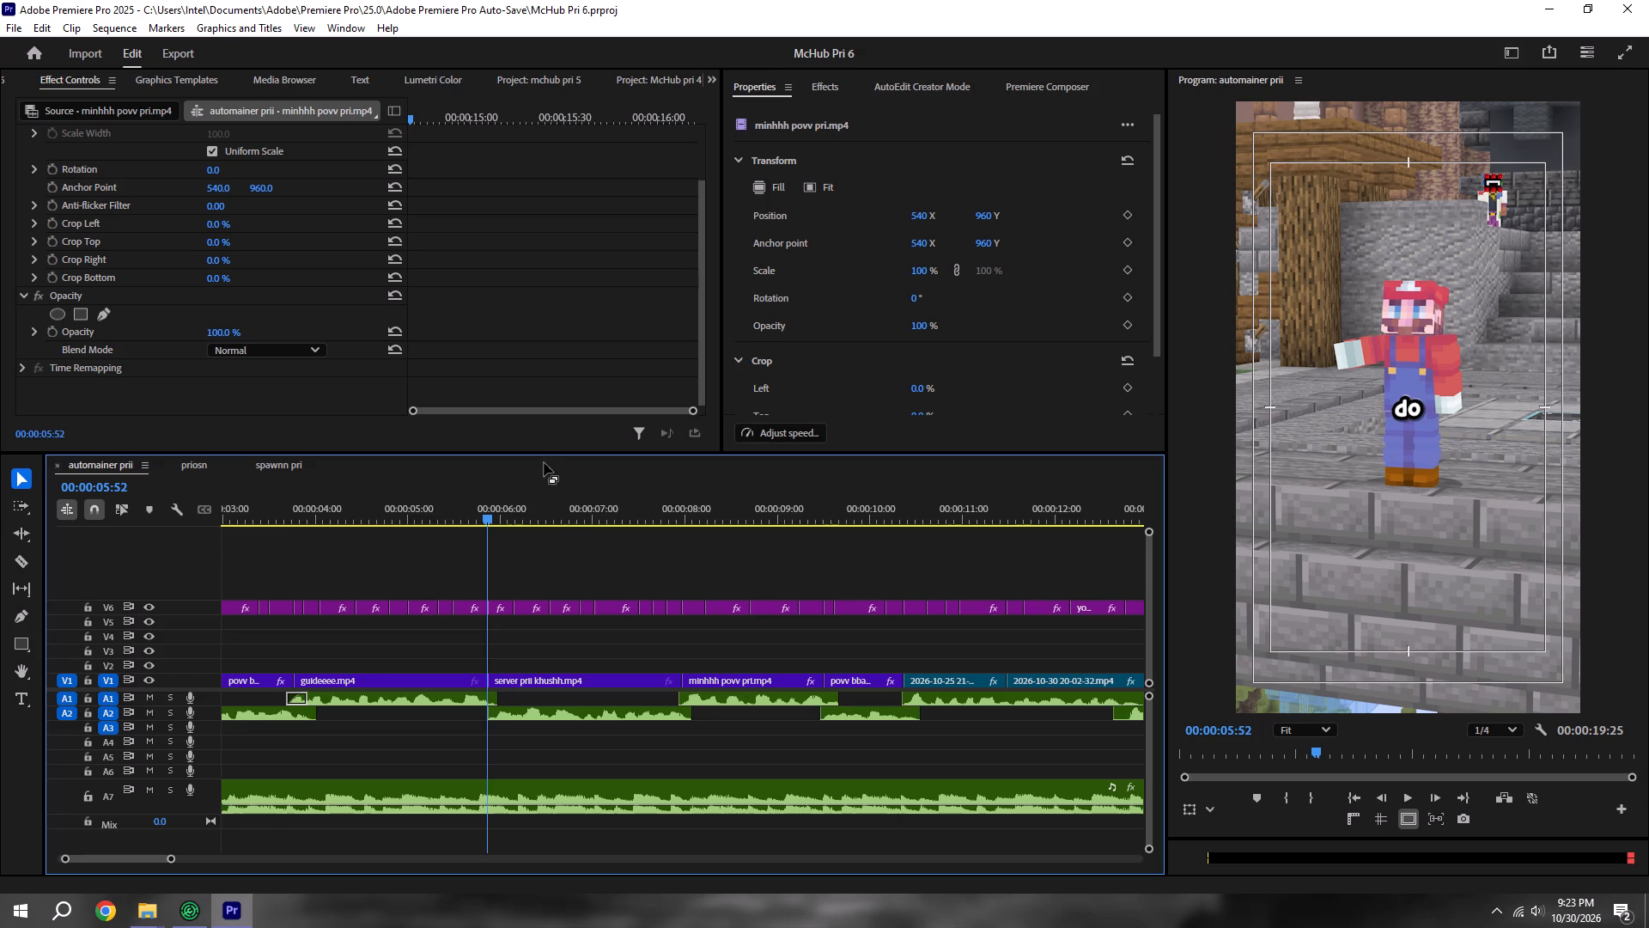
pyautogui.press('t')
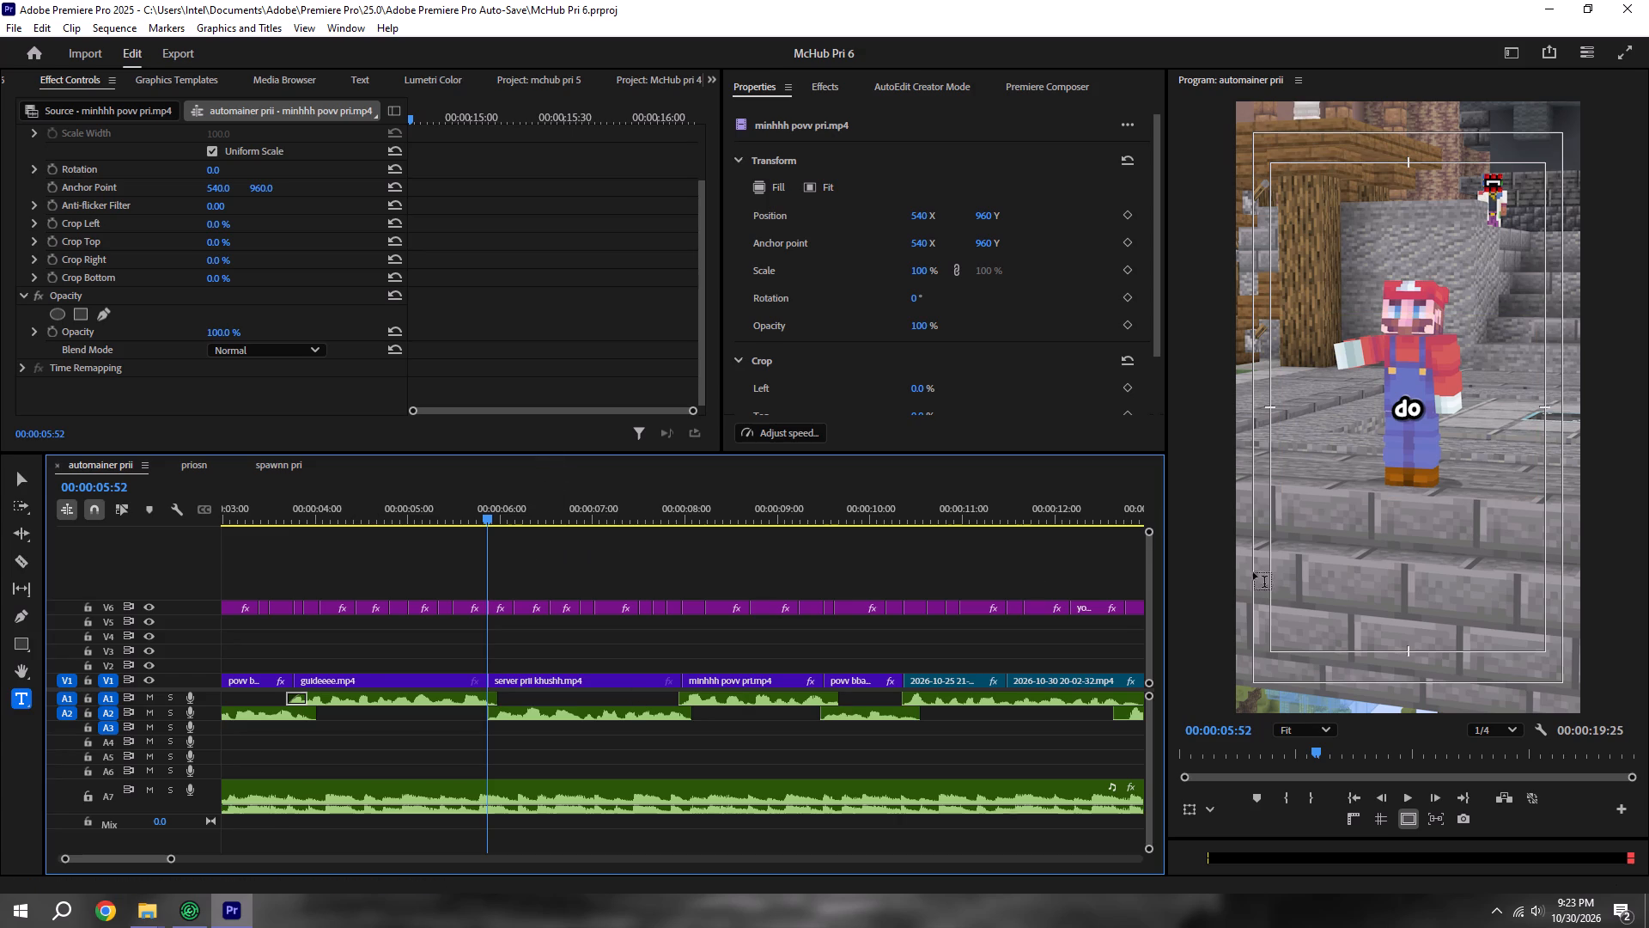
pyautogui.press('v')
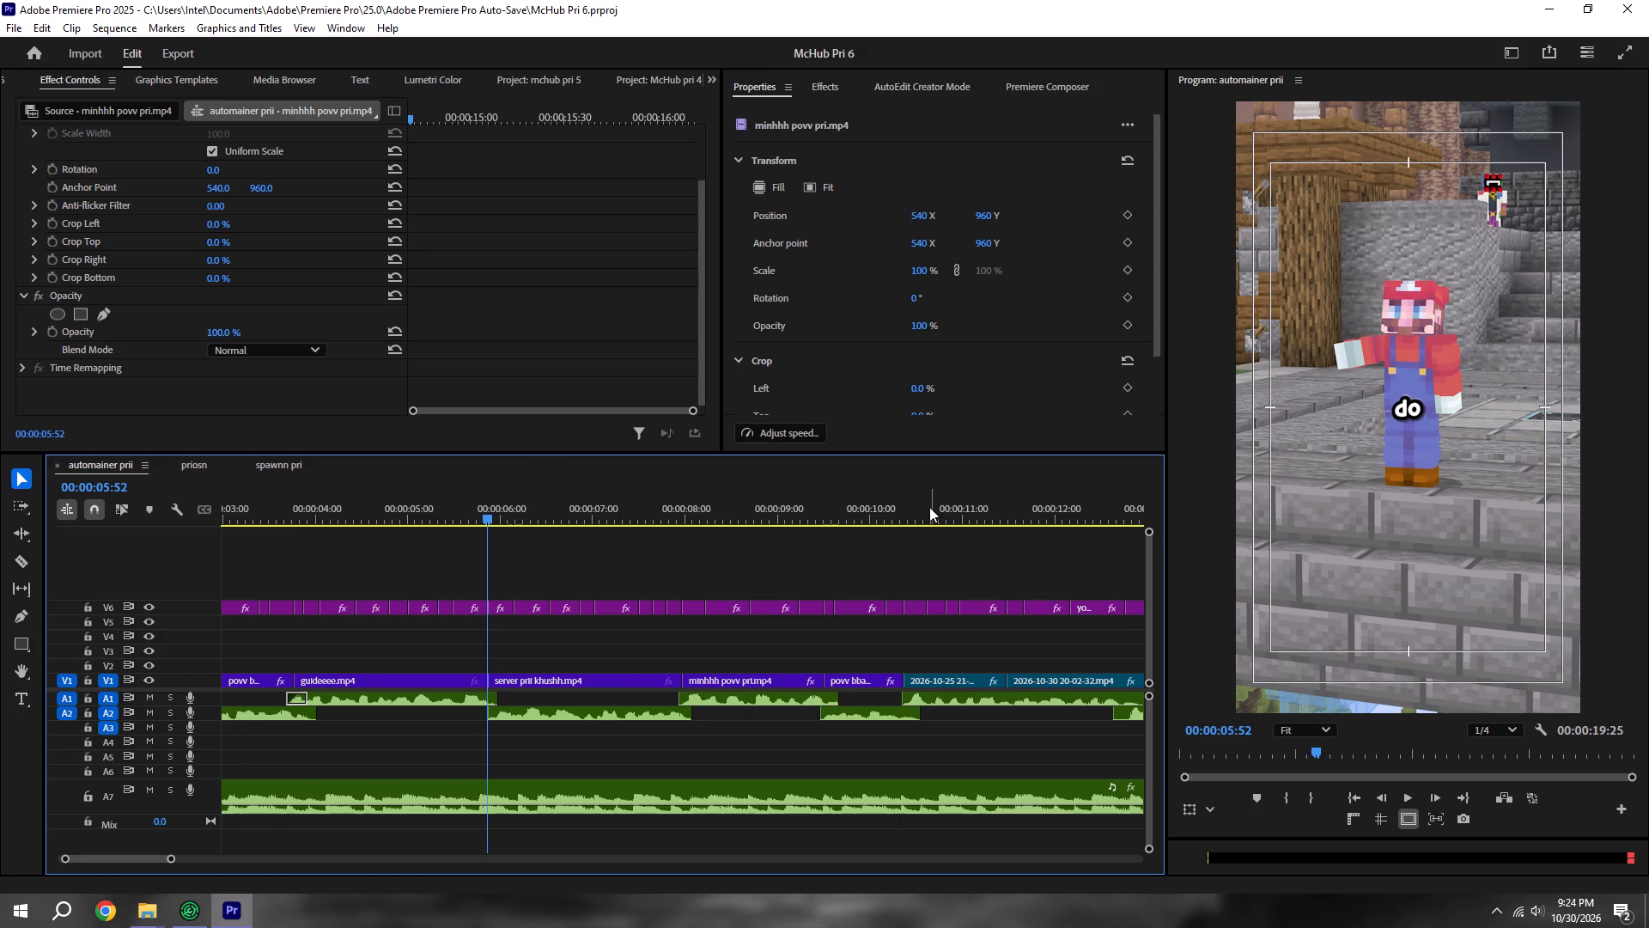
# Switch to the priosn sequence and play it from 00:00:06:20 to review its layered clips and effects.
pyautogui.click(198, 469)
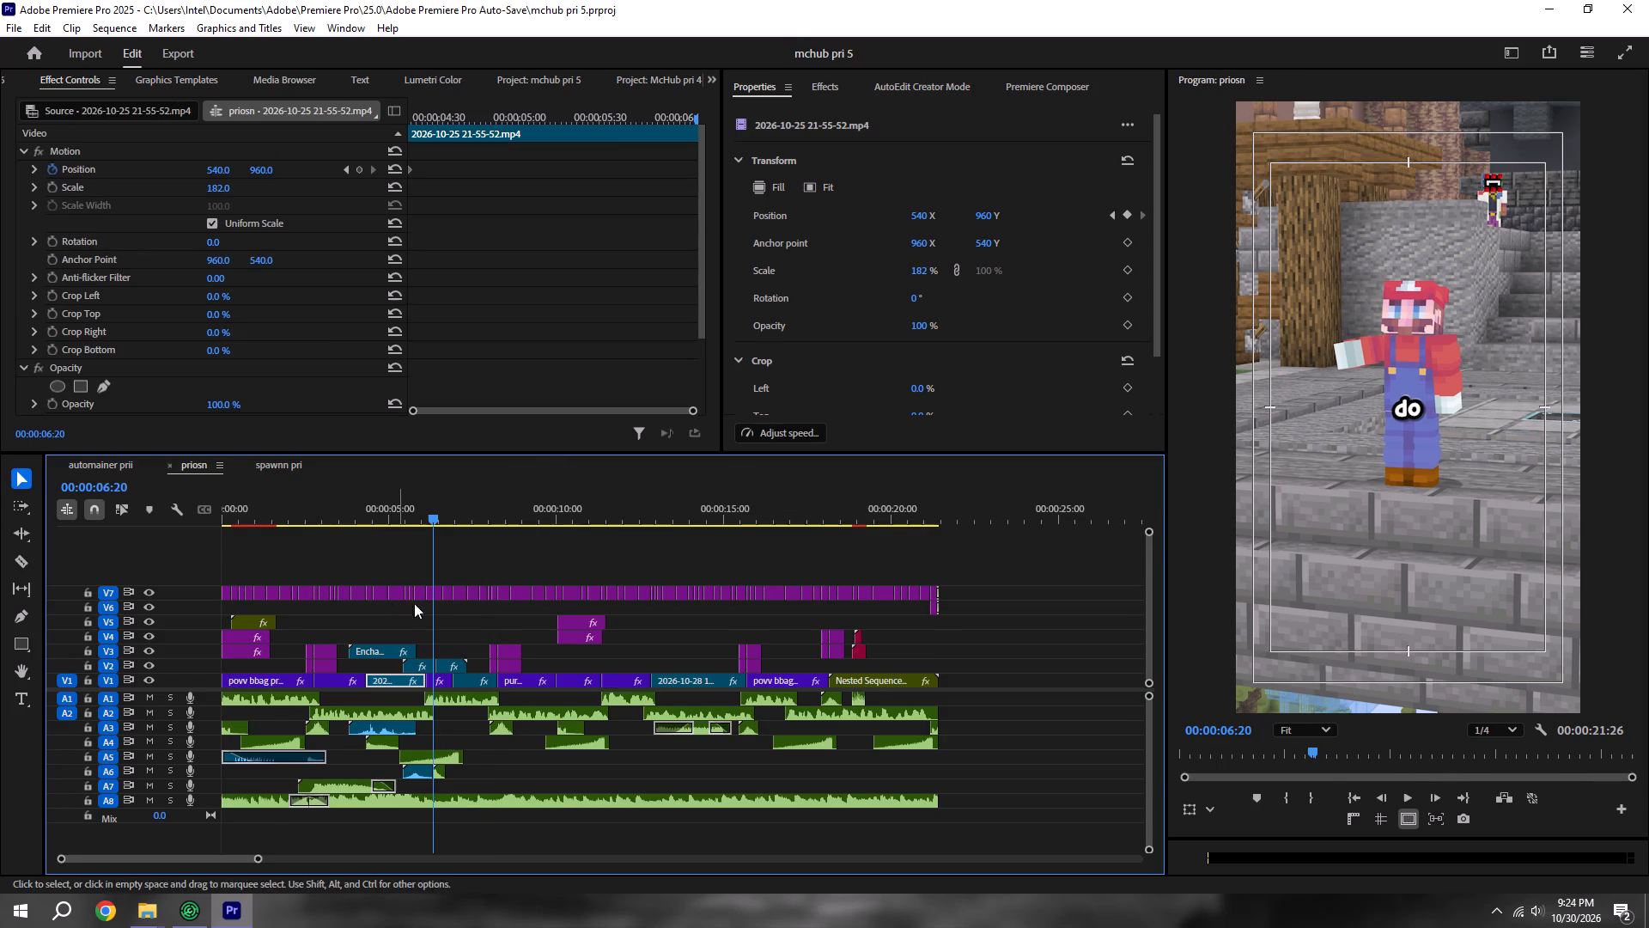
pyautogui.keyDown('alt'); pyautogui.scroll(-2, 431, 603); pyautogui.keyUp('alt')
pyautogui.scroll(2, 408, 609)
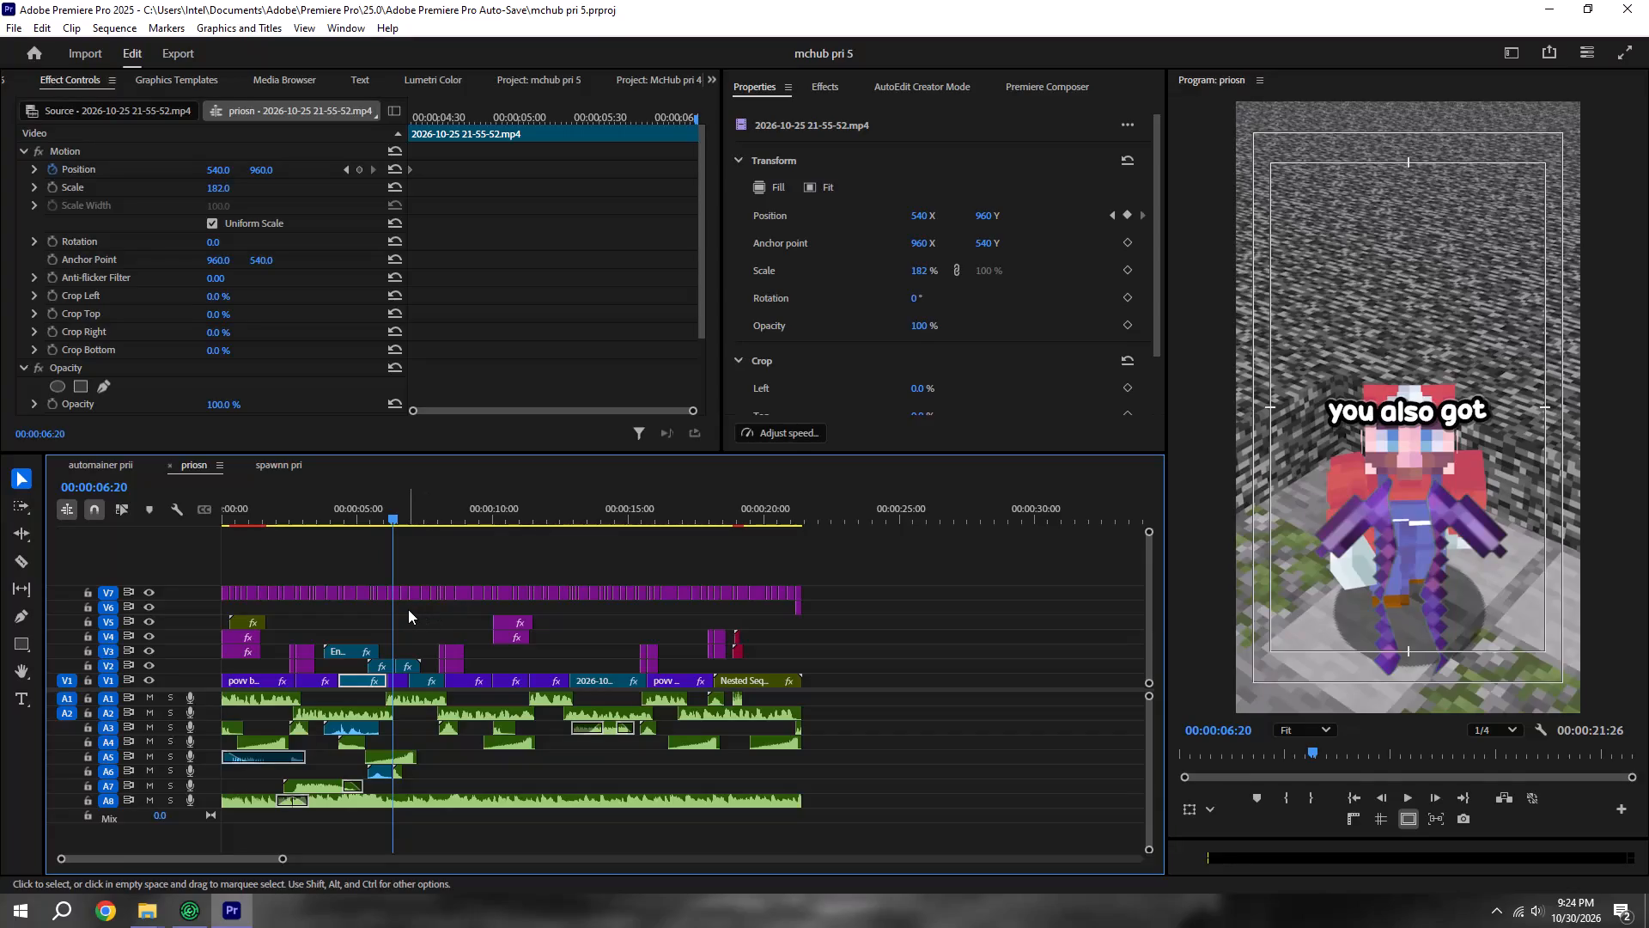
pyautogui.press('space')
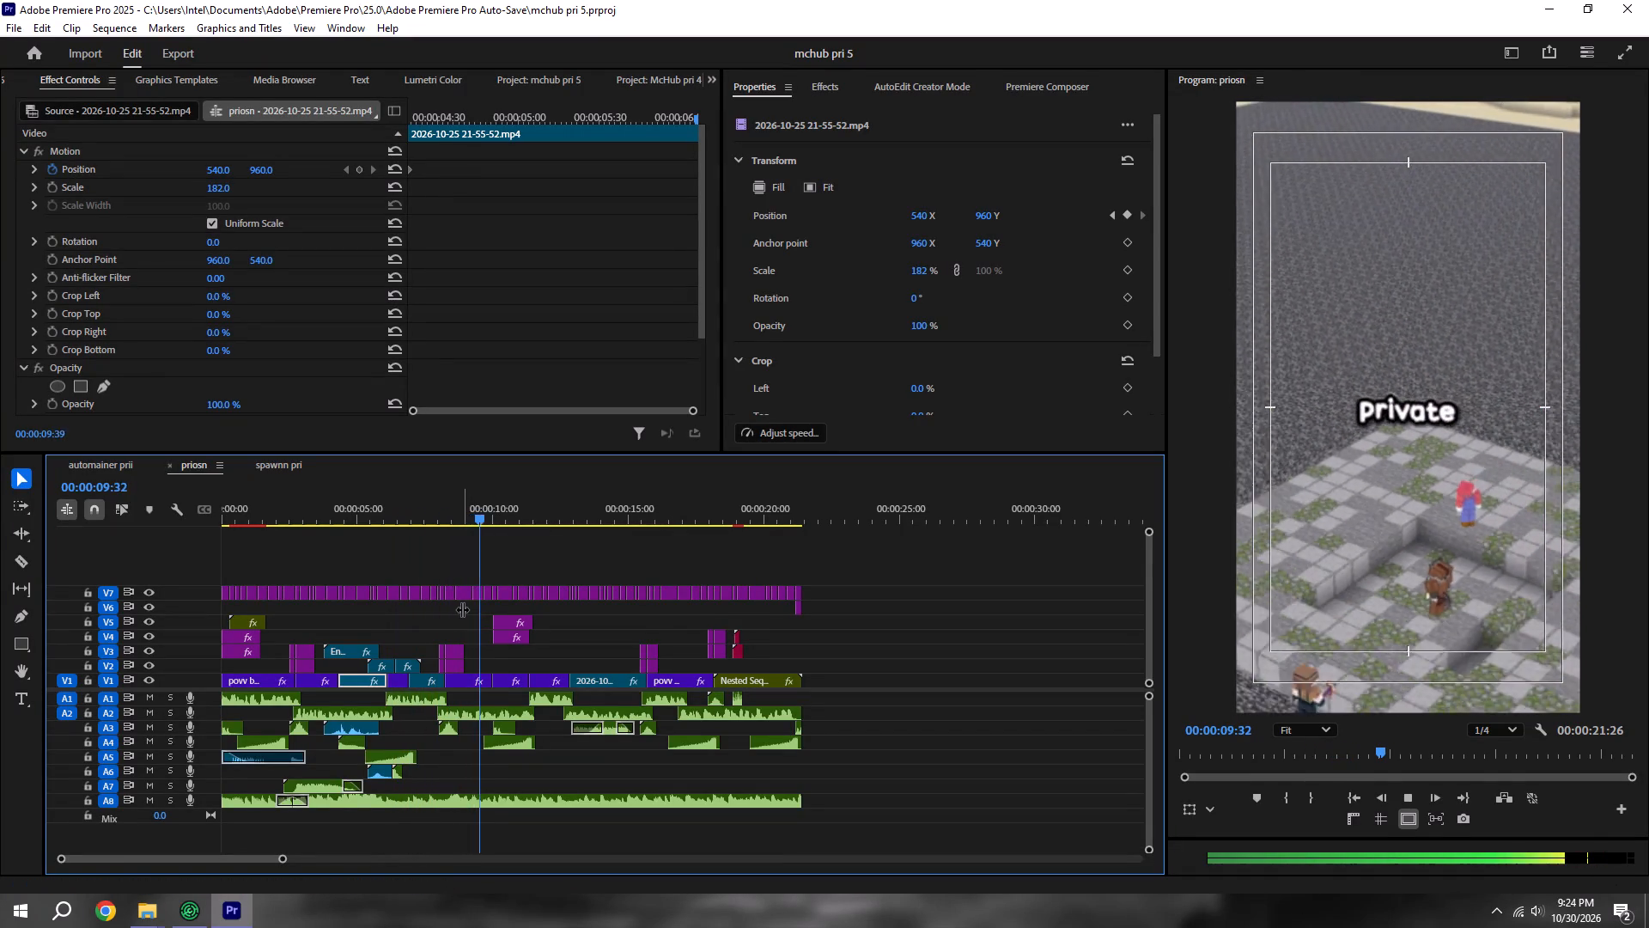
pyautogui.press('space')
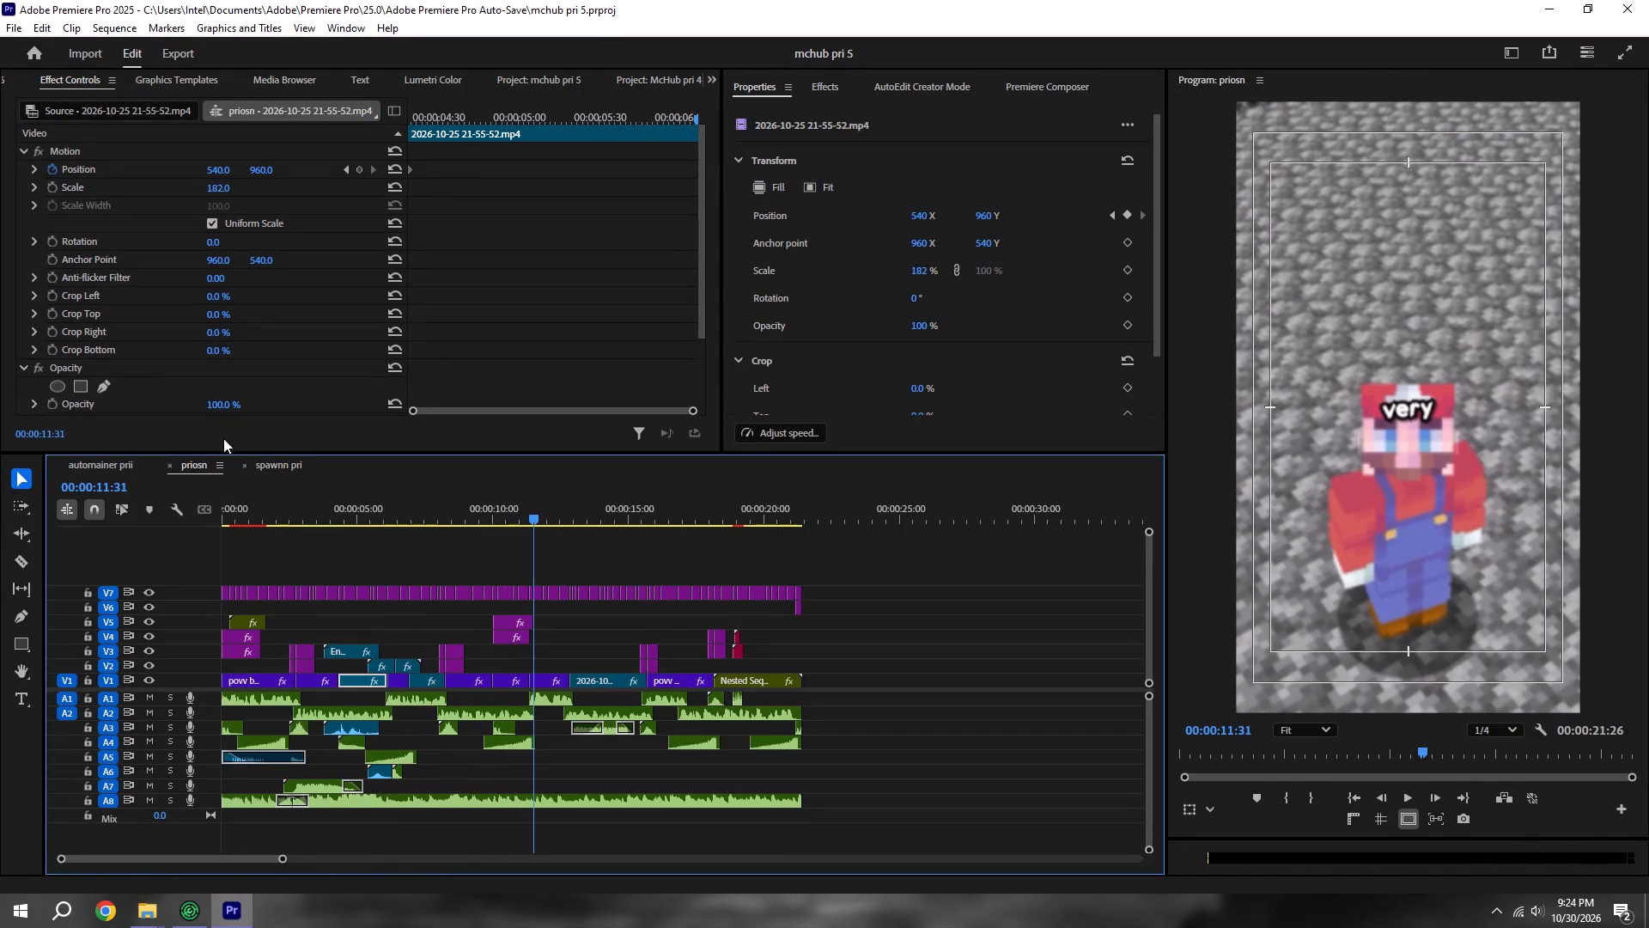
# Switch to the spawnn pri sequence and play it to about 00:00:06:30 to review its layered clips and captions.
pyautogui.click(289, 461)
pyautogui.press('space')
pyautogui.keyDown('alt'); pyautogui.scroll(4, 280, 595); pyautogui.keyUp('alt')
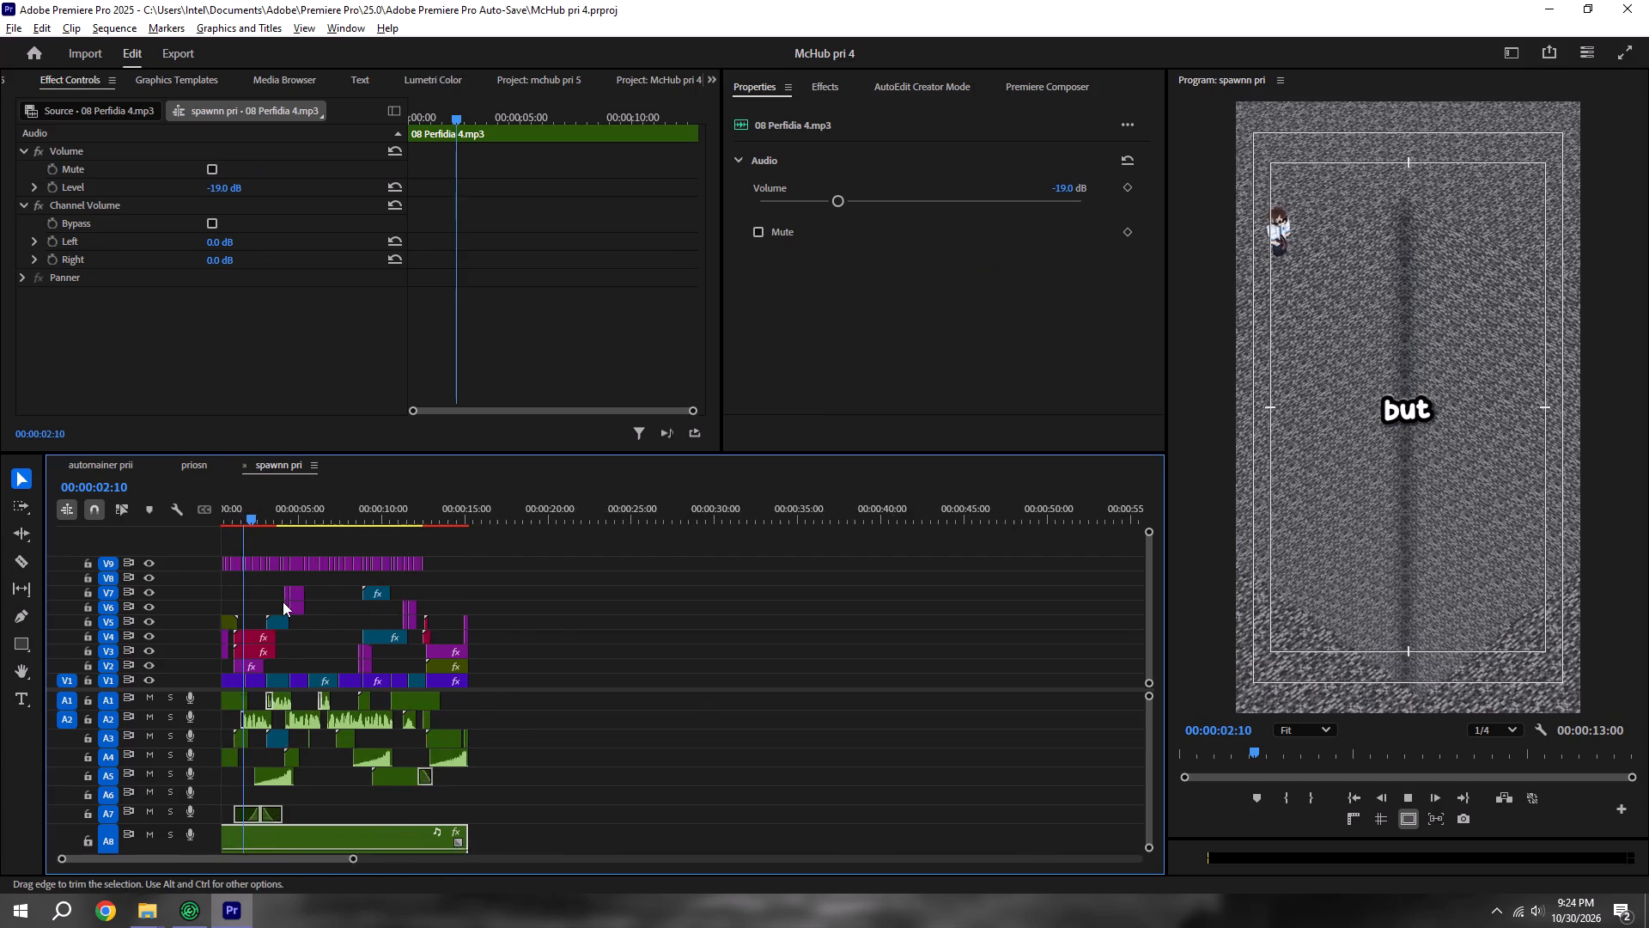
pyautogui.keyDown('alt'); pyautogui.scroll(6, 283, 601); pyautogui.keyUp('alt')
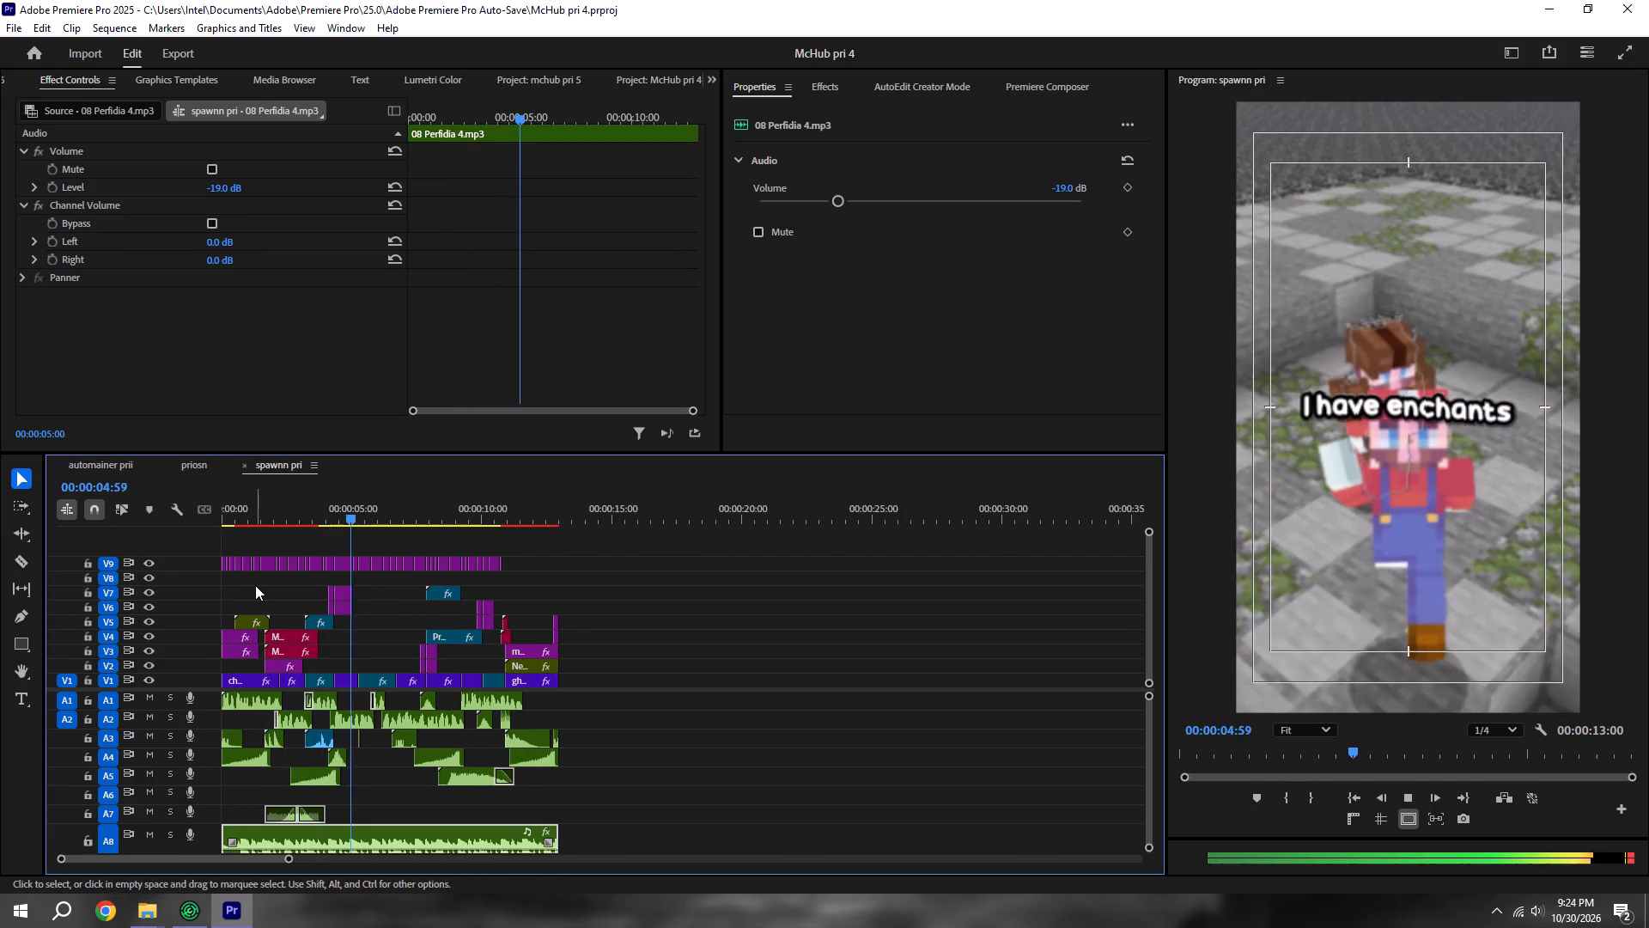
pyautogui.press('space')
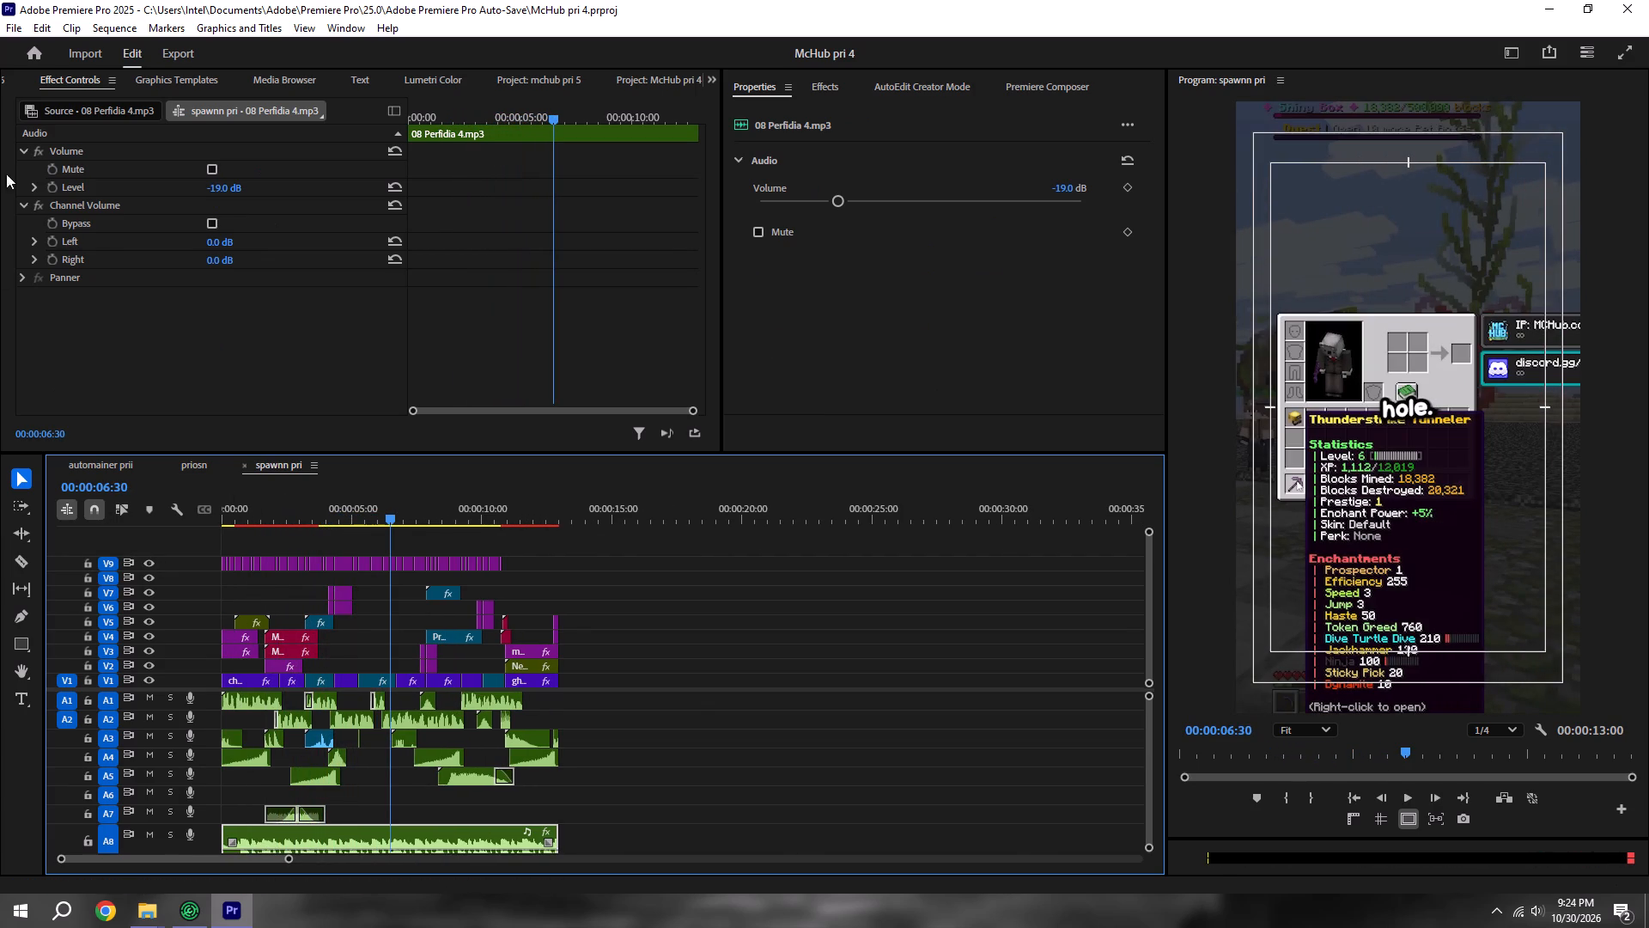
# Open the project mchub pri 3.prproj from the Adobe Premiere Pro Auto-Save folder.
pyautogui.click(16, 27)
pyautogui.click(57, 67)
pyautogui.scroll(-20, 357, 217)
pyautogui.scroll(-9, 357, 217)
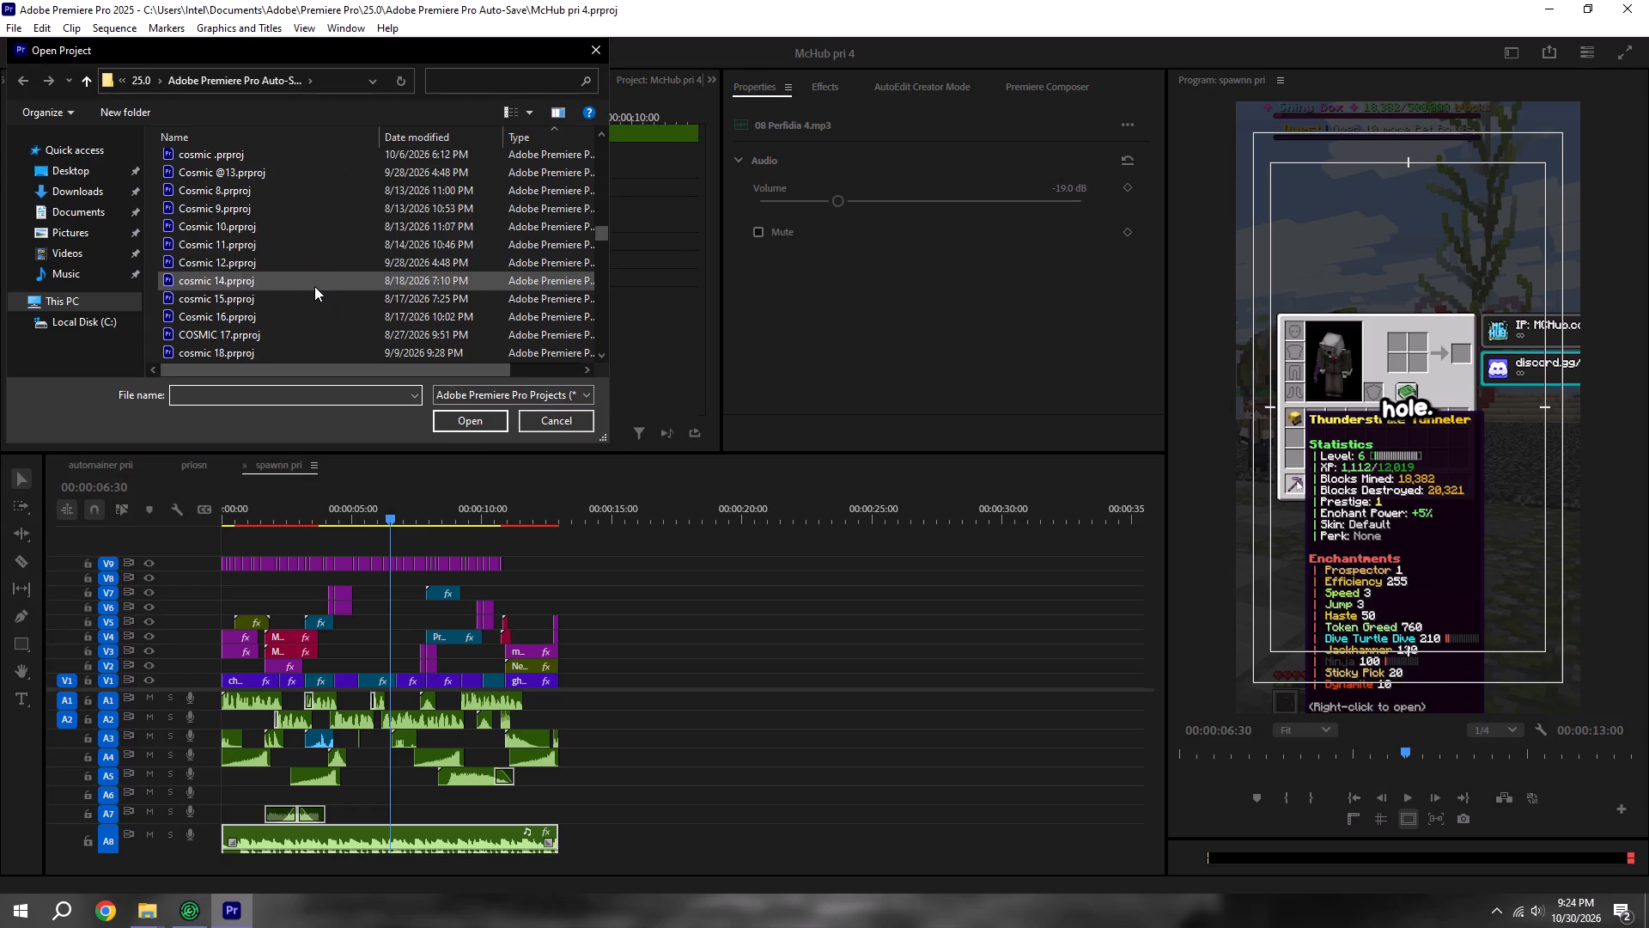
pyautogui.scroll(-15, 242, 319)
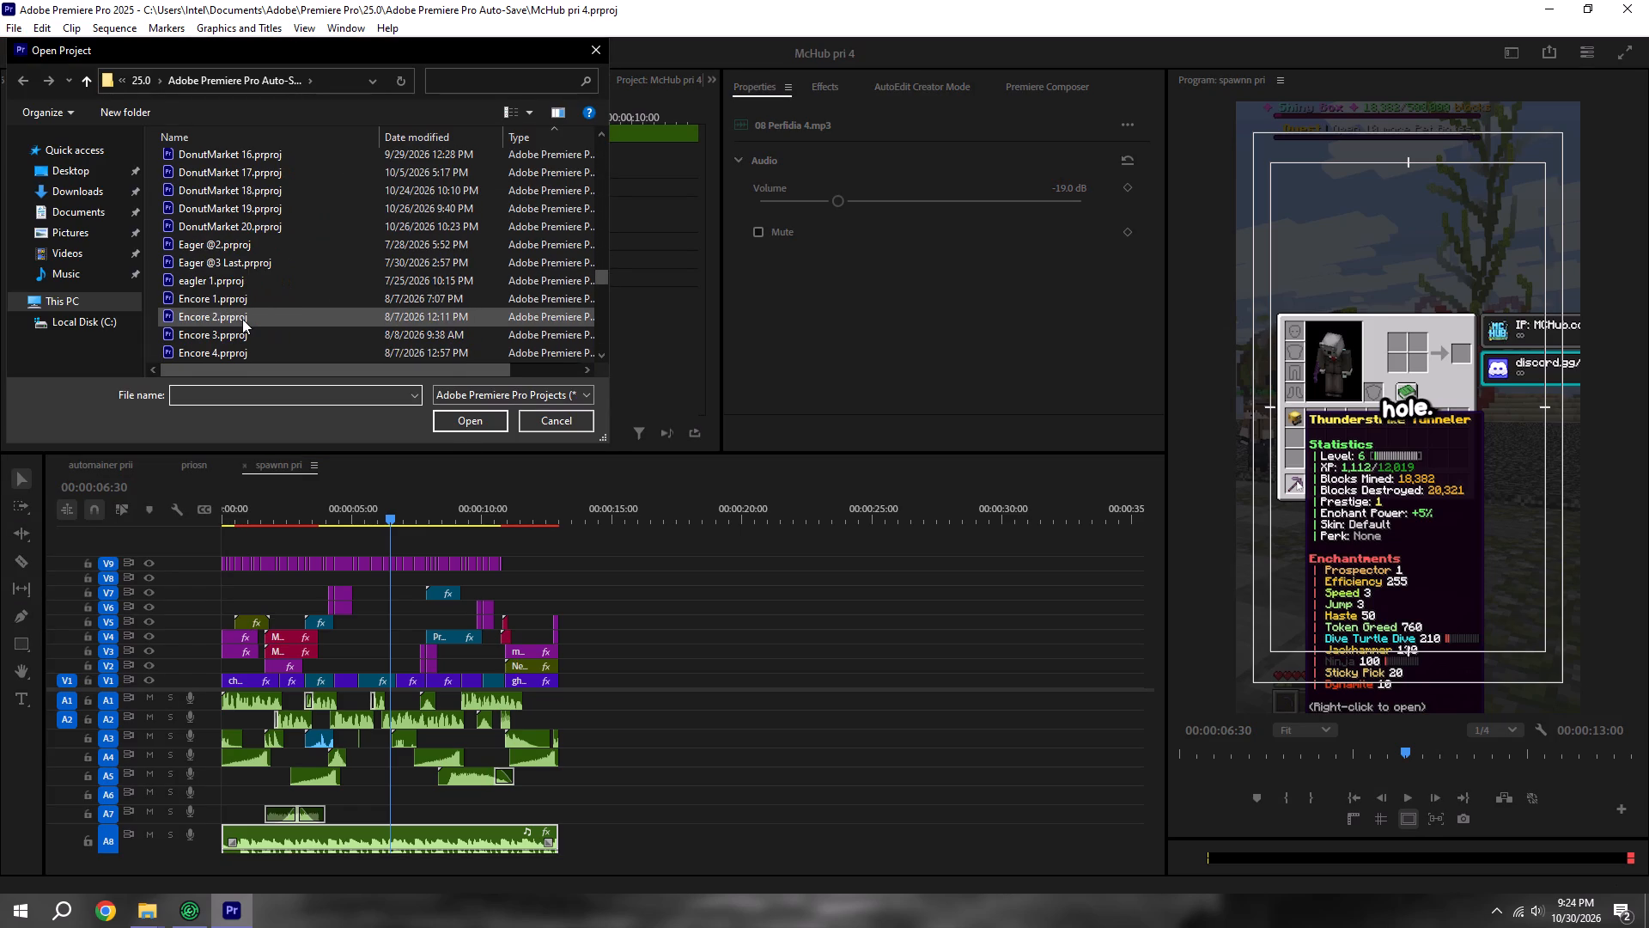
pyautogui.scroll(-13, 242, 319)
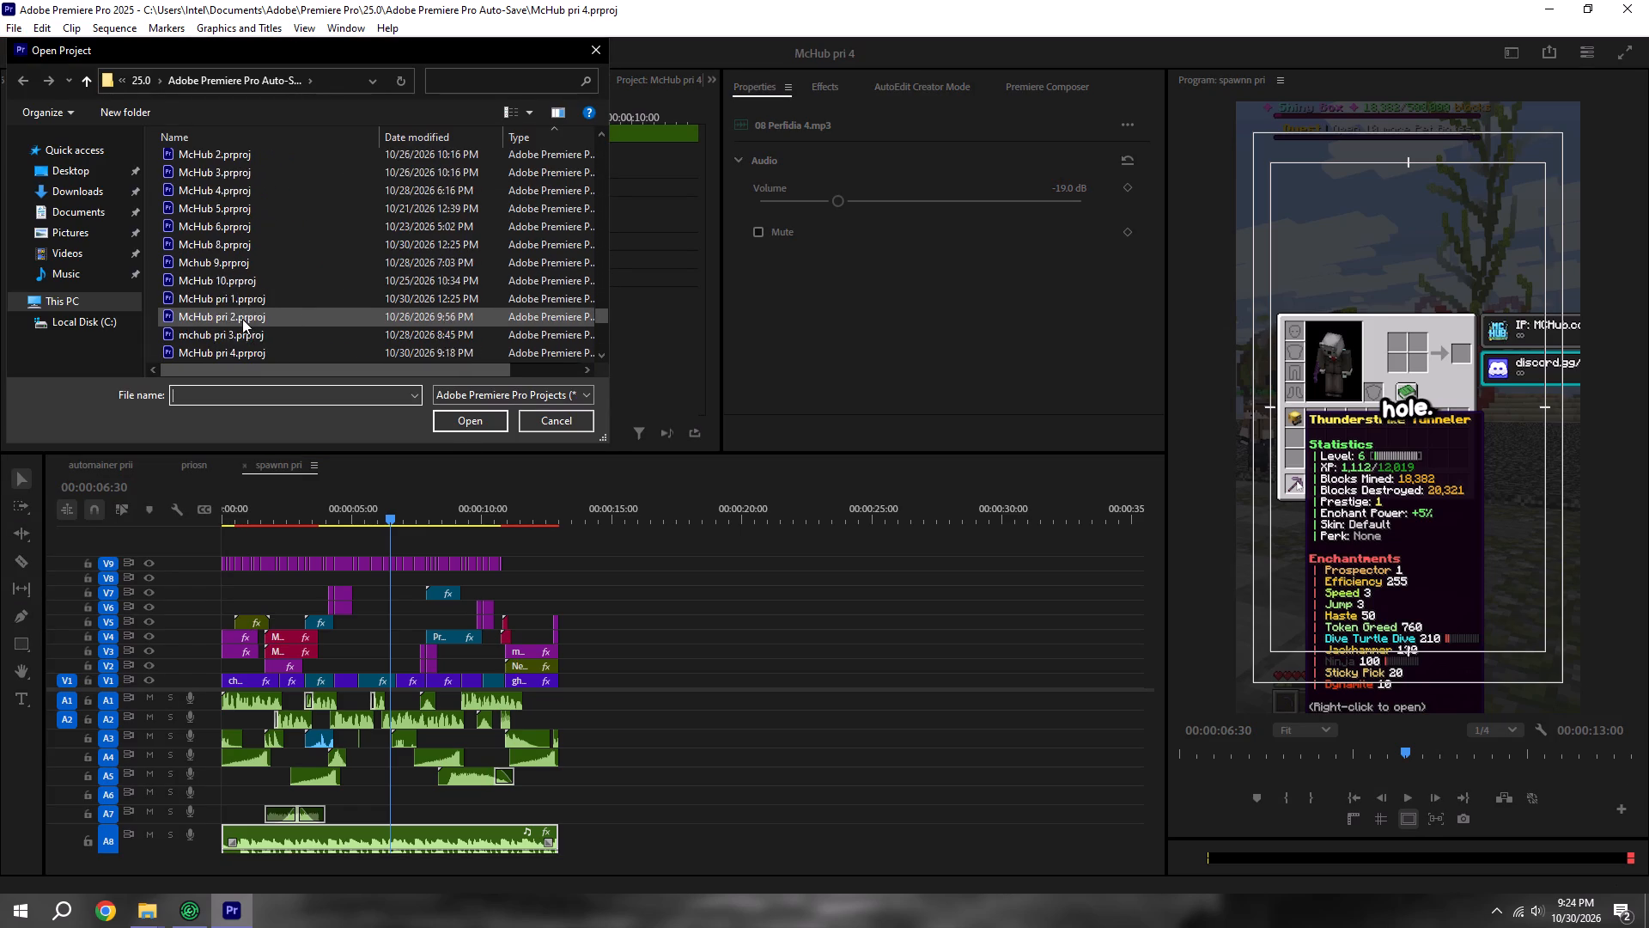
pyautogui.scroll(-5, 242, 319)
pyautogui.scroll(3, 242, 319)
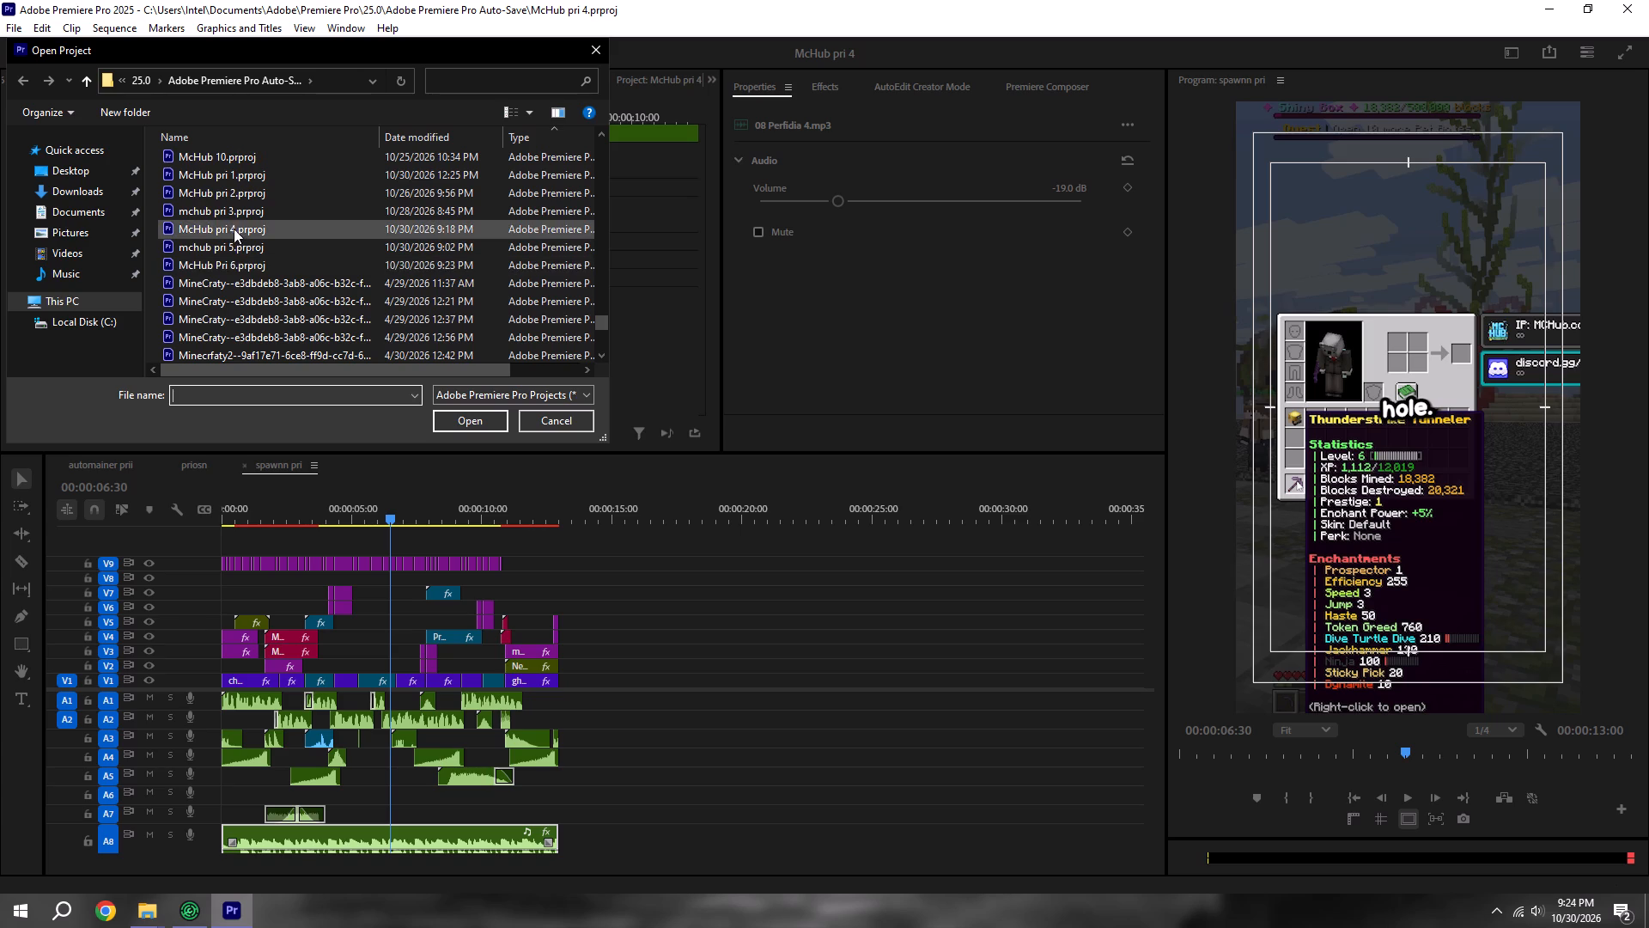
pyautogui.click(248, 209)
pyautogui.click(471, 423)
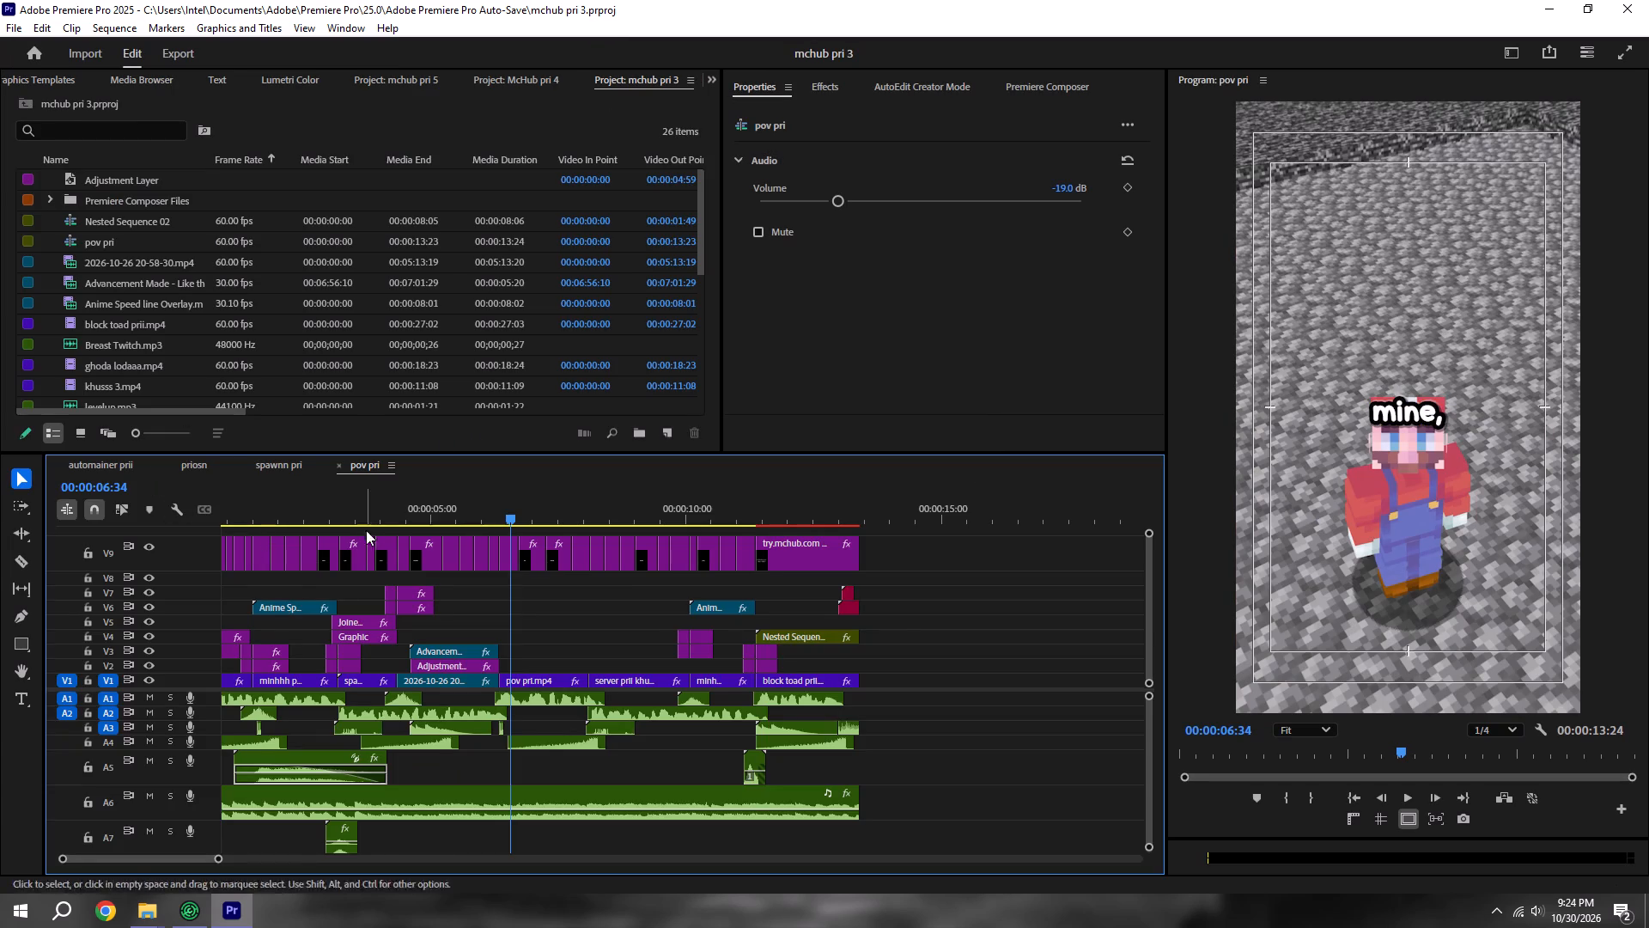
# Play the pov pri sequence from its beginning to review the titles and overlays over the spawn footage.
pyautogui.moveTo(375, 518); pyautogui.dragTo(0, 545)
pyautogui.press('space')
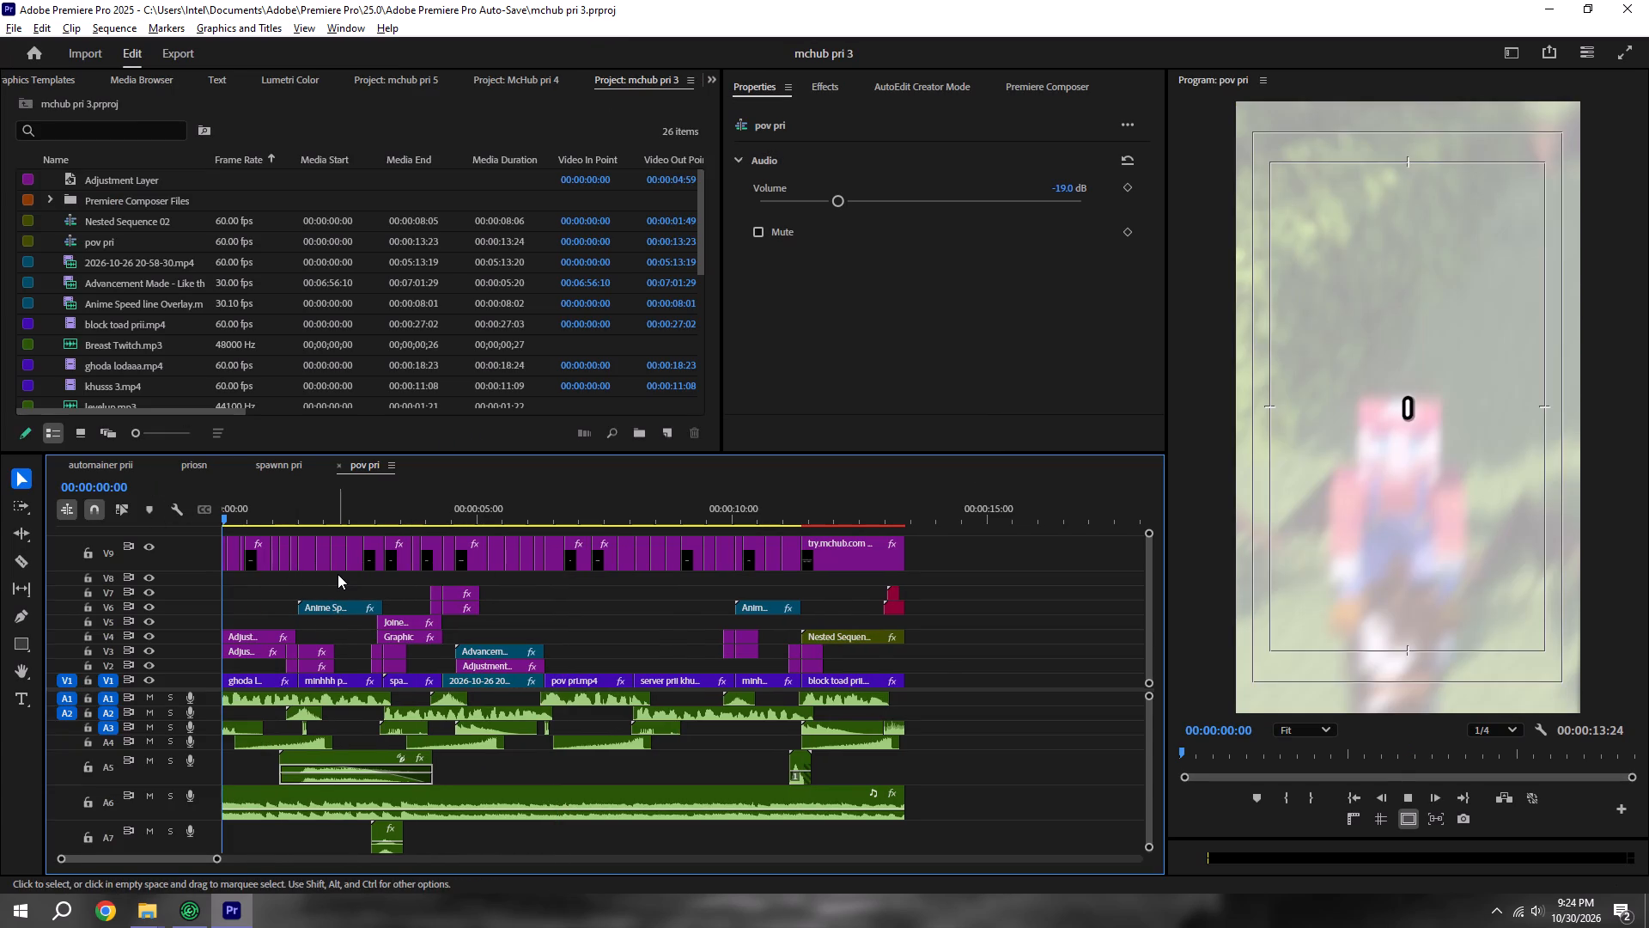
pyautogui.keyDown('alt'); pyautogui.scroll(-4, 338, 574); pyautogui.keyUp('alt')
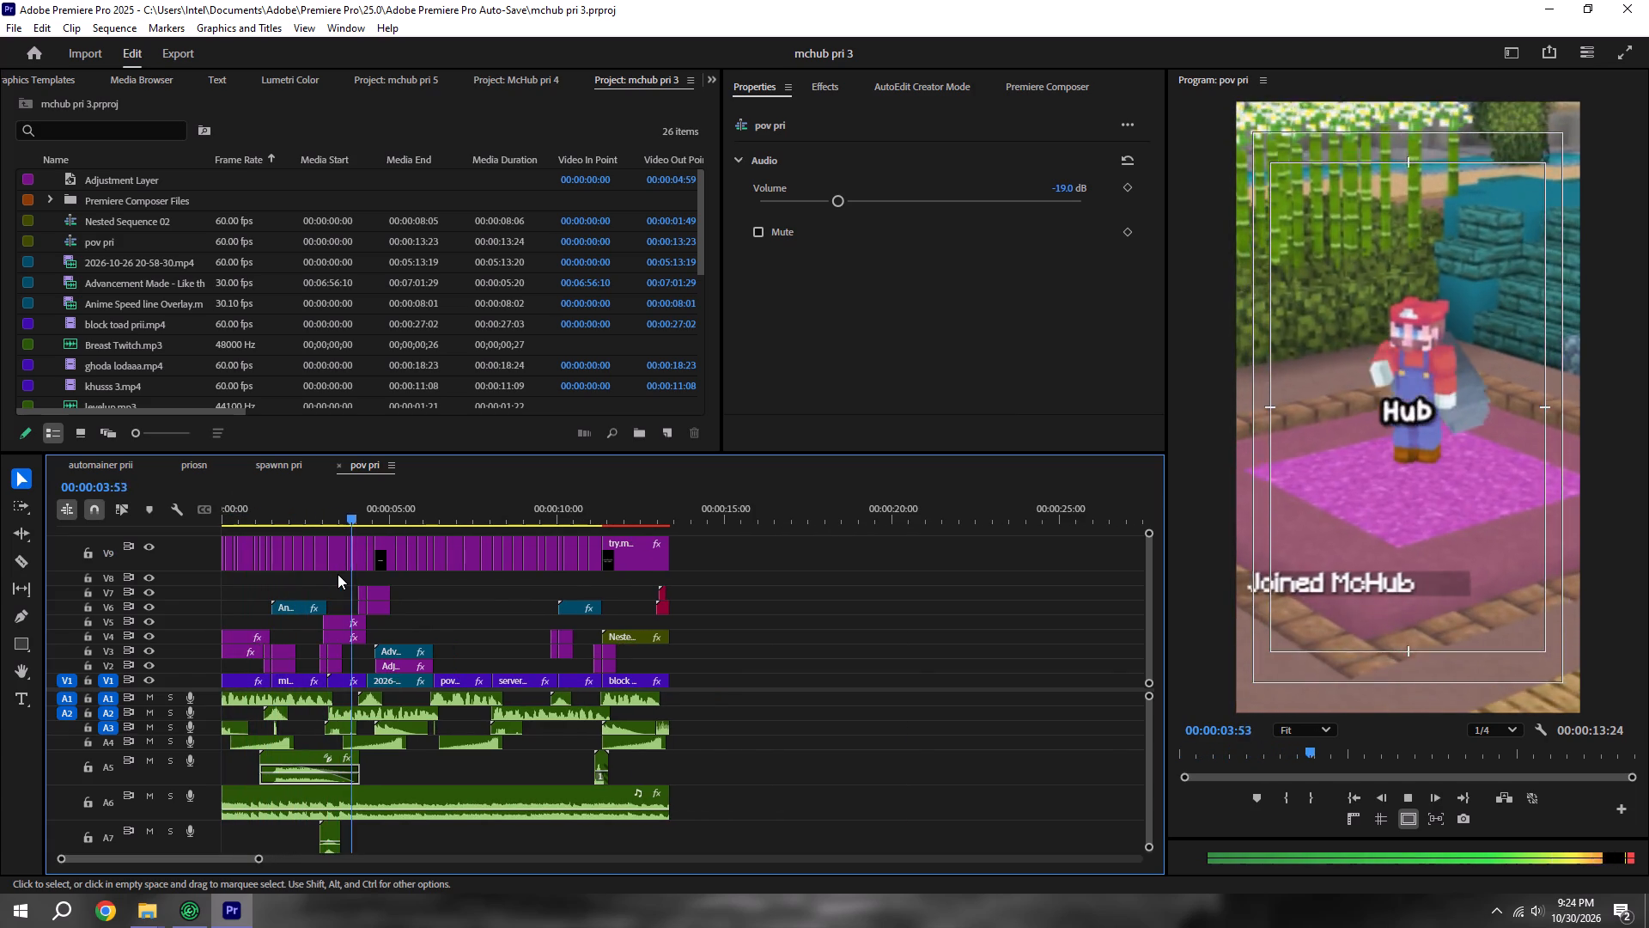
pyautogui.press('space')
# Copy the Joined McHub title from pov pri, paste it into automainer prii at 00:00:05:52, and play the result.
pyautogui.keyDown('alt'); pyautogui.scroll(16, 316, 629); pyautogui.keyUp('alt')
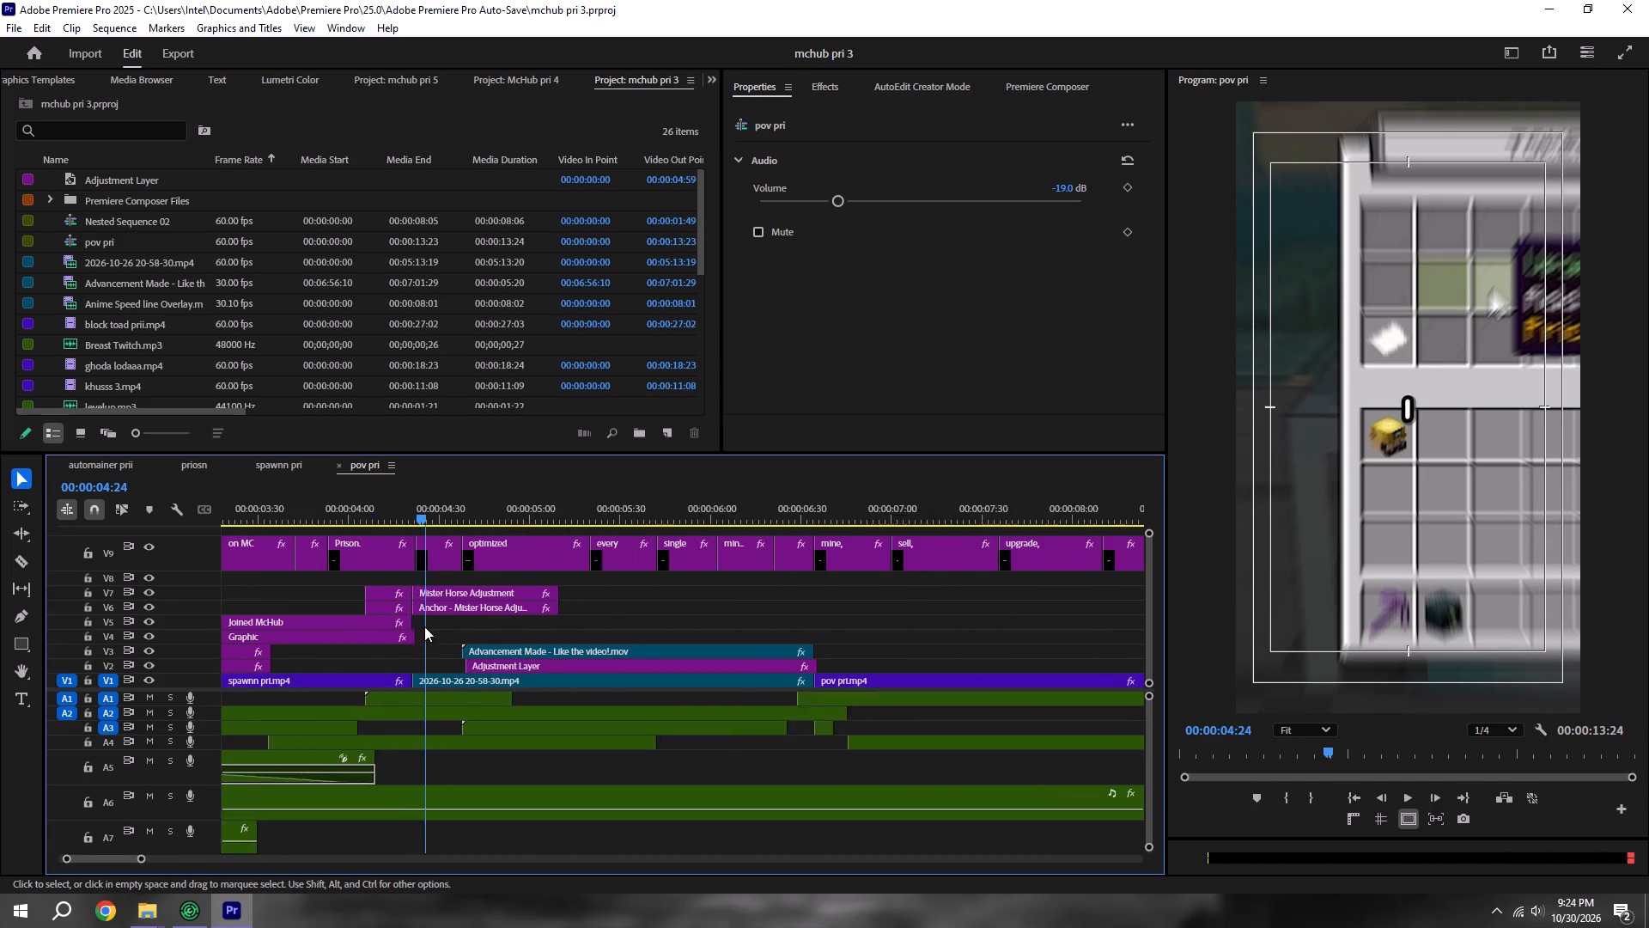
pyautogui.keyDown('alt'); pyautogui.scroll(5, 374, 573); pyautogui.keyUp('alt')
pyautogui.hotkey('ctrl', 's')
pyautogui.scroll(5, 463, 625)
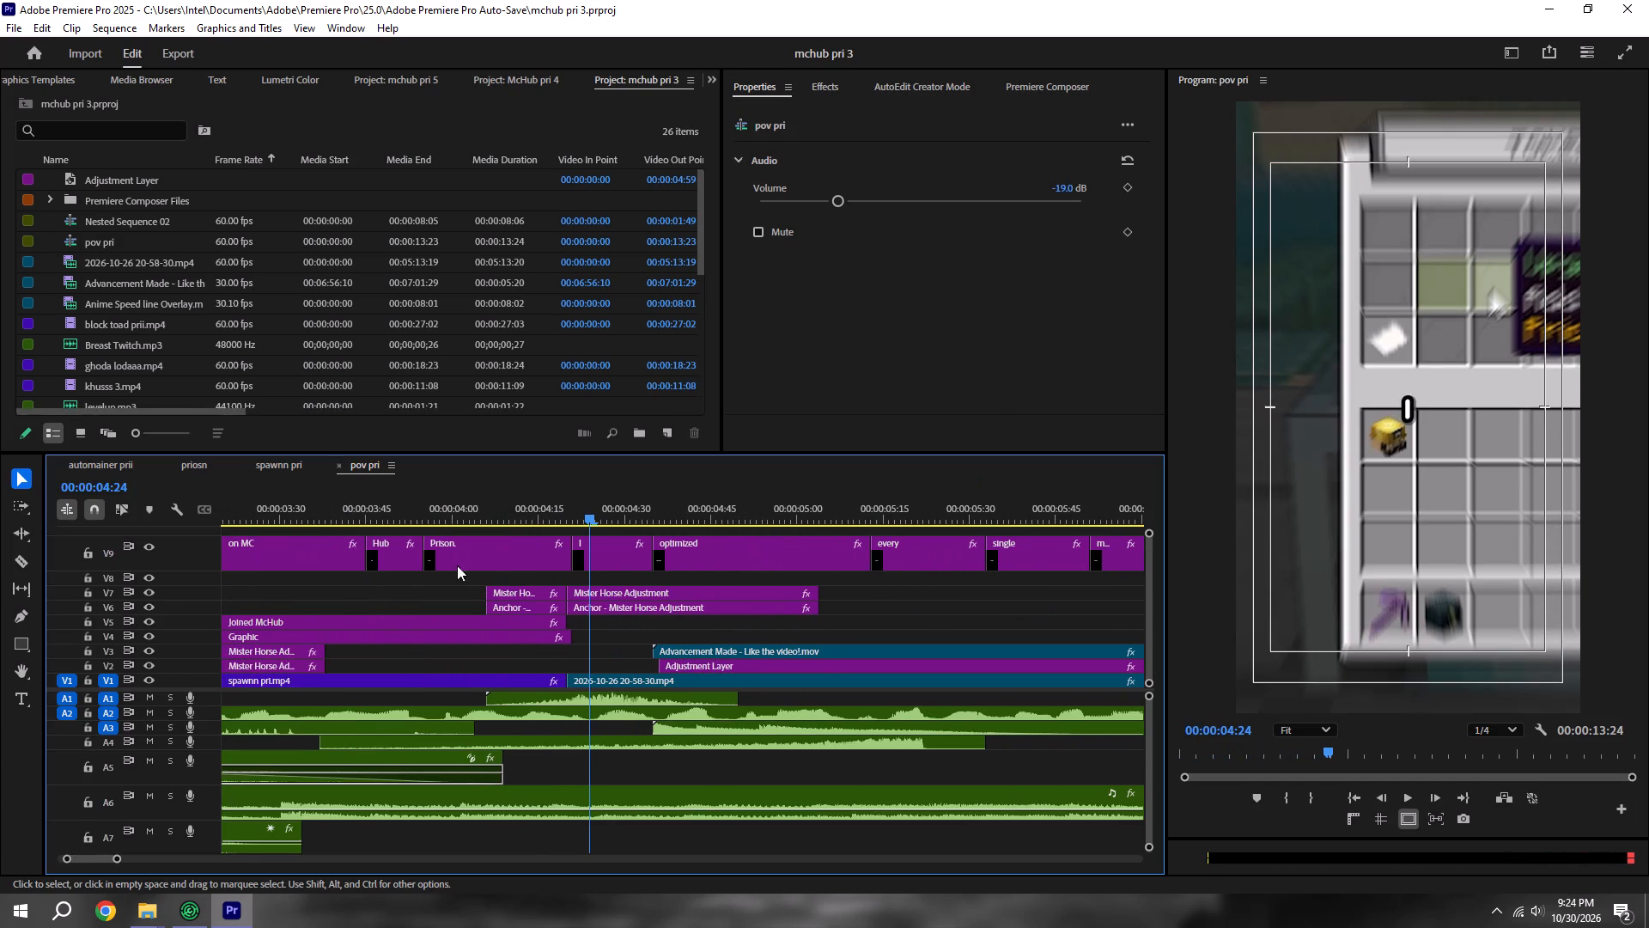
pyautogui.scroll(4, 438, 565)
pyautogui.click(394, 624)
pyautogui.hotkey('ctrl', 'c')
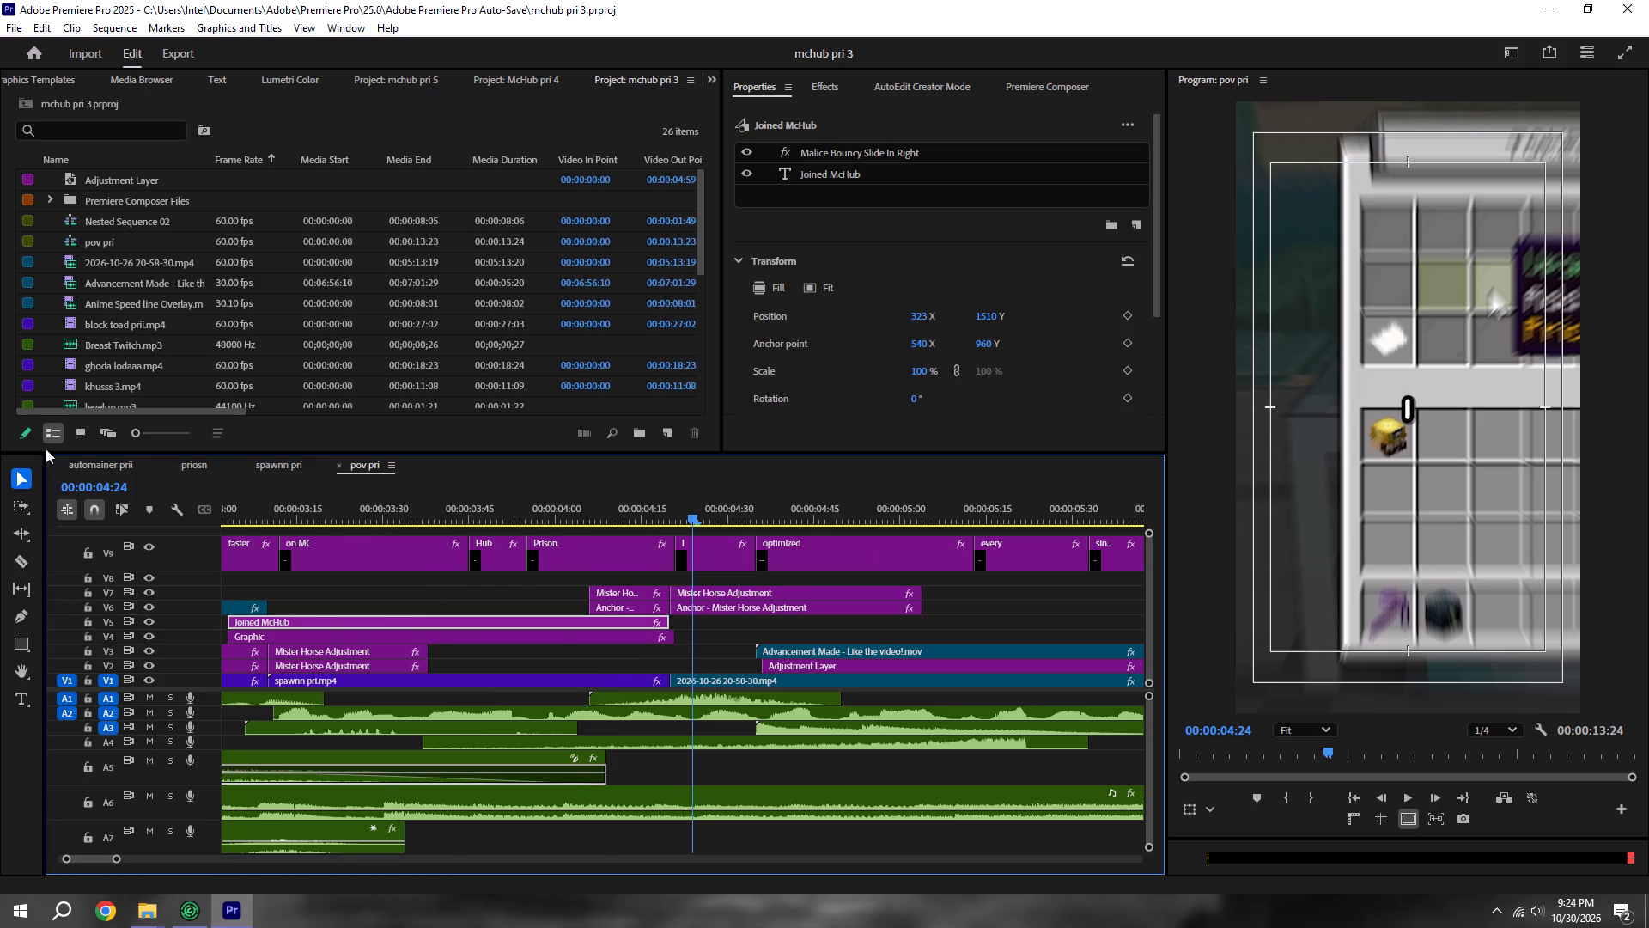
pyautogui.click(116, 461)
pyautogui.hotkey('ctrl', 'v')
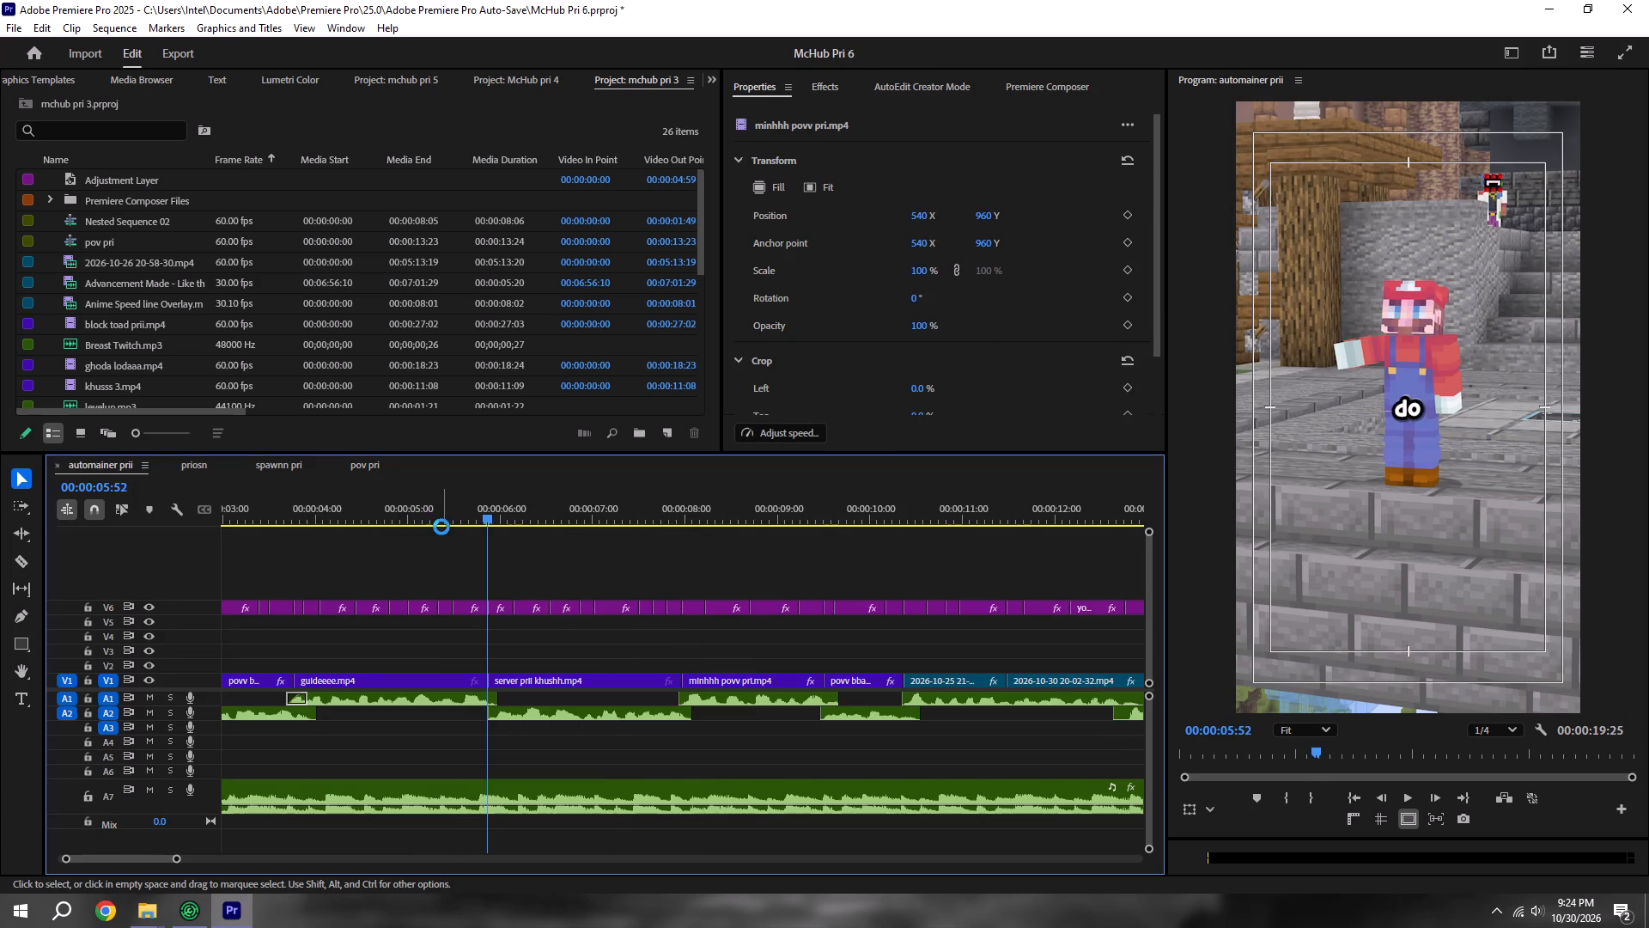
pyautogui.keyDown('shift'); pyautogui.moveTo(497, 519); pyautogui.dragTo(453, 508); pyautogui.keyUp('shift')
pyautogui.press('space')
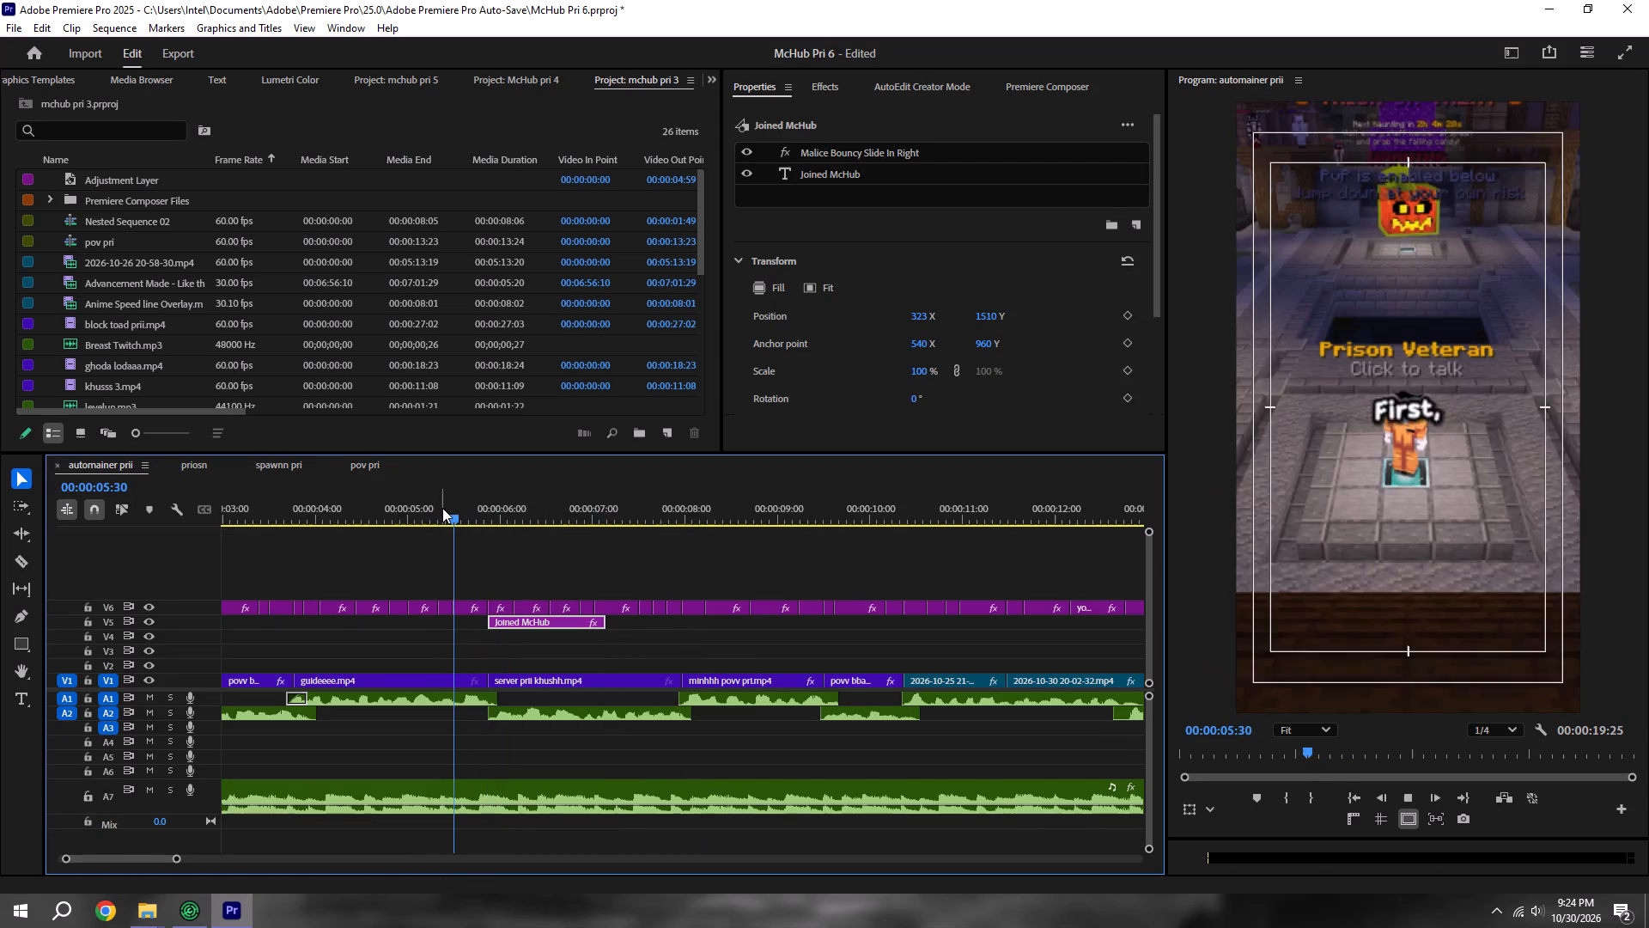
pyautogui.press('space')
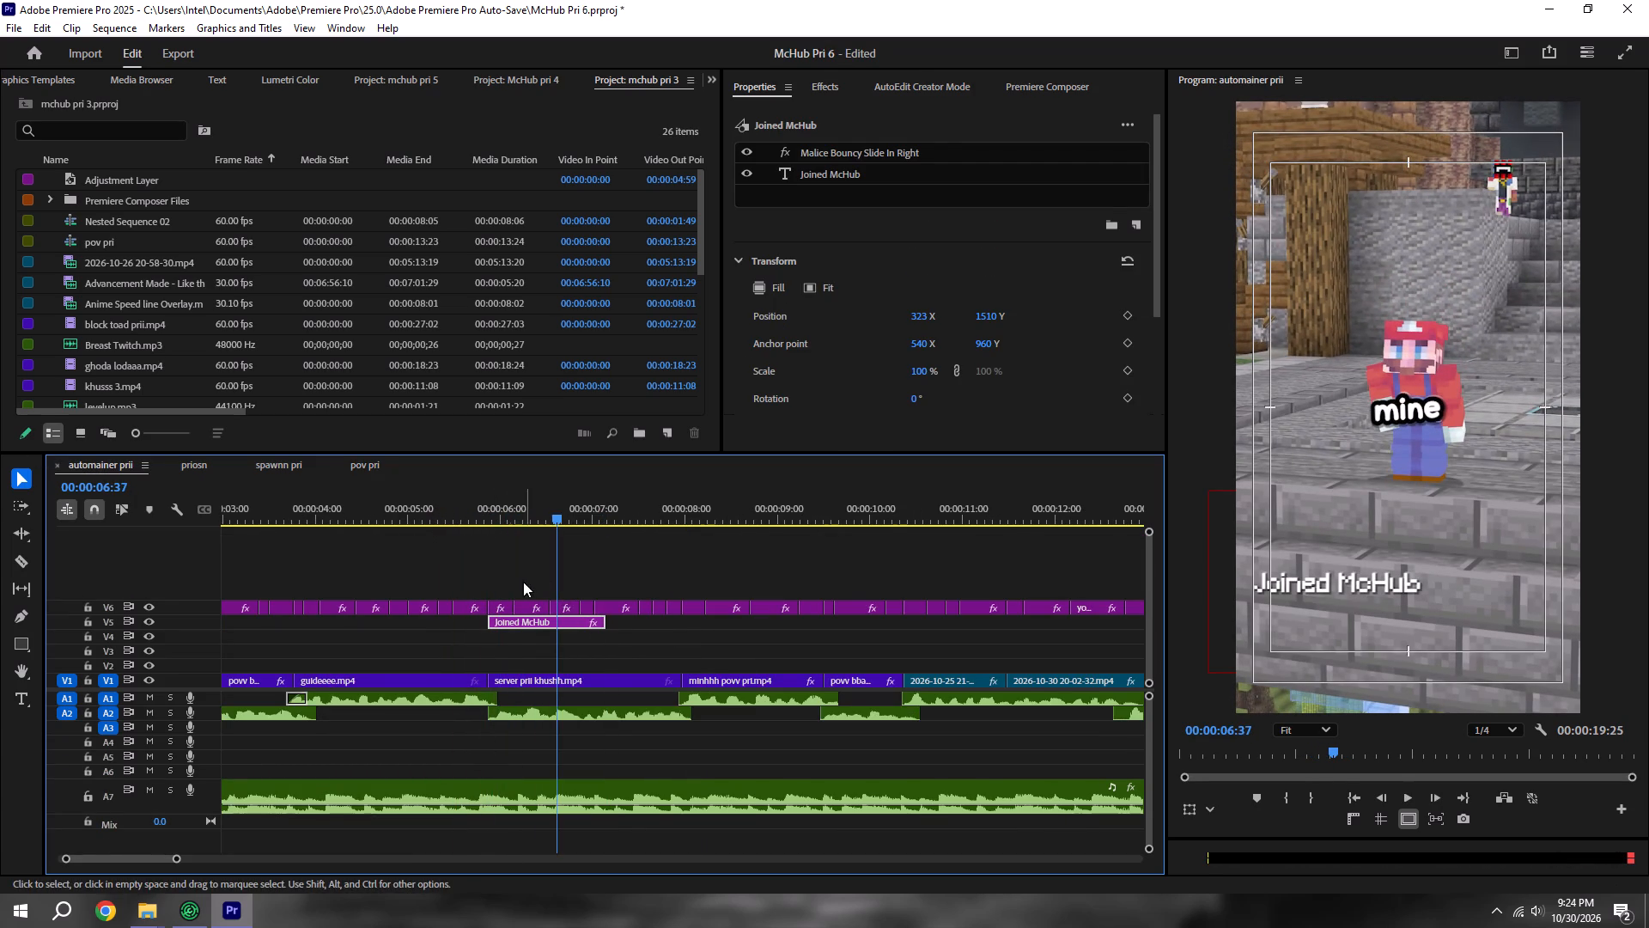
# Replace the pasted title's text with /mine, save the project, and play the section from about 00:00:05:29.
pyautogui.click(519, 520)
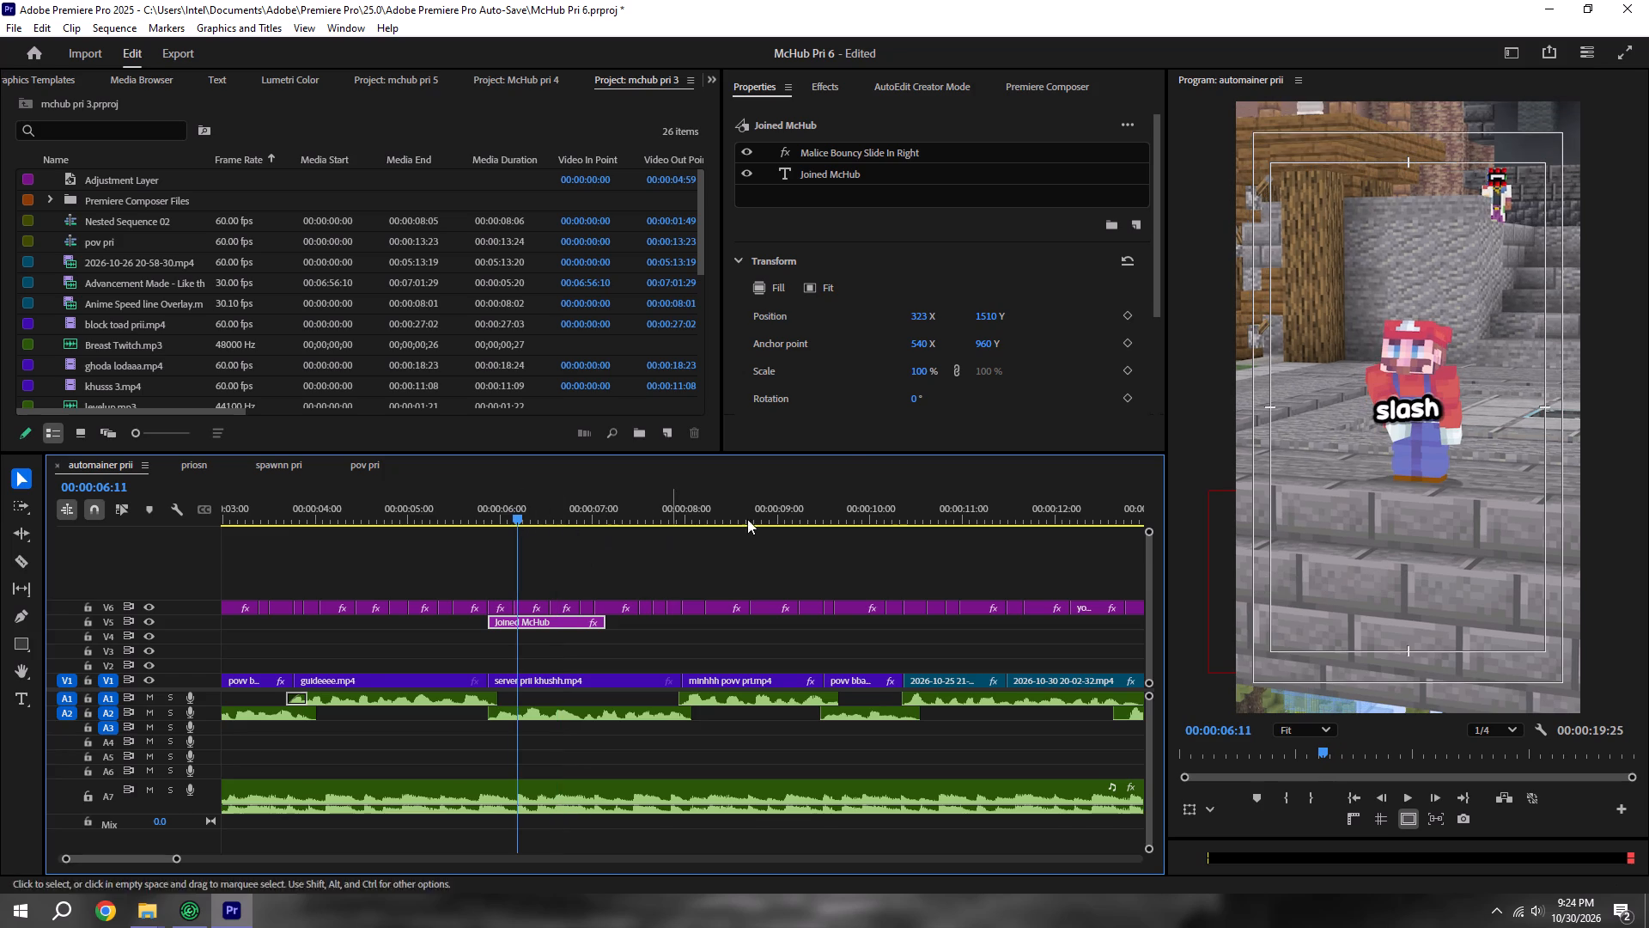
pyautogui.doubleClick(856, 169)
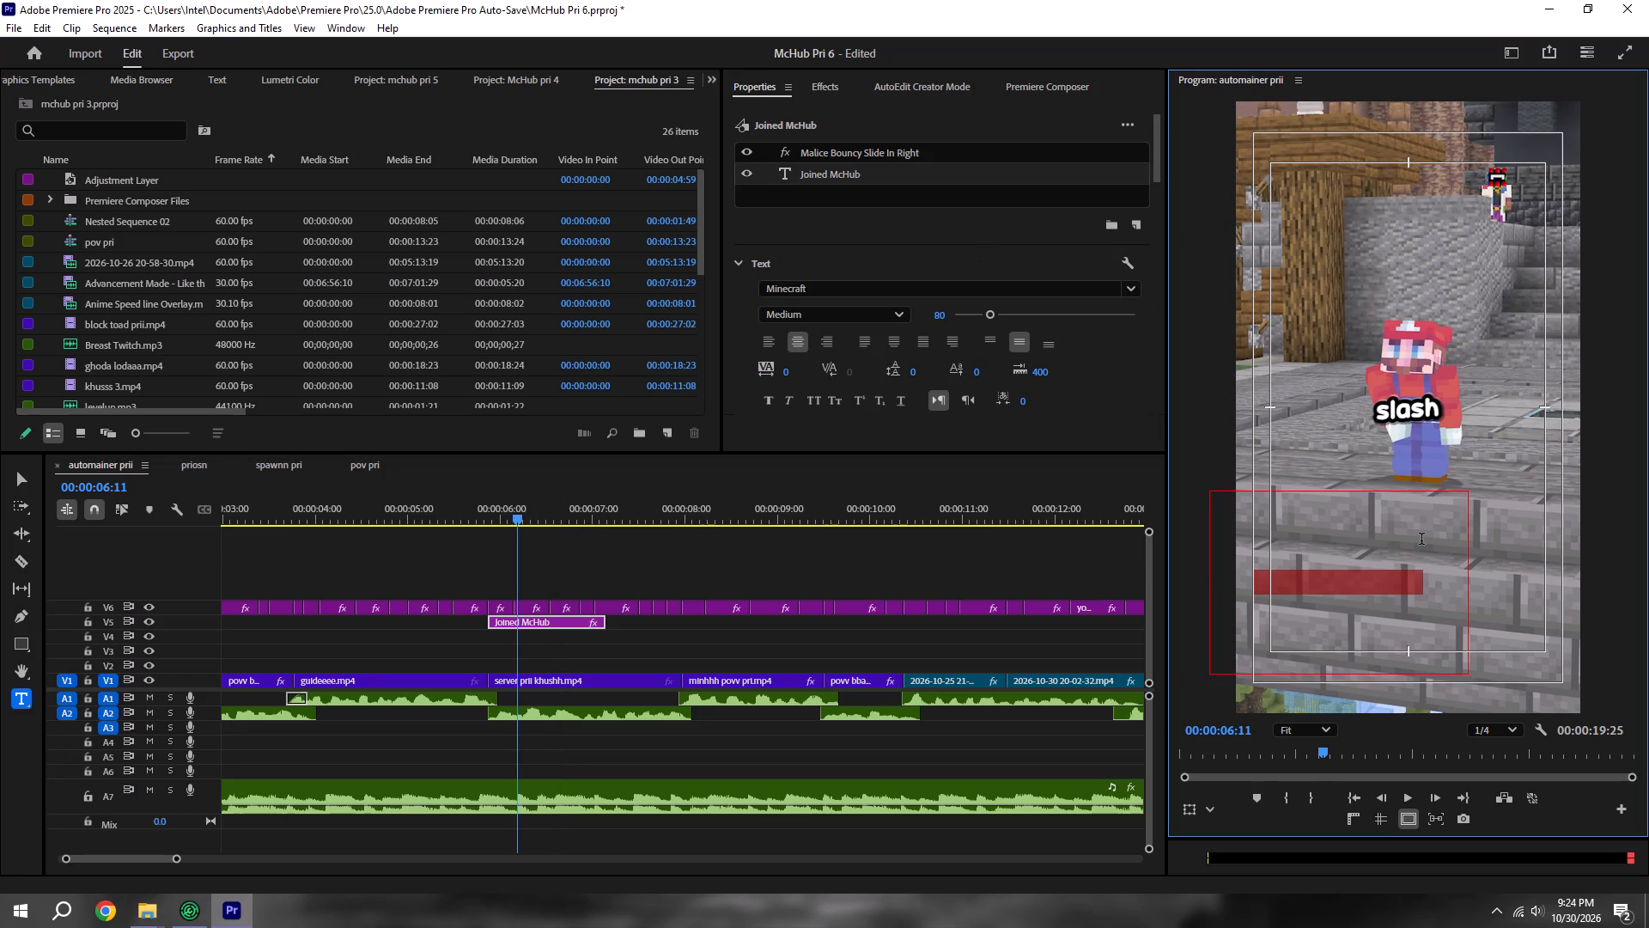
pyautogui.press('BackSpace')
pyautogui.write('/mine')
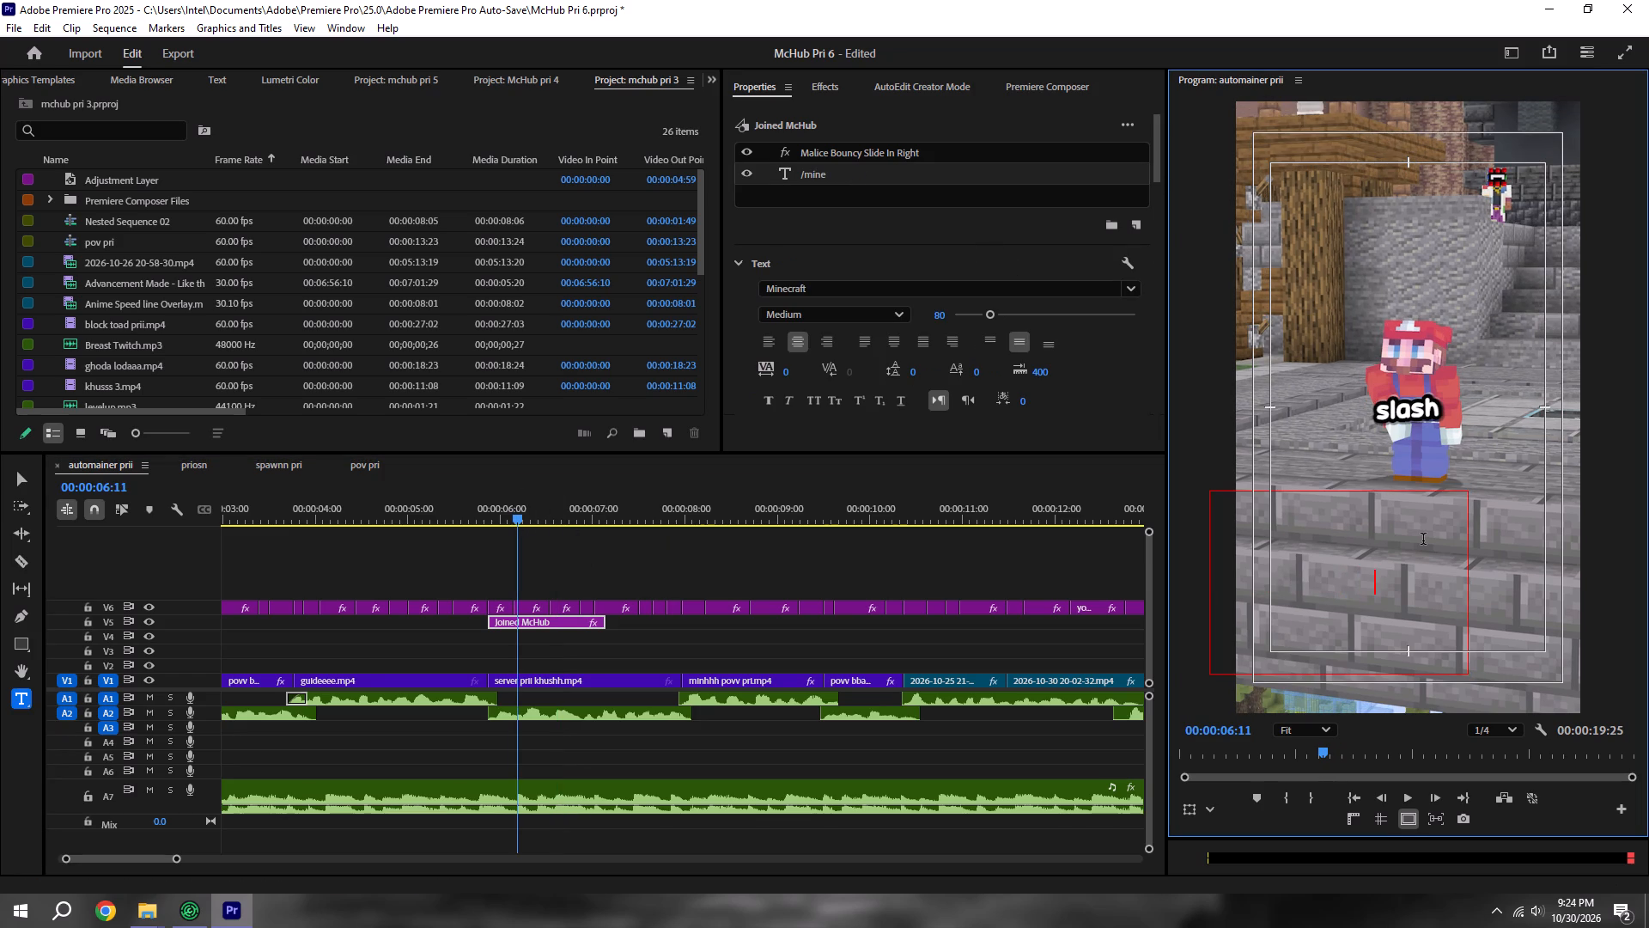
pyautogui.click(693, 637)
pyautogui.hotkey('ctrl', 's')
pyautogui.keyDown('shift'); pyautogui.click(463, 491); pyautogui.keyUp('shift')
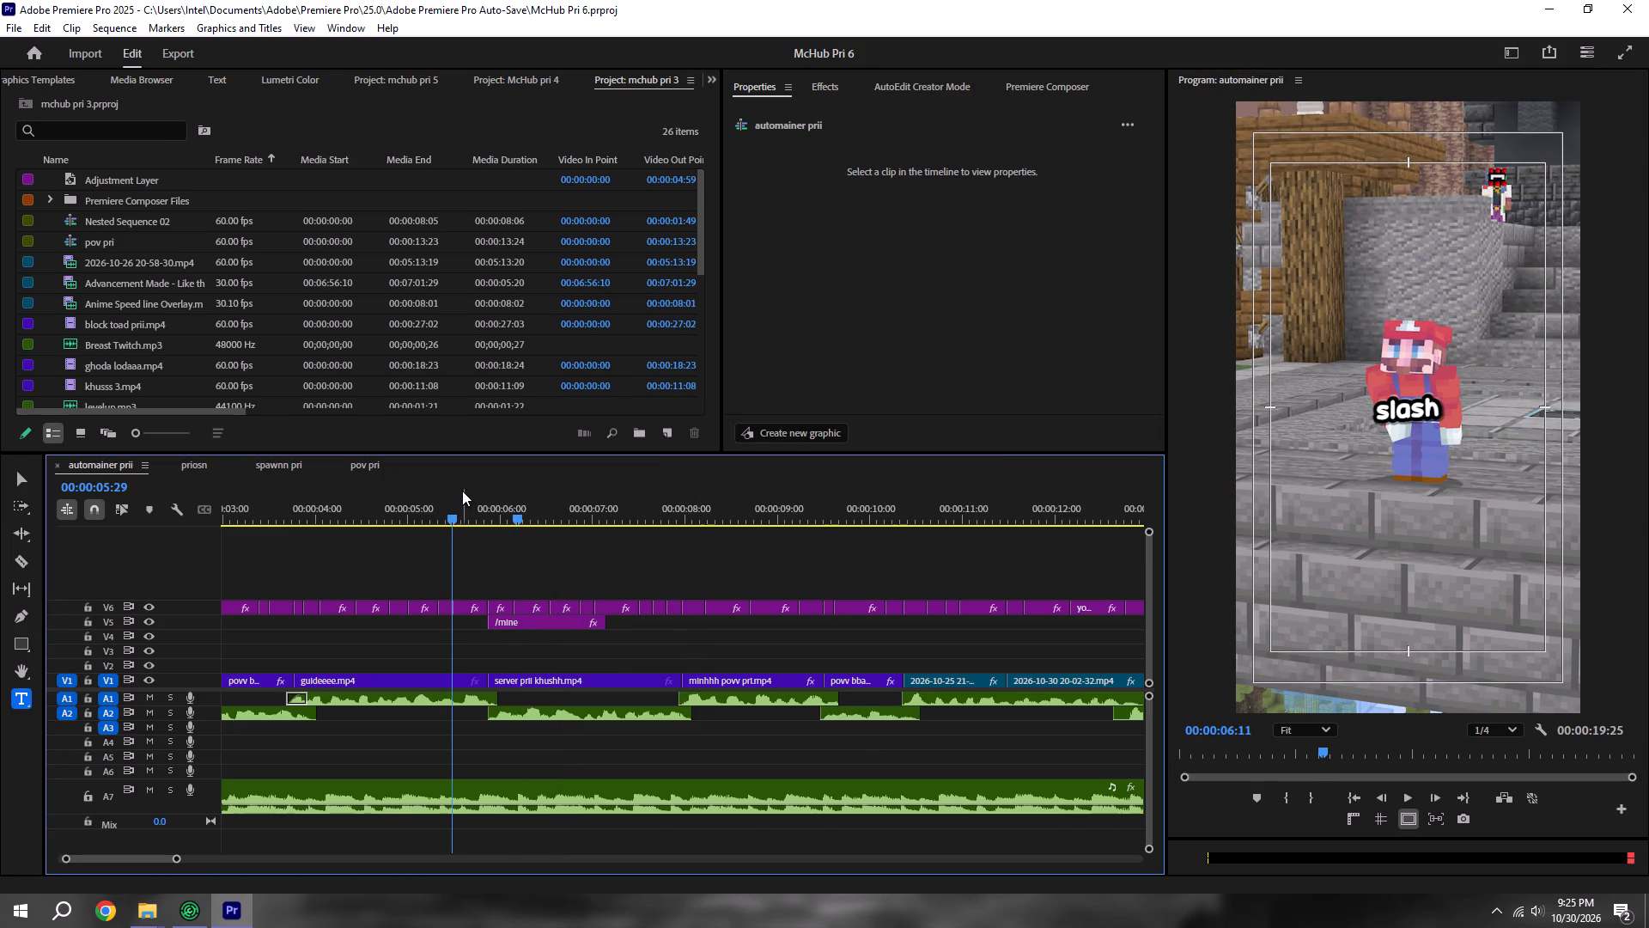
pyautogui.press('space')
pyautogui.press('space')
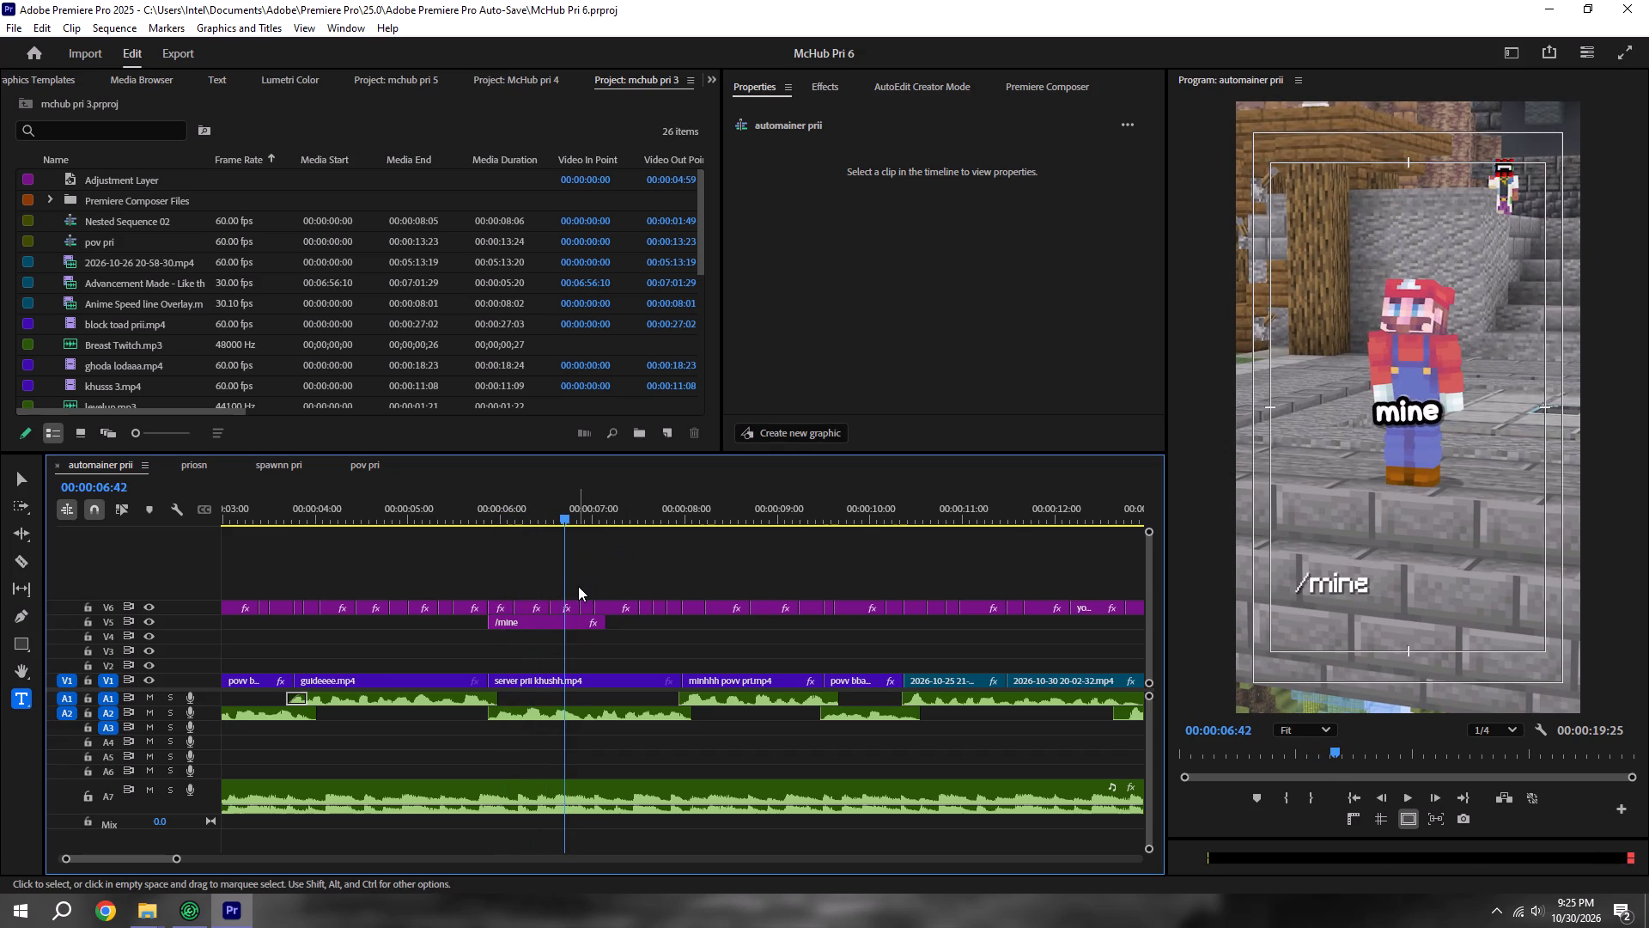
pyautogui.click(553, 620)
pyautogui.keyDown('shift'); pyautogui.click(486, 508); pyautogui.keyUp('shift')
pyautogui.press('space')
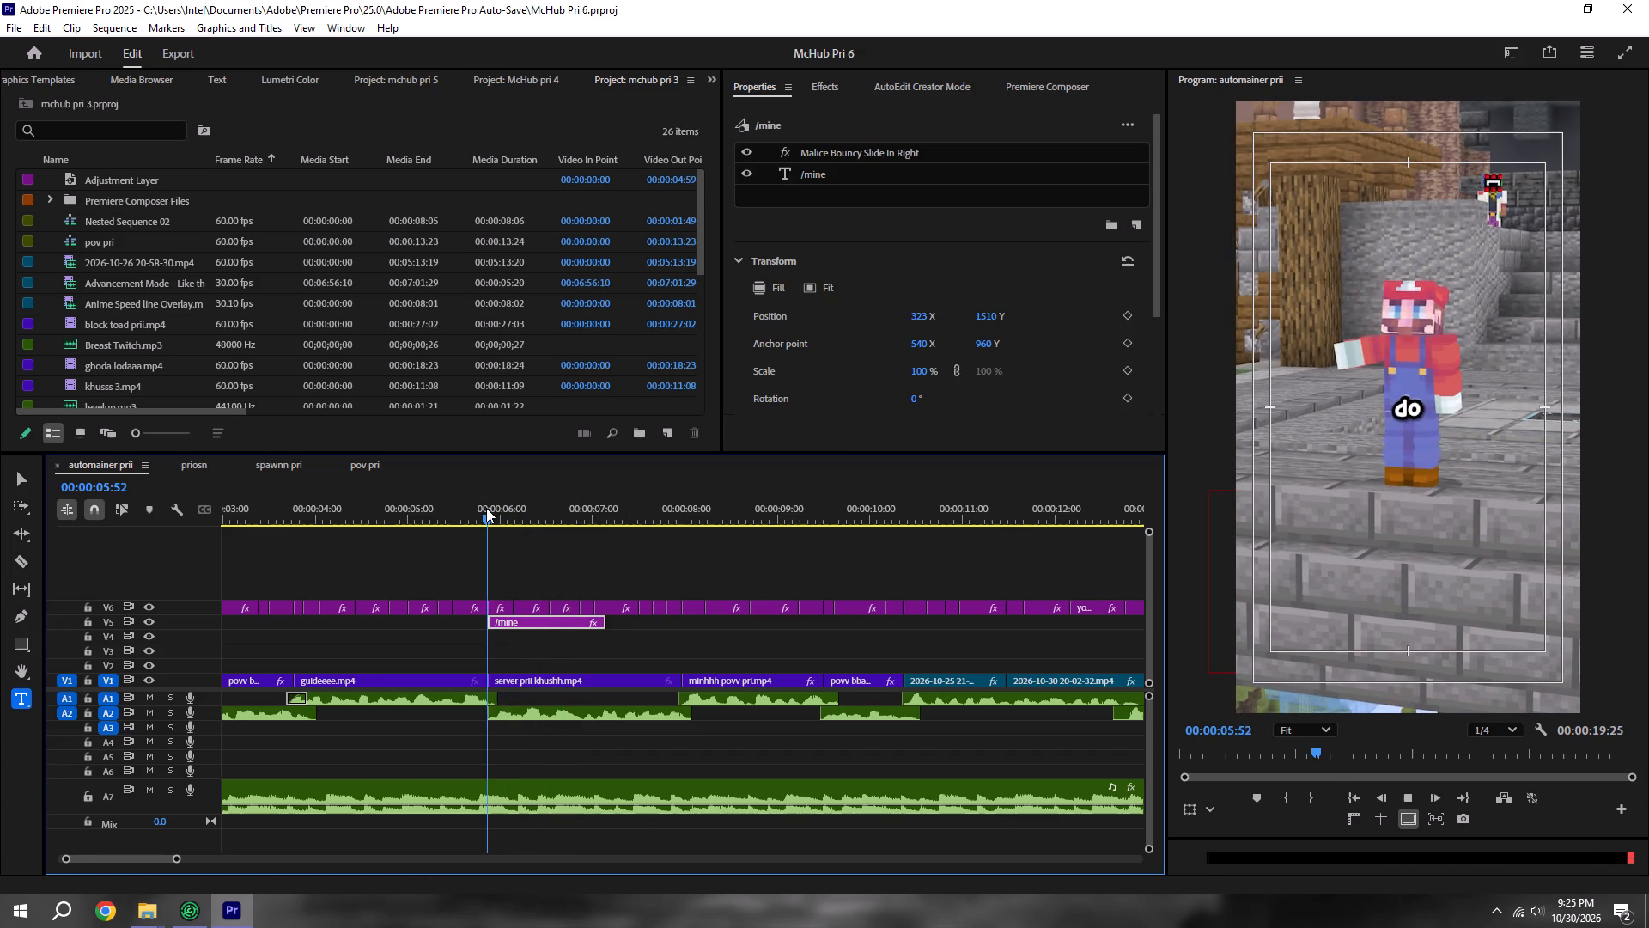
pyautogui.press('space')
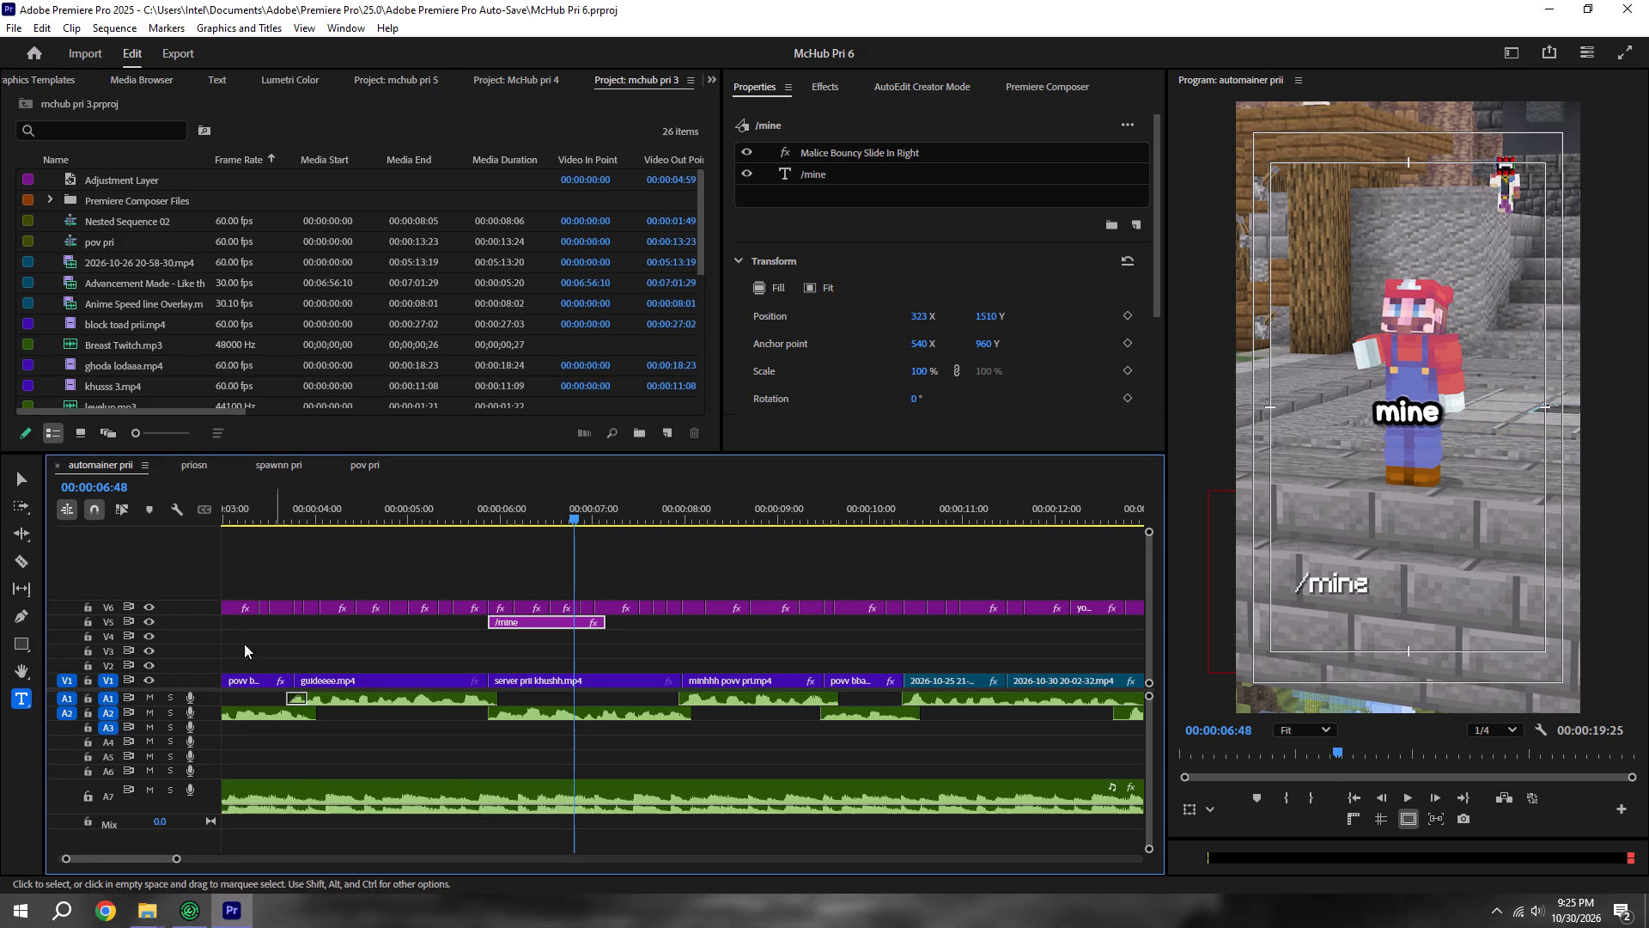
# Copy the Graphic shape clip from pov pri, paste it beneath the /mine title at 00:00:05:52, and play it.
pyautogui.click(362, 466)
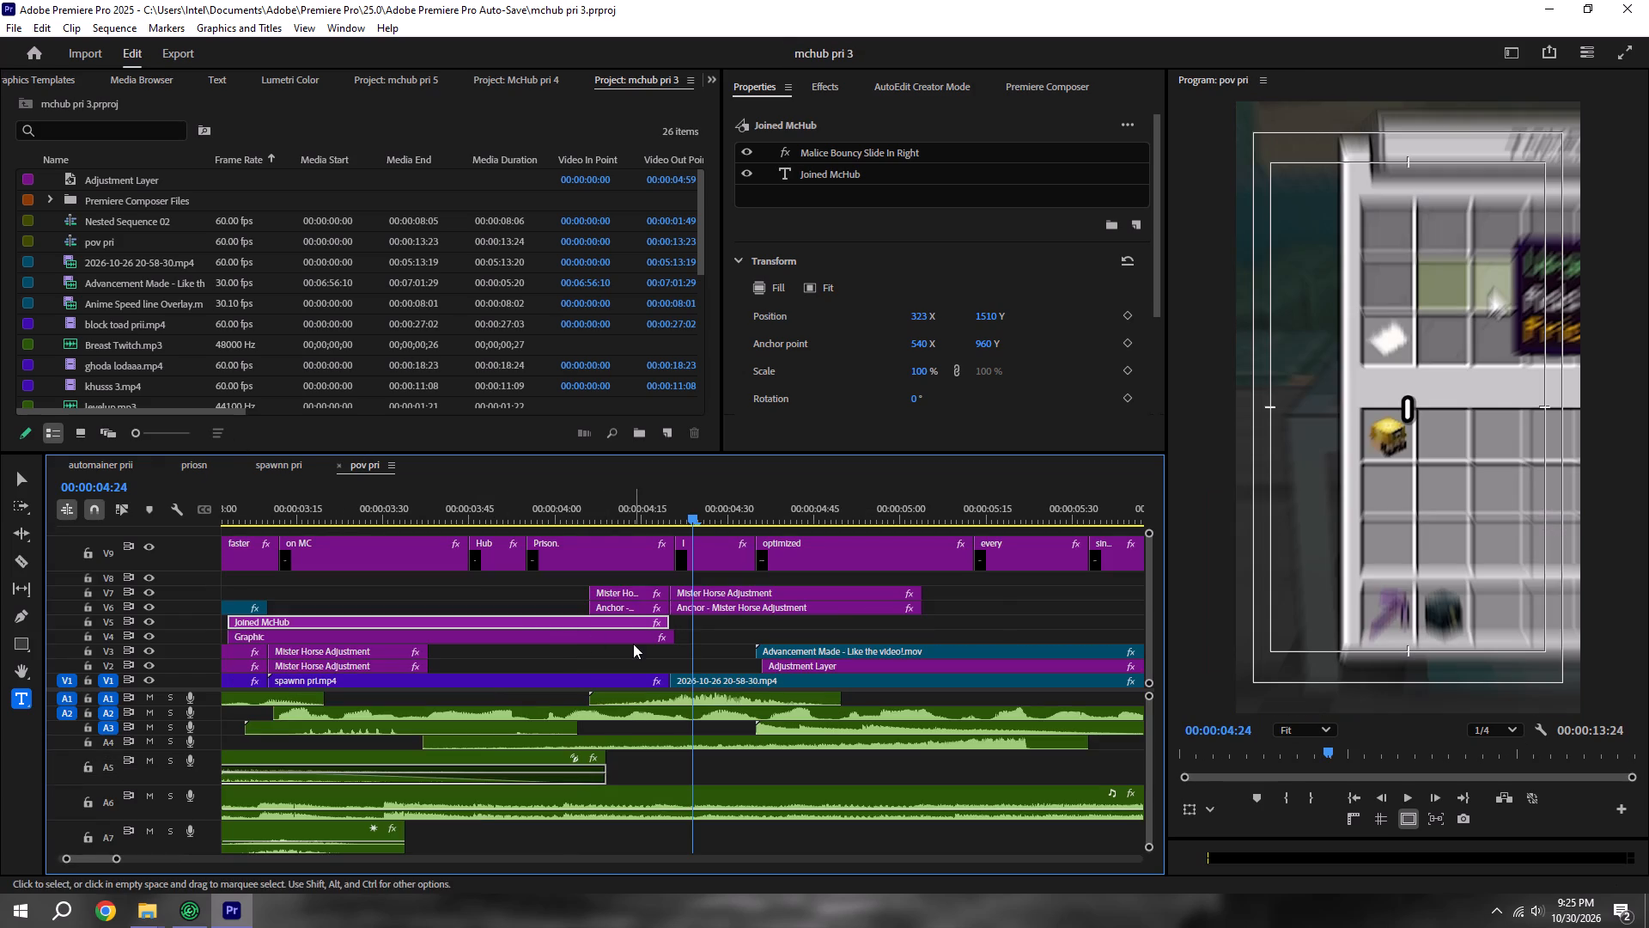
pyautogui.click(353, 632)
pyautogui.hotkey('ctrl', 'c')
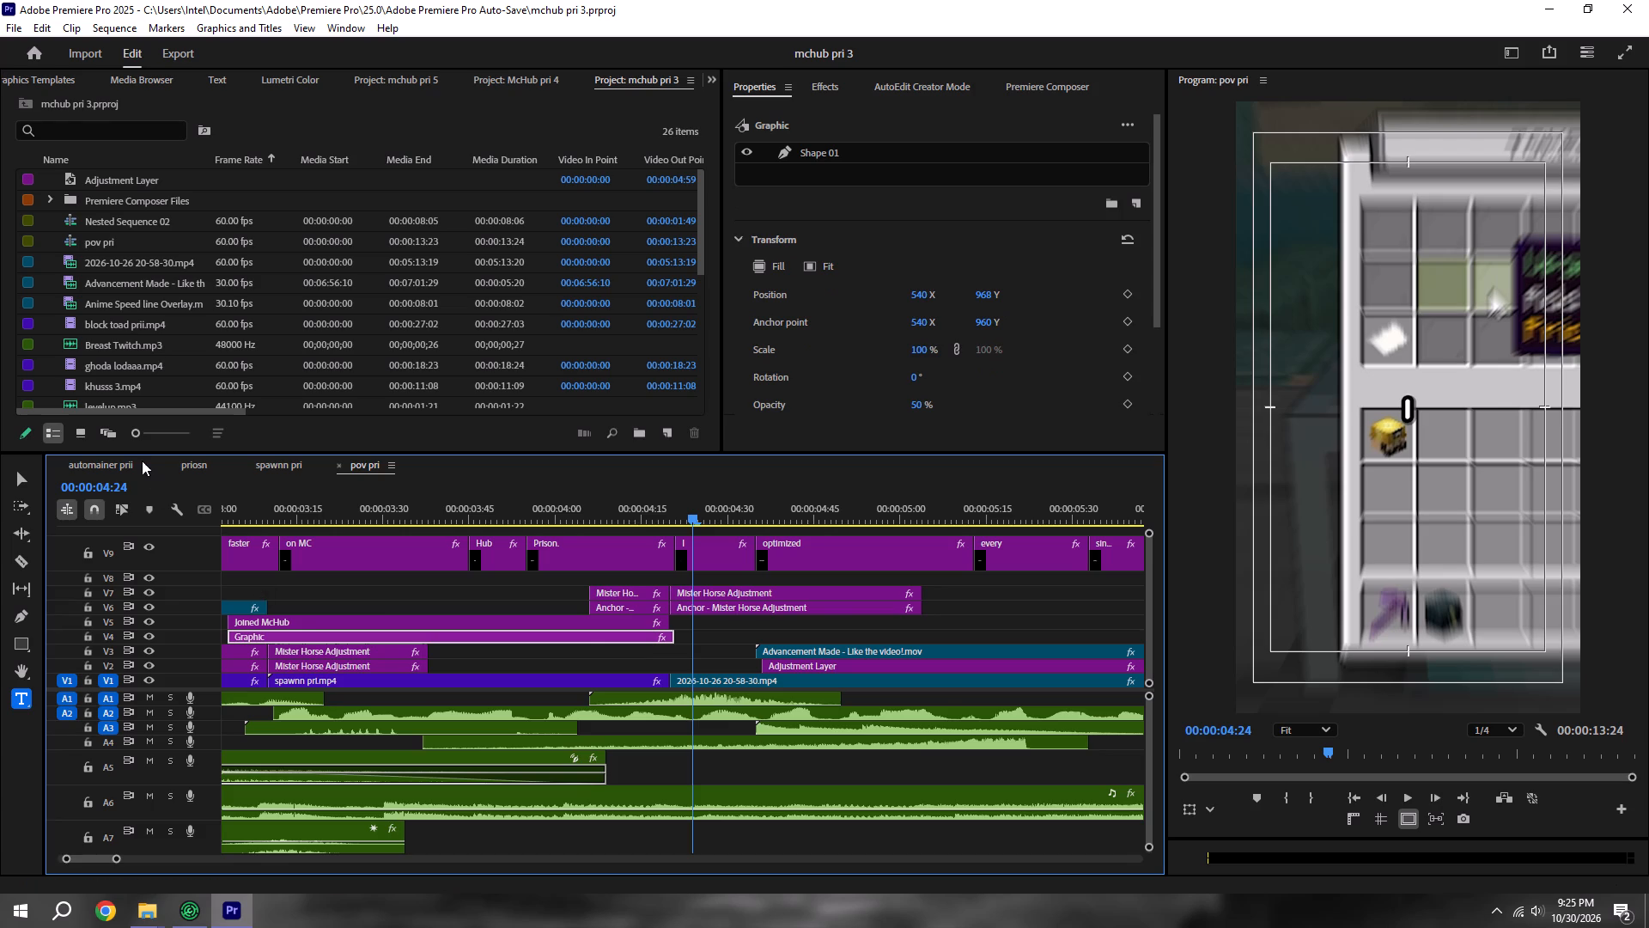
pyautogui.click(120, 460)
pyautogui.keyDown('shift'); pyautogui.moveTo(472, 516); pyautogui.dragTo(478, 516); pyautogui.keyUp('shift')
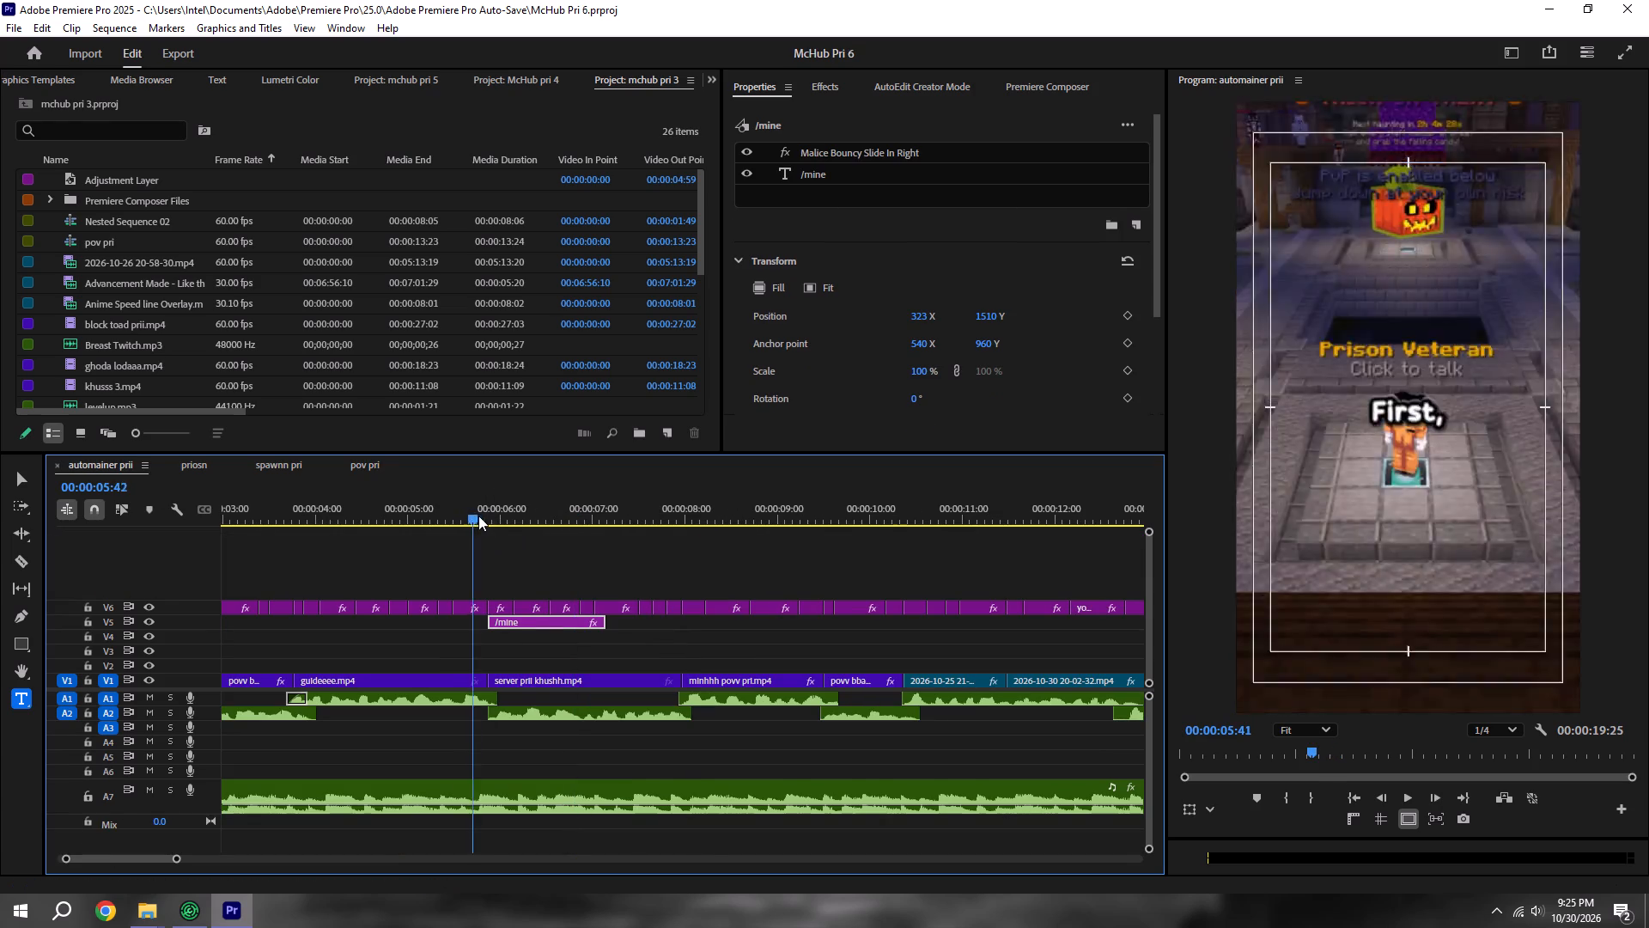
pyautogui.keyDown('shift'); pyautogui.moveTo(478, 516); pyautogui.dragTo(484, 515); pyautogui.keyUp('shift')
pyautogui.hotkey('ctrl', 'v')
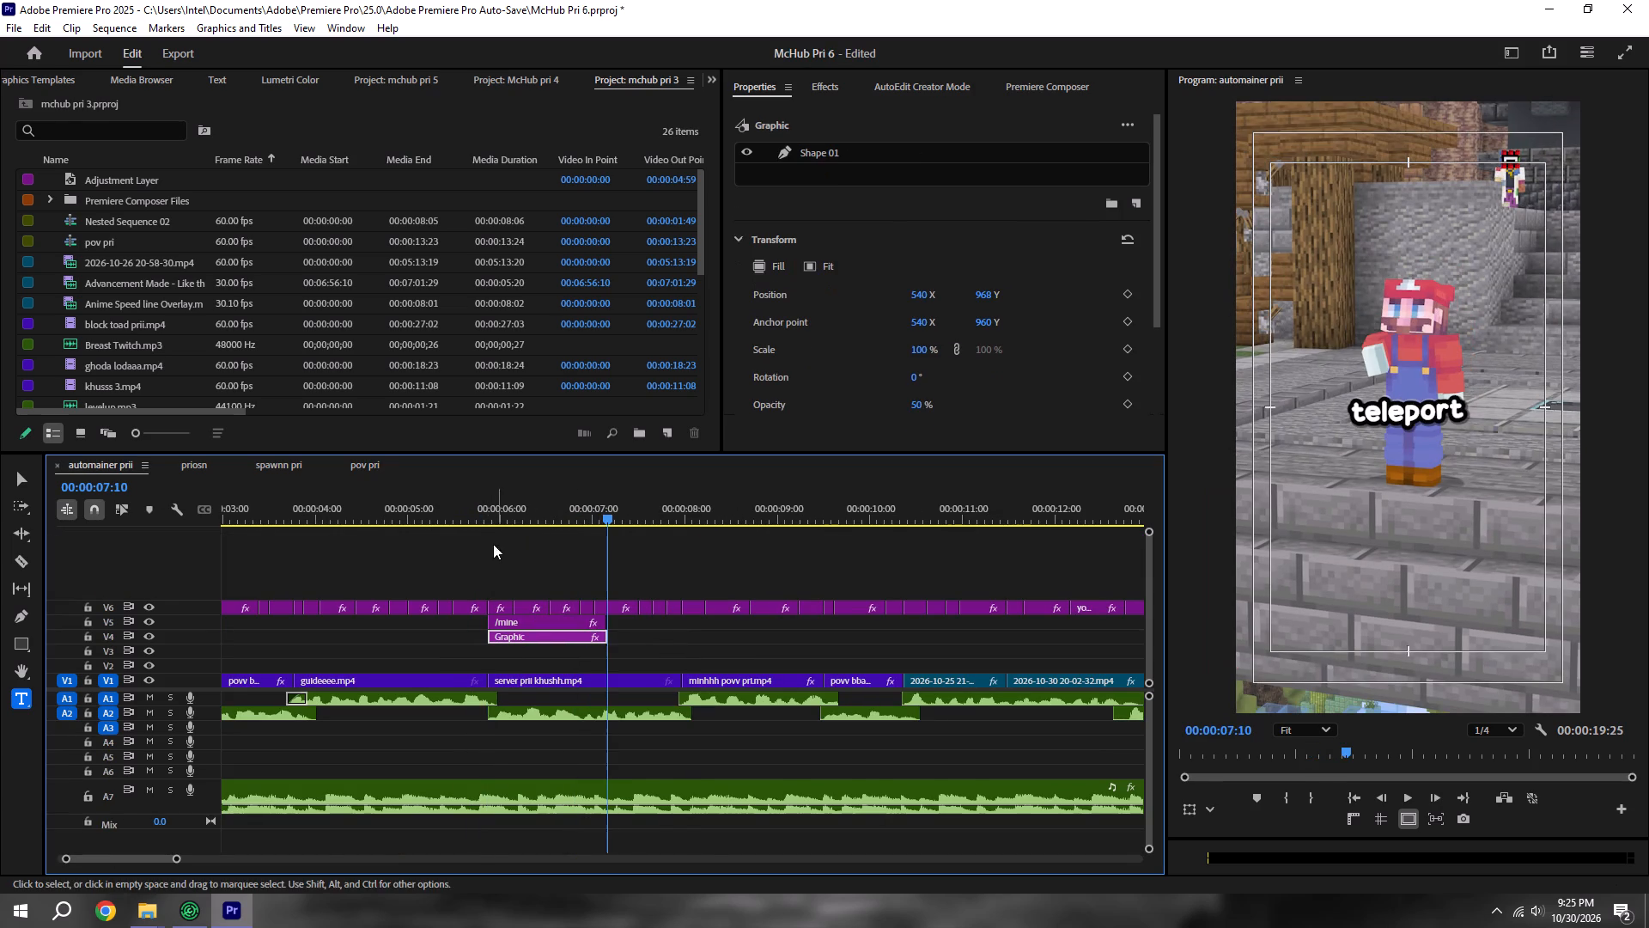
pyautogui.keyDown('shift'); pyautogui.click(478, 513); pyautogui.keyUp('shift')
pyautogui.press('space')
pyautogui.press('space')
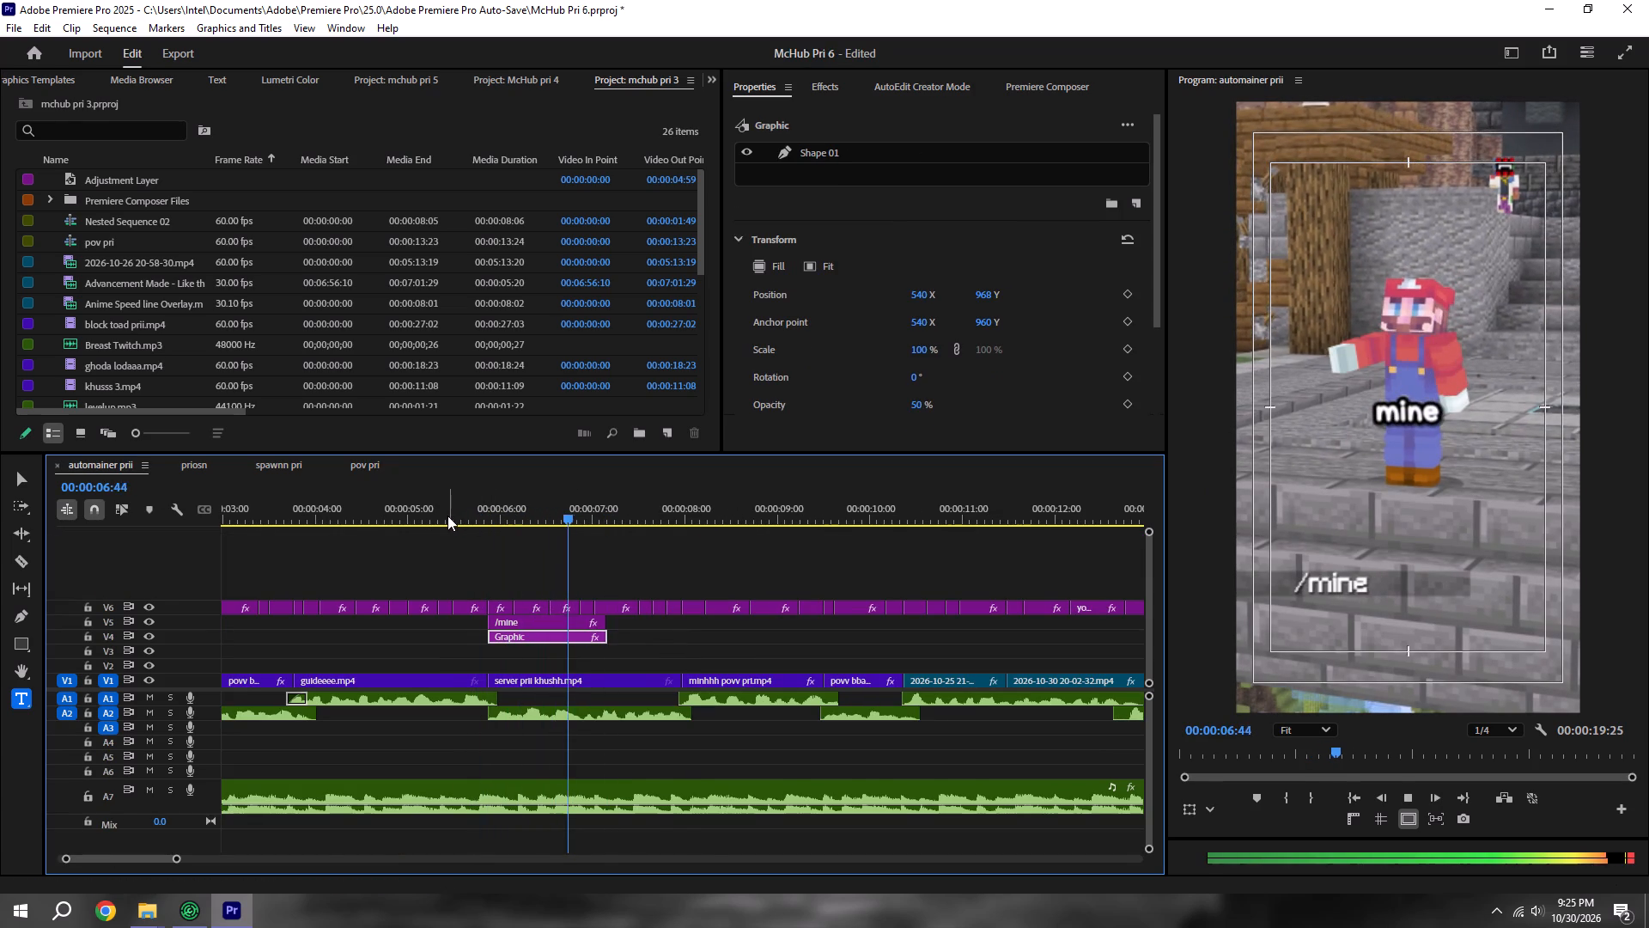
# Set the /mine title's horizontal position to 253 and play the section from 00:00:05:52.
pyautogui.click(509, 624)
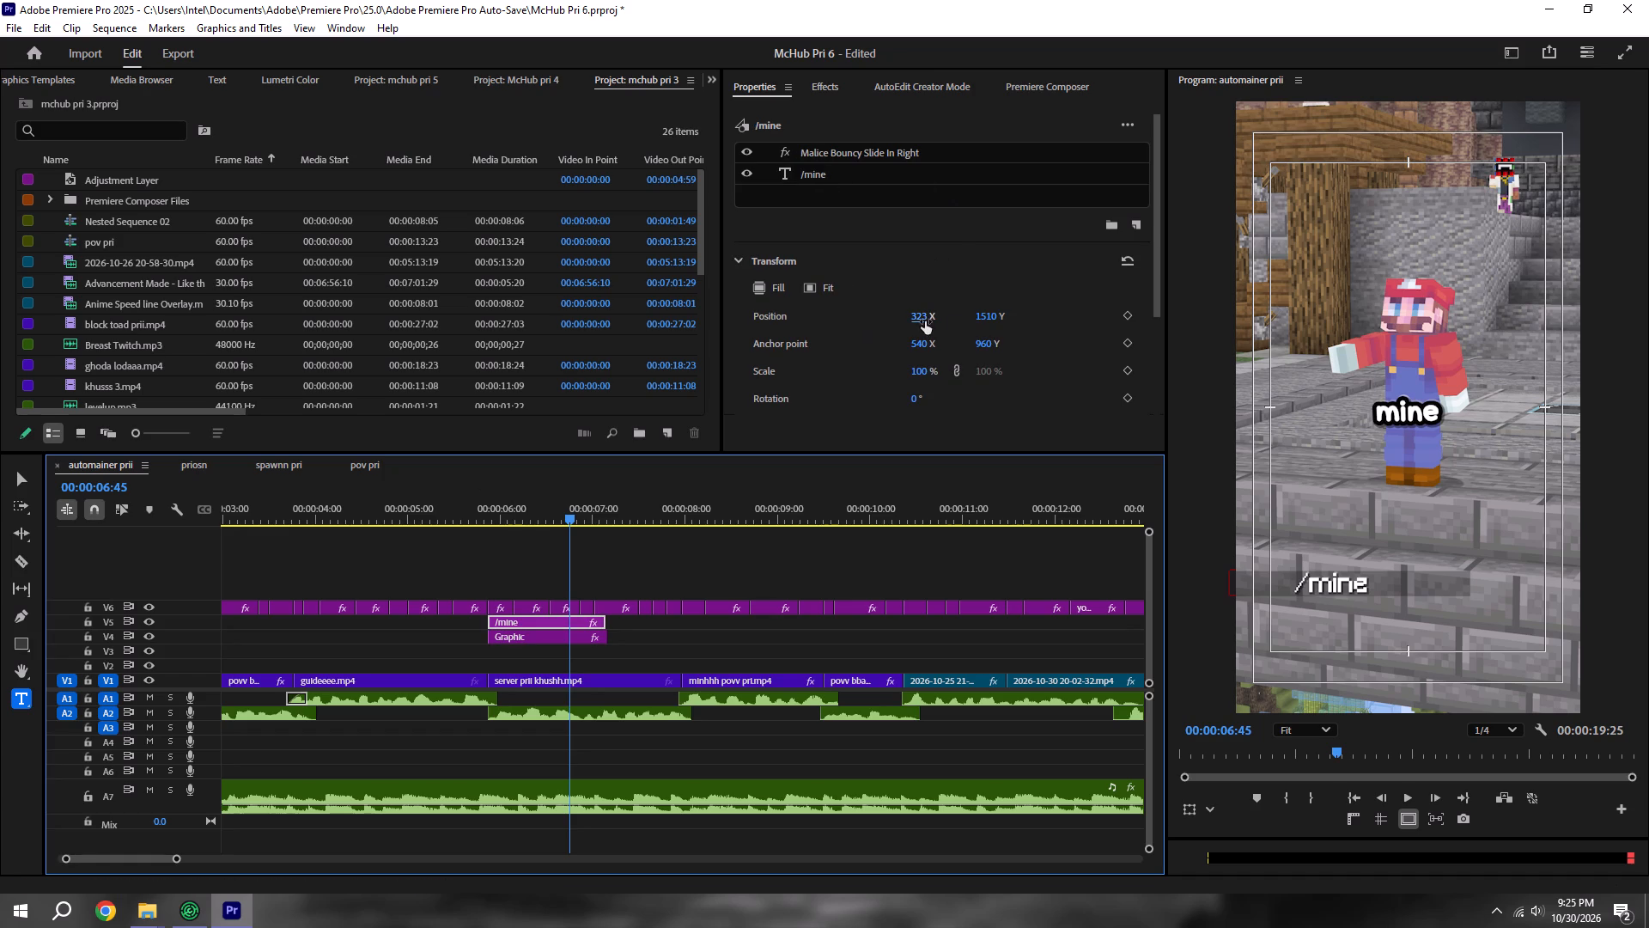
pyautogui.moveTo(922, 319); pyautogui.dragTo(860, 319)
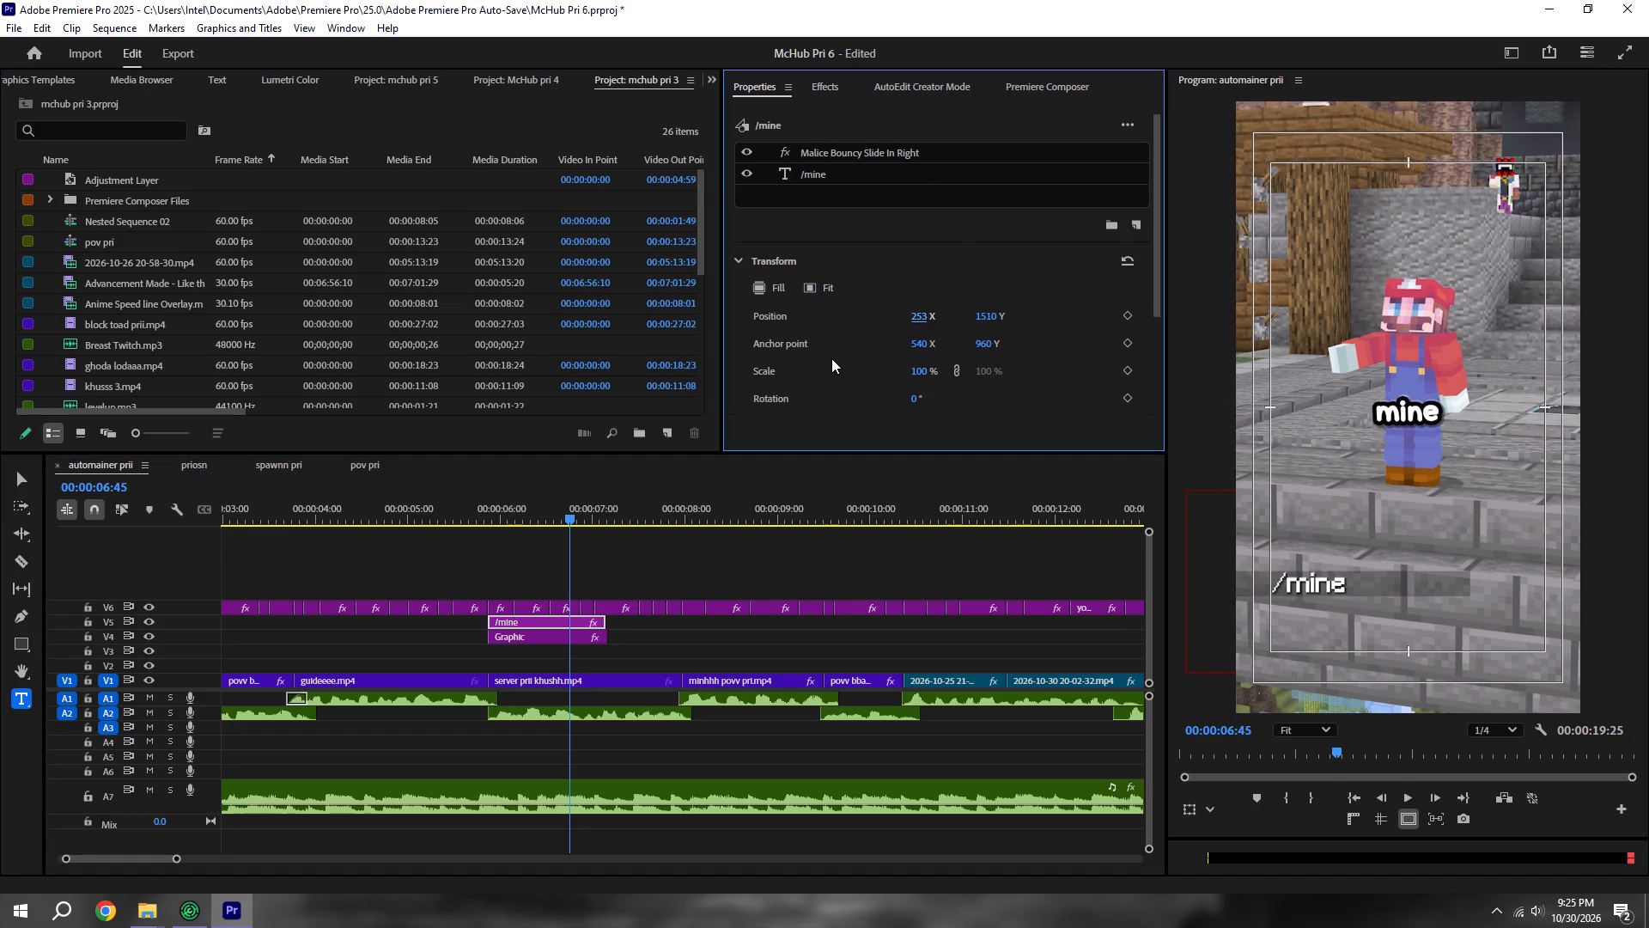
pyautogui.click(636, 647)
pyautogui.keyDown('shift'); pyautogui.click(480, 502); pyautogui.keyUp('shift')
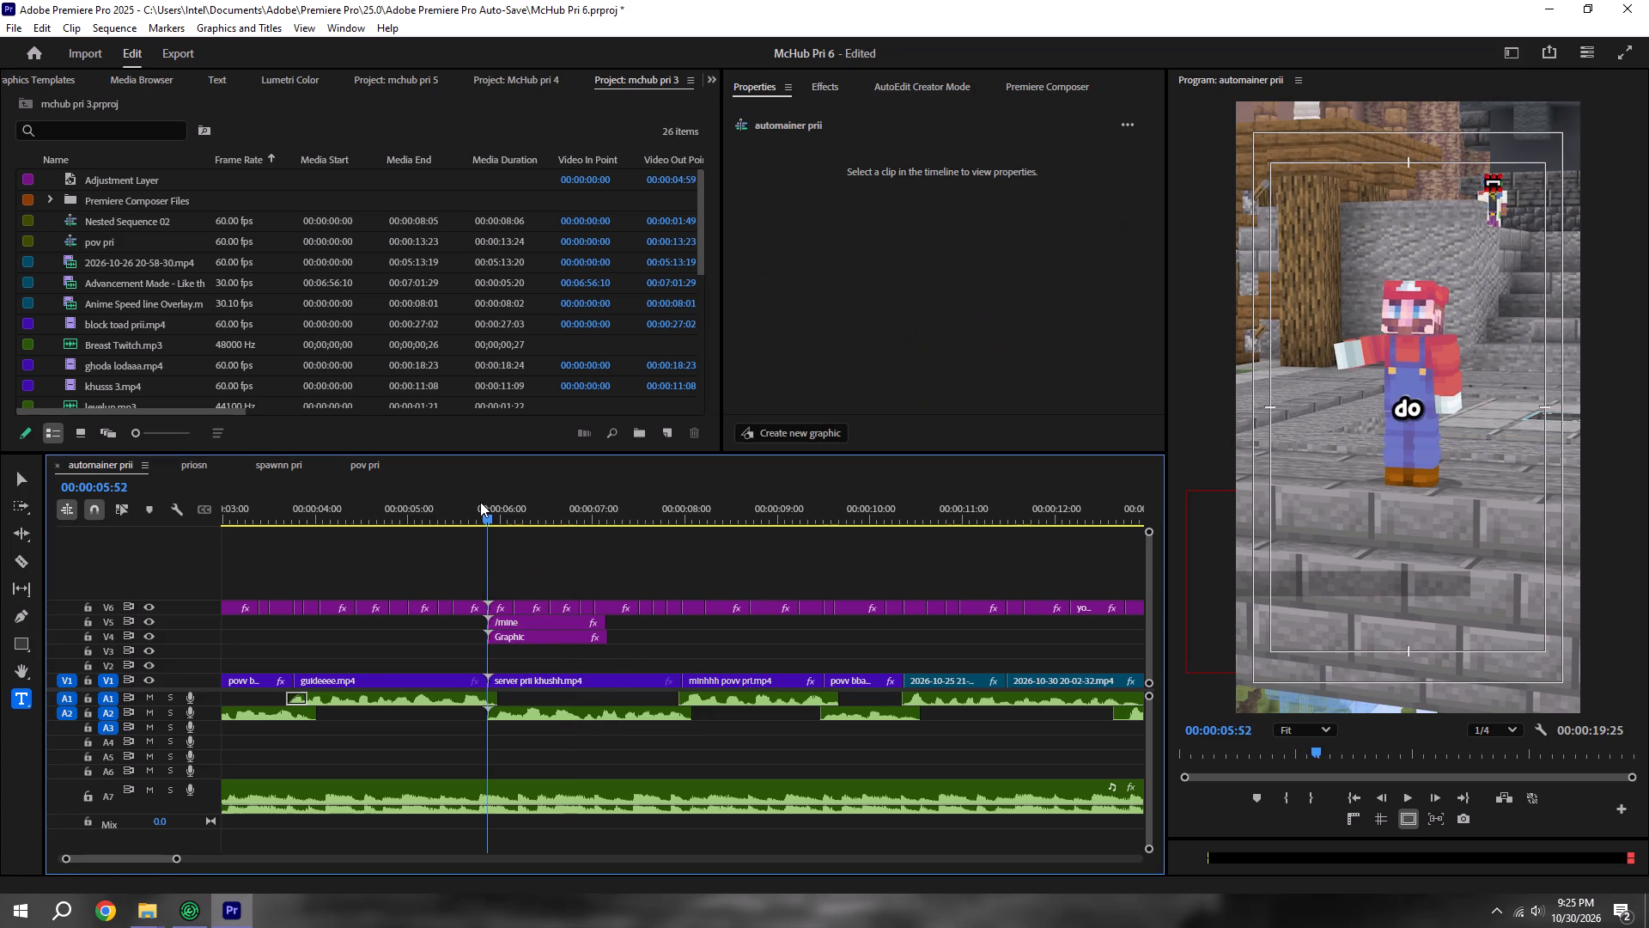
pyautogui.press('space')
pyautogui.press('space')
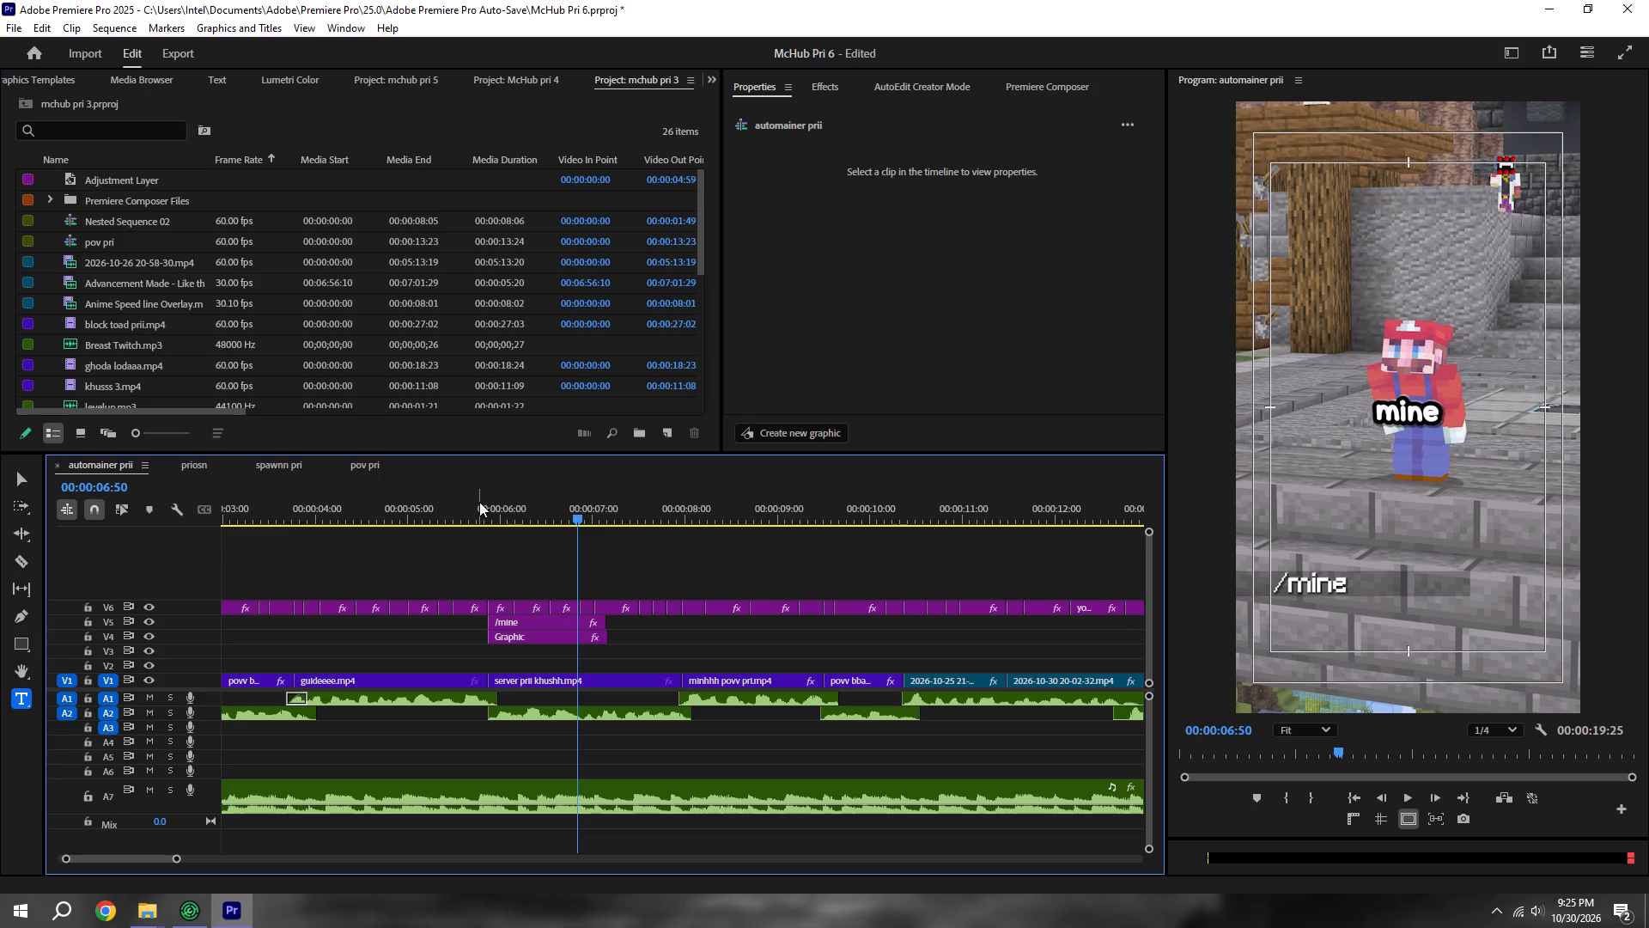
# Play on to 00:00:07:58 and extend the end of the /mine title to that point.
pyautogui.press('space')
pyautogui.press('space')
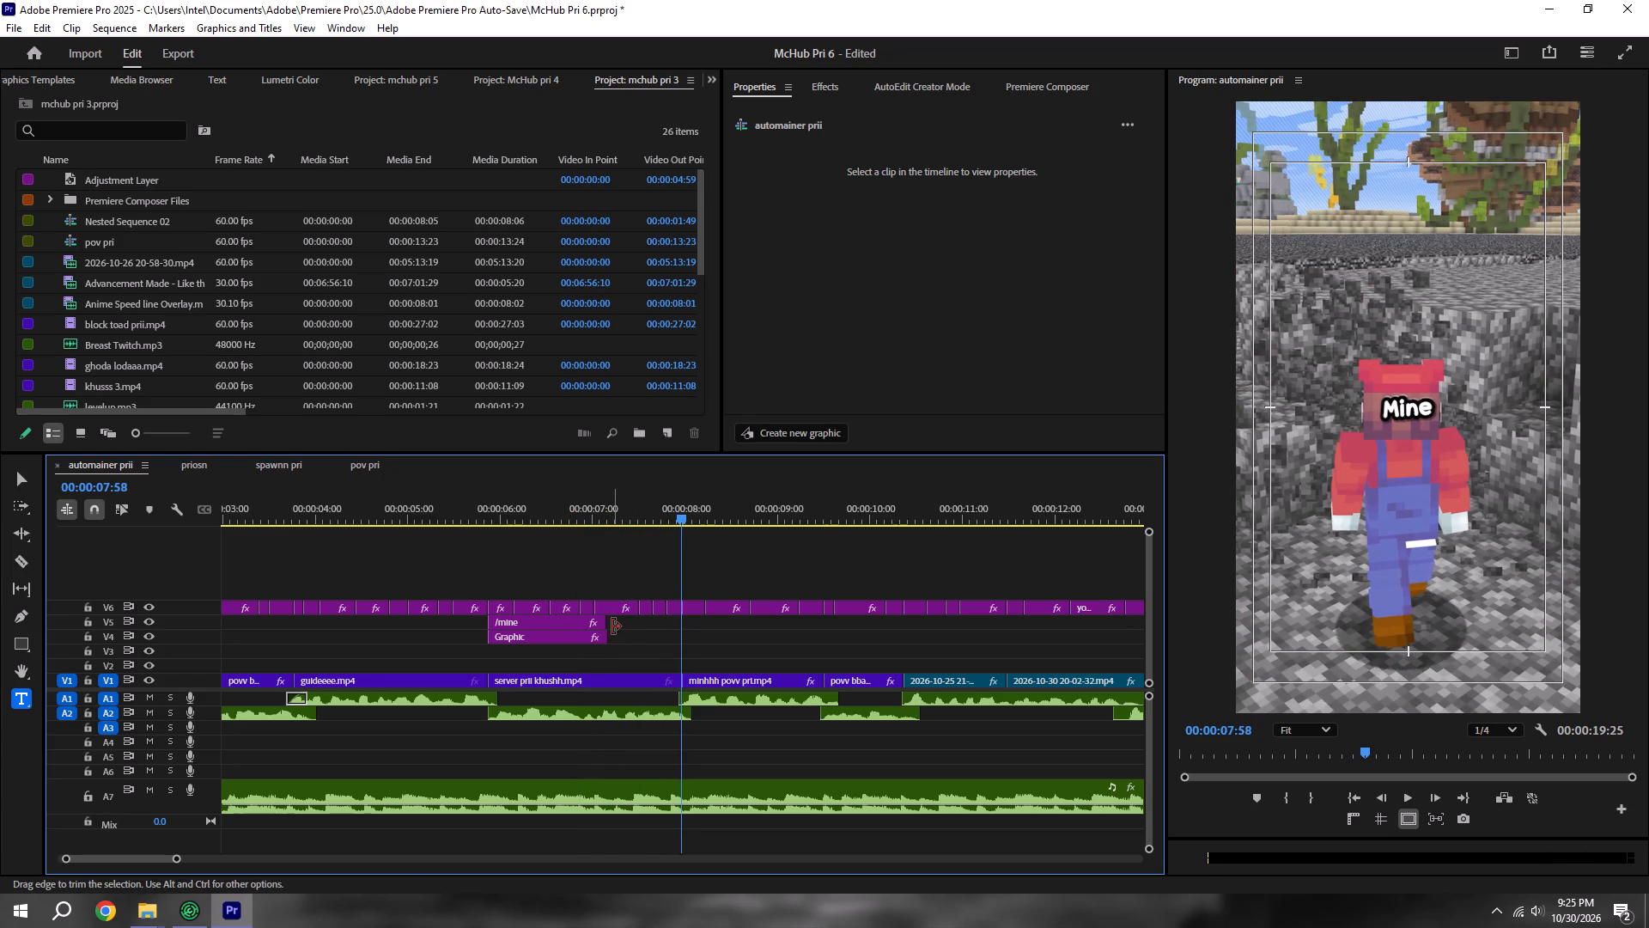
pyautogui.moveTo(612, 626); pyautogui.dragTo(687, 638)
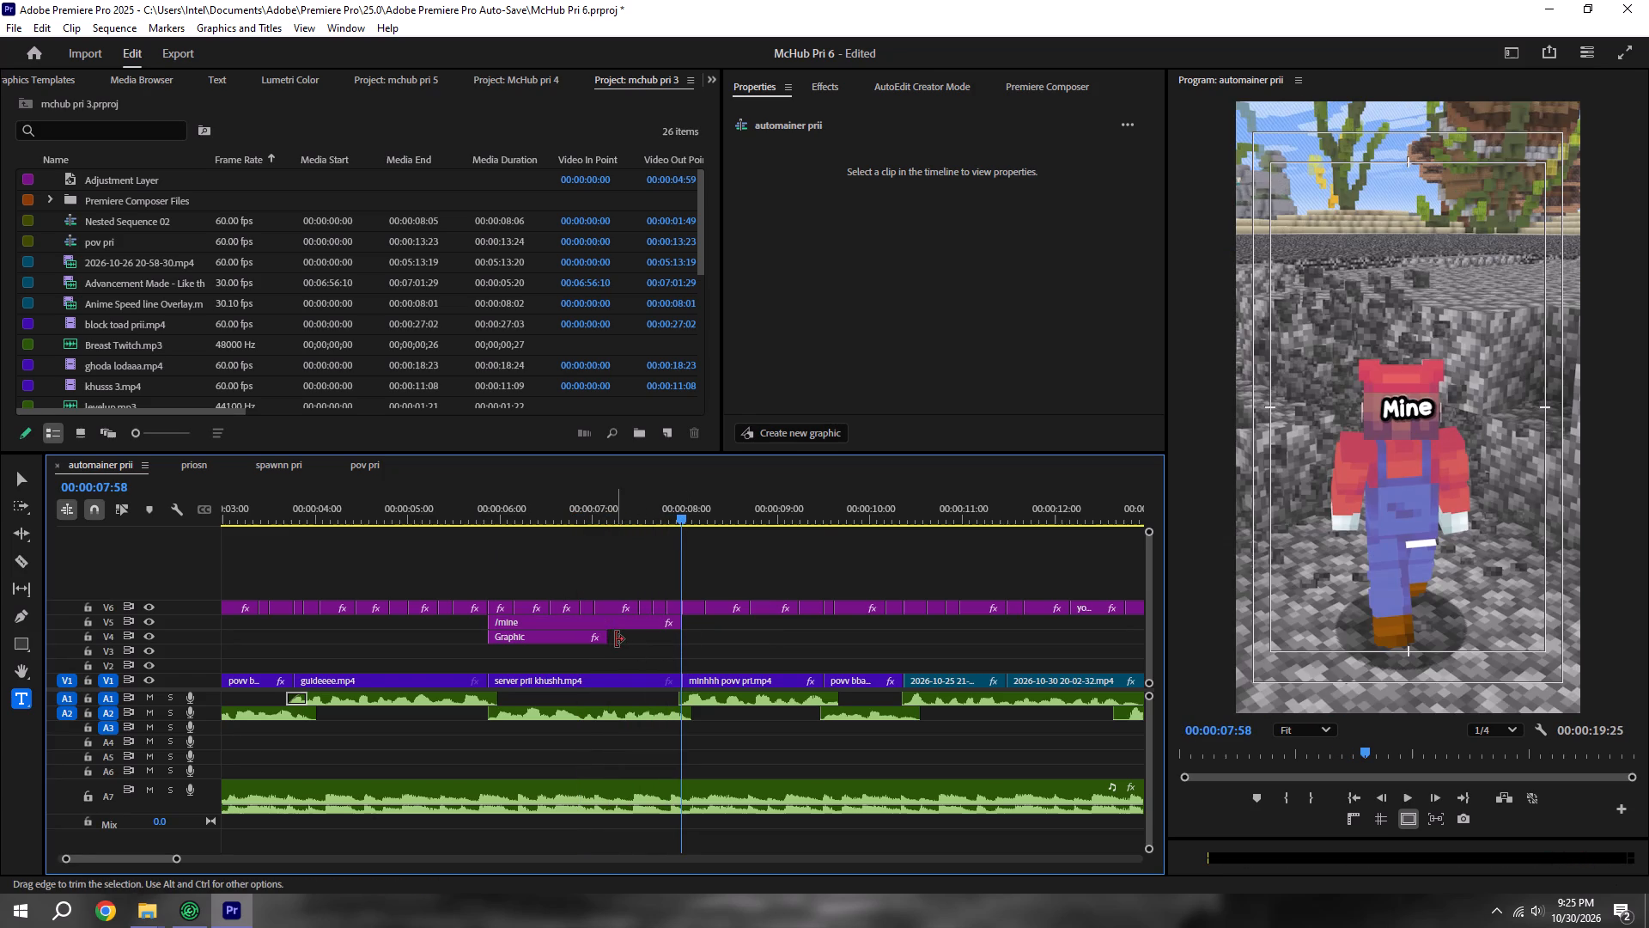
# Extend the end of the Graphic clip beneath the /mine title to 00:00:07:58 and play the section from 00:00:05:52.
pyautogui.moveTo(615, 639); pyautogui.dragTo(683, 641)
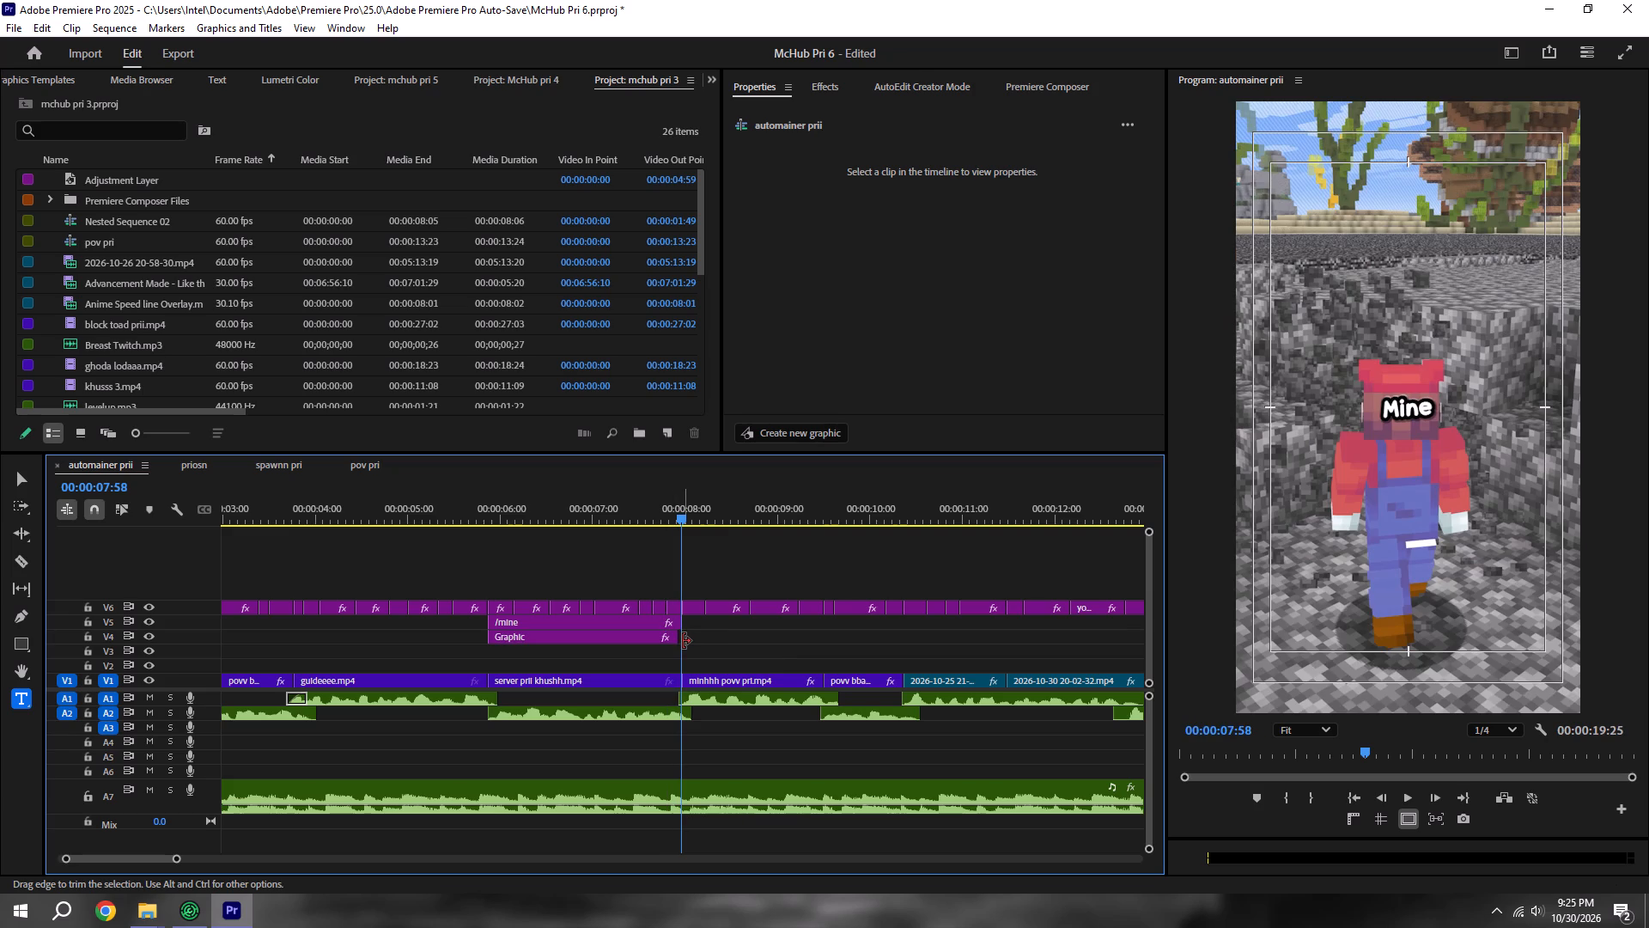
pyautogui.click(683, 641)
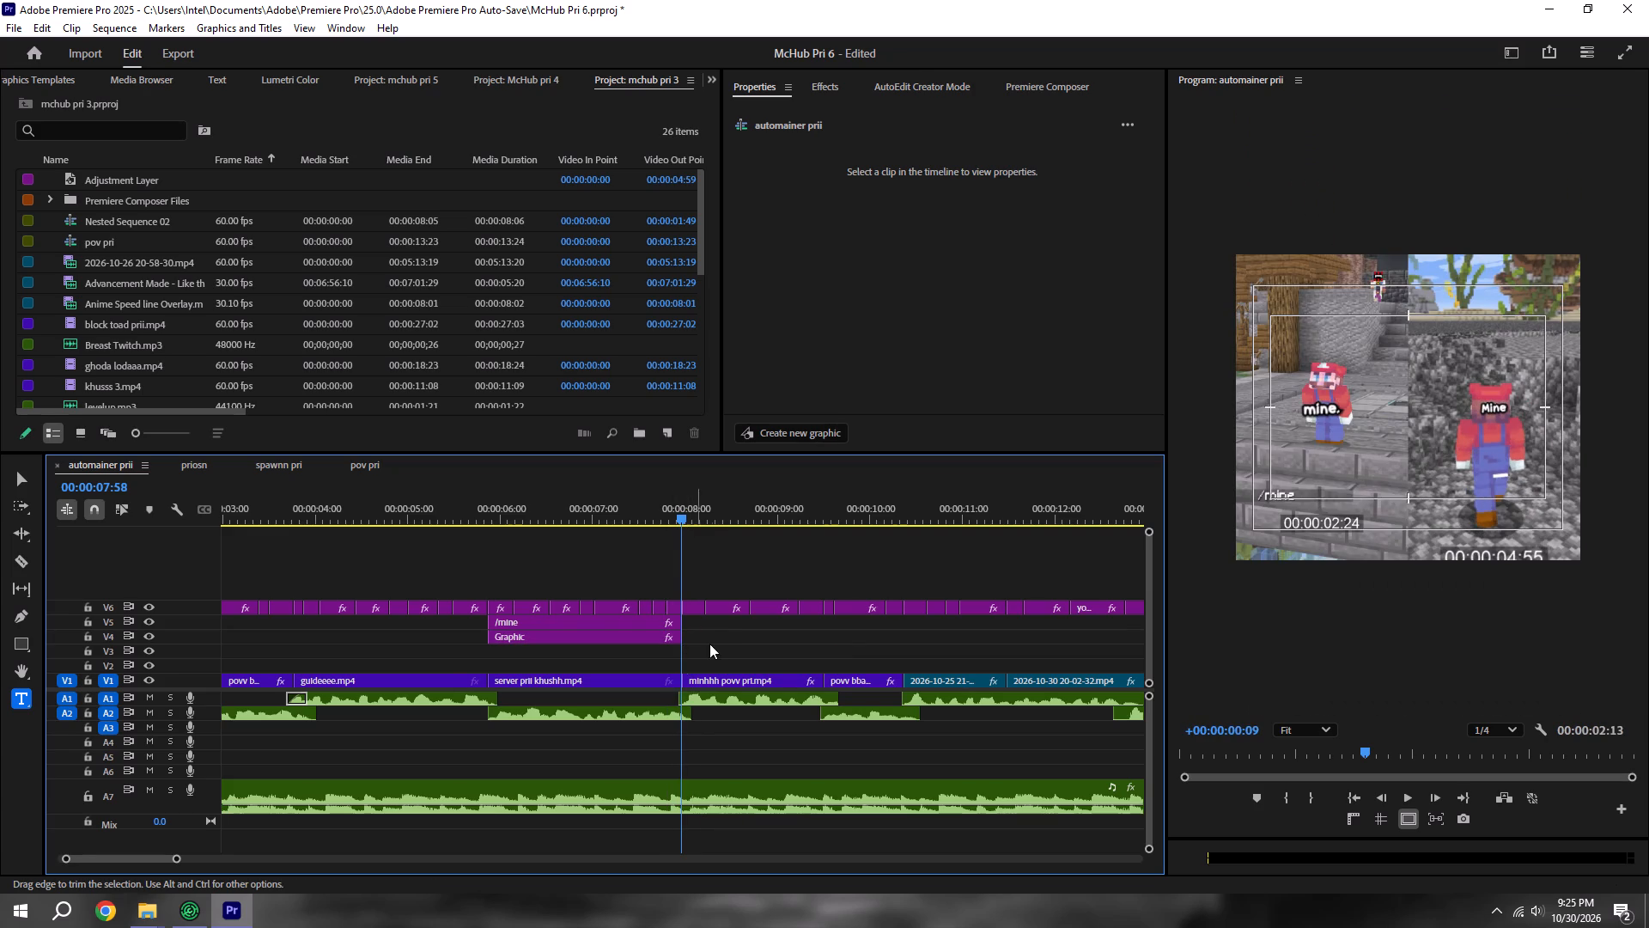
pyautogui.click(709, 644)
pyautogui.keyDown('shift'); pyautogui.click(491, 519); pyautogui.keyUp('shift')
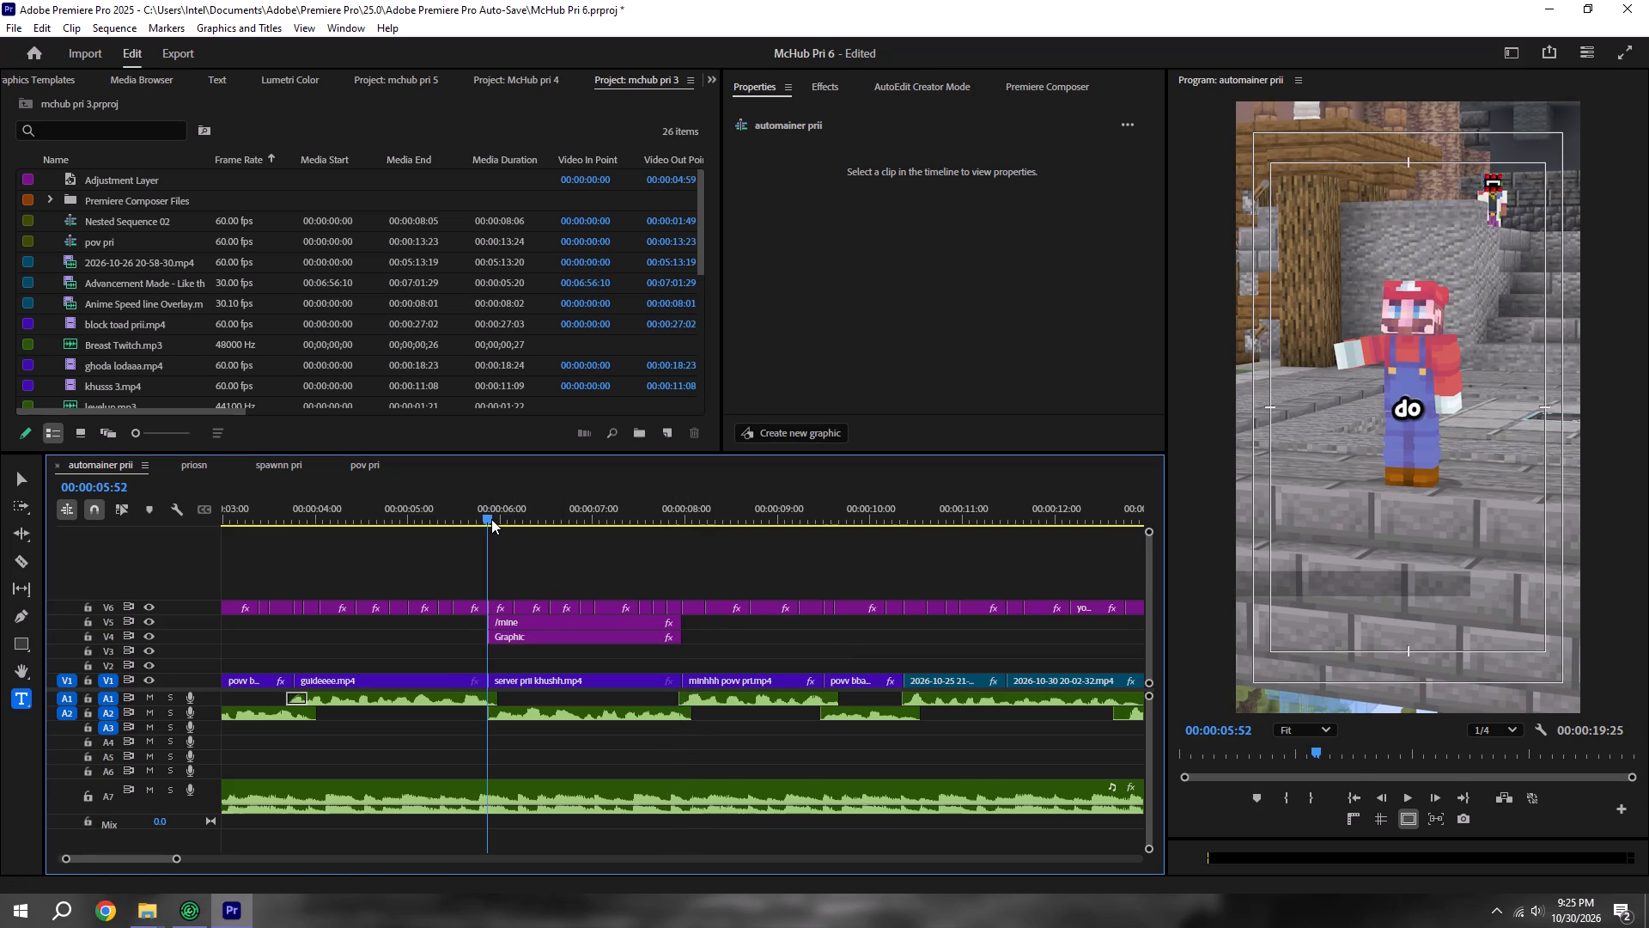
pyautogui.press('space')
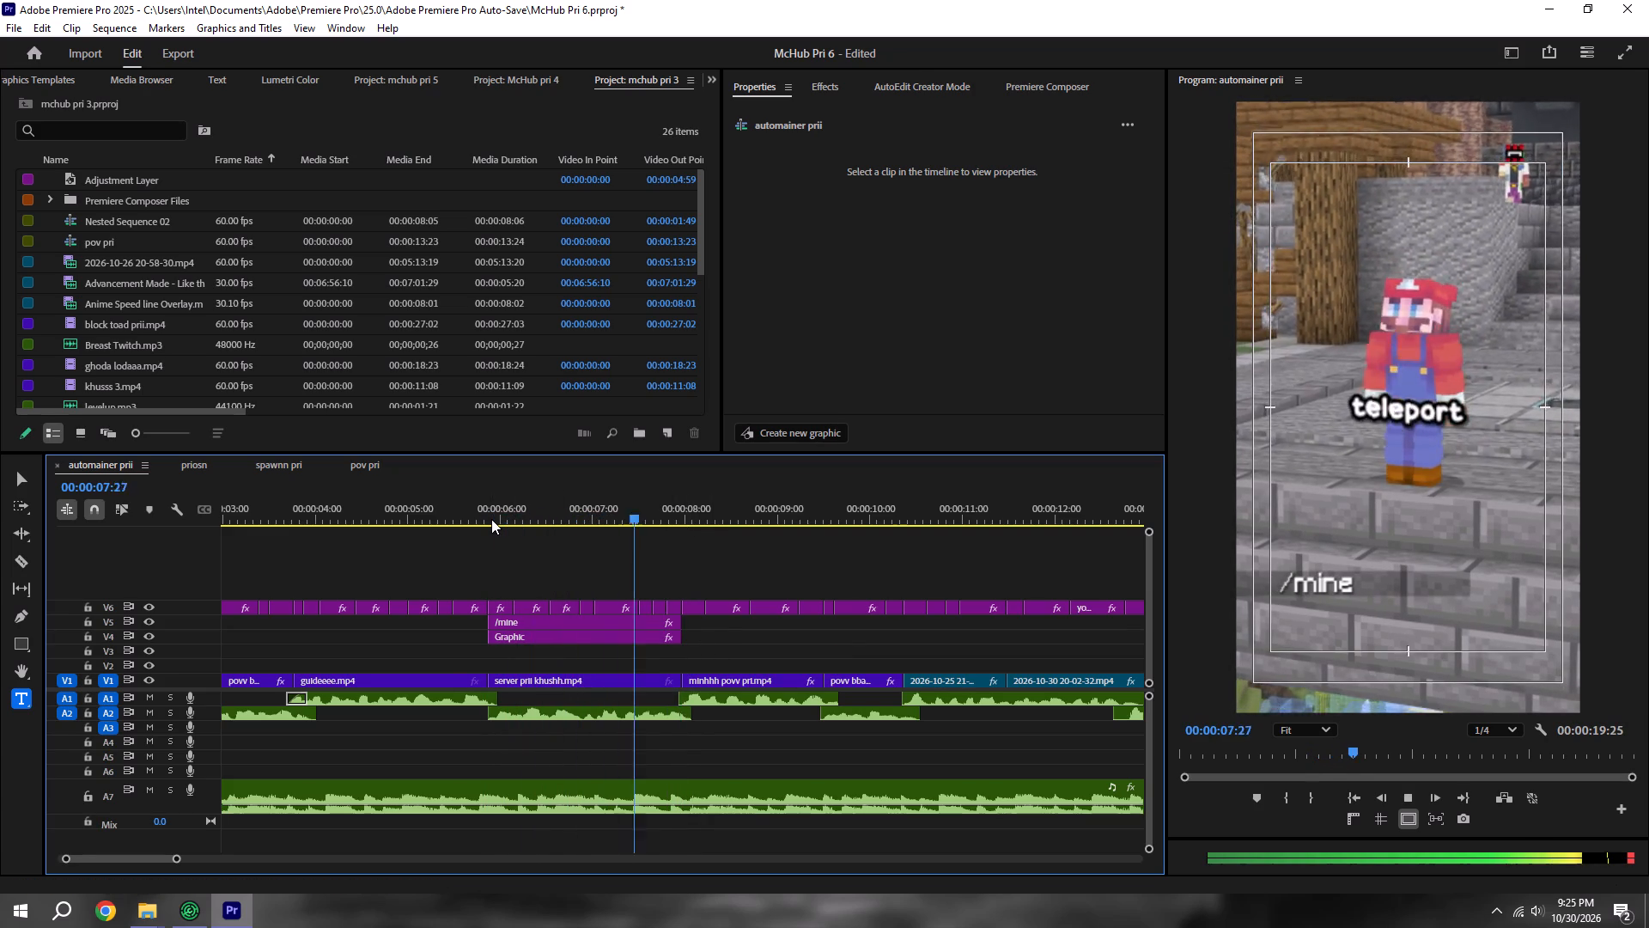
pyautogui.press('space')
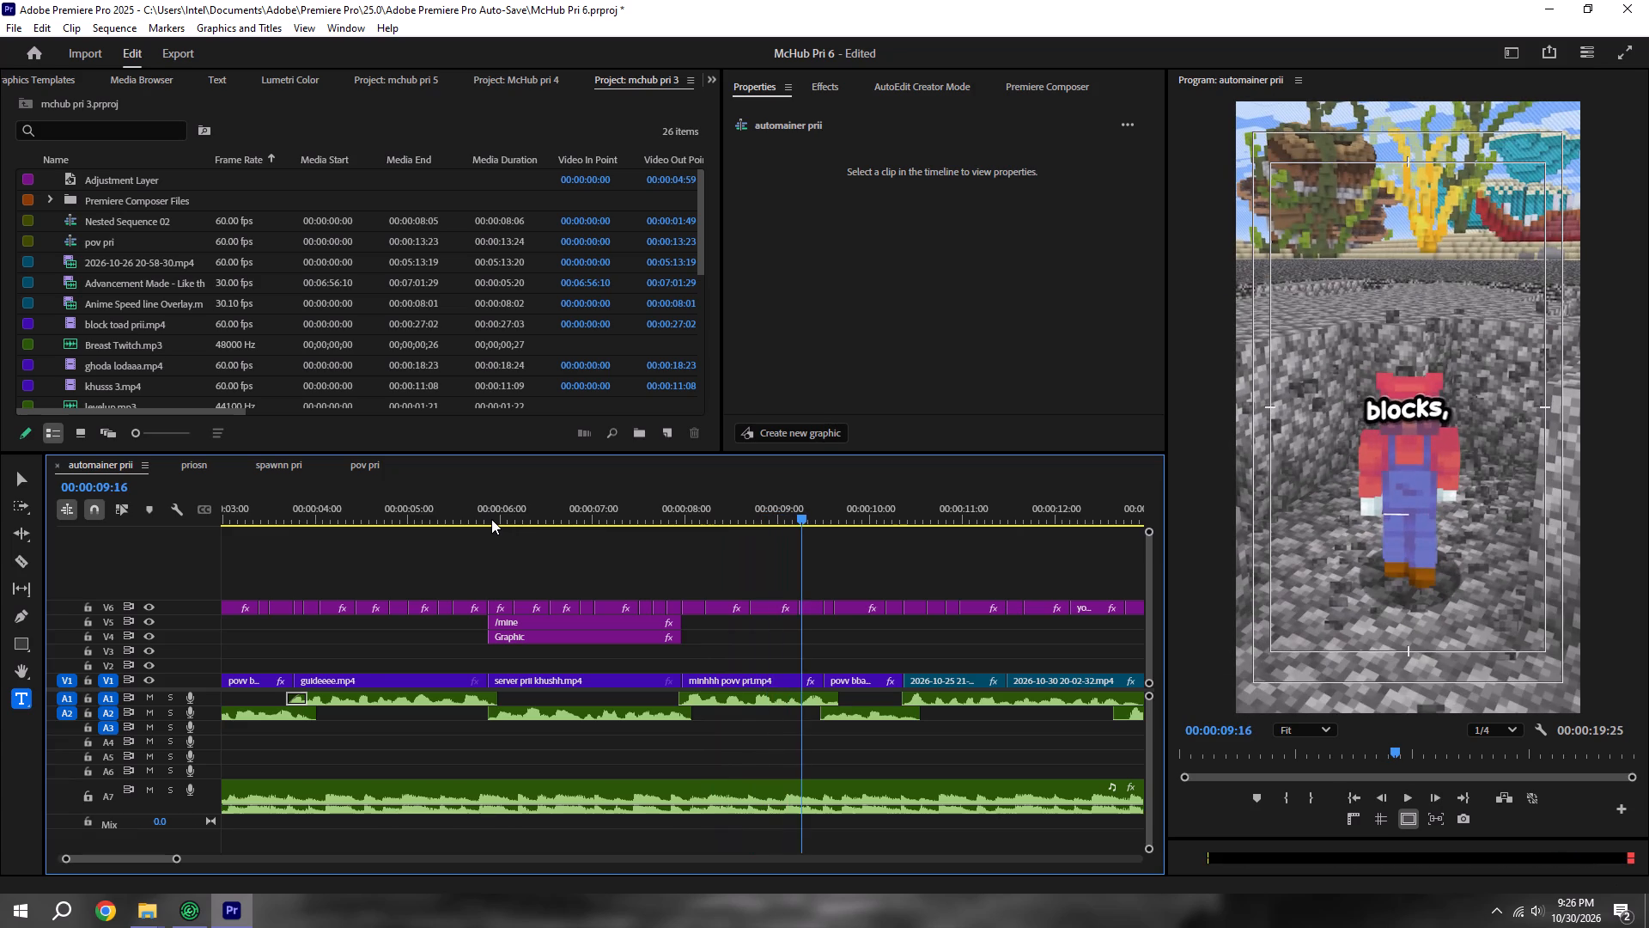
# Delete the Malice Bouncy Slide In Right transform effect from the /mine title.
pyautogui.keyDown('shift'); pyautogui.click(490, 519); pyautogui.keyUp('shift')
pyautogui.moveTo(559, 660); pyautogui.dragTo(552, 628)
pyautogui.click(546, 652)
pyautogui.click(535, 623)
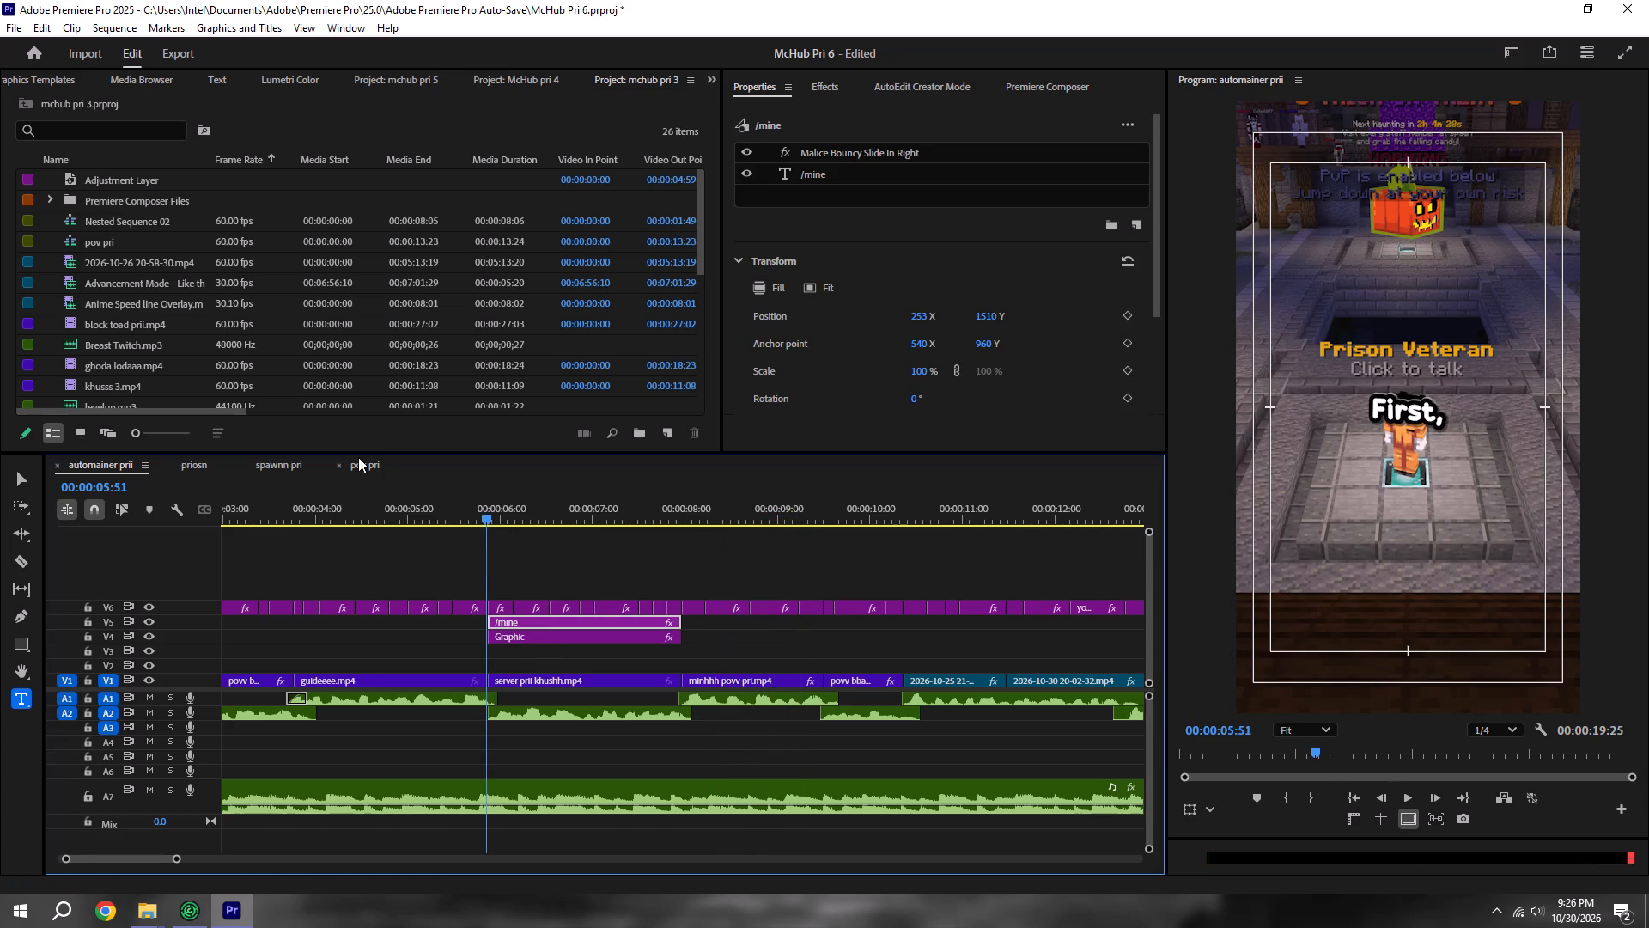
pyautogui.click(64, 77)
pyautogui.scroll(5, 64, 77)
pyautogui.click(149, 79)
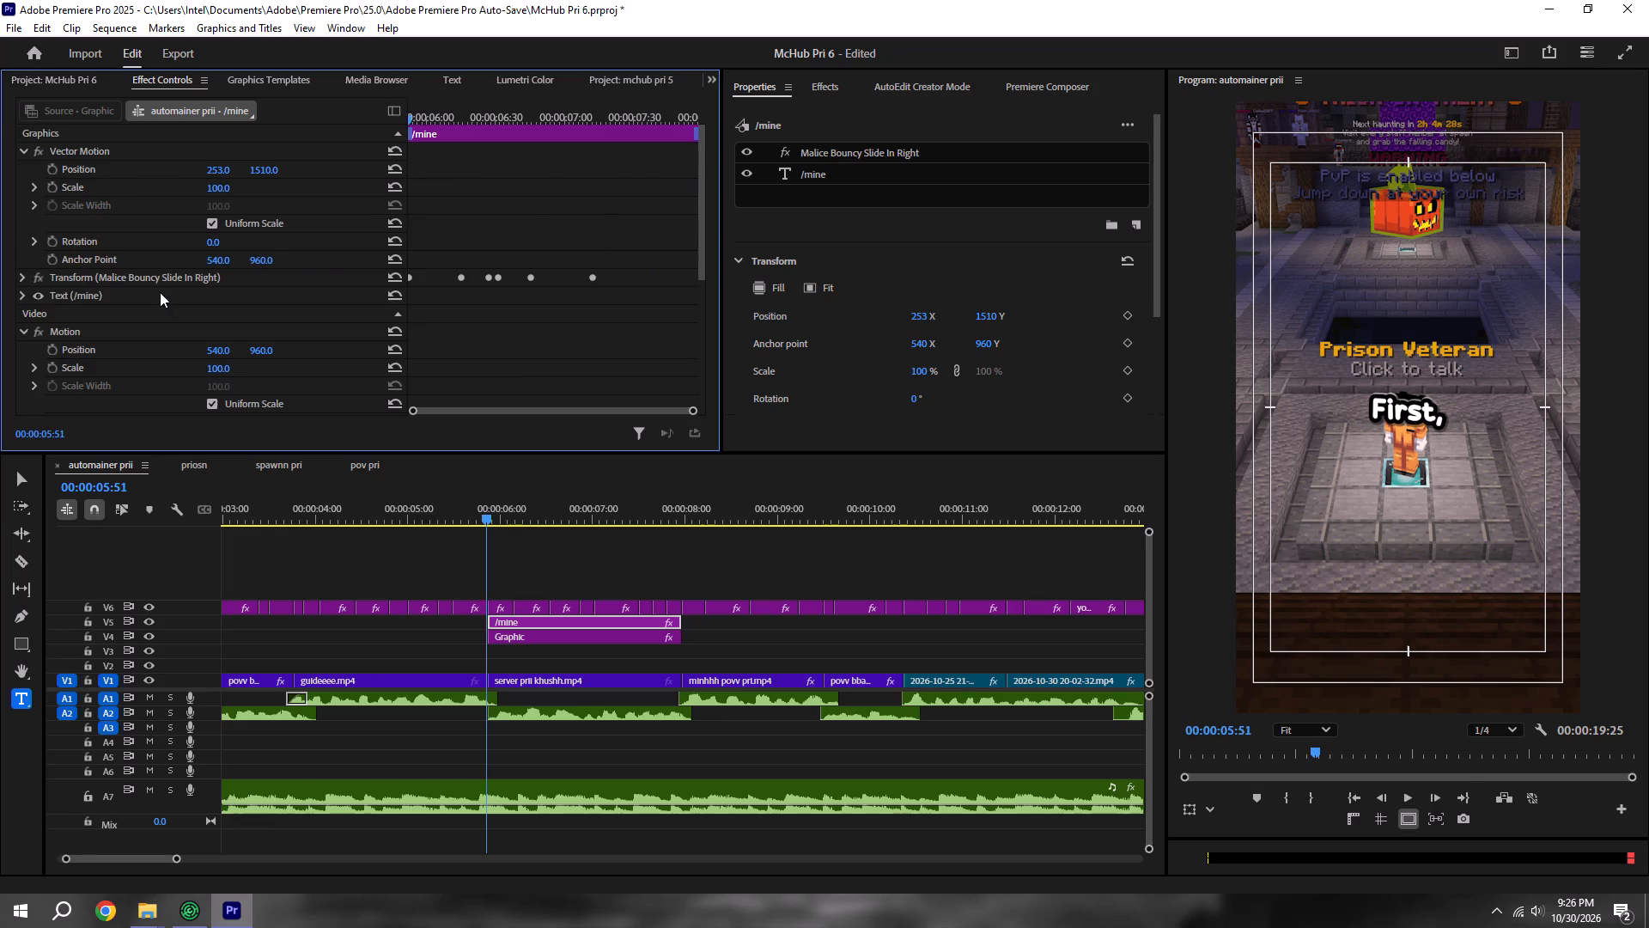
pyautogui.scroll(-5, 158, 292)
pyautogui.click(121, 186)
pyautogui.press('BackSpace')
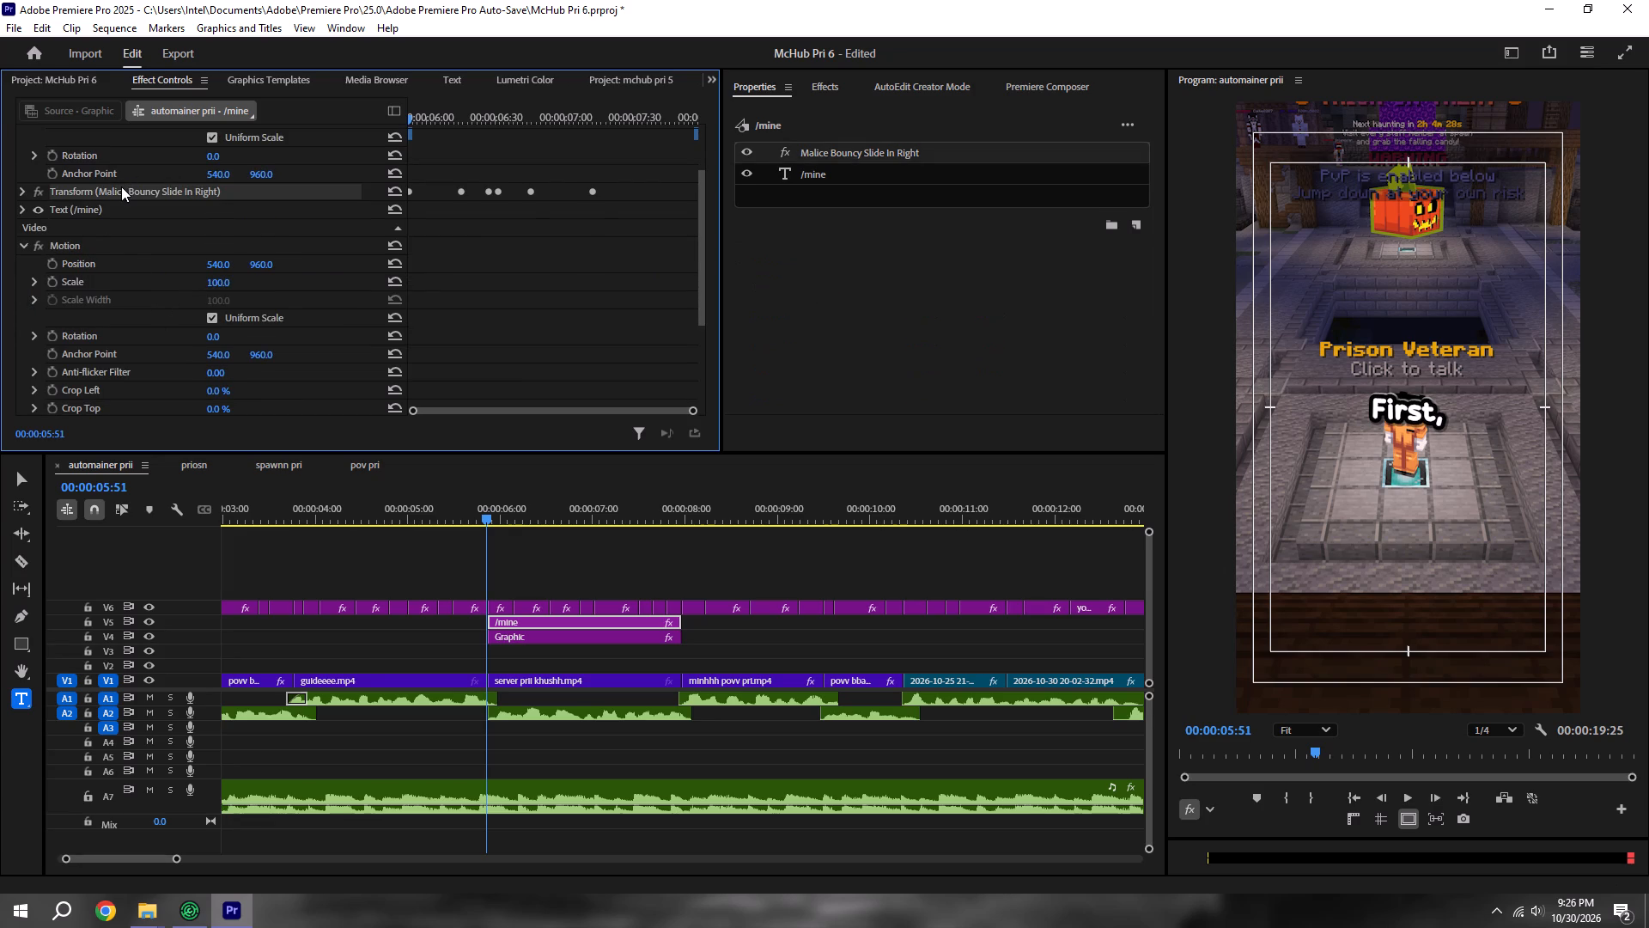
pyautogui.scroll(-12, 119, 195)
pyautogui.scroll(5, 108, 237)
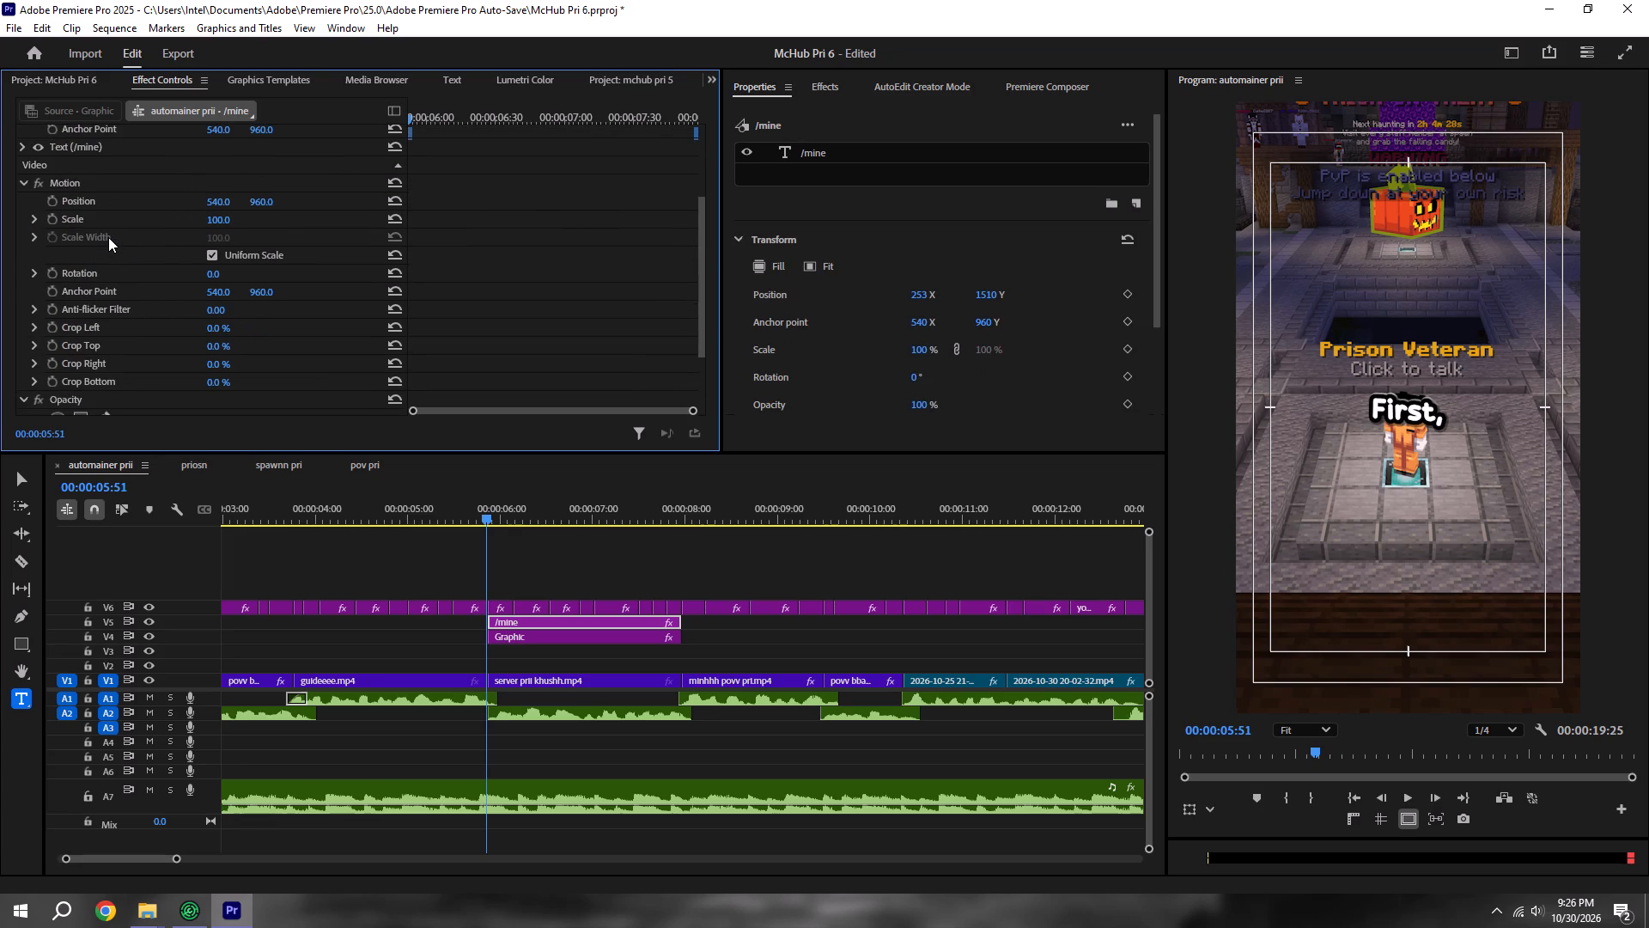
pyautogui.scroll(10, 108, 237)
# Nest the /mine title and the Graphic clip together, keeping the default sequence name.
pyautogui.click(540, 632)
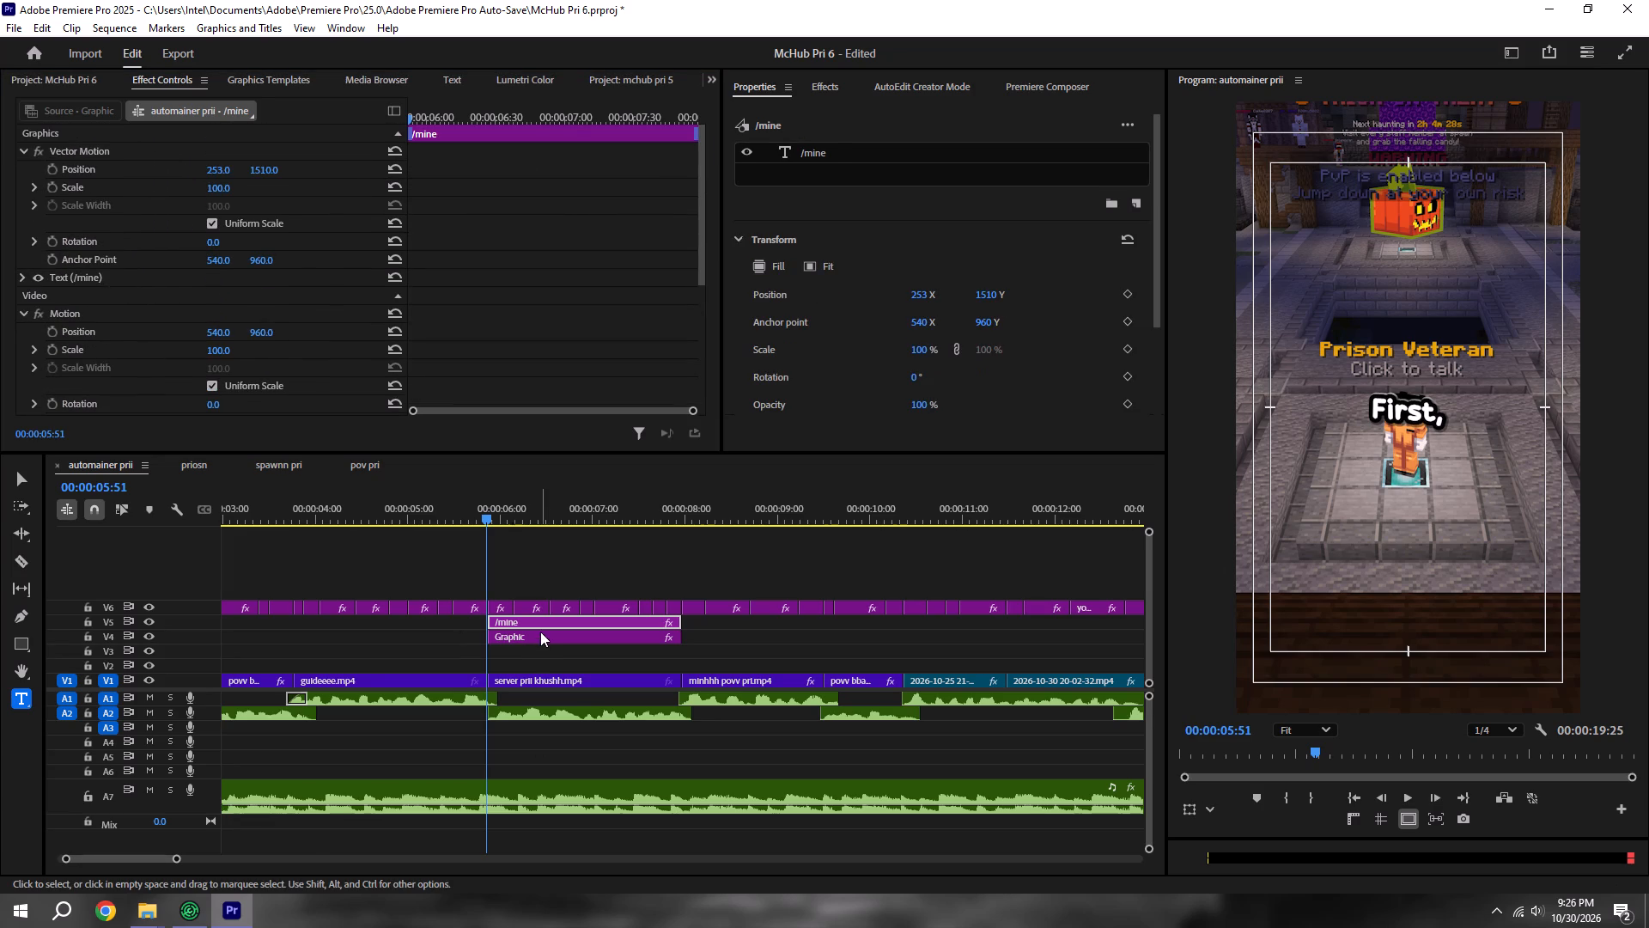
pyautogui.scroll(-6, 124, 311)
pyautogui.moveTo(593, 648); pyautogui.dragTo(582, 626)
pyautogui.rightClick(582, 626)
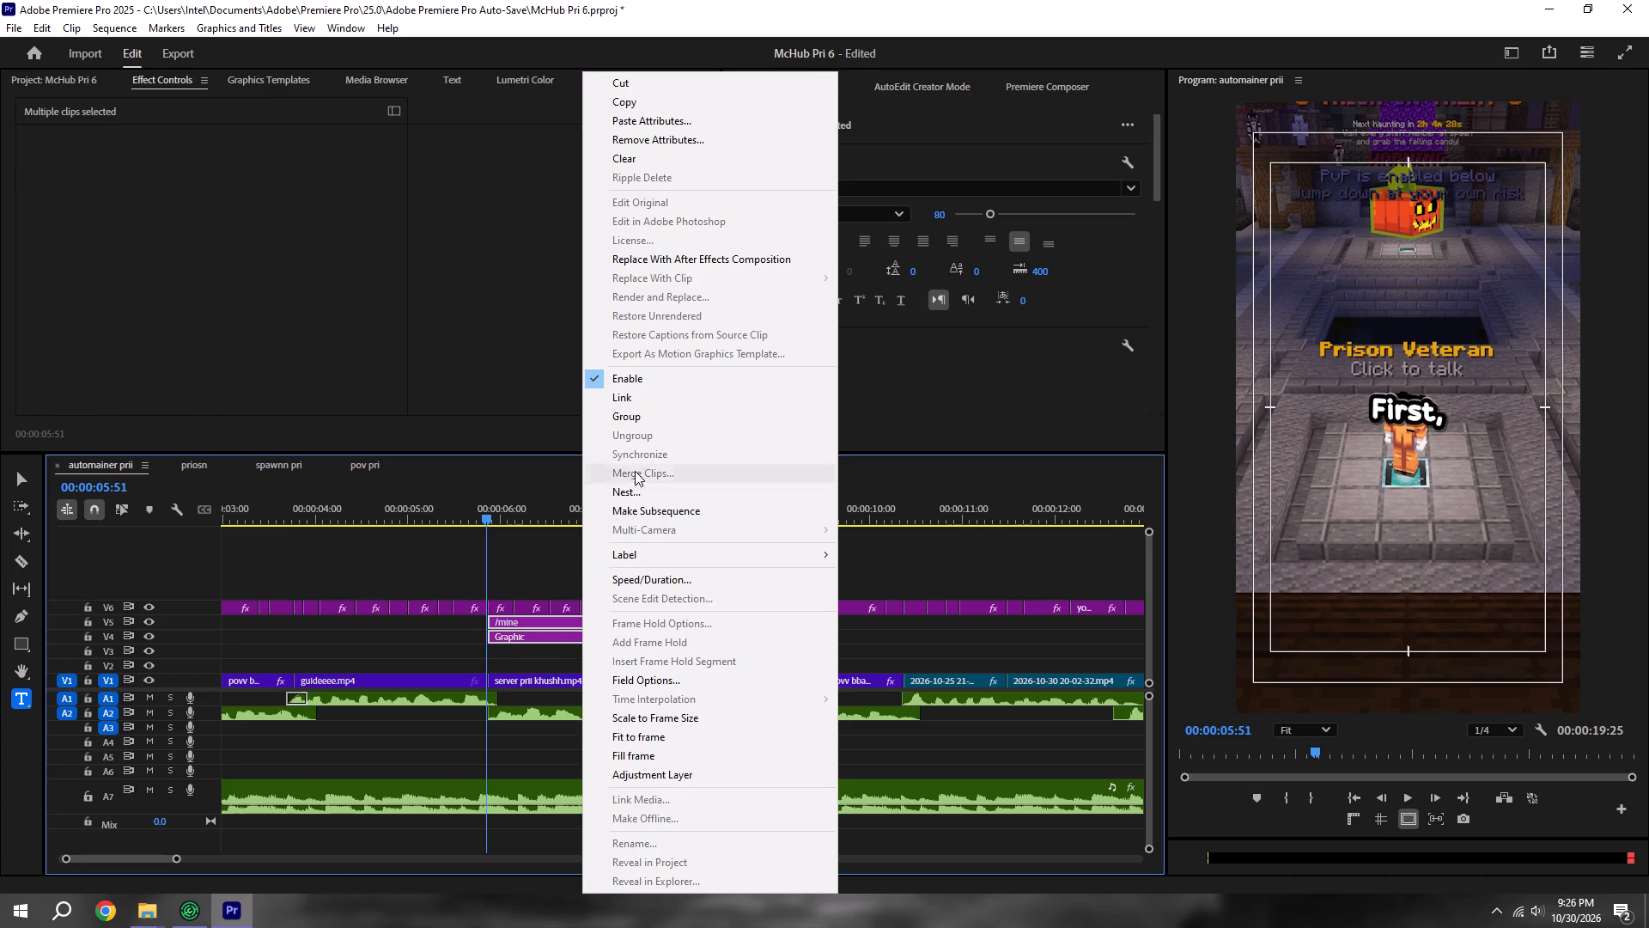
pyautogui.click(636, 495)
pyautogui.click(857, 478)
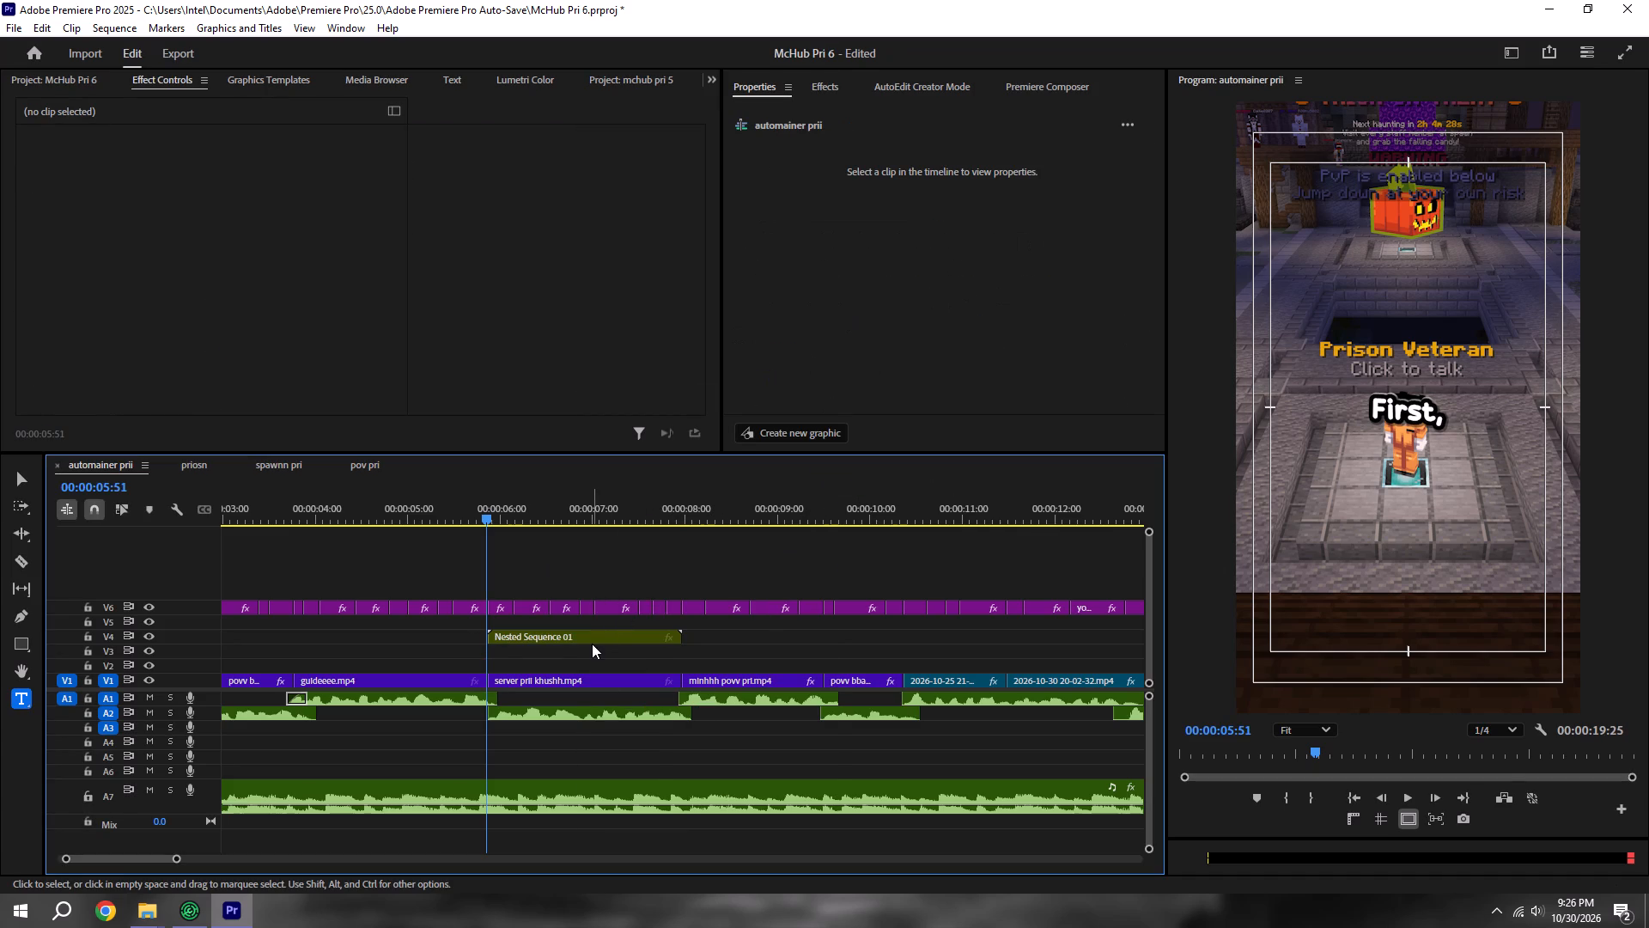
# Search the effects for "slide rig", apply the Malice Slide In Right Fast preset to the nested /mine clip, and play it.
pyautogui.click(591, 641)
pyautogui.click(832, 80)
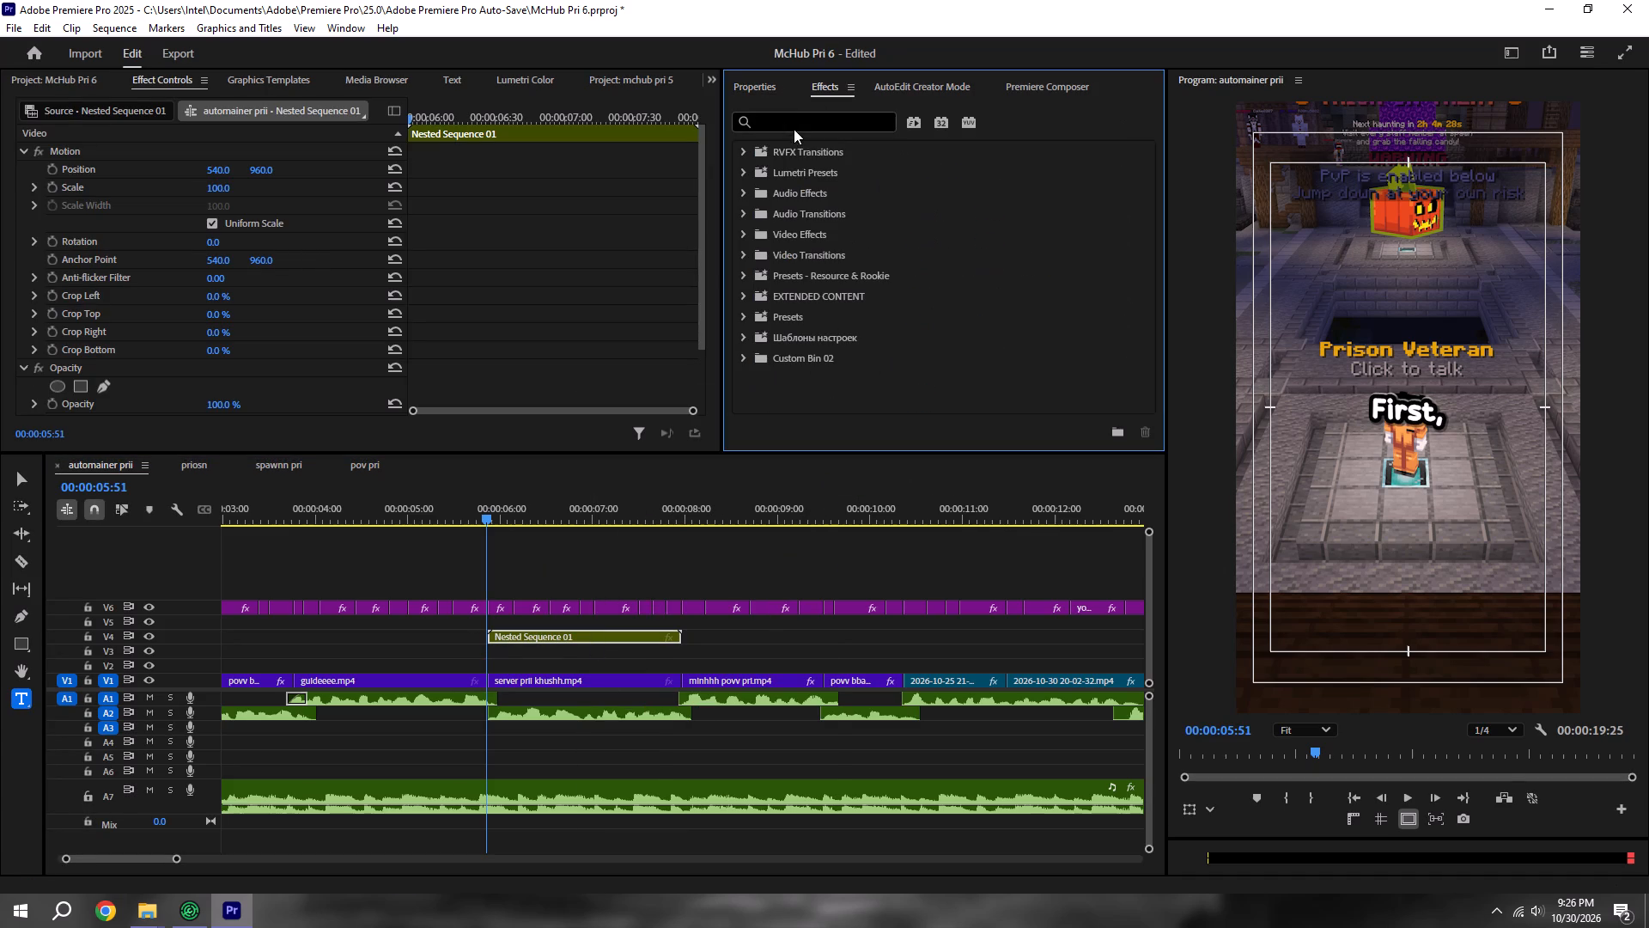
pyautogui.click(794, 129)
pyautogui.click(794, 123)
pyautogui.write('slide')
pyautogui.press('space')
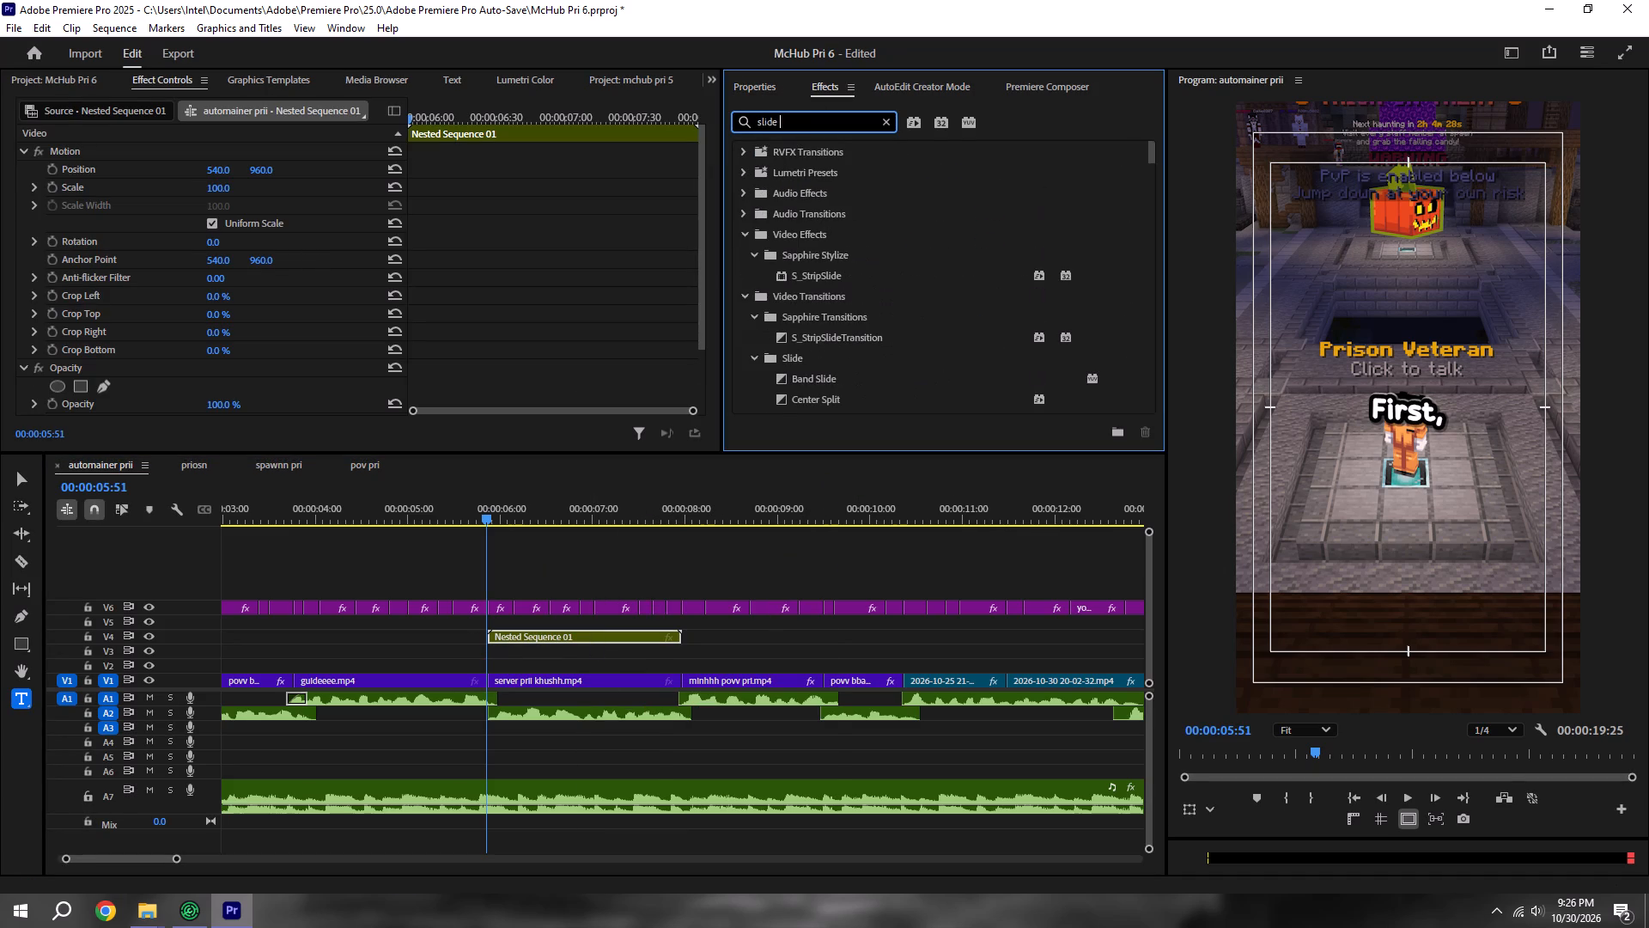
pyautogui.write('rig')
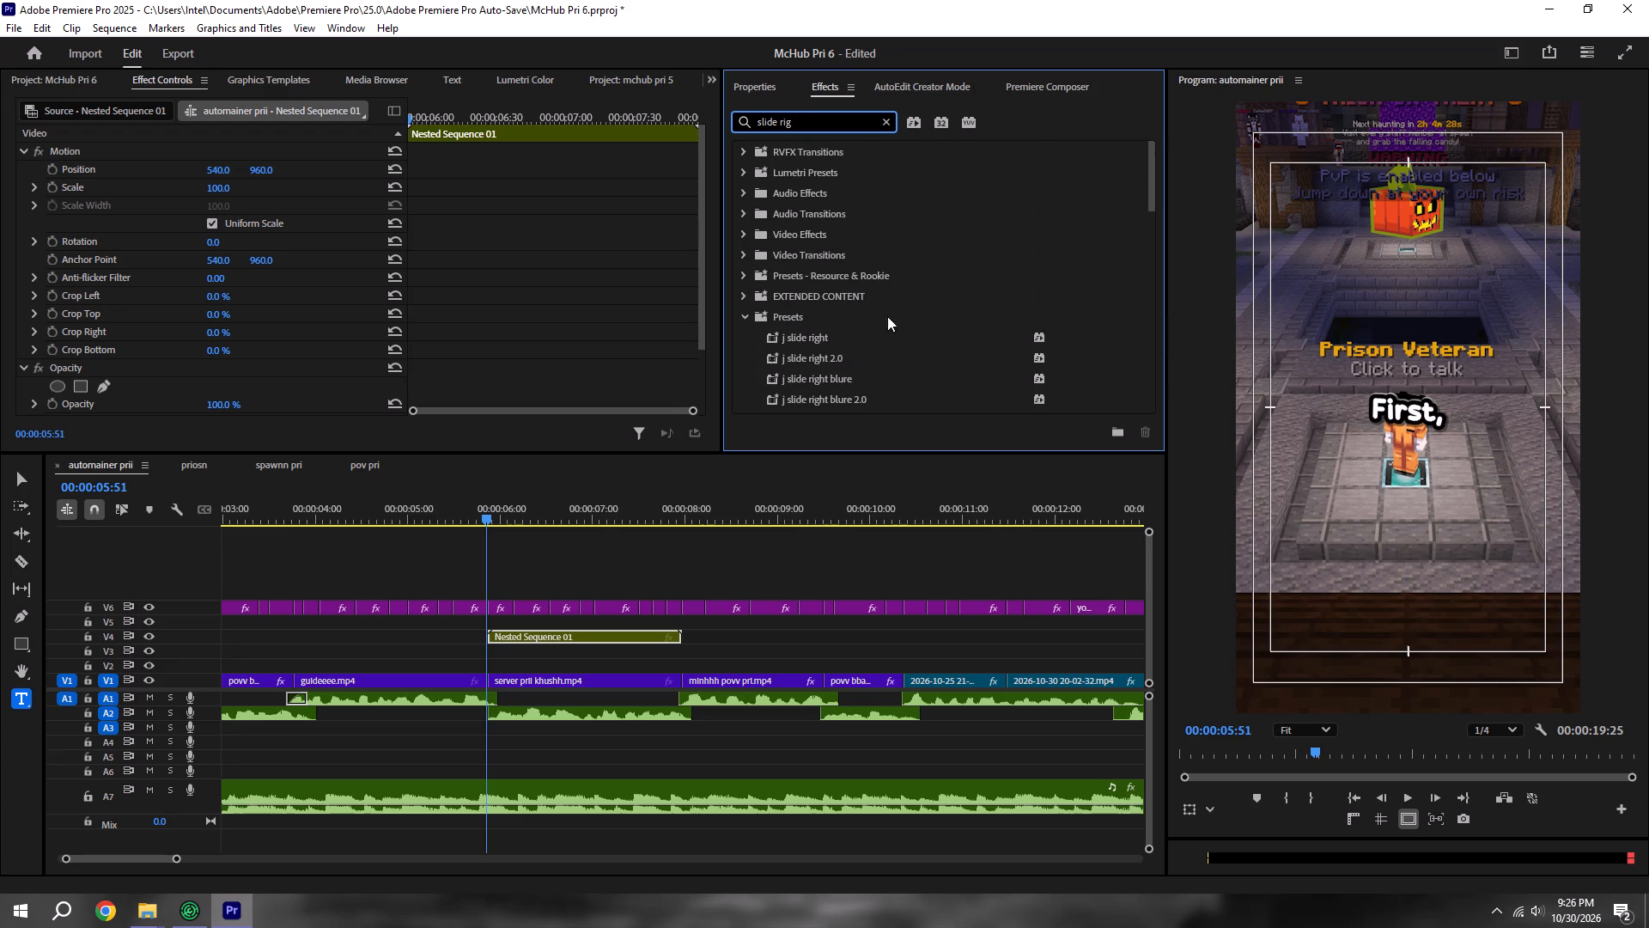
pyautogui.scroll(-14, 871, 325)
pyautogui.moveTo(904, 263); pyautogui.dragTo(727, 455)
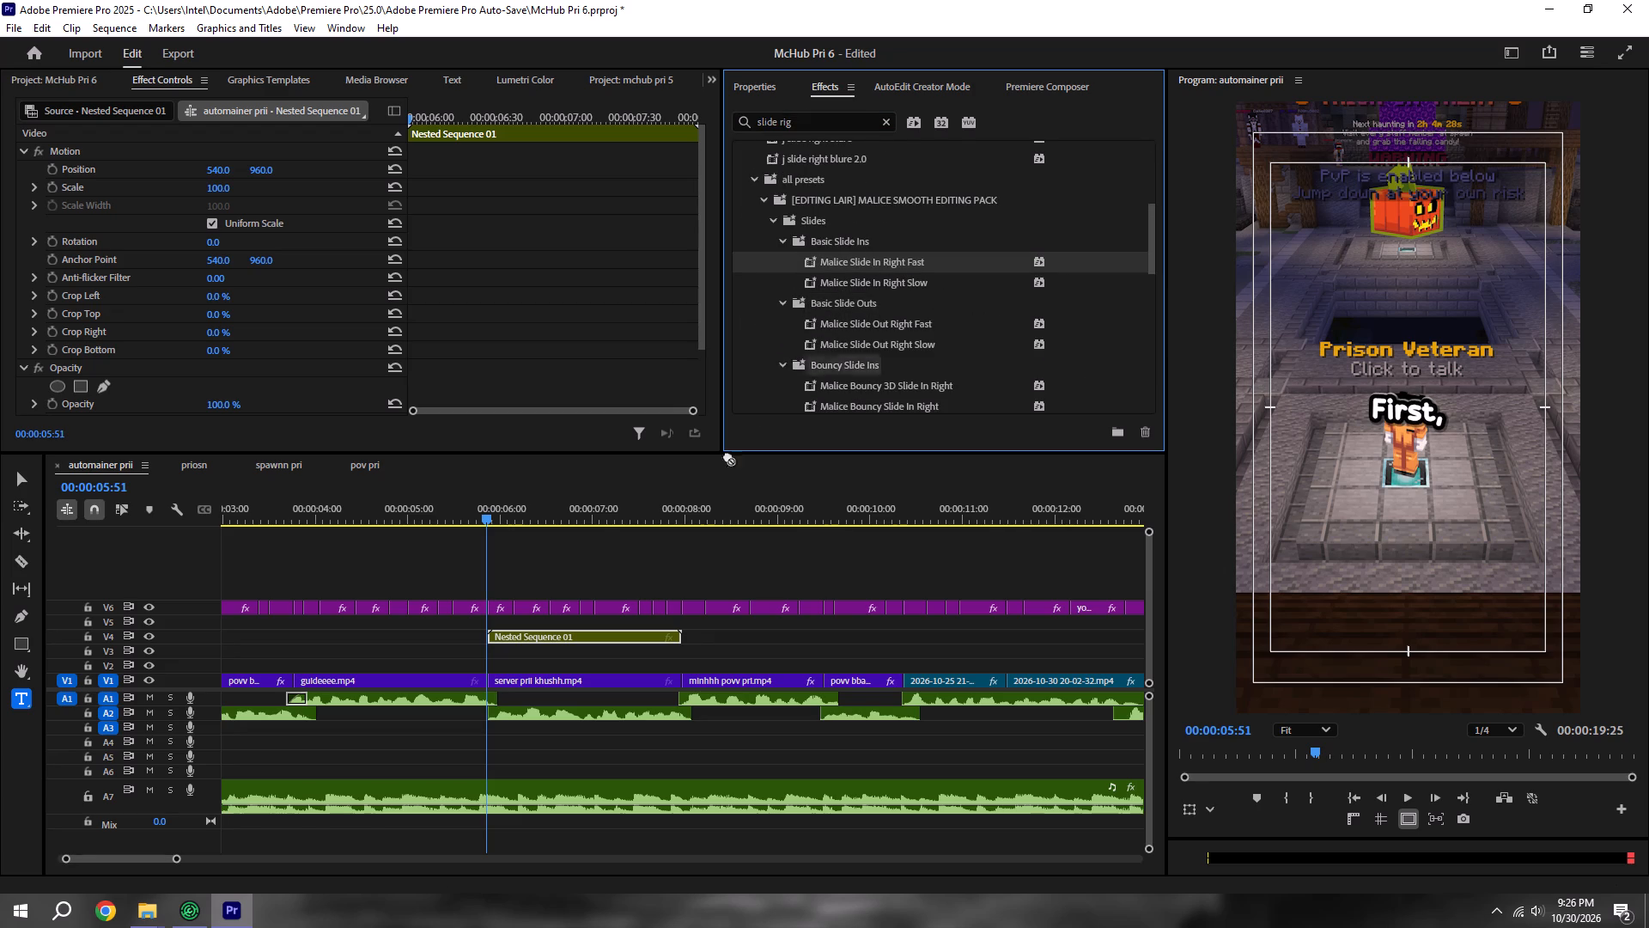
pyautogui.moveTo(727, 455); pyautogui.dragTo(597, 636)
pyautogui.press('space')
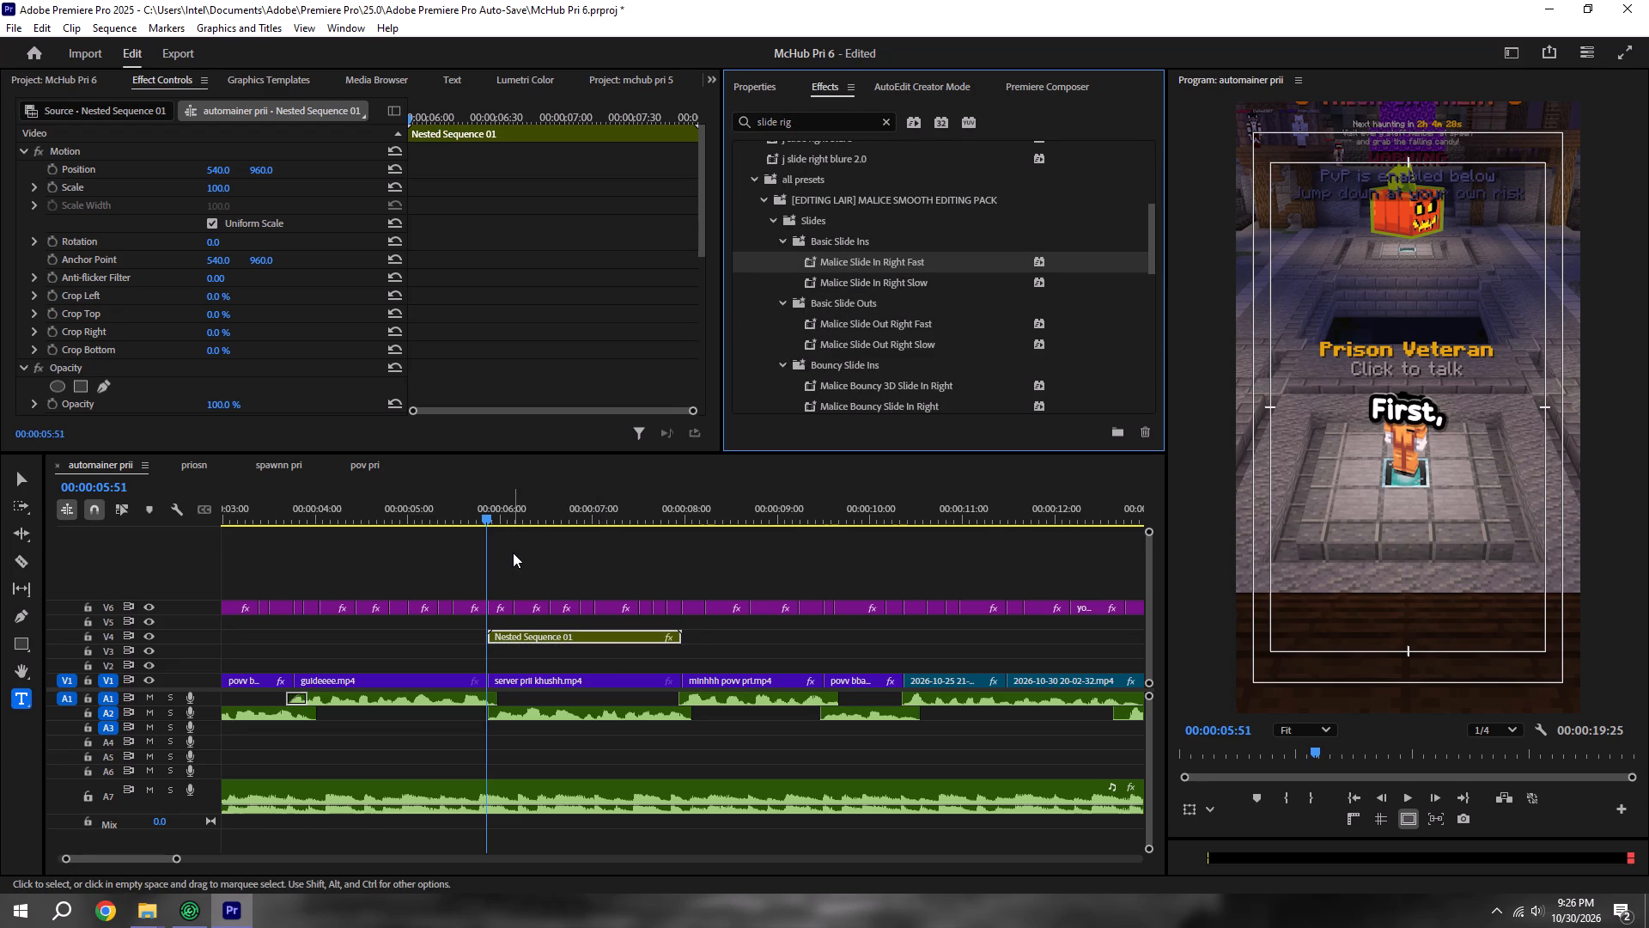
pyautogui.press('space')
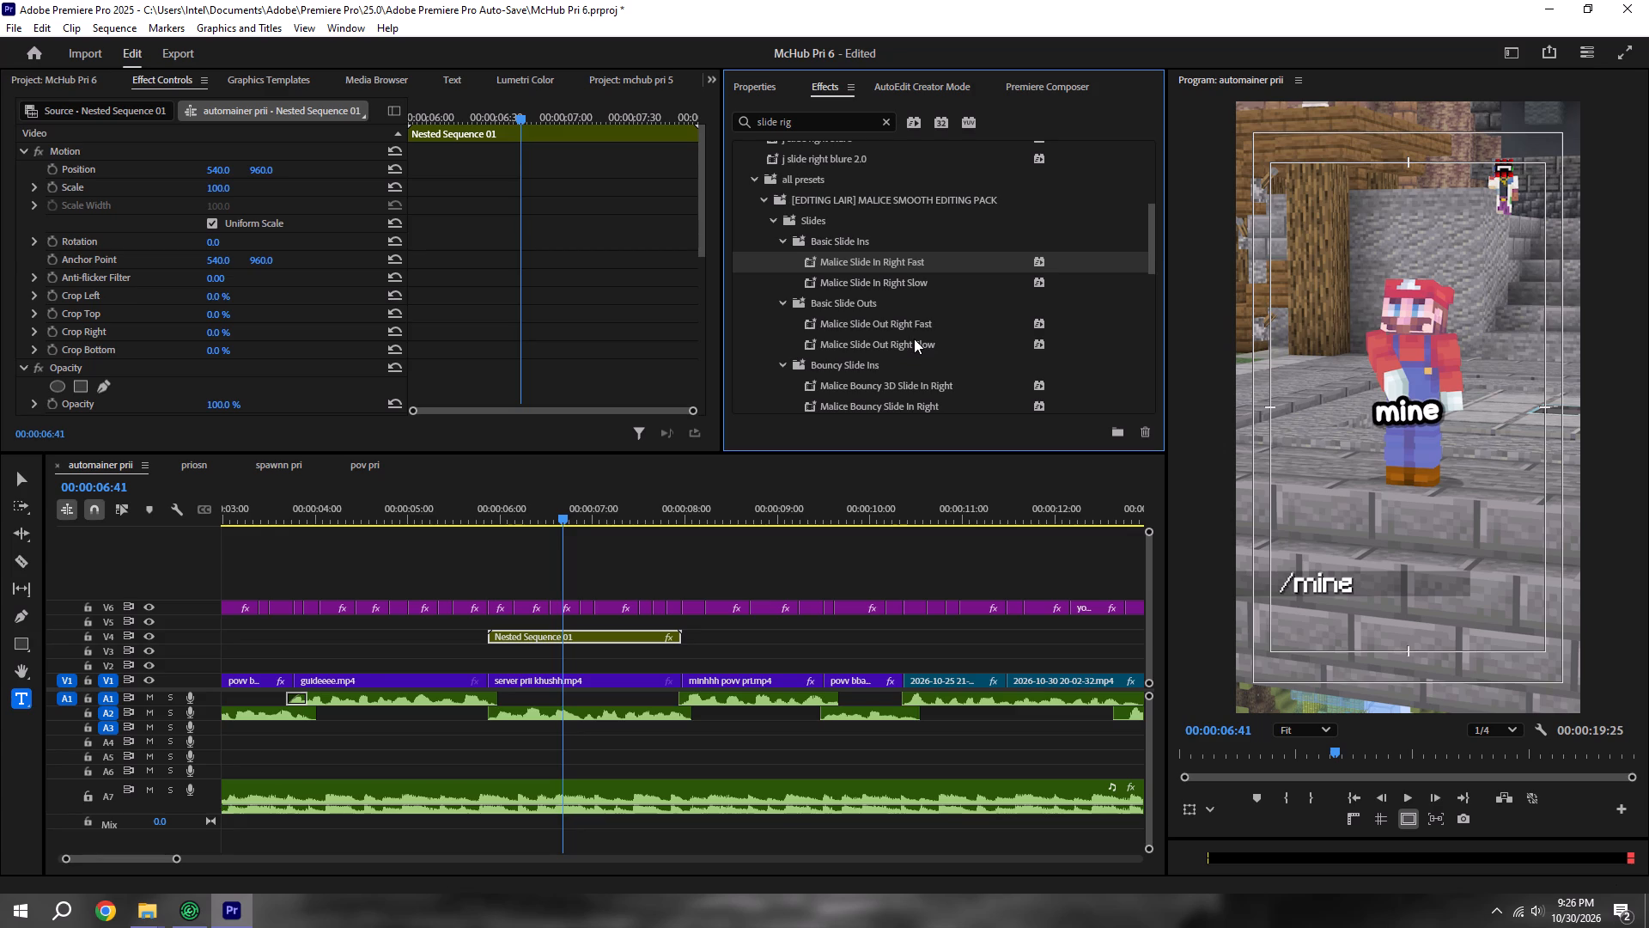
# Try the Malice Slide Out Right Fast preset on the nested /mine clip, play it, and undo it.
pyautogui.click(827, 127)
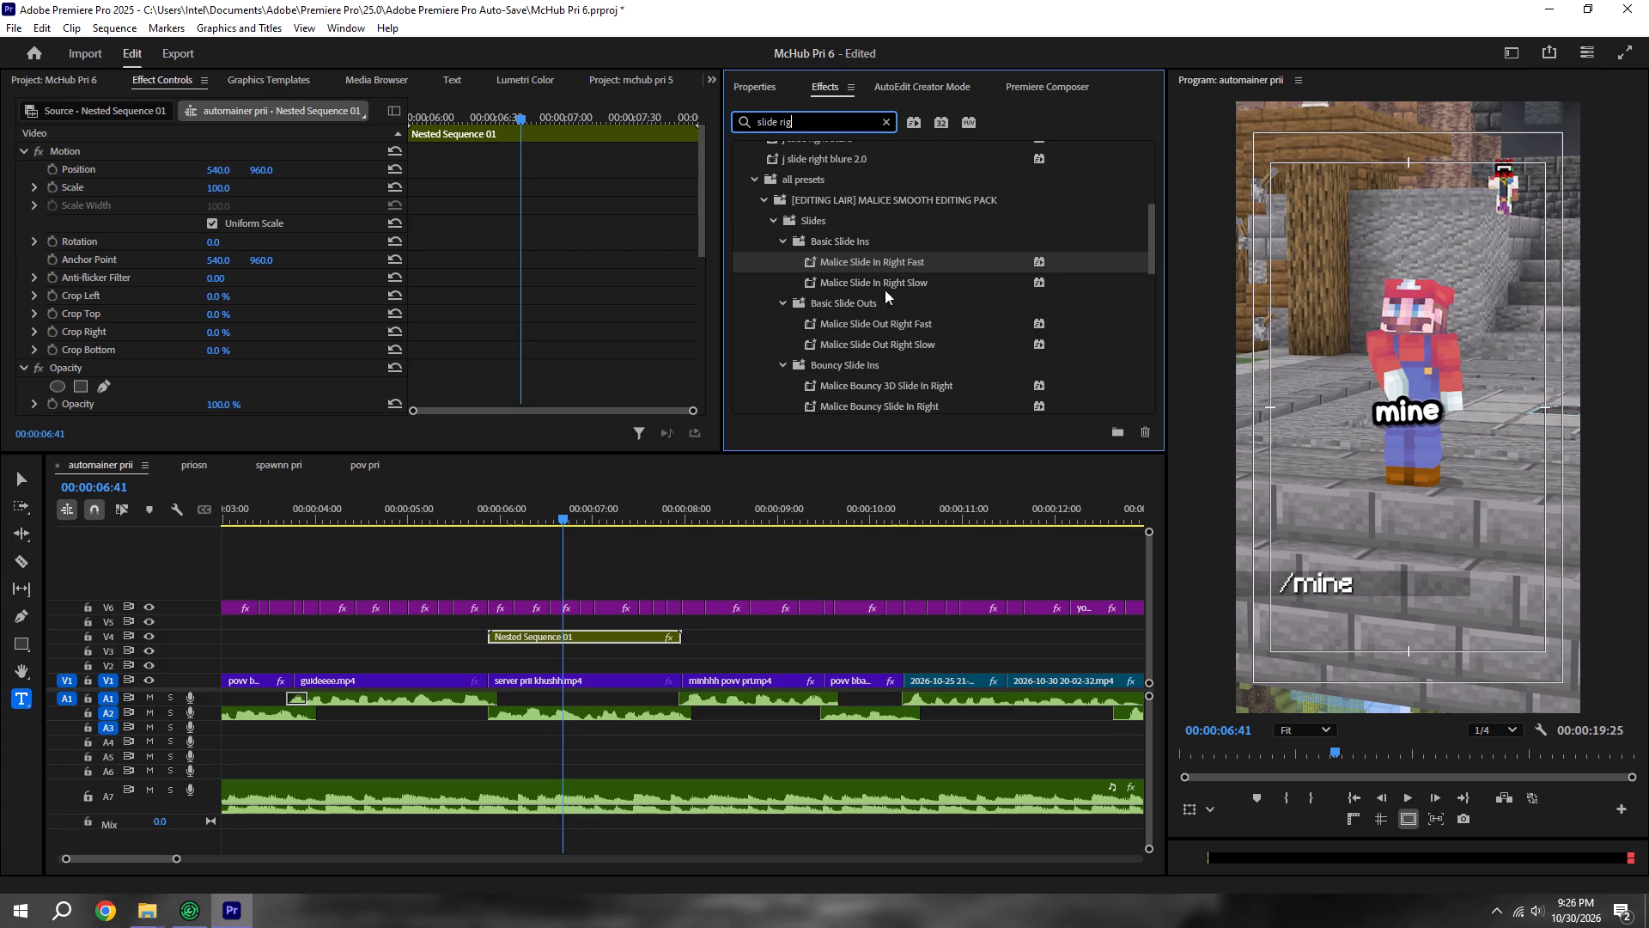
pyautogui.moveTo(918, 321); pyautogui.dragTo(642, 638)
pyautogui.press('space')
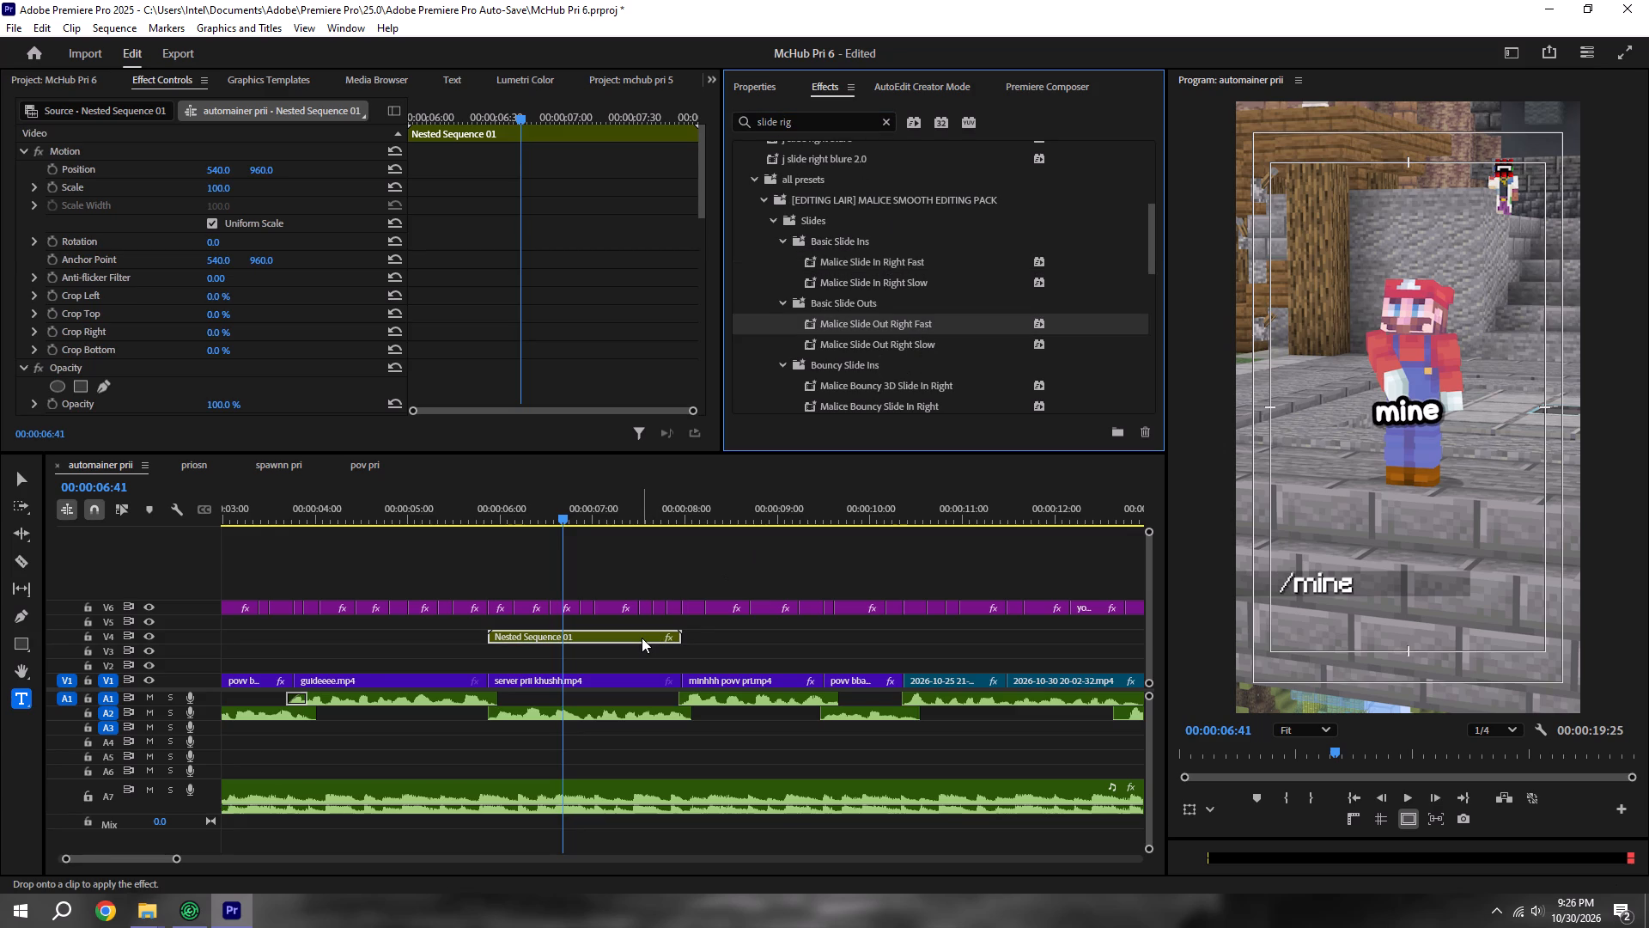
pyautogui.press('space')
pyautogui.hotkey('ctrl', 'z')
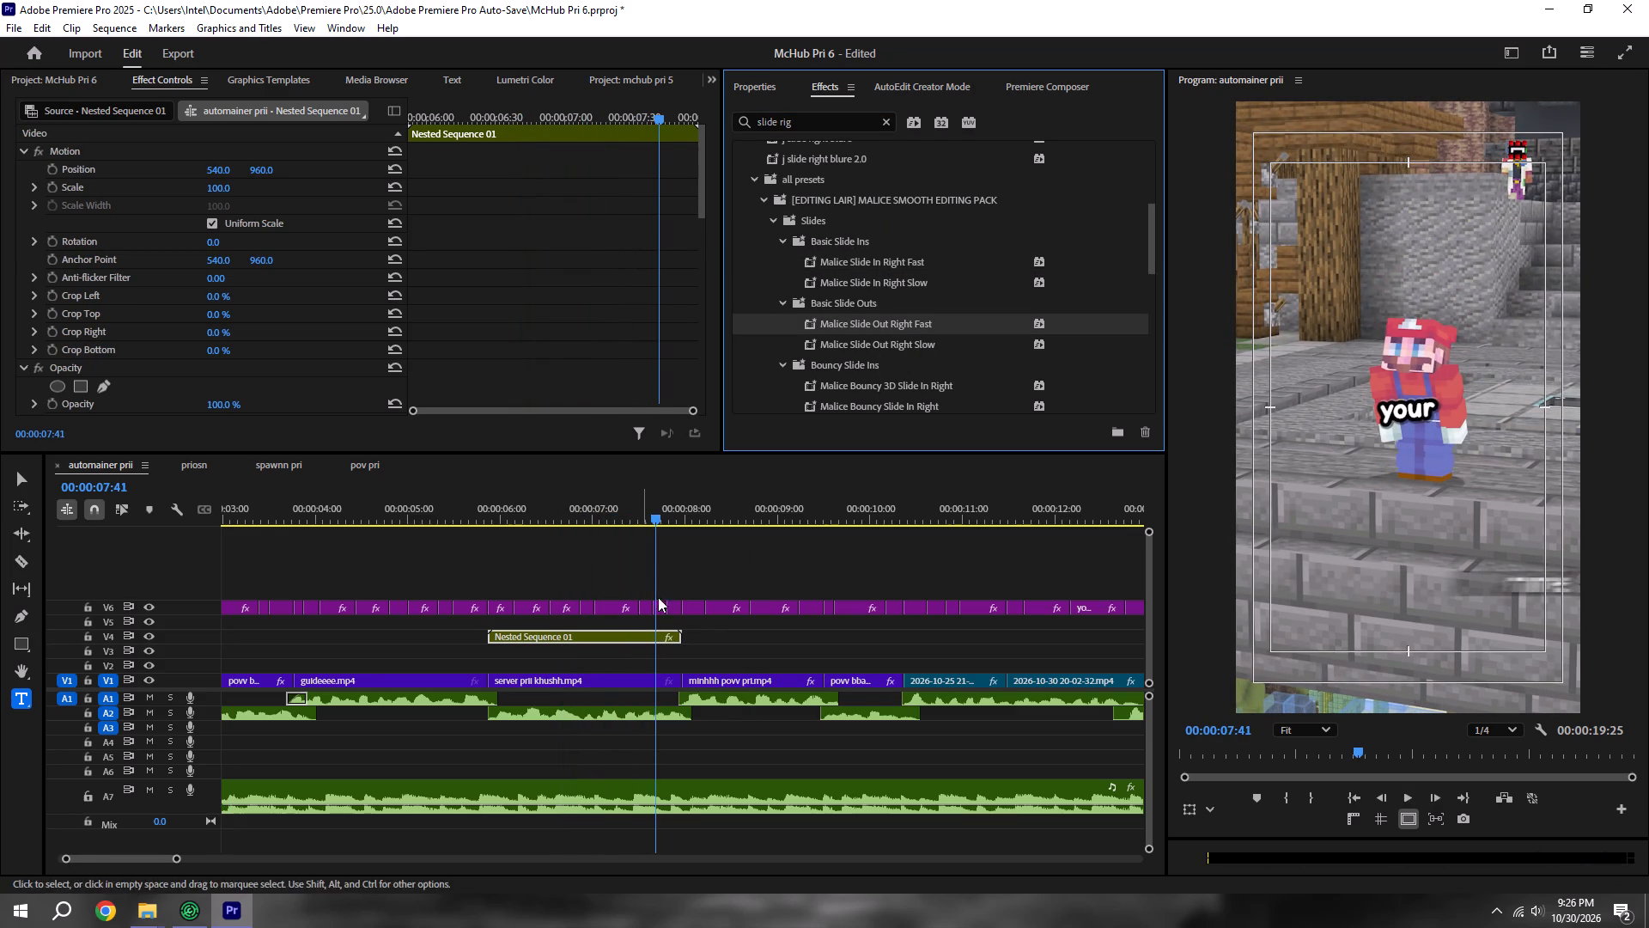
# Search the effects for "slide left", apply the Malice Slide Out Left Fast preset to the nested /mine clip, and play from about 00:00:05:20.
pyautogui.click(834, 113)
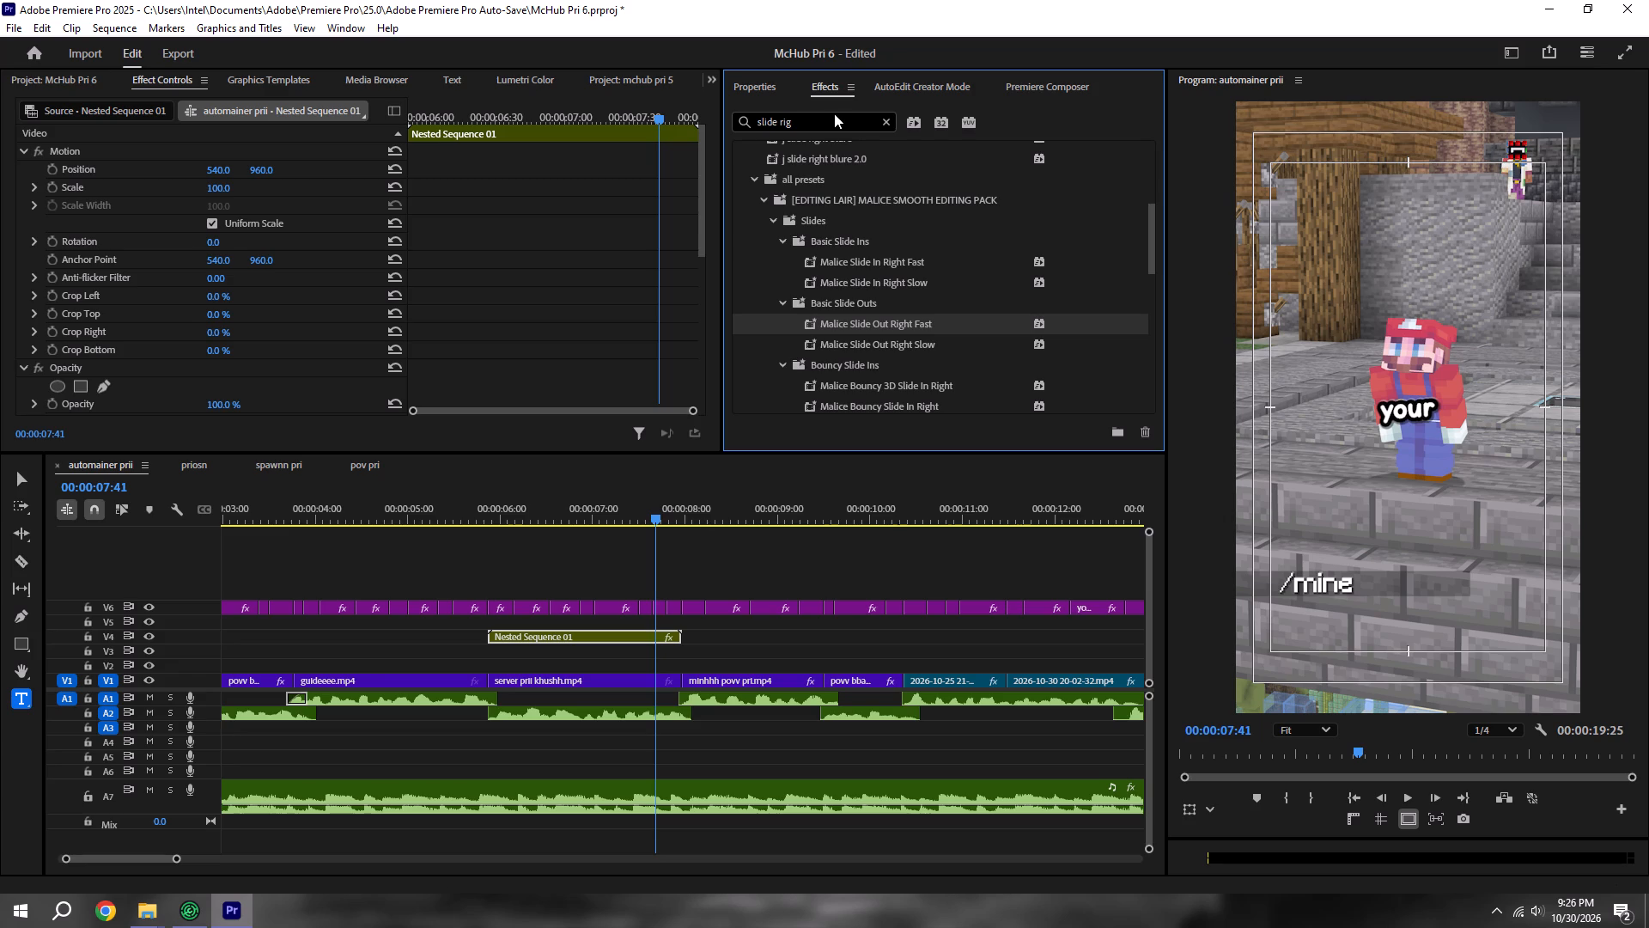
pyautogui.click(833, 138)
pyautogui.click(838, 118)
pyautogui.press('BackSpace')
pyautogui.press('BackSpace')
pyautogui.press('BackSpace')
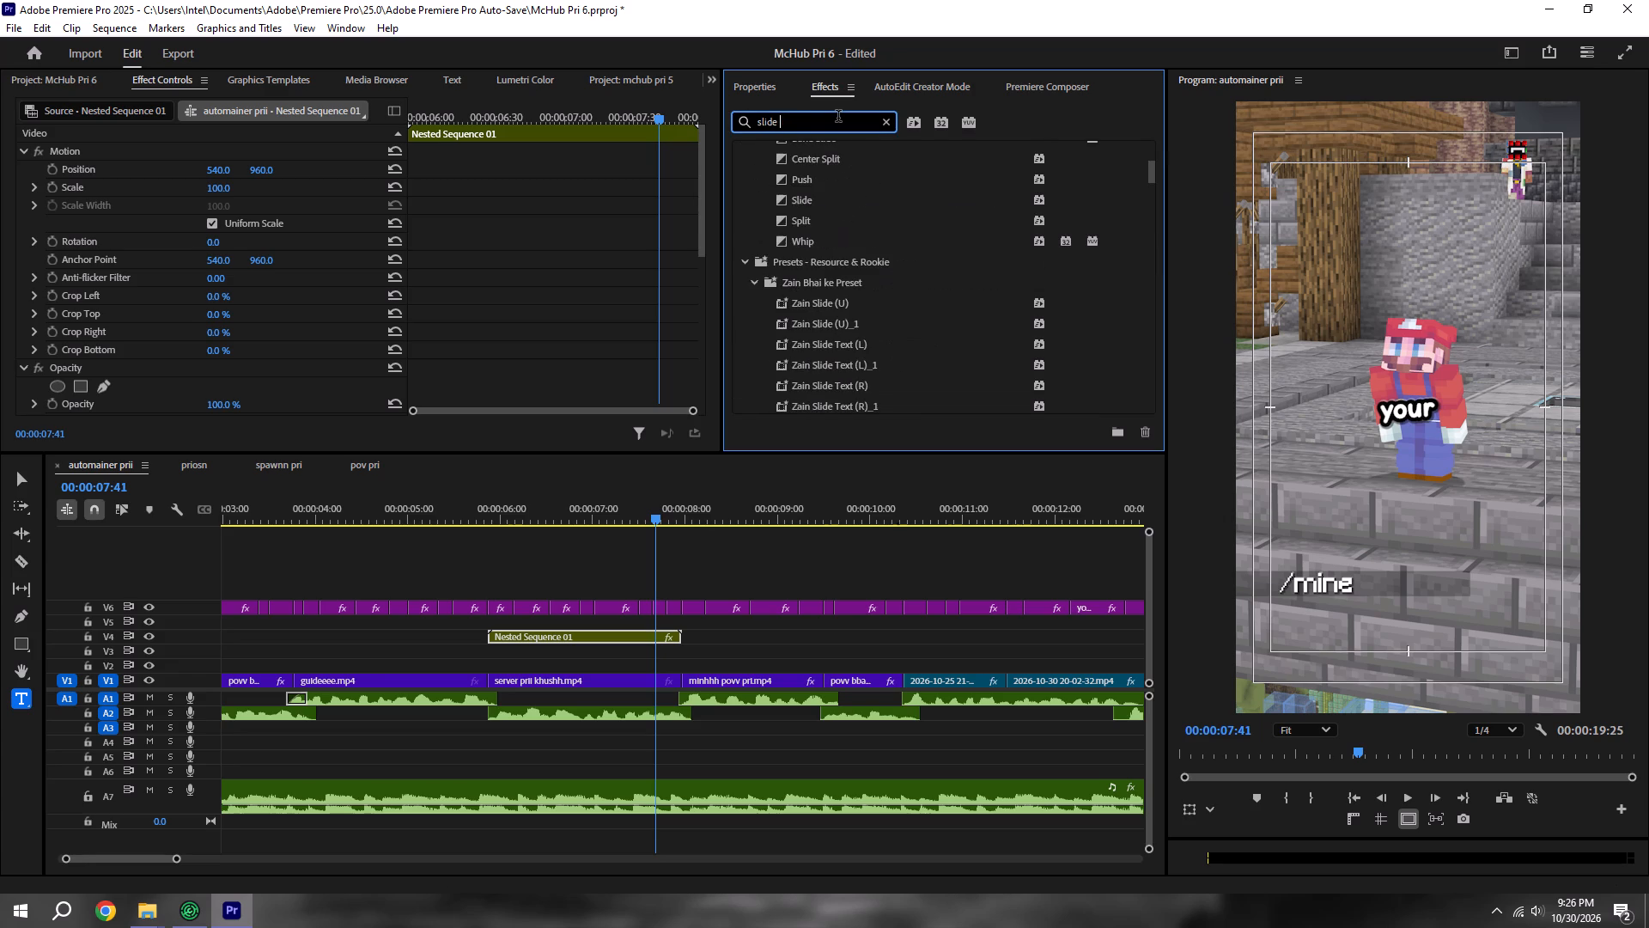
pyautogui.write('left')
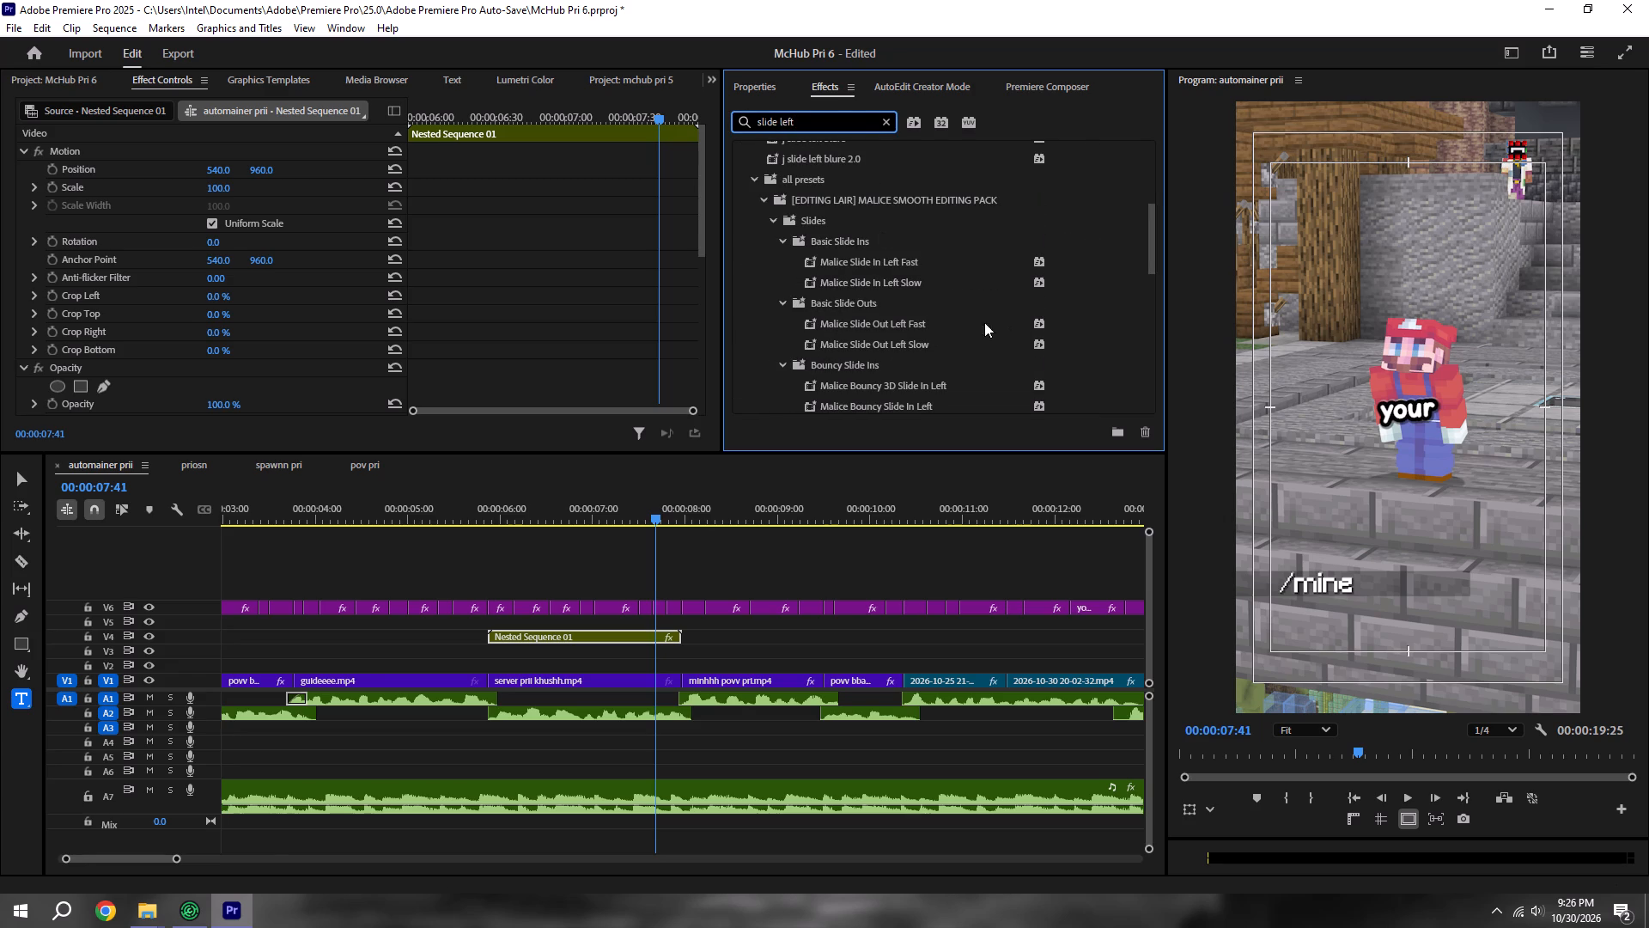
pyautogui.moveTo(857, 321); pyautogui.dragTo(652, 652)
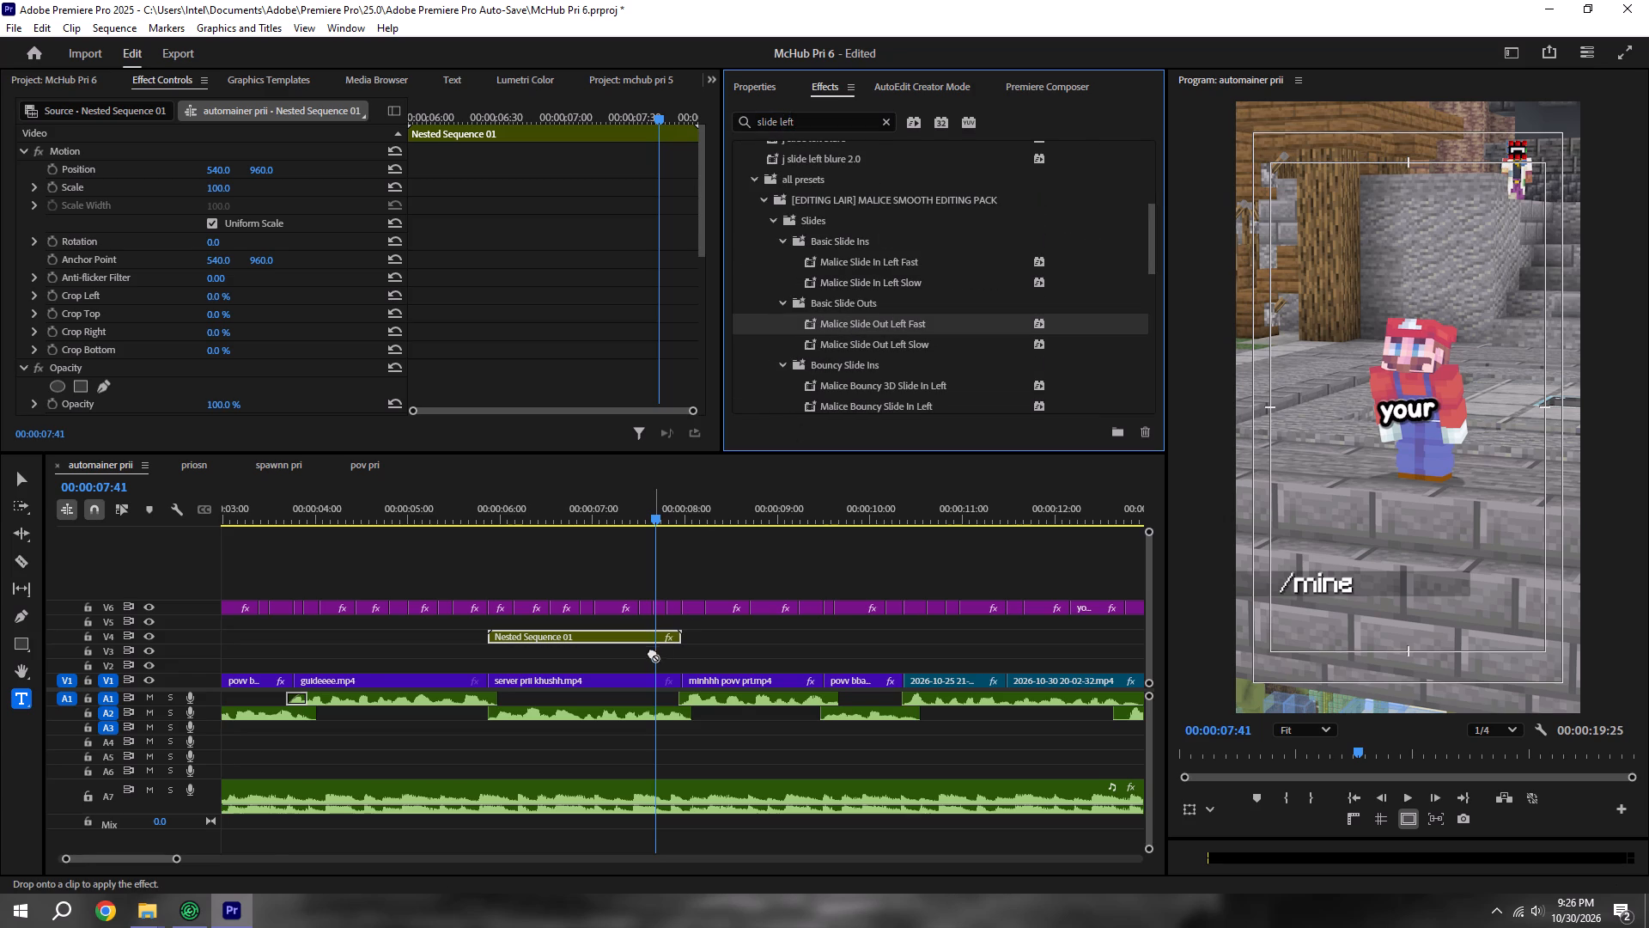
pyautogui.moveTo(652, 652); pyautogui.dragTo(652, 638)
pyautogui.click(442, 497)
pyautogui.press('space')
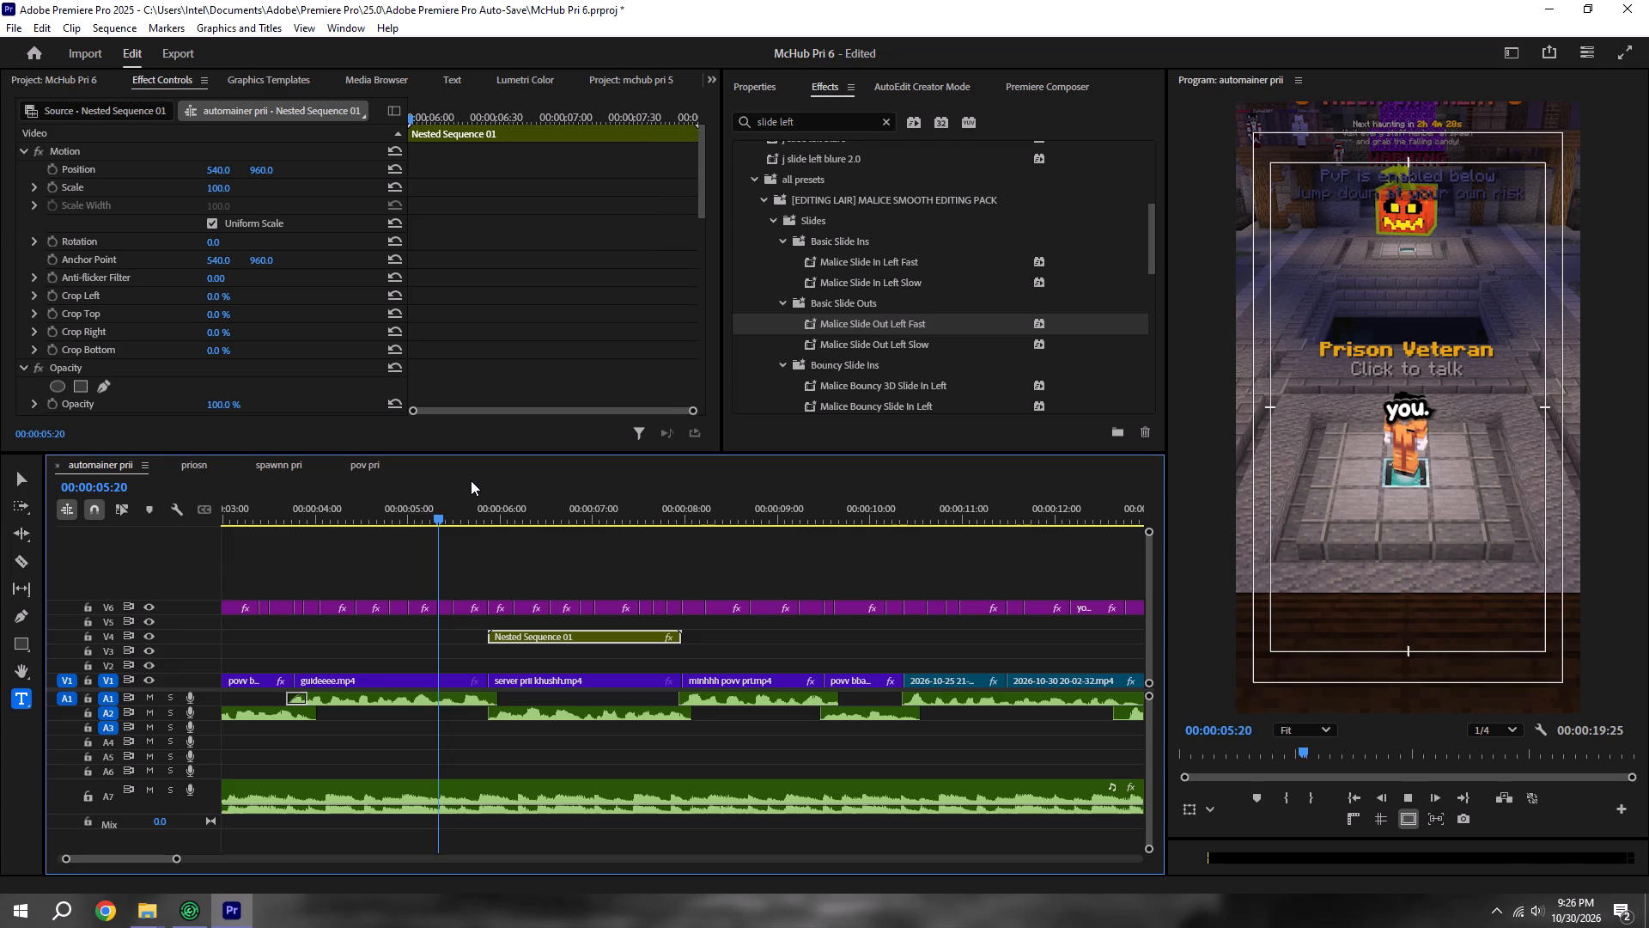
pyautogui.press('space')
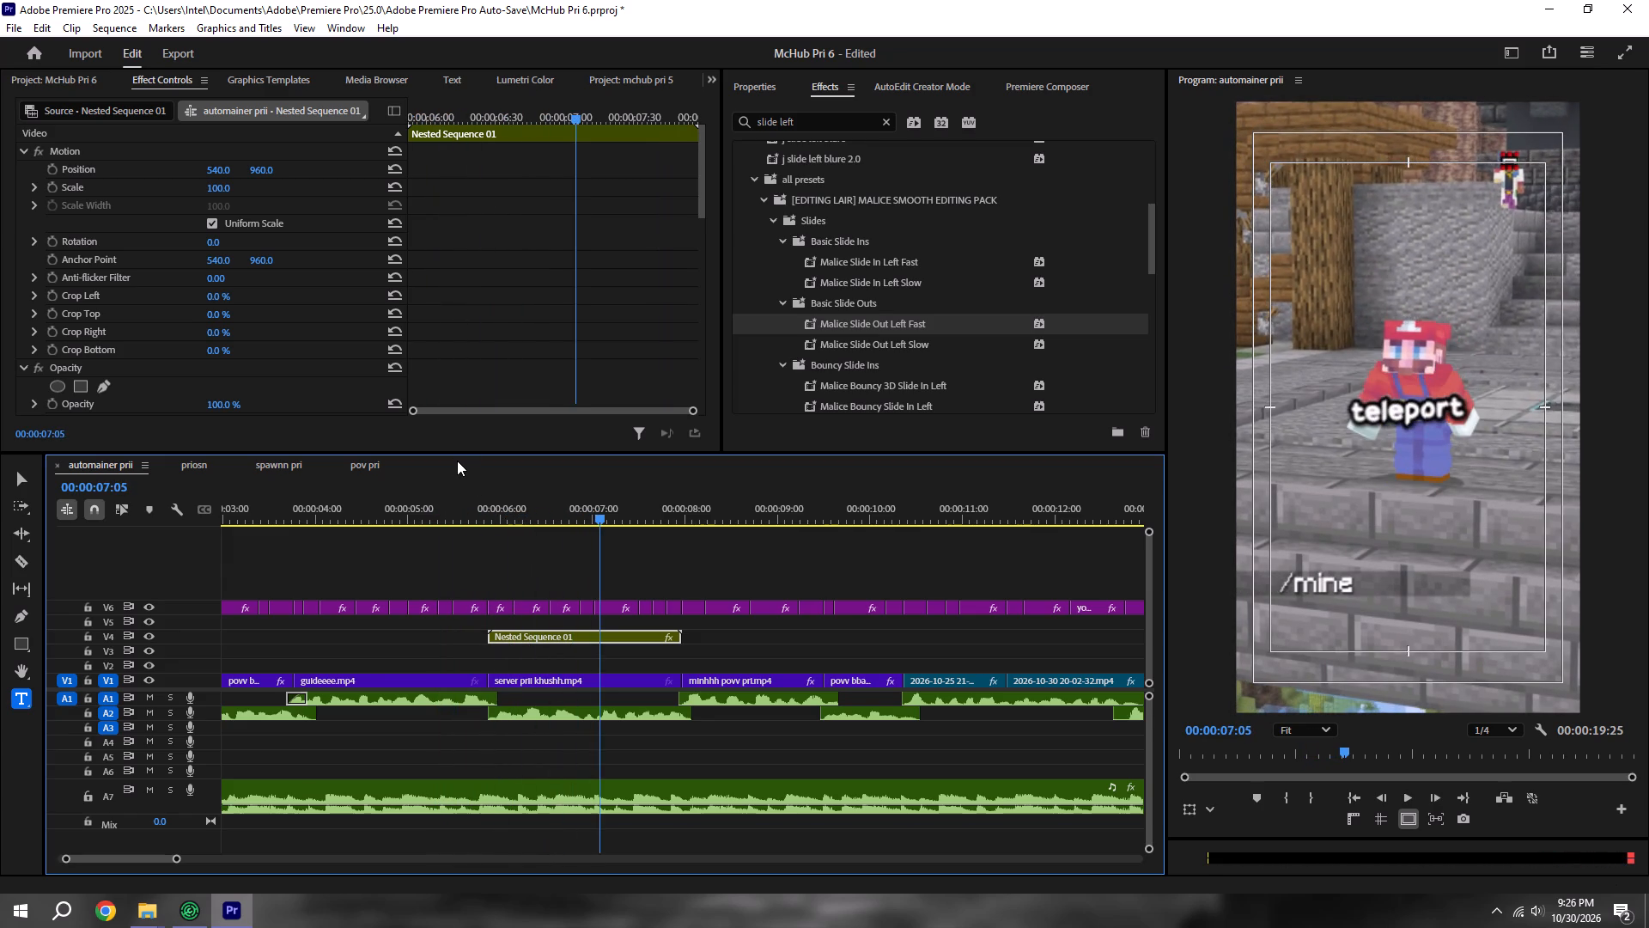
pyautogui.press('space')
pyautogui.press('space')
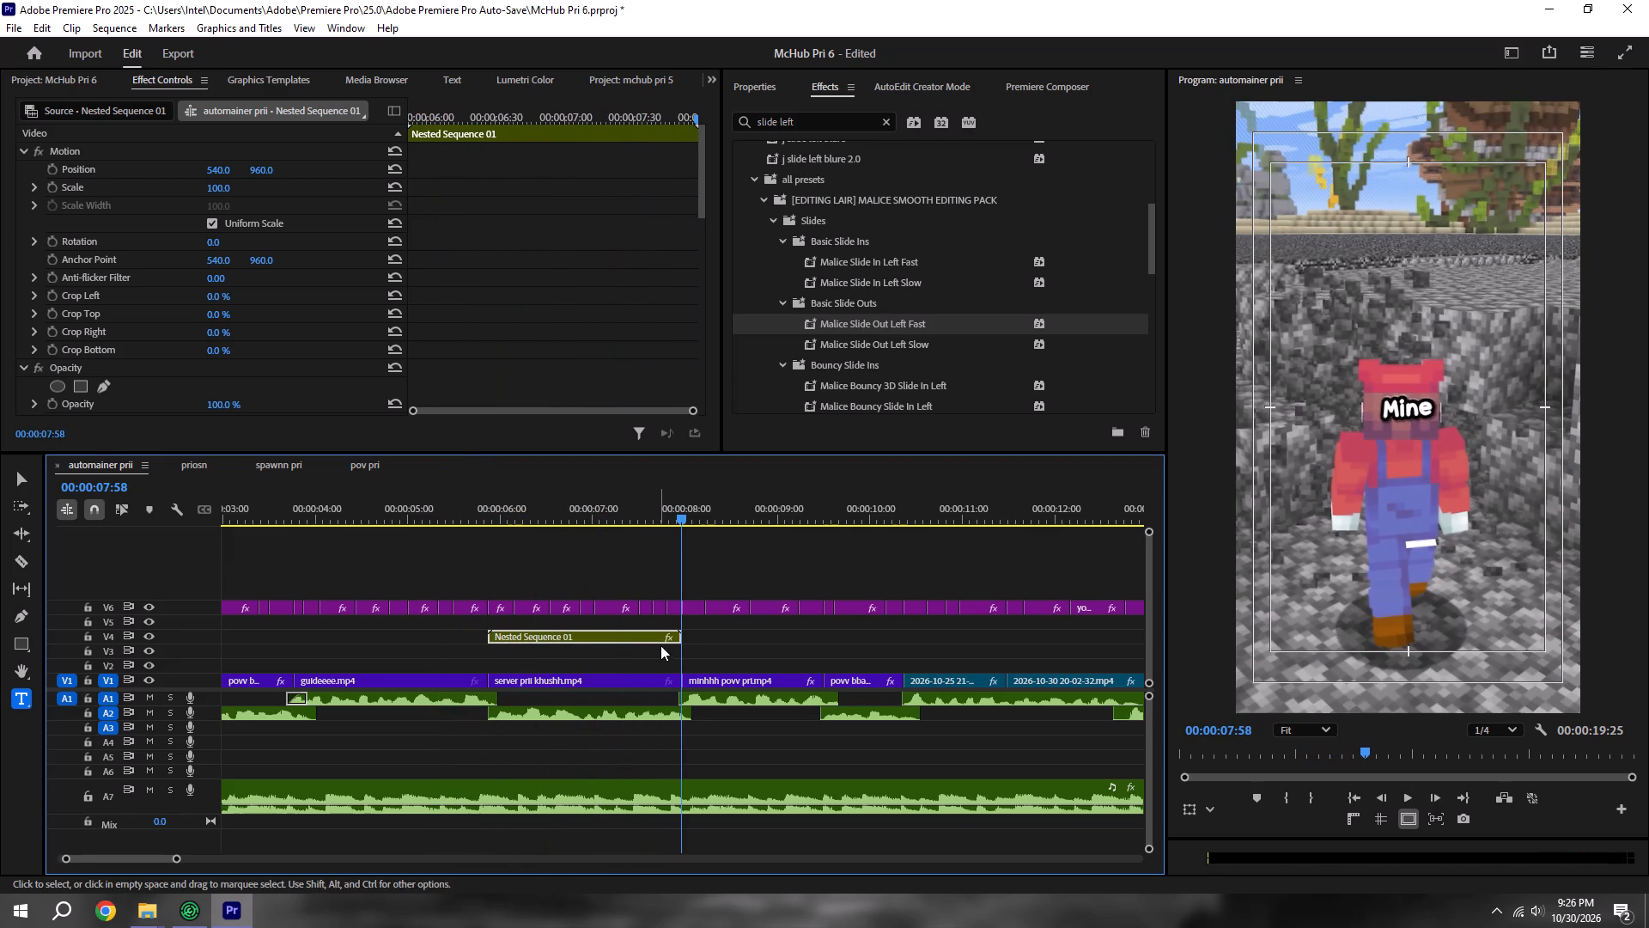
# Open the nested /mine sequence, extend the ends of both its clips to about 00:00:04:11, and save the project.
pyautogui.moveTo(680, 634); pyautogui.dragTo(711, 638)
pyautogui.doubleClick(640, 636)
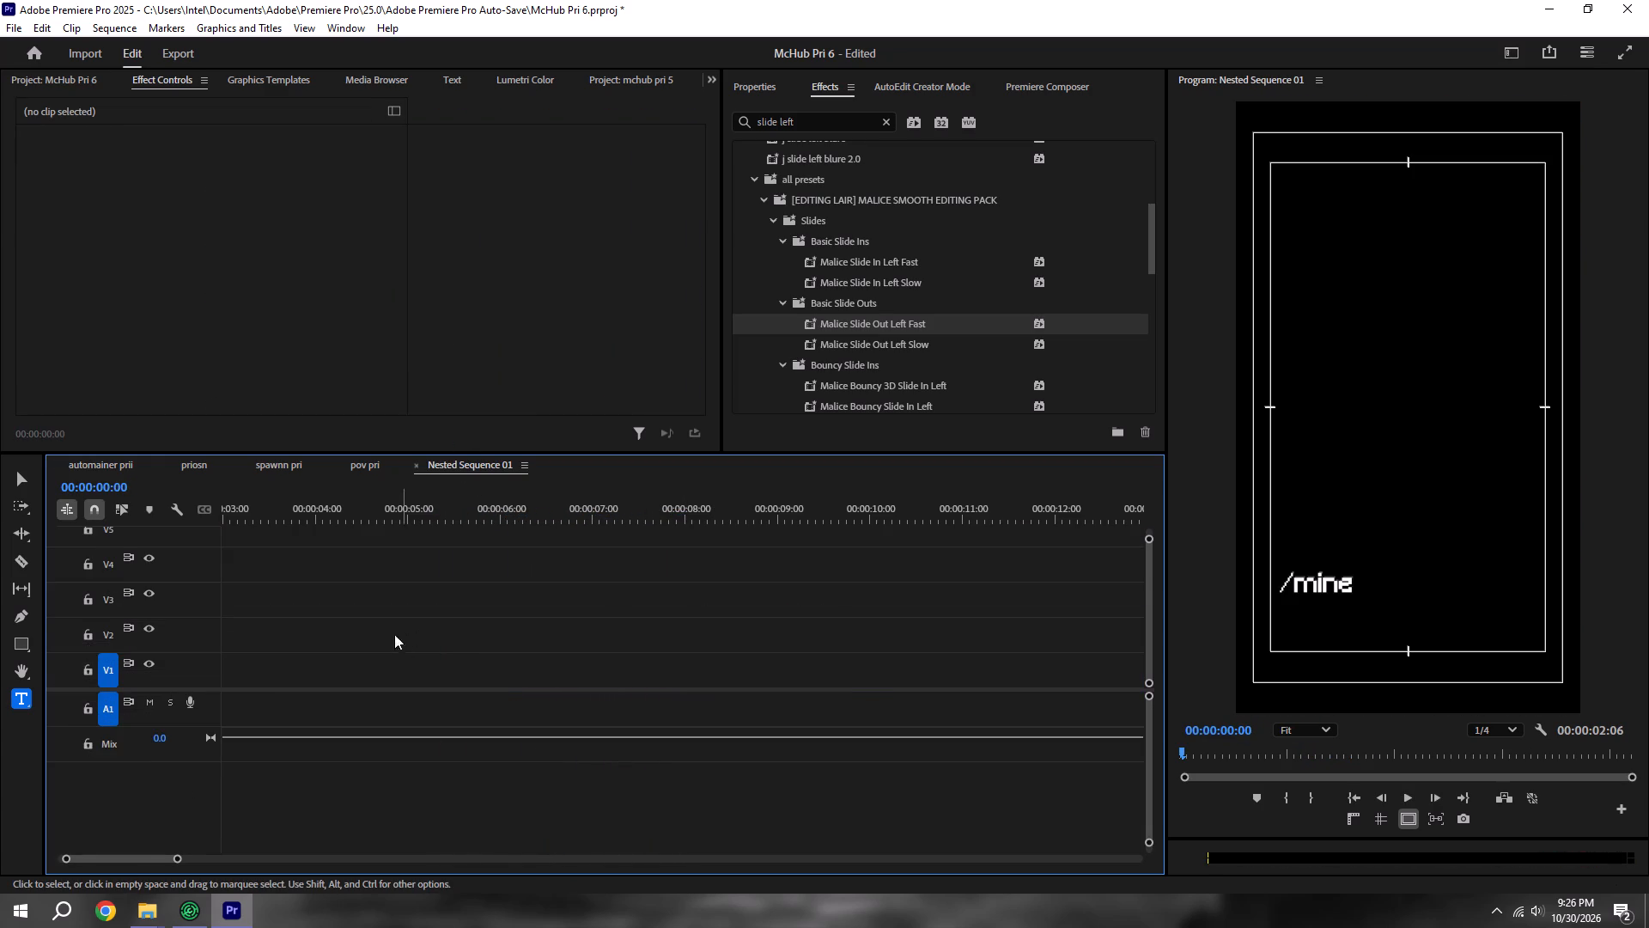
pyautogui.scroll(12, 405, 646)
pyautogui.moveTo(405, 639); pyautogui.dragTo(385, 496)
pyautogui.moveTo(437, 639); pyautogui.dragTo(371, 530)
pyautogui.moveTo(417, 540); pyautogui.dragTo(609, 588)
pyautogui.hotkey('ctrl', 's')
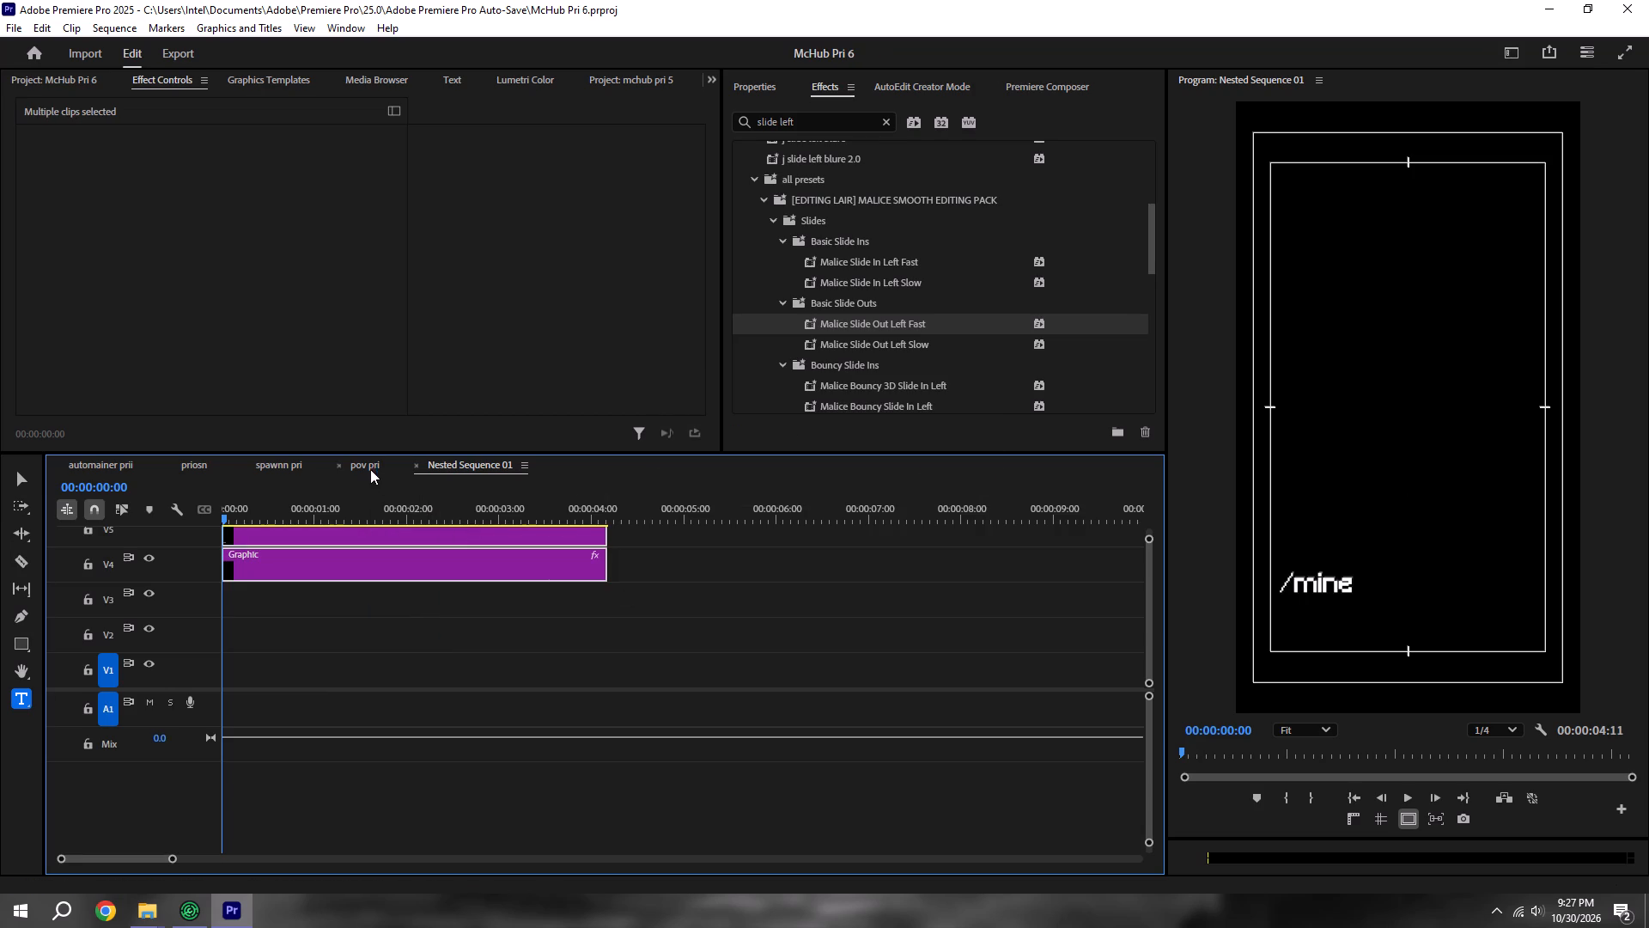
# Return to the automainer prii sequence and extend the nested /mine clip's end to just past 00:00:08:00.
pyautogui.click(113, 469)
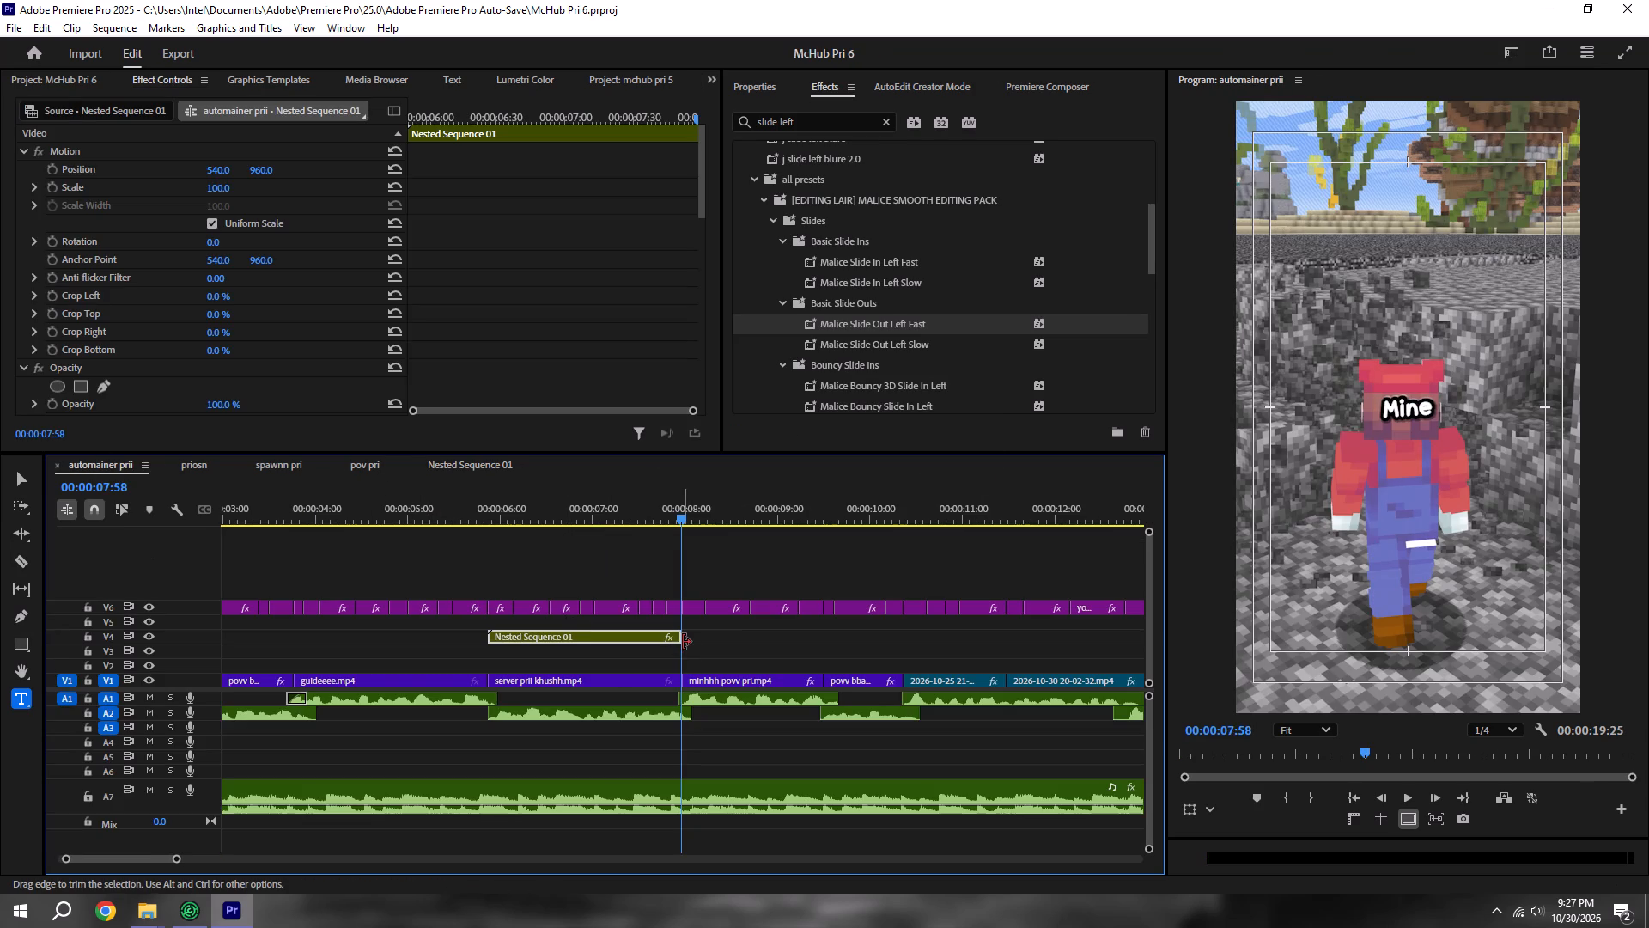
pyautogui.moveTo(684, 641); pyautogui.dragTo(709, 643)
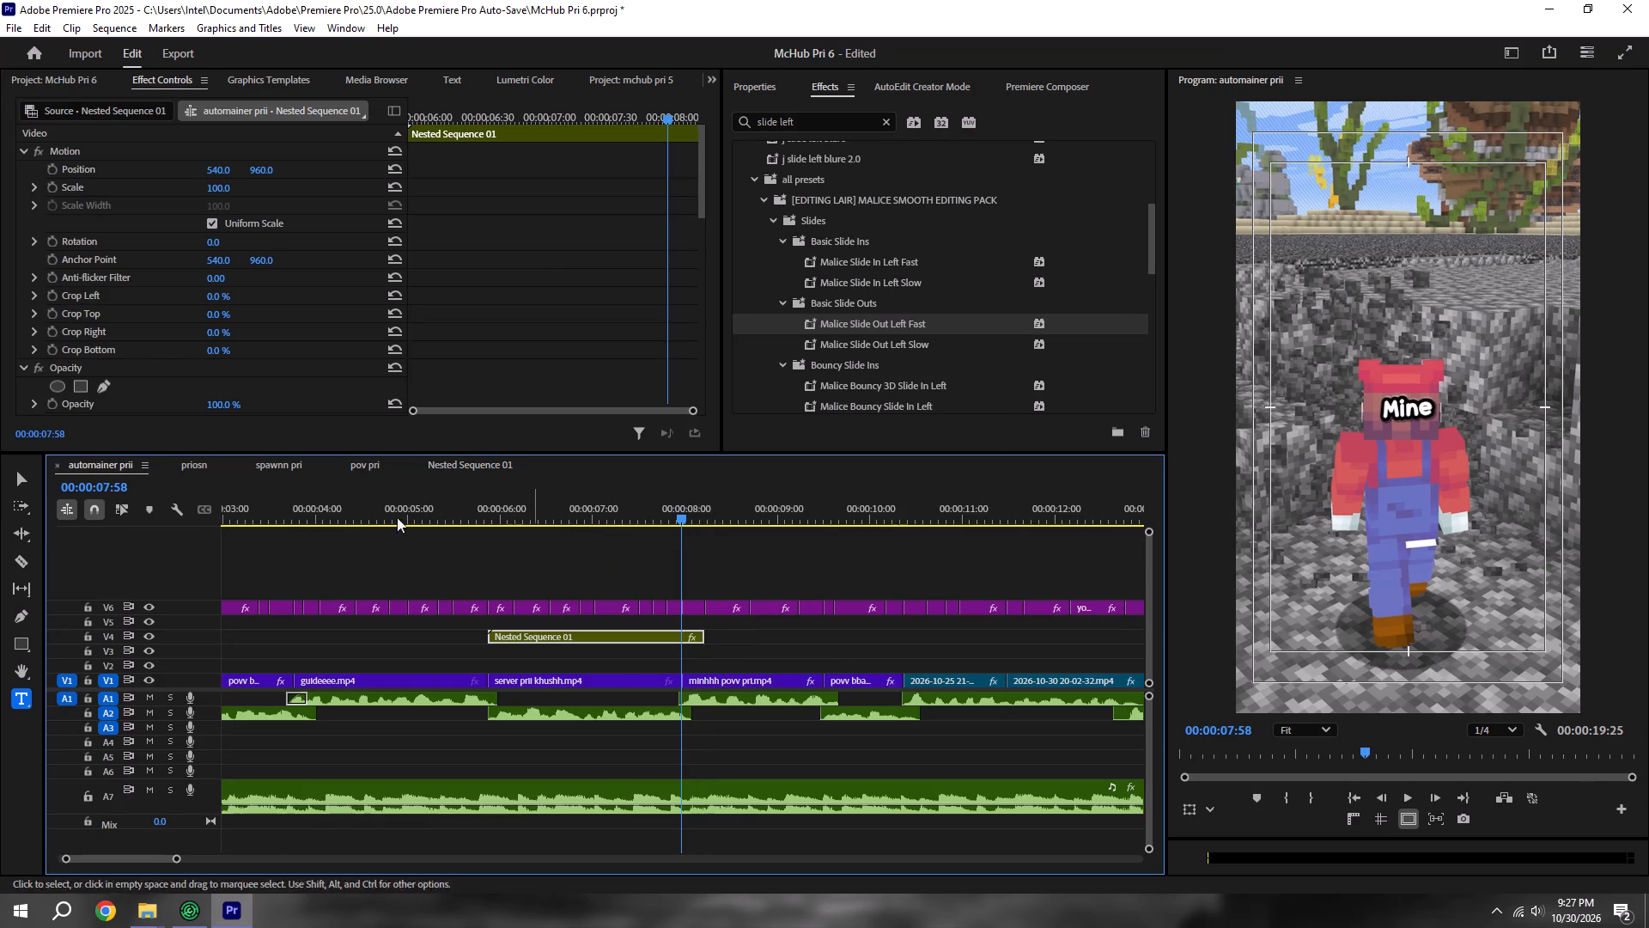
# Delete the Malice Slide Out Left Fast effect from the extended nested /mine clip, save the project, and reapply the preset.
pyautogui.scroll(-12, 155, 361)
pyautogui.scroll(-18, 155, 342)
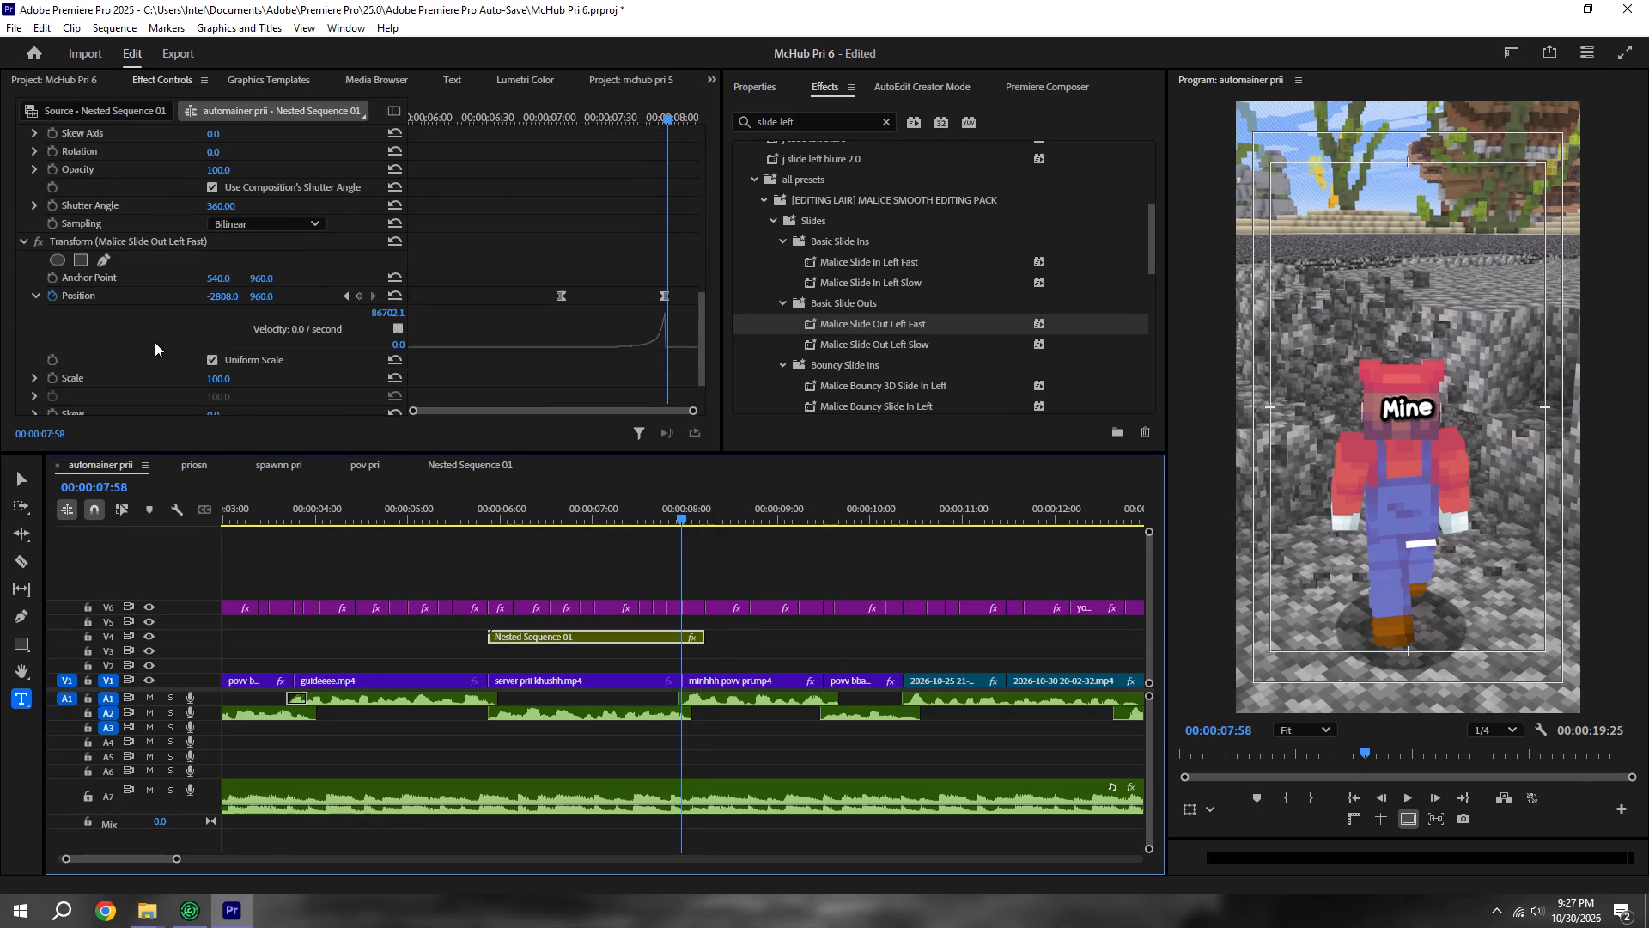
pyautogui.click(150, 236)
pyautogui.press('BackSpace')
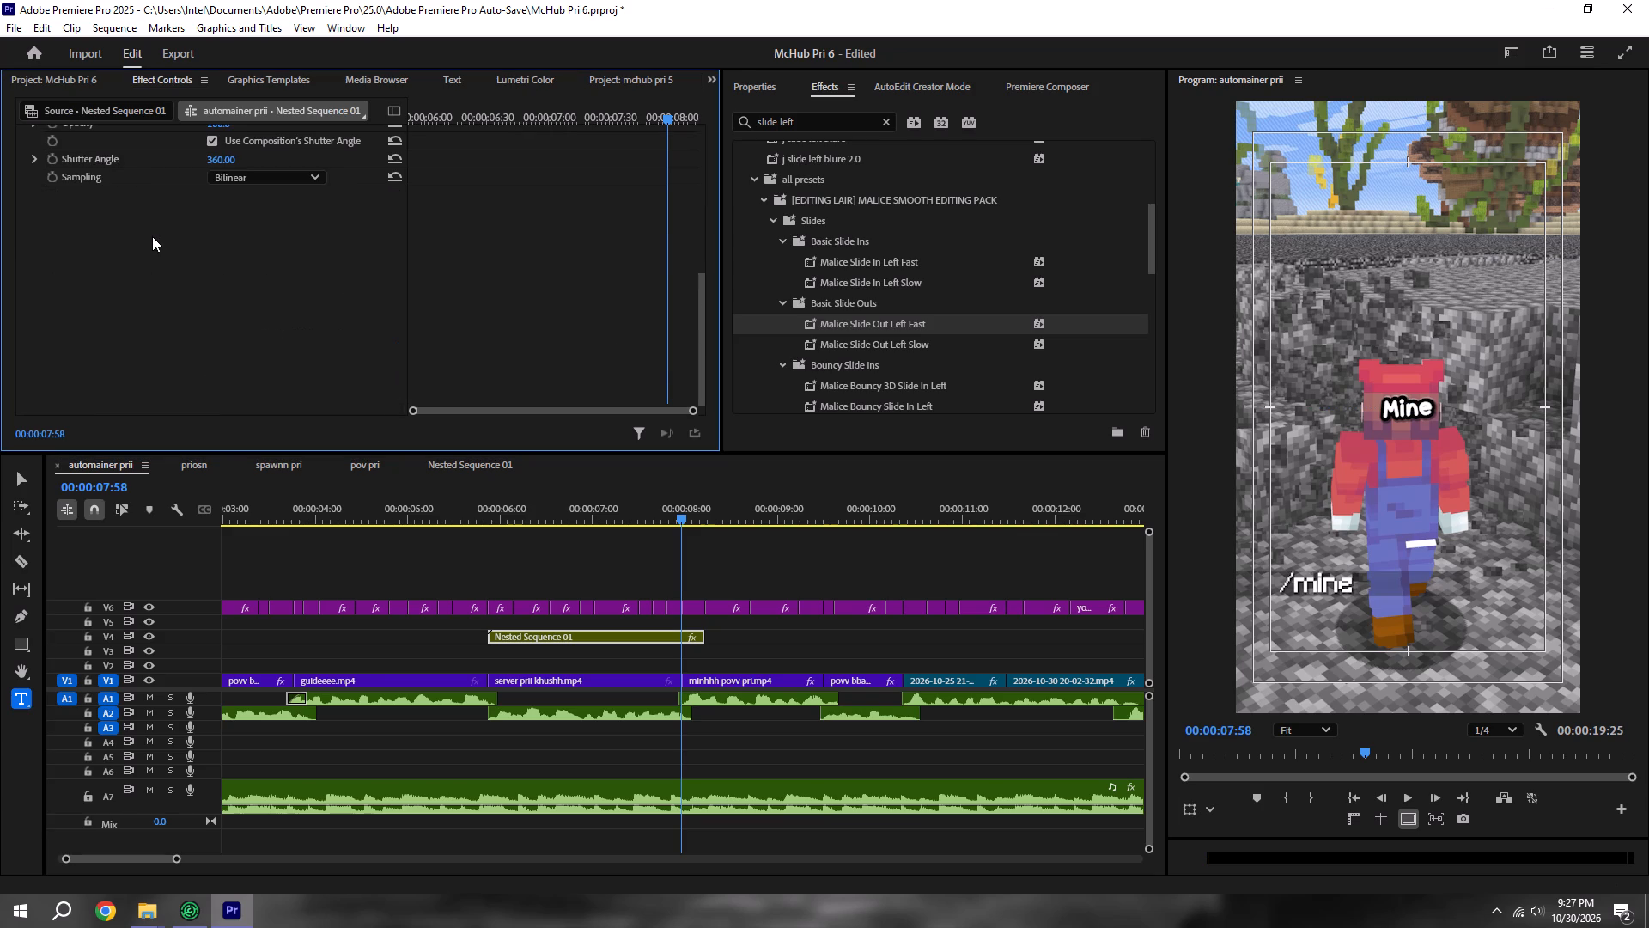
pyautogui.hotkey('ctrl', 's')
pyautogui.moveTo(893, 327); pyautogui.dragTo(678, 642)
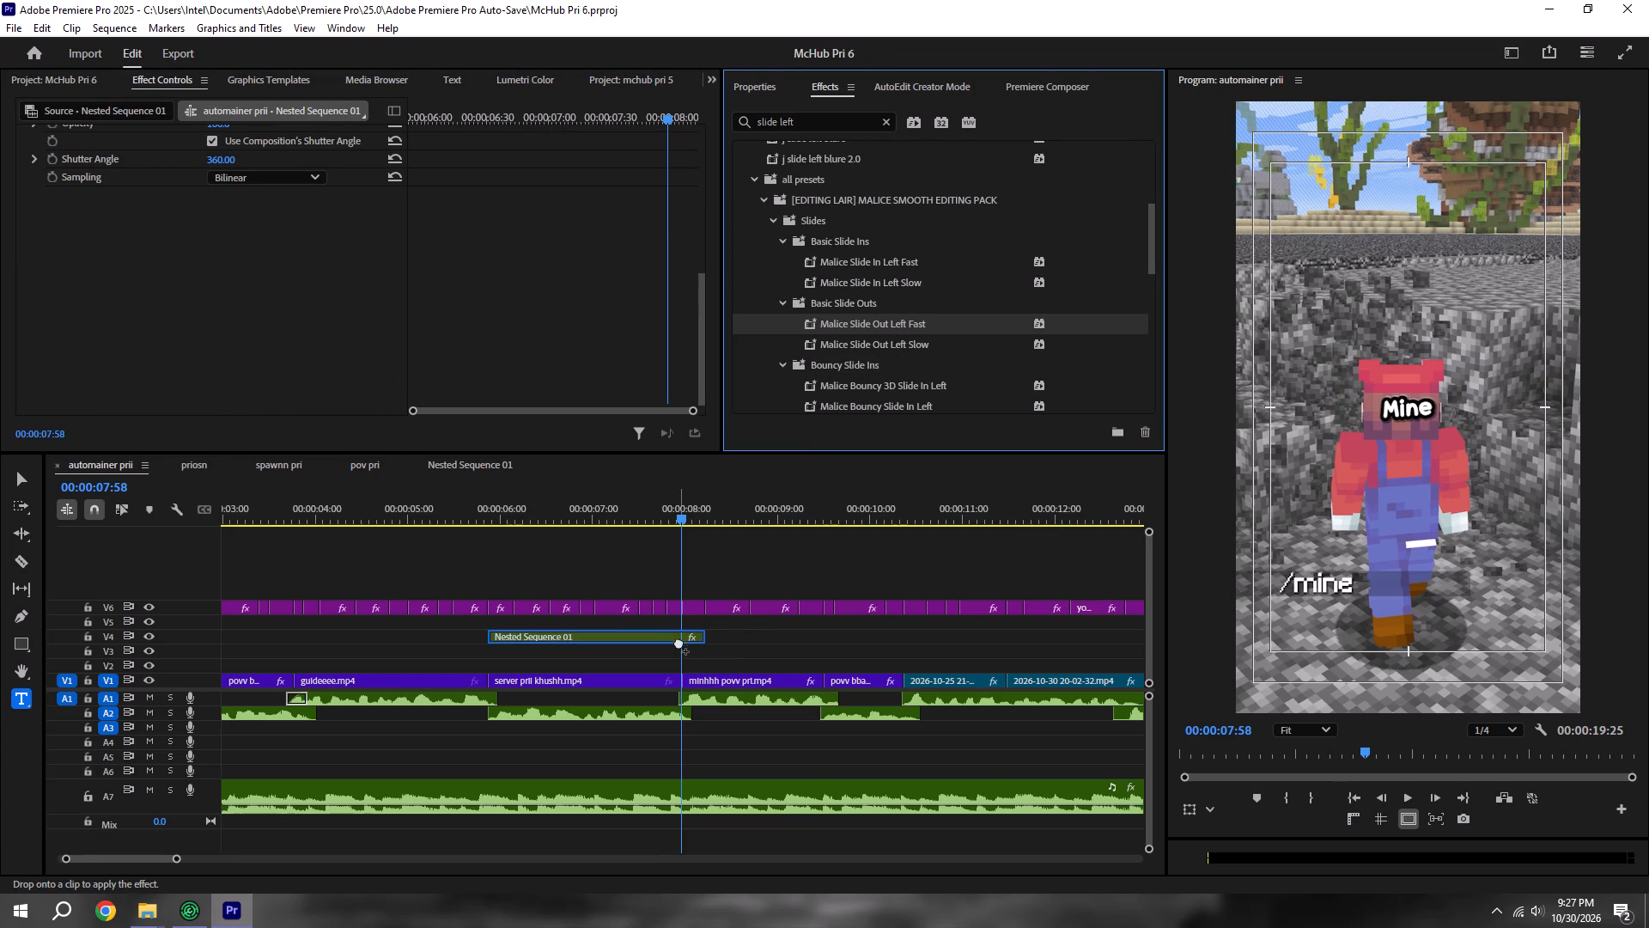
# Finish applying the Malice Slide Out Left Fast preset to the nested /mine clip, play from about 00:00:05:20, and save the project.
pyautogui.moveTo(678, 642); pyautogui.dragTo(677, 637)
pyautogui.keyDown('shift'); pyautogui.moveTo(422, 504); pyautogui.dragTo(436, 510); pyautogui.keyUp('shift')
pyautogui.press('space')
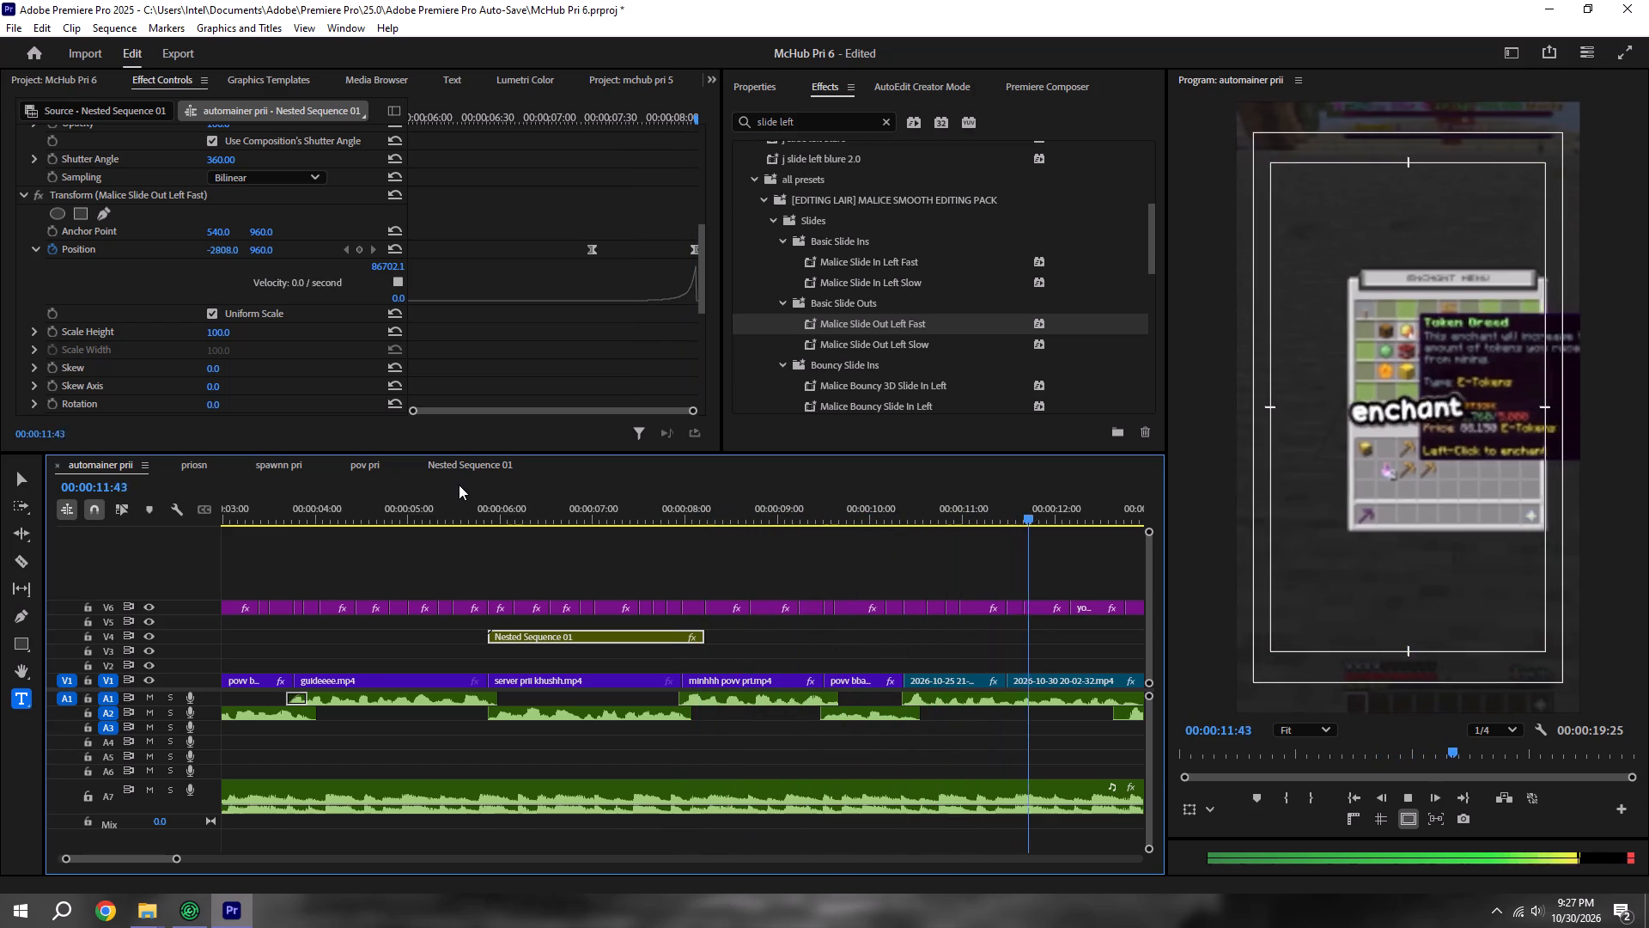
pyautogui.press('space')
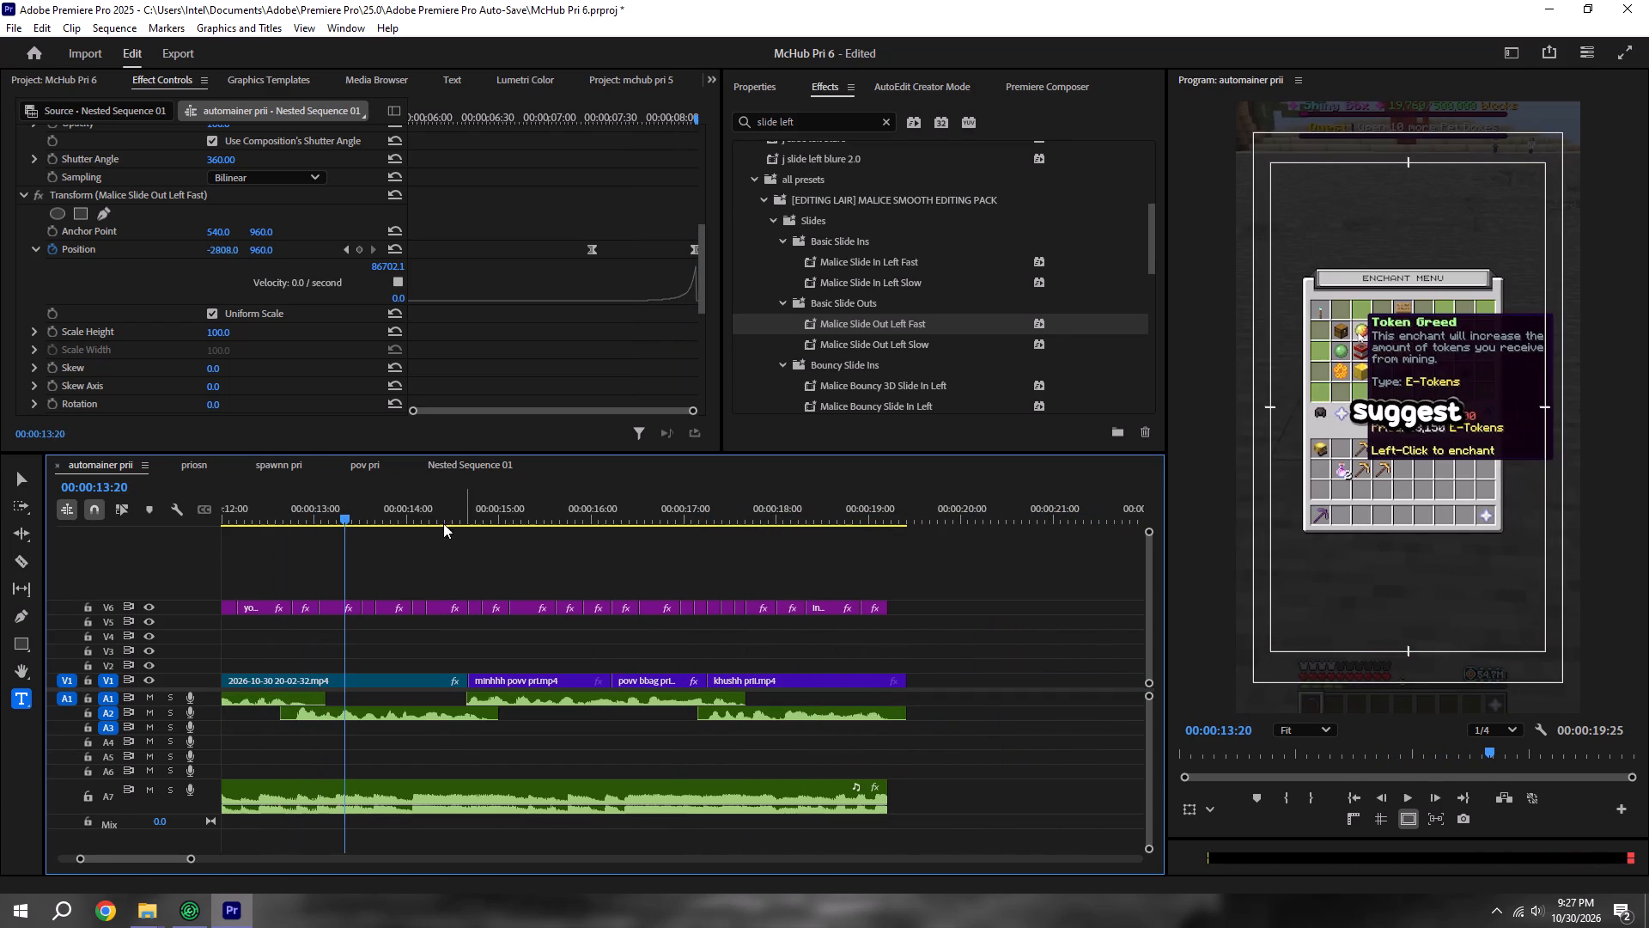
pyautogui.hotkey('ctrl', 's')
# Close the Nested Sequence 01 timeline and copy the two adjacent Minecraft Netherite Pickaxe clips on V2 of the priosn sequence.
pyautogui.click(214, 465)
pyautogui.scroll(-4, 211, 465)
pyautogui.scroll(6, 352, 540)
pyautogui.click(191, 471)
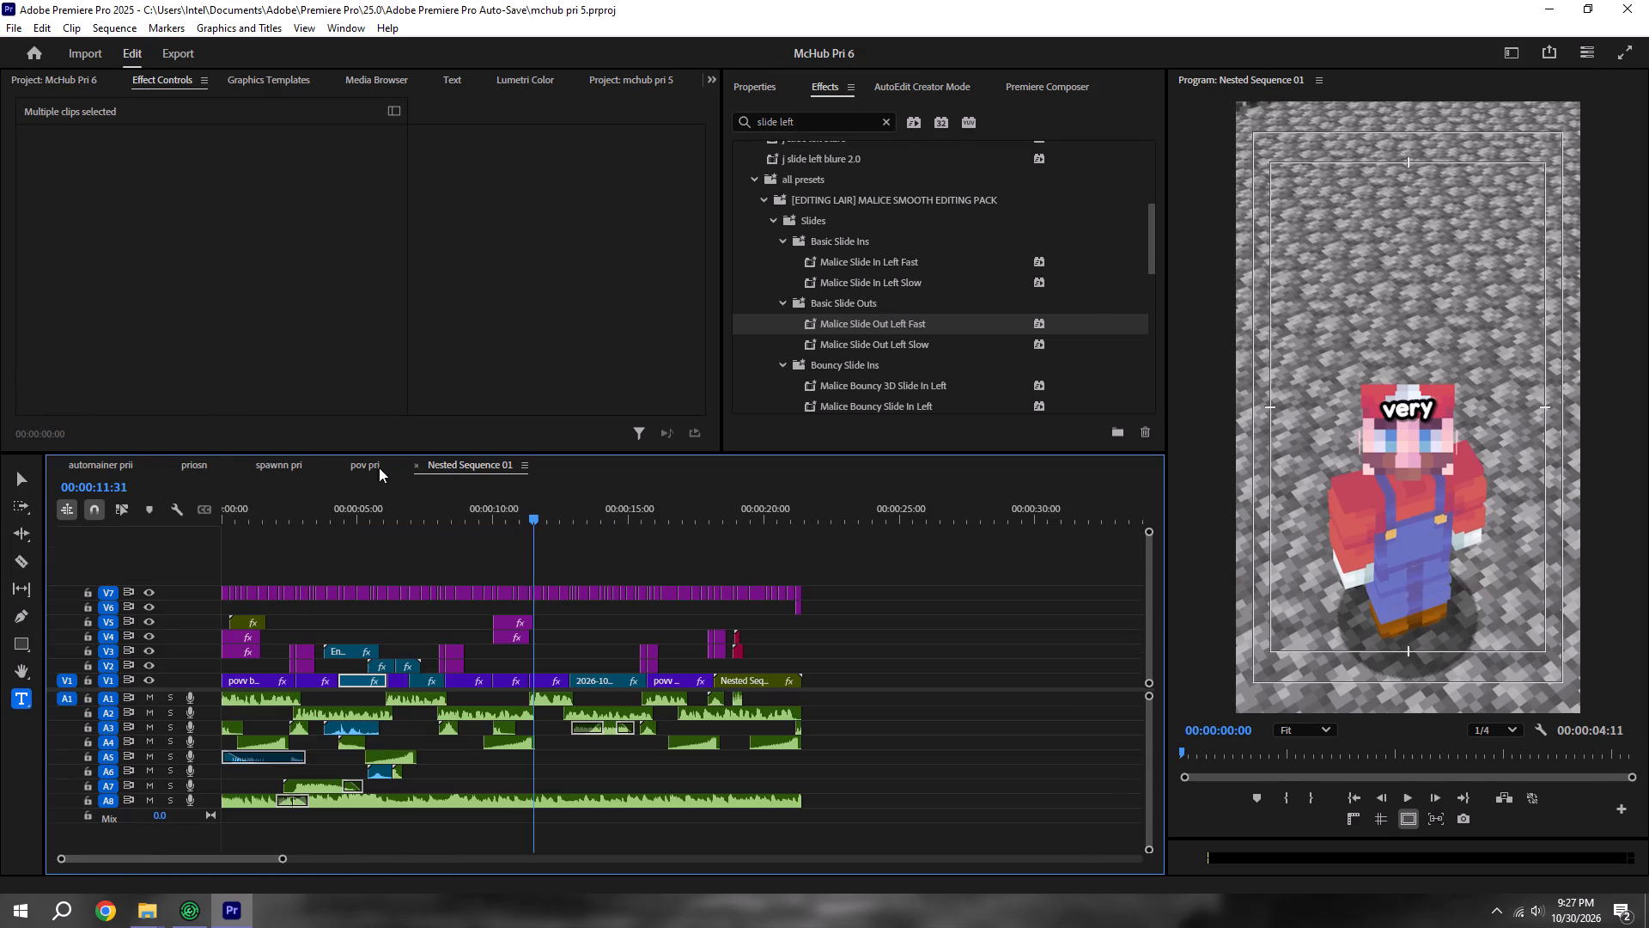
pyautogui.click(415, 467)
pyautogui.click(307, 518)
pyautogui.press('space')
pyautogui.scroll(5, 299, 516)
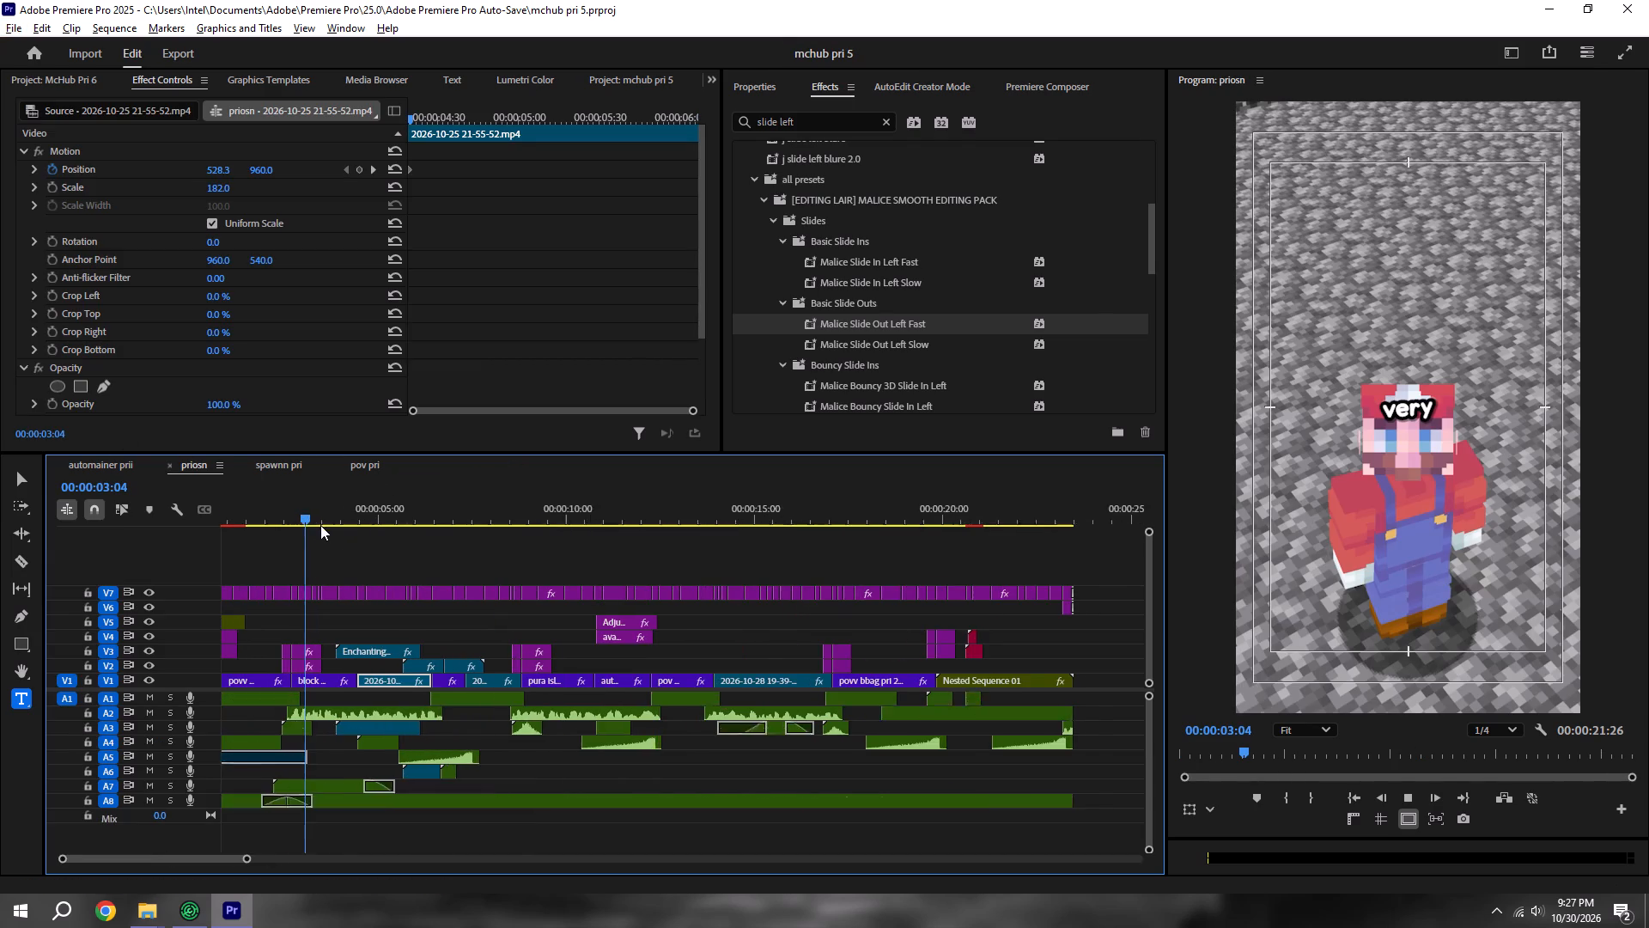
pyautogui.scroll(4, 342, 540)
pyautogui.press('space')
pyautogui.moveTo(536, 635); pyautogui.dragTo(488, 652)
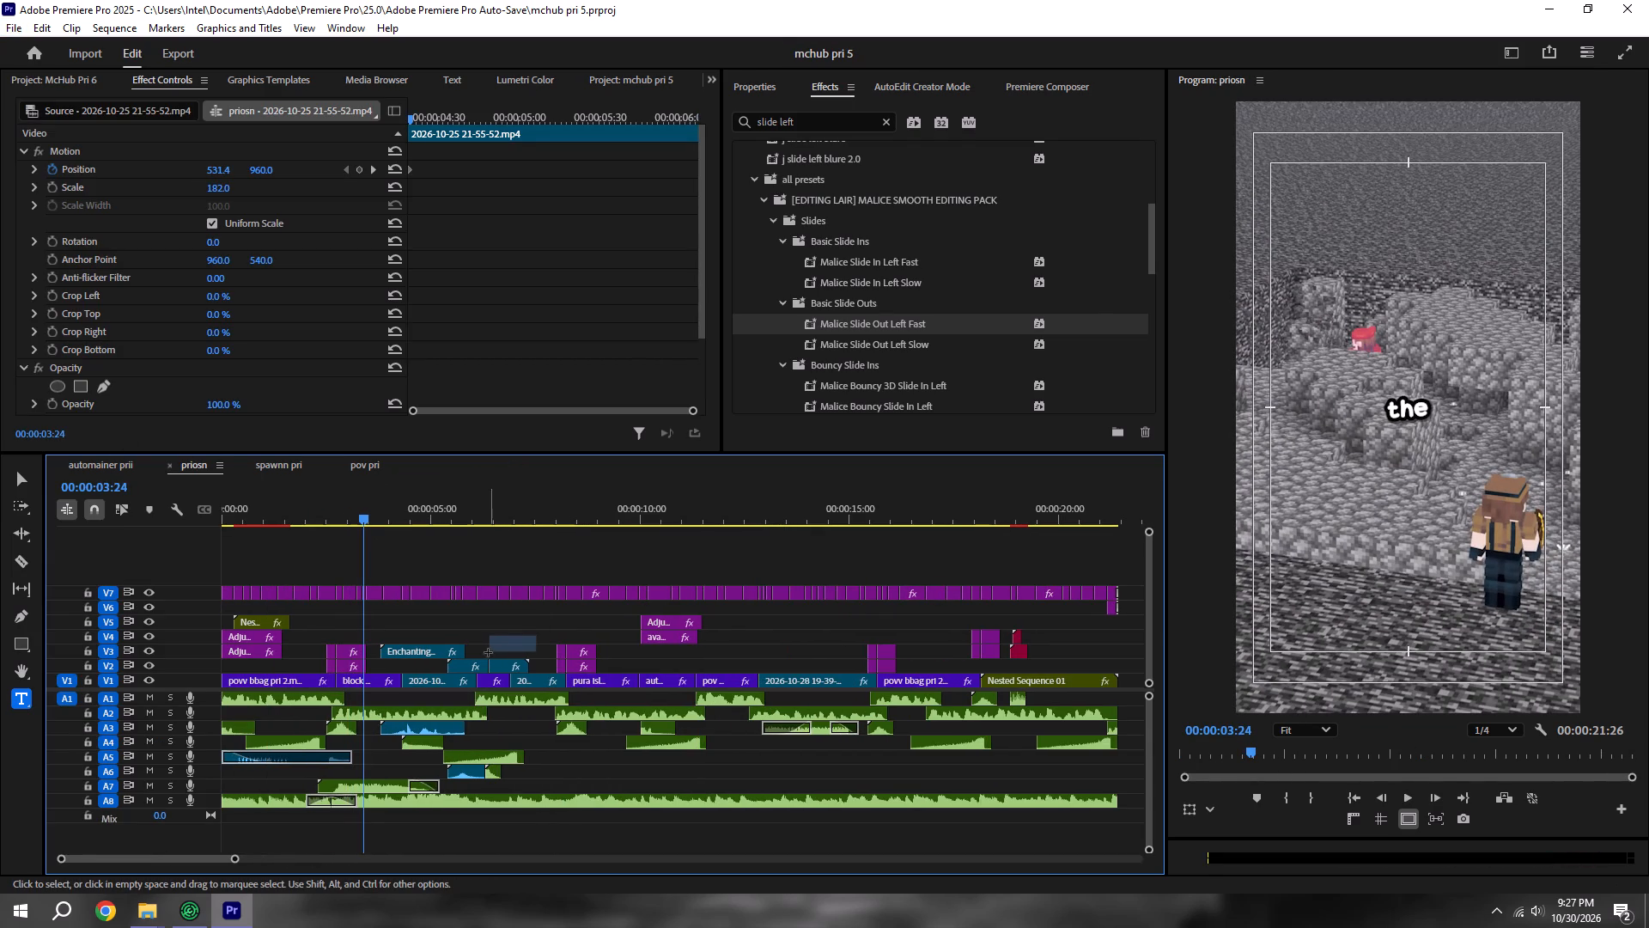
pyautogui.moveTo(488, 652); pyautogui.dragTo(481, 663)
pyautogui.hotkey('ctrl', 'c')
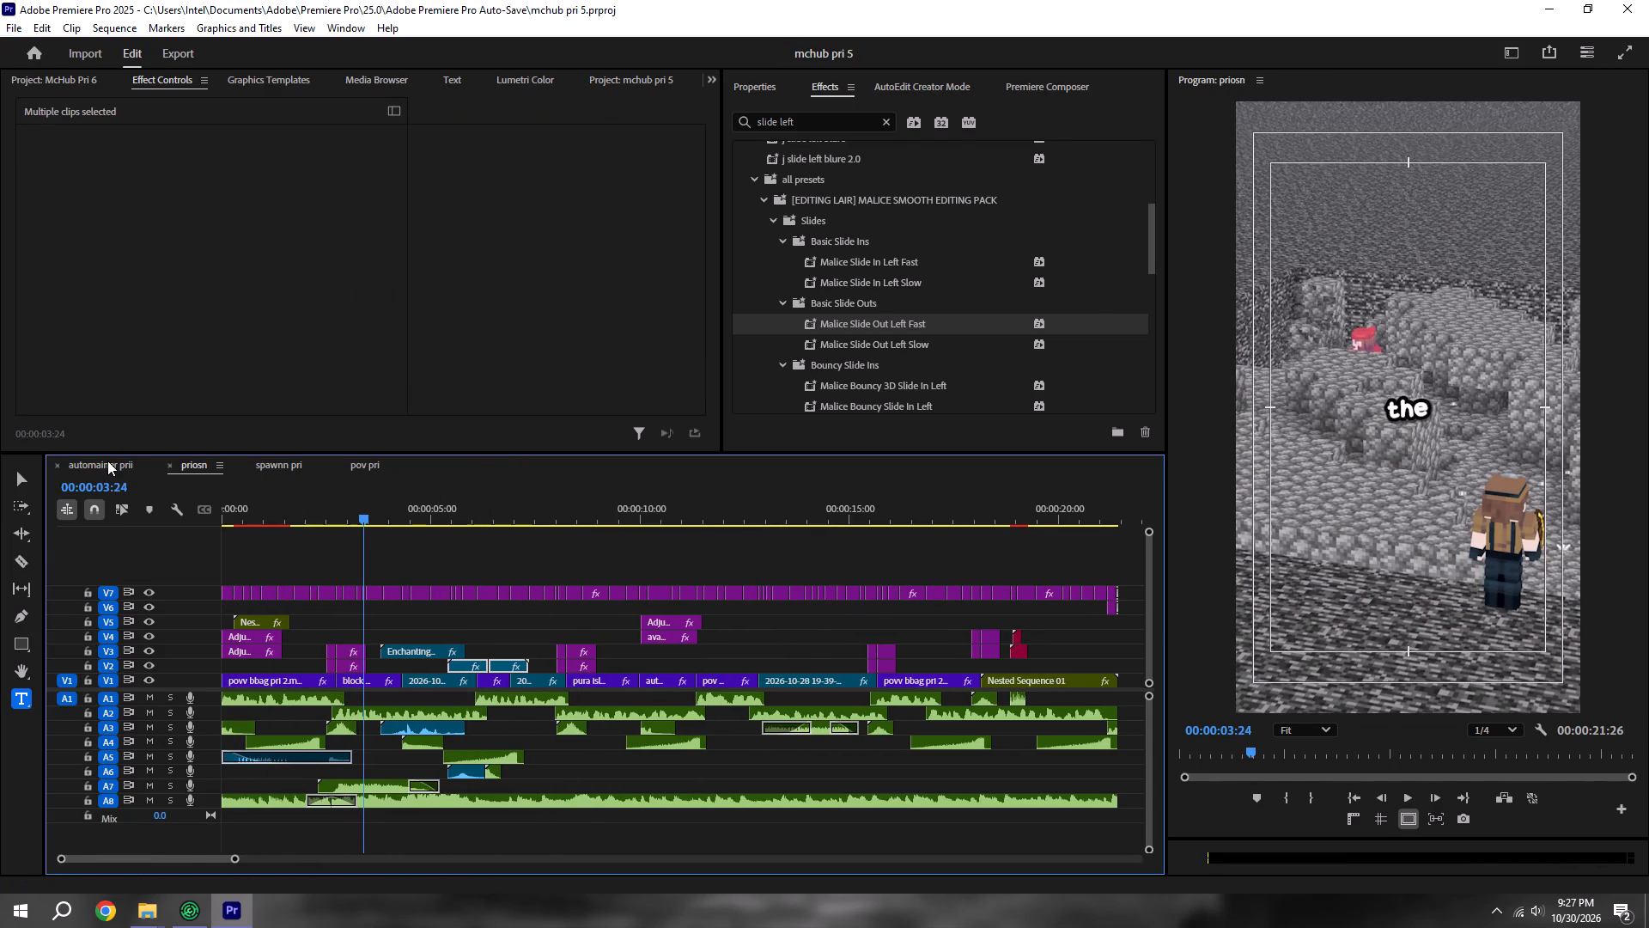
# Paste the two pickaxe clips onto V2 of automainer prii at about 00:00:10:49, play them back, and save the project.
pyautogui.click(107, 461)
pyautogui.scroll(5, 410, 602)
pyautogui.keyDown('alt'); pyautogui.scroll(6, 410, 604); pyautogui.keyUp('alt')
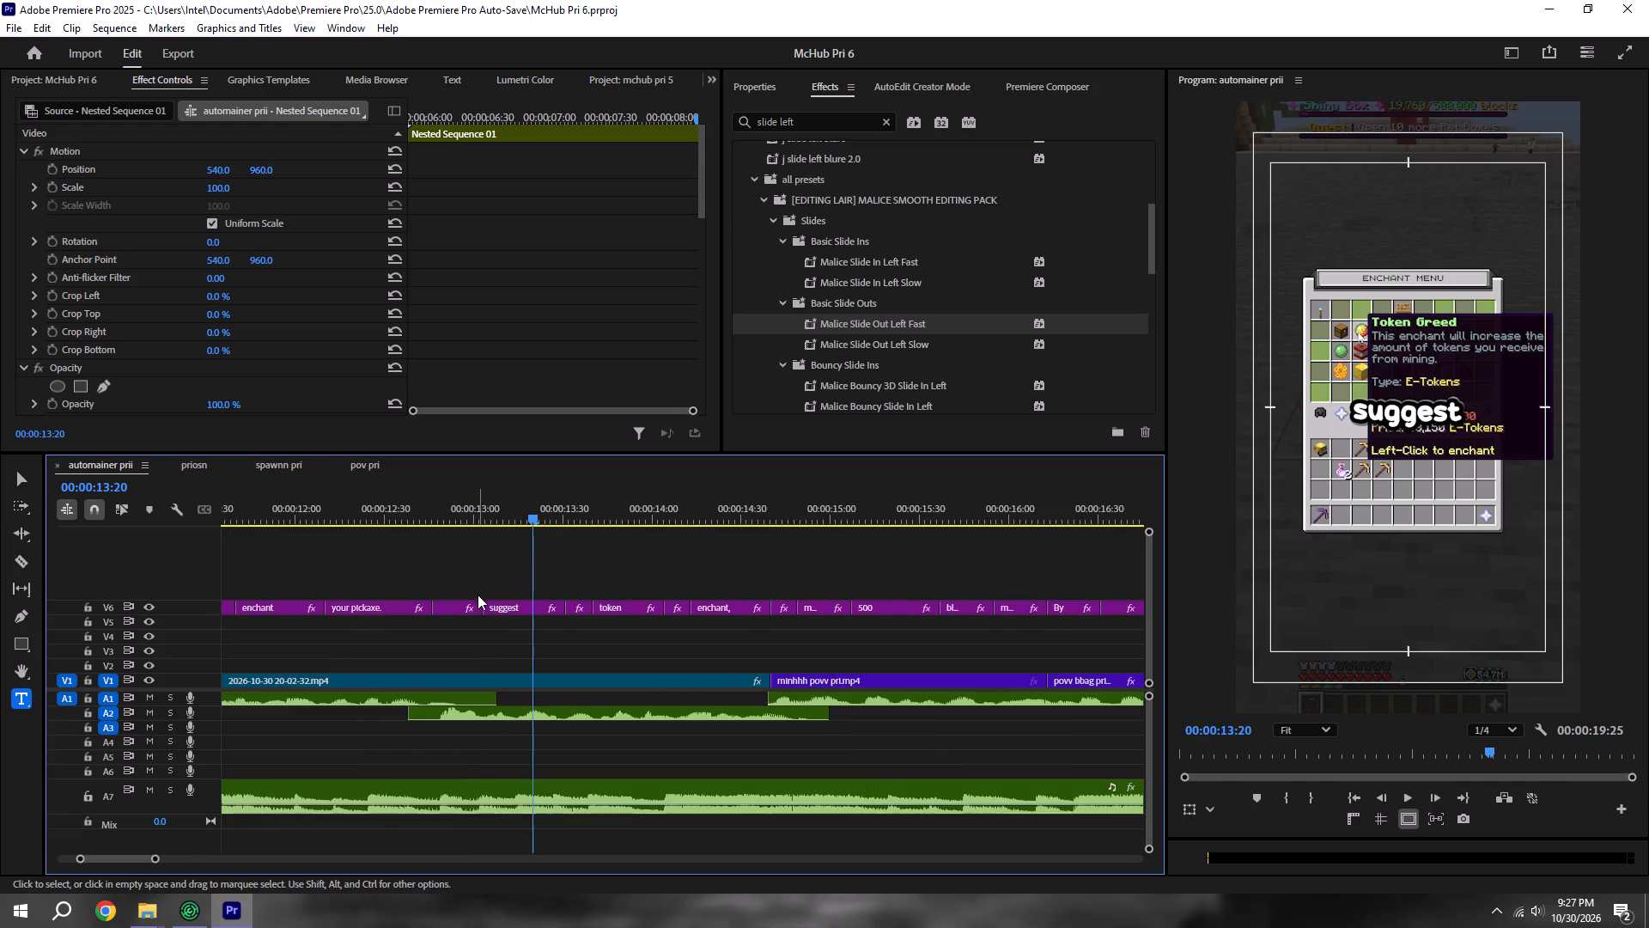
pyautogui.scroll(5, 478, 594)
pyautogui.keyDown('shift'); pyautogui.moveTo(445, 509); pyautogui.dragTo(345, 509); pyautogui.keyUp('shift')
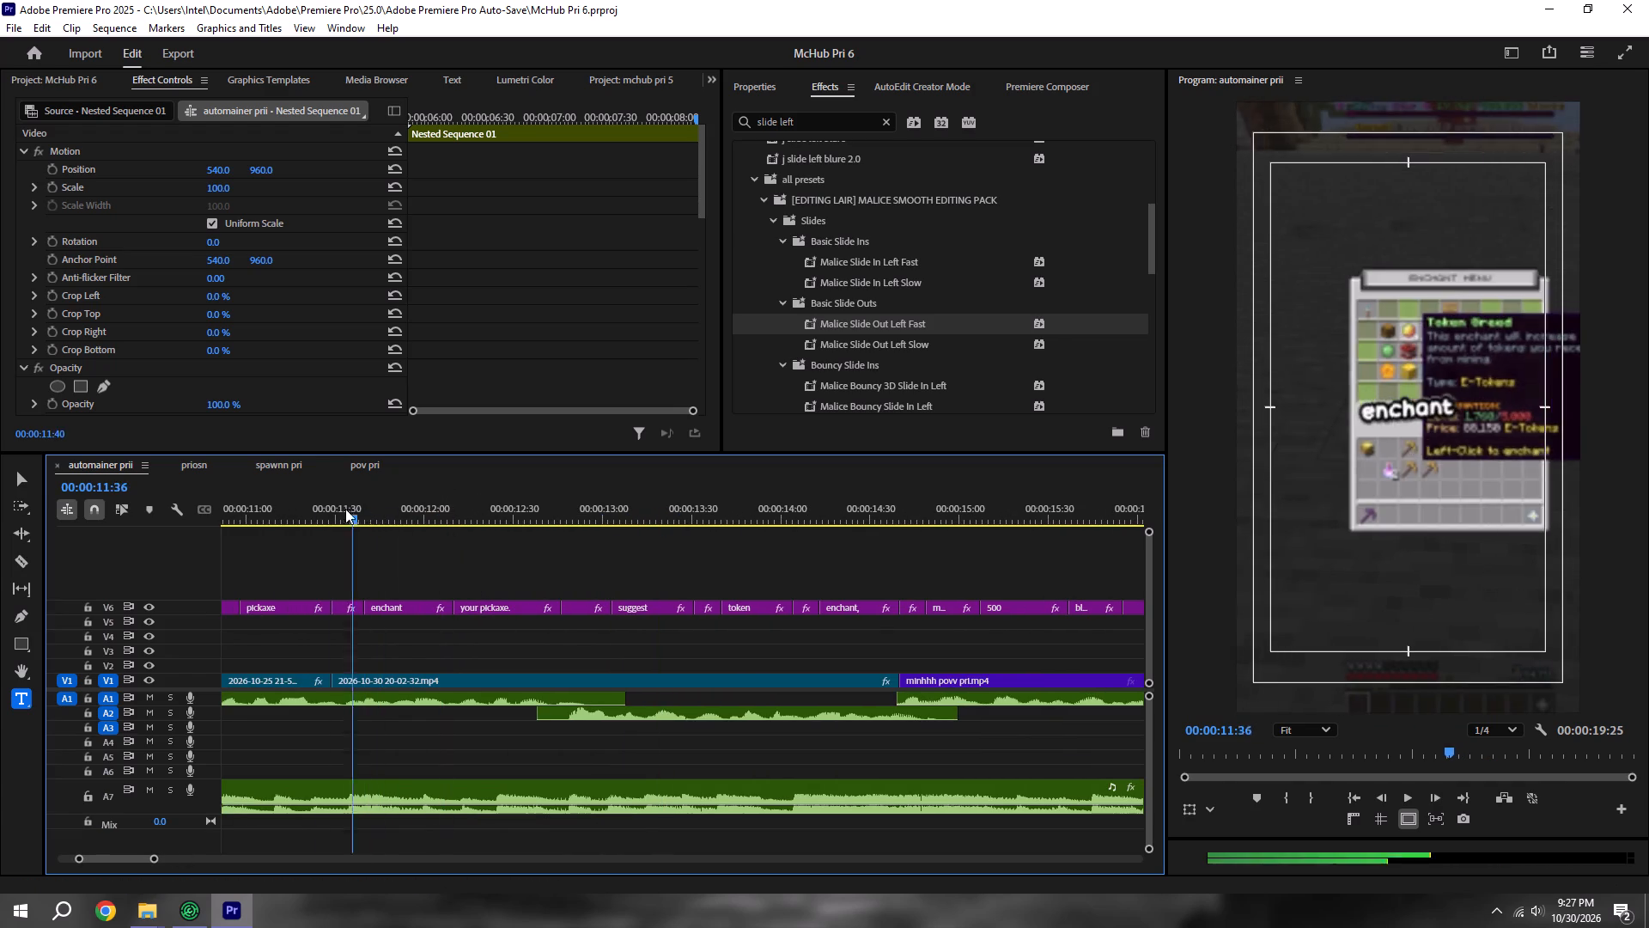
pyautogui.keyDown('shift'); pyautogui.moveTo(345, 509); pyautogui.dragTo(241, 510); pyautogui.keyUp('shift')
pyautogui.scroll(5, 257, 521)
pyautogui.keyDown('shift'); pyautogui.moveTo(327, 529); pyautogui.dragTo(303, 522); pyautogui.keyUp('shift')
pyautogui.keyDown('shift'); pyautogui.click(331, 509); pyautogui.keyUp('shift')
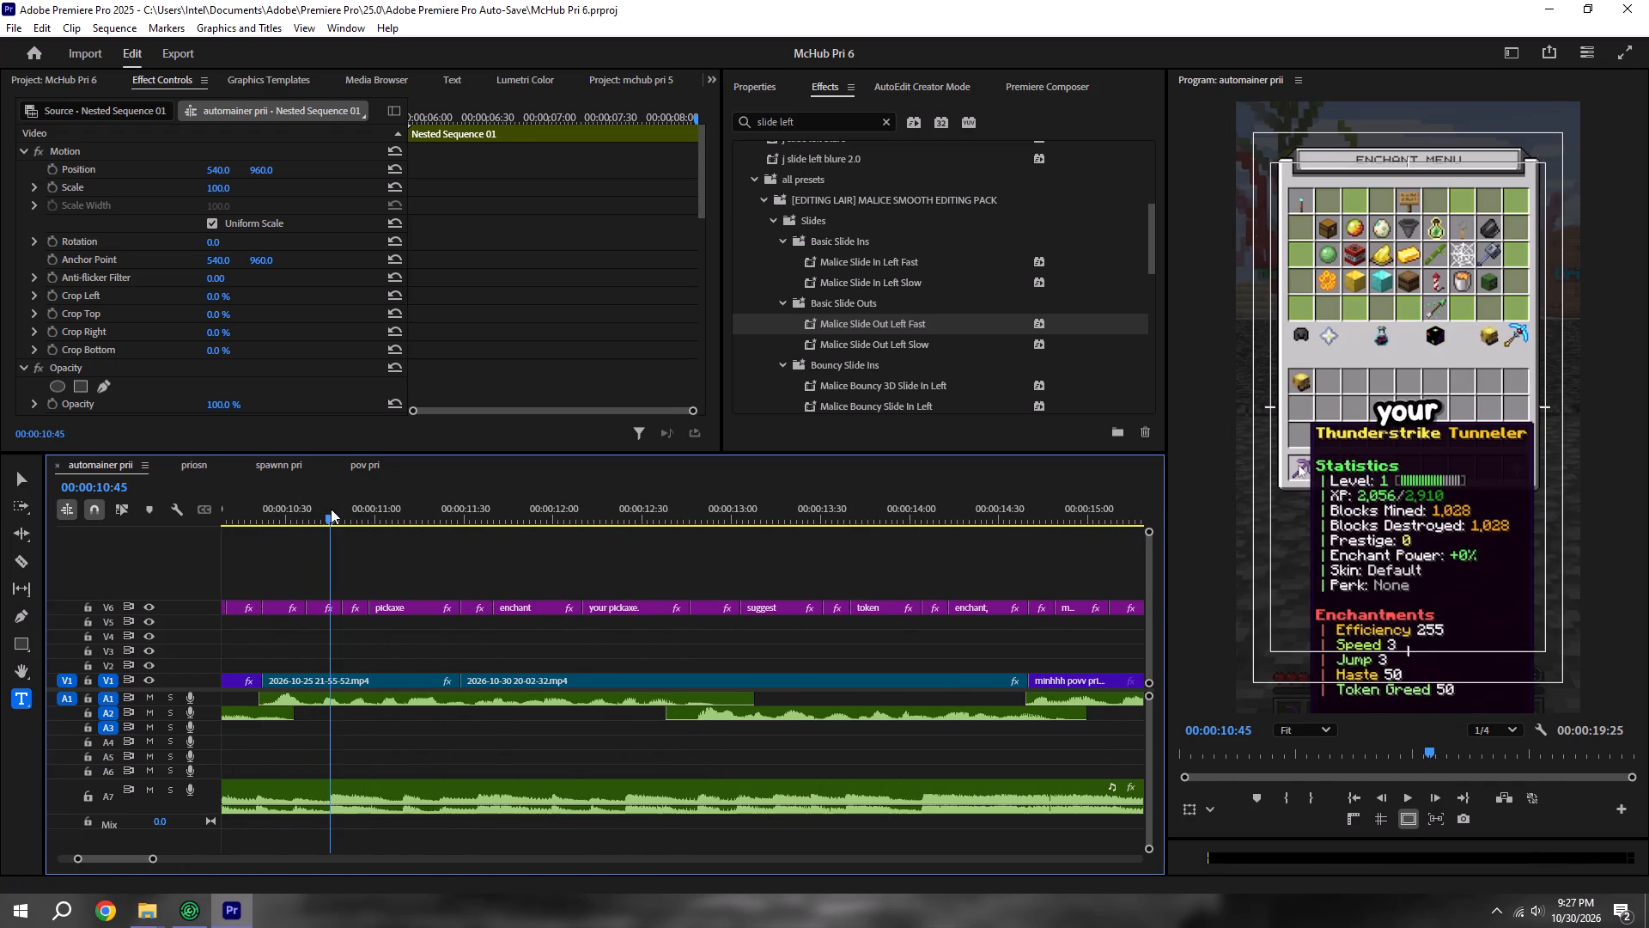
pyautogui.hotkey('ctrl', 'v')
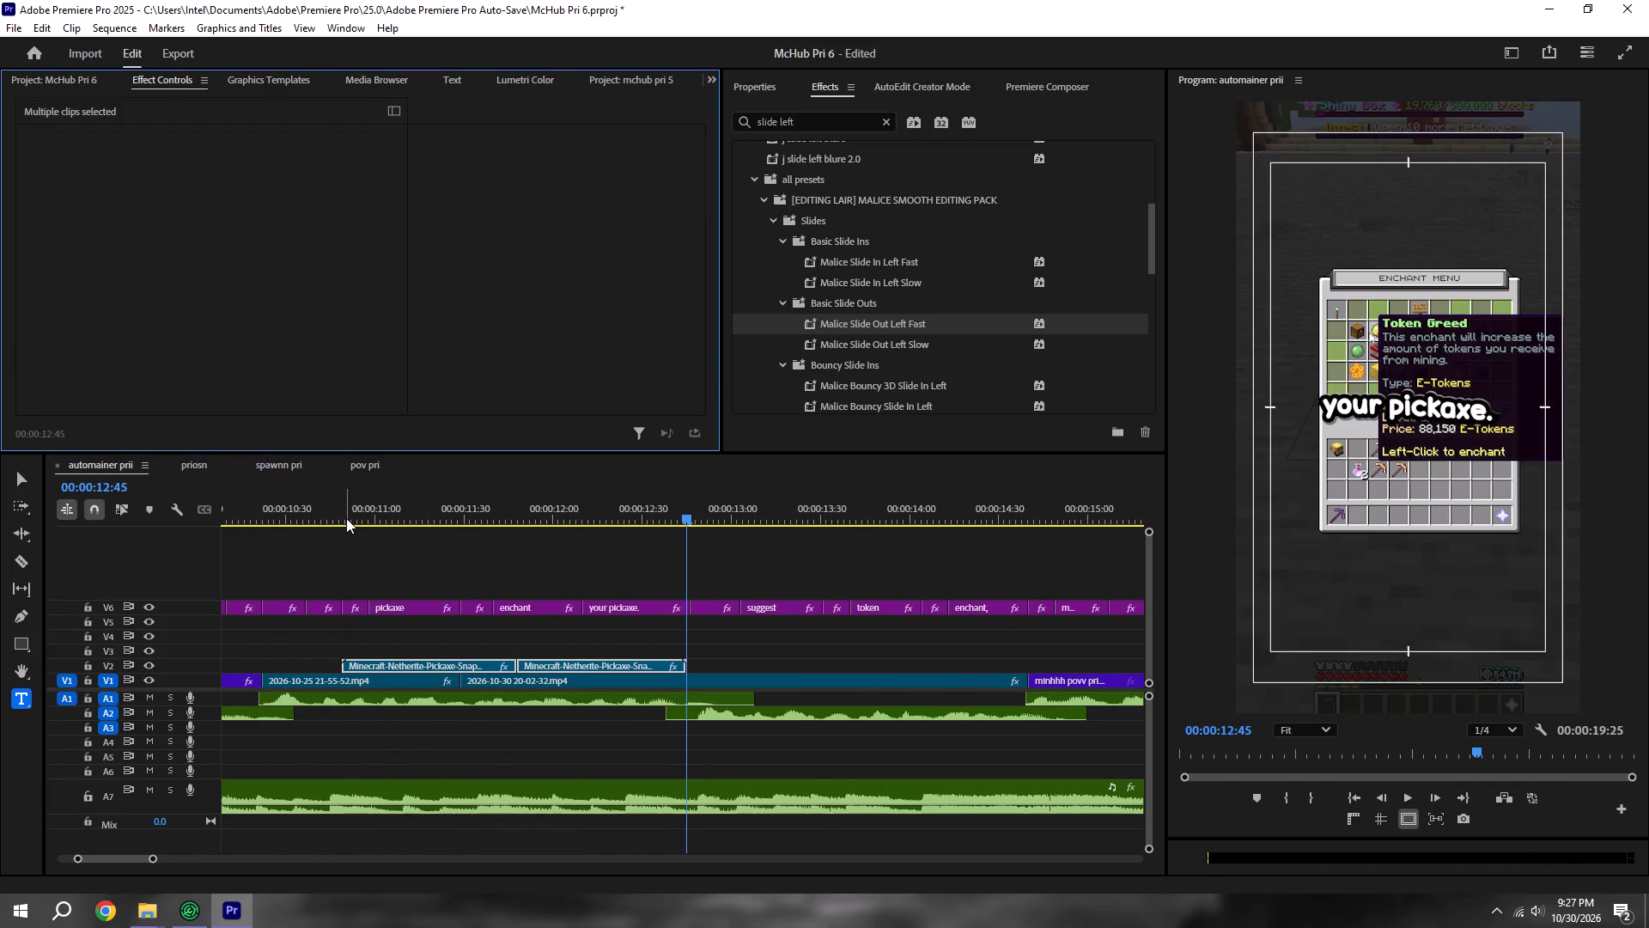
pyautogui.keyDown('shift'); pyautogui.click(342, 517); pyautogui.keyUp('shift')
pyautogui.press('space')
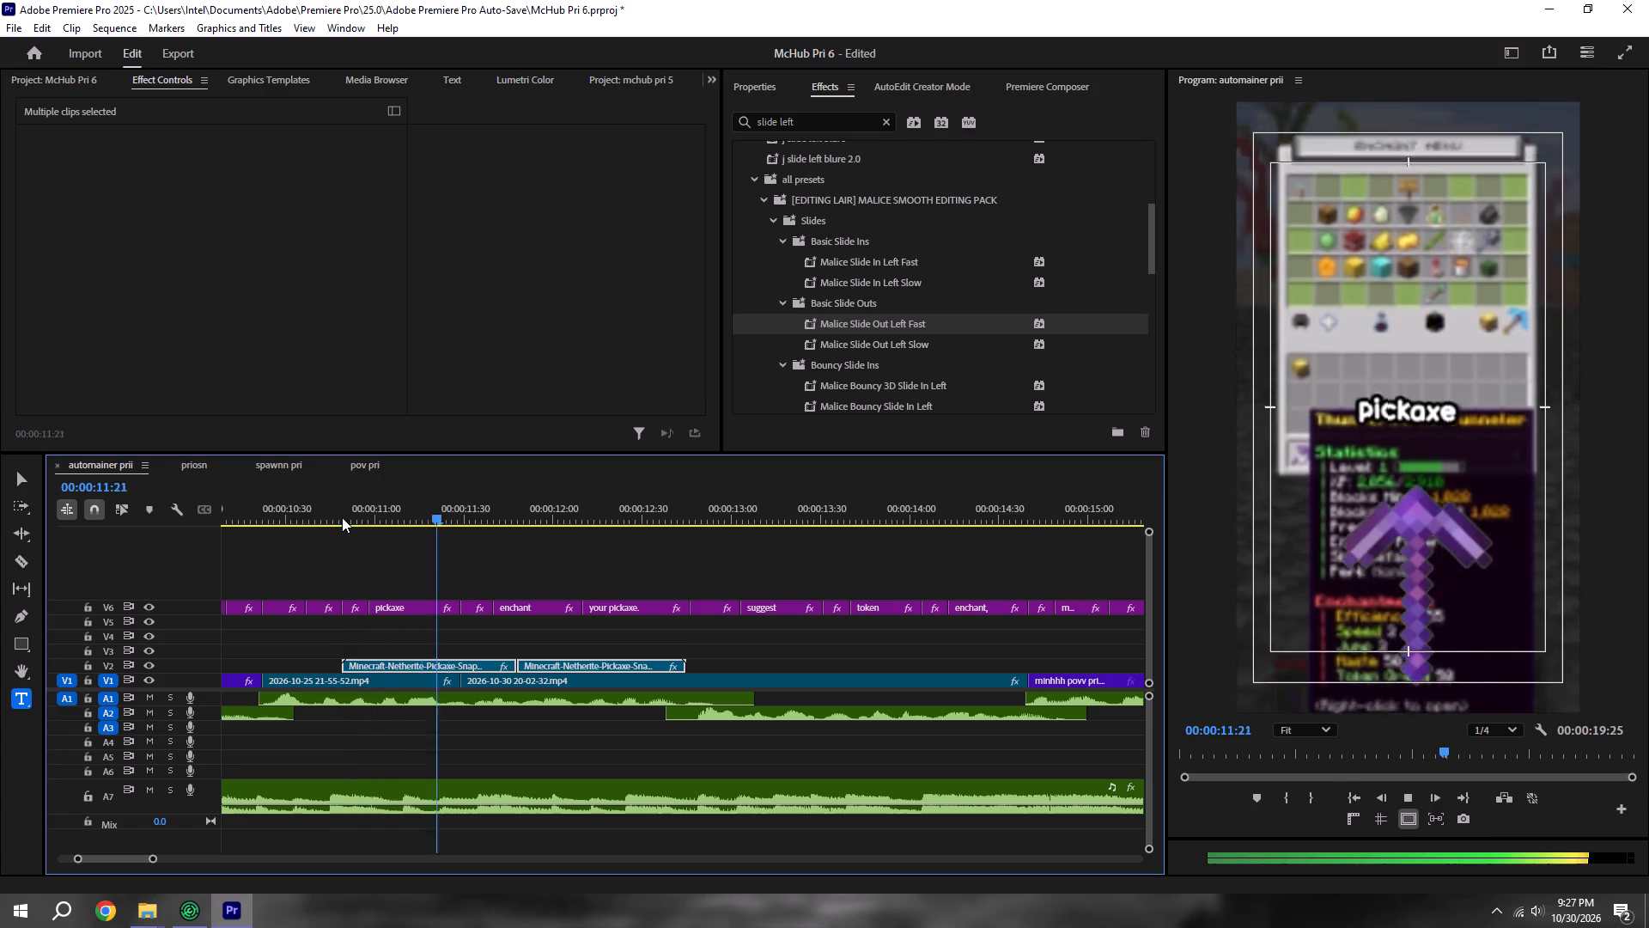
pyautogui.press('space')
pyautogui.hotkey('ctrl', 's')
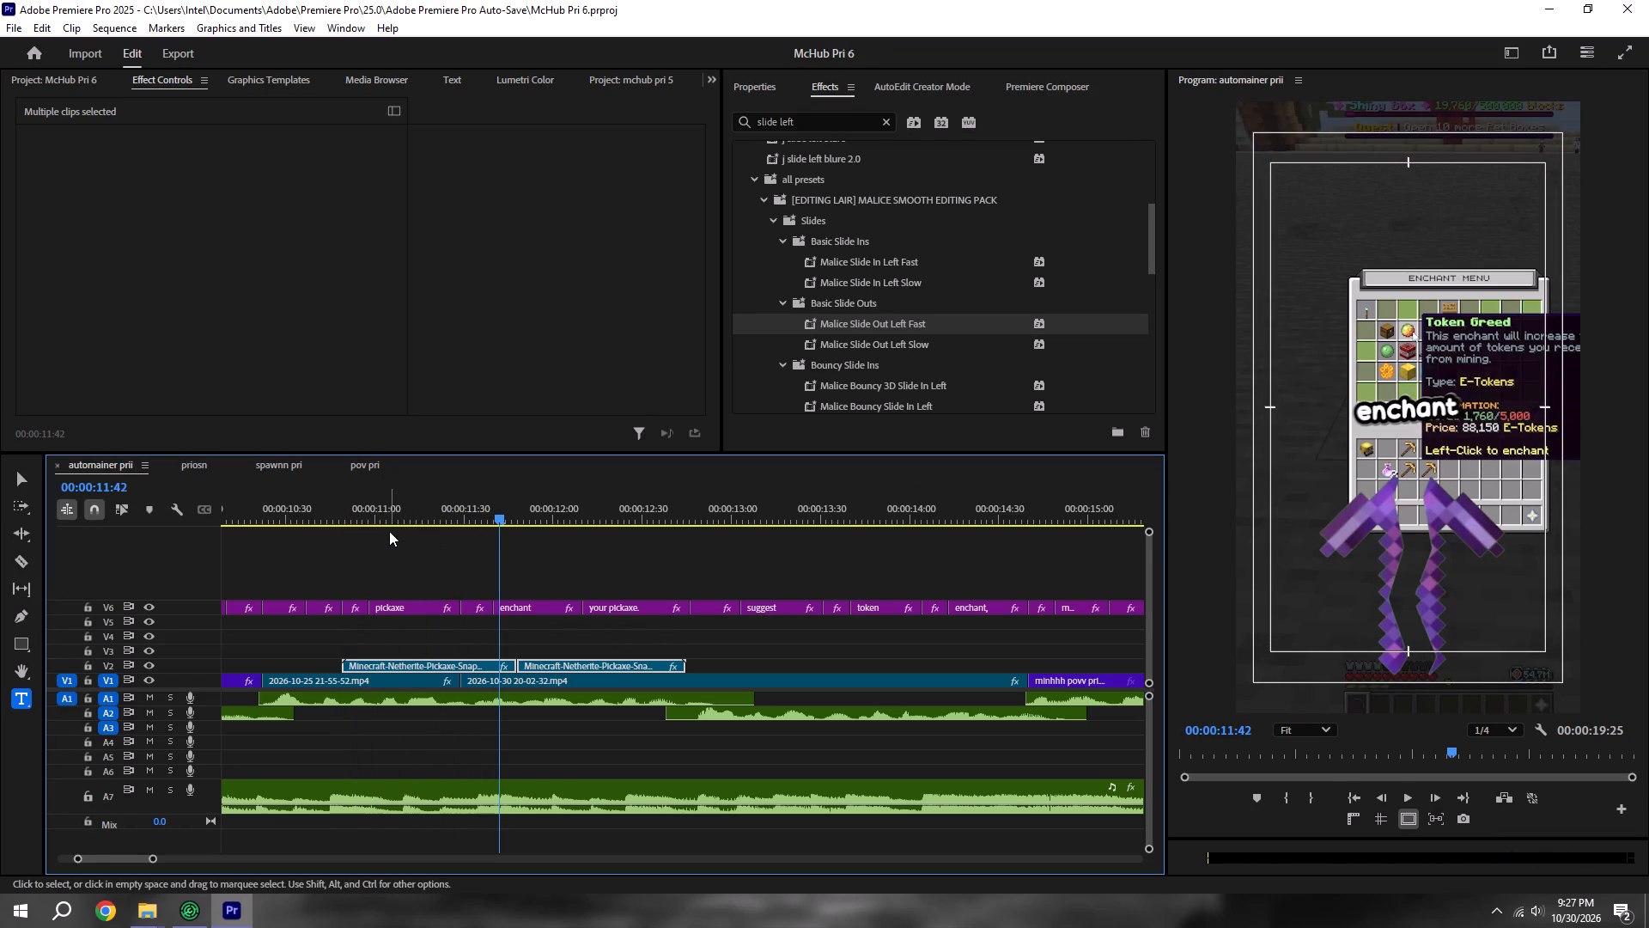
# Move both pickaxe clips earlier on V2 so that the first one starts at about 00:00:10:37.
pyautogui.moveTo(478, 663); pyautogui.dragTo(453, 668)
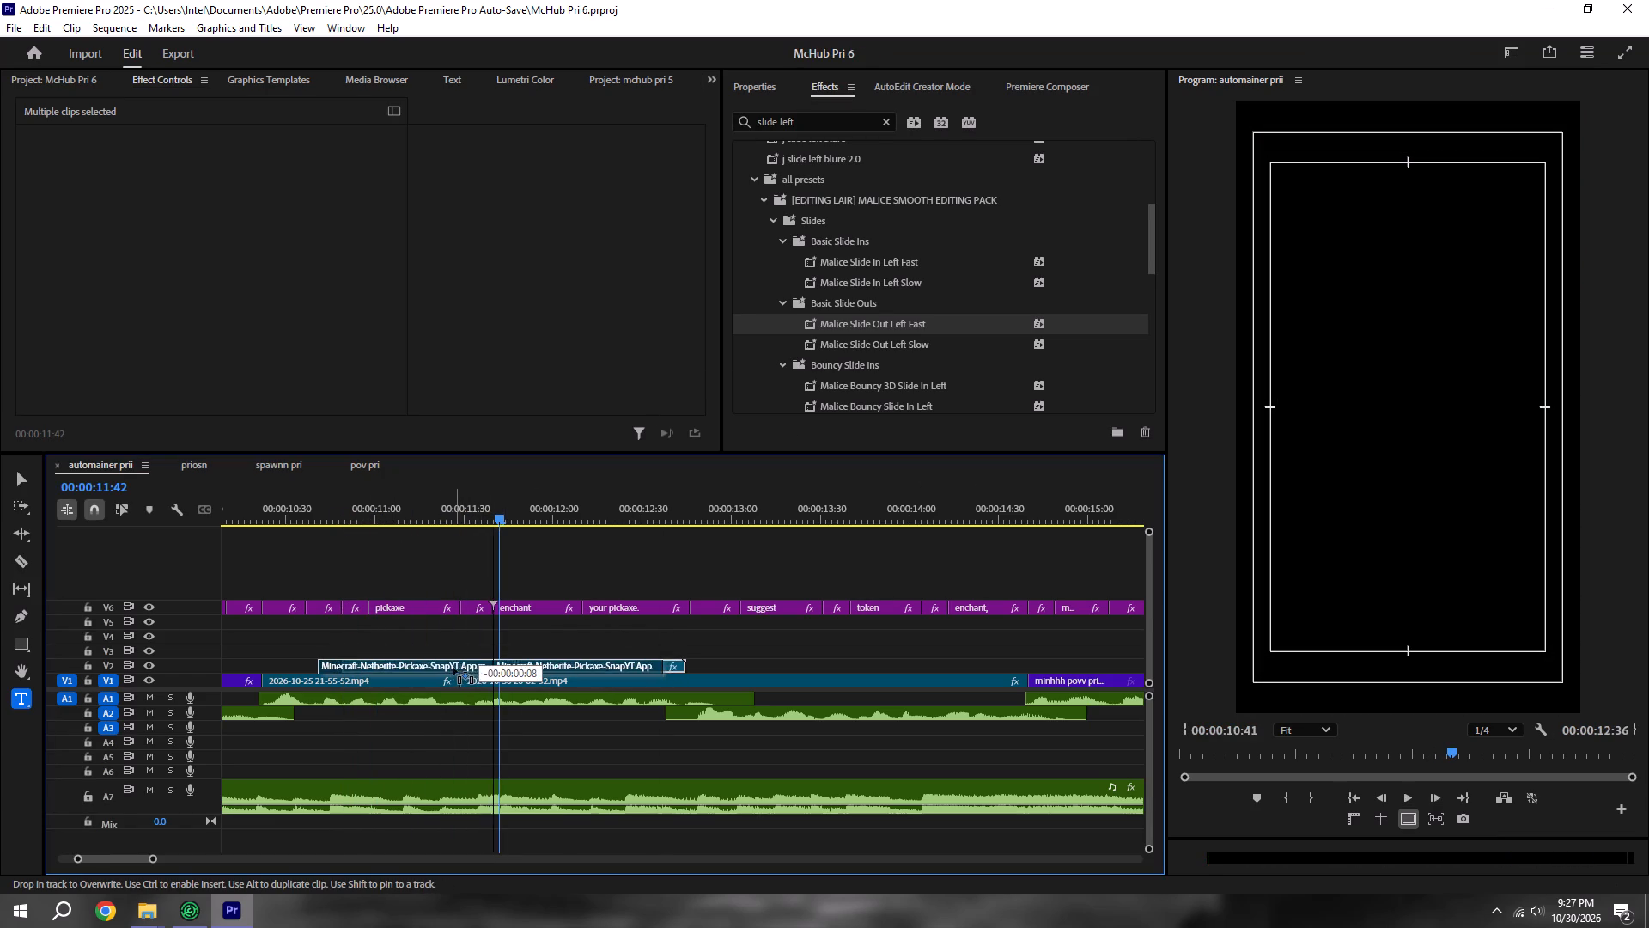
pyautogui.moveTo(453, 668); pyautogui.dragTo(439, 673)
pyautogui.keyDown('shift'); pyautogui.click(306, 519); pyautogui.keyUp('shift')
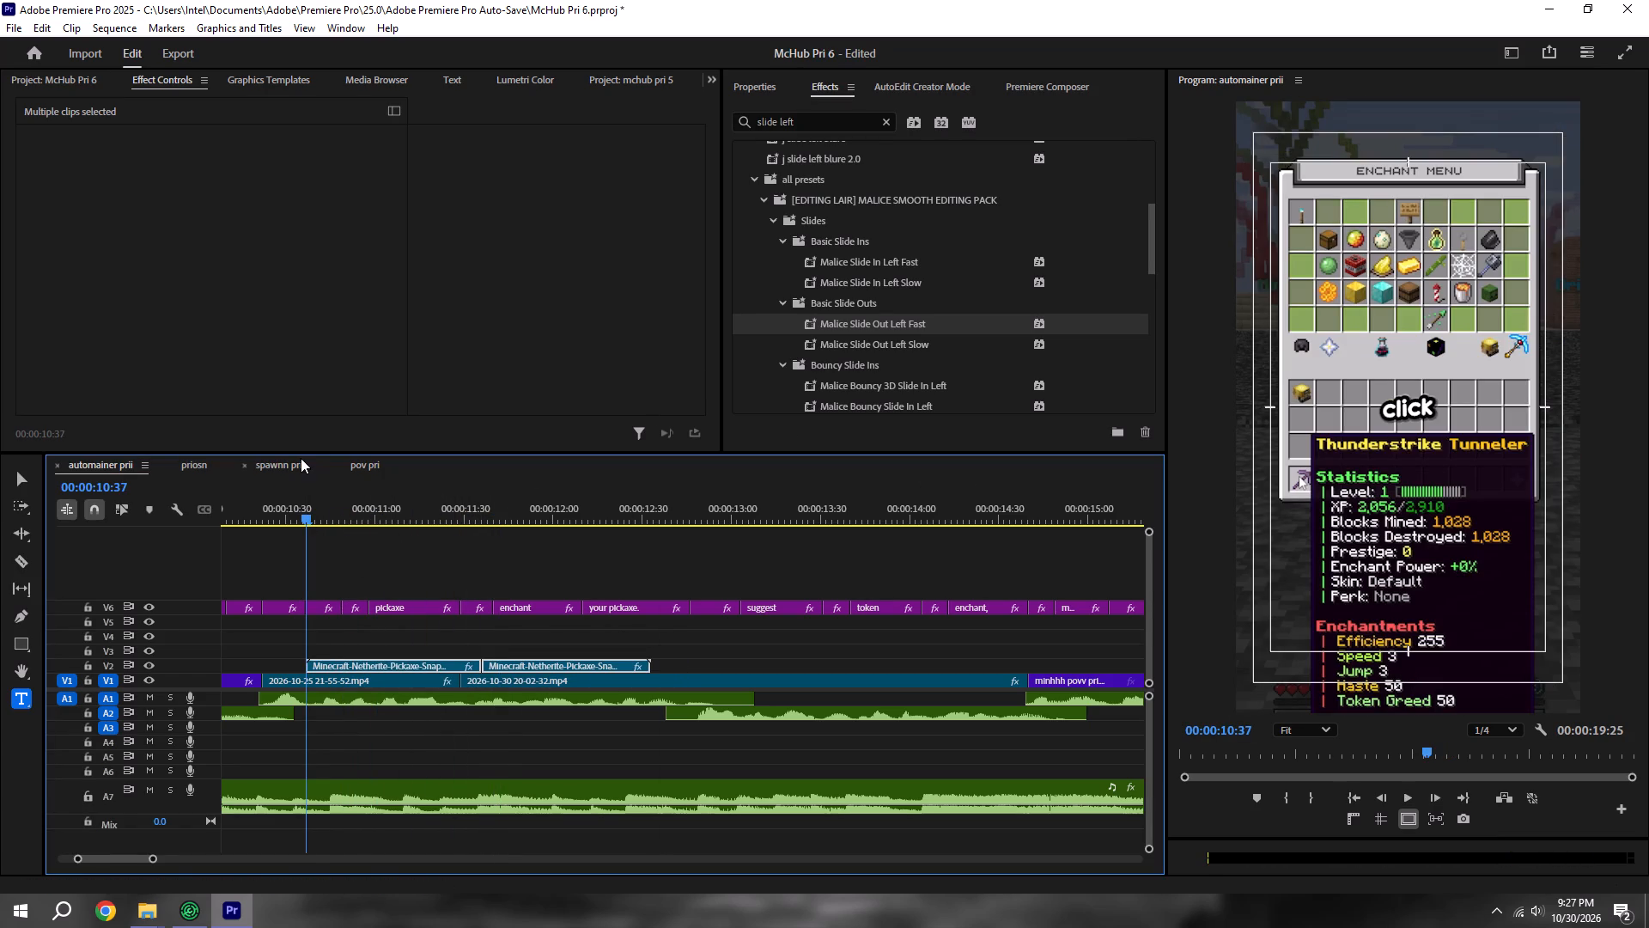
# Copy the two pickaxe sound clips on A6 of priosn, paste them under the automainer prii pickaxe clips at 00:00:10:37, play back, and save.
pyautogui.click(202, 469)
pyautogui.moveTo(527, 784); pyautogui.dragTo(482, 782)
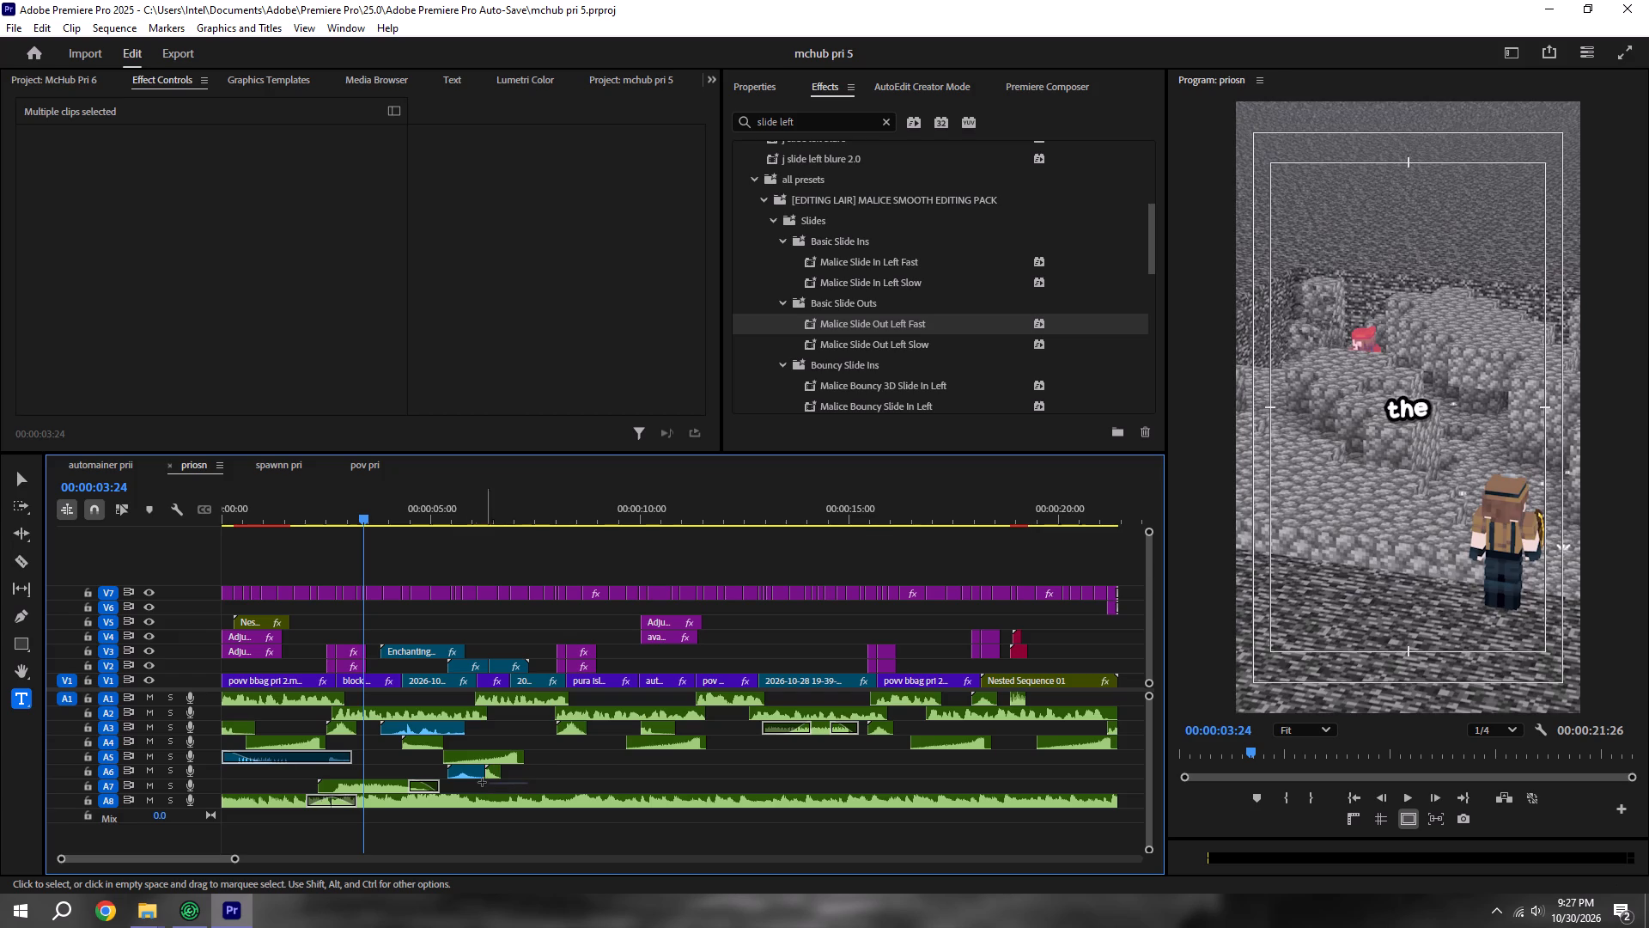
pyautogui.moveTo(482, 782); pyautogui.dragTo(459, 778)
pyautogui.hotkey('ctrl', 'c')
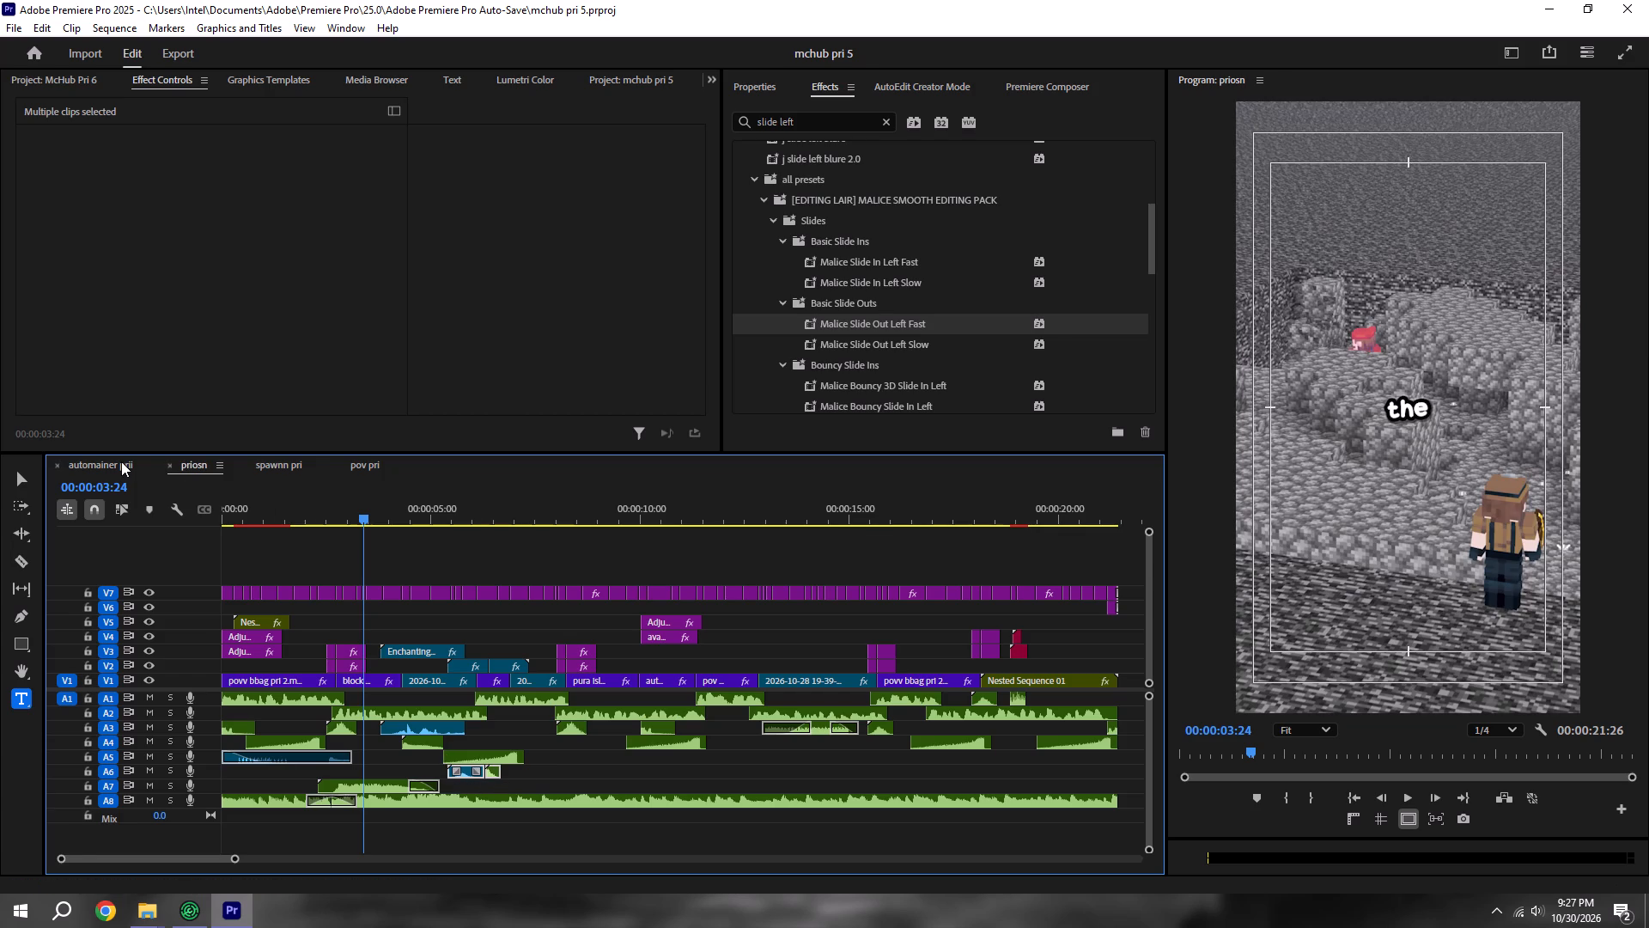
pyautogui.click(121, 461)
pyautogui.hotkey('ctrl', 'v')
pyautogui.keyDown('alt'); pyautogui.scroll(-5, 417, 638); pyautogui.keyUp('alt')
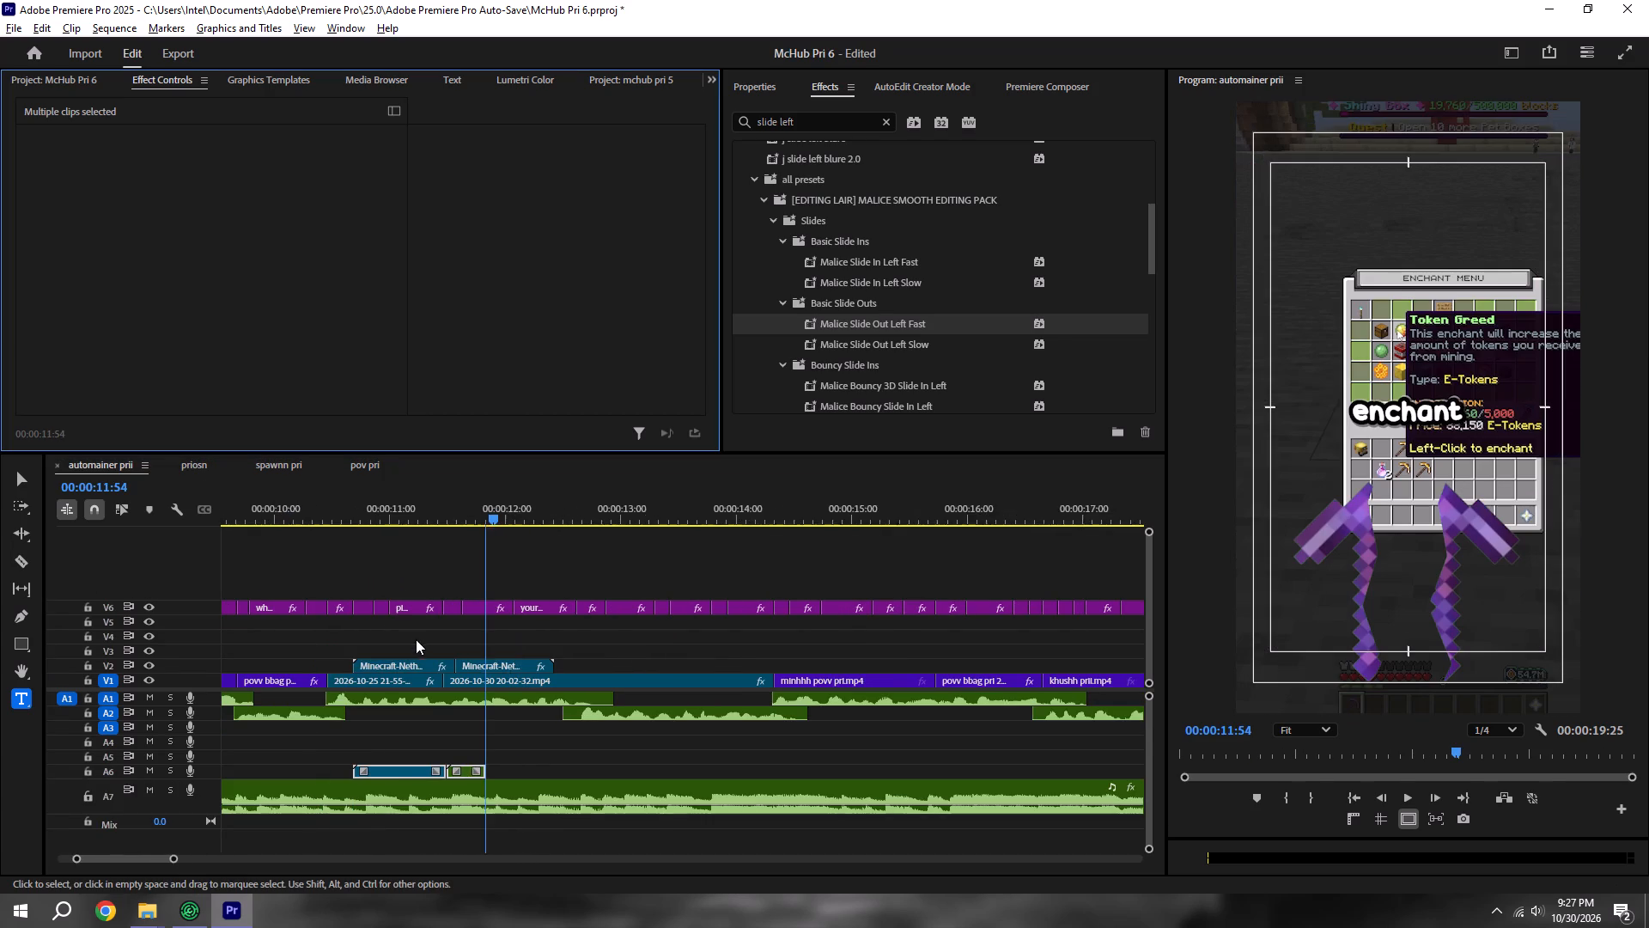
pyautogui.hotkey('ctrl', 's')
pyautogui.moveTo(331, 519); pyautogui.dragTo(279, 516)
pyautogui.press('space')
pyautogui.keyDown('alt'); pyautogui.scroll(-5, 301, 522); pyautogui.keyUp('alt')
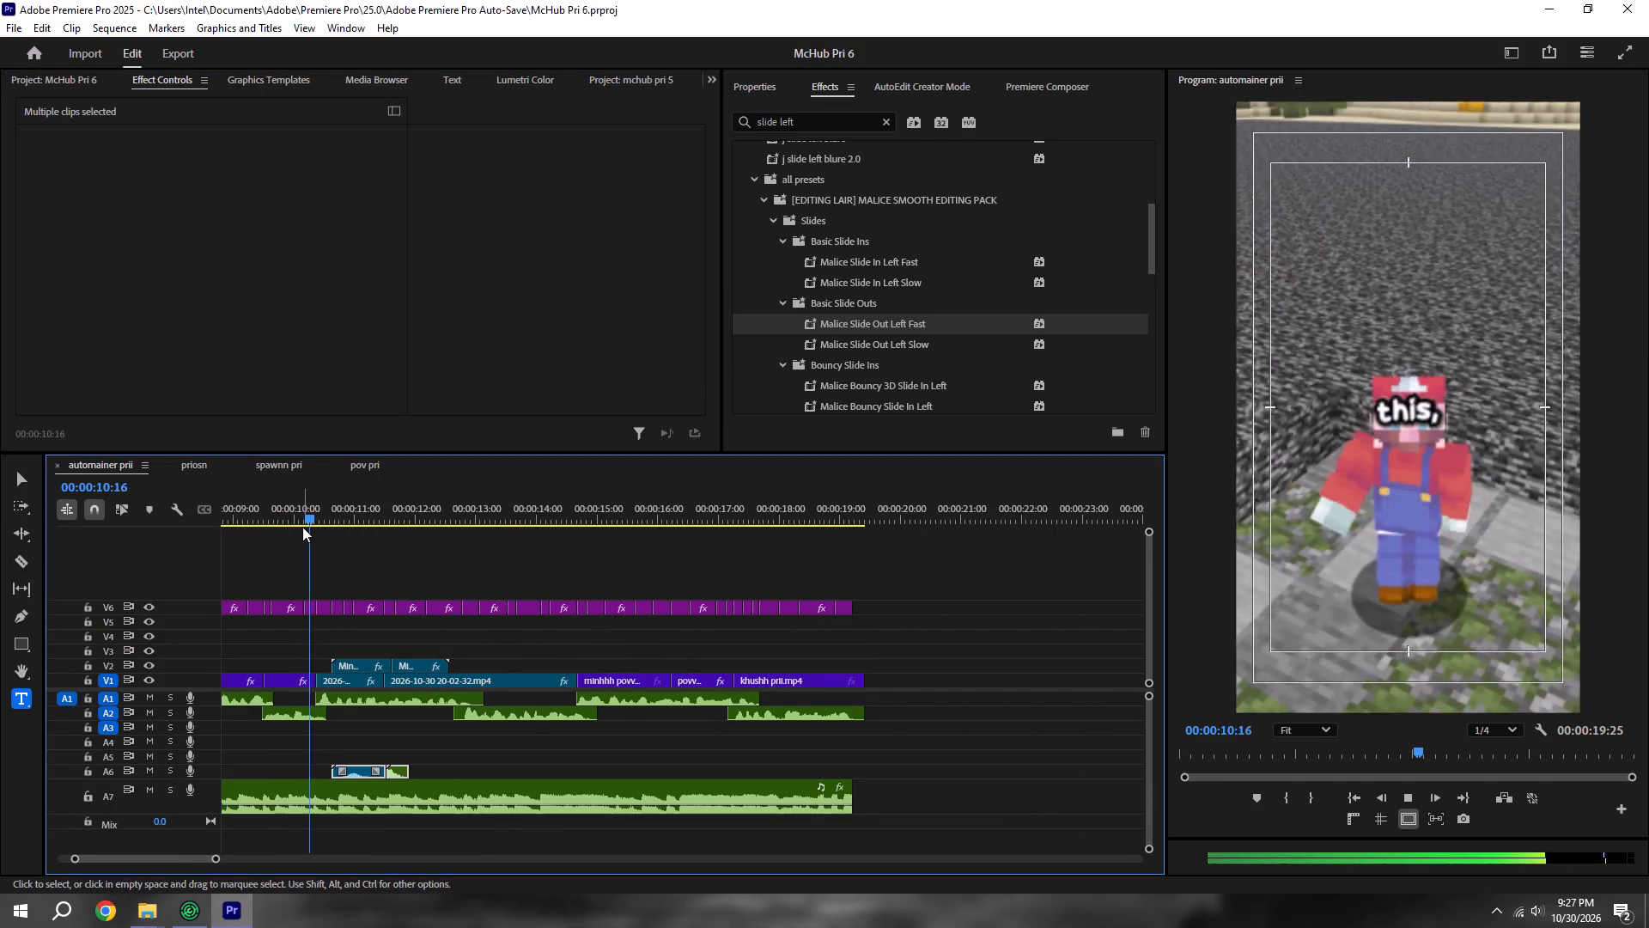
pyautogui.press('space')
pyautogui.hotkey('ctrl', 's')
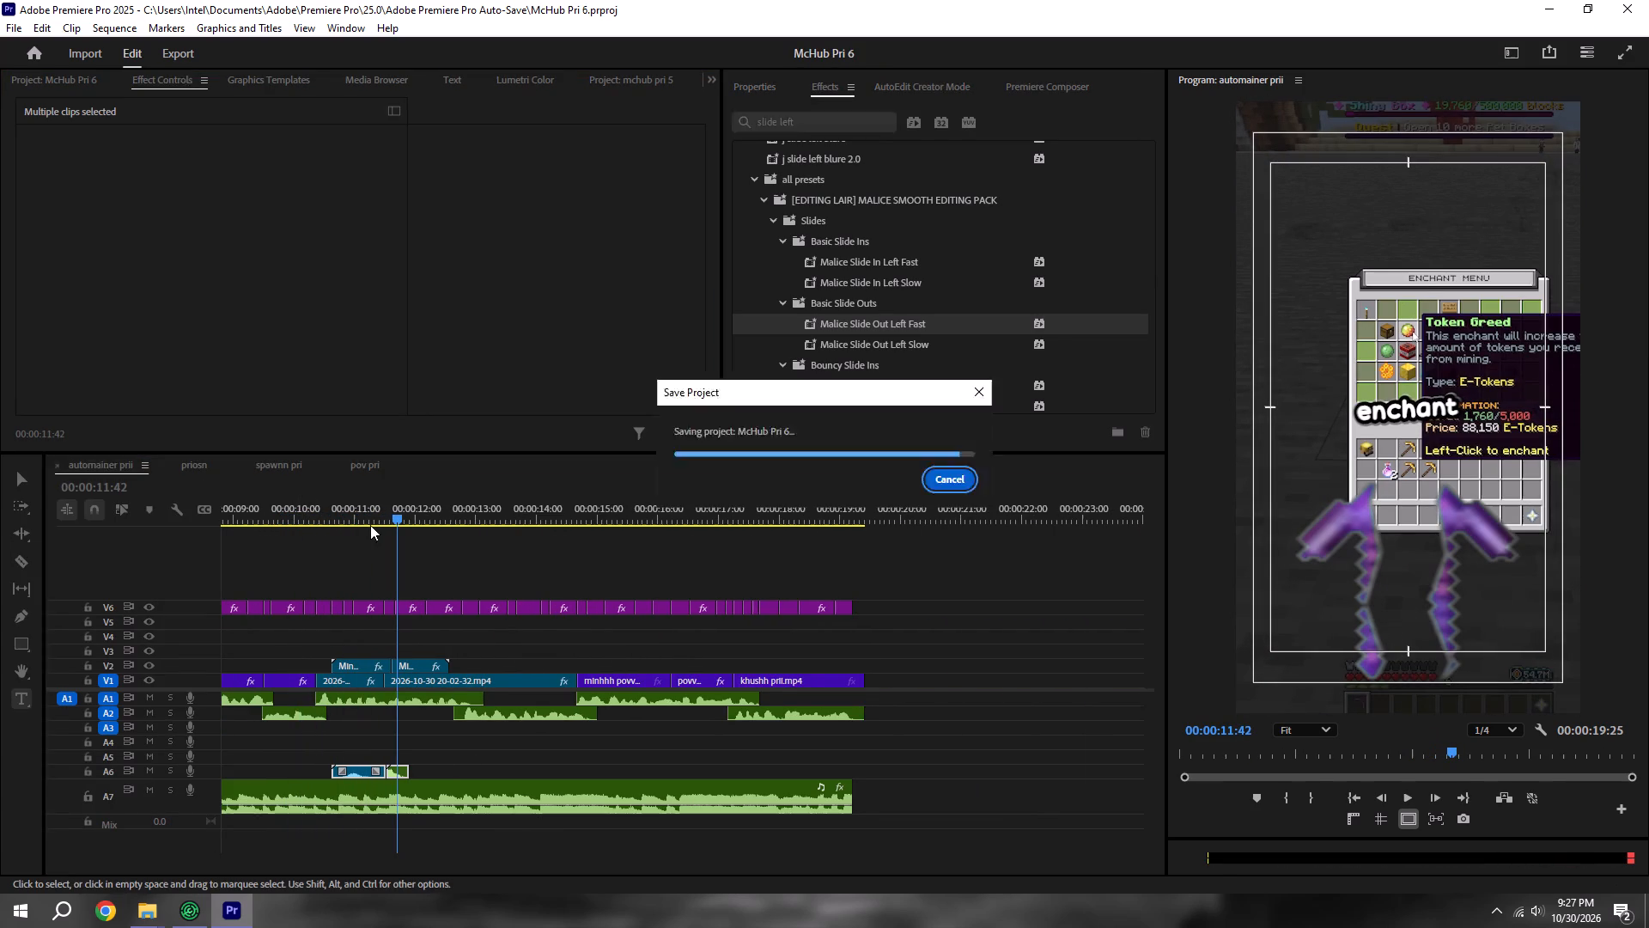
# Open the pov pri sequence and look over the clips and overlays on its timeline.
pyautogui.click(361, 469)
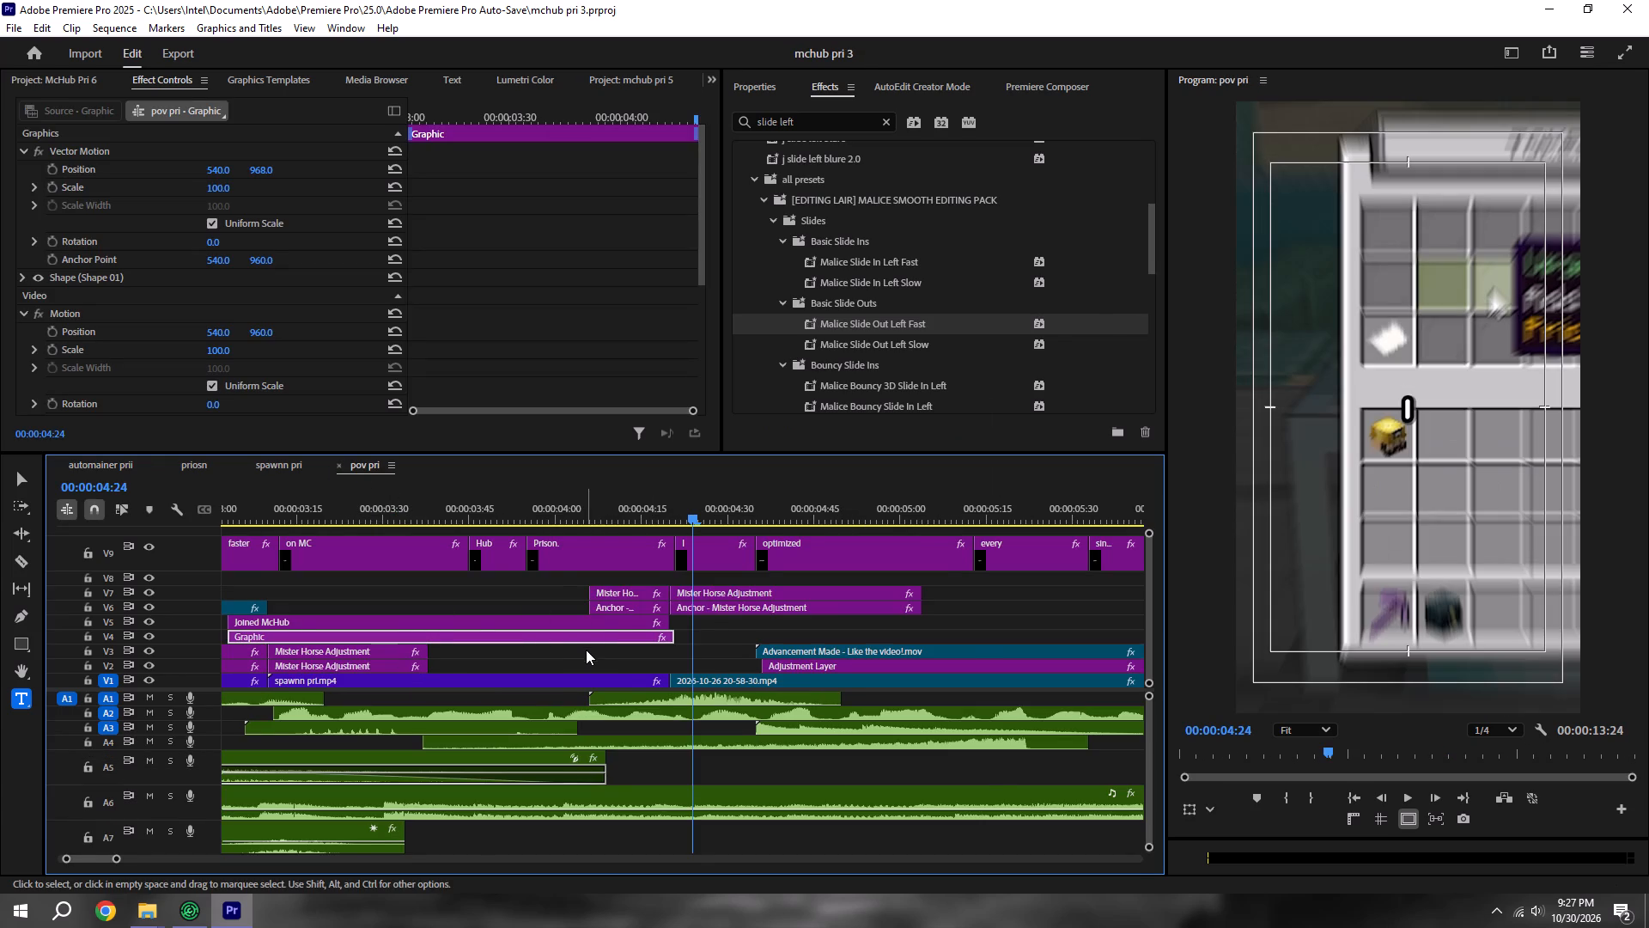
pyautogui.keyDown('alt'); pyautogui.scroll(-5, 587, 650); pyautogui.keyUp('alt')
pyautogui.hotkey('ctrl', 's')
pyautogui.keyDown('alt'); pyautogui.scroll(-6, 374, 582); pyautogui.keyUp('alt')
pyautogui.scroll(5, 374, 582)
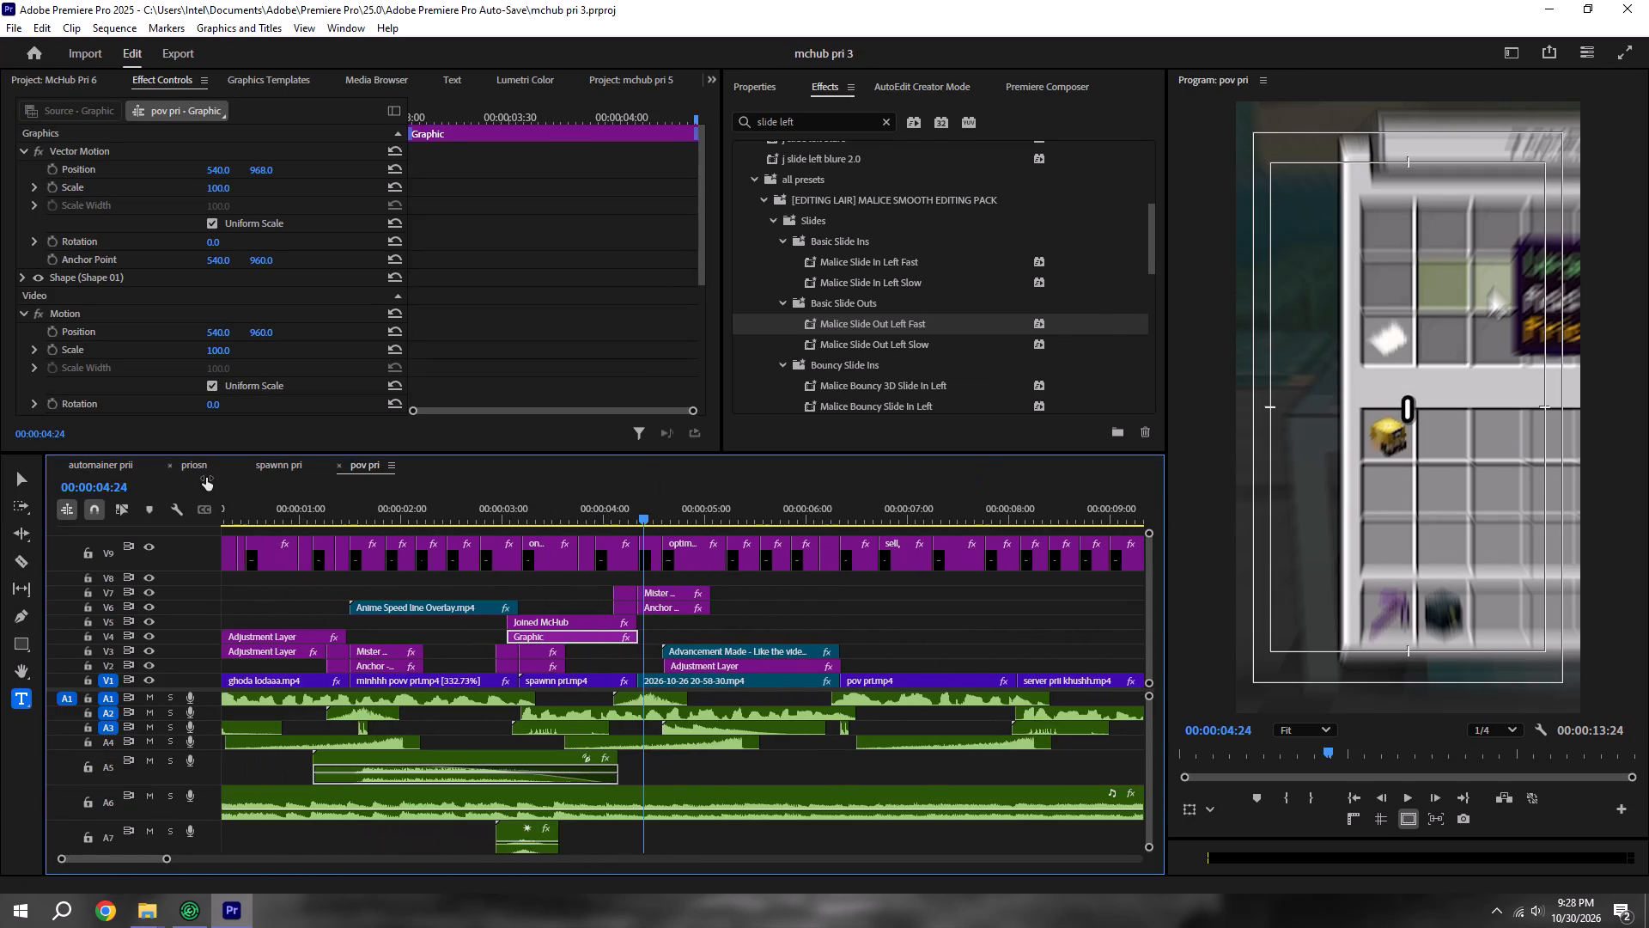
# In the priosn sequence, turn on linked selection and copy the Enchanting book animation clip on V3 together with its audio.
pyautogui.click(204, 473)
pyautogui.click(417, 657)
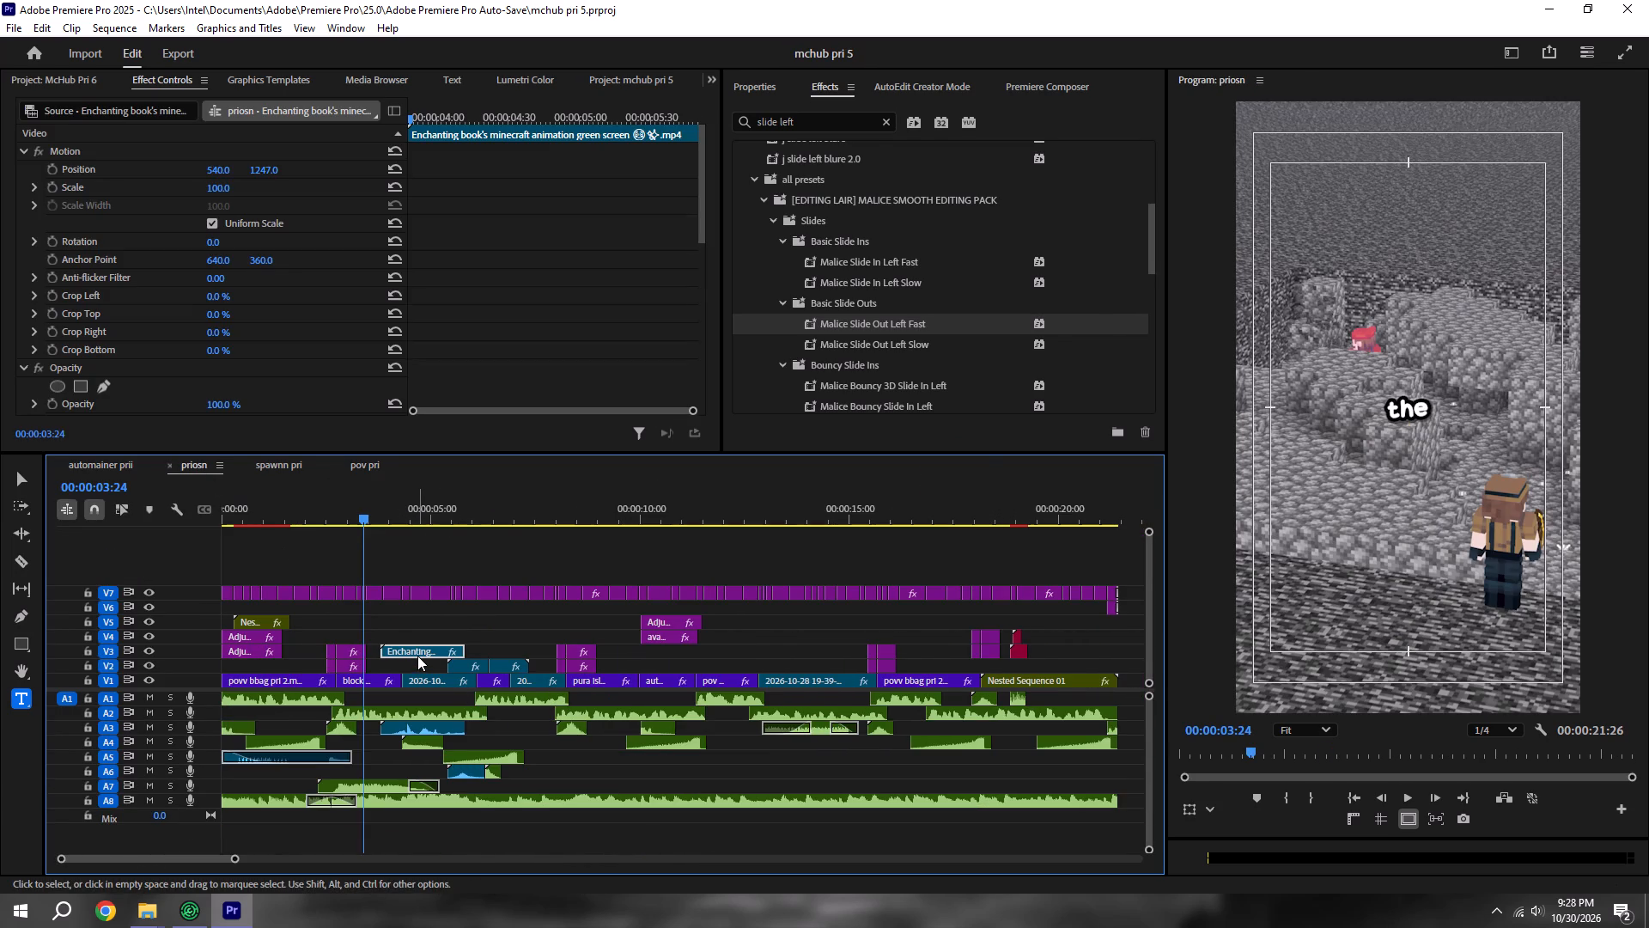
pyautogui.hotkey('ctrl', 'c')
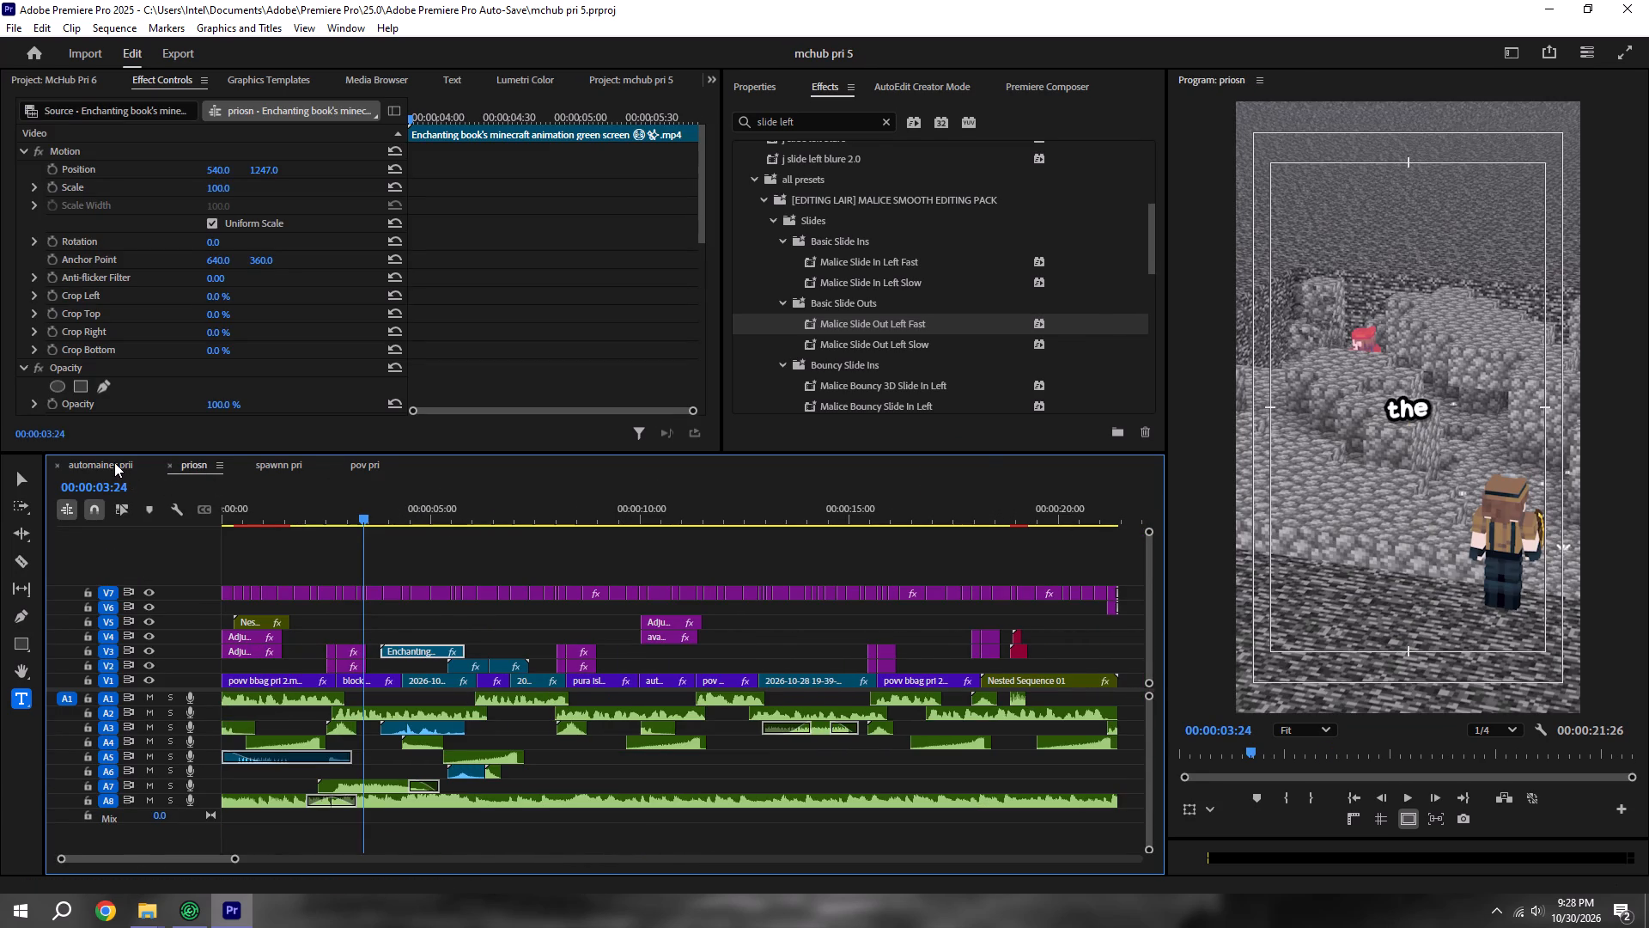
pyautogui.click(114, 462)
pyautogui.click(194, 467)
pyautogui.click(125, 509)
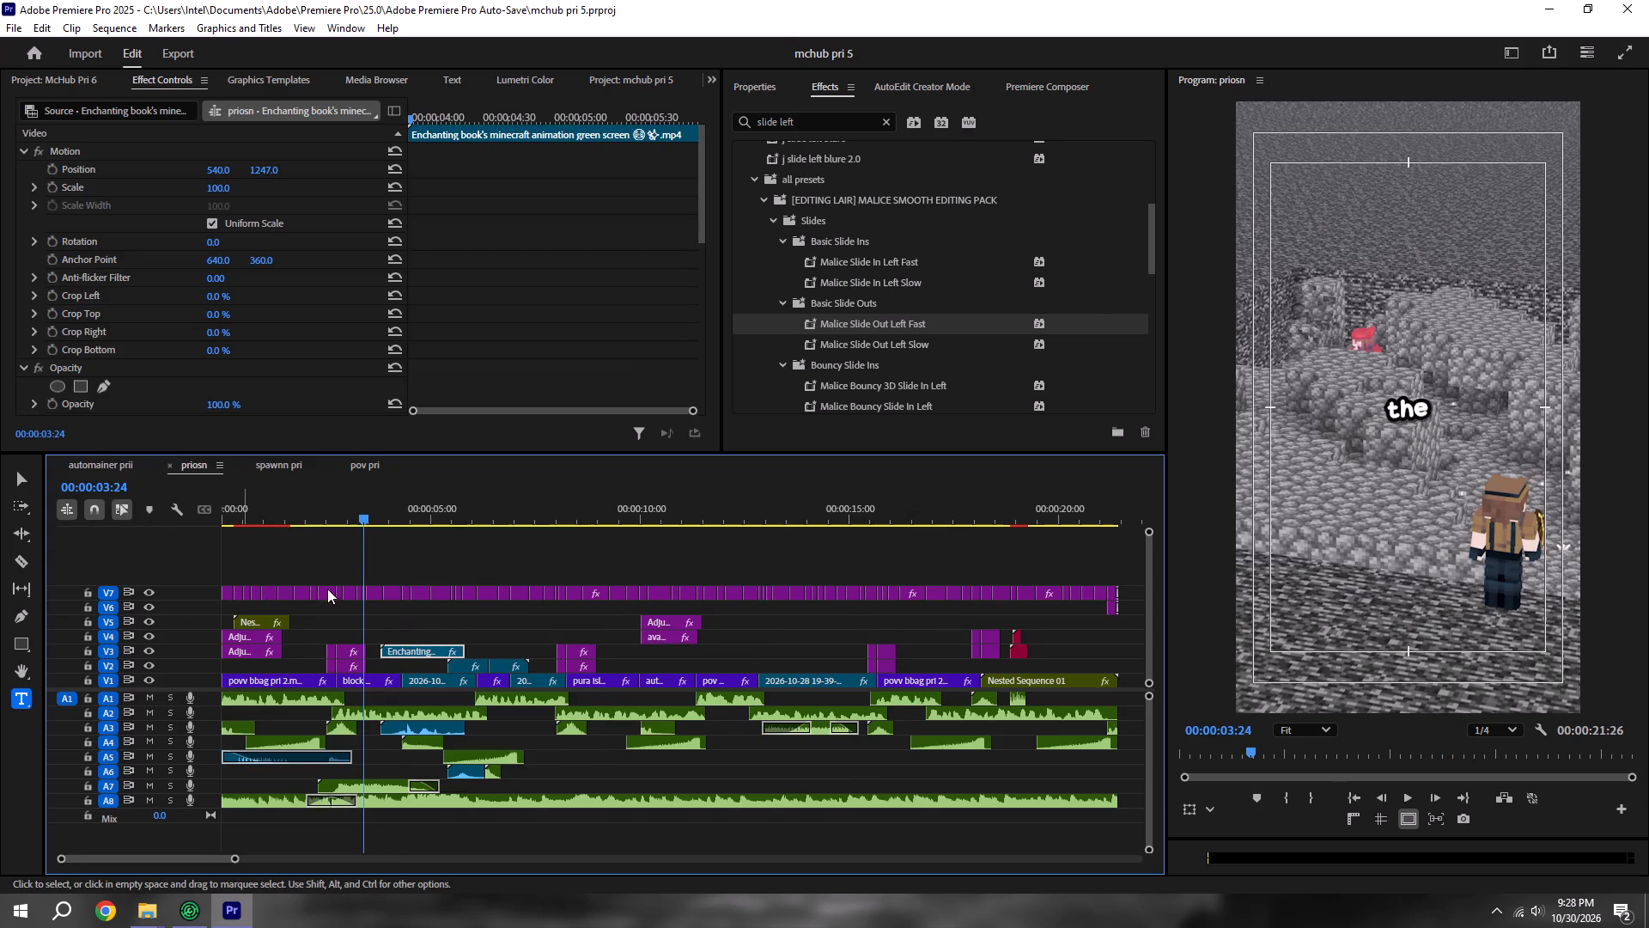
pyautogui.click(487, 634)
pyautogui.click(413, 647)
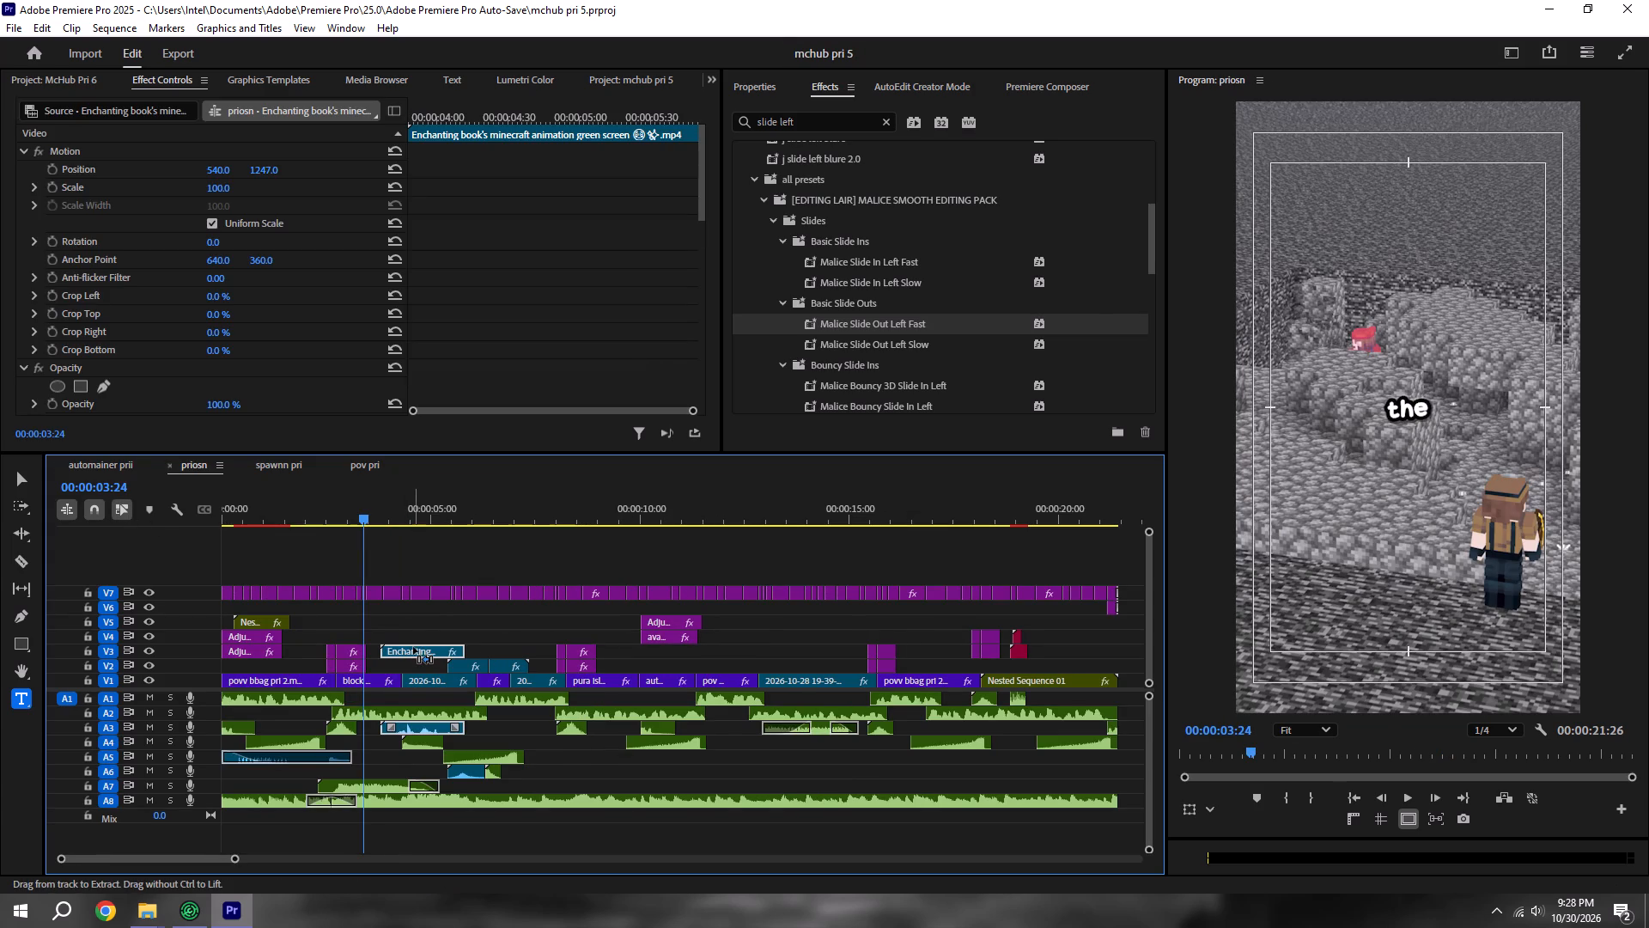
pyautogui.hotkey('ctrl', 'c')
# Paste the Enchanting book animation and its audio onto V3 and A3 of automainer prii at about 00:00:11:30, and save the project.
pyautogui.click(124, 467)
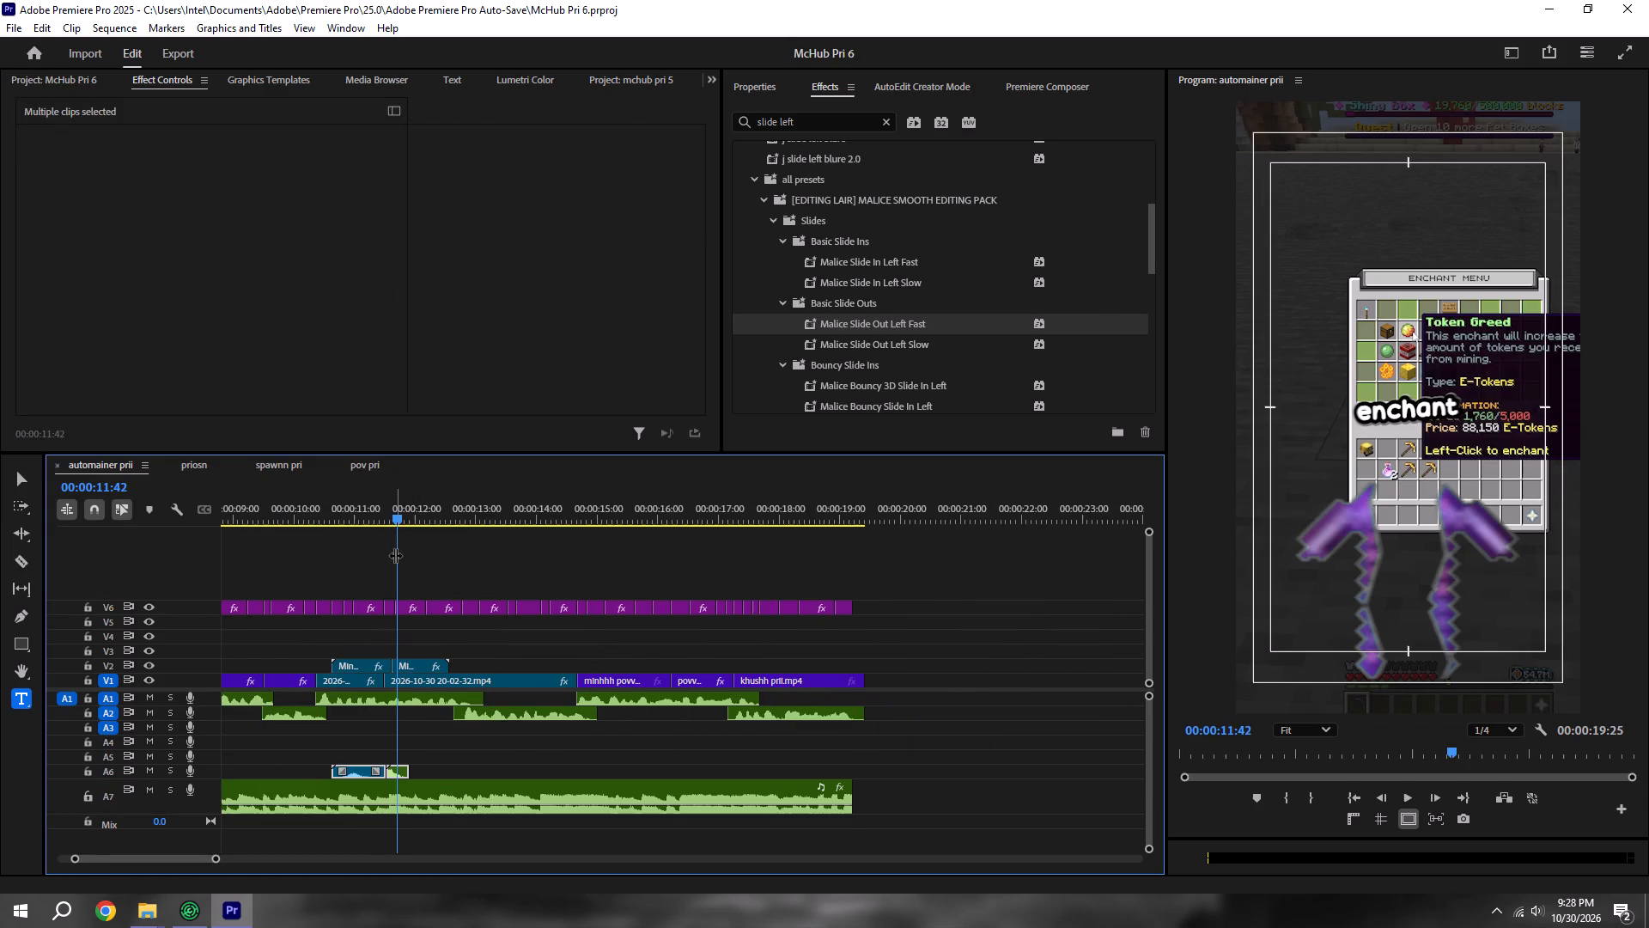
pyautogui.scroll(11, 393, 634)
pyautogui.keyDown('shift'); pyautogui.click(551, 543); pyautogui.keyUp('shift')
pyautogui.keyDown('shift'); pyautogui.click(553, 518); pyautogui.keyUp('shift')
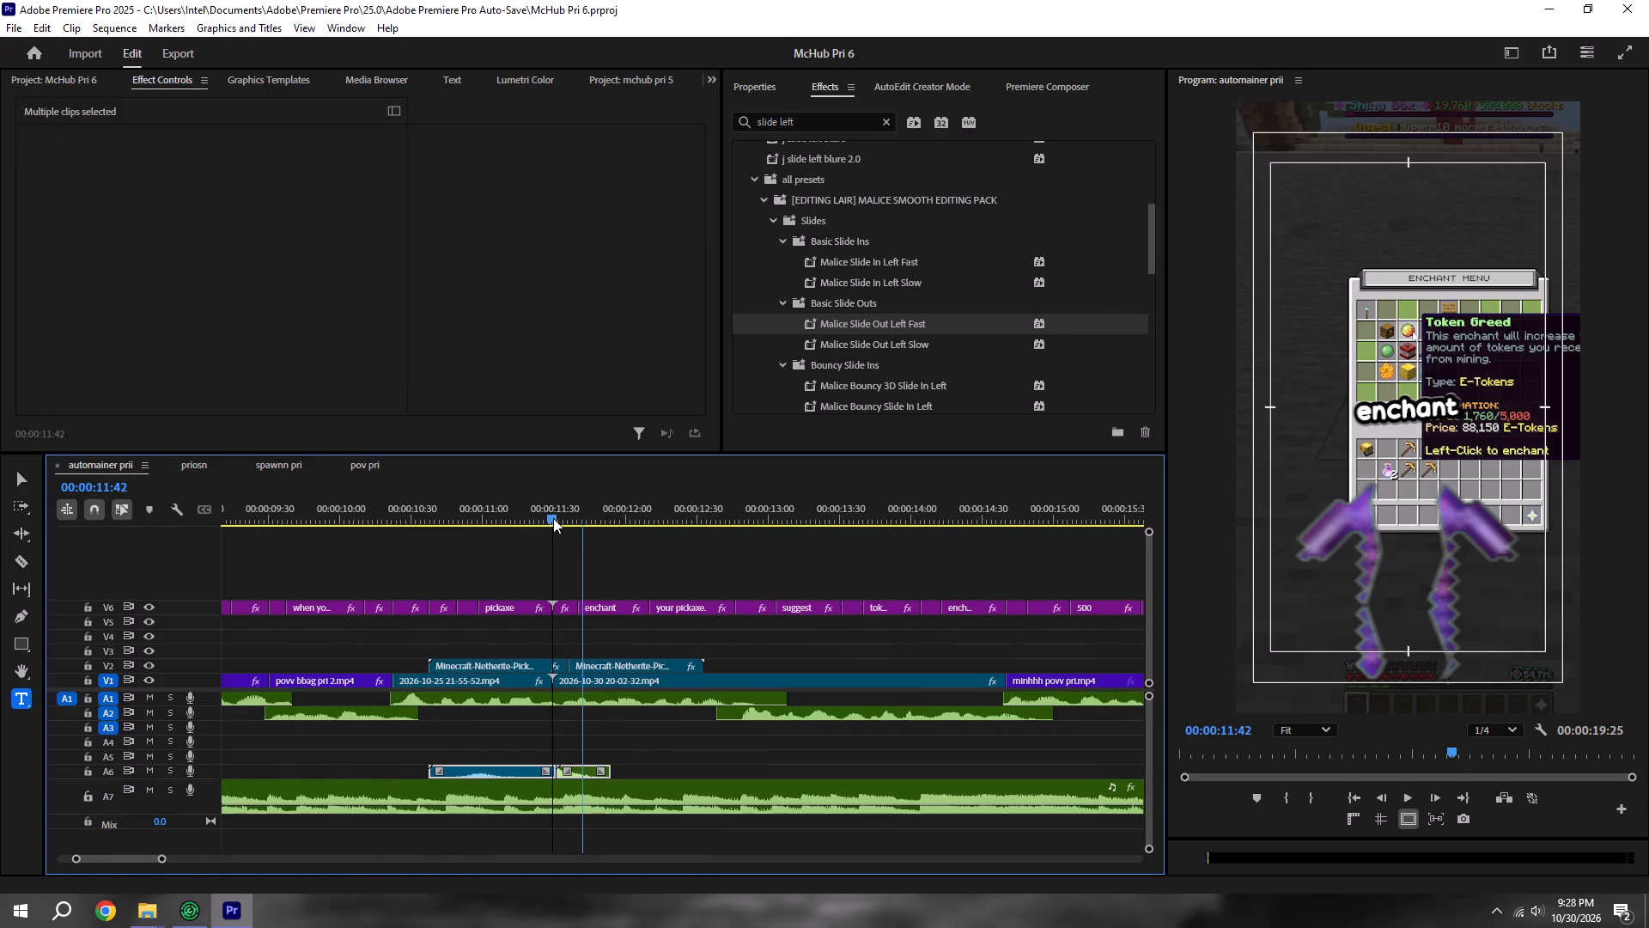
pyautogui.hotkey('ctrl', 'v')
pyautogui.keyDown('alt'); pyautogui.scroll(-3, 553, 518); pyautogui.keyUp('alt')
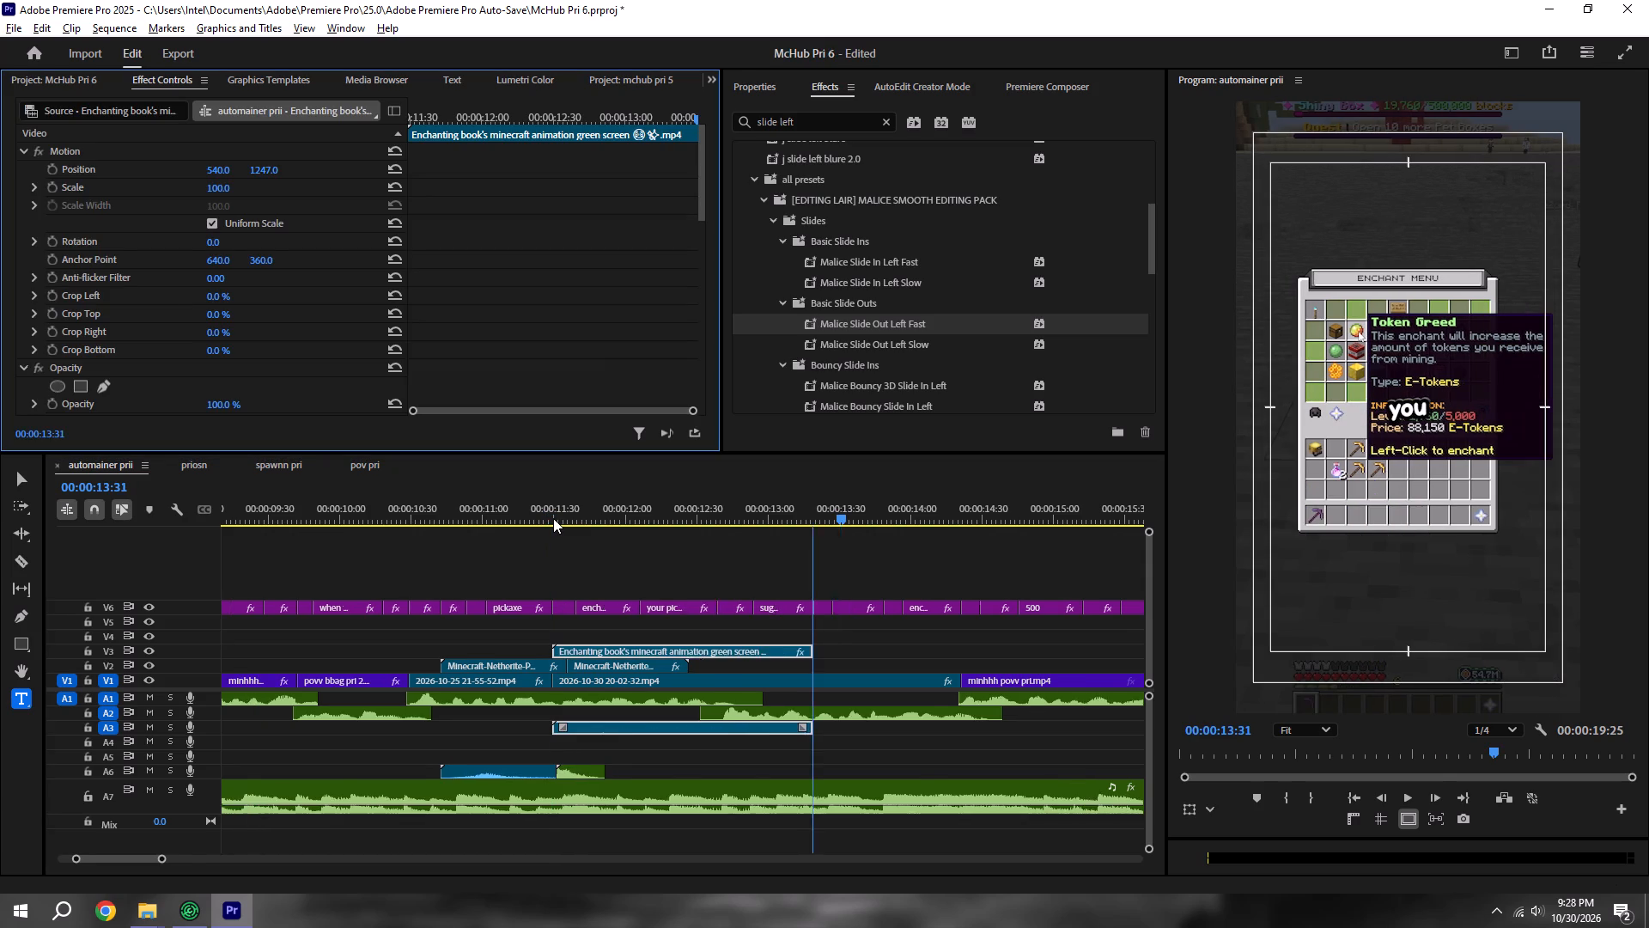
pyautogui.keyDown('alt'); pyautogui.scroll(-2, 553, 518); pyautogui.keyUp('alt')
pyautogui.hotkey('ctrl', 's')
# Play automainer prii from before the Enchanting book clip to check the pickaxe and book overlays against the captions, saving the project.
pyautogui.keyDown('shift'); pyautogui.moveTo(534, 517); pyautogui.dragTo(452, 513); pyautogui.keyUp('shift')
pyautogui.press('space')
pyautogui.keyDown('alt'); pyautogui.scroll(-5, 449, 512); pyautogui.keyUp('alt')
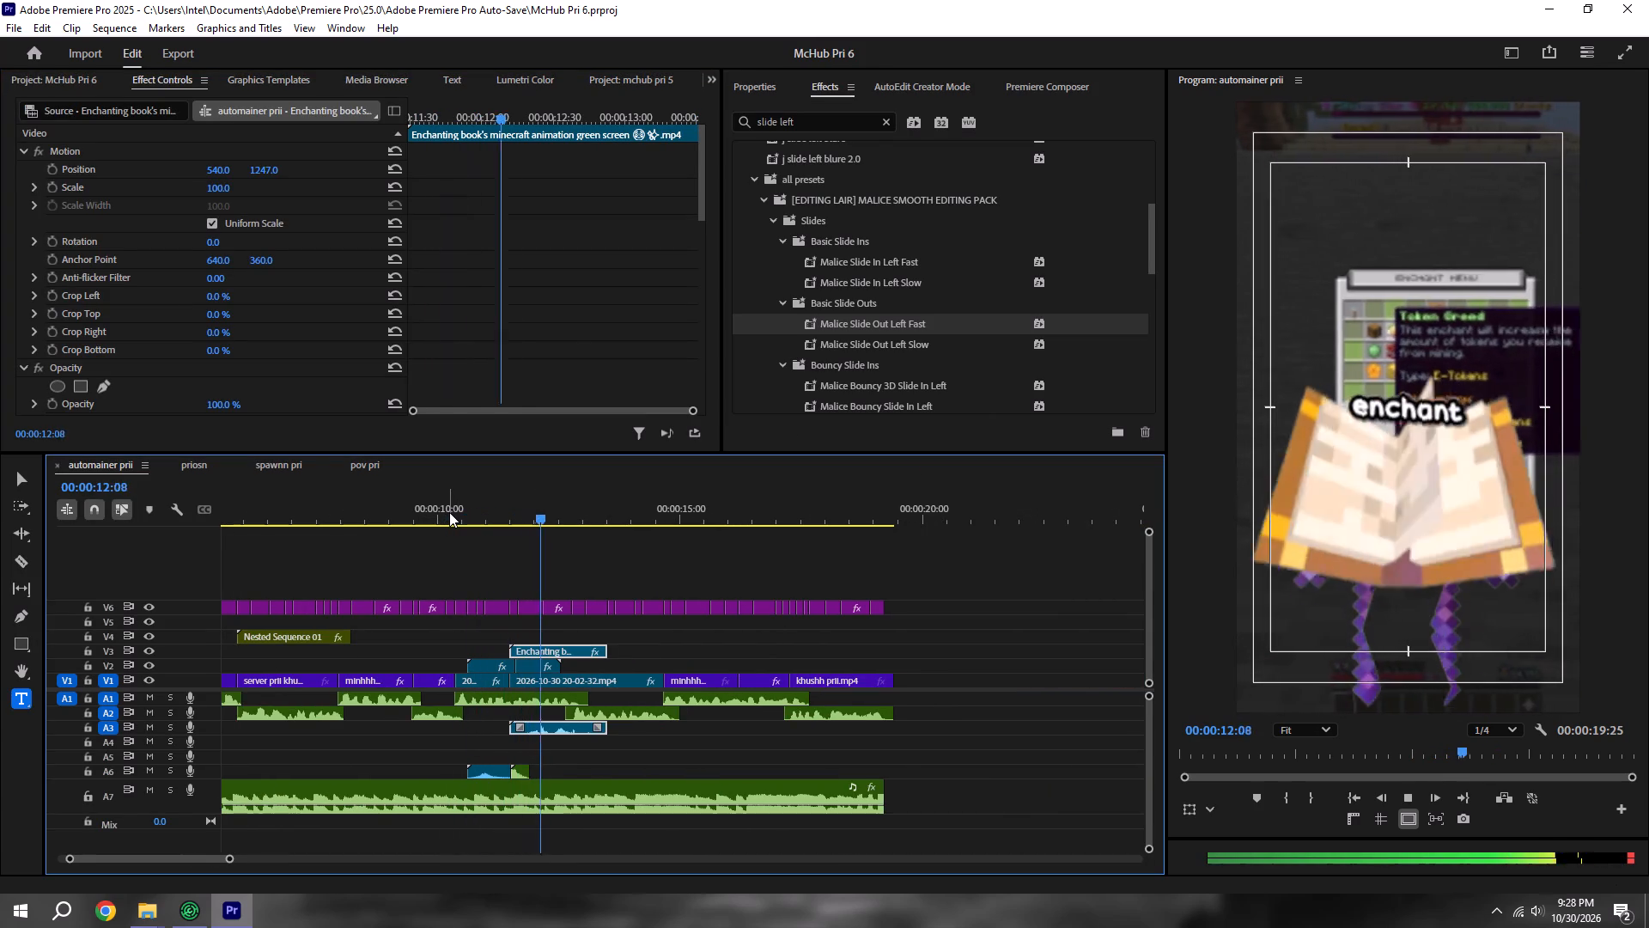
pyautogui.press('space')
pyautogui.press('space')
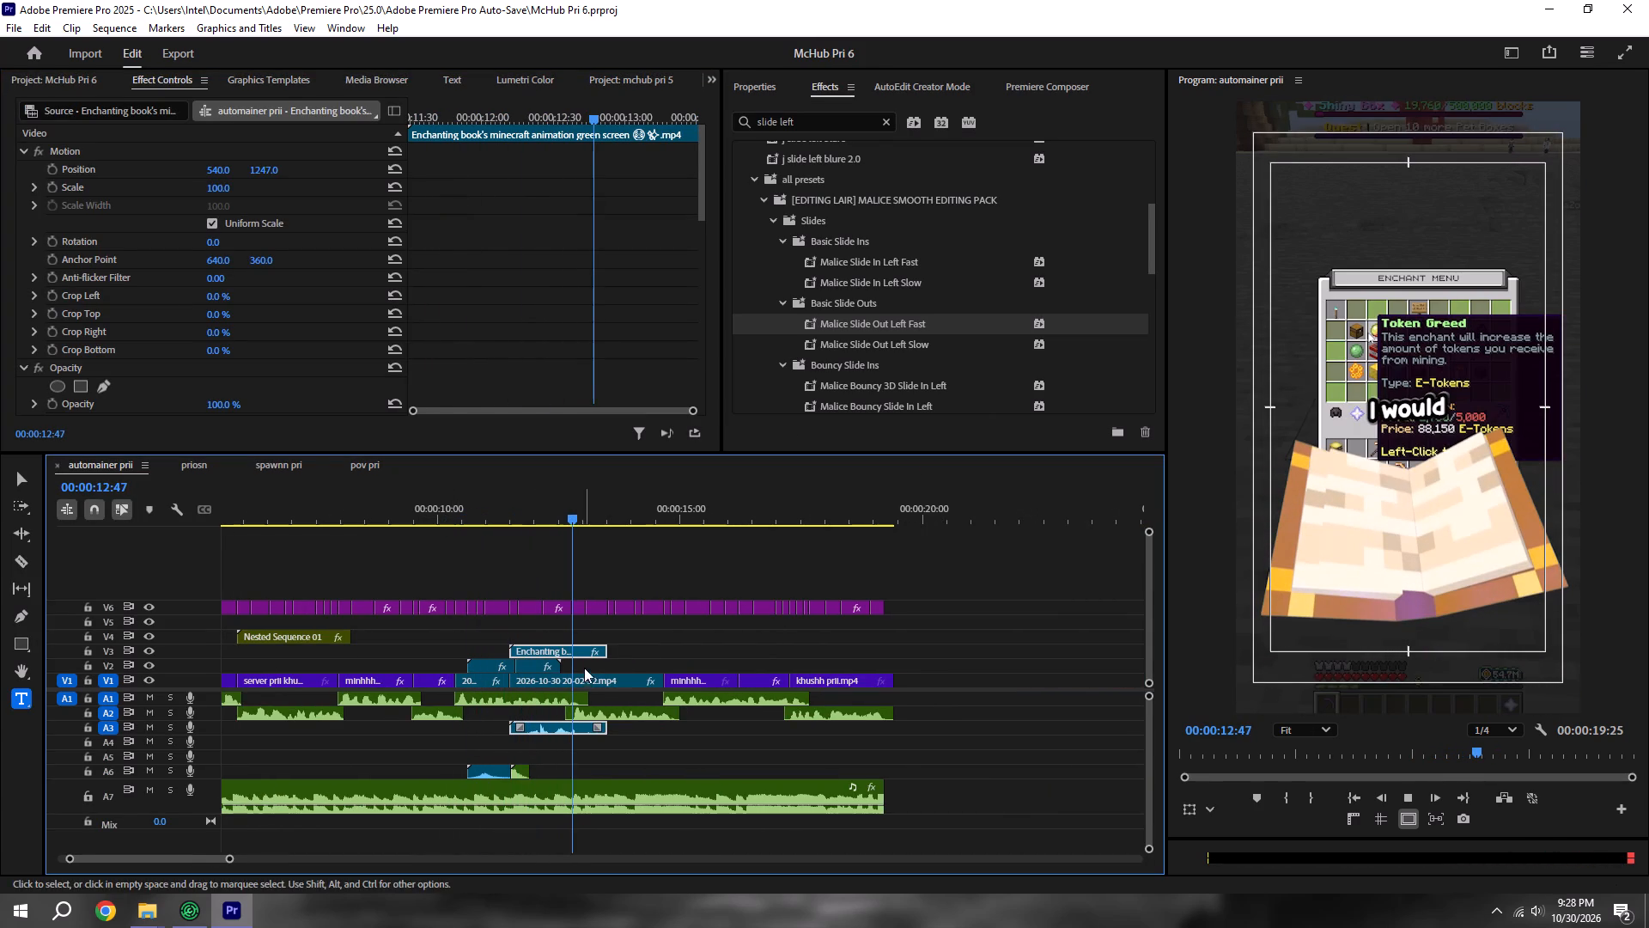
pyautogui.press('space')
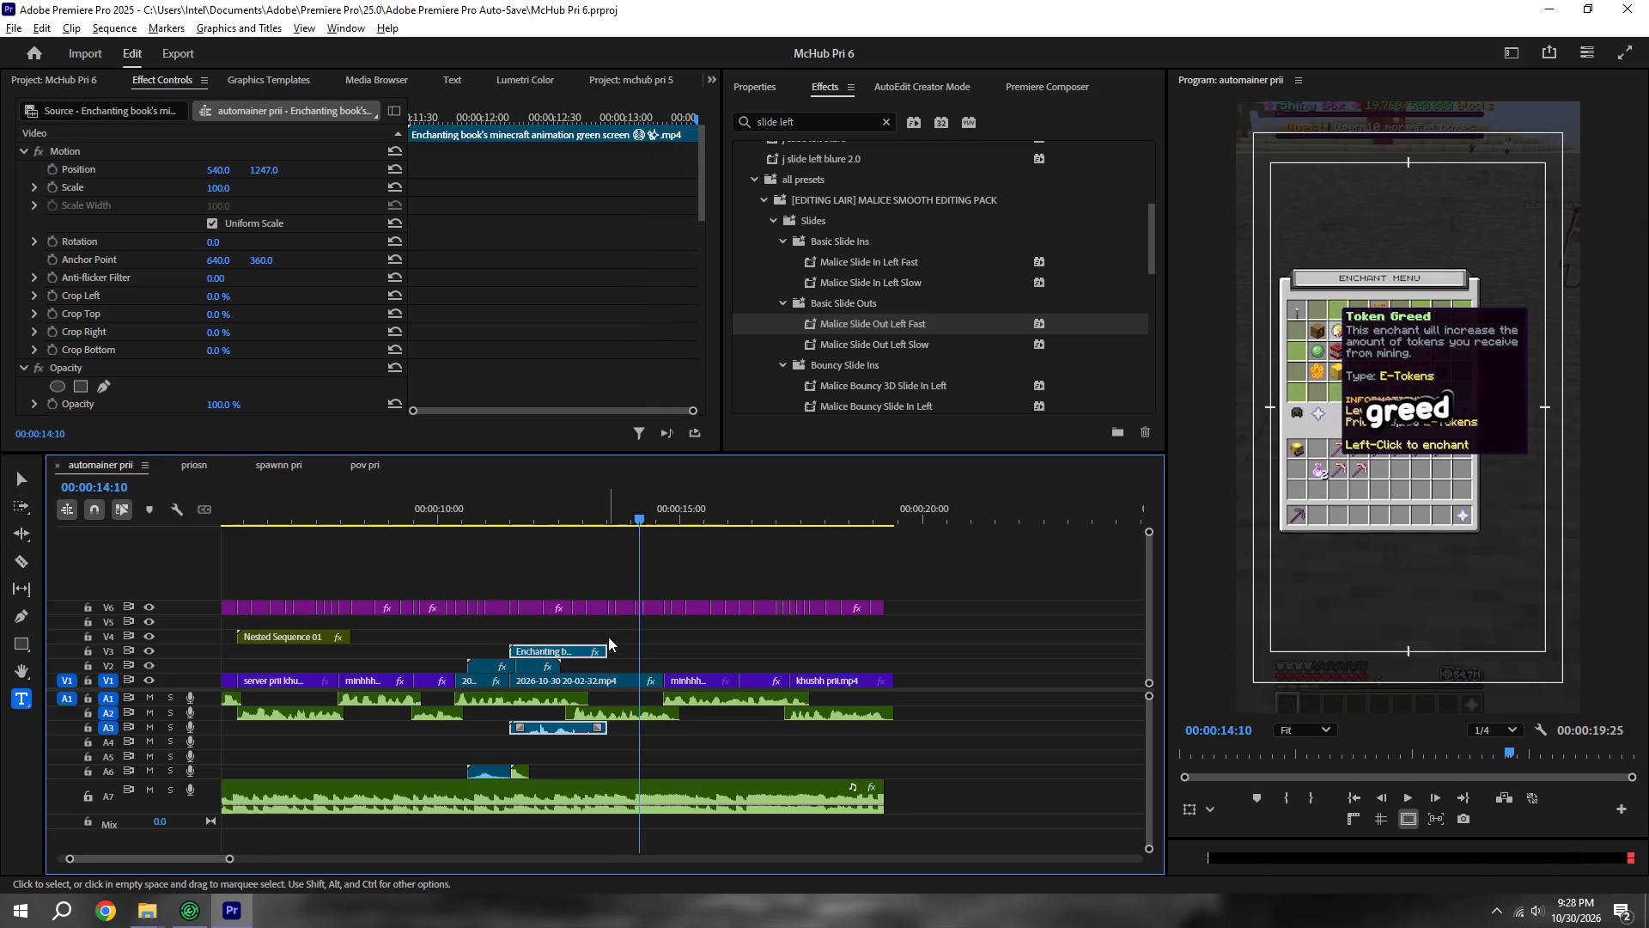
pyautogui.keyDown('alt'); pyautogui.scroll(-4, 608, 637); pyautogui.keyUp('alt')
pyautogui.hotkey('ctrl', 's')
pyautogui.keyDown('alt'); pyautogui.scroll(-4, 608, 637); pyautogui.keyUp('alt')
pyautogui.hotkey('ctrl', 's')
pyautogui.press('space')
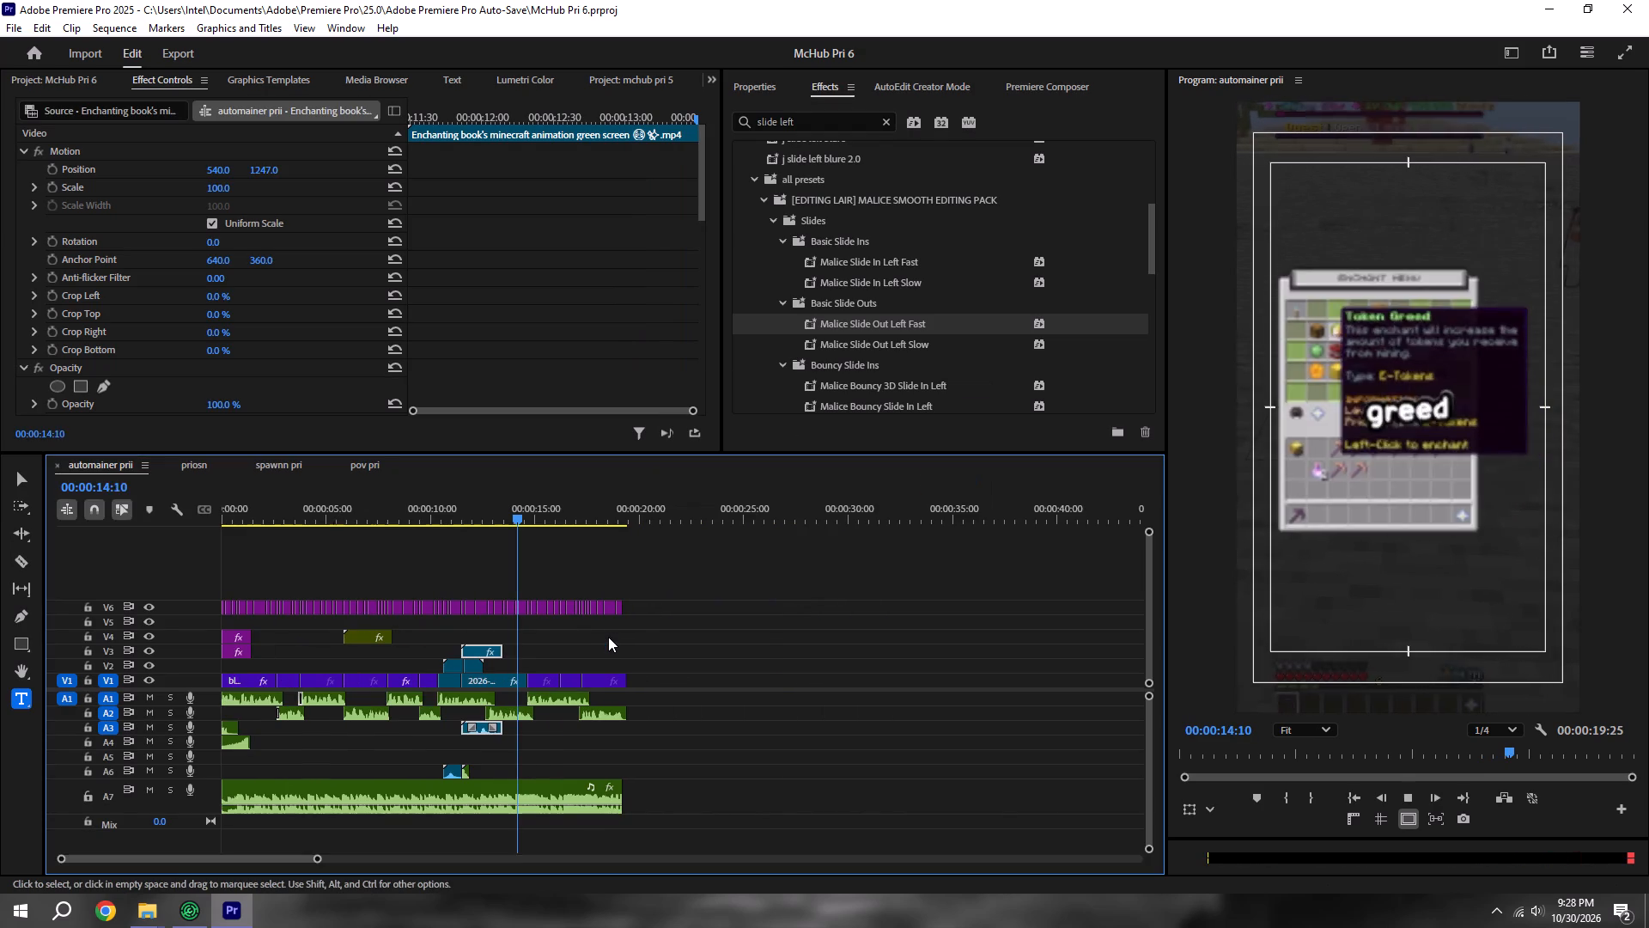
pyautogui.keyDown('alt'); pyautogui.scroll(-5, 608, 637); pyautogui.keyUp('alt')
pyautogui.hotkey('ctrl', 's')
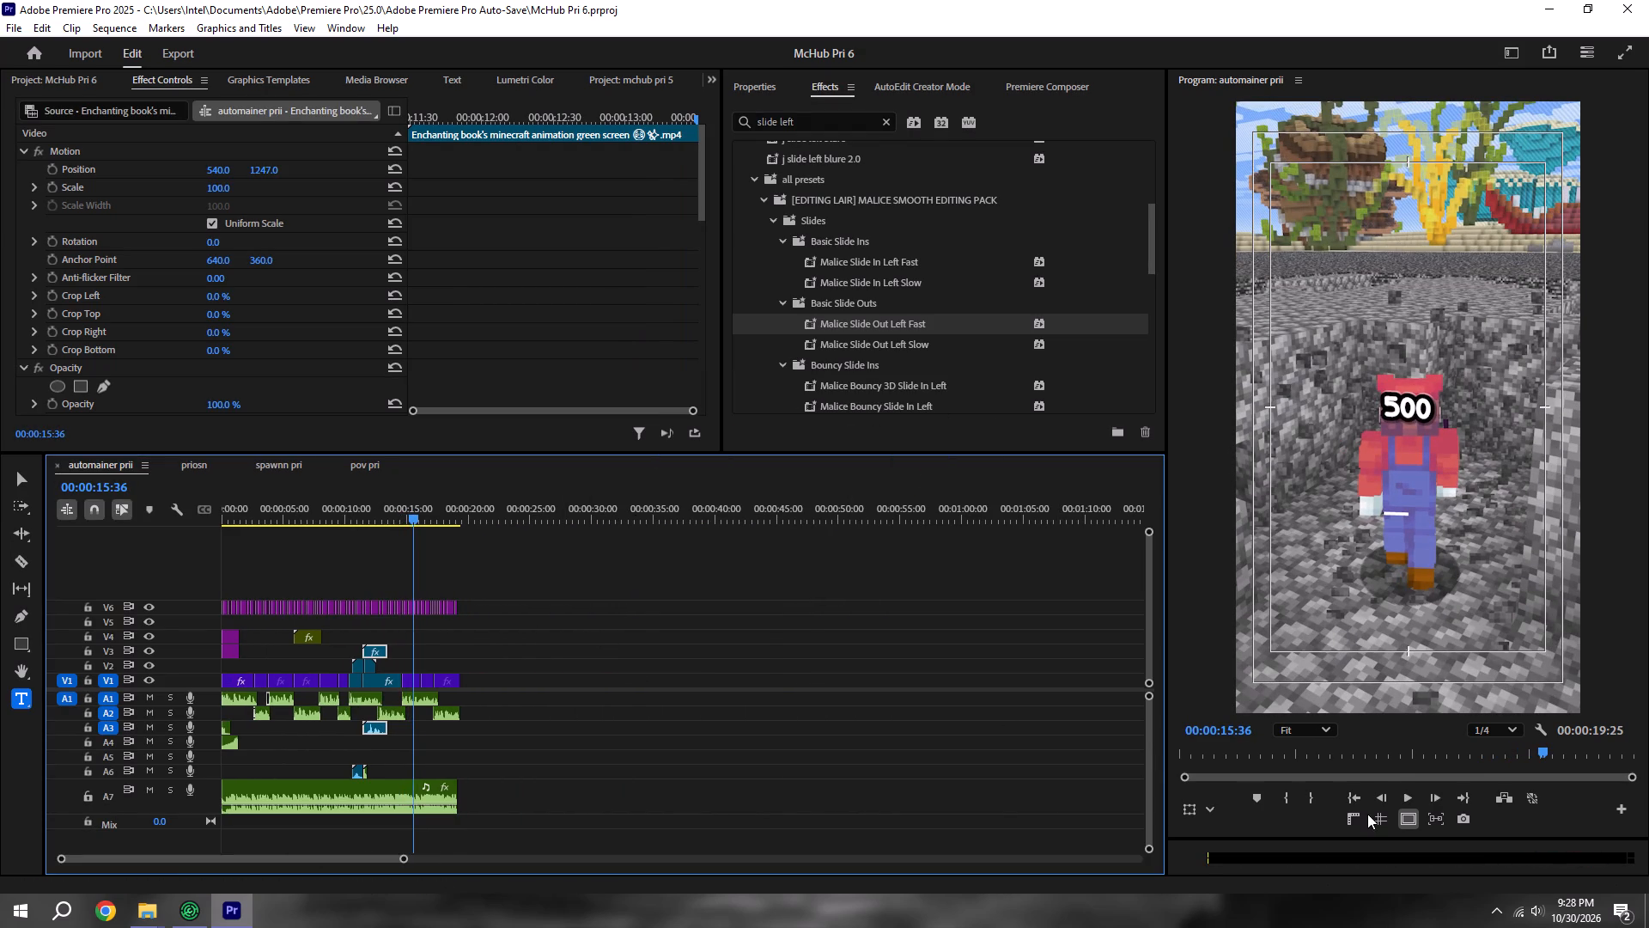
# Play the whole automainer prii sequence from the beginning to its end to review the edit.
pyautogui.click(1349, 789)
pyautogui.press('space')
pyautogui.scroll(-5, 848, 781)
pyautogui.keyDown('alt'); pyautogui.scroll(5, 427, 710); pyautogui.keyUp('alt')
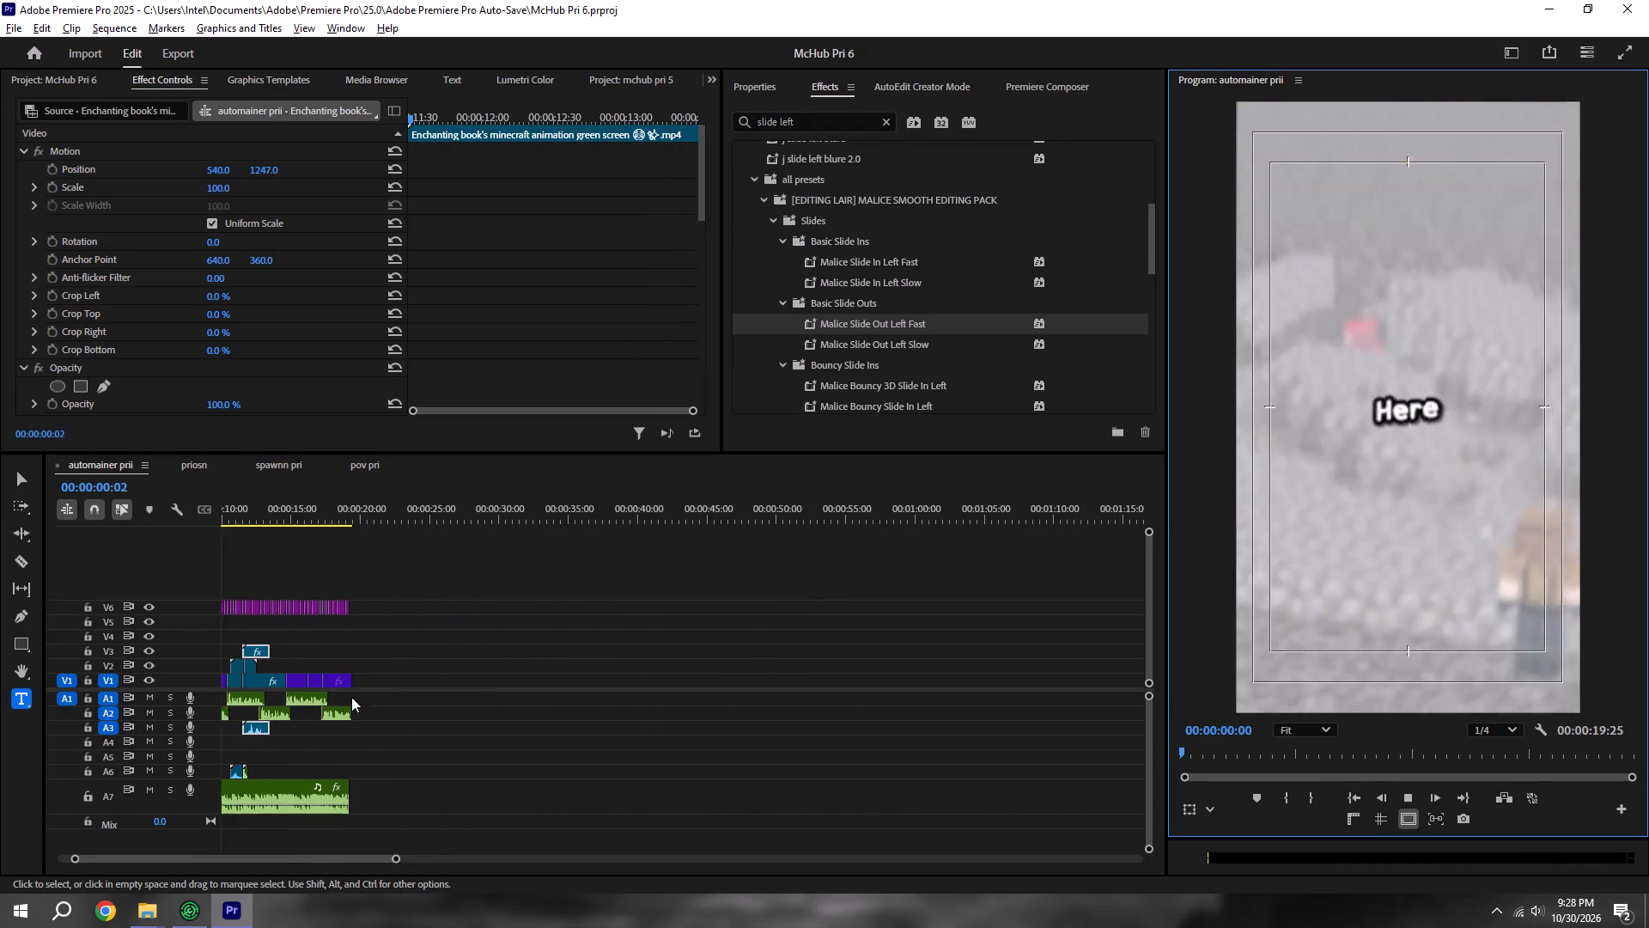
pyautogui.keyDown('alt'); pyautogui.scroll(12, 351, 697); pyautogui.keyUp('alt')
pyautogui.keyDown('alt'); pyautogui.scroll(6, 704, 665); pyautogui.keyUp('alt')
pyautogui.keyDown('alt'); pyautogui.scroll(-7, 778, 663); pyautogui.keyUp('alt')
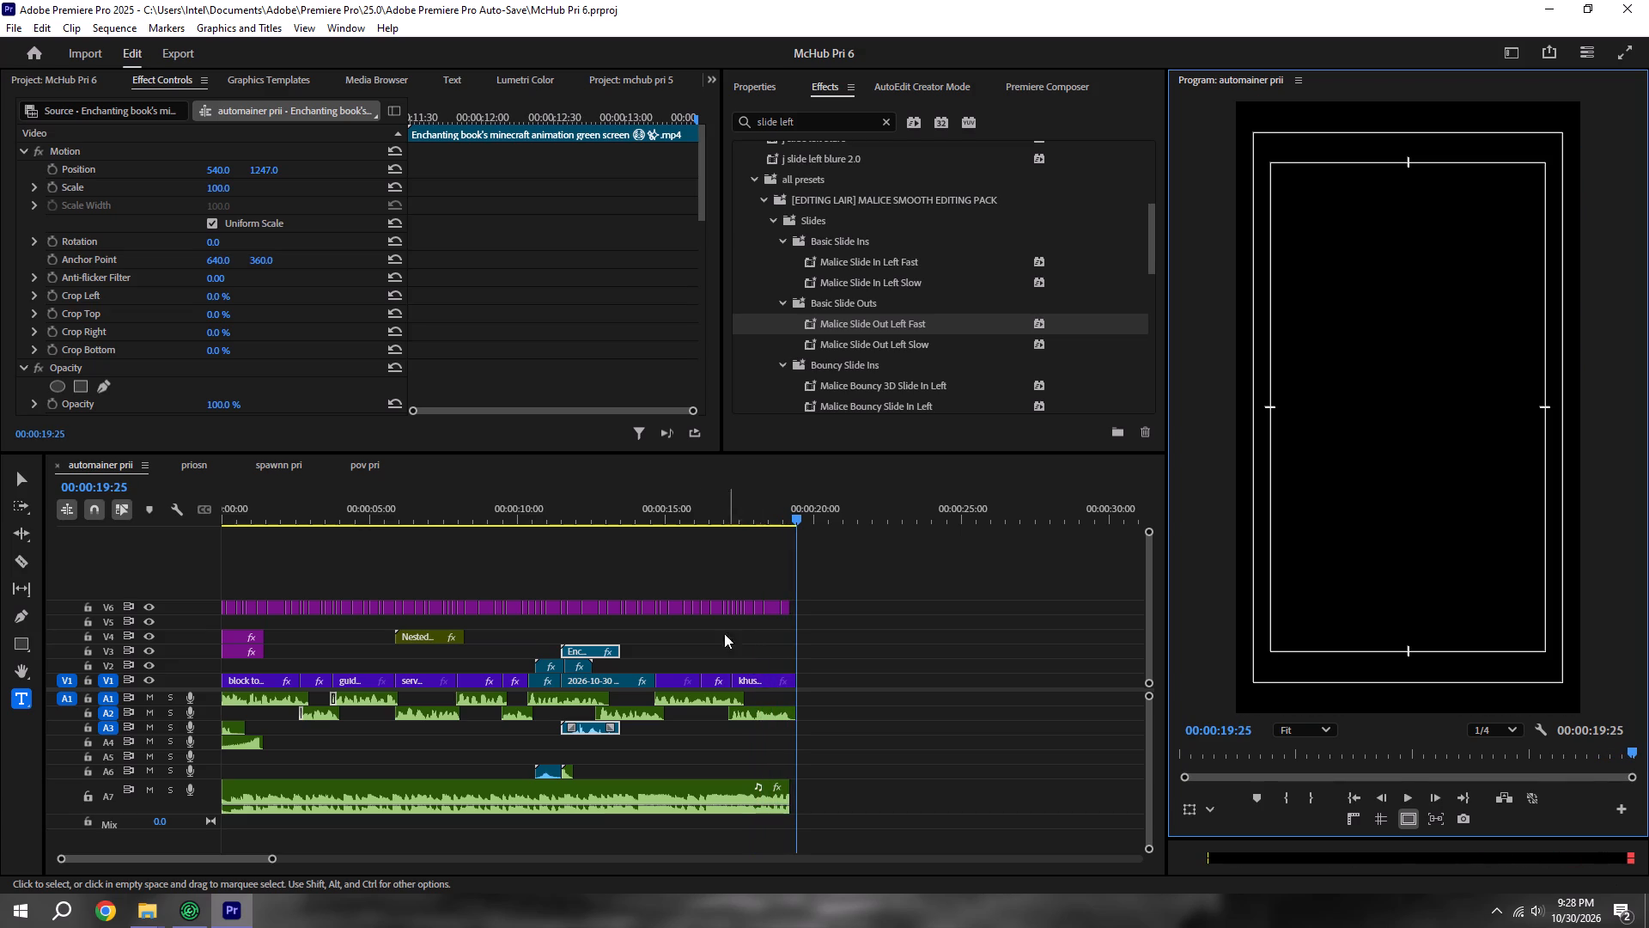
# Save the project and play automainer prii from its beginning through to the closing captions to review the edit.
pyautogui.keyDown('alt'); pyautogui.scroll(5, 718, 663); pyautogui.keyUp('alt')
pyautogui.hotkey('ctrl', 's')
pyautogui.scroll(6, 453, 692)
pyautogui.moveTo(286, 503); pyautogui.dragTo(46, 522)
pyautogui.press('space')
pyautogui.keyDown('alt'); pyautogui.scroll(-5, 332, 581); pyautogui.keyUp('alt')
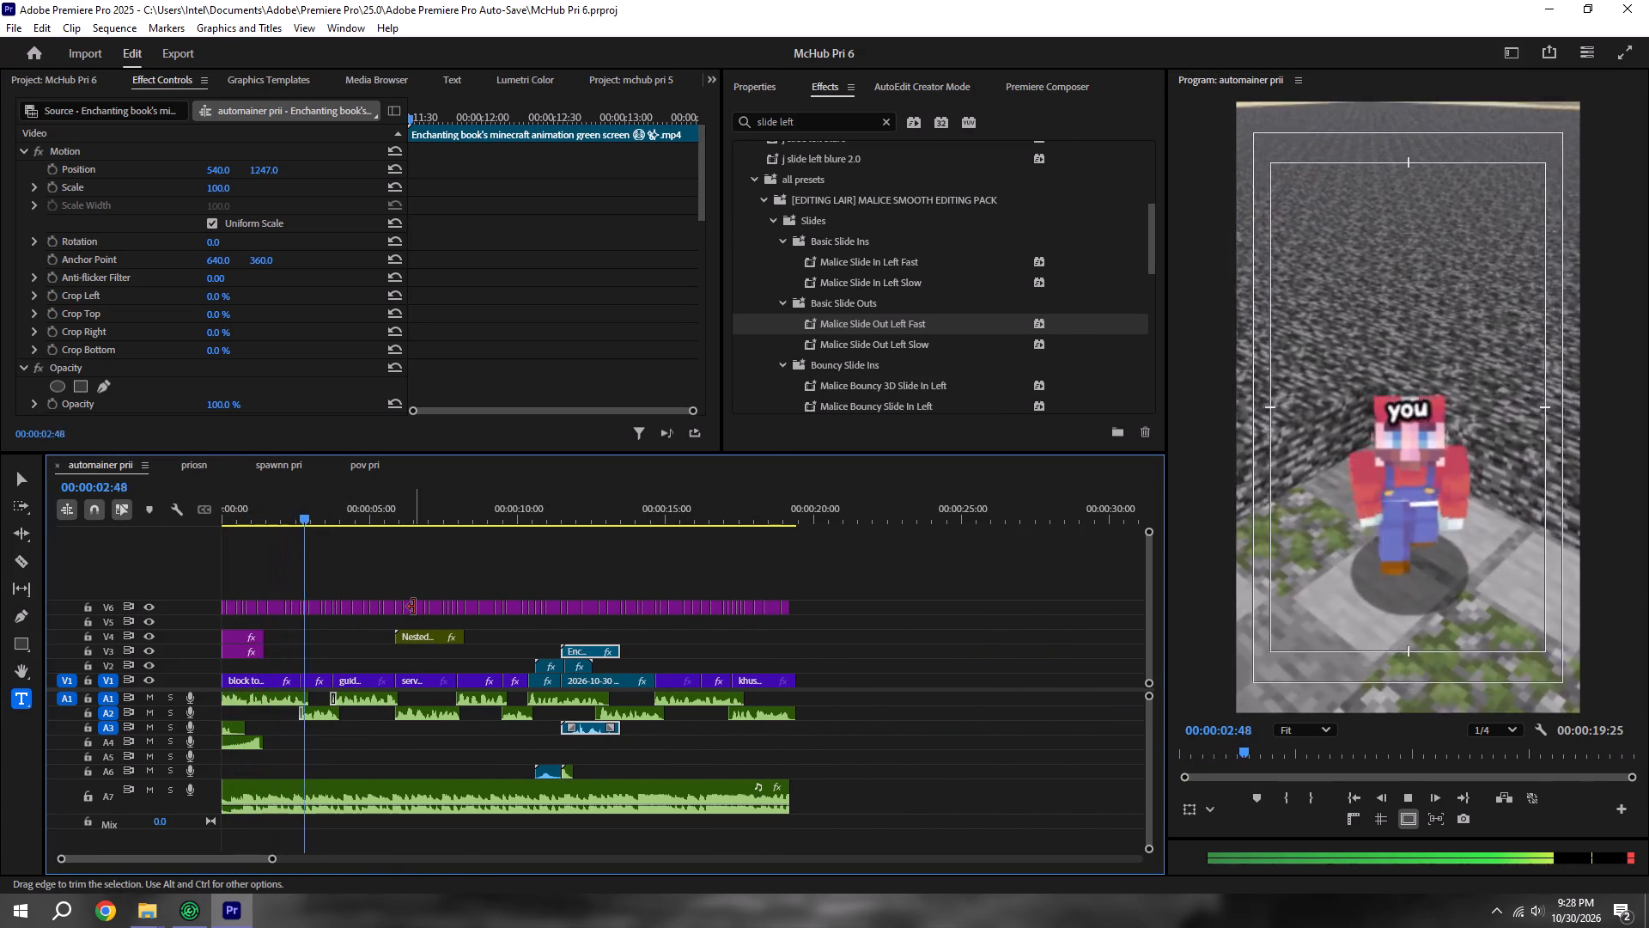
pyautogui.press('space')
pyautogui.moveTo(305, 511); pyautogui.dragTo(58, 547)
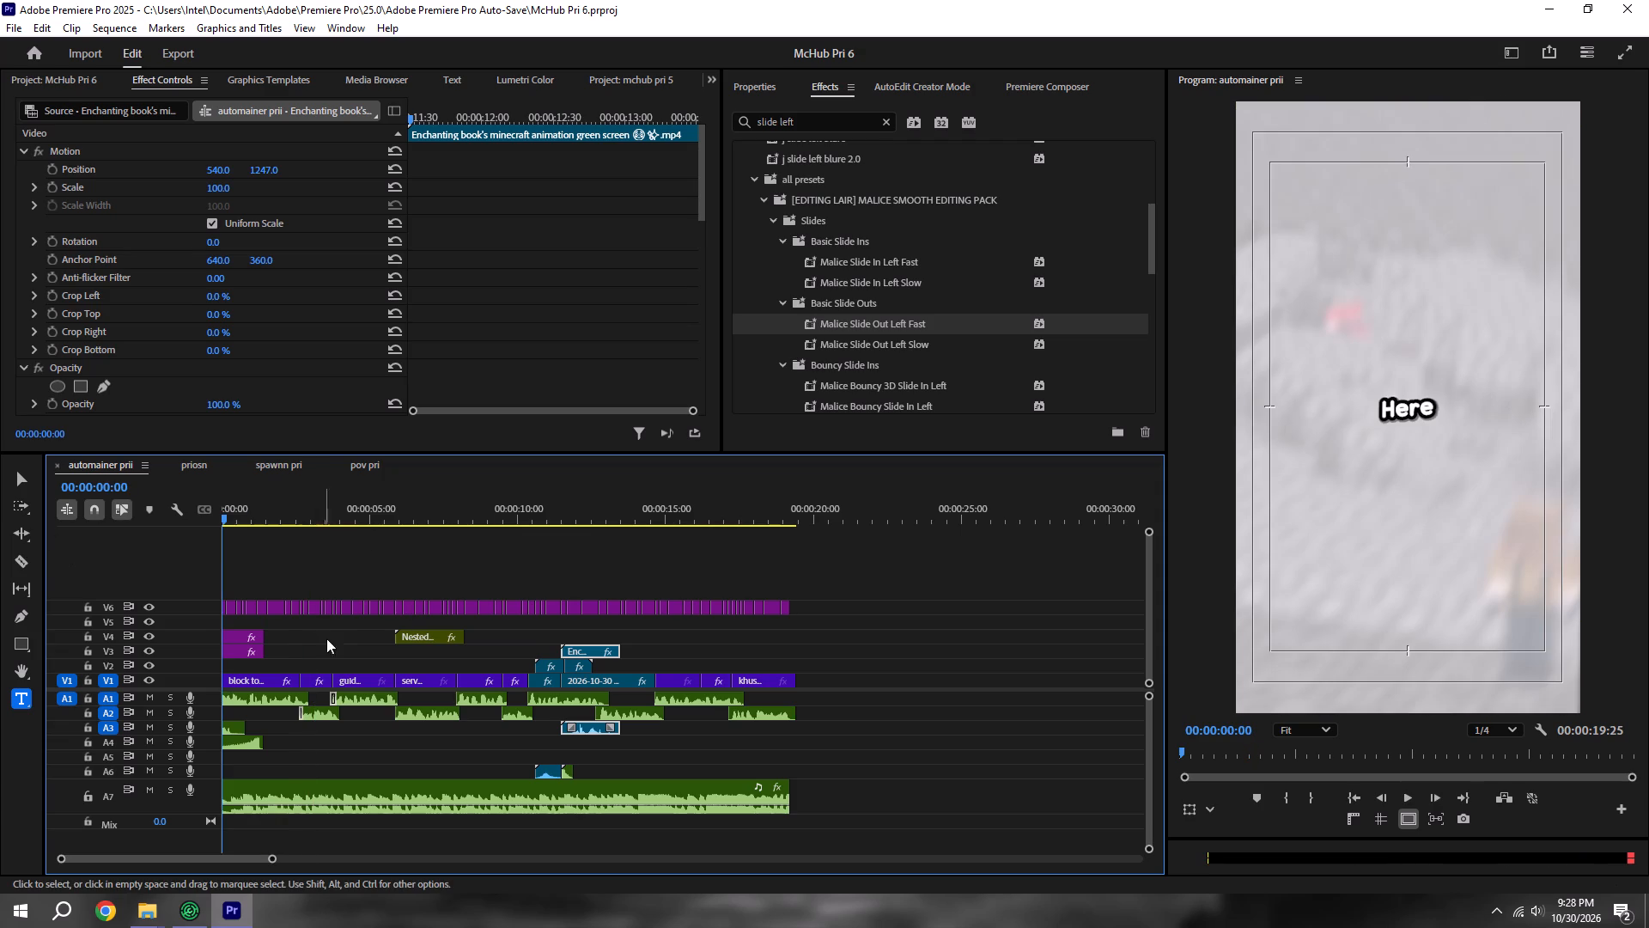
pyautogui.keyDown('alt'); pyautogui.scroll(11, 335, 646); pyautogui.keyUp('alt')
pyautogui.press('space')
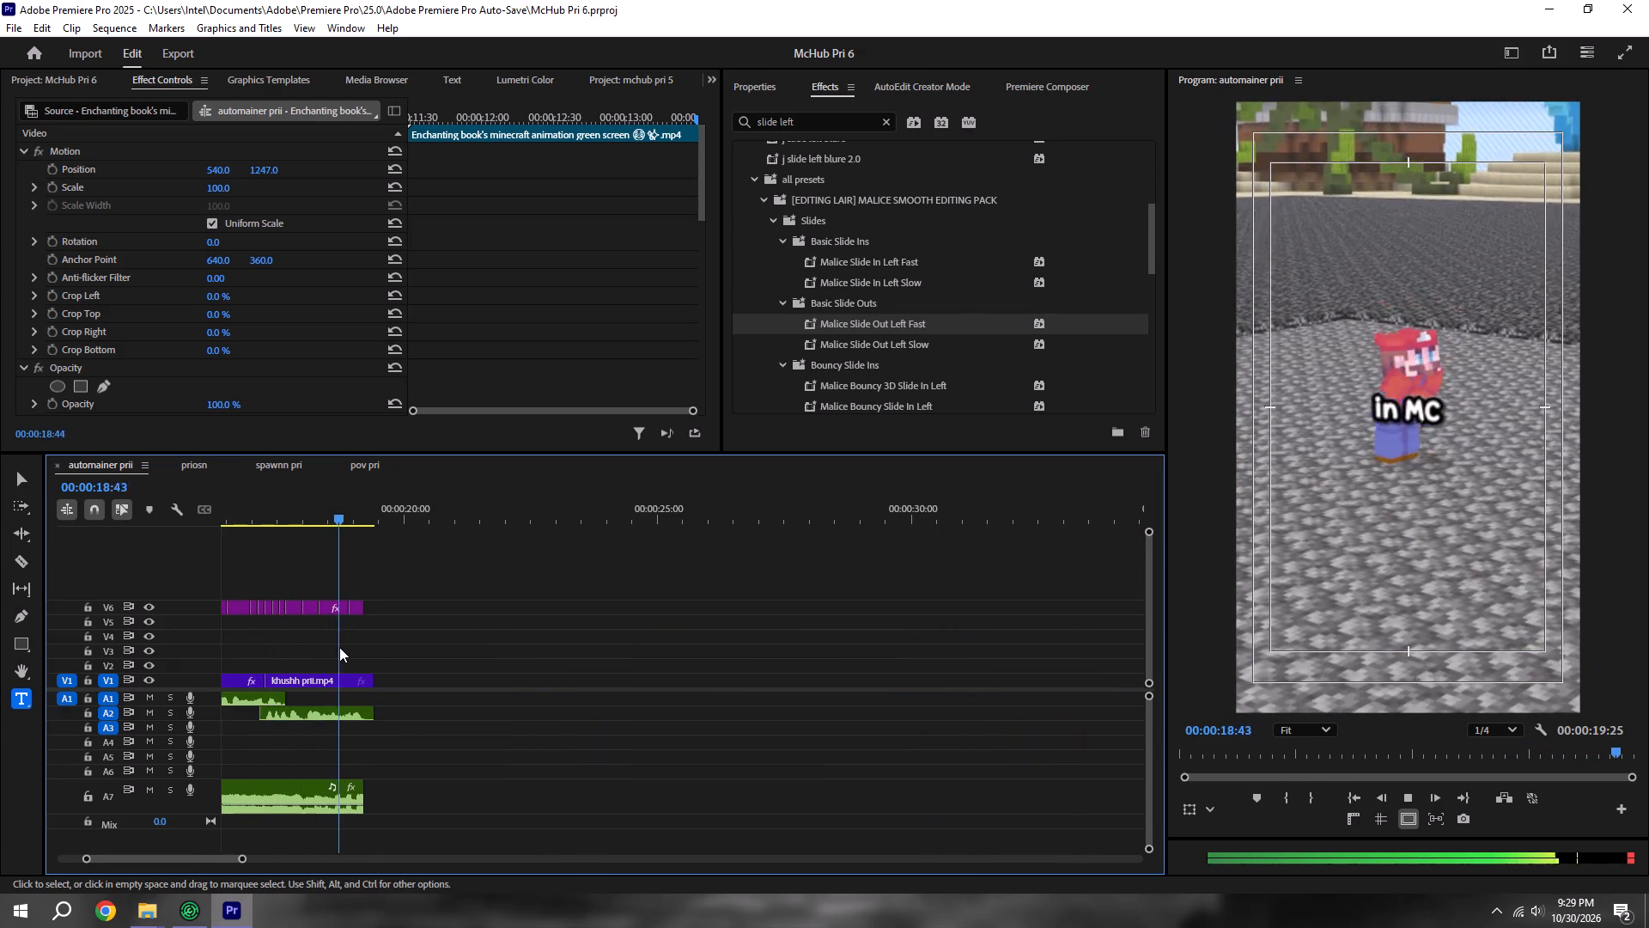
pyautogui.press('space')
# Replay the opening of automainer prii around the "perfect" caption and save the project.
pyautogui.keyDown('alt'); pyautogui.scroll(-6, 435, 652); pyautogui.keyUp('alt')
pyautogui.scroll(3, 416, 676)
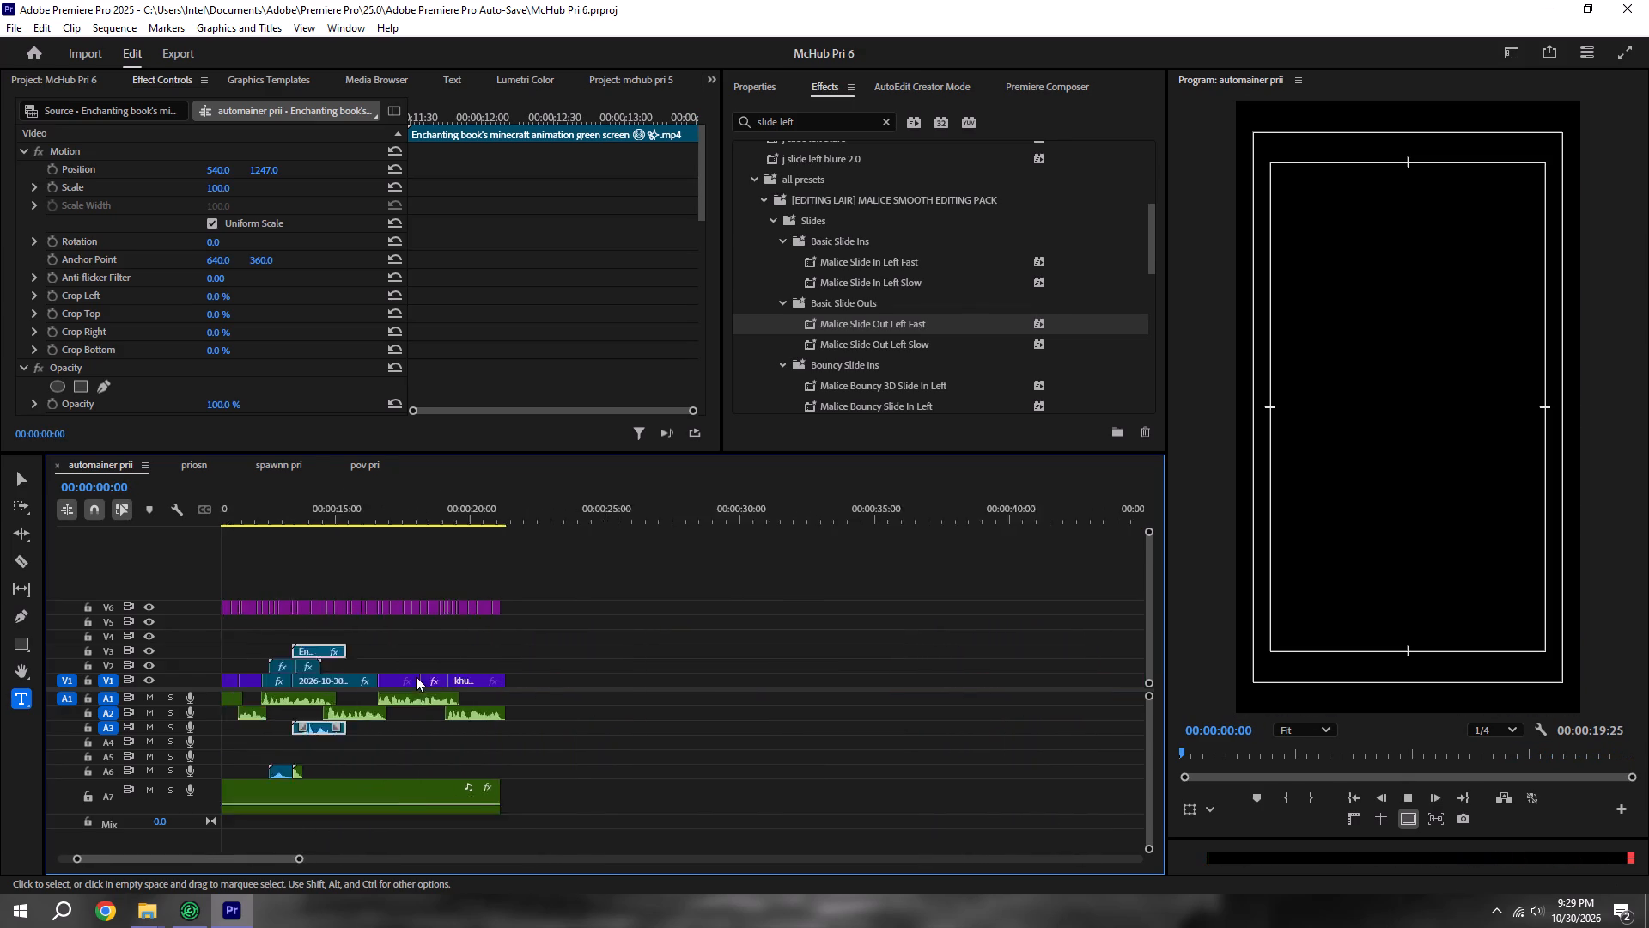
pyautogui.scroll(10, 416, 676)
pyautogui.scroll(-7, 411, 675)
pyautogui.hotkey('ctrl', 's')
pyautogui.press('space')
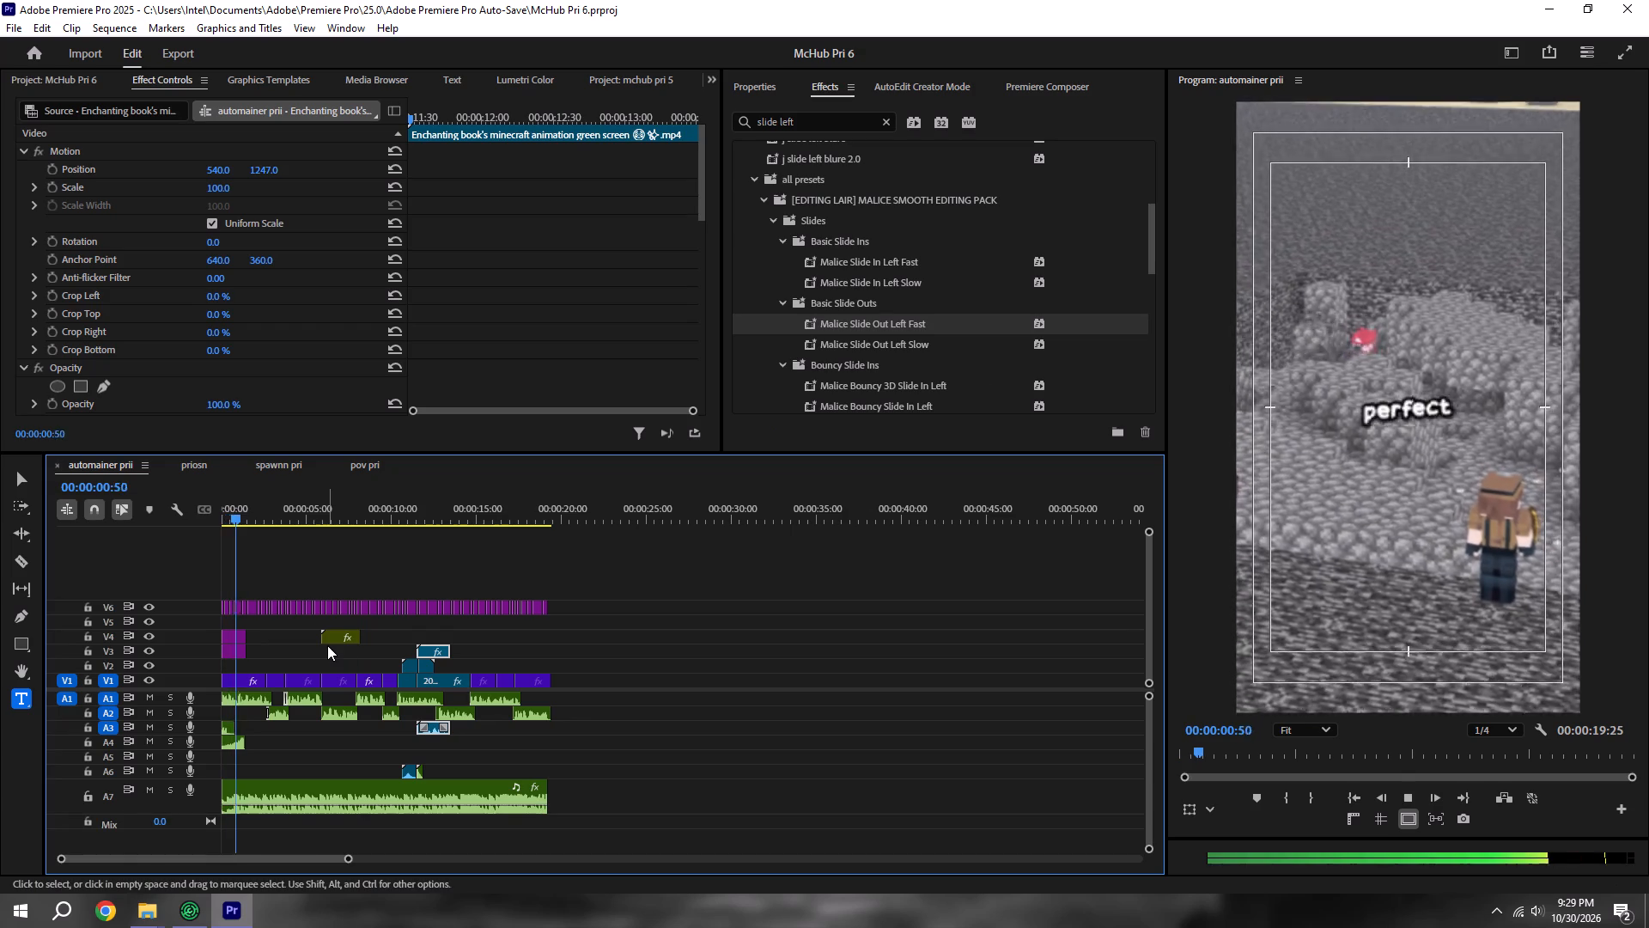
pyautogui.press('space')
pyautogui.hotkey('ctrl', 's')
# In the priosn sequence, copy the Nested Sequence 02 title clip at the start of V5.
pyautogui.click(198, 470)
pyautogui.click(198, 470)
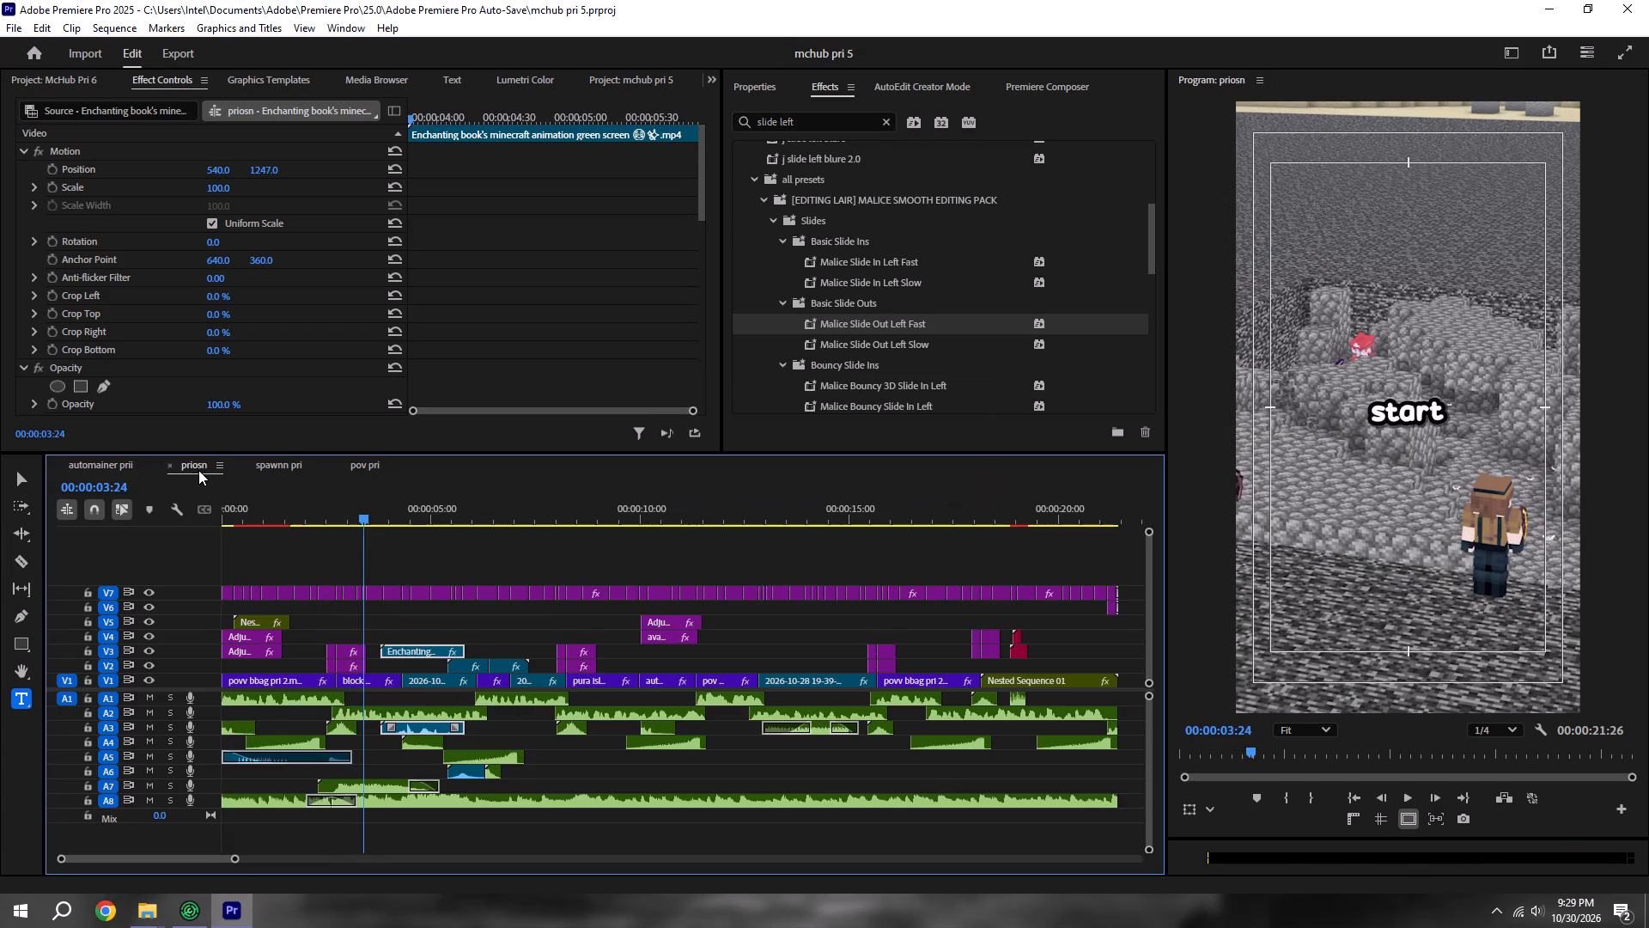
pyautogui.moveTo(291, 520); pyautogui.dragTo(30, 522)
pyautogui.click(267, 623)
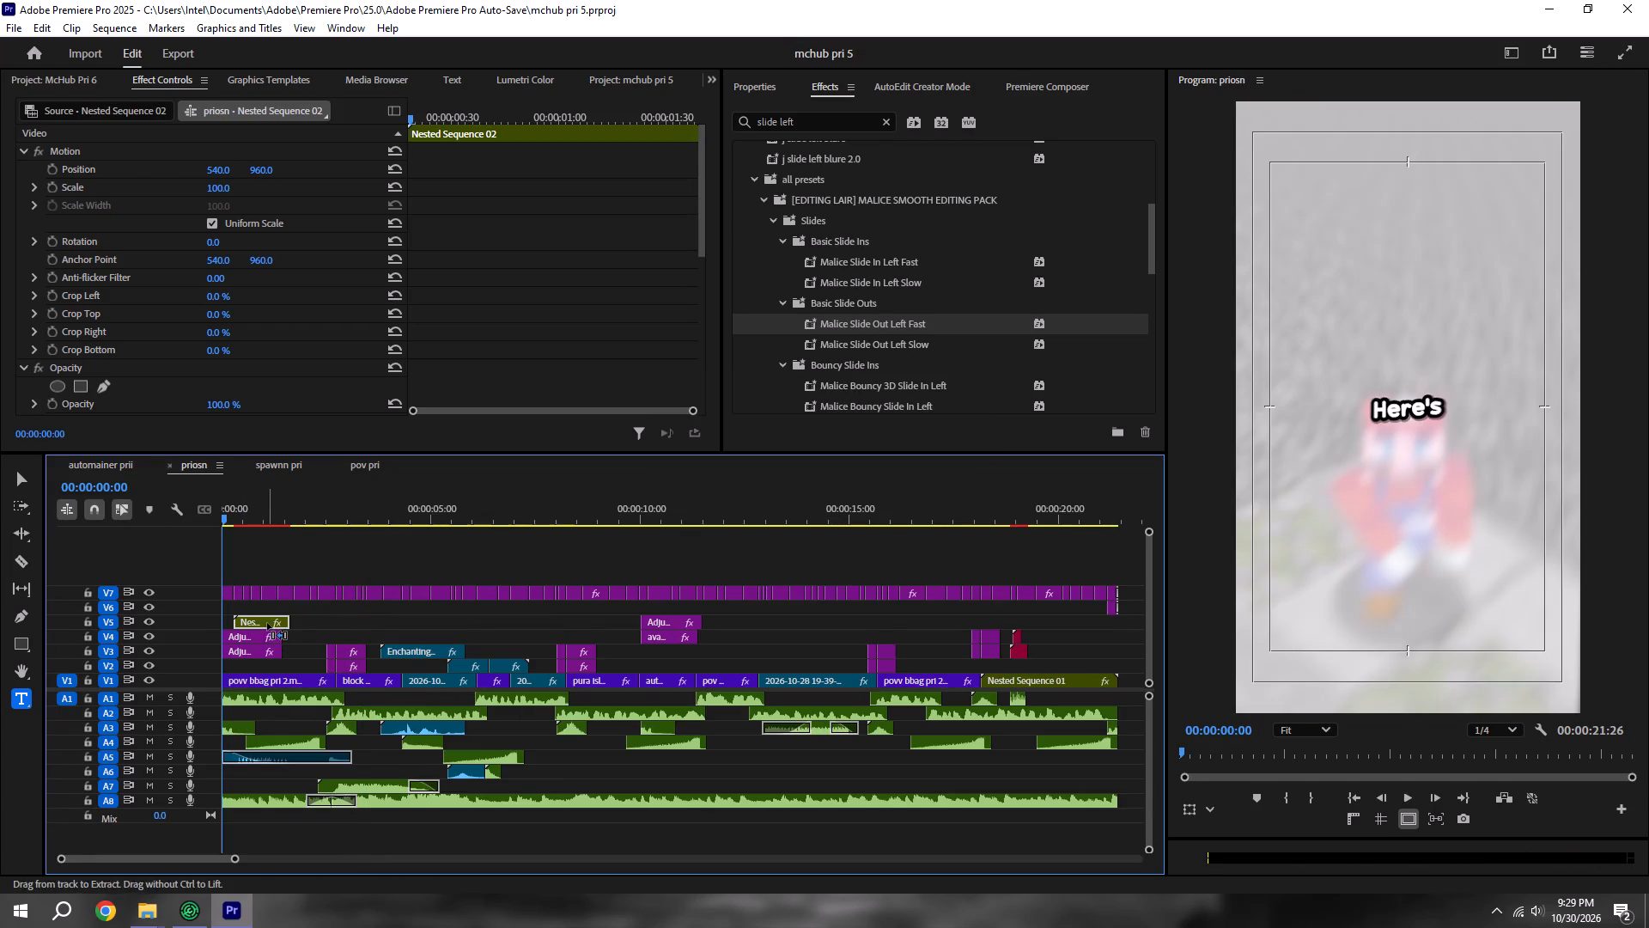
pyautogui.hotkey('ctrl', 'c')
# Paste Nested Sequence 02 onto V5 of automainer prii at about 00:00:00:43 and play it against the captions.
pyautogui.click(99, 455)
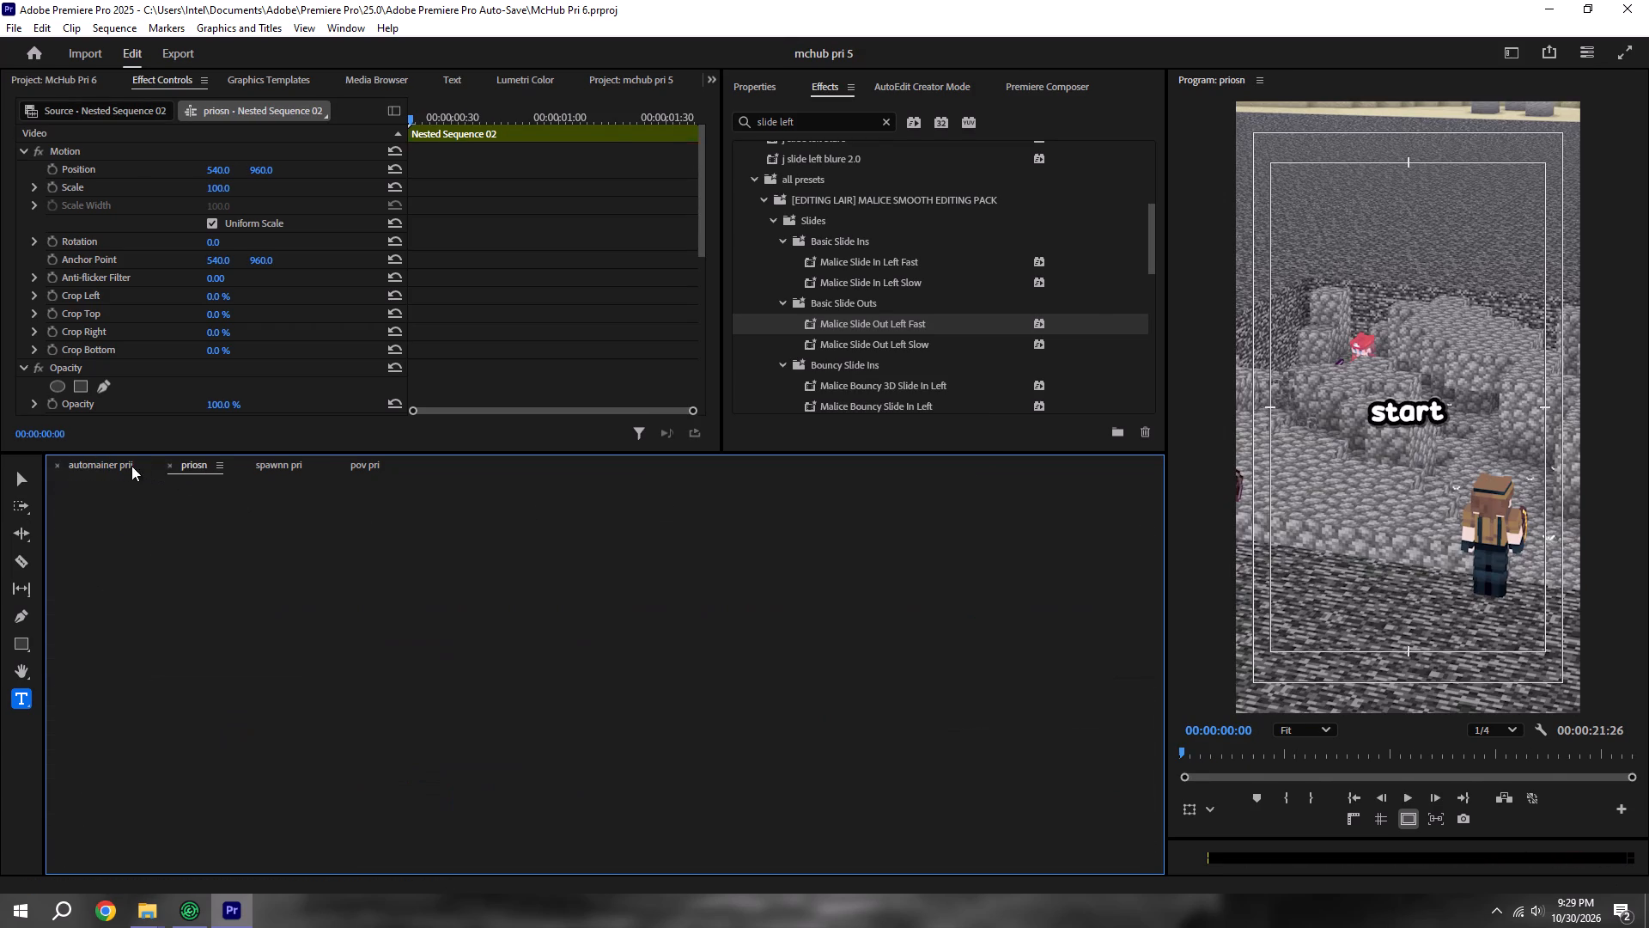
pyautogui.scroll(20, 301, 569)
pyautogui.scroll(10, 301, 569)
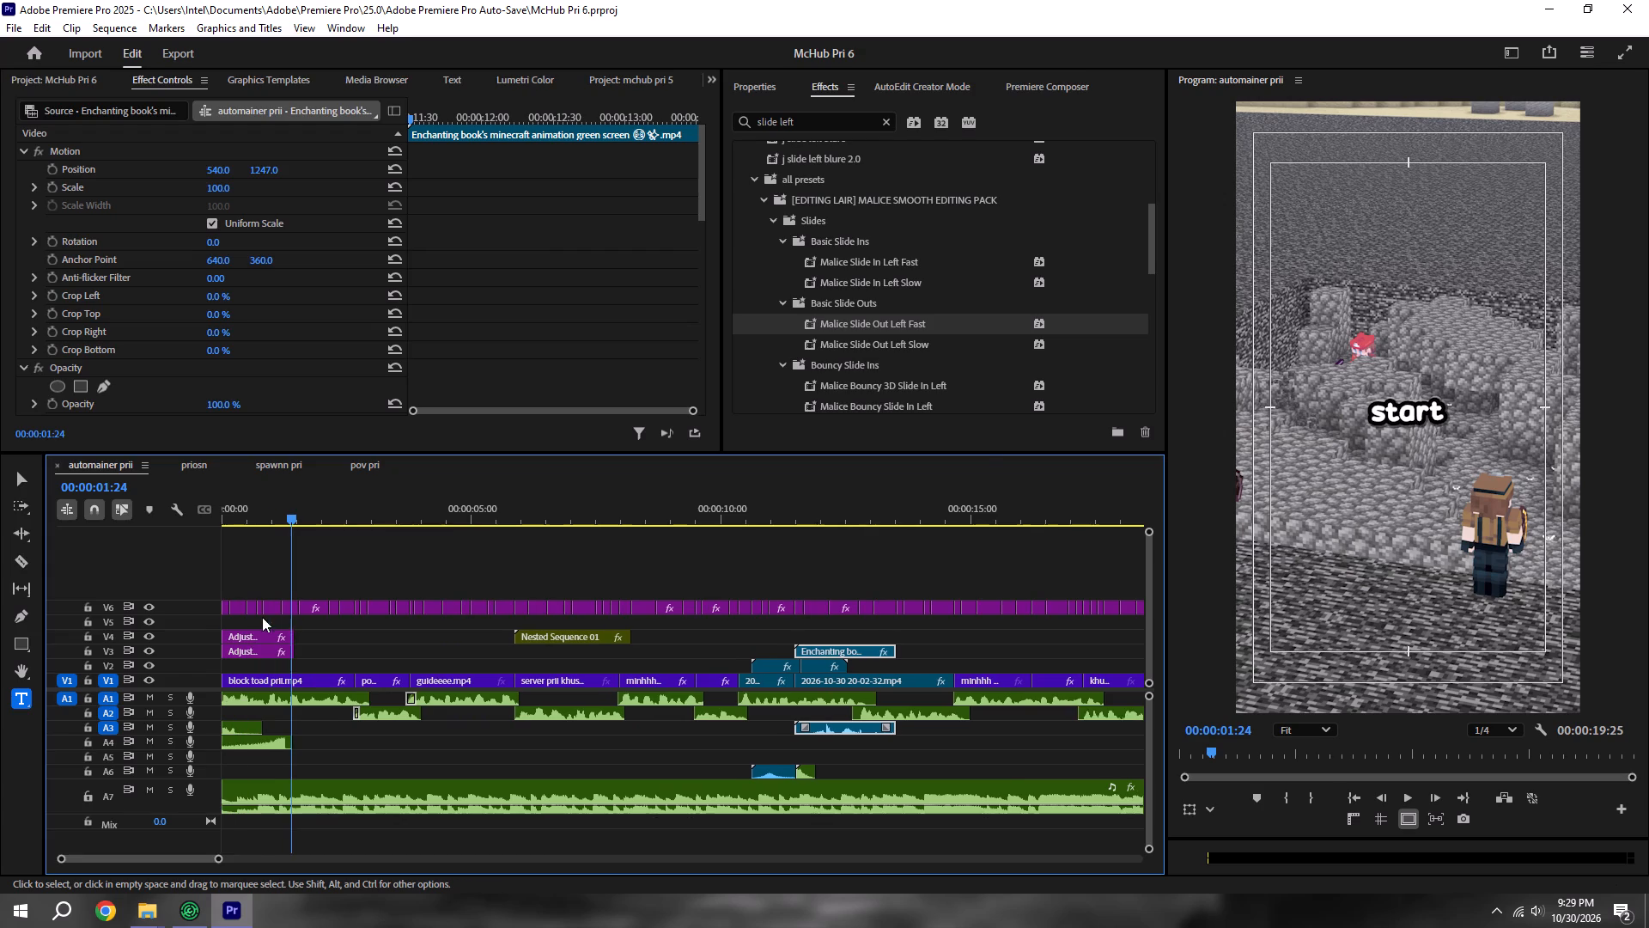
pyautogui.hotkey('ctrl', 's')
pyautogui.scroll(6, 275, 625)
pyautogui.keyDown('alt'); pyautogui.scroll(17, 292, 626); pyautogui.keyUp('alt')
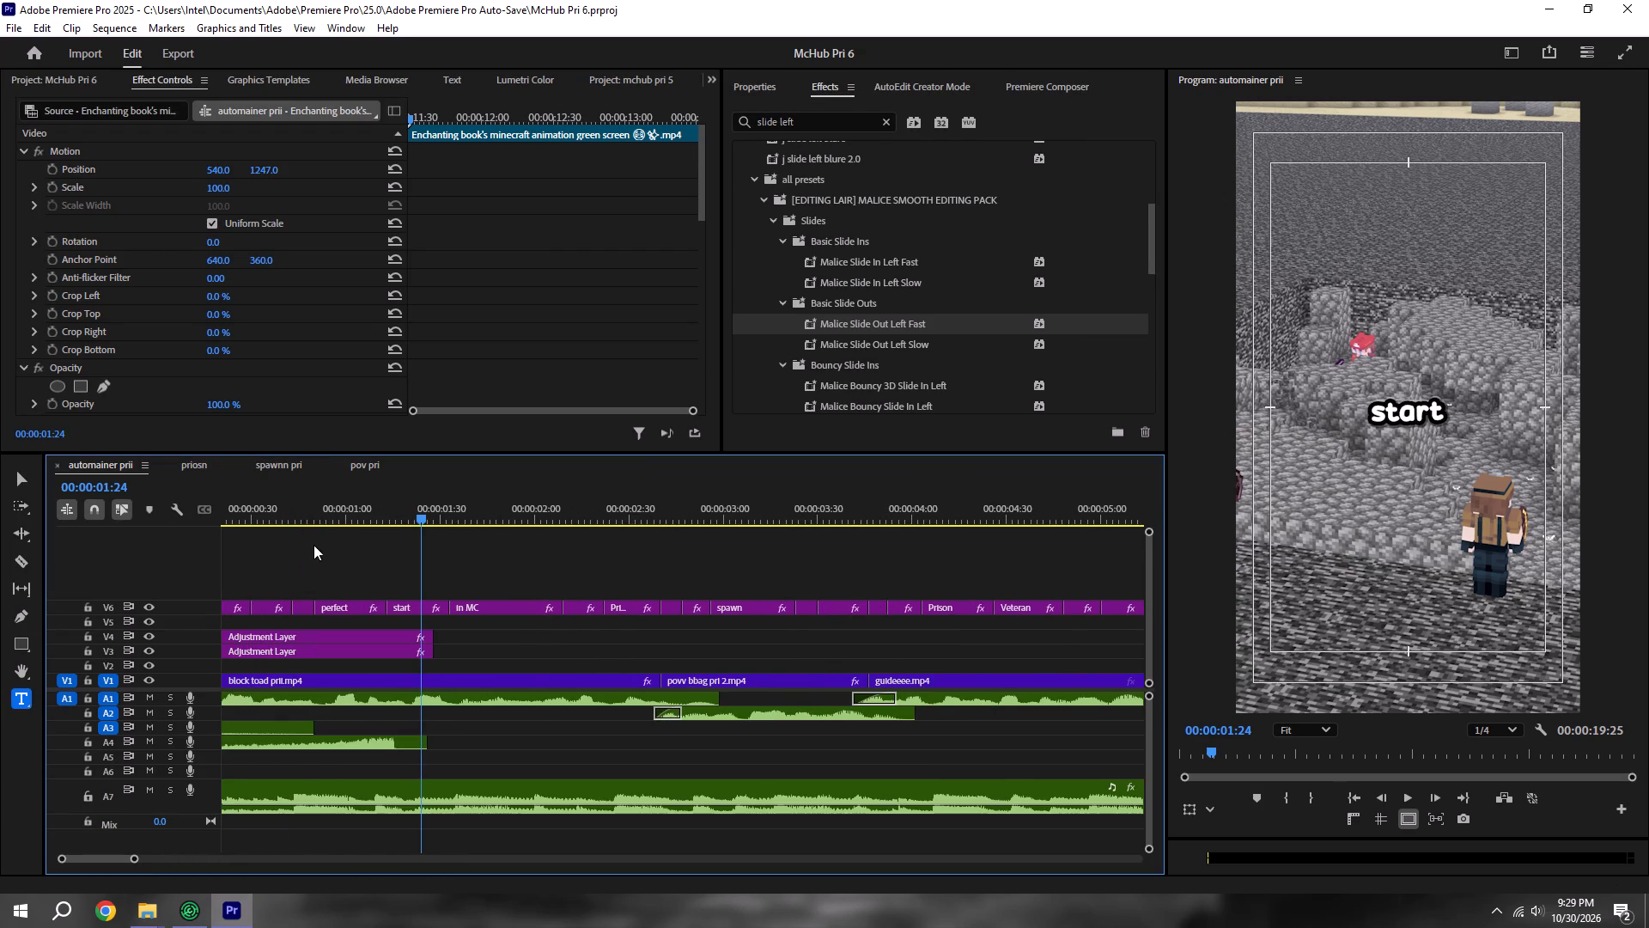
pyautogui.moveTo(307, 518); pyautogui.dragTo(295, 517)
pyautogui.hotkey('ctrl', 'v')
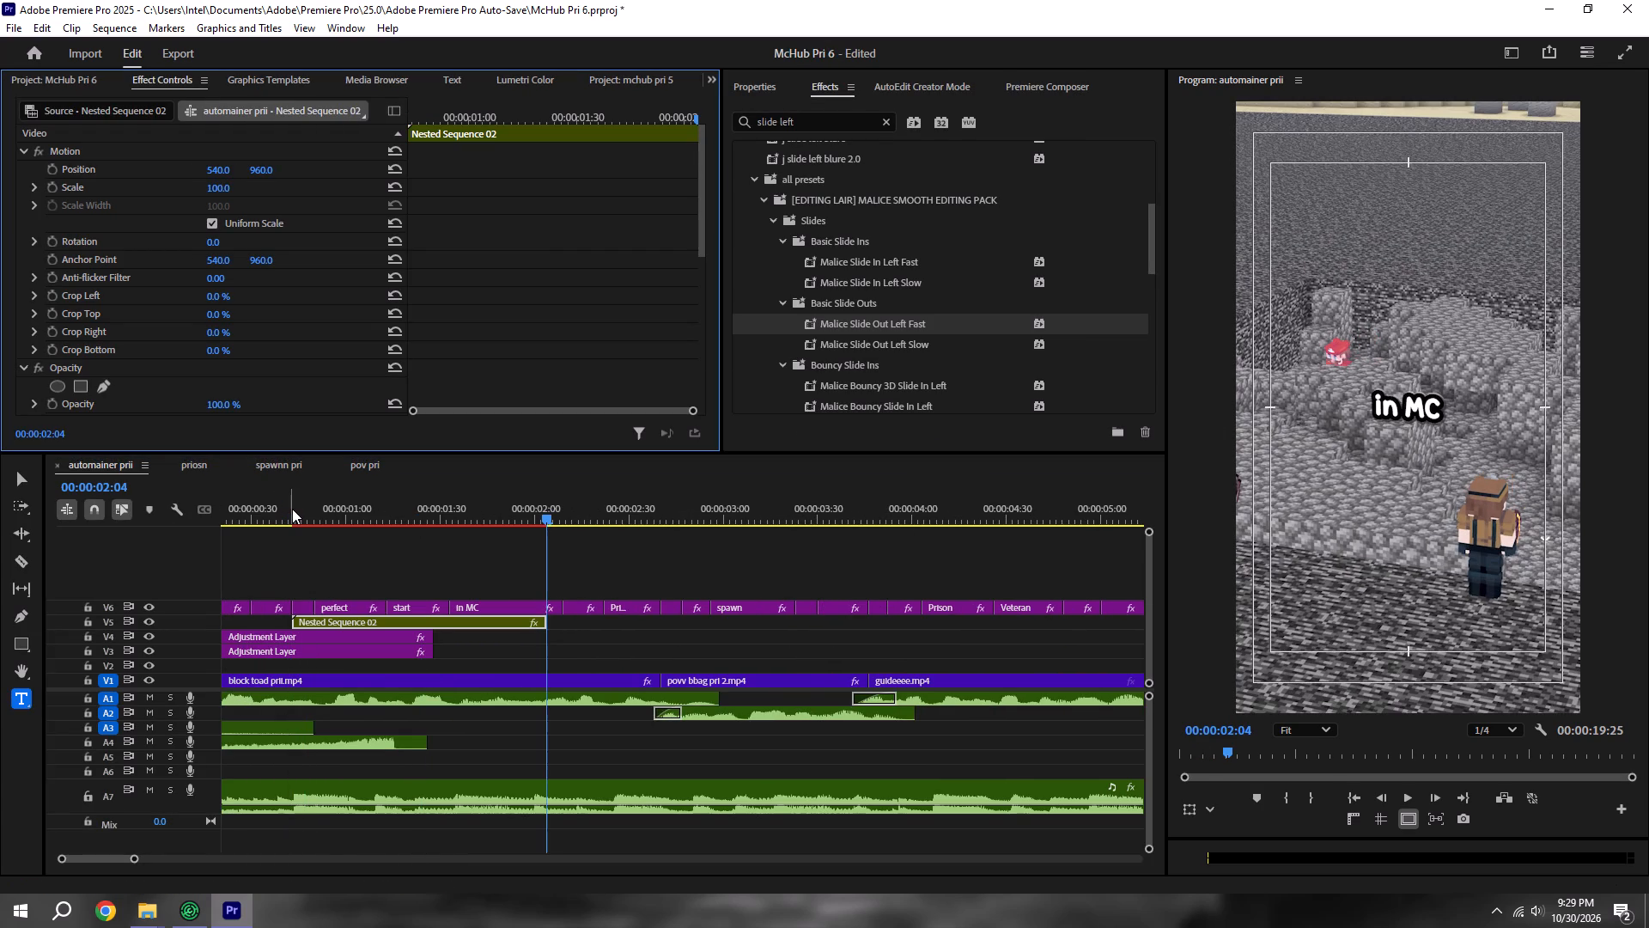
pyautogui.keyDown('shift'); pyautogui.click(292, 509); pyautogui.keyUp('shift')
pyautogui.press('space')
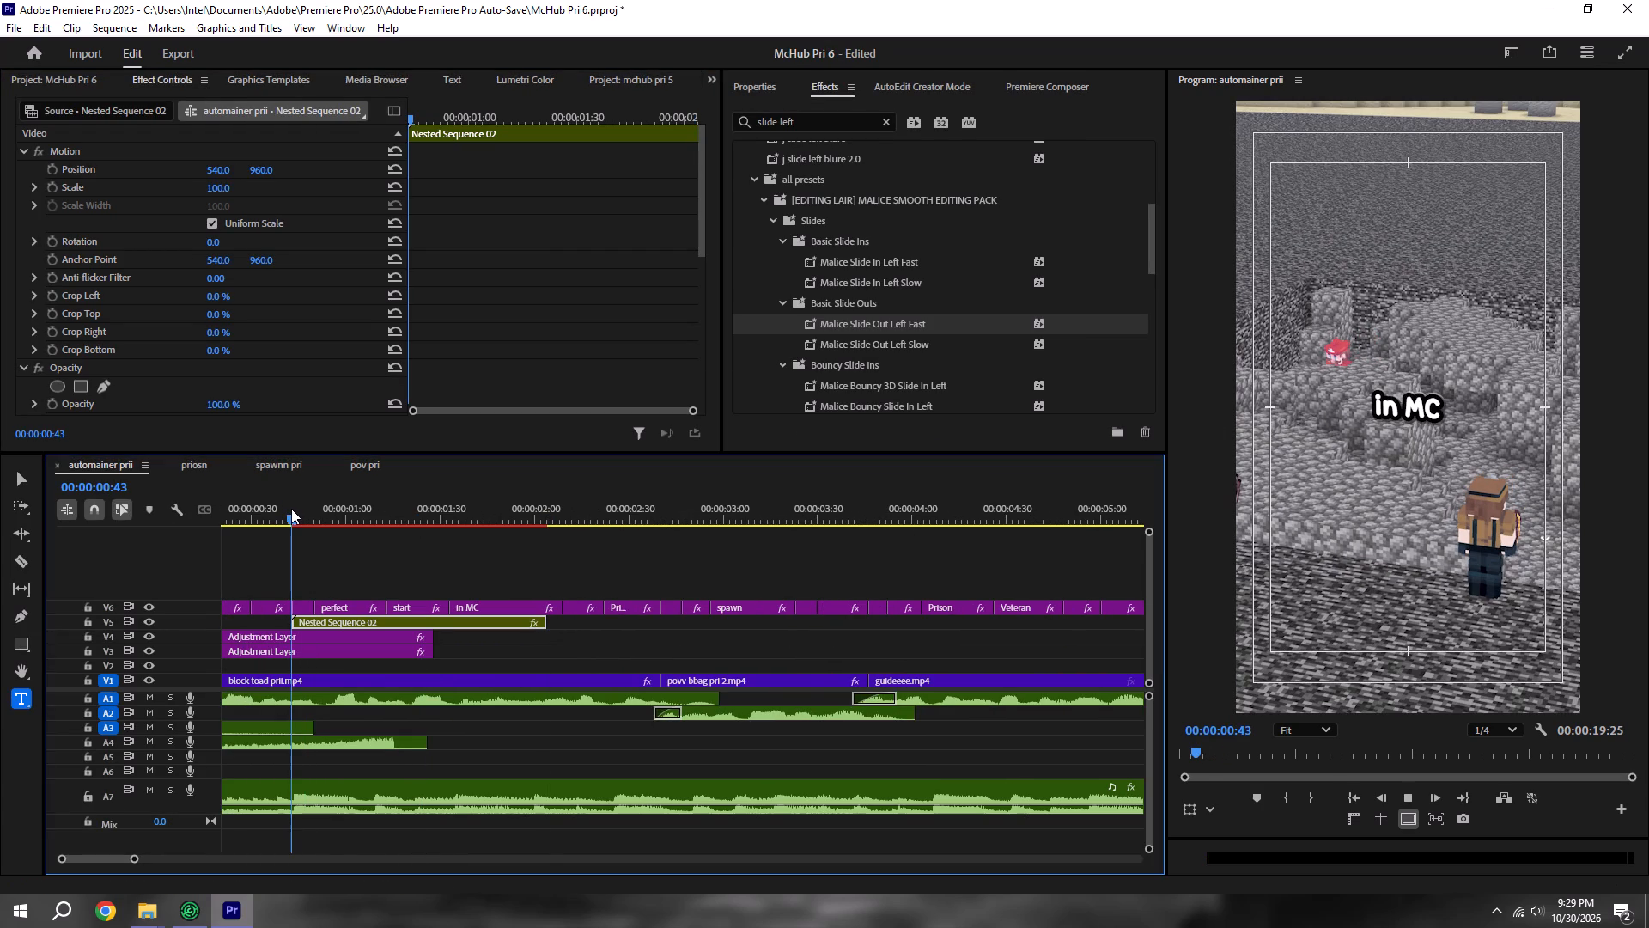
pyautogui.press('space')
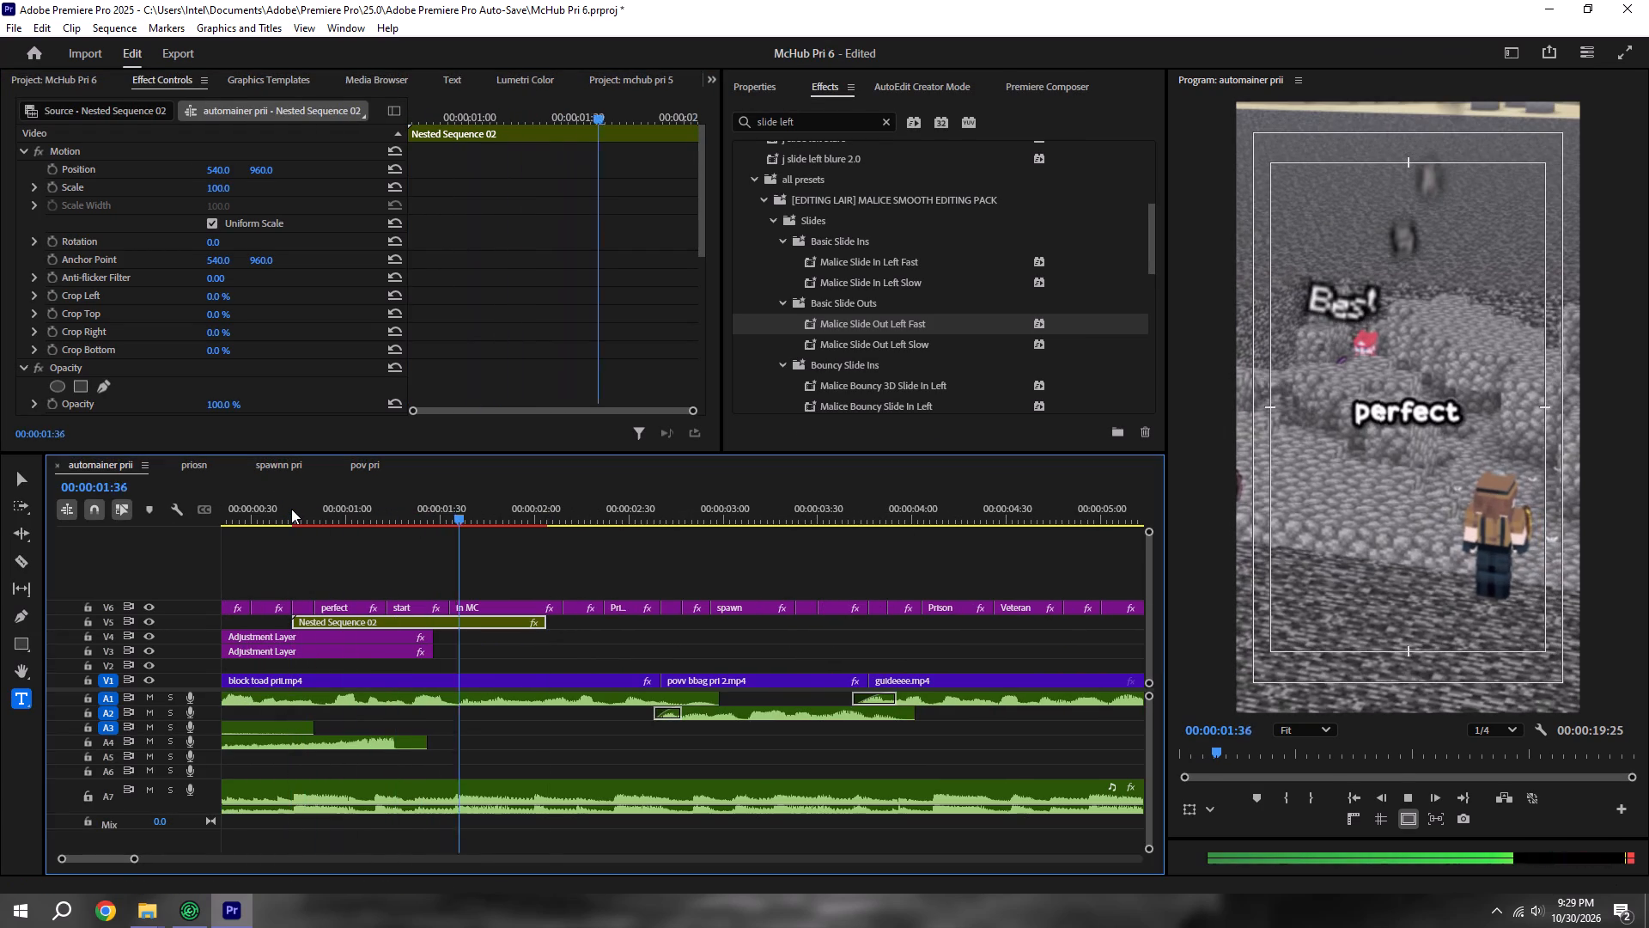
# Select the title graphic inside Nested Sequence 02, and copy the word "perfect" from the V6 caption in automainer prii.
pyautogui.doubleClick(382, 624)
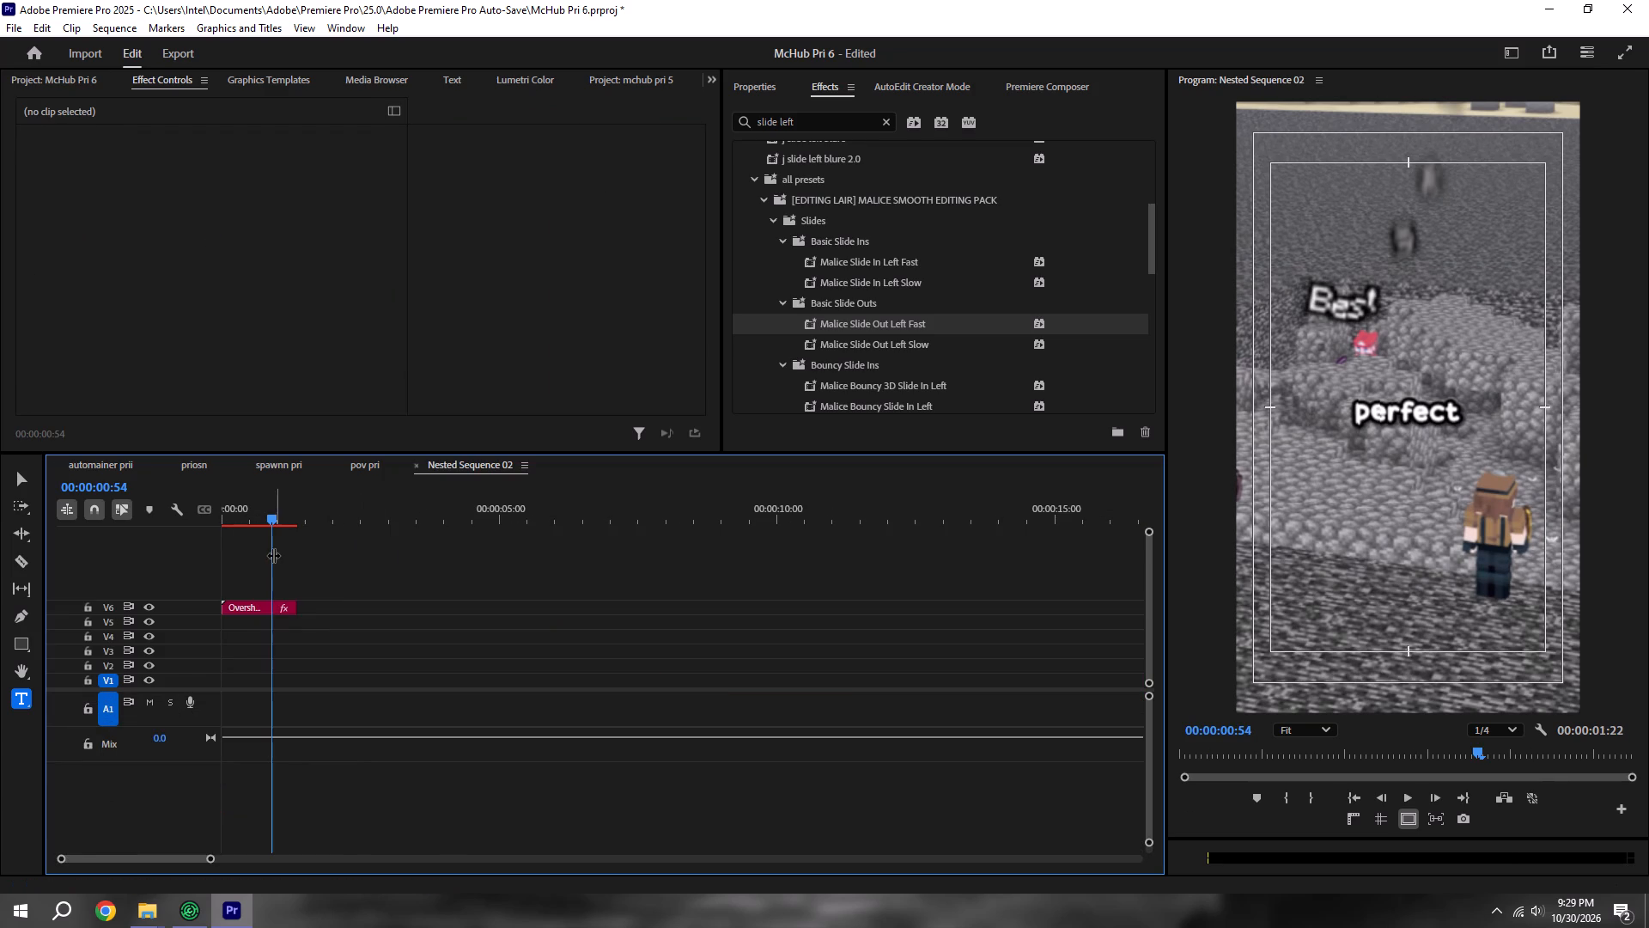
pyautogui.click(260, 607)
pyautogui.click(112, 457)
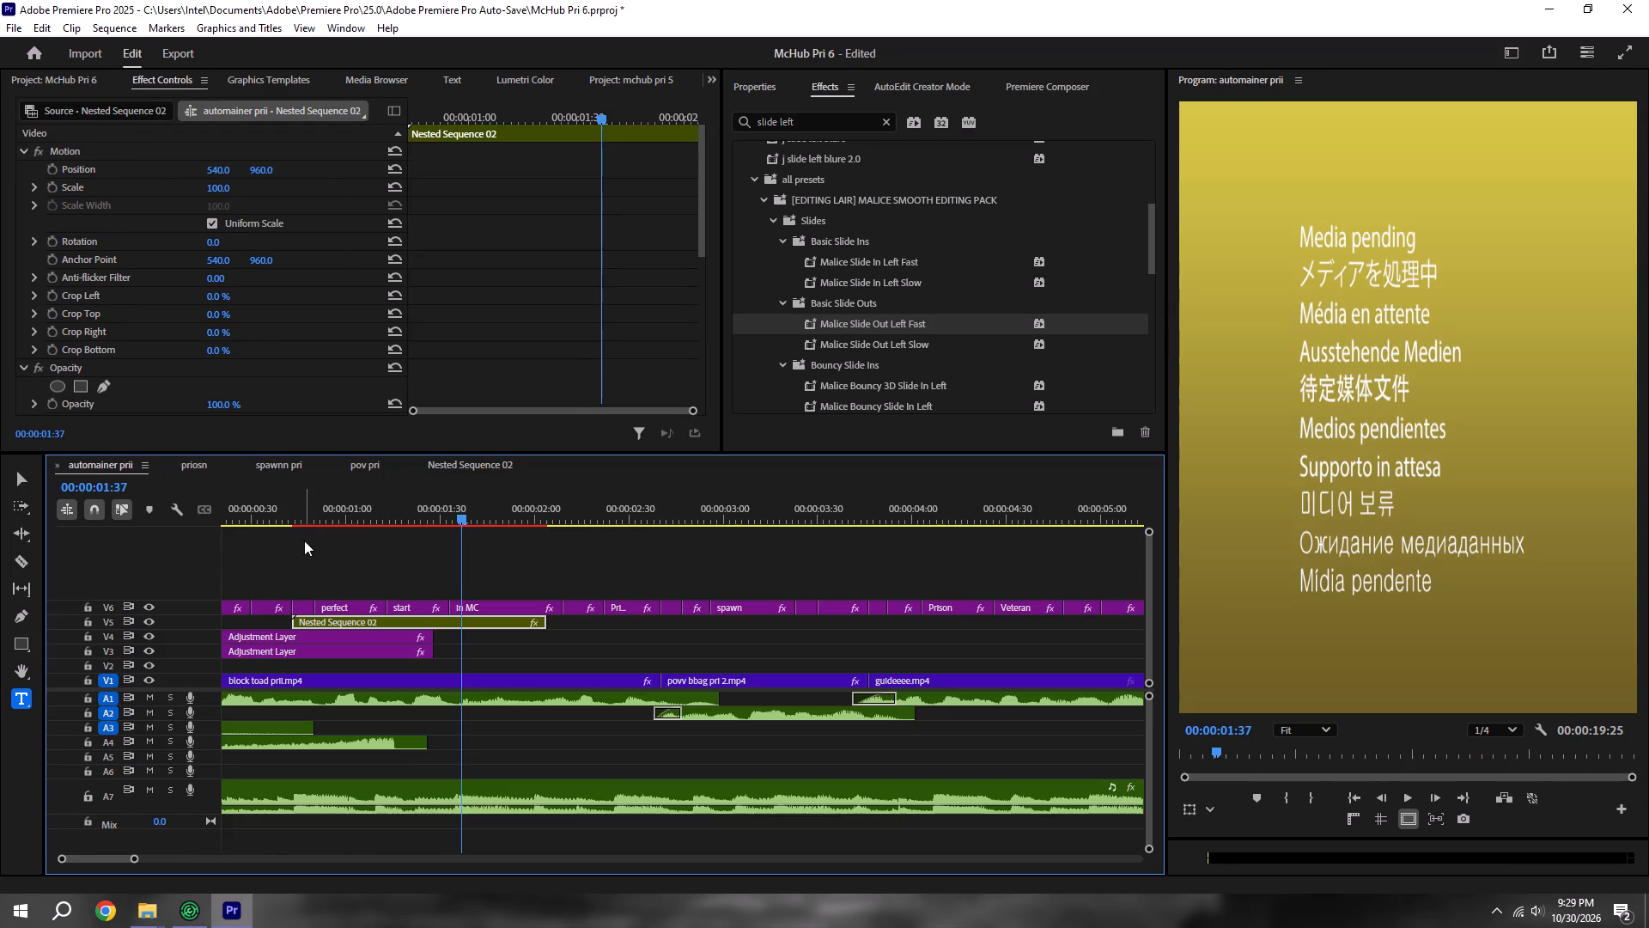
pyautogui.click(410, 540)
pyautogui.click(405, 533)
pyautogui.click(347, 522)
pyautogui.click(356, 602)
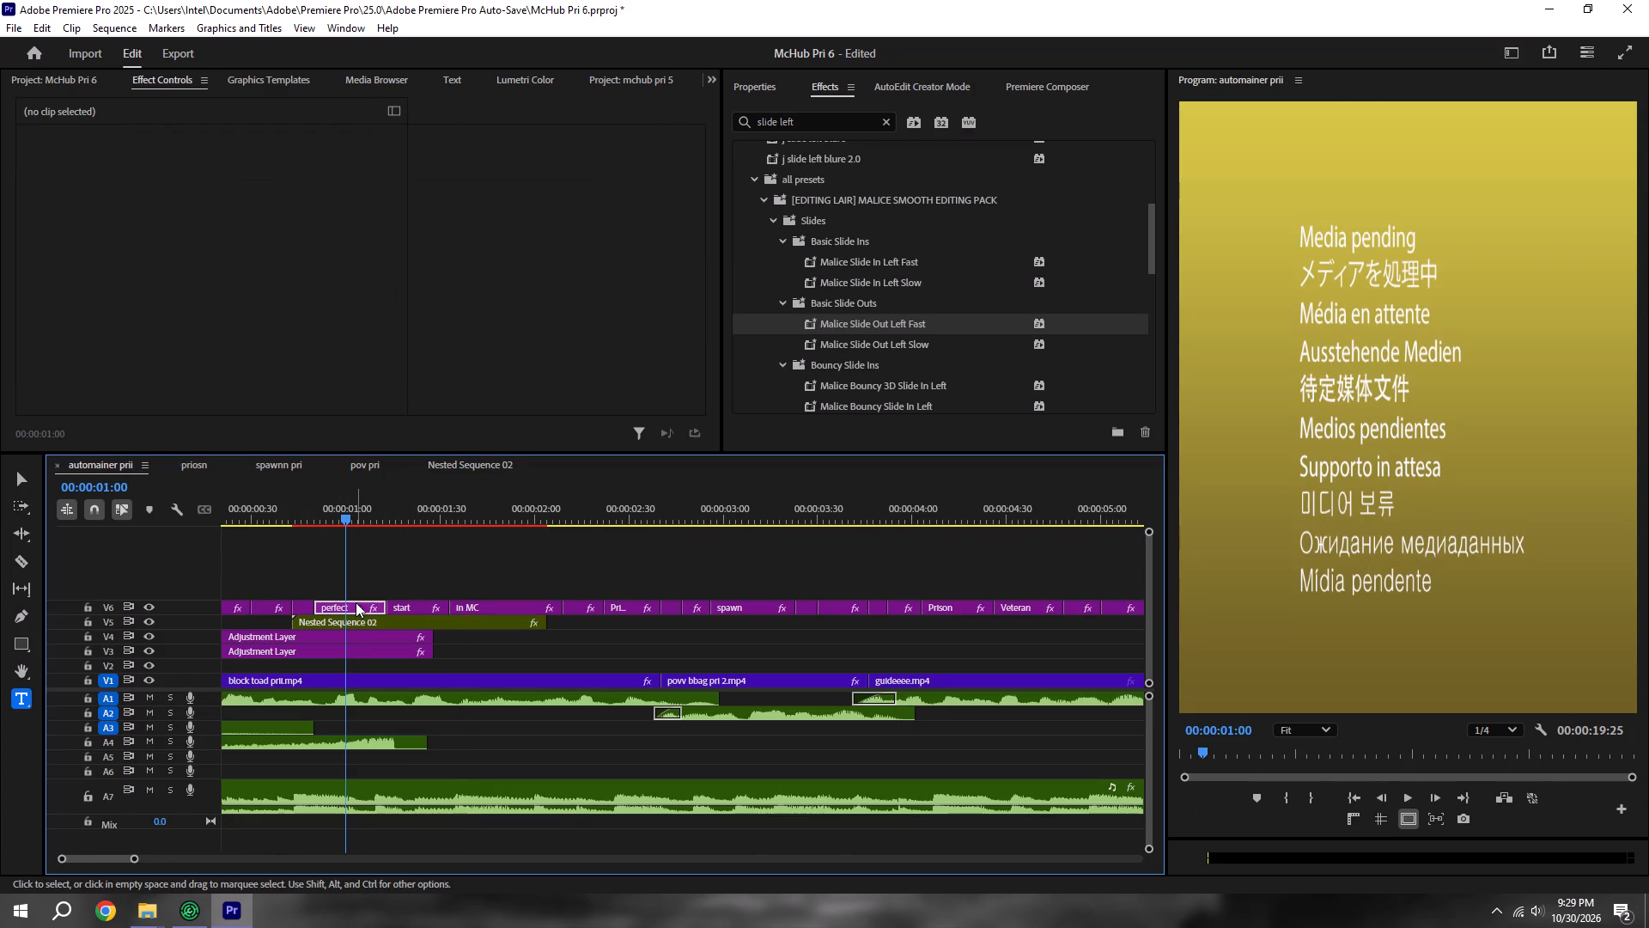
pyautogui.click(770, 88)
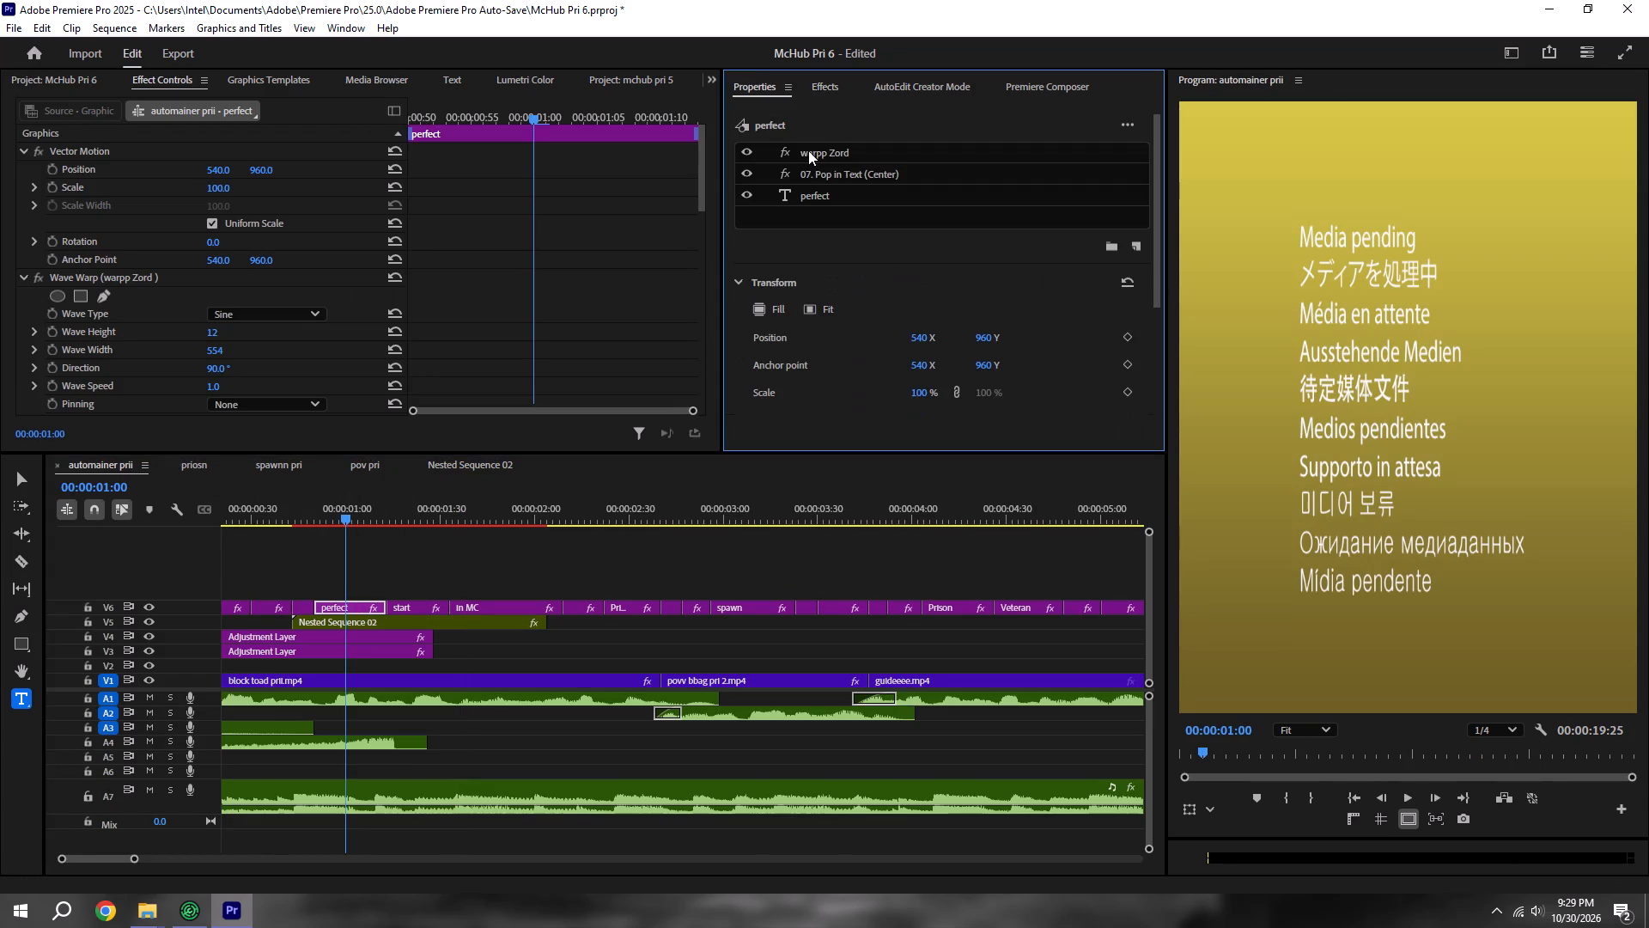
pyautogui.doubleClick(850, 198)
pyautogui.doubleClick(850, 198)
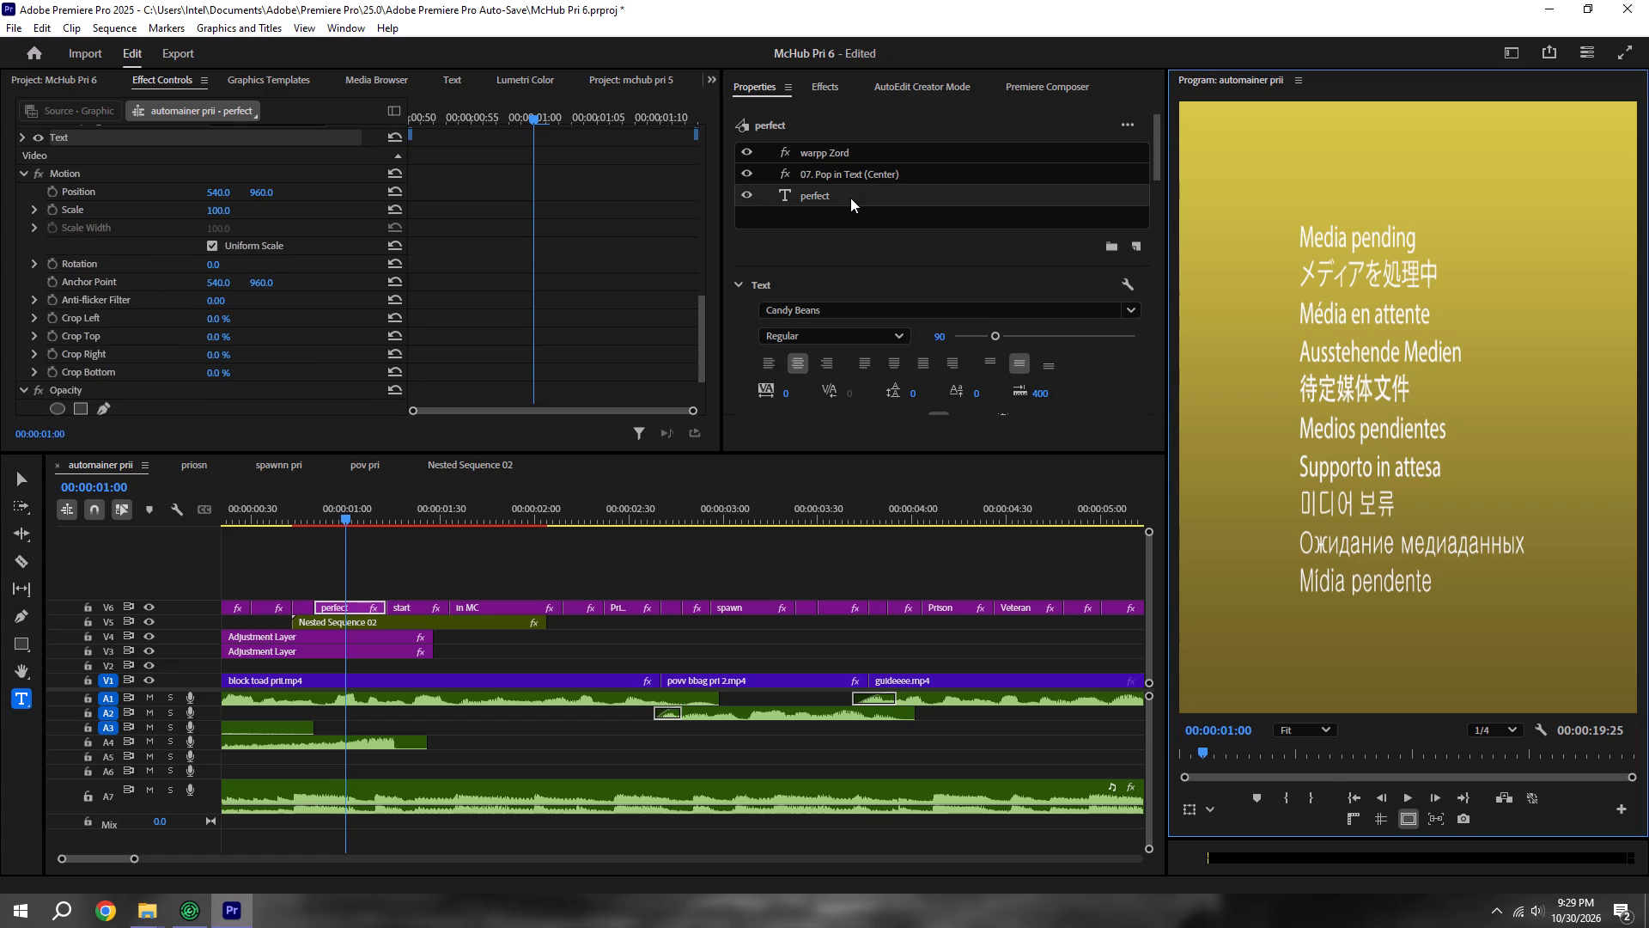
pyautogui.hotkey('ctrl', 'c')
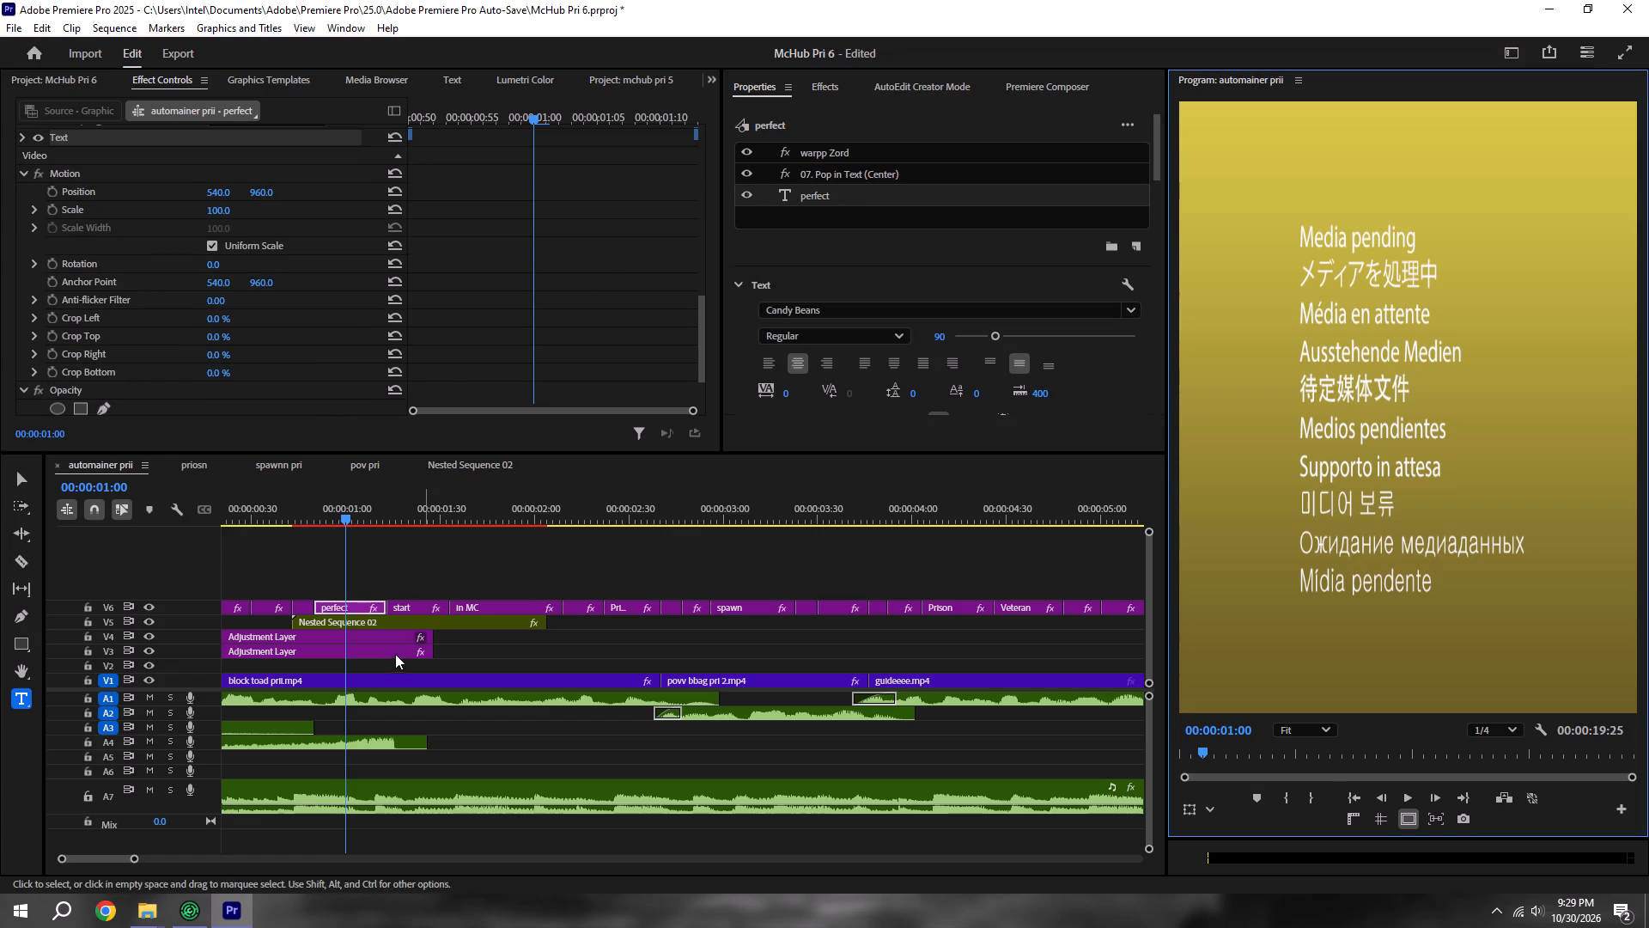
# Replace the title text in Nested Sequence 02 with "perfect start", save the project and return to automainer prii.
pyautogui.click(512, 465)
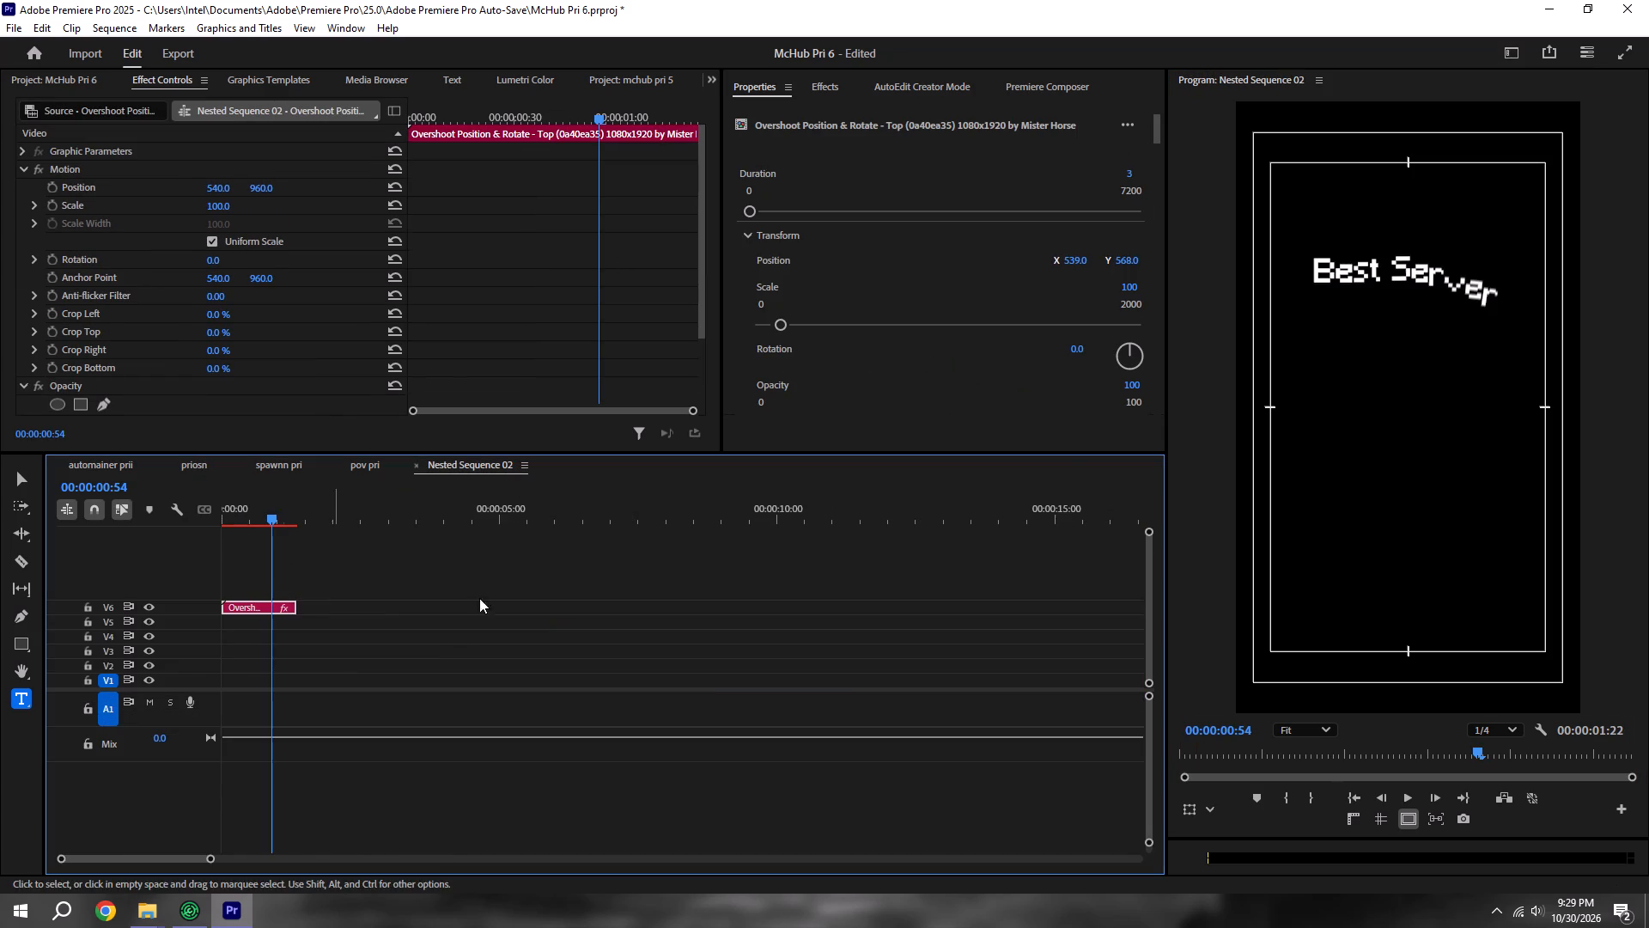
pyautogui.scroll(-4, 895, 293)
pyautogui.scroll(10, 895, 293)
pyautogui.scroll(-6, 895, 293)
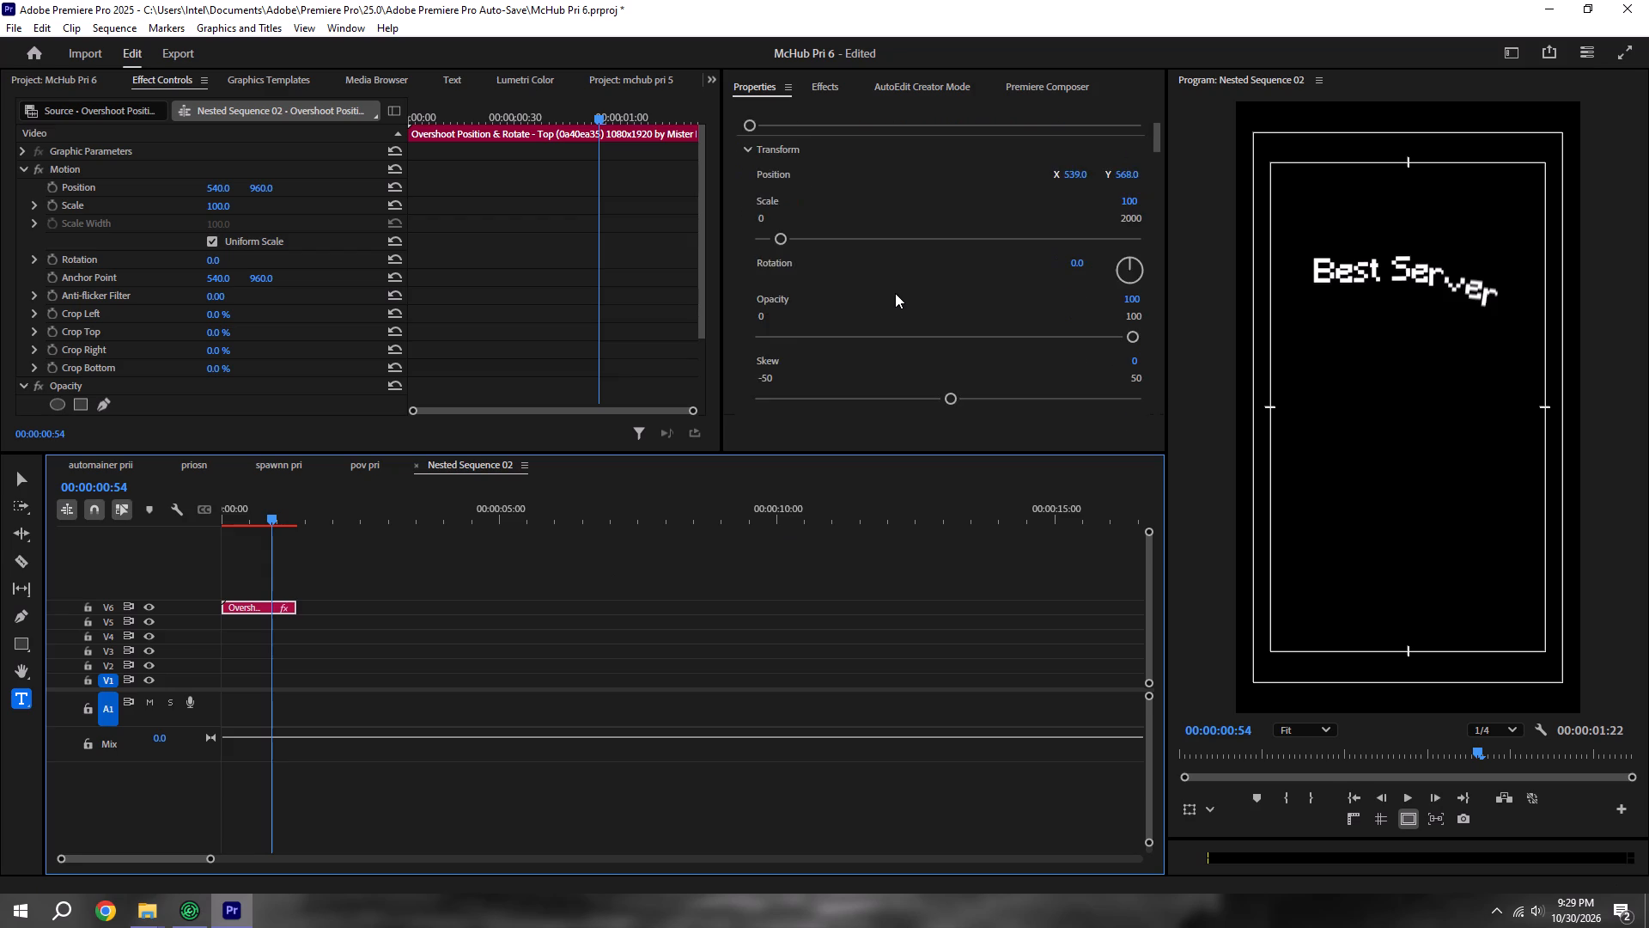
pyautogui.scroll(-11, 895, 293)
pyautogui.doubleClick(866, 253)
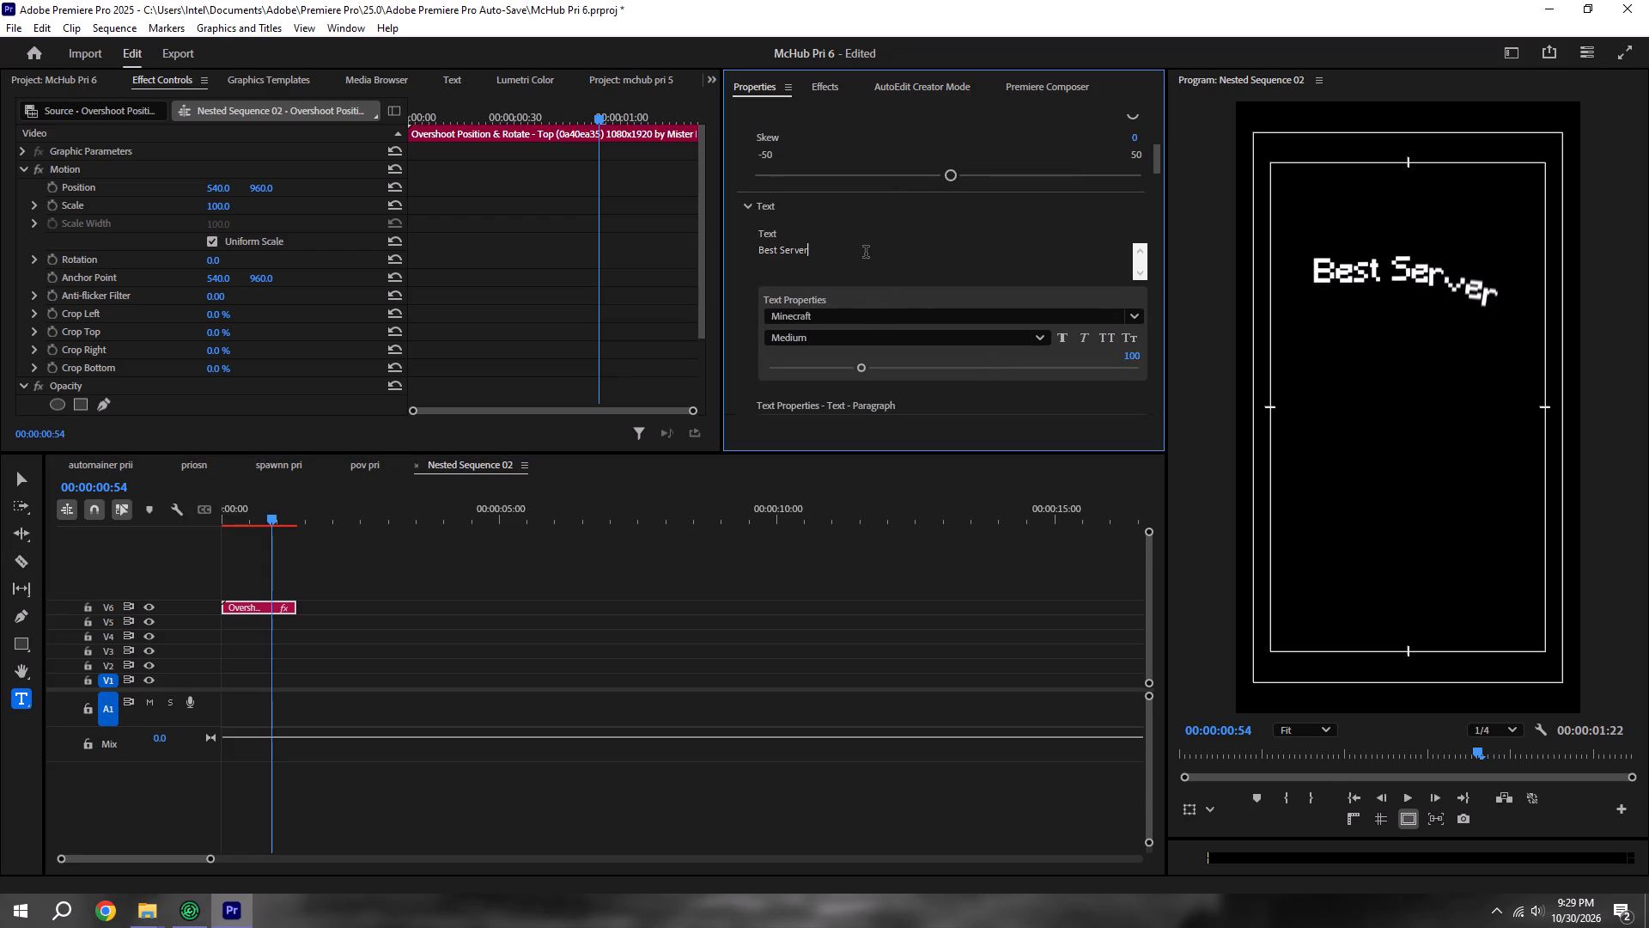
pyautogui.scroll(2, 866, 253)
pyautogui.moveTo(866, 253); pyautogui.dragTo(806, 266)
pyautogui.moveTo(839, 260); pyautogui.dragTo(699, 249)
pyautogui.moveTo(699, 249); pyautogui.dragTo(674, 249)
pyautogui.hotkey('ctrl', 'v')
pyautogui.press('space')
pyautogui.write('s')
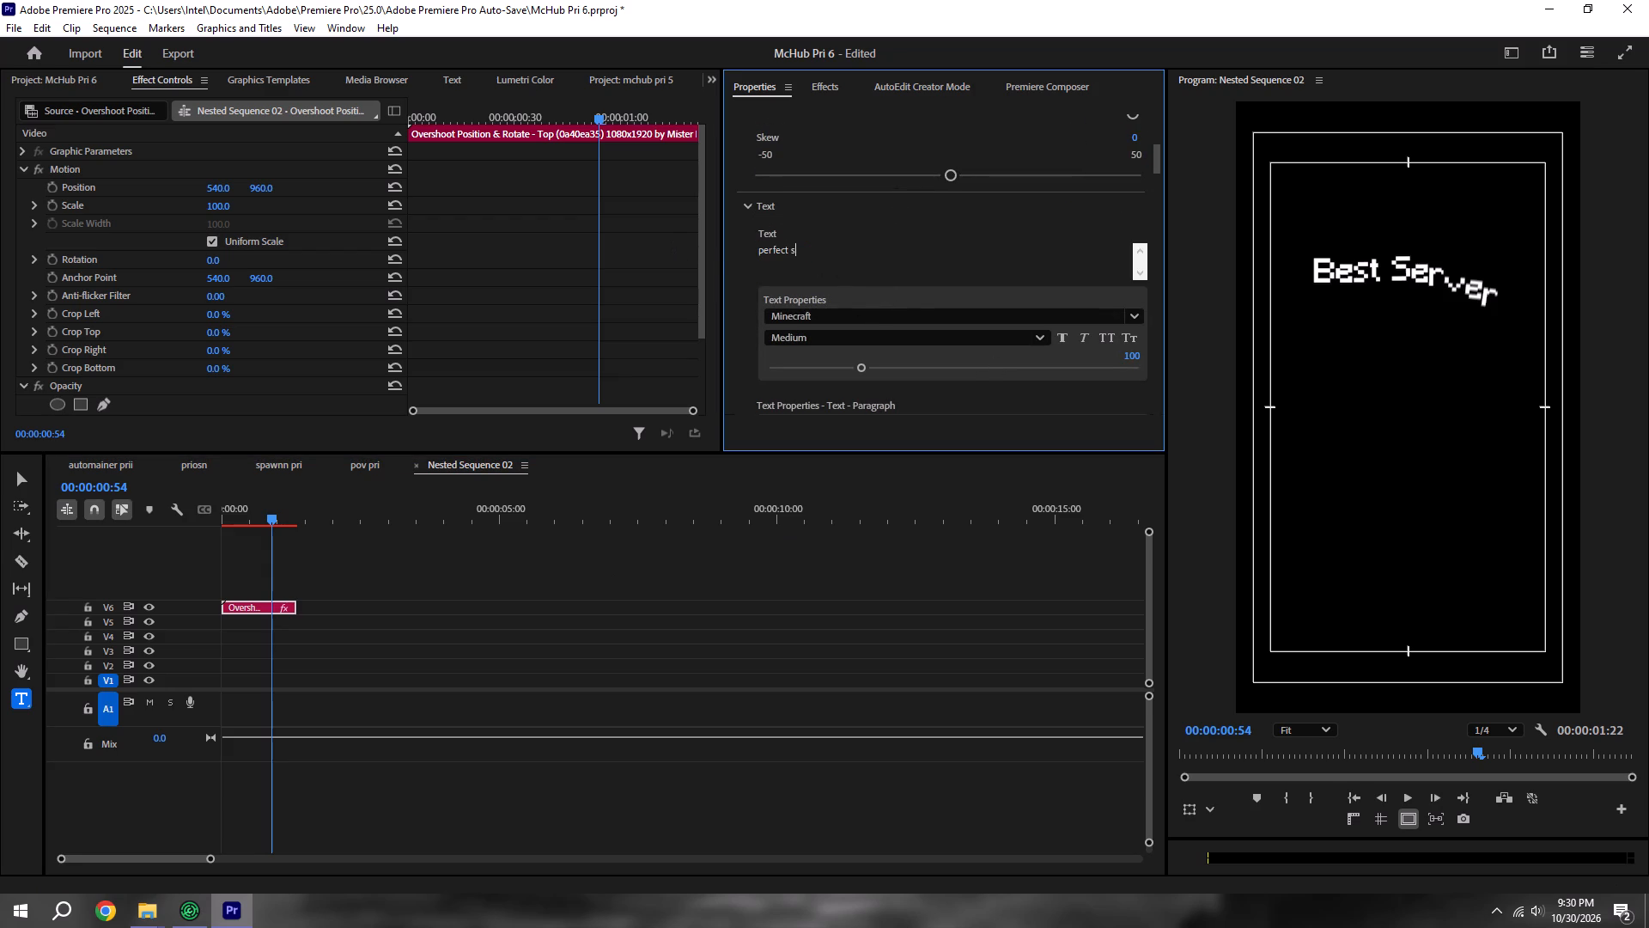
pyautogui.write('tart')
pyautogui.click(754, 636)
pyautogui.hotkey('ctrl', 's')
pyautogui.moveTo(441, 588); pyautogui.dragTo(400, 586)
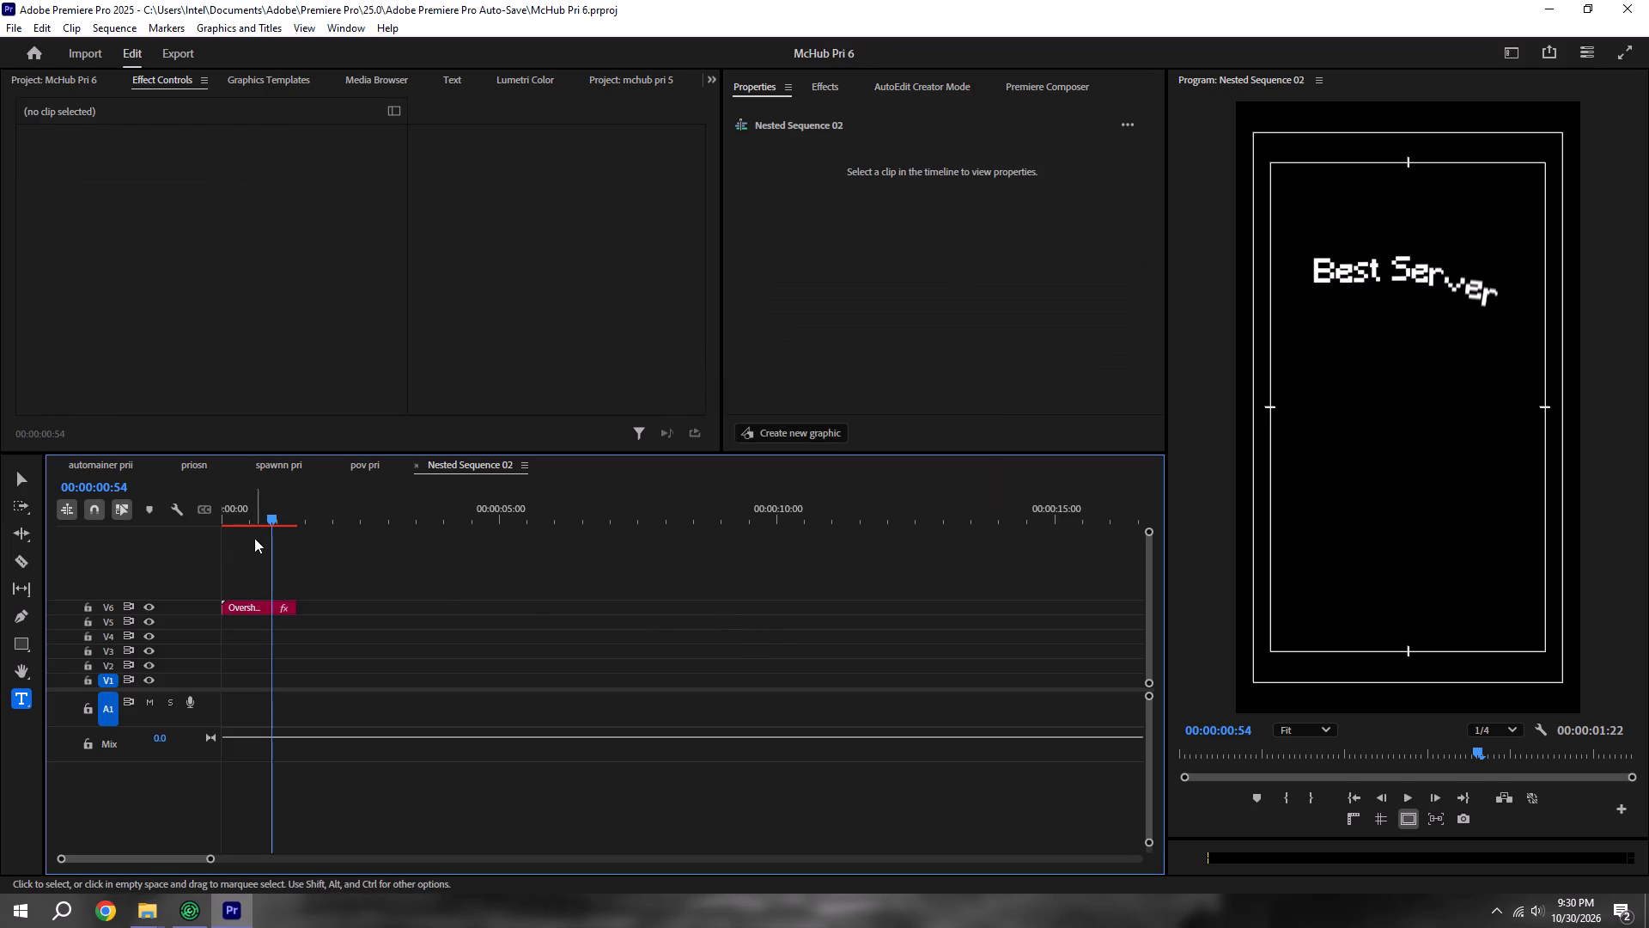
pyautogui.hotkey('ctrl', 's')
pyautogui.click(127, 463)
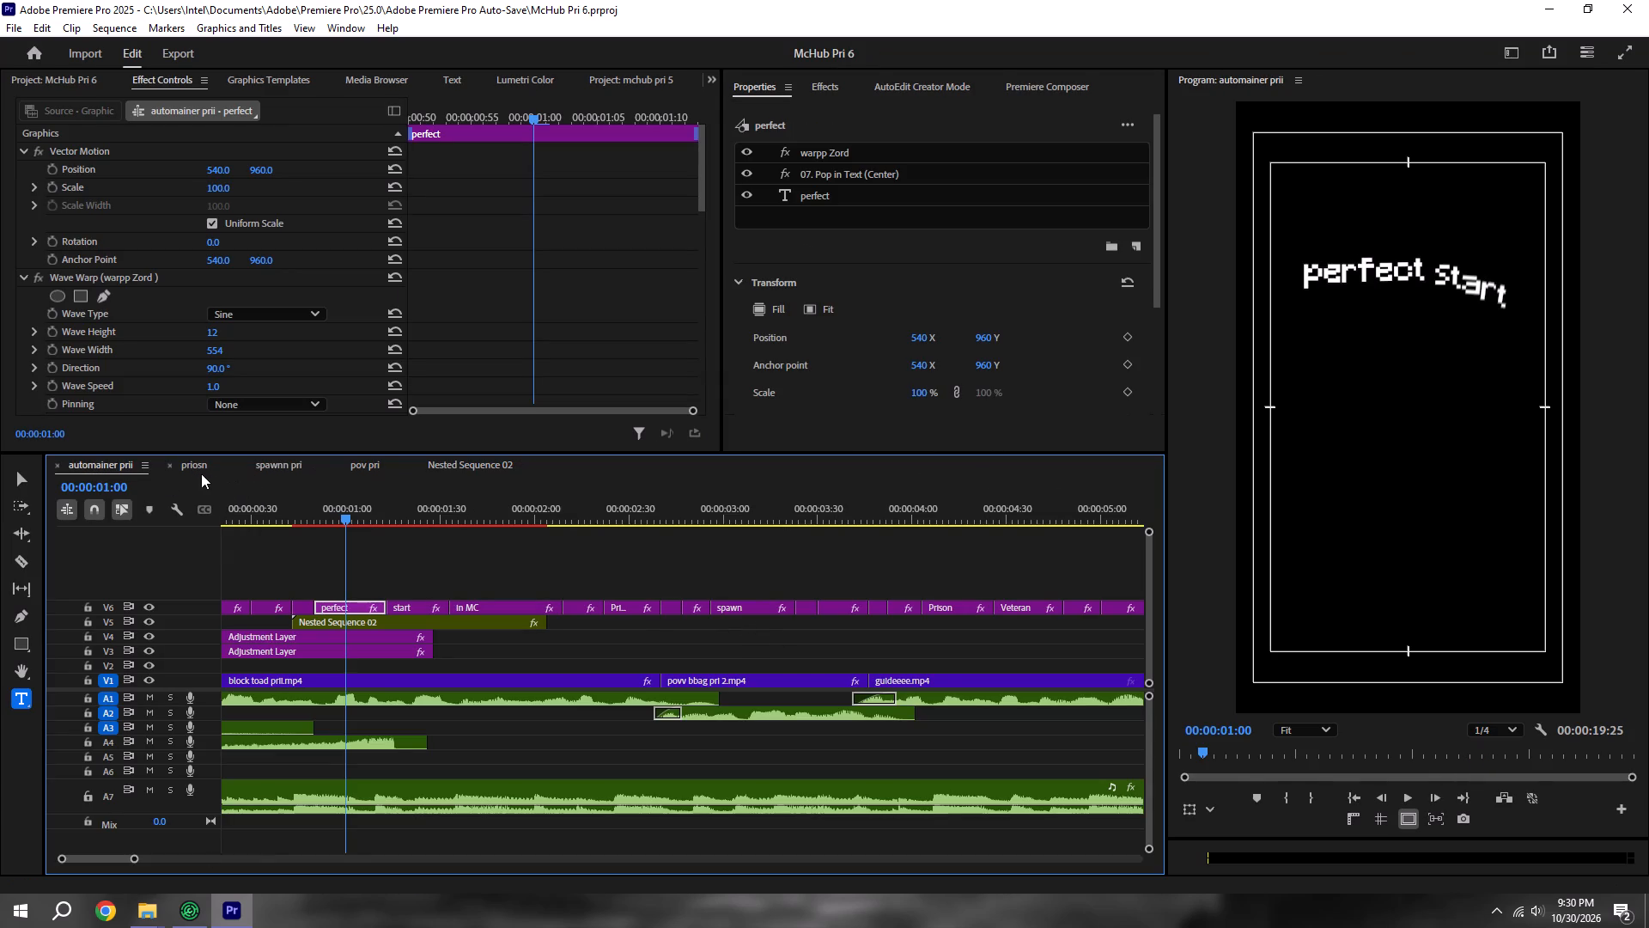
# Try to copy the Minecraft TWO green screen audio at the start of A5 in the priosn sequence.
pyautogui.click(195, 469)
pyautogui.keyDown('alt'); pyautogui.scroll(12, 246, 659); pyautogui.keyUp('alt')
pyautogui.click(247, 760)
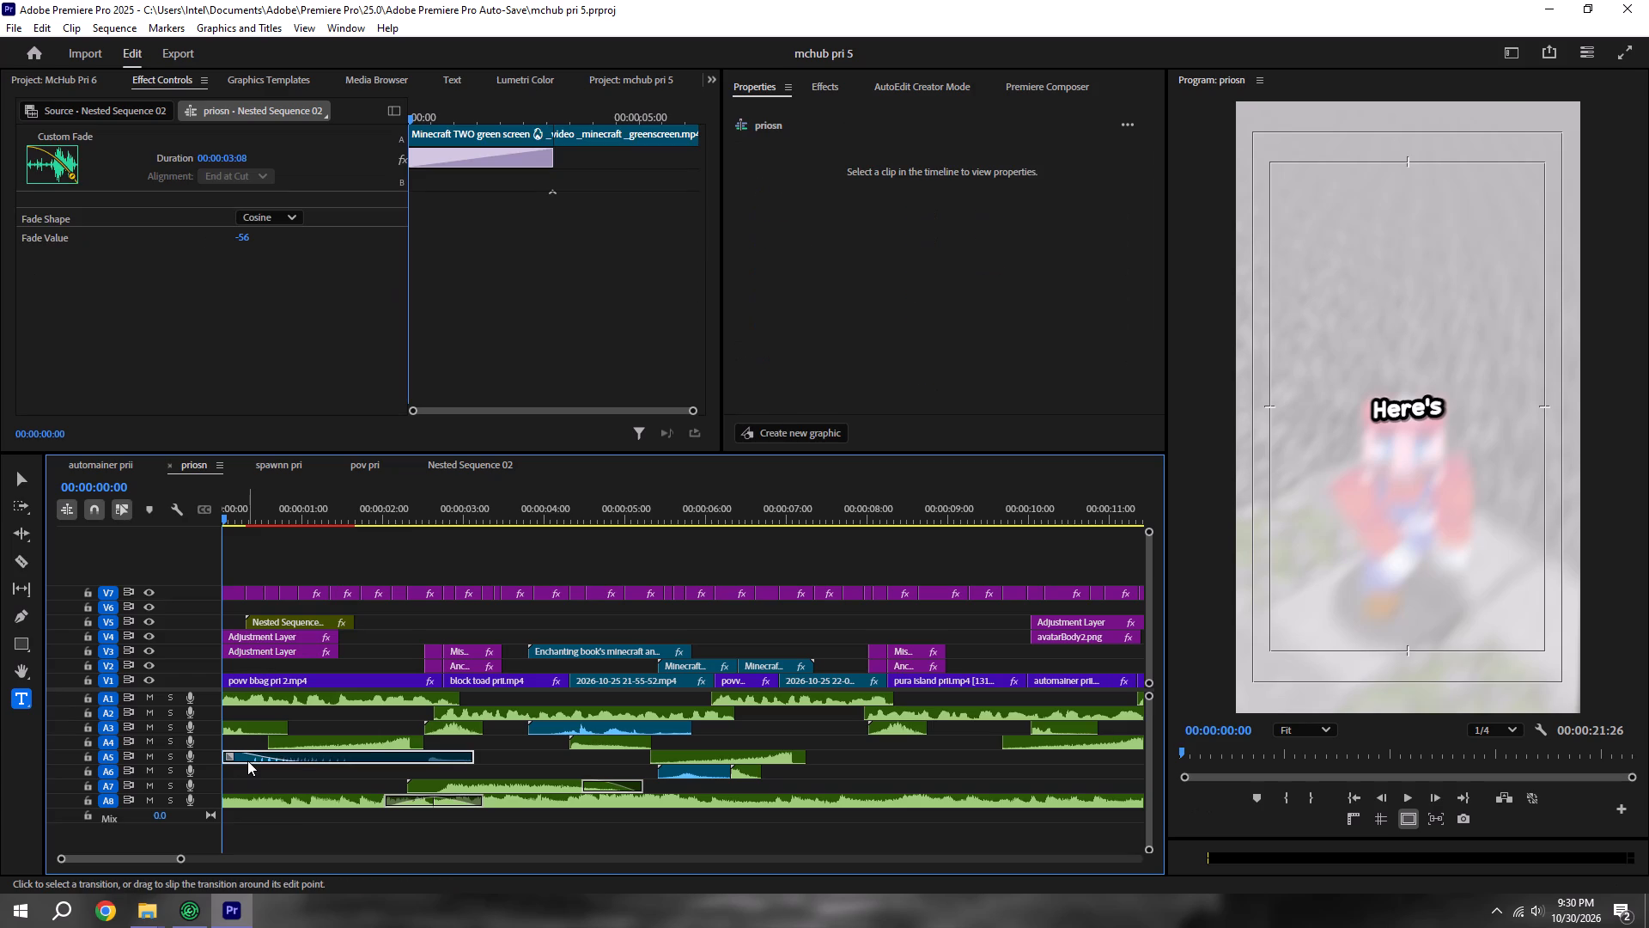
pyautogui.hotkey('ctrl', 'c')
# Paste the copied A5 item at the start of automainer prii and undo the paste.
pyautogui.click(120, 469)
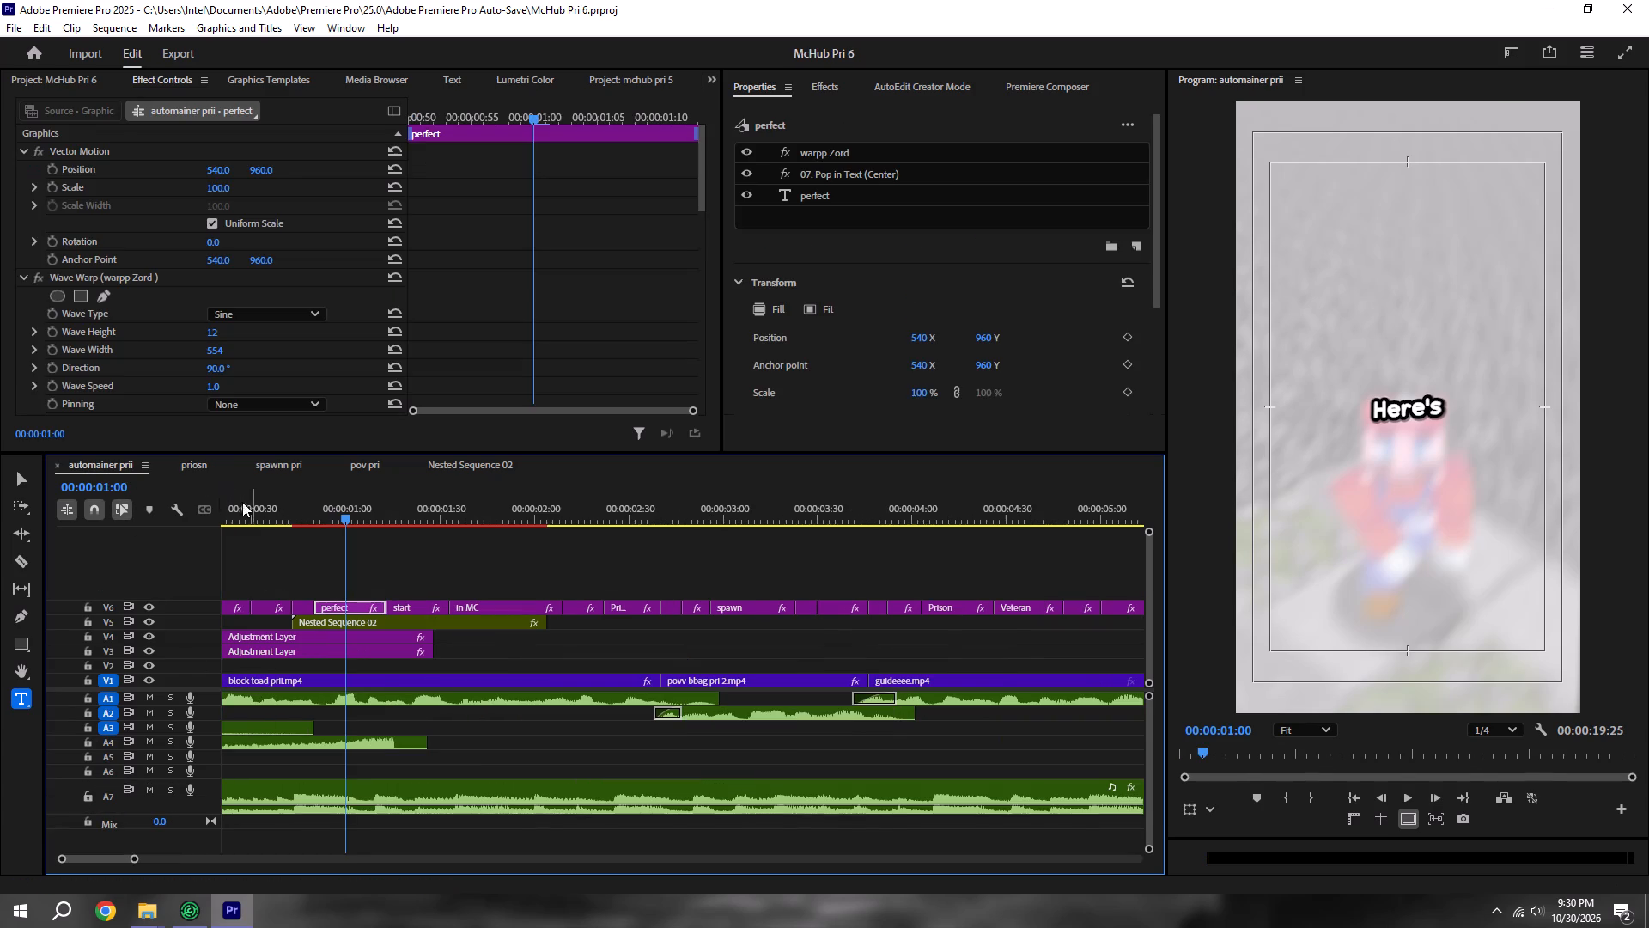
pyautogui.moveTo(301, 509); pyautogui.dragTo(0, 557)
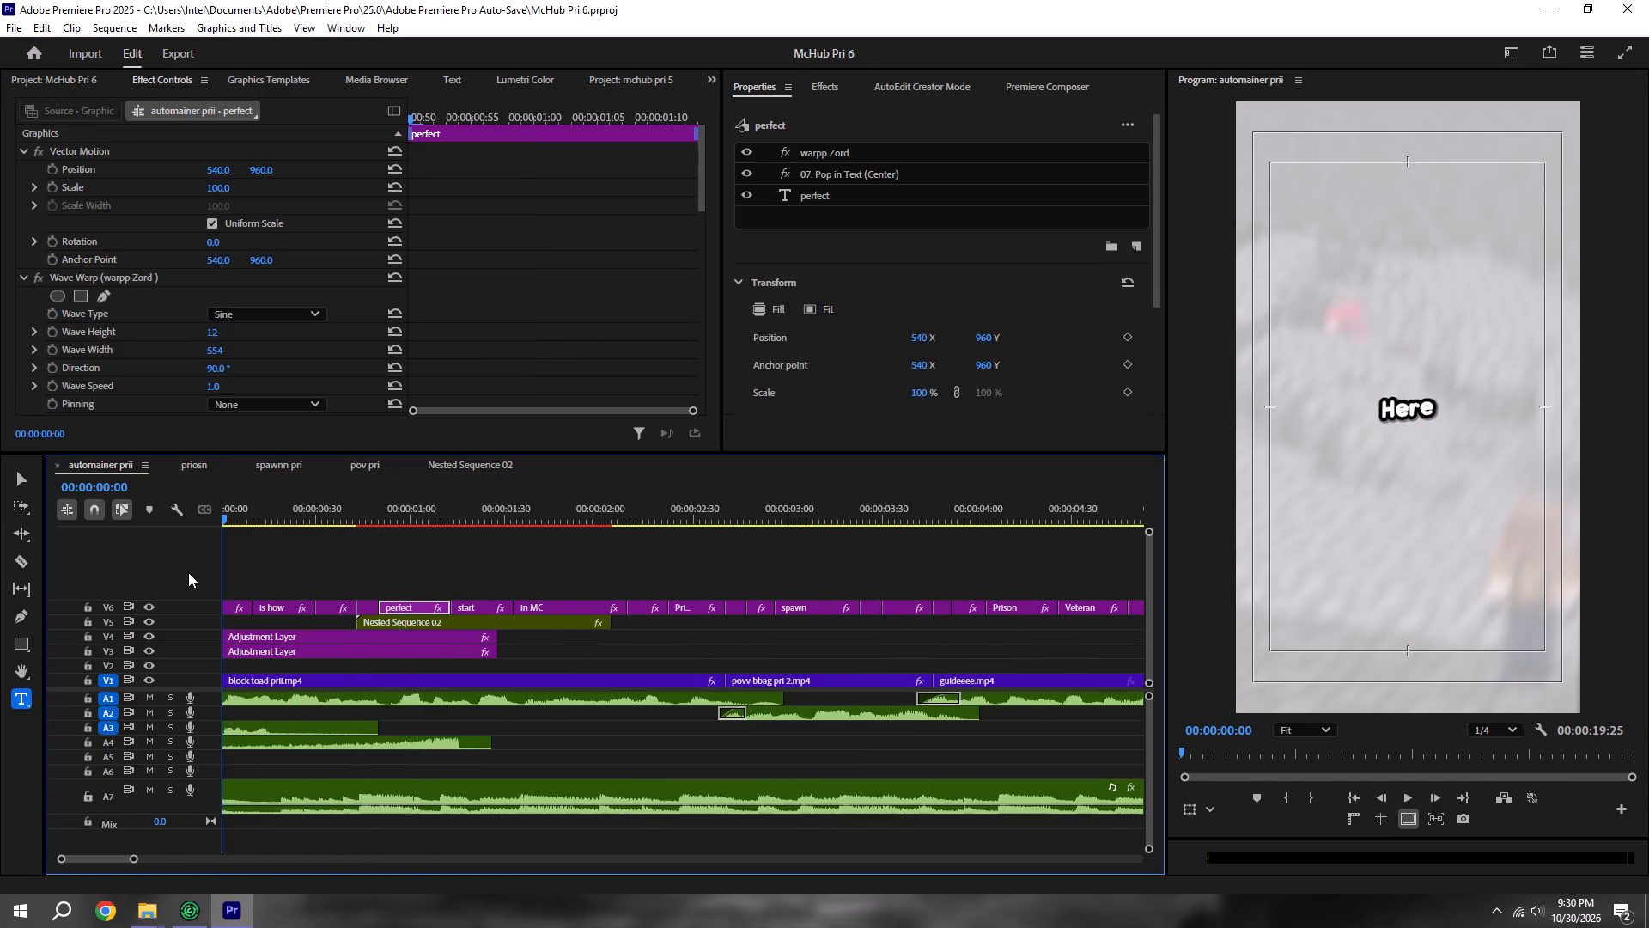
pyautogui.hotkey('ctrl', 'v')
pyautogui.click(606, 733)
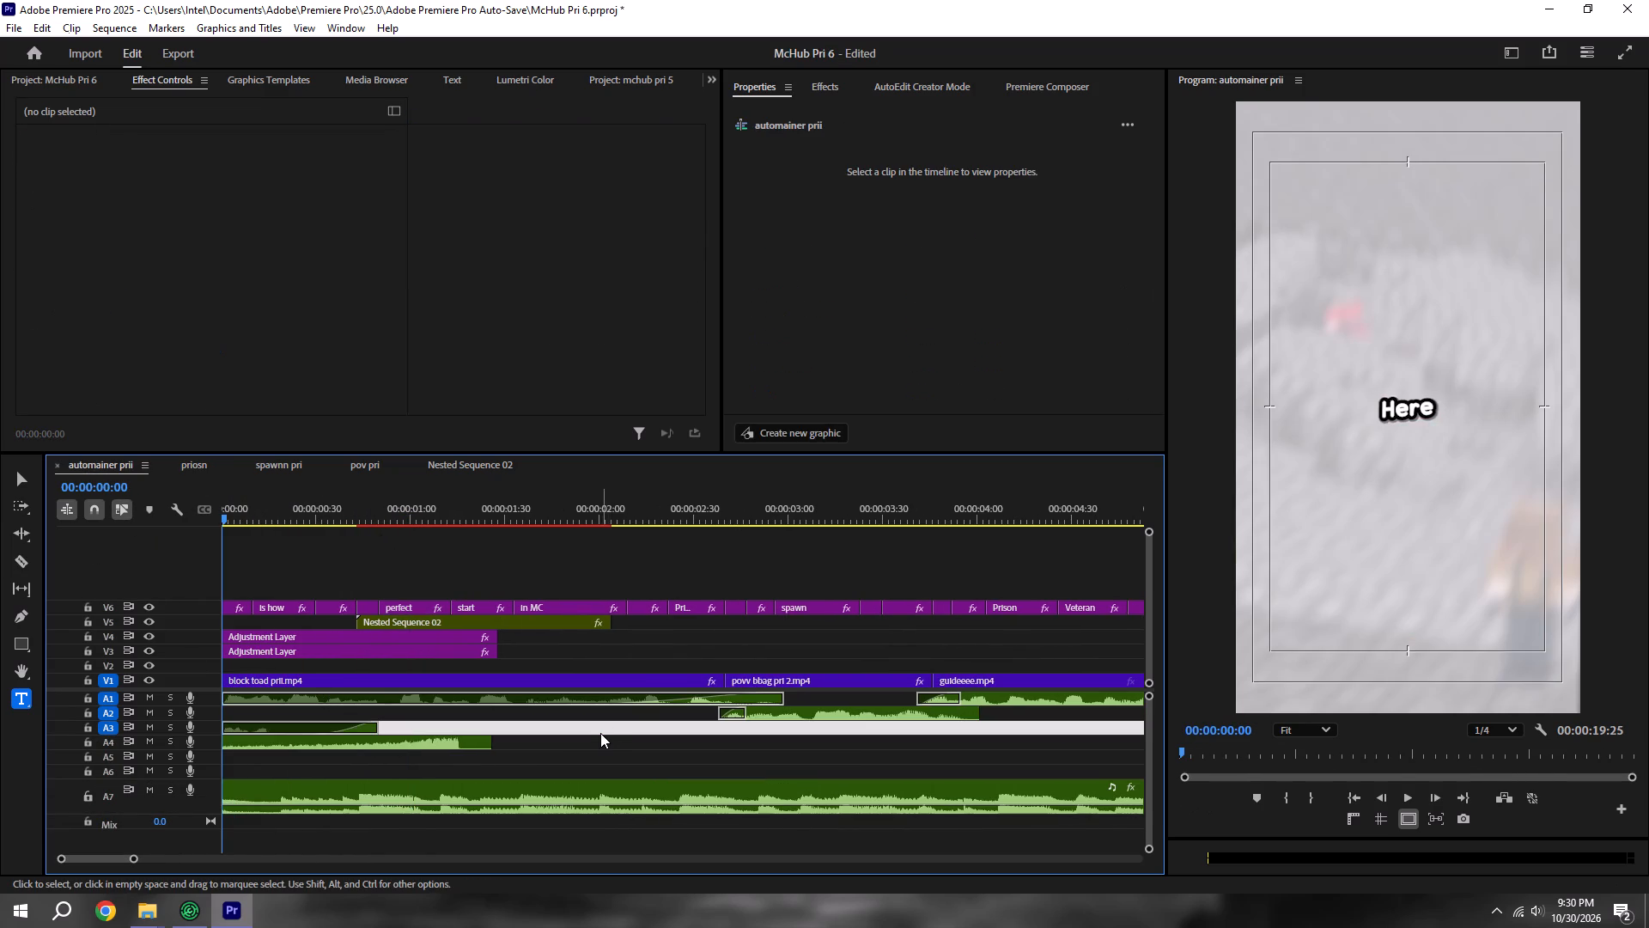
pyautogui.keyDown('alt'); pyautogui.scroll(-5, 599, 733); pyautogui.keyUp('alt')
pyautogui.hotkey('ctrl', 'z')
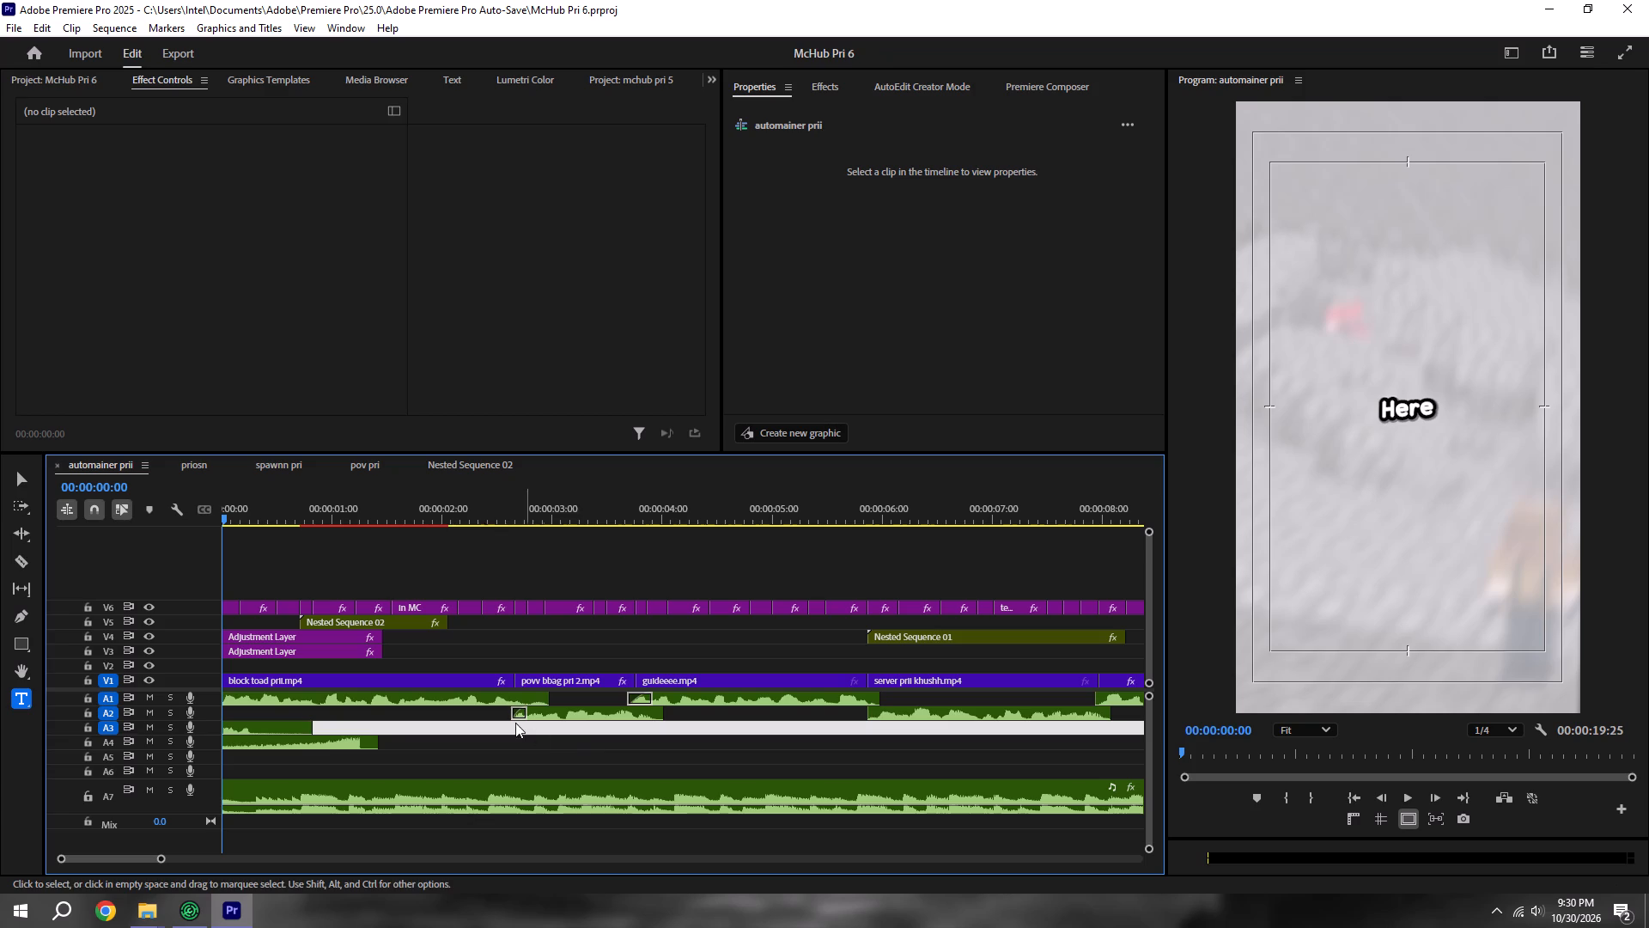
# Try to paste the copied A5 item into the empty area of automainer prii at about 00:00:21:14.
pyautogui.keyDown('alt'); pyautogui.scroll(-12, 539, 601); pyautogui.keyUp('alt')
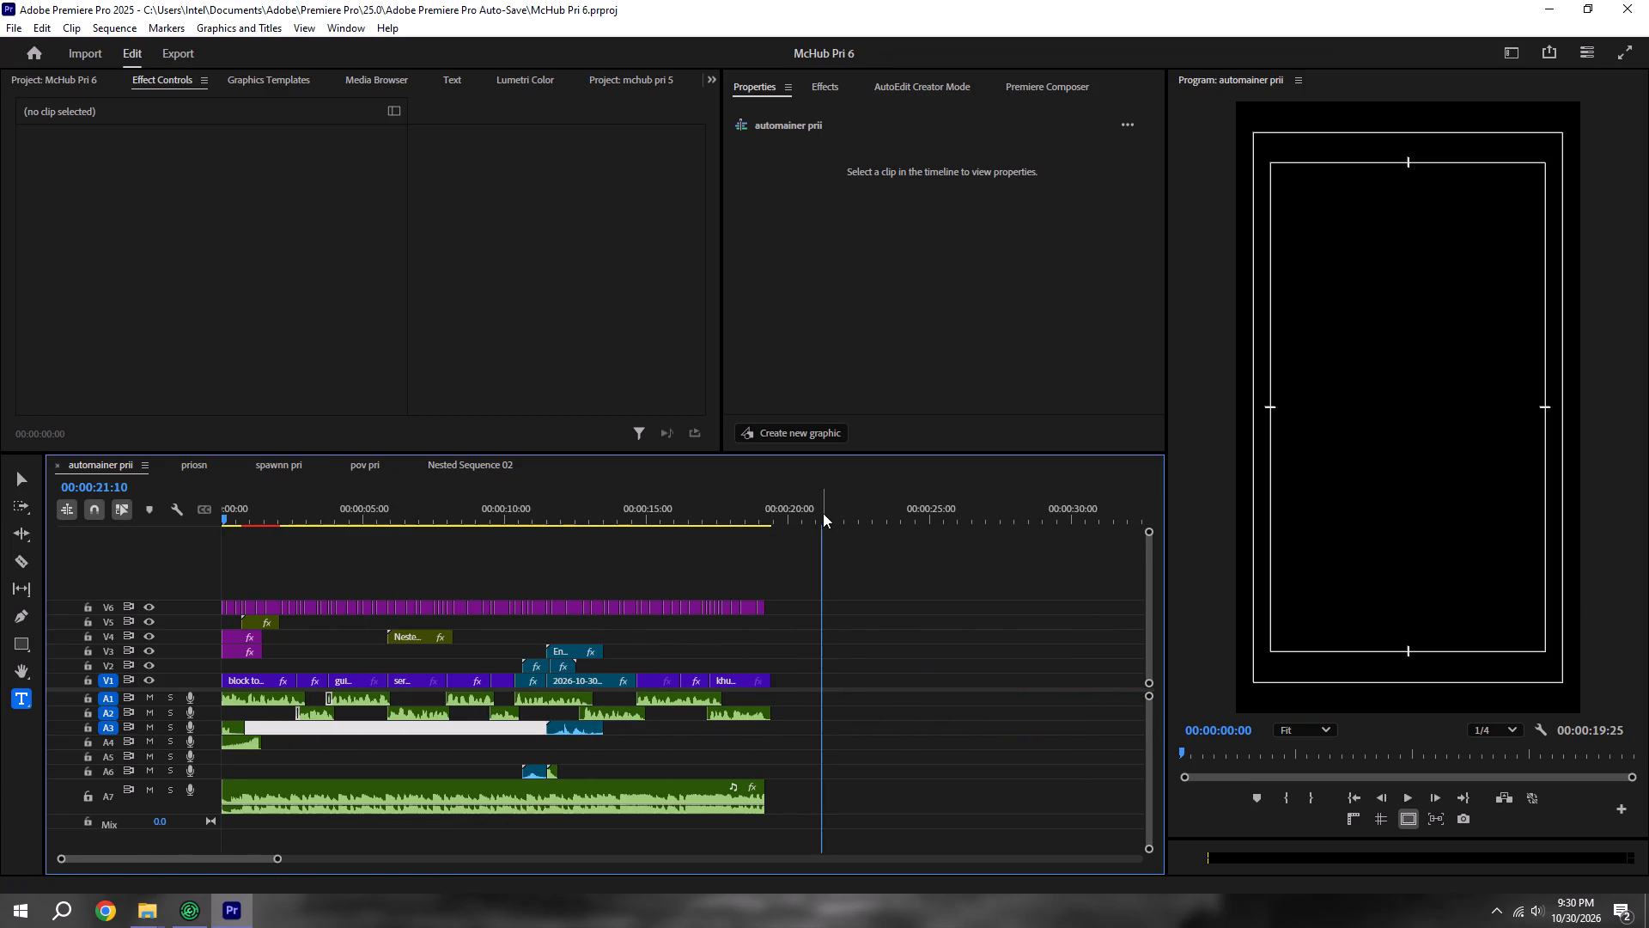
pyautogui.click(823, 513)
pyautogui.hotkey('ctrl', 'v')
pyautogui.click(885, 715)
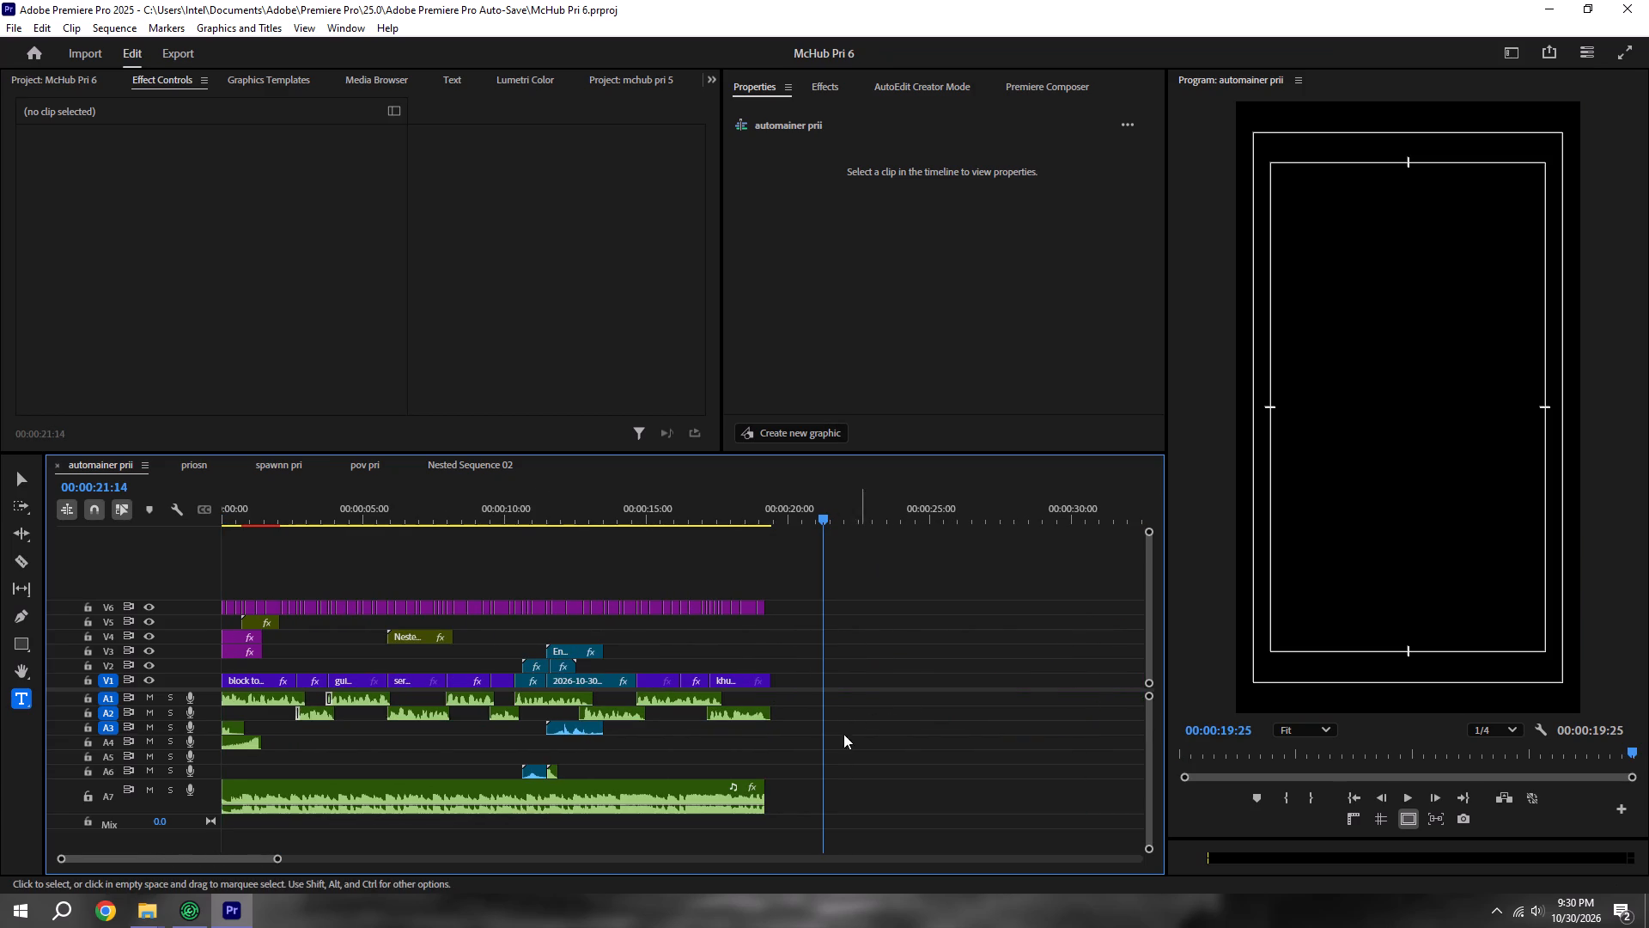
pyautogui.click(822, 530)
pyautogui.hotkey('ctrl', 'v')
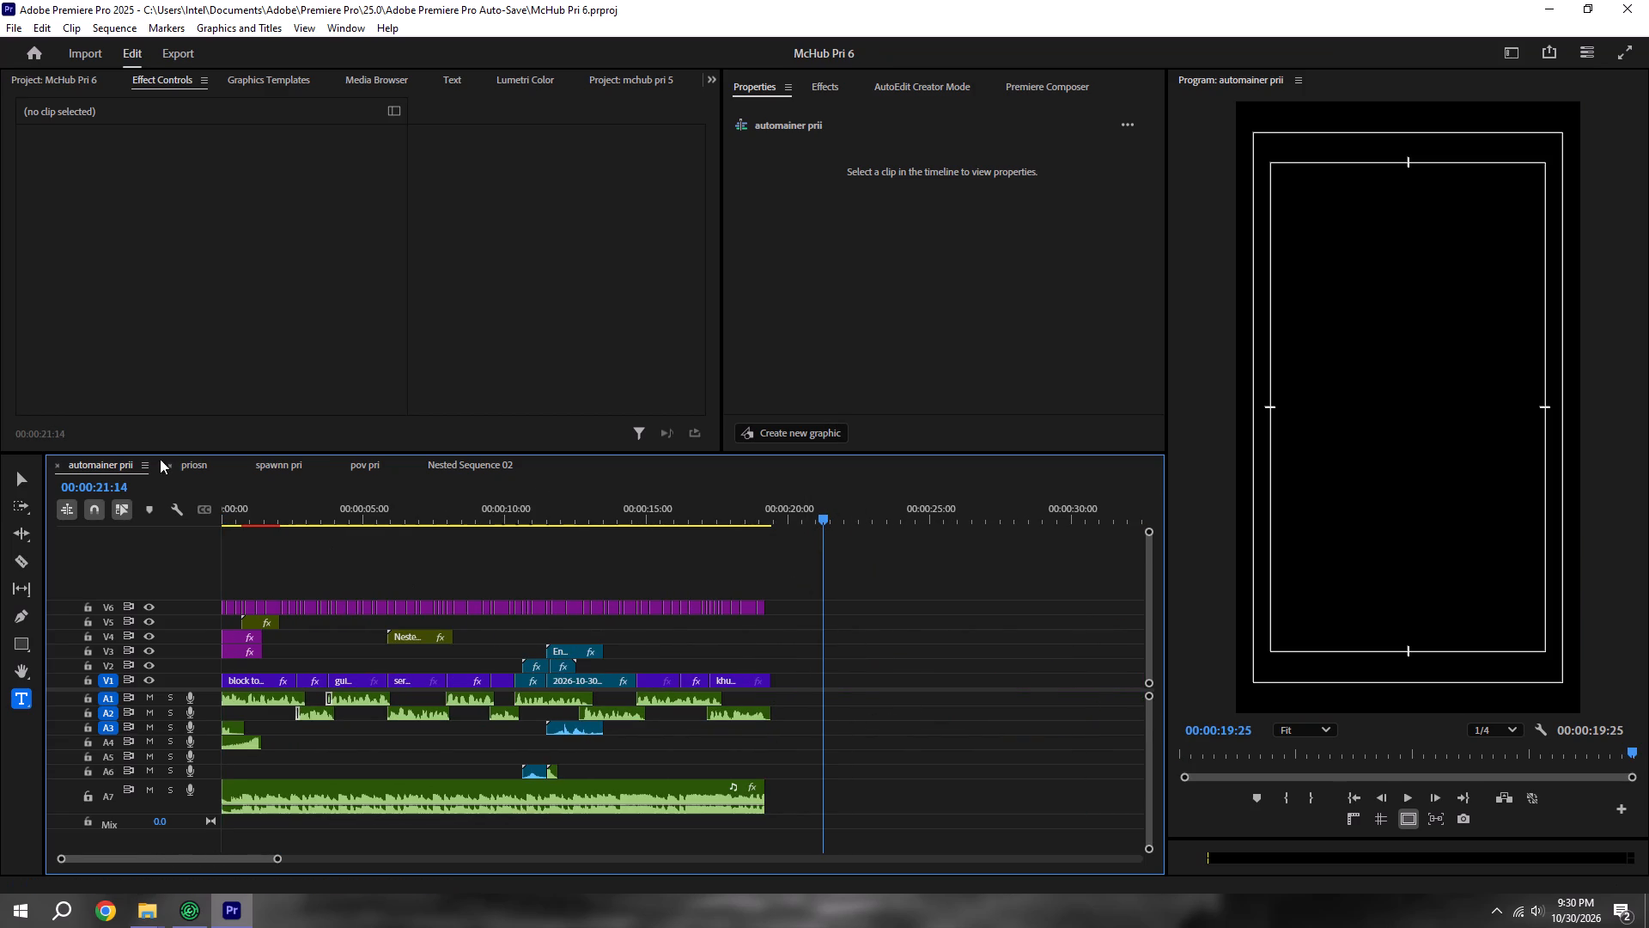
# Copy the Minecraft TWO green screen audio at the start of A5 in priosn and paste it into the empty area of automainer prii.
pyautogui.click(212, 467)
pyautogui.click(293, 761)
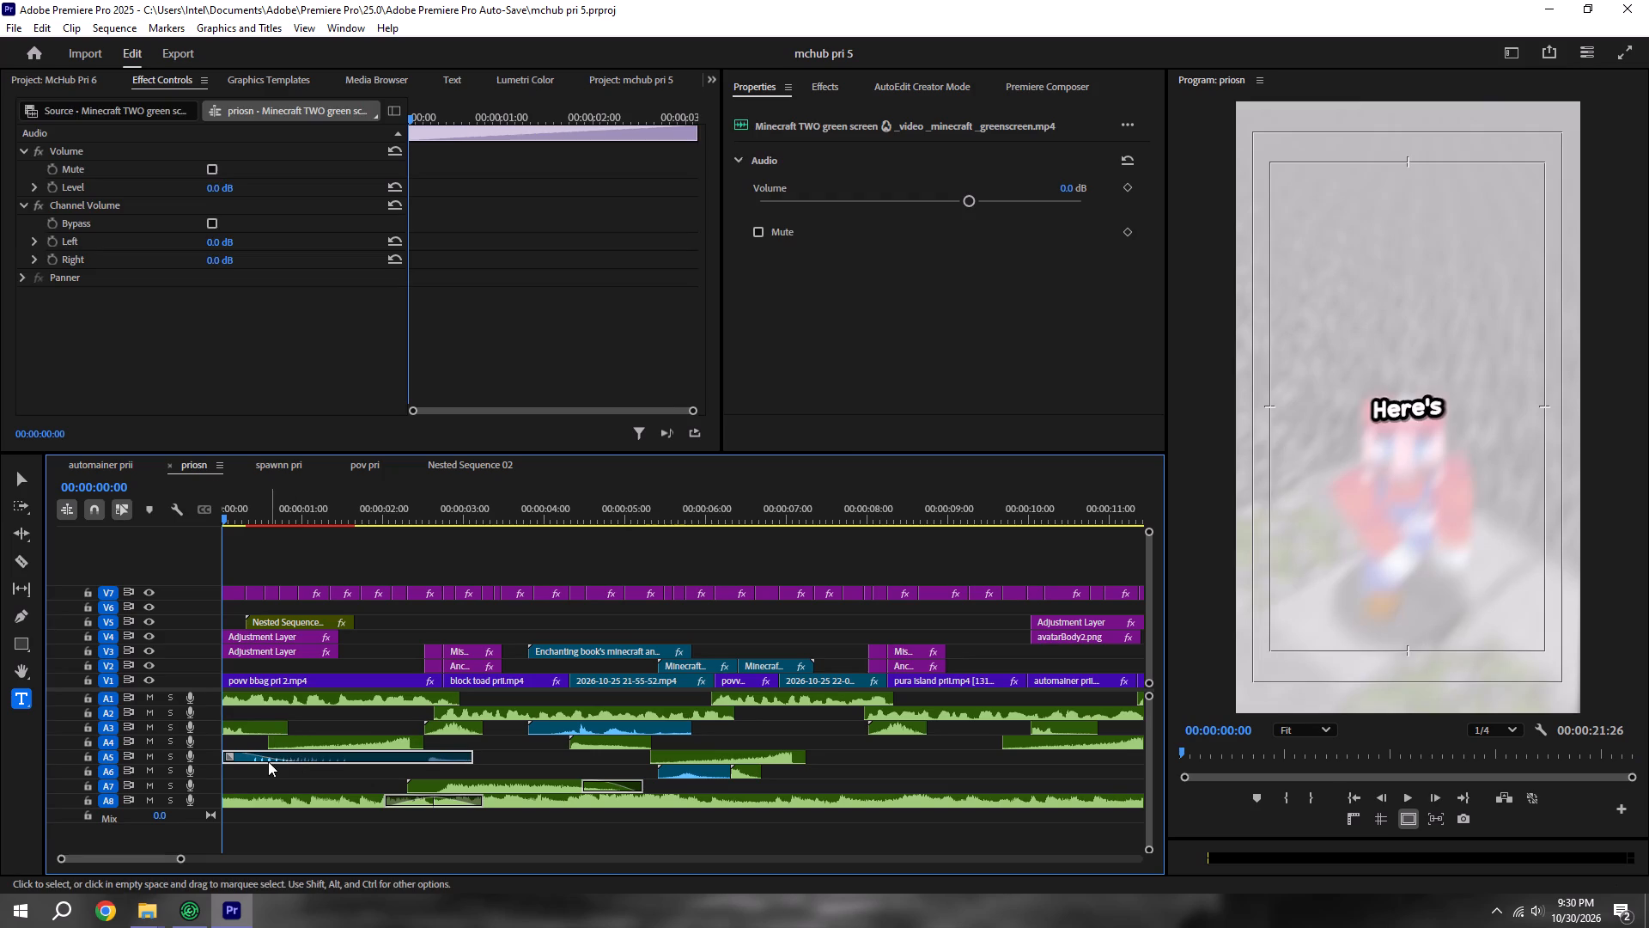
pyautogui.keyDown('alt'); pyautogui.scroll(11, 239, 760); pyautogui.keyUp('alt')
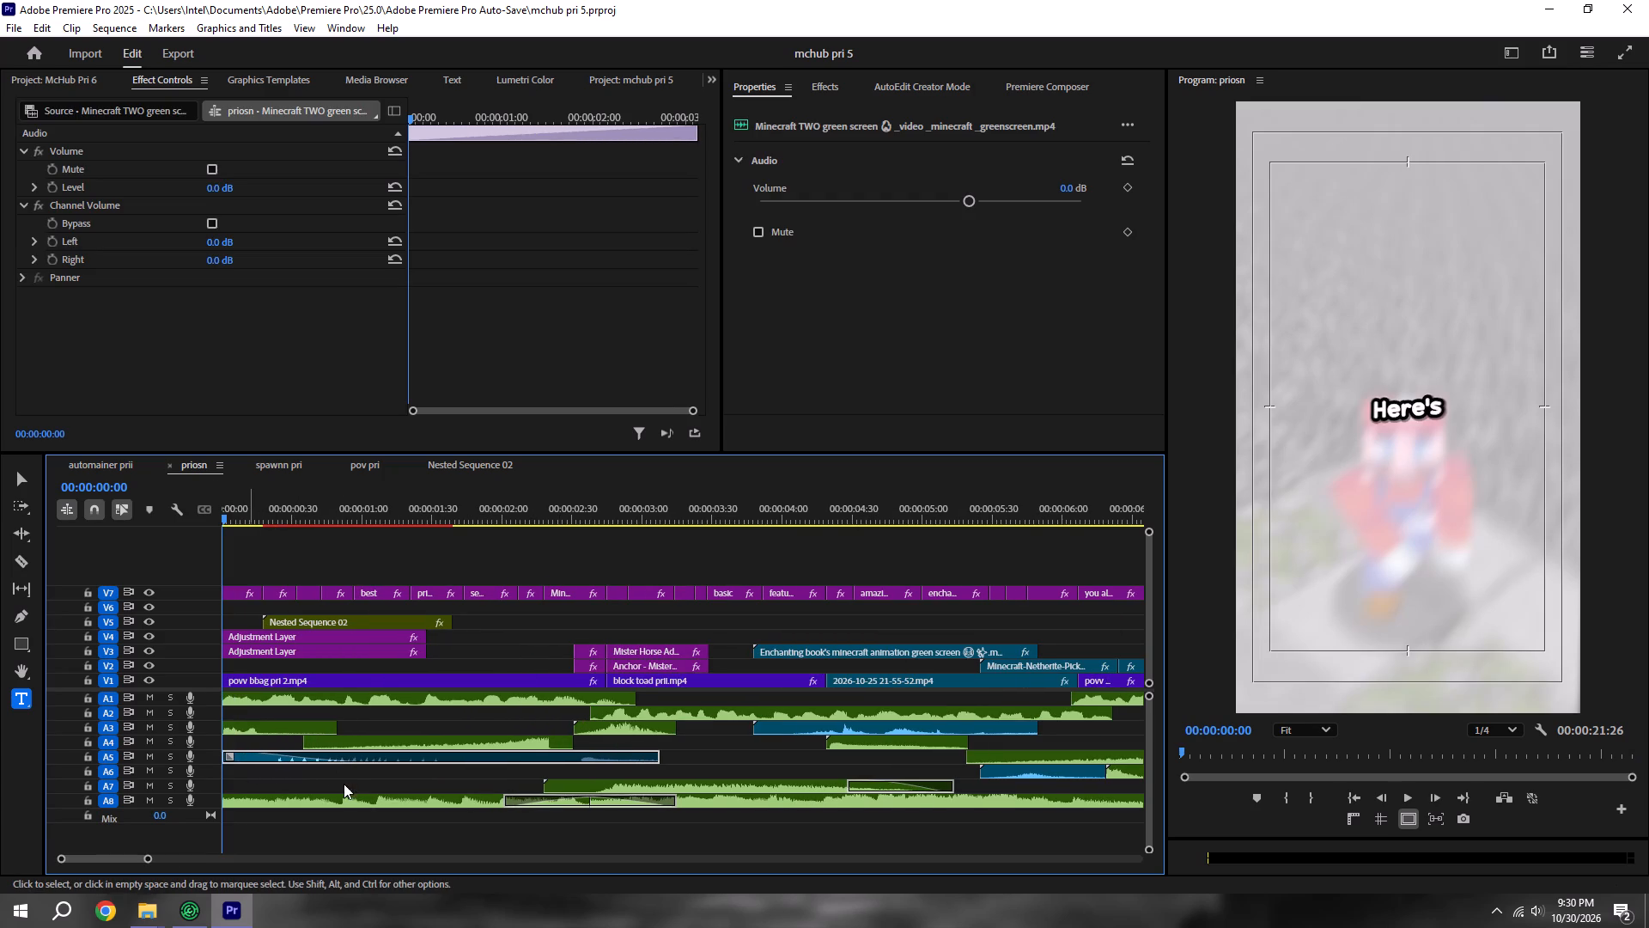
pyautogui.moveTo(344, 784); pyautogui.dragTo(277, 760)
pyautogui.hotkey('ctrl', 'c')
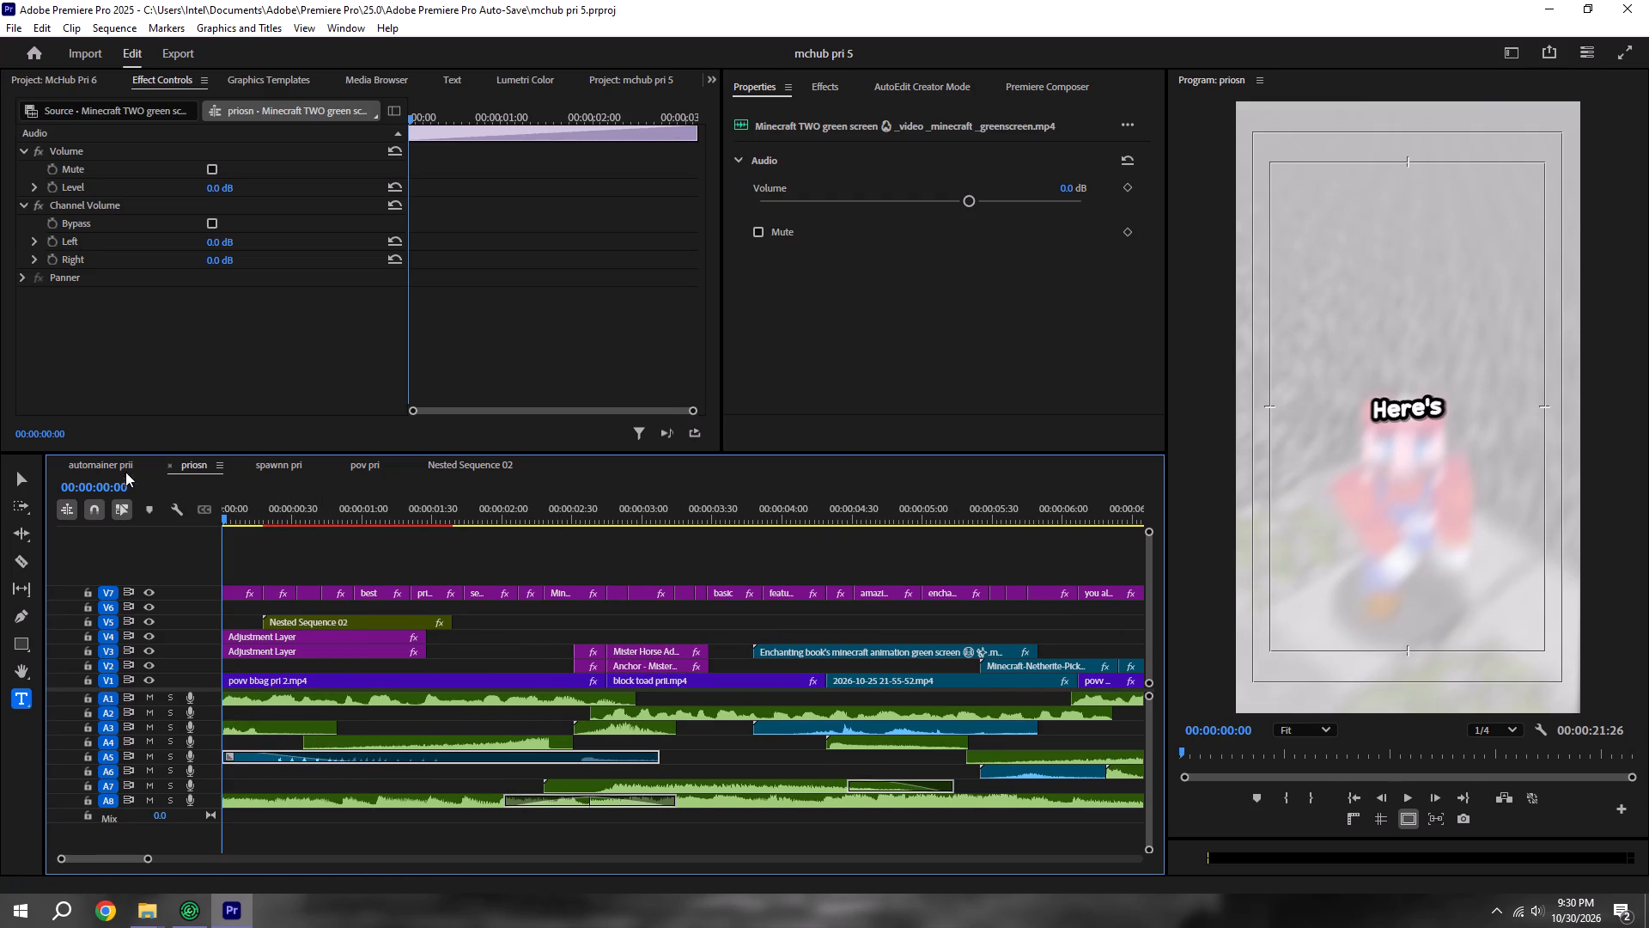
pyautogui.click(118, 464)
pyautogui.keyDown('alt'); pyautogui.scroll(-6, 319, 557); pyautogui.keyUp('alt')
pyautogui.hotkey('ctrl', 'v')
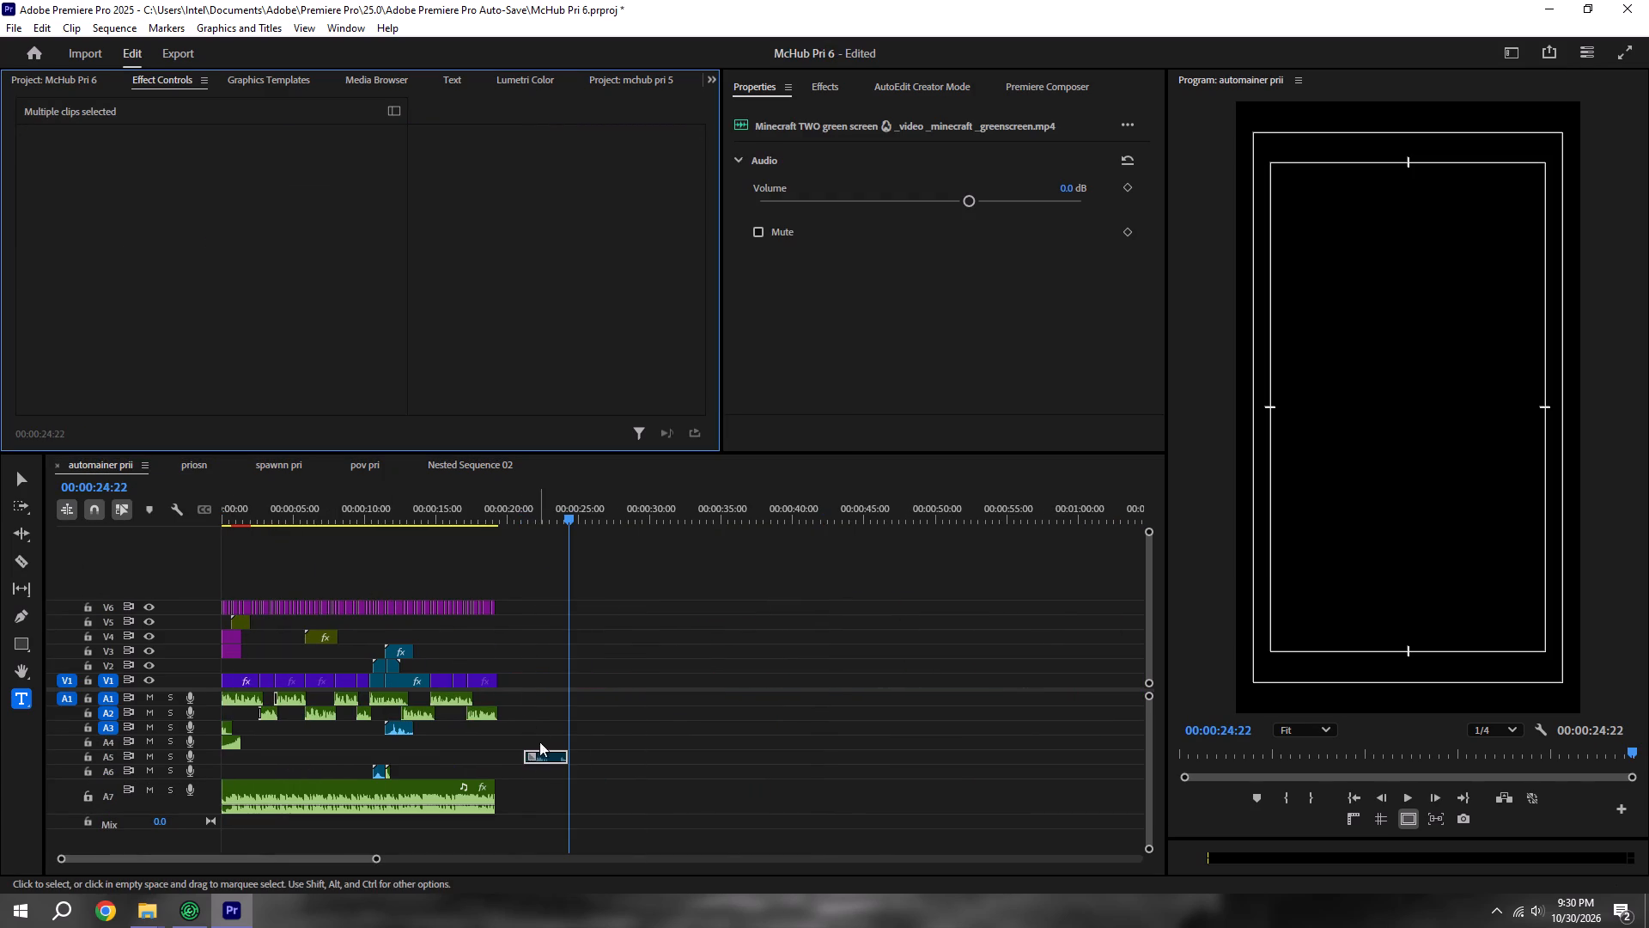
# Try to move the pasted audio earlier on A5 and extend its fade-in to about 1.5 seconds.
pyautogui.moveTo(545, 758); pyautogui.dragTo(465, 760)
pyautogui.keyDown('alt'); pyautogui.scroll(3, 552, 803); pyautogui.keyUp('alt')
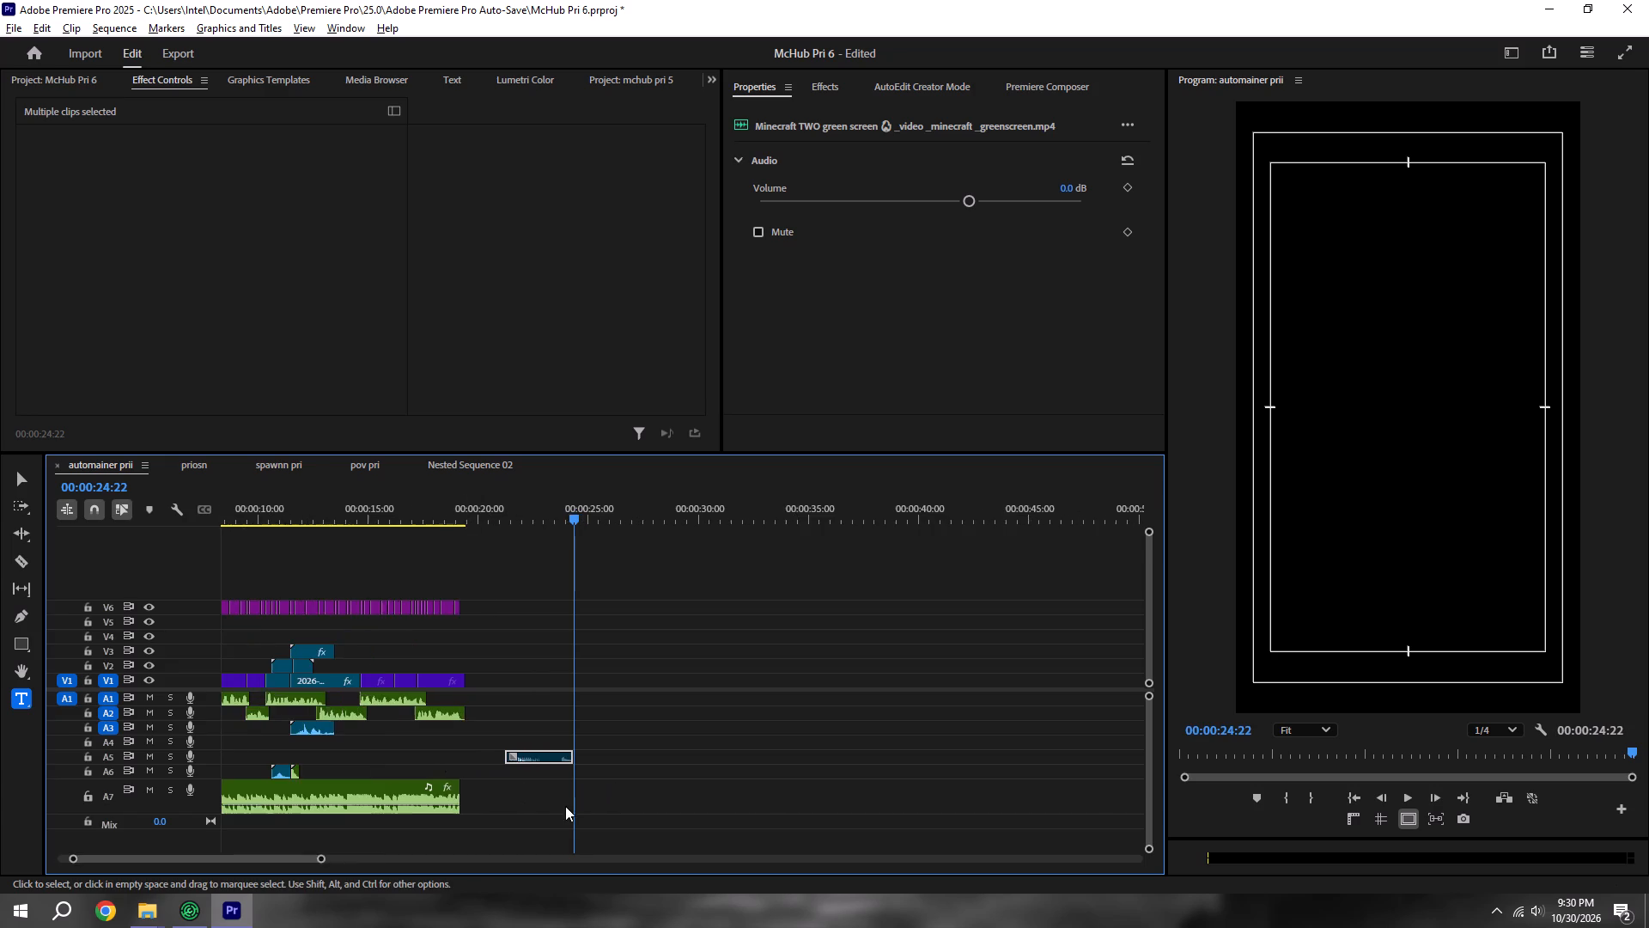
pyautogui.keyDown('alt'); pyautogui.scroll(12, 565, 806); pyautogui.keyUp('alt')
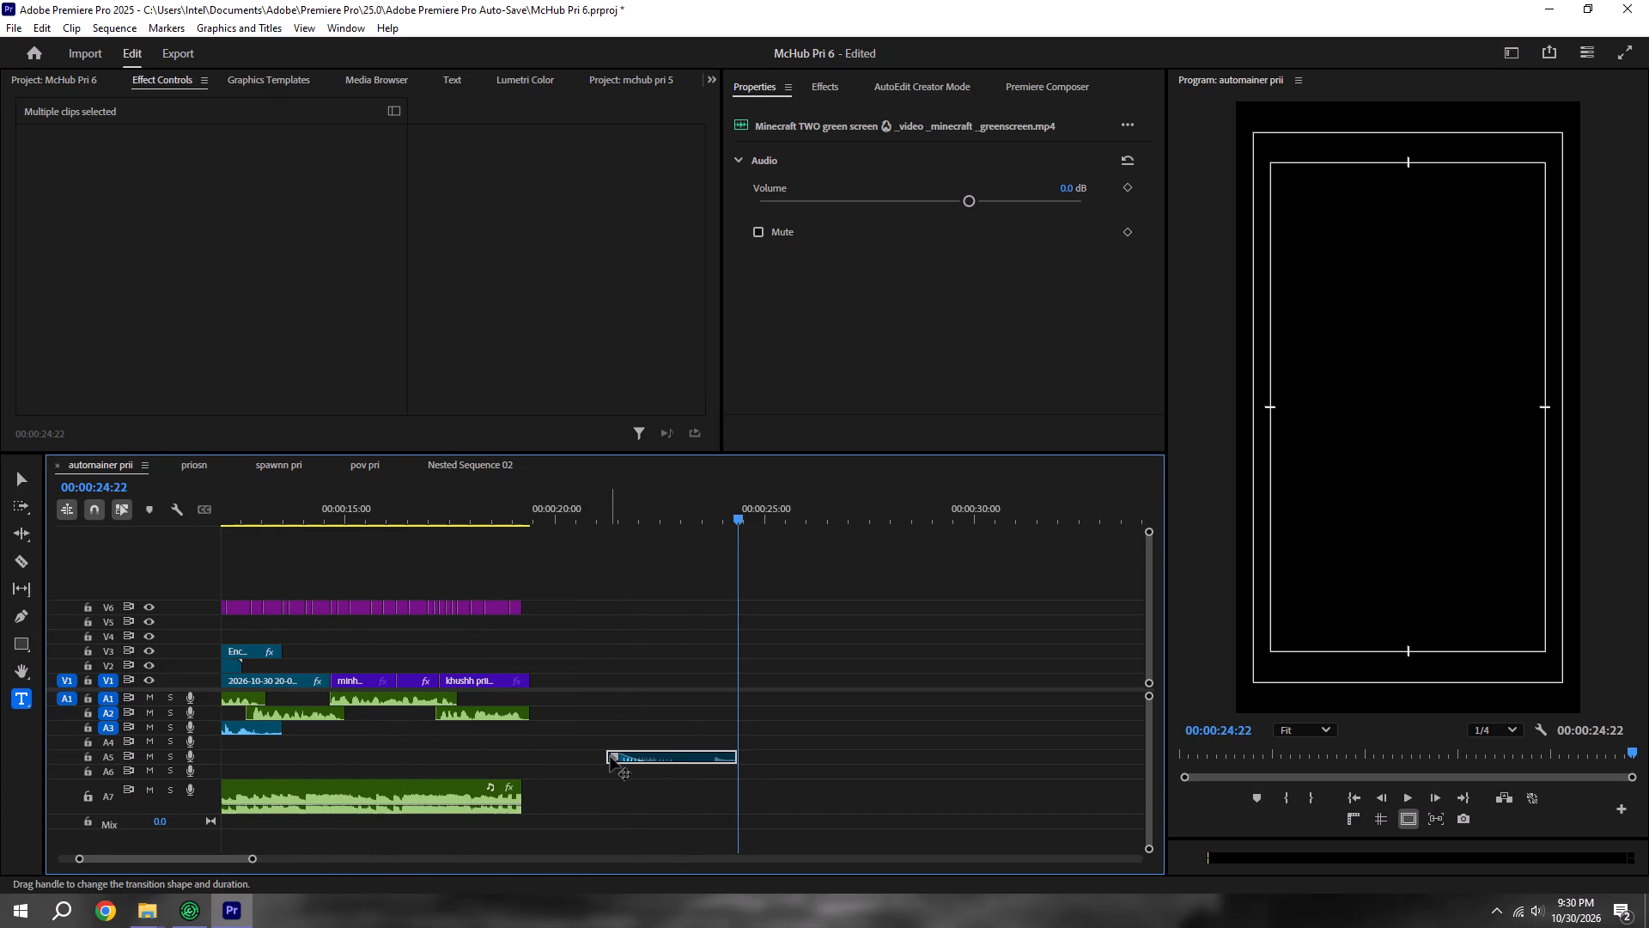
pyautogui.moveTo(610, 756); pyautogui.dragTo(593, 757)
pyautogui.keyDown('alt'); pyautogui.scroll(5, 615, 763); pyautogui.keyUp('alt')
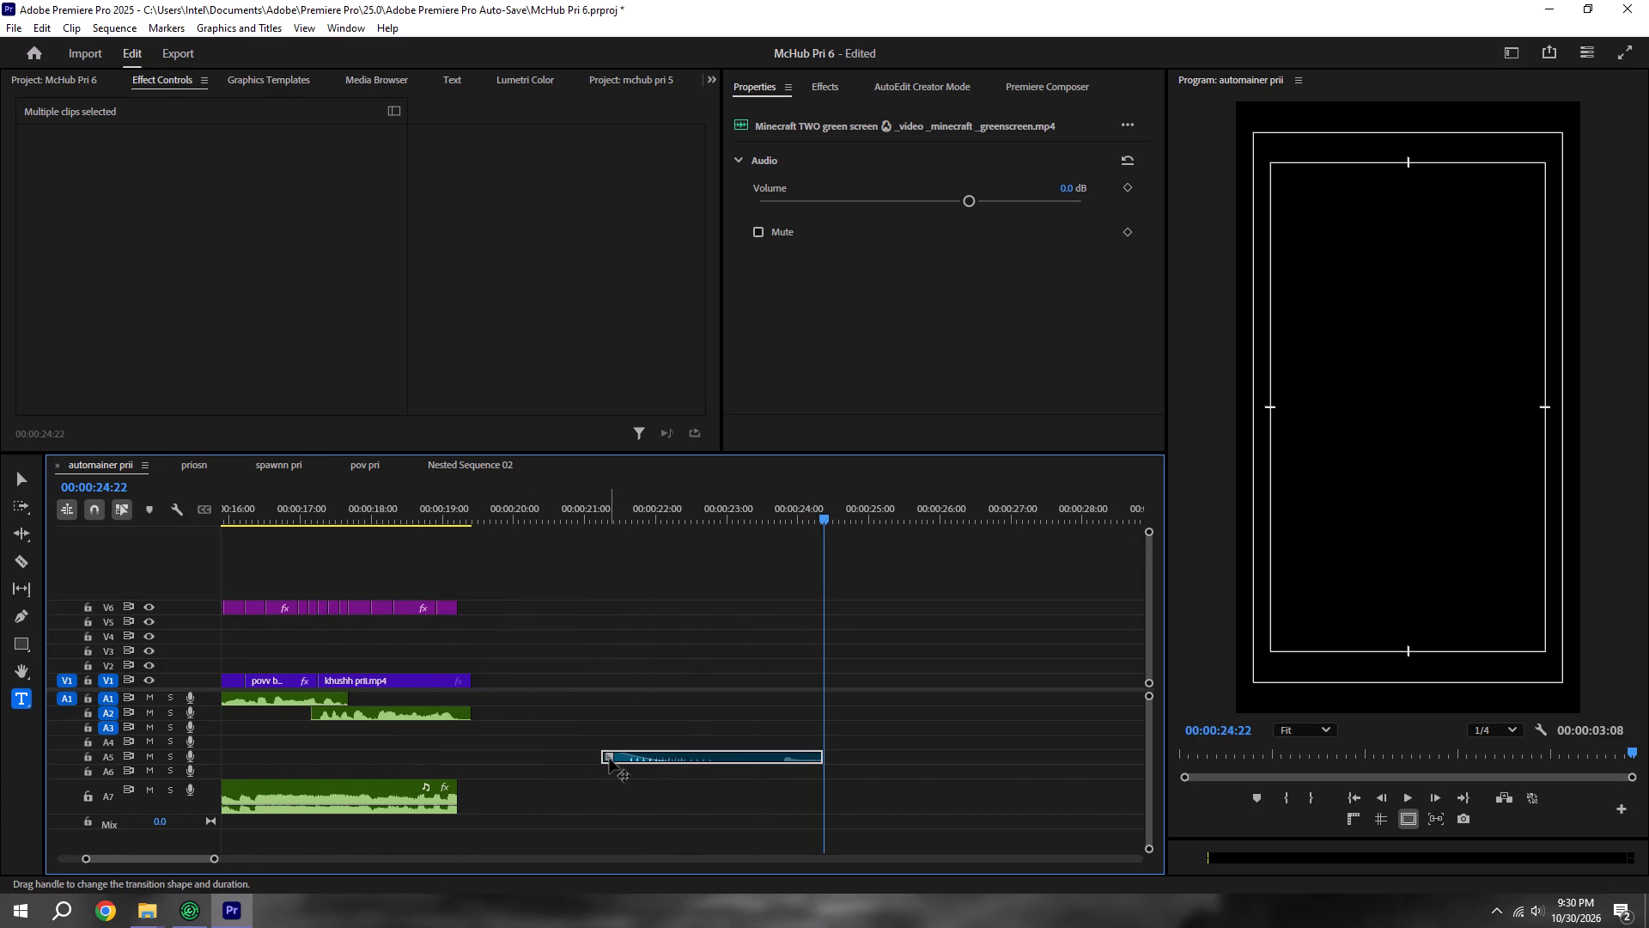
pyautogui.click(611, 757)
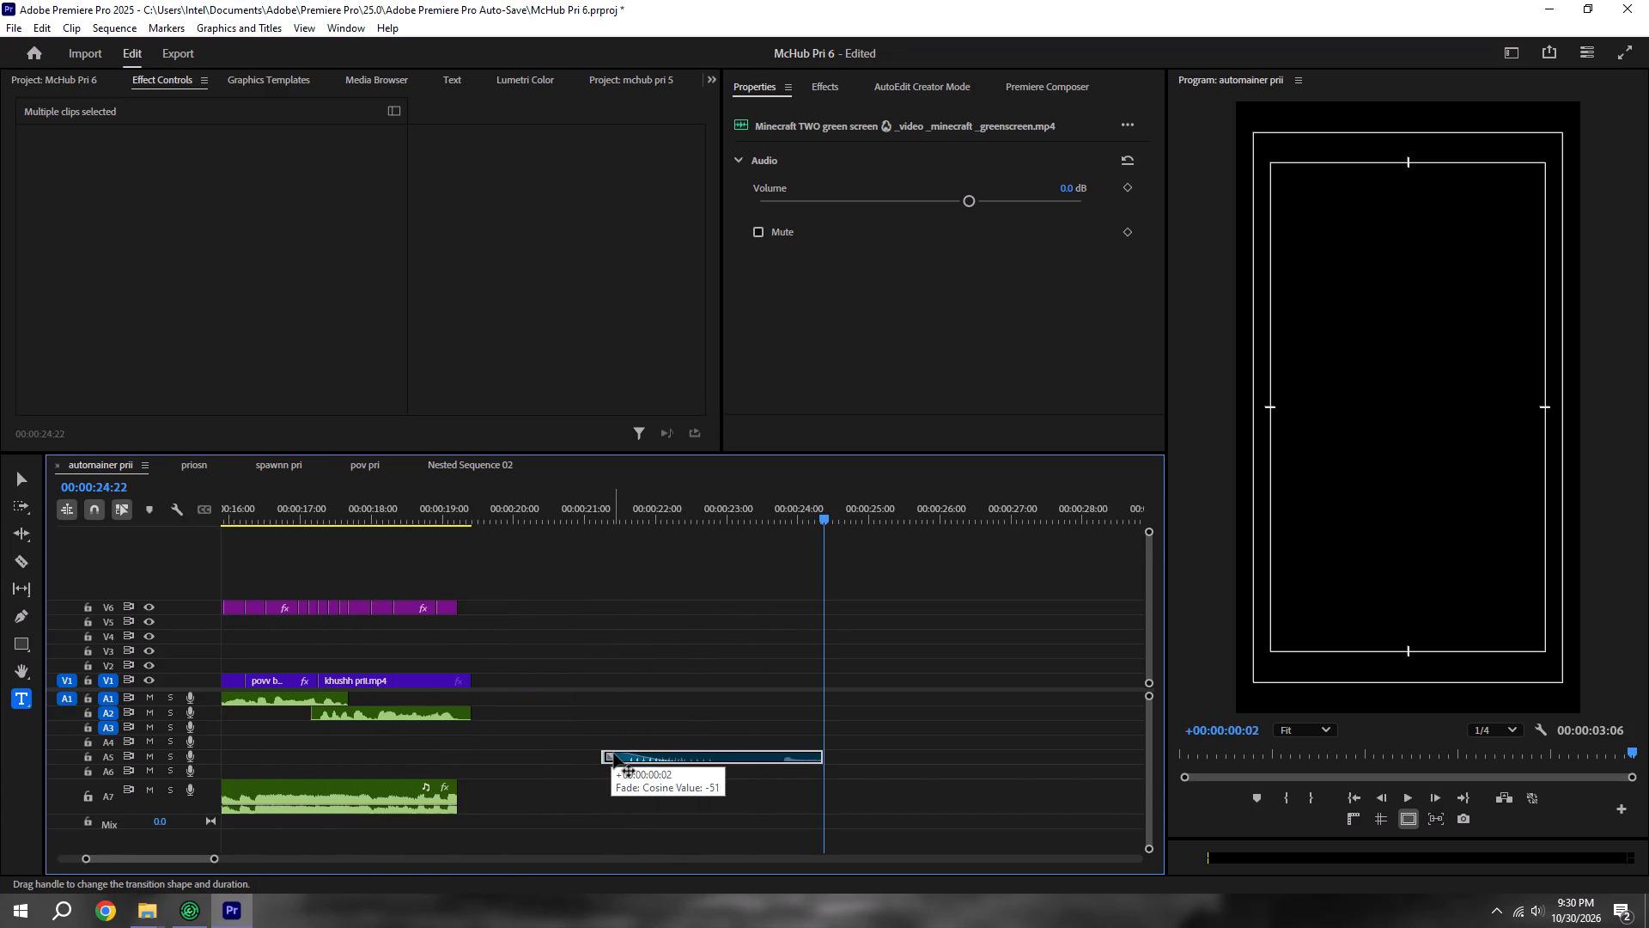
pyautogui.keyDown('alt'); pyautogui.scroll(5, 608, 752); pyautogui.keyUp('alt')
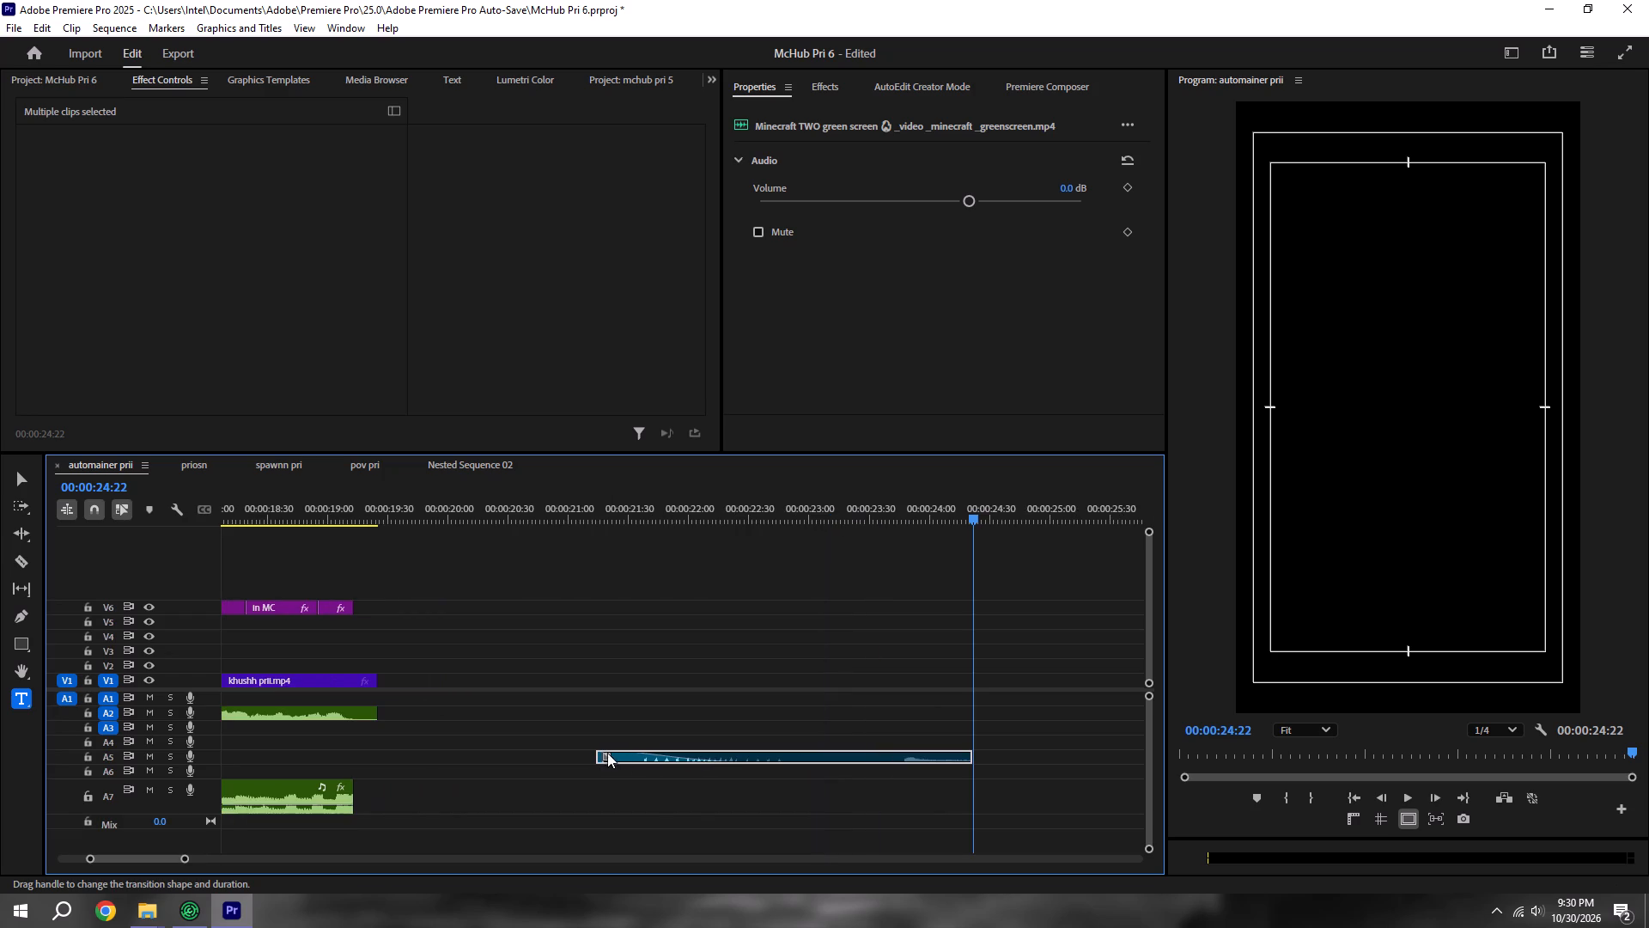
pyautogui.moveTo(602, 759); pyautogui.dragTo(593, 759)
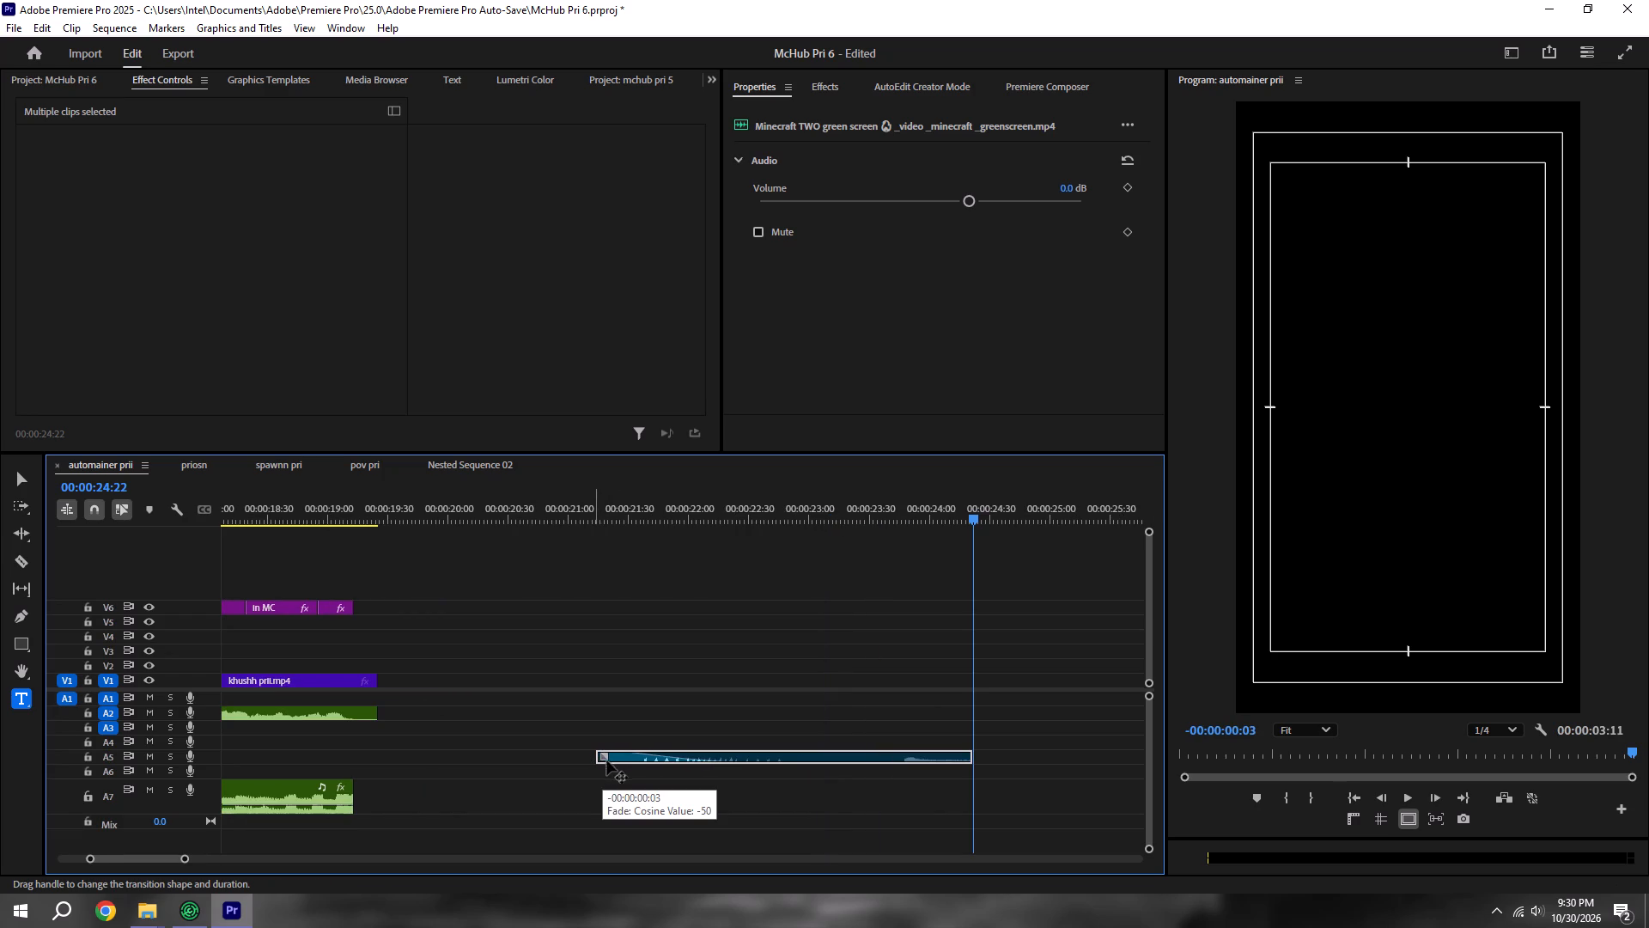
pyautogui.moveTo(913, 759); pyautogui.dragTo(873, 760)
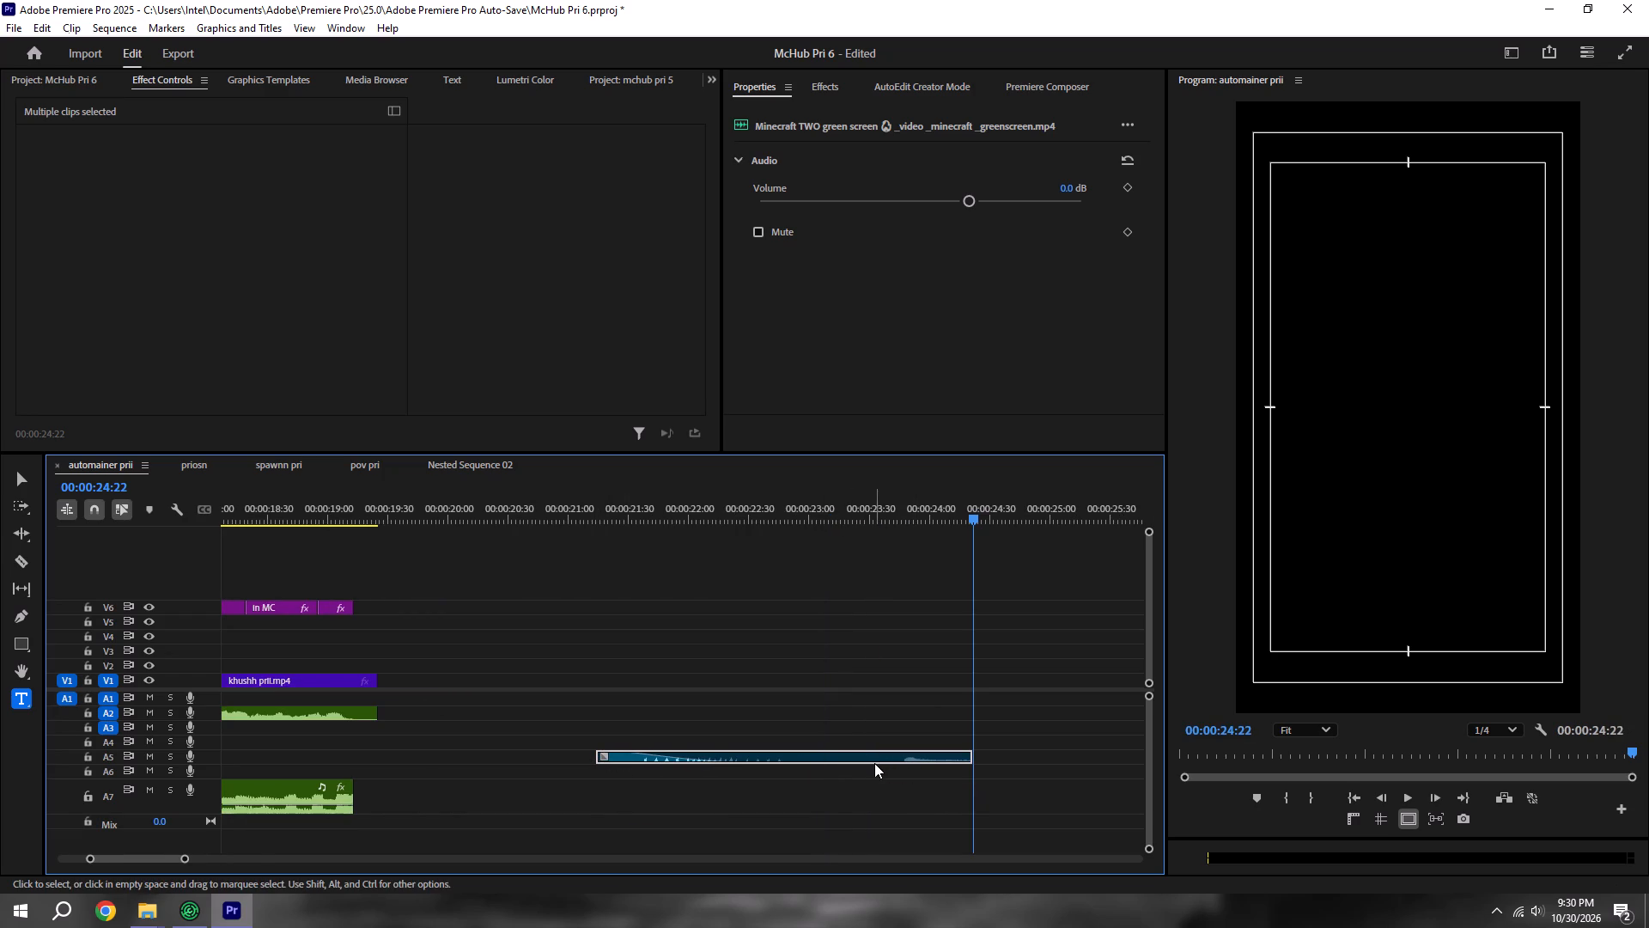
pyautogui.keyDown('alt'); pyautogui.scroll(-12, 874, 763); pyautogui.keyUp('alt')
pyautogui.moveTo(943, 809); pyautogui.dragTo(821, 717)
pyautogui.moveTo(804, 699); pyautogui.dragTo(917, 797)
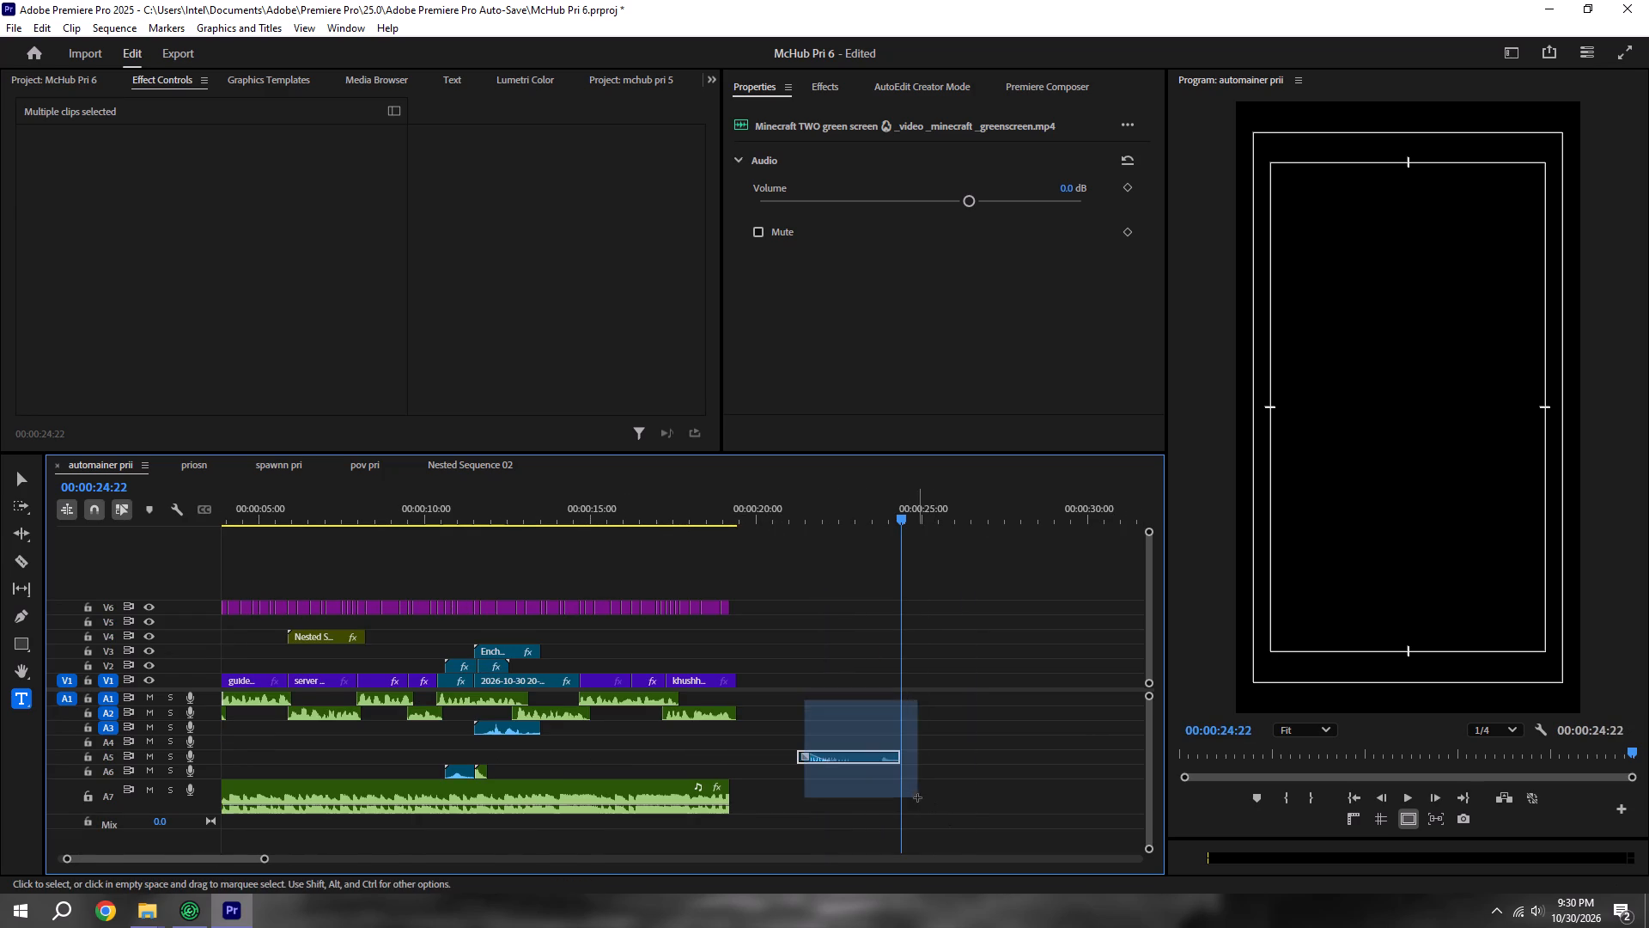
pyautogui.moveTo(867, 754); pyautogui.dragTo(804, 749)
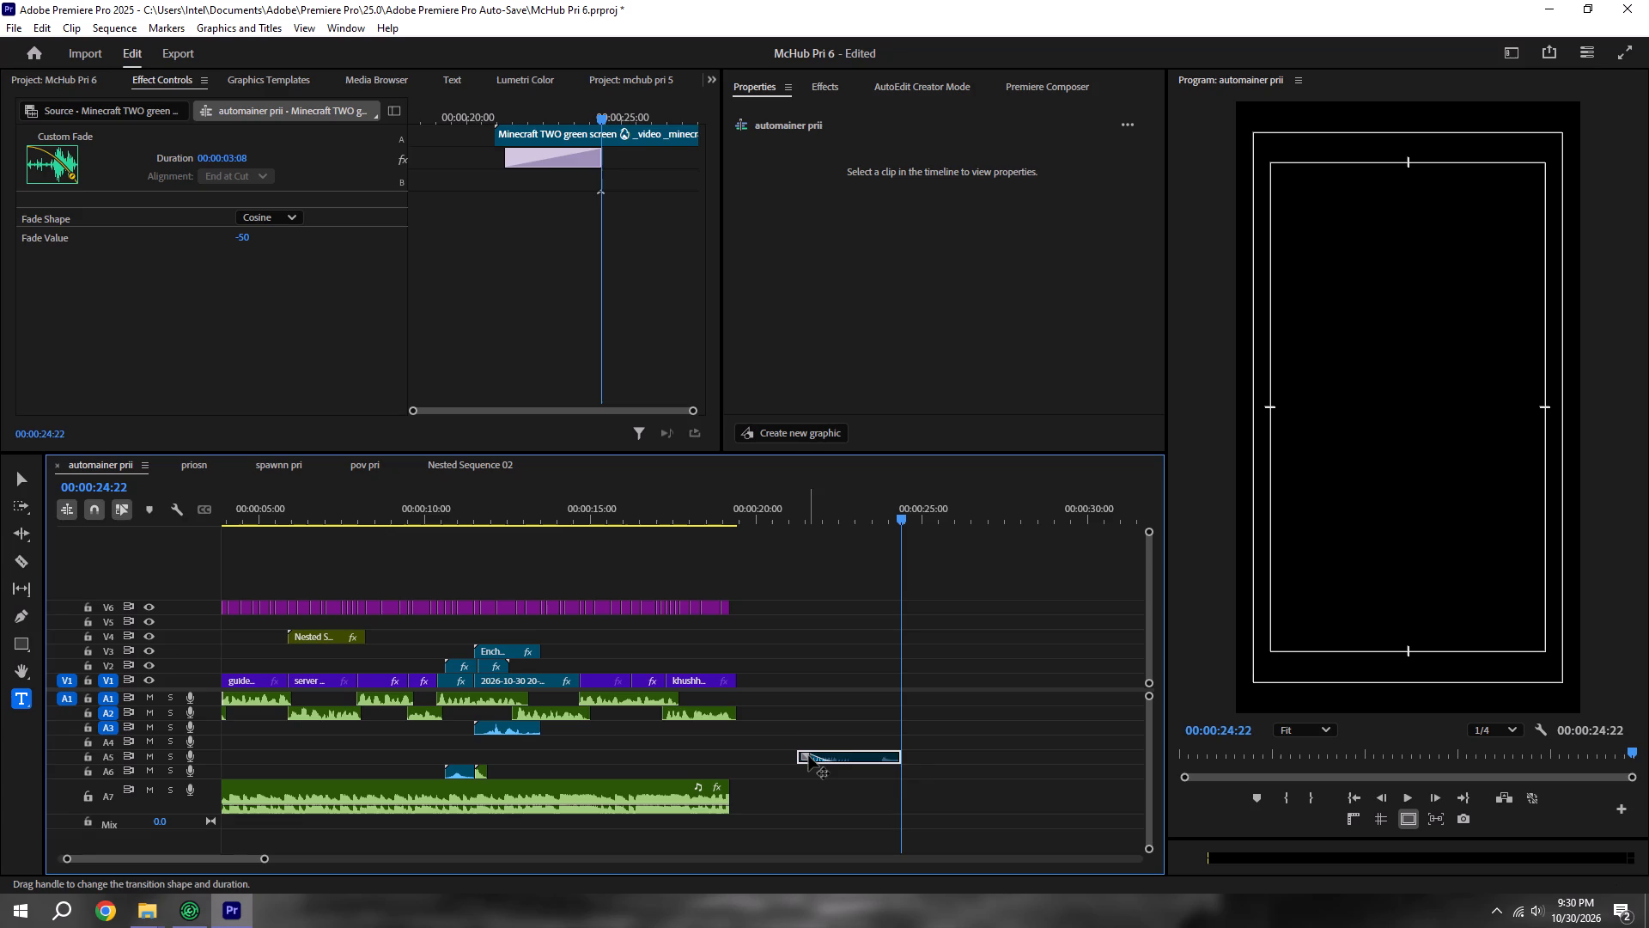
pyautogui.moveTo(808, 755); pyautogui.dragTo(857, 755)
# Move the pasted Minecraft TWO audio to the start of A5 in automainer prii and save the project.
pyautogui.moveTo(827, 755); pyautogui.dragTo(320, 738)
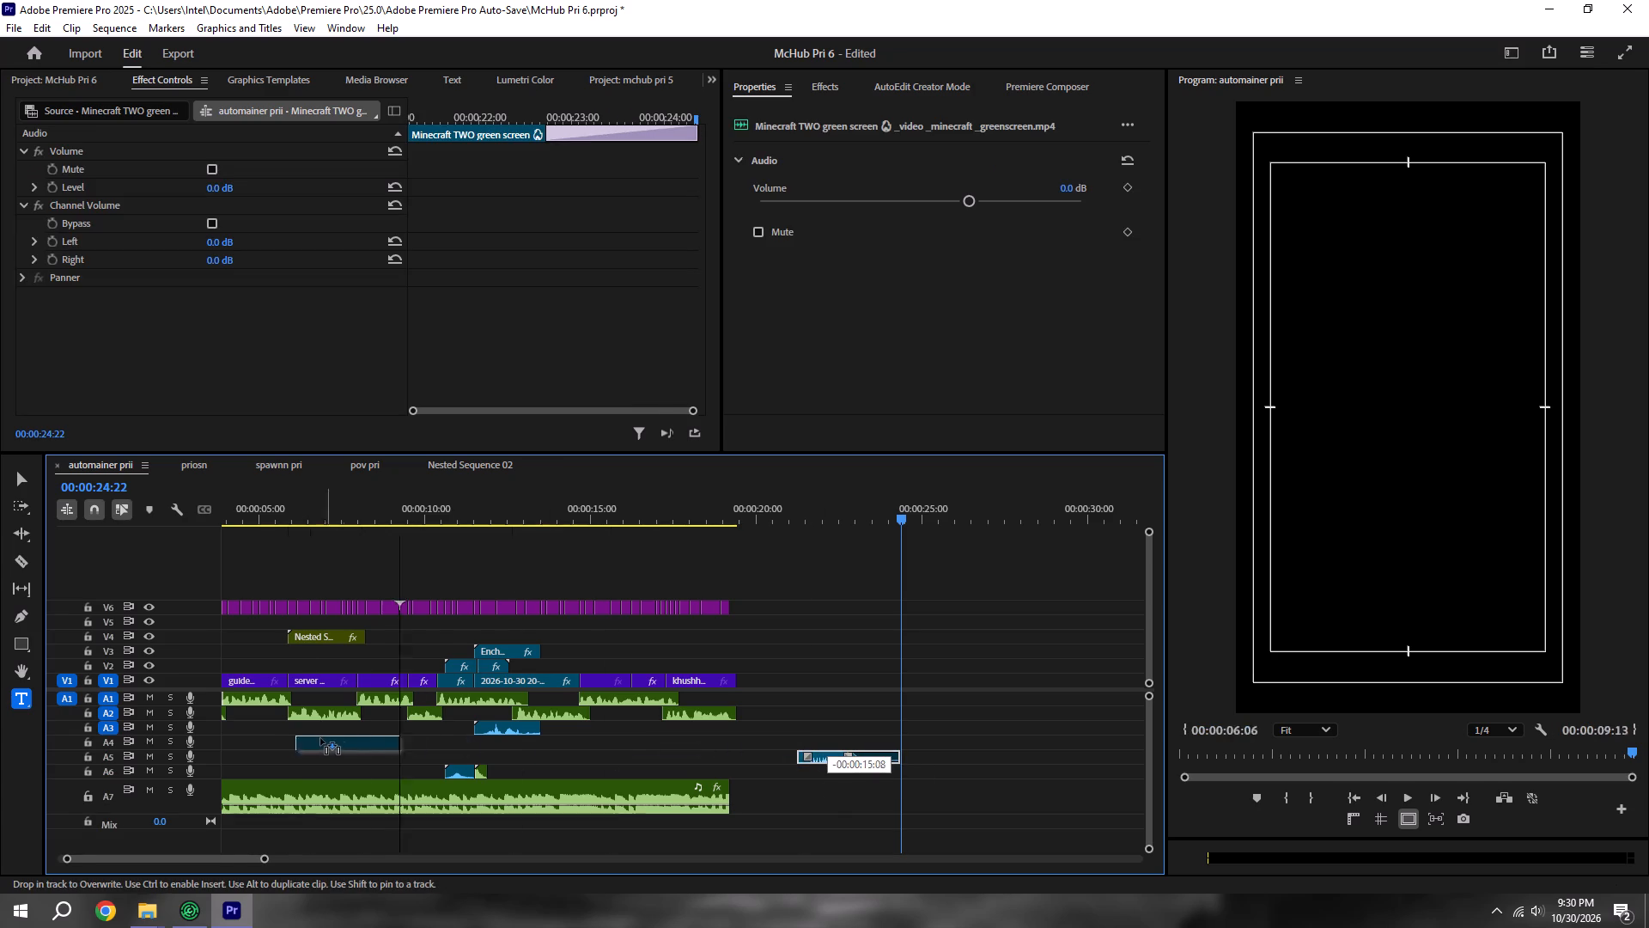
pyautogui.moveTo(320, 738); pyautogui.dragTo(250, 757)
pyautogui.keyDown('alt'); pyautogui.scroll(2, 240, 743); pyautogui.keyUp('alt')
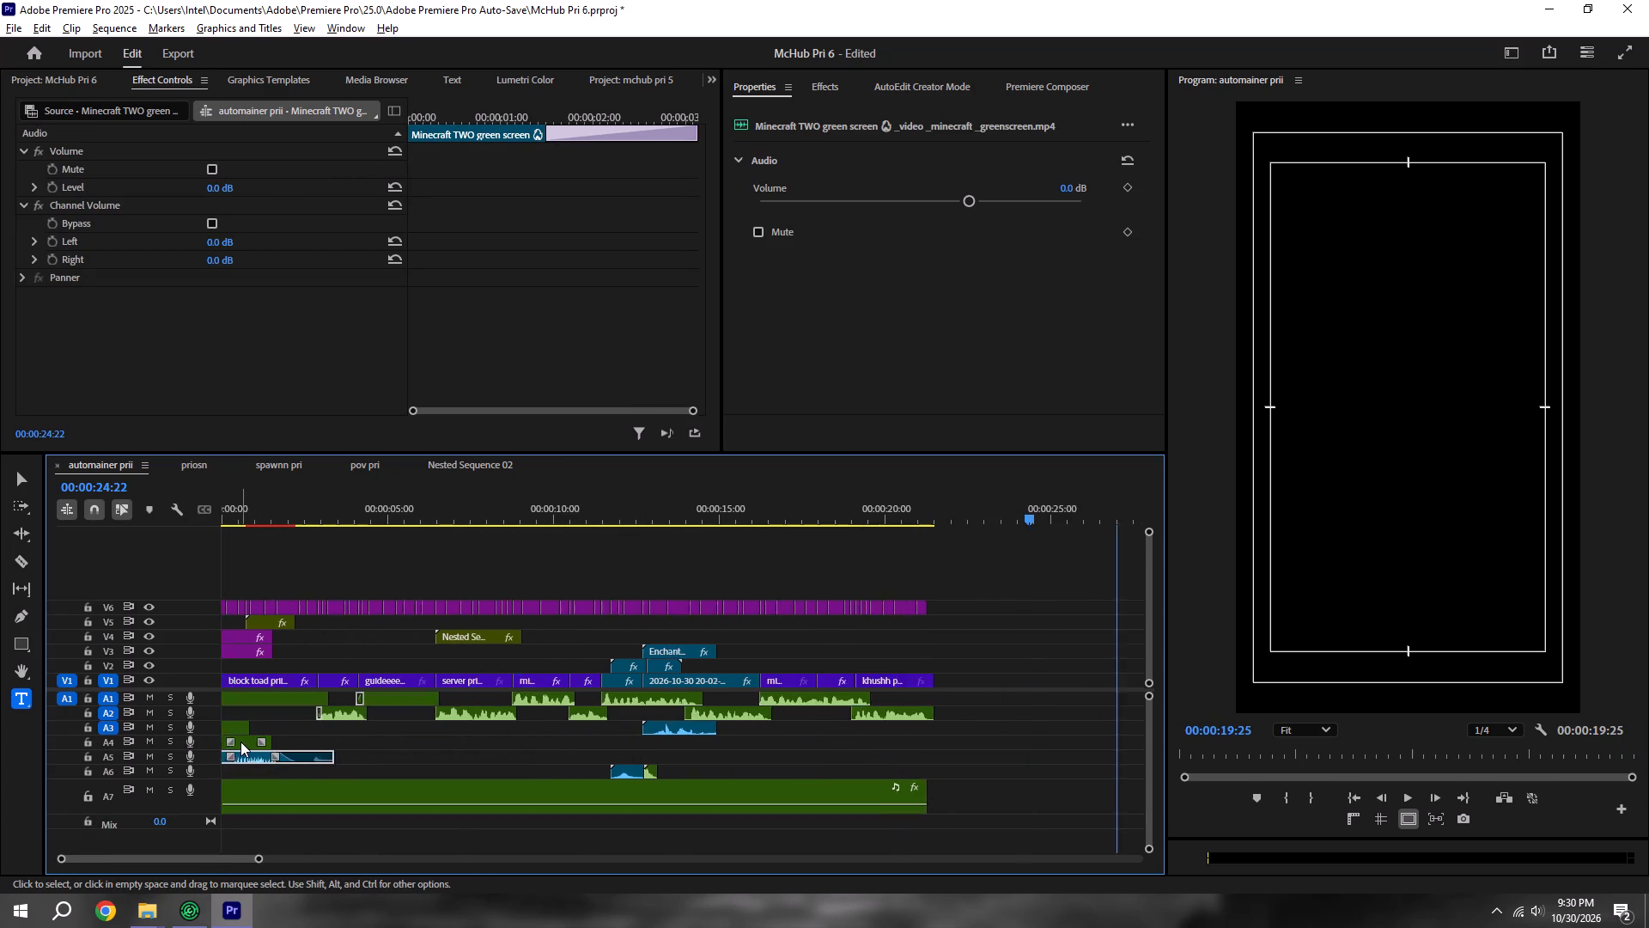
pyautogui.keyDown('alt'); pyautogui.scroll(20, 240, 742); pyautogui.keyUp('alt')
pyautogui.keyDown('alt'); pyautogui.scroll(1, 240, 742); pyautogui.keyUp('alt')
pyautogui.hotkey('ctrl', 's')
pyautogui.scroll(6, 328, 766)
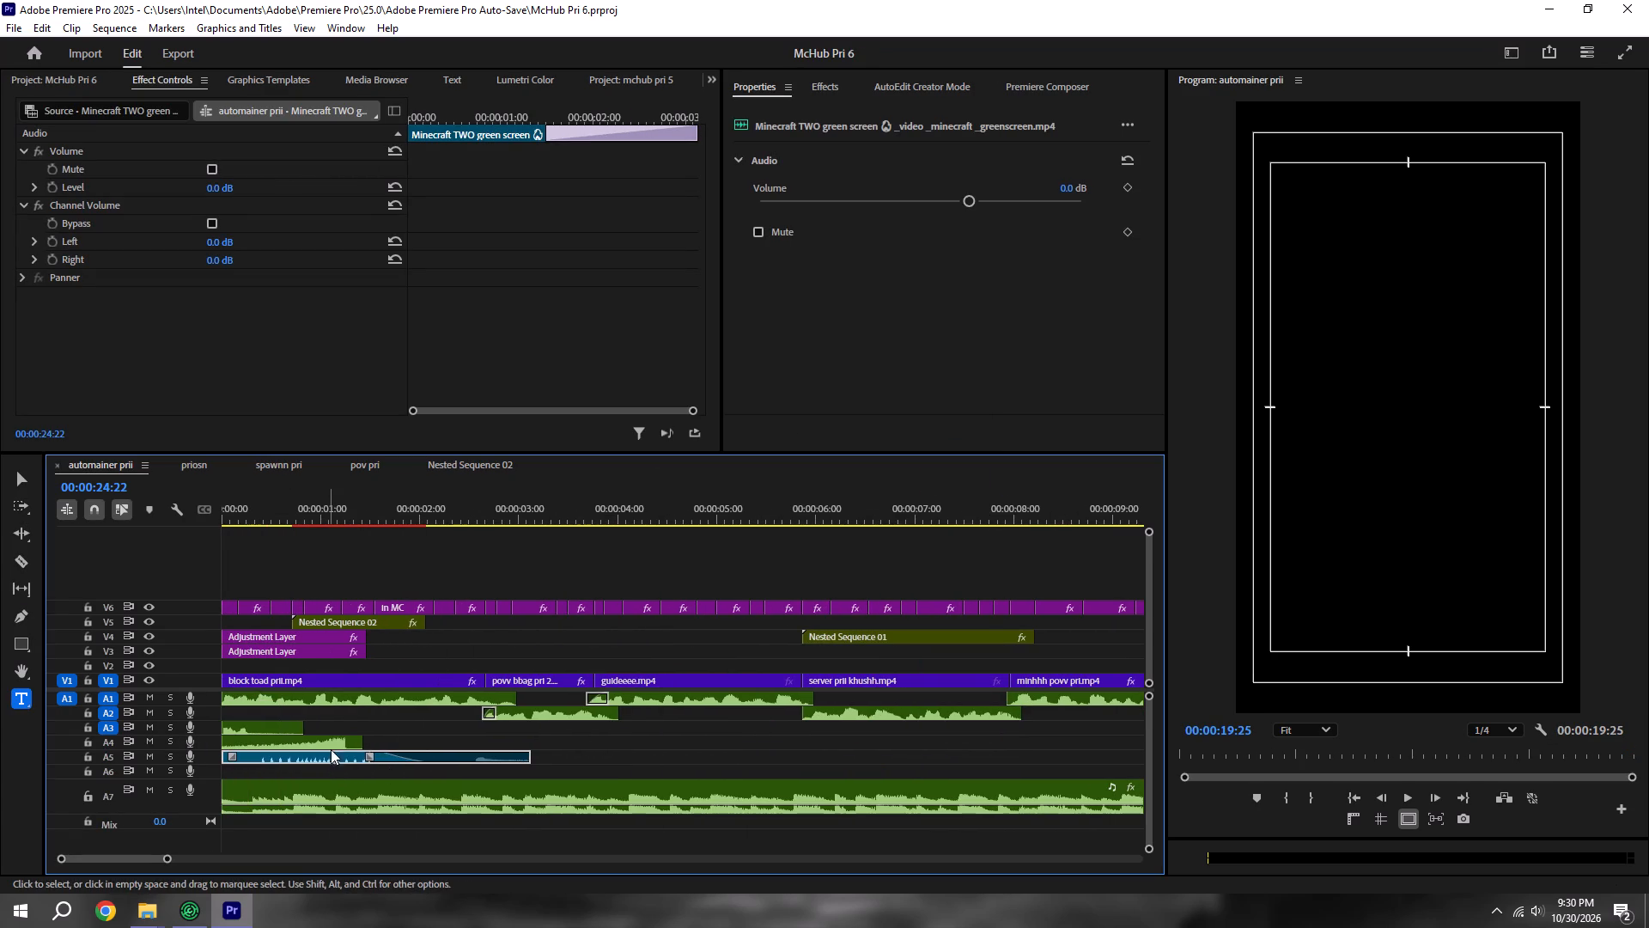
# Shorten the audio's fade-in to its first few frames, move the clip to A6 at about 00:00:00:15 and save.
pyautogui.moveTo(370, 759); pyautogui.dragTo(198, 745)
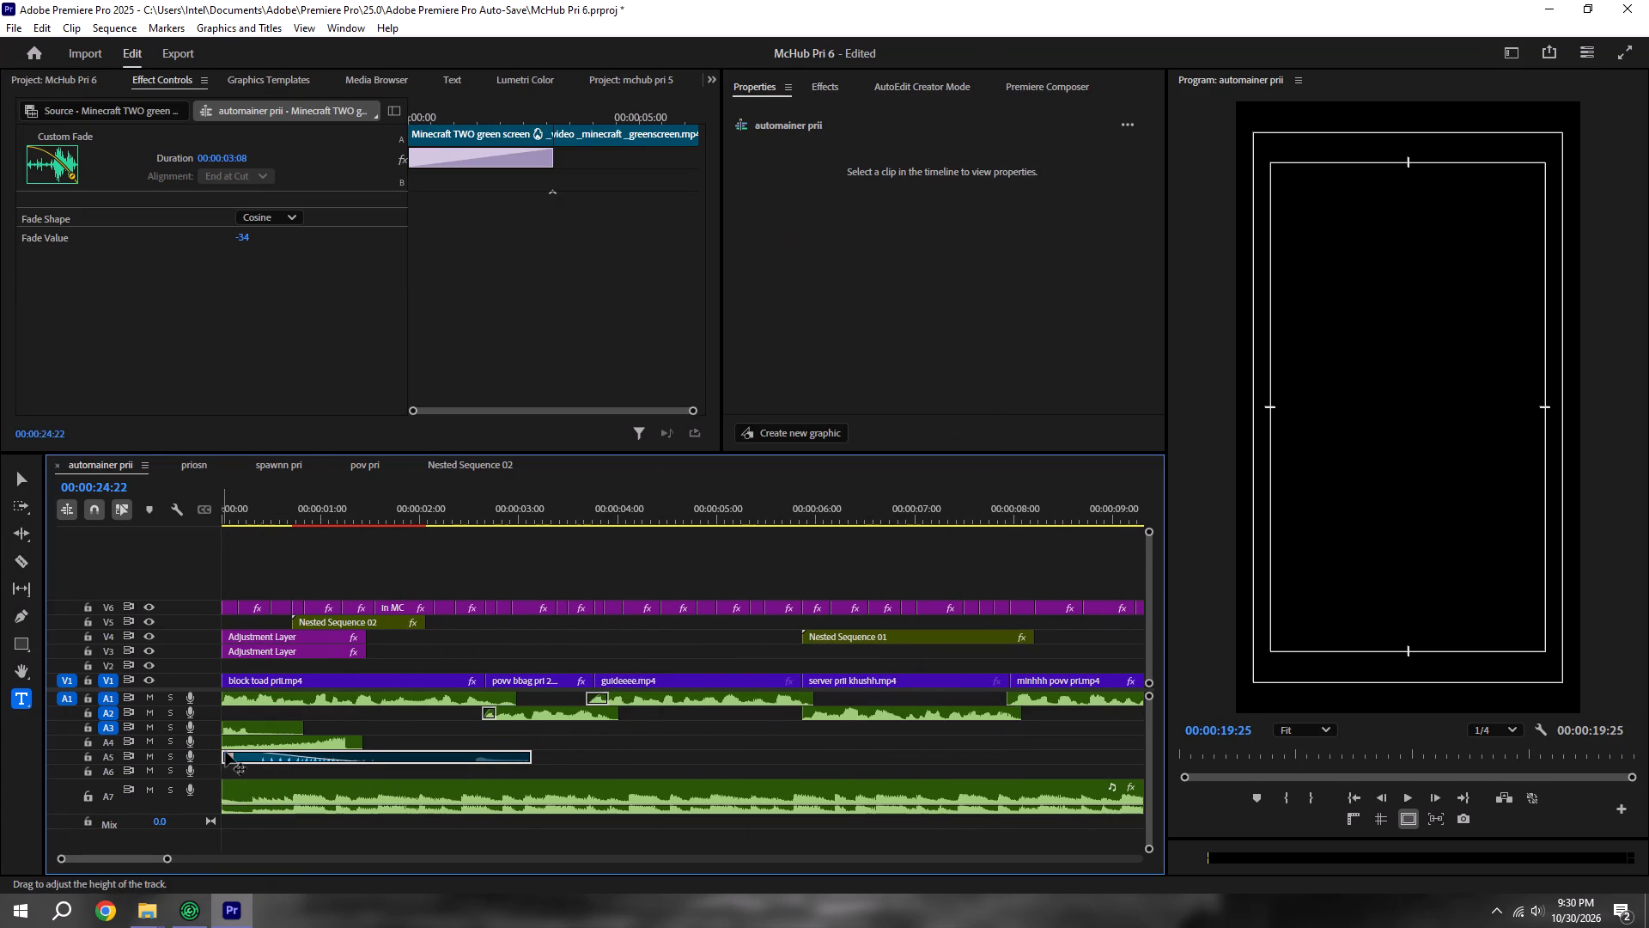
pyautogui.scroll(15, 343, 775)
pyautogui.moveTo(229, 754); pyautogui.dragTo(253, 759)
pyautogui.moveTo(234, 759); pyautogui.dragTo(257, 761)
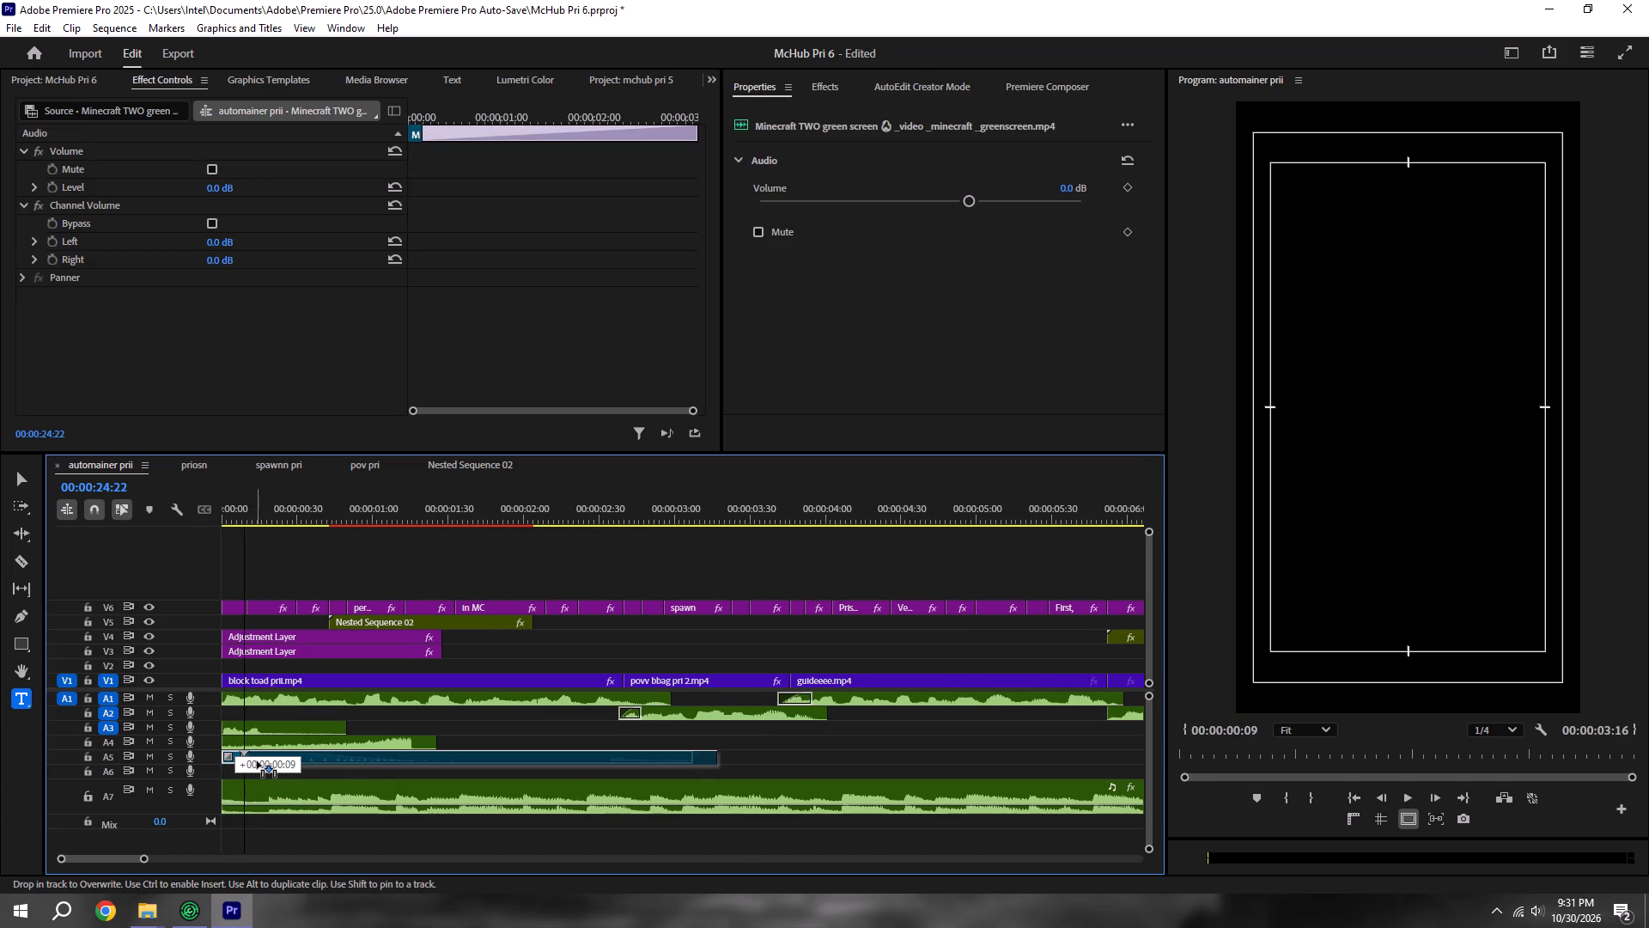
pyautogui.moveTo(257, 761); pyautogui.dragTo(277, 766)
pyautogui.hotkey('ctrl', 's')
# Play back the opening, shift the Minecraft TWO audio on A6 to start at about 00:00:00:24, and save.
pyautogui.moveTo(246, 509); pyautogui.dragTo(129, 508)
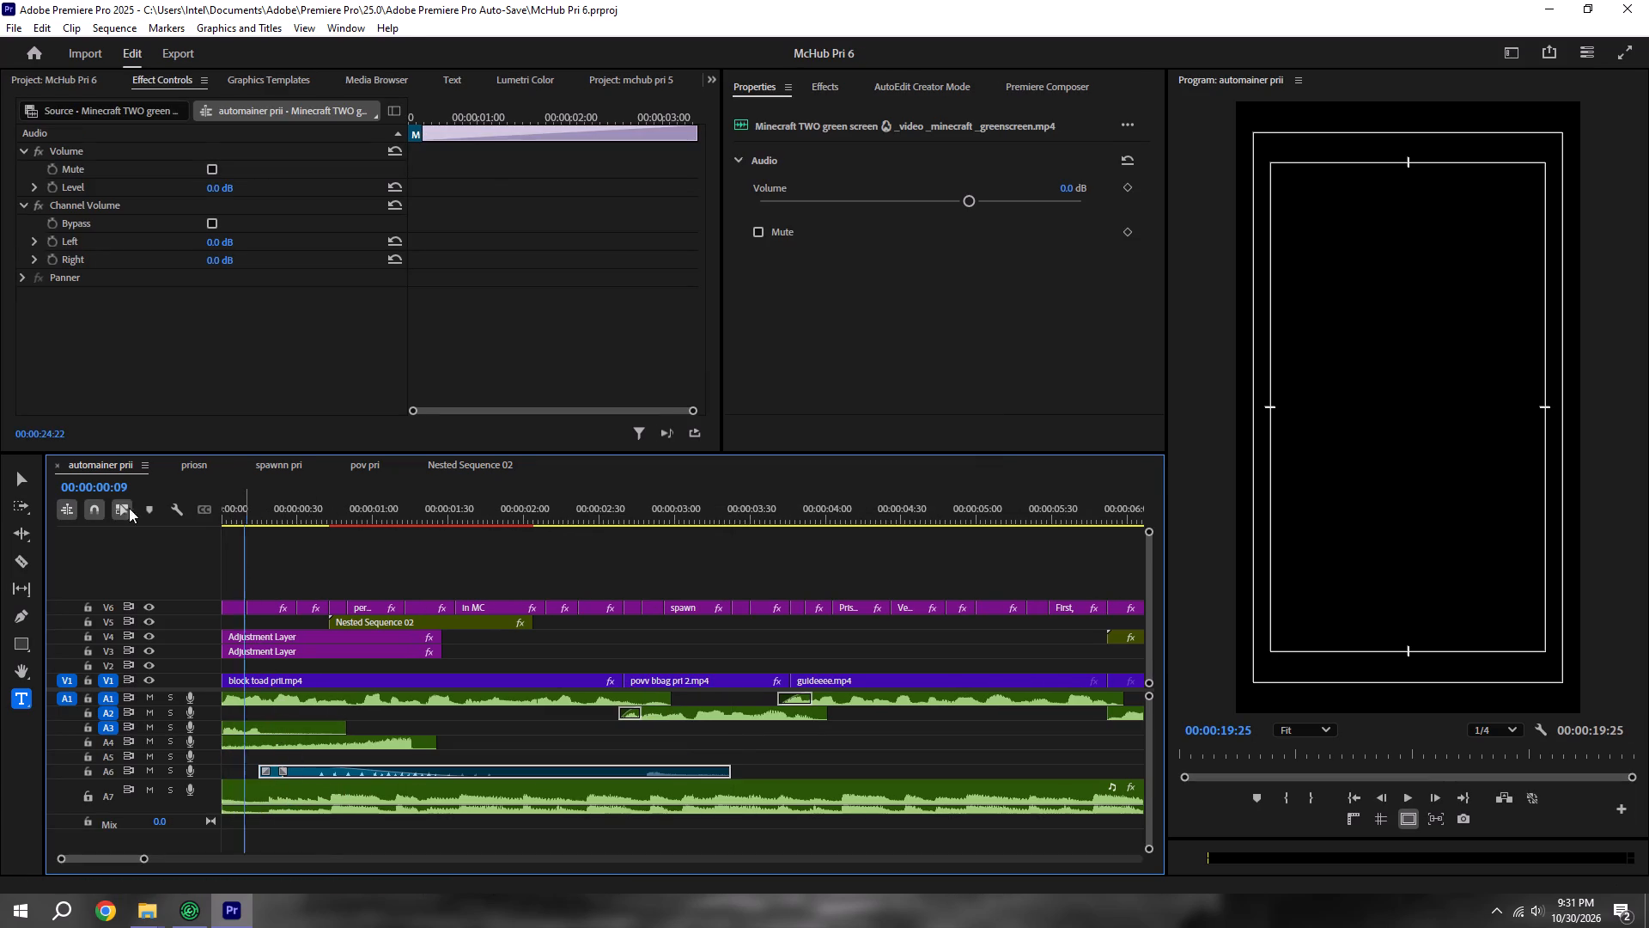
pyautogui.moveTo(129, 508); pyautogui.dragTo(114, 508)
pyautogui.press('space')
pyautogui.click(531, 708)
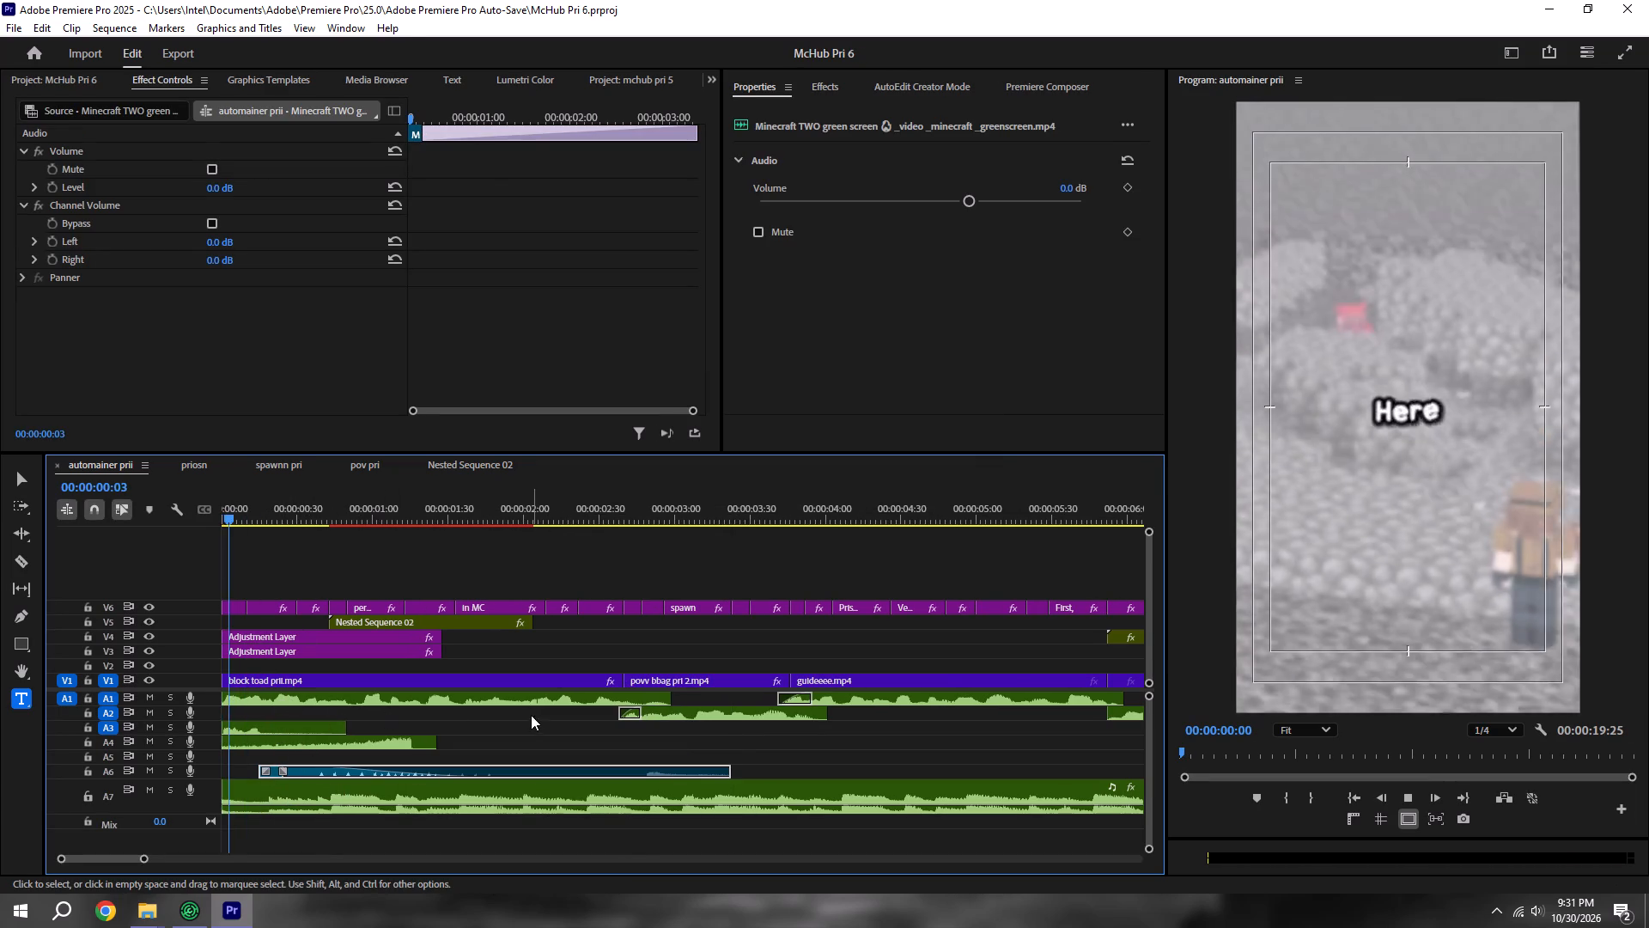
pyautogui.press('space')
pyautogui.keyDown('shift'); pyautogui.click(332, 506); pyautogui.keyUp('shift')
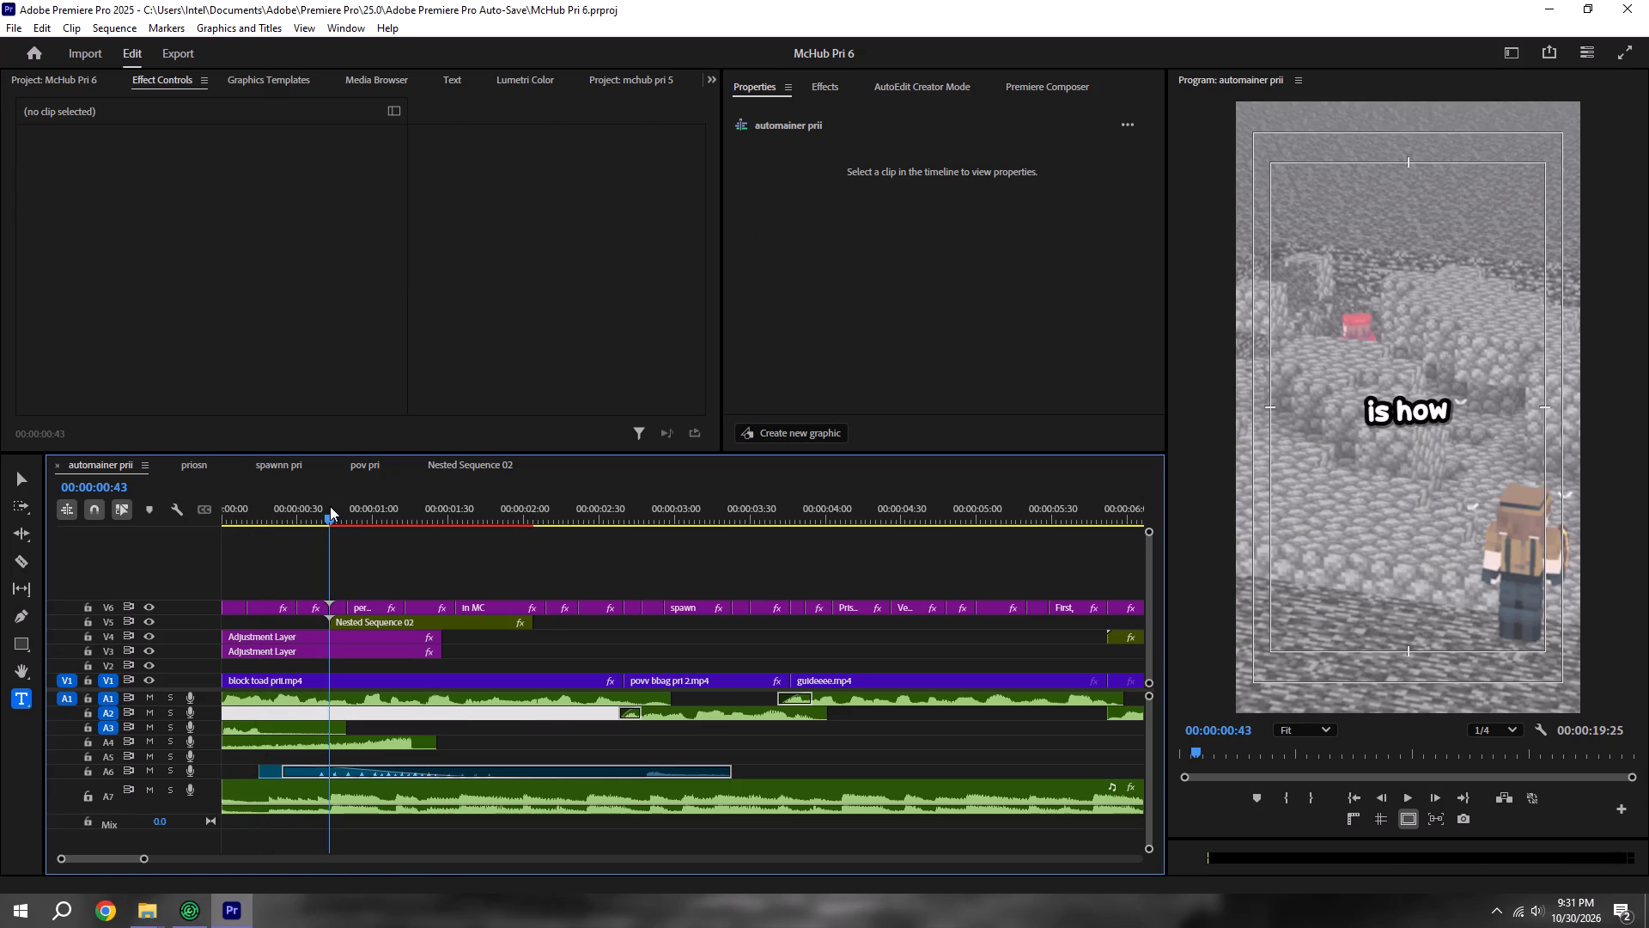
pyautogui.moveTo(273, 771); pyautogui.dragTo(291, 772)
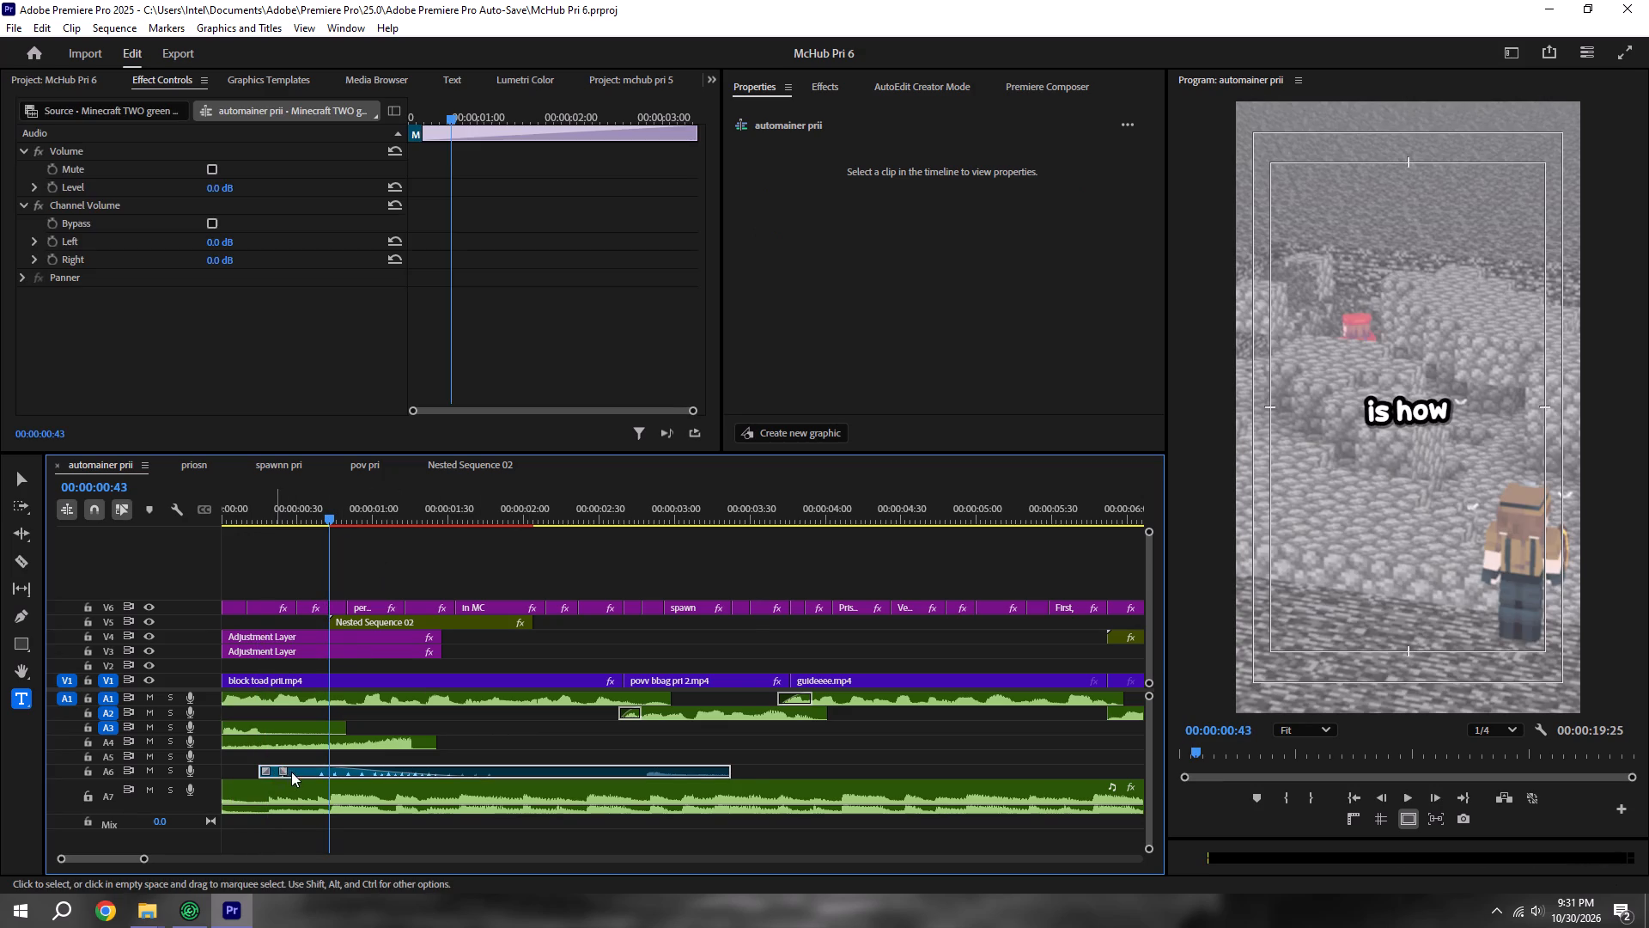
pyautogui.moveTo(291, 772); pyautogui.dragTo(297, 772)
pyautogui.hotkey('ctrl', 's')
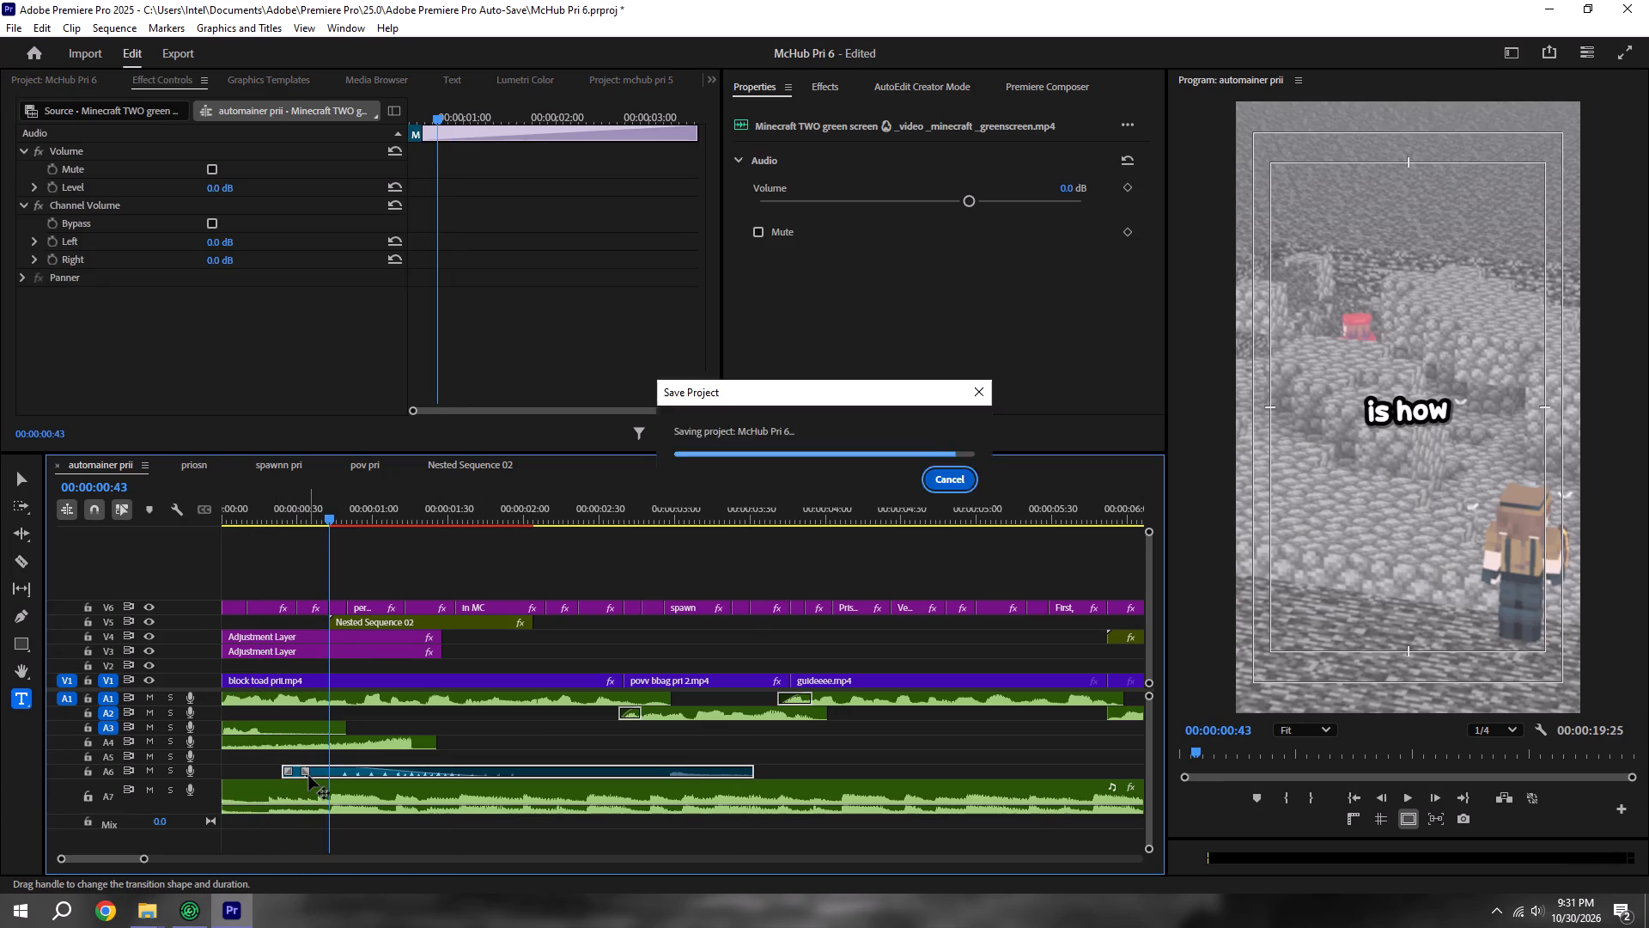
# Play back the opening, including from the sequence start, to check the sound effect against the perfect start title, and save the project.
pyautogui.press('space')
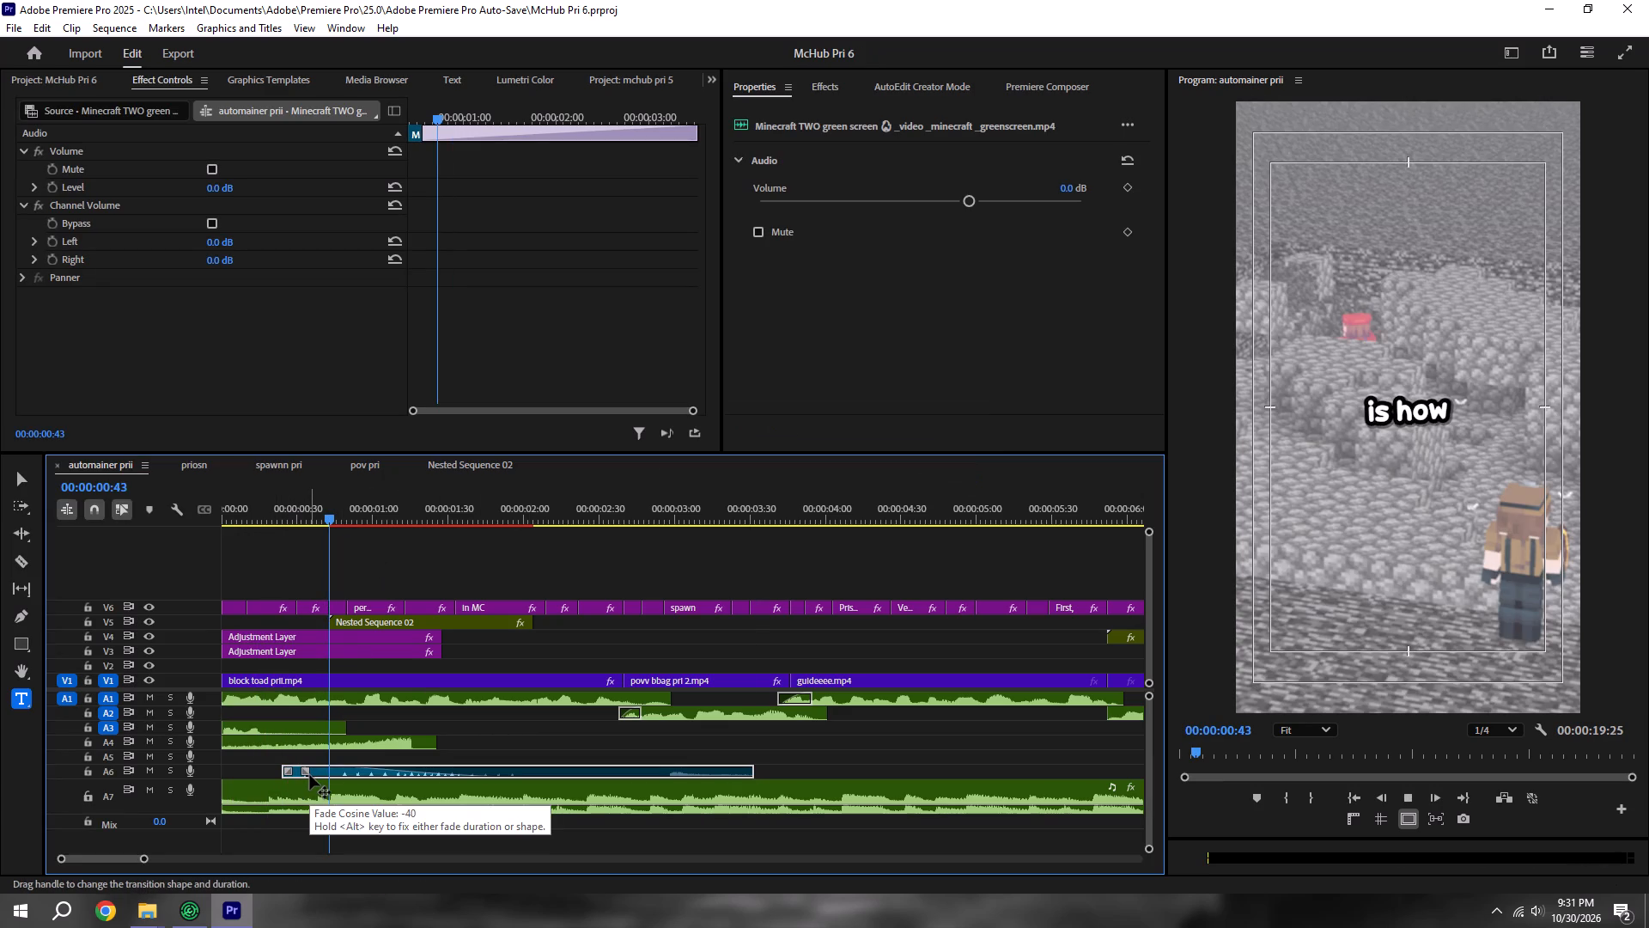
pyautogui.press('space')
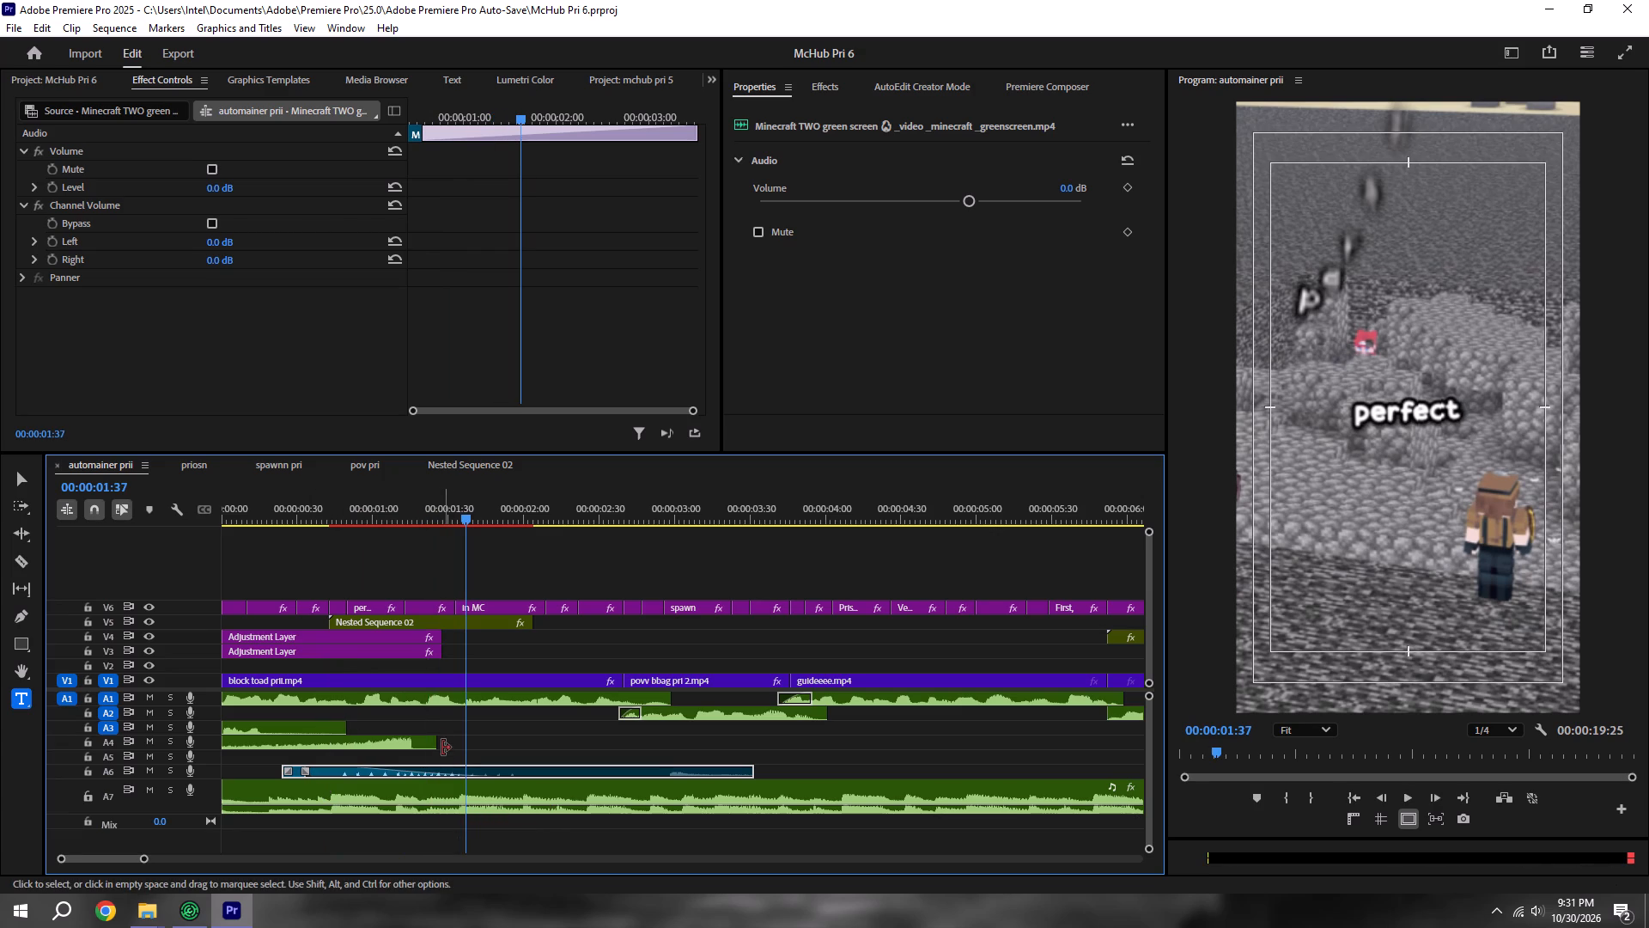
pyautogui.press('space')
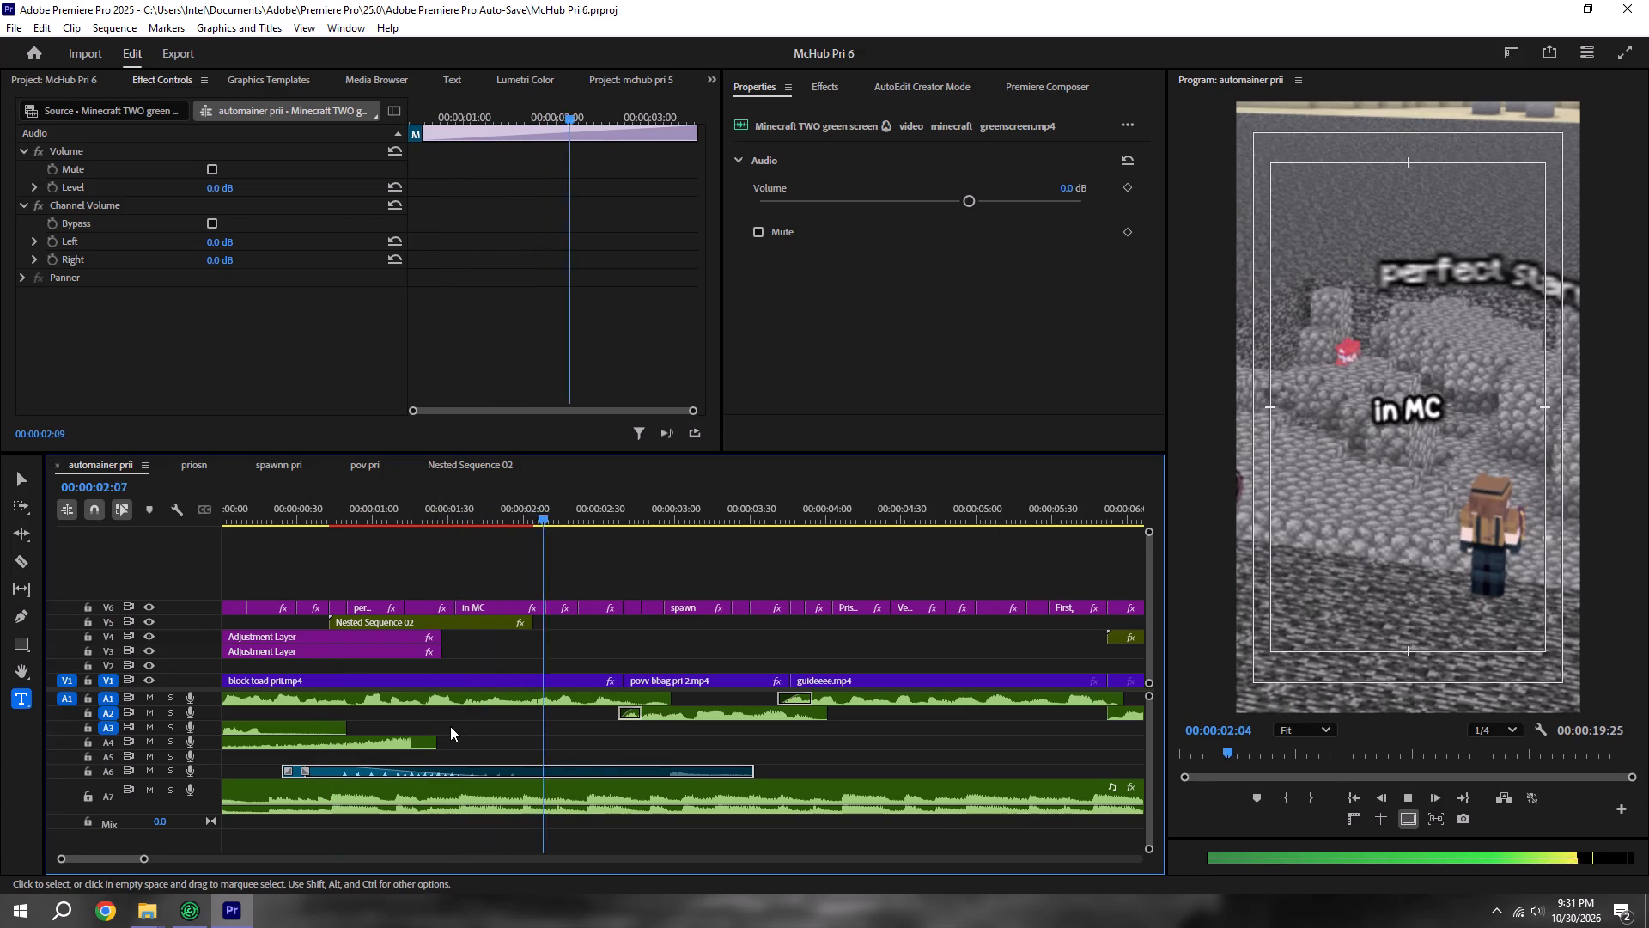
pyautogui.hotkey('ctrl', 's')
pyautogui.keyDown('alt'); pyautogui.scroll(-5, 462, 725); pyautogui.keyUp('alt')
pyautogui.hotkey('ctrl', 's')
pyautogui.click(1354, 803)
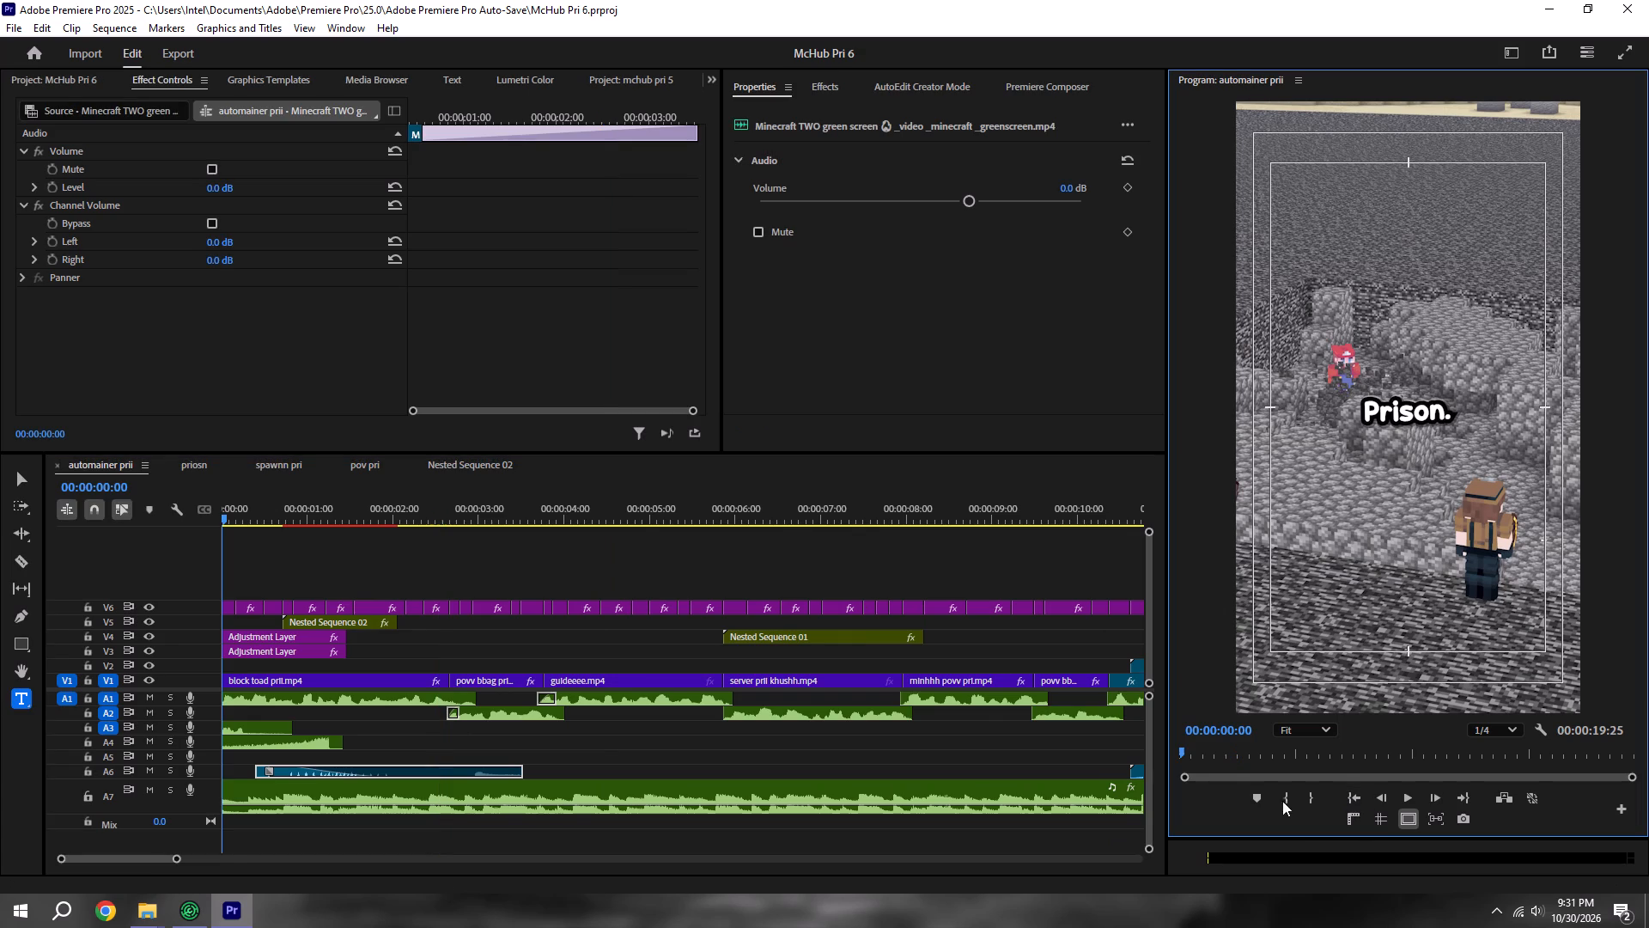
pyautogui.press('space')
pyautogui.keyDown('alt'); pyautogui.scroll(-3, 599, 758); pyautogui.keyUp('alt')
pyautogui.click(596, 759)
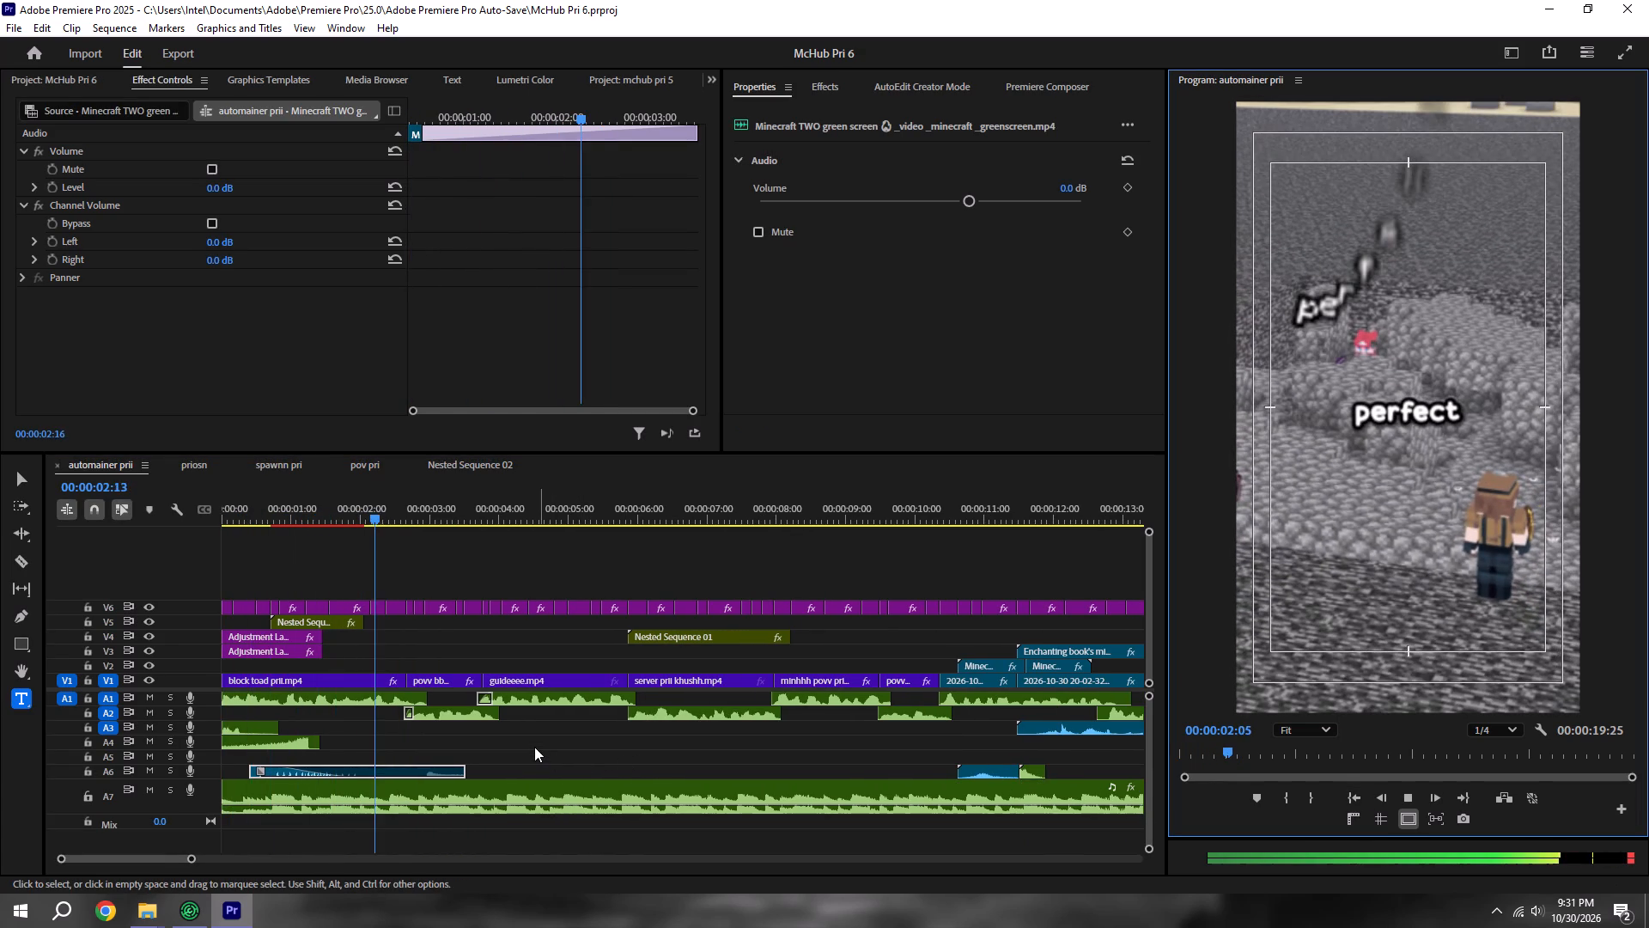
pyautogui.press('space')
pyautogui.hotkey('ctrl', 's')
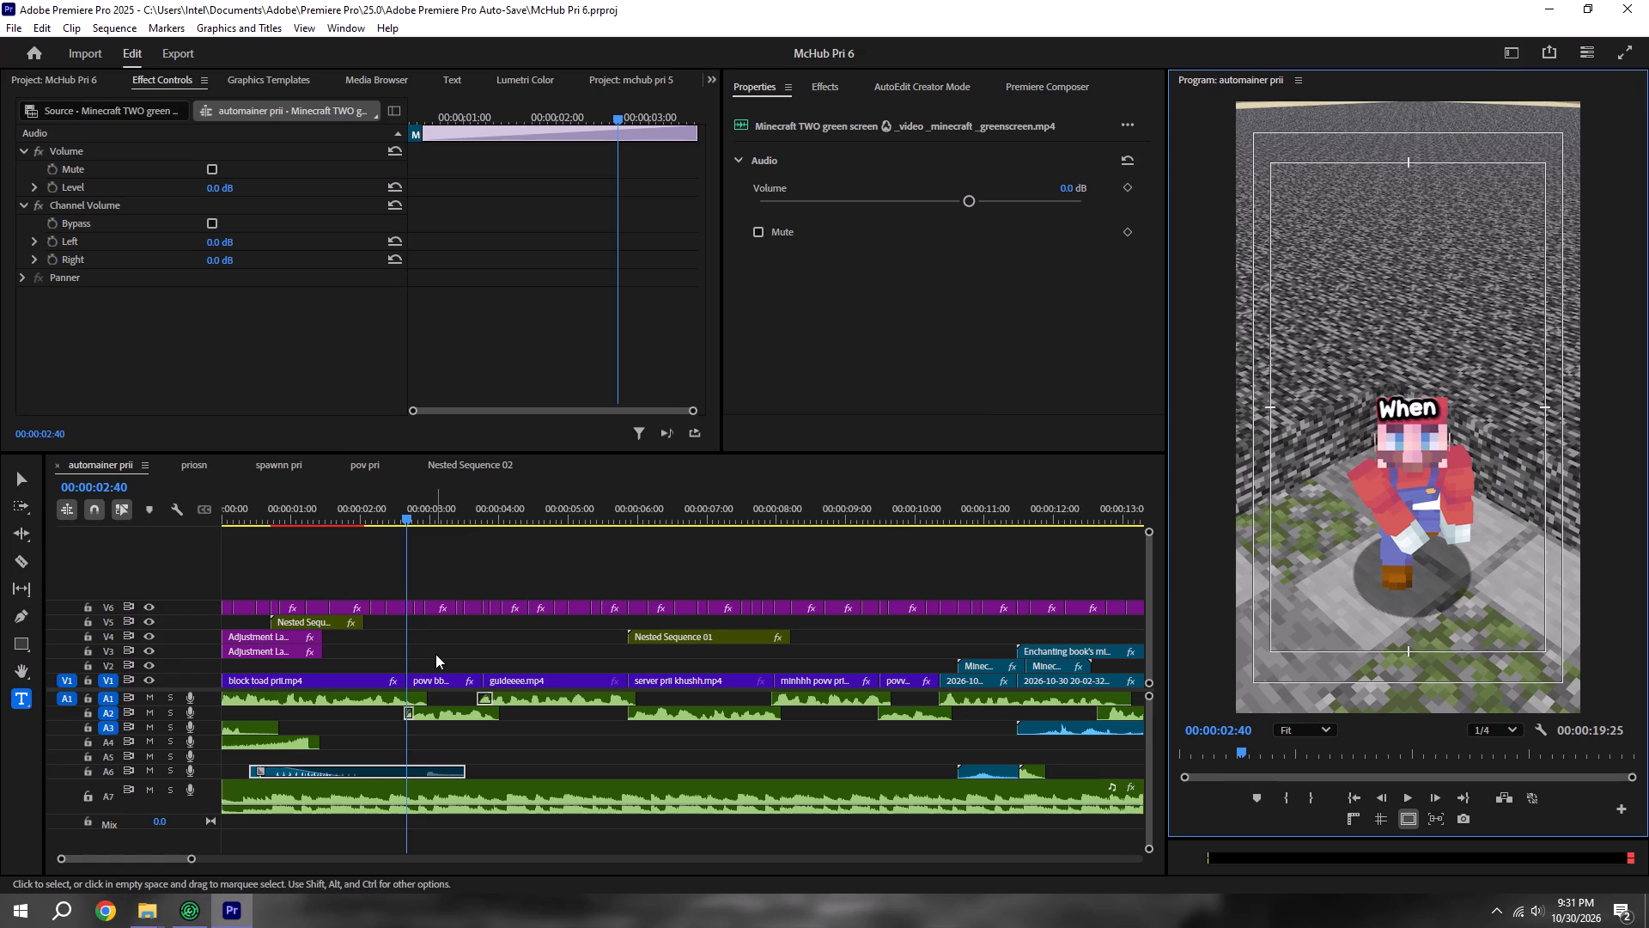
pyautogui.hotkey('ctrl', 's')
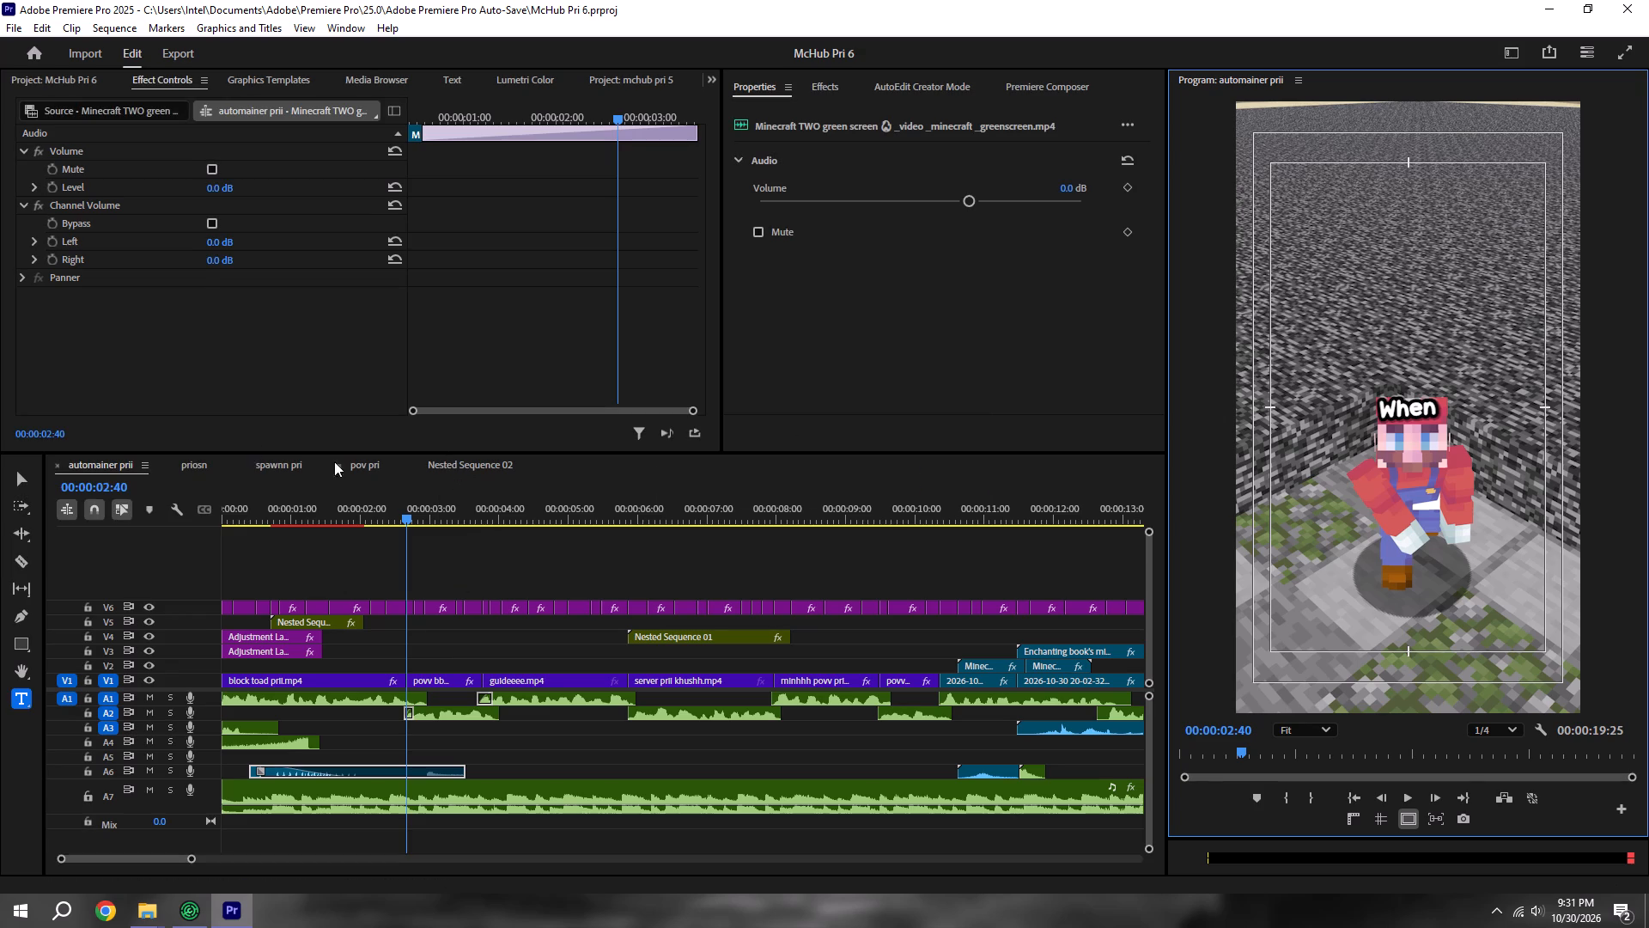
# Open the earlier BagelSMP 67 project alongside McHub Pri 6.
pyautogui.click(30, 48)
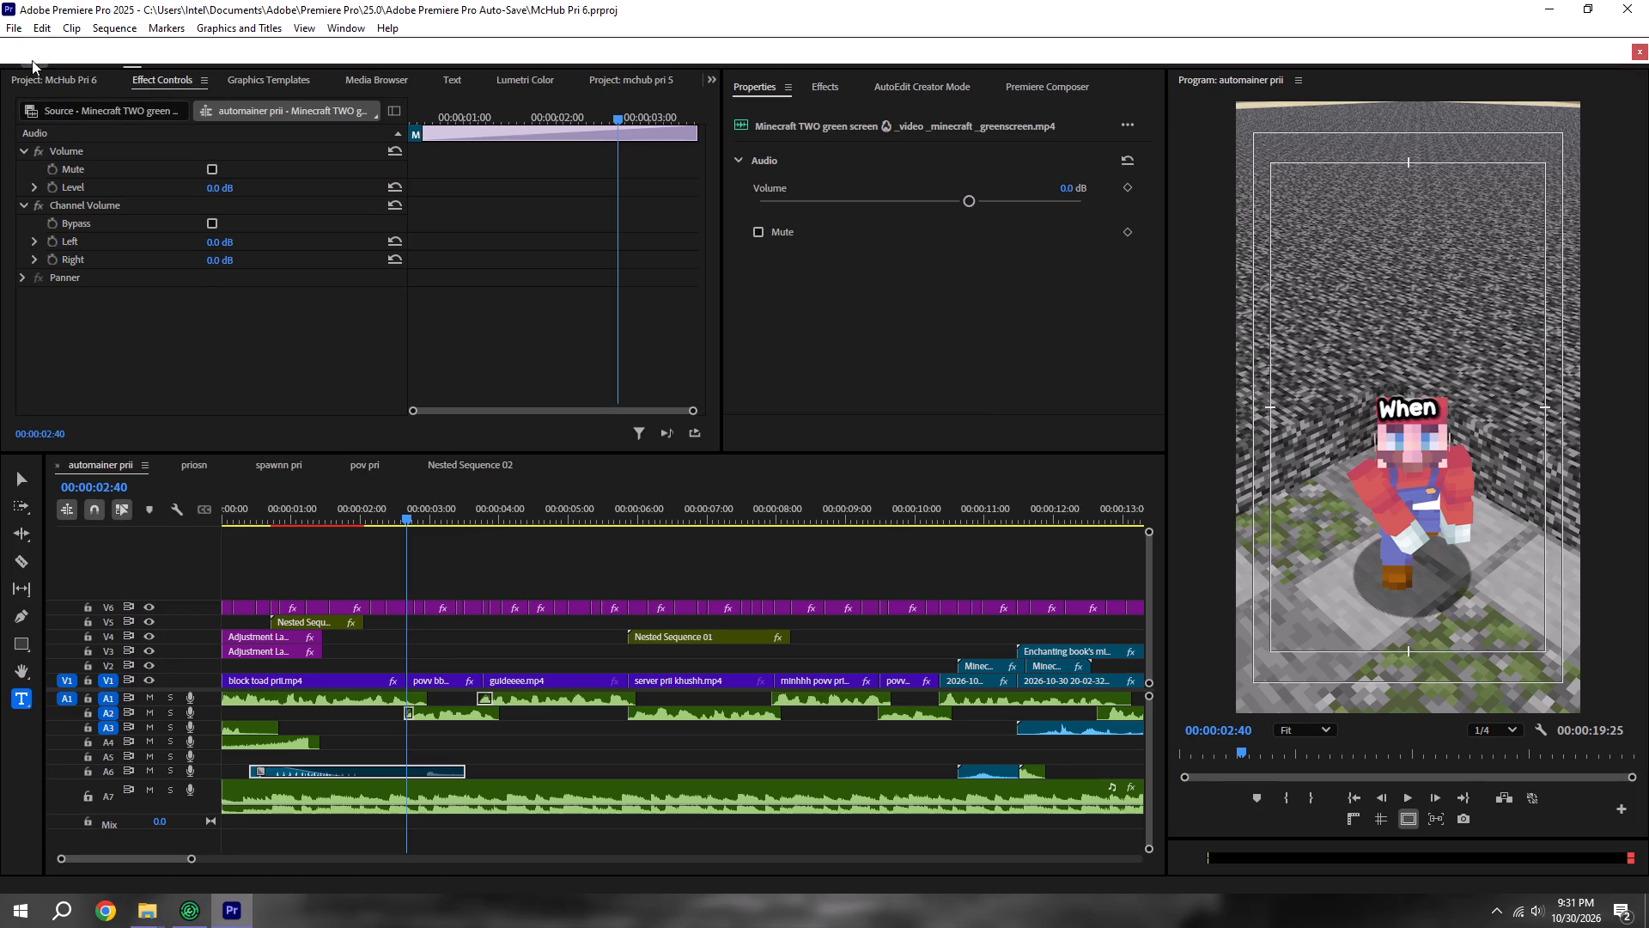
pyautogui.scroll(-4, 494, 721)
pyautogui.click(435, 719)
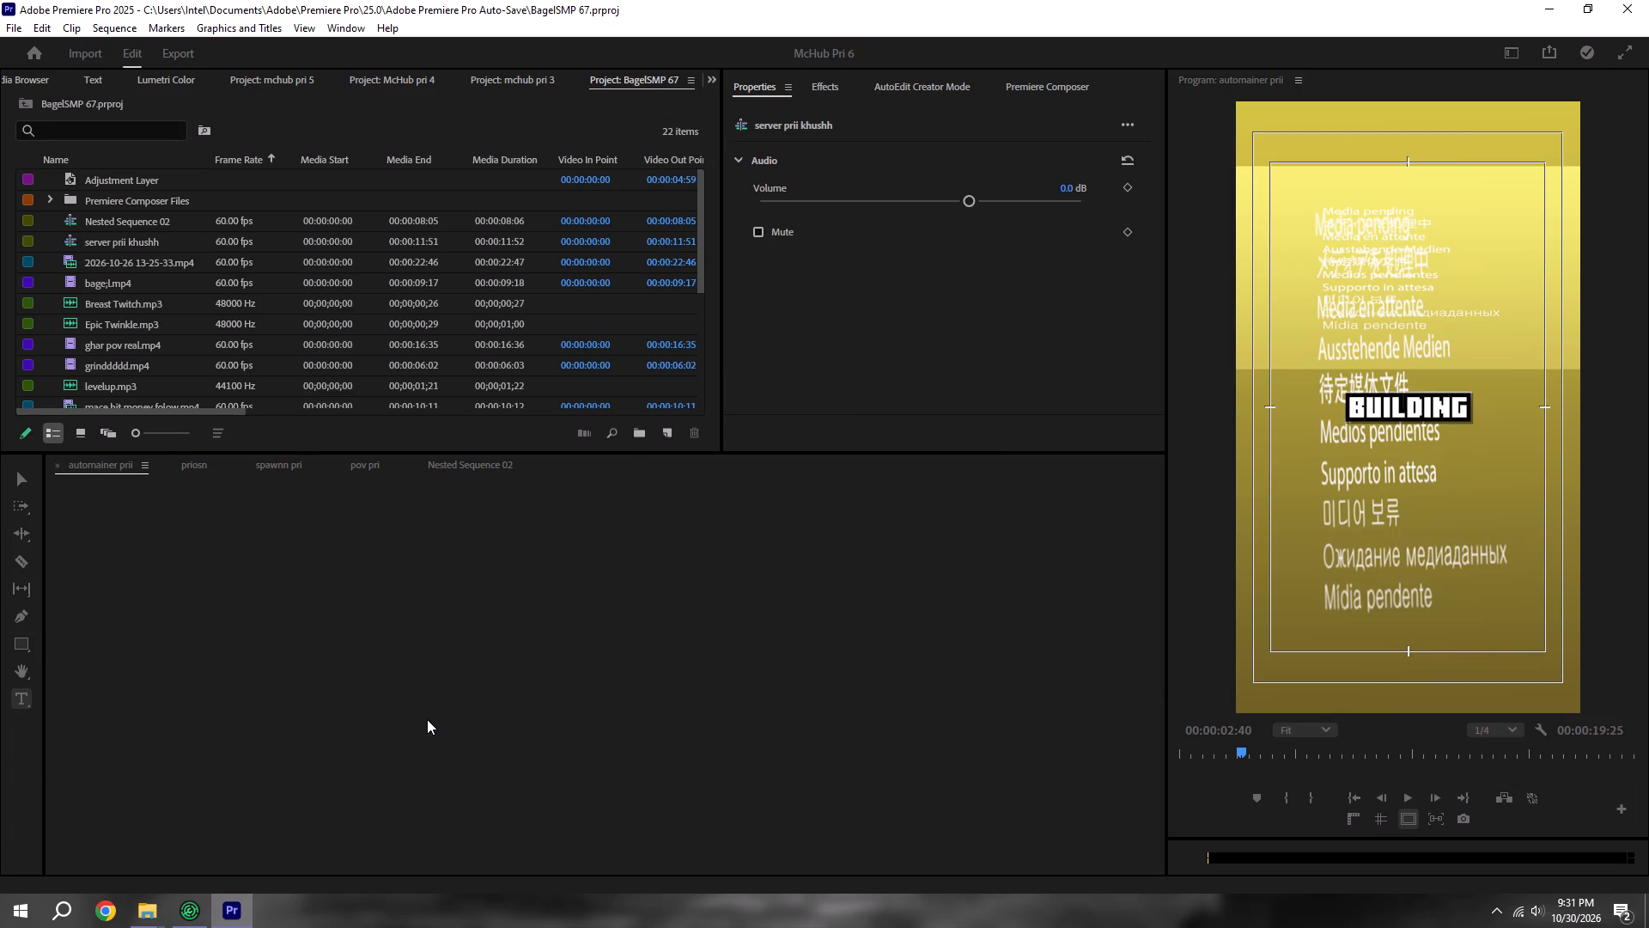
# In the server prii khushh sequence, copy all effects and motion settings of the New_Project_49.png clip on V2.
pyautogui.scroll(11, 376, 654)
pyautogui.scroll(-7, 357, 619)
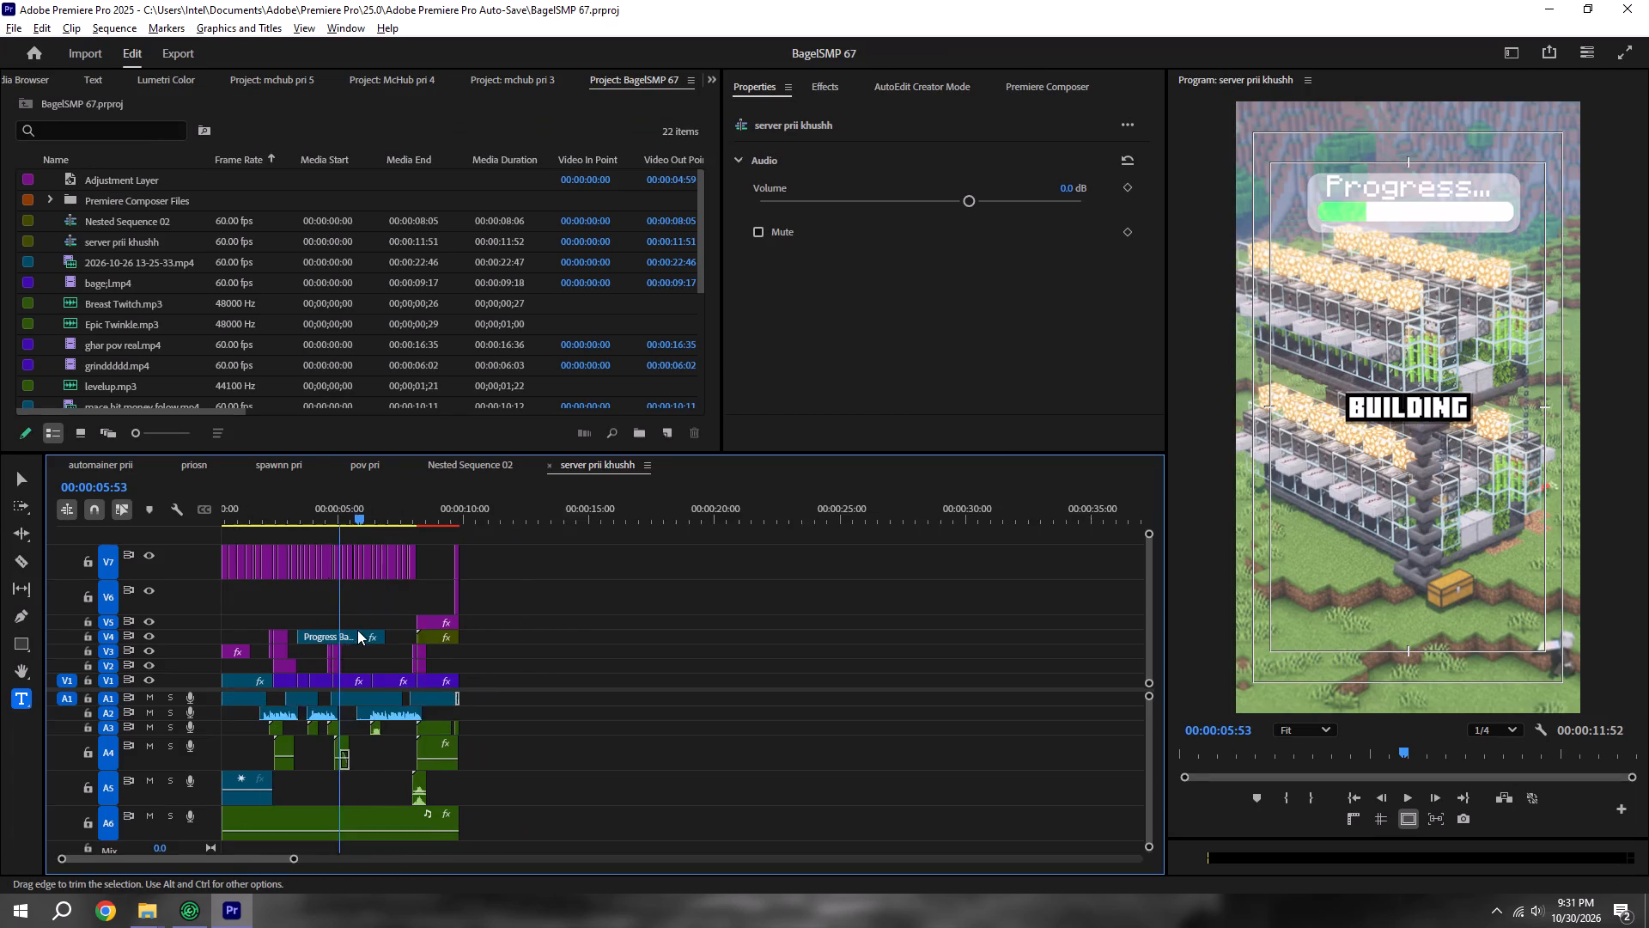
pyautogui.scroll(6, 357, 630)
pyautogui.keyDown('alt'); pyautogui.scroll(6, 313, 638); pyautogui.keyUp('alt')
pyautogui.scroll(5, 289, 686)
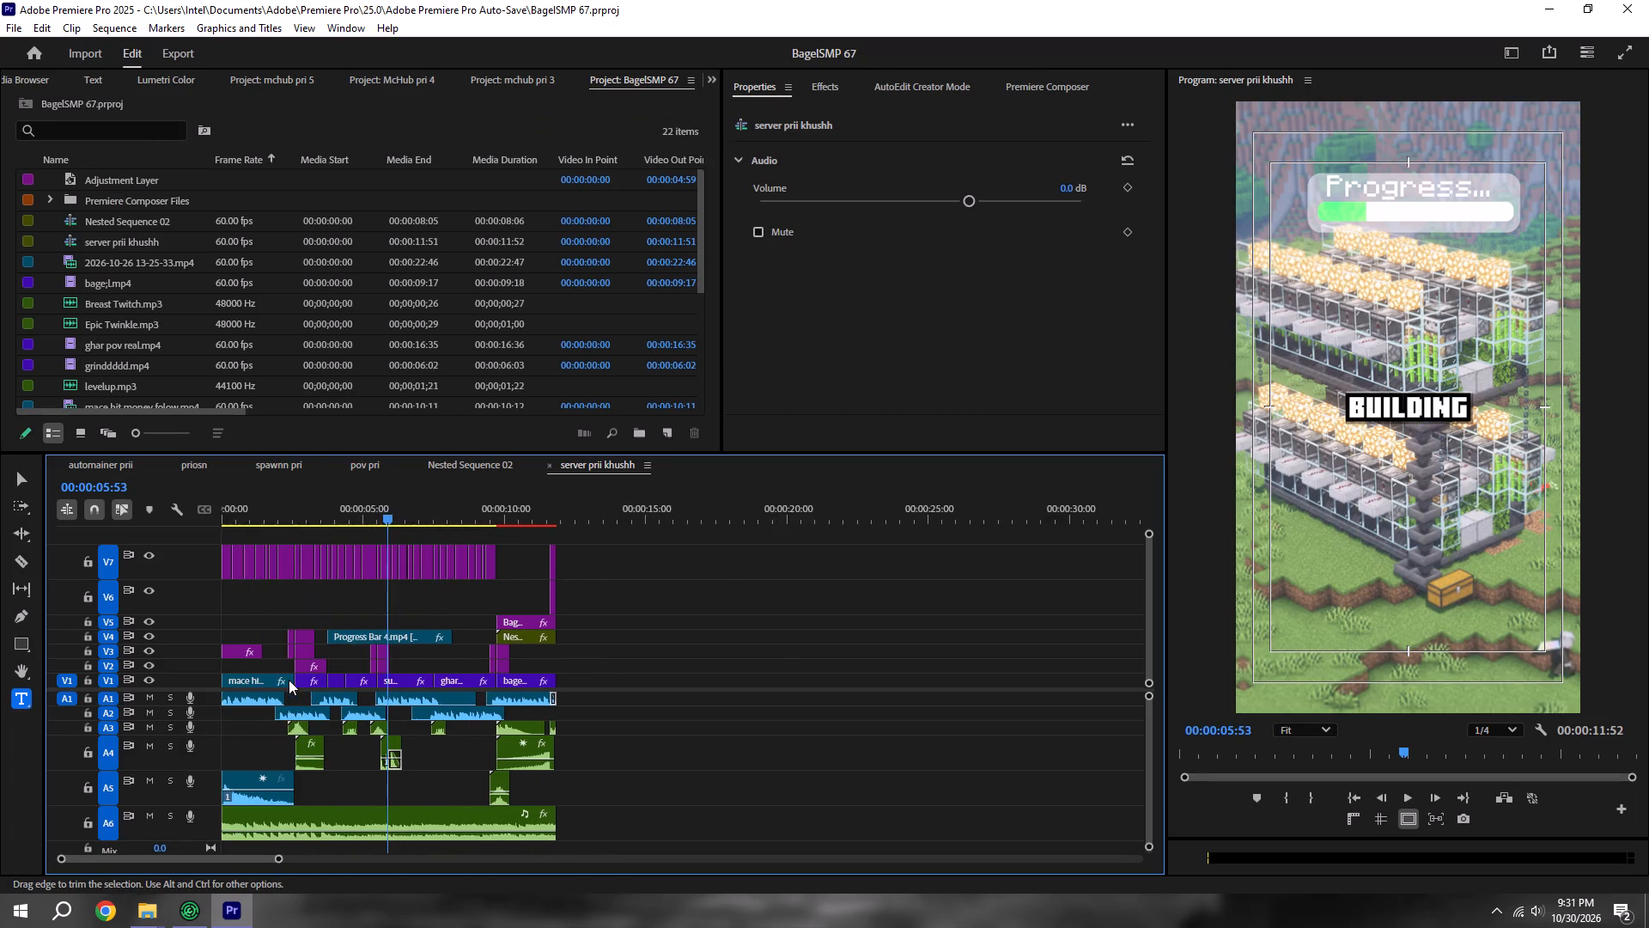
pyautogui.keyDown('alt'); pyautogui.scroll(18, 285, 672); pyautogui.keyUp('alt')
pyautogui.click(505, 667)
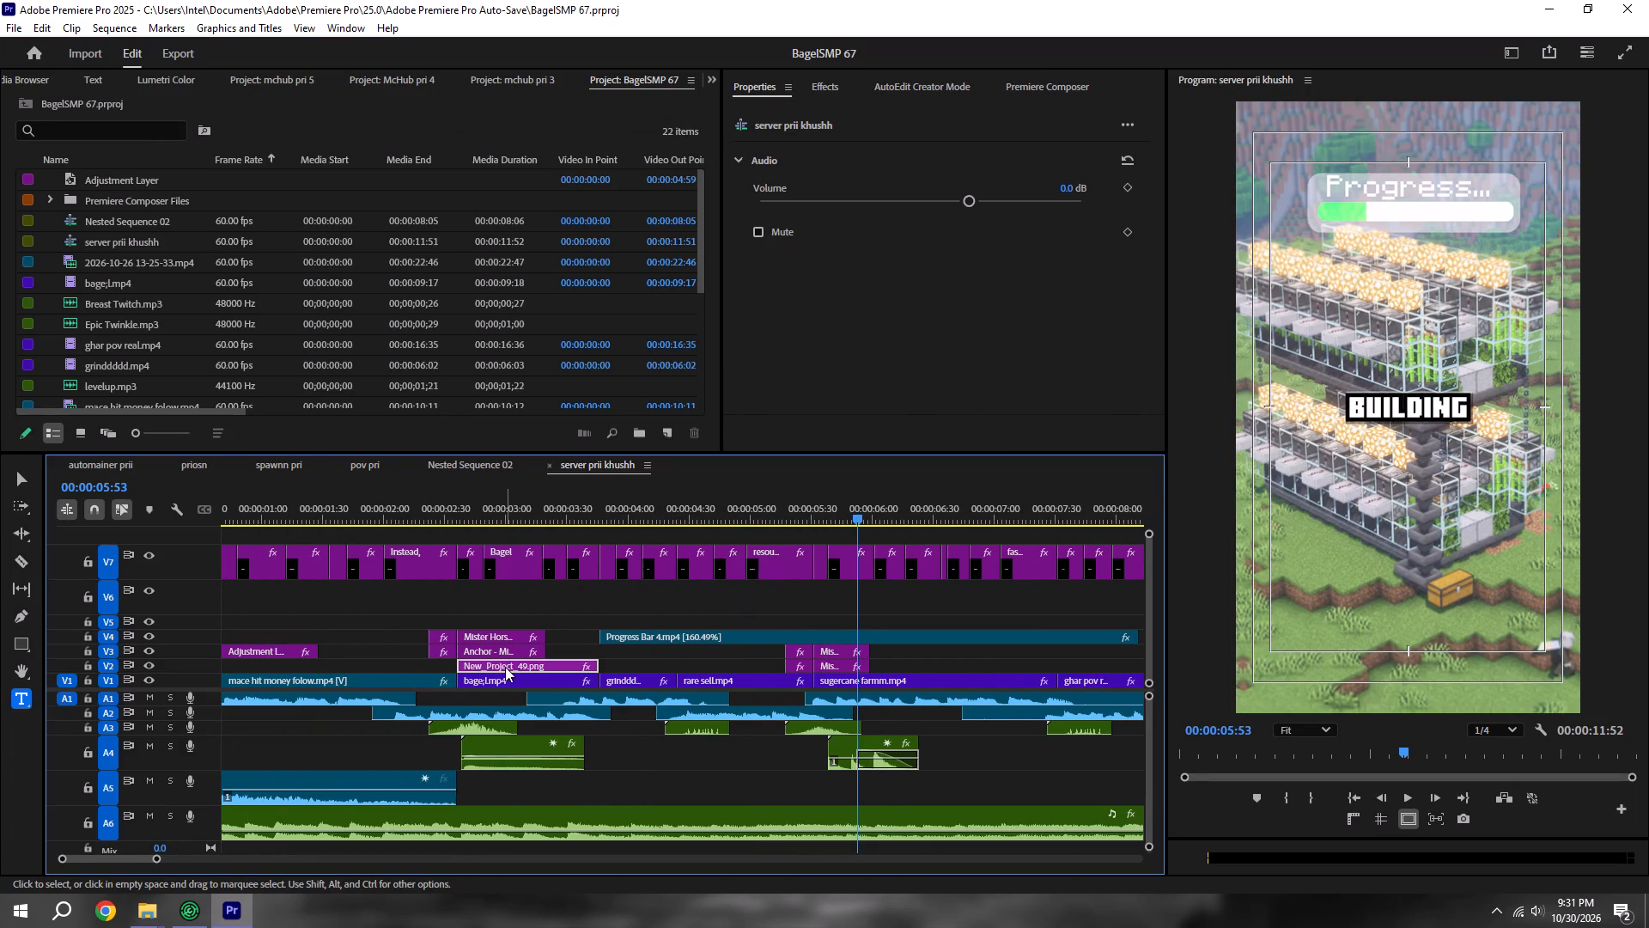
pyautogui.scroll(-5, 233, 156)
pyautogui.click(37, 79)
pyautogui.scroll(5, 37, 79)
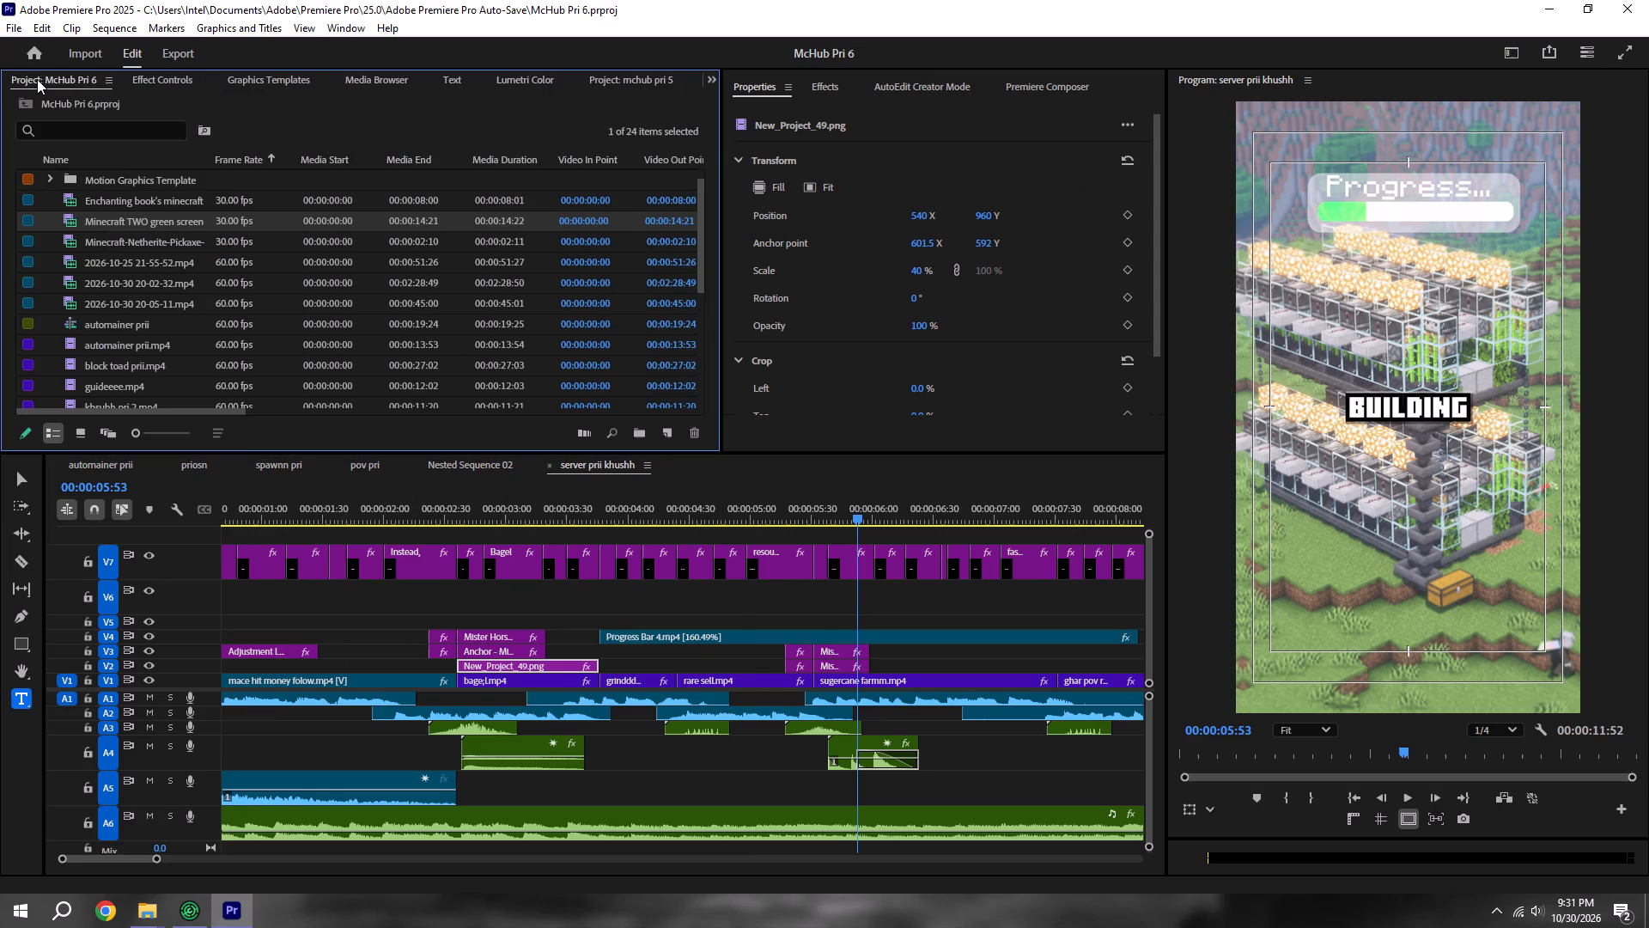
pyautogui.click(180, 82)
pyautogui.scroll(-11, 75, 186)
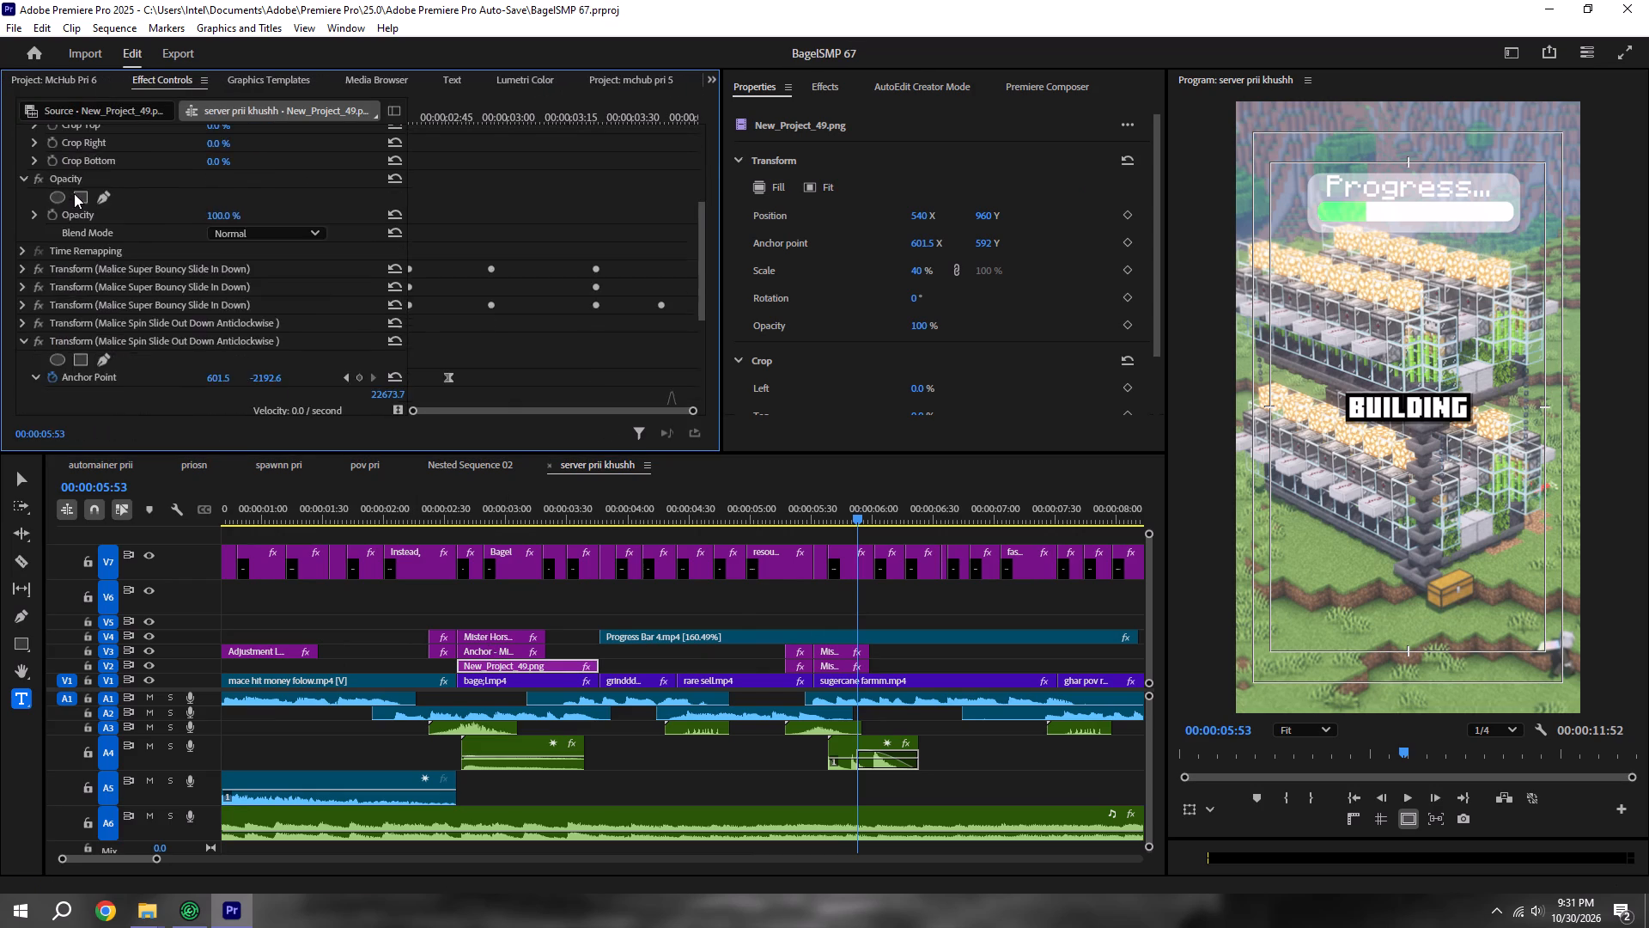
pyautogui.scroll(-18, 74, 193)
pyautogui.scroll(9, 143, 224)
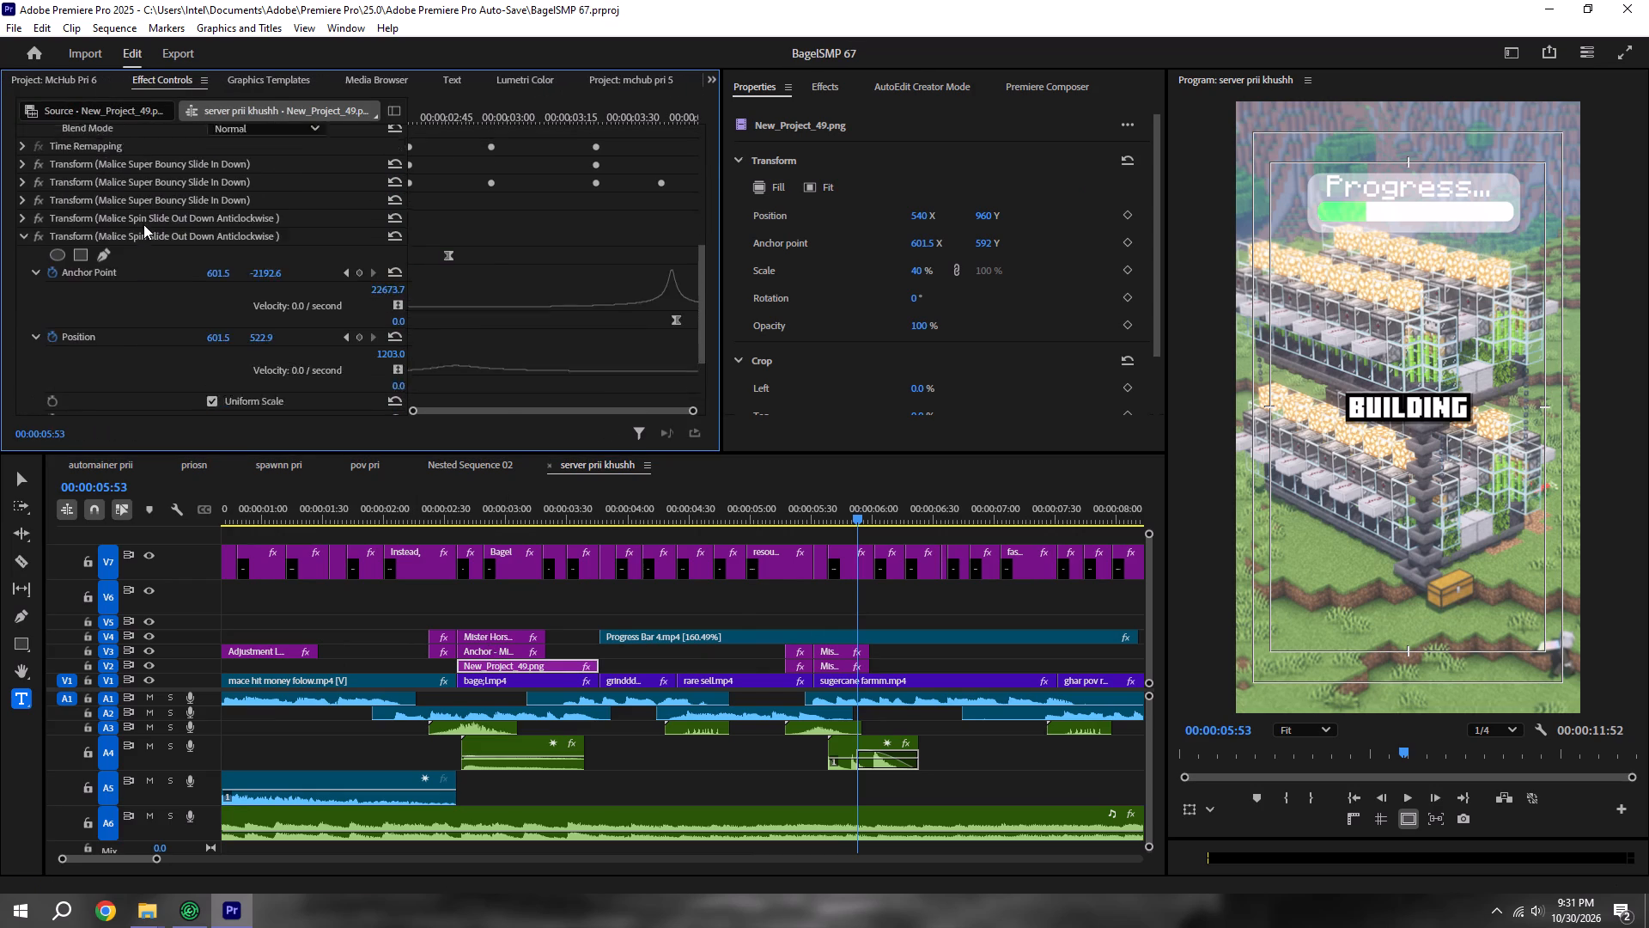
pyautogui.scroll(19, 143, 224)
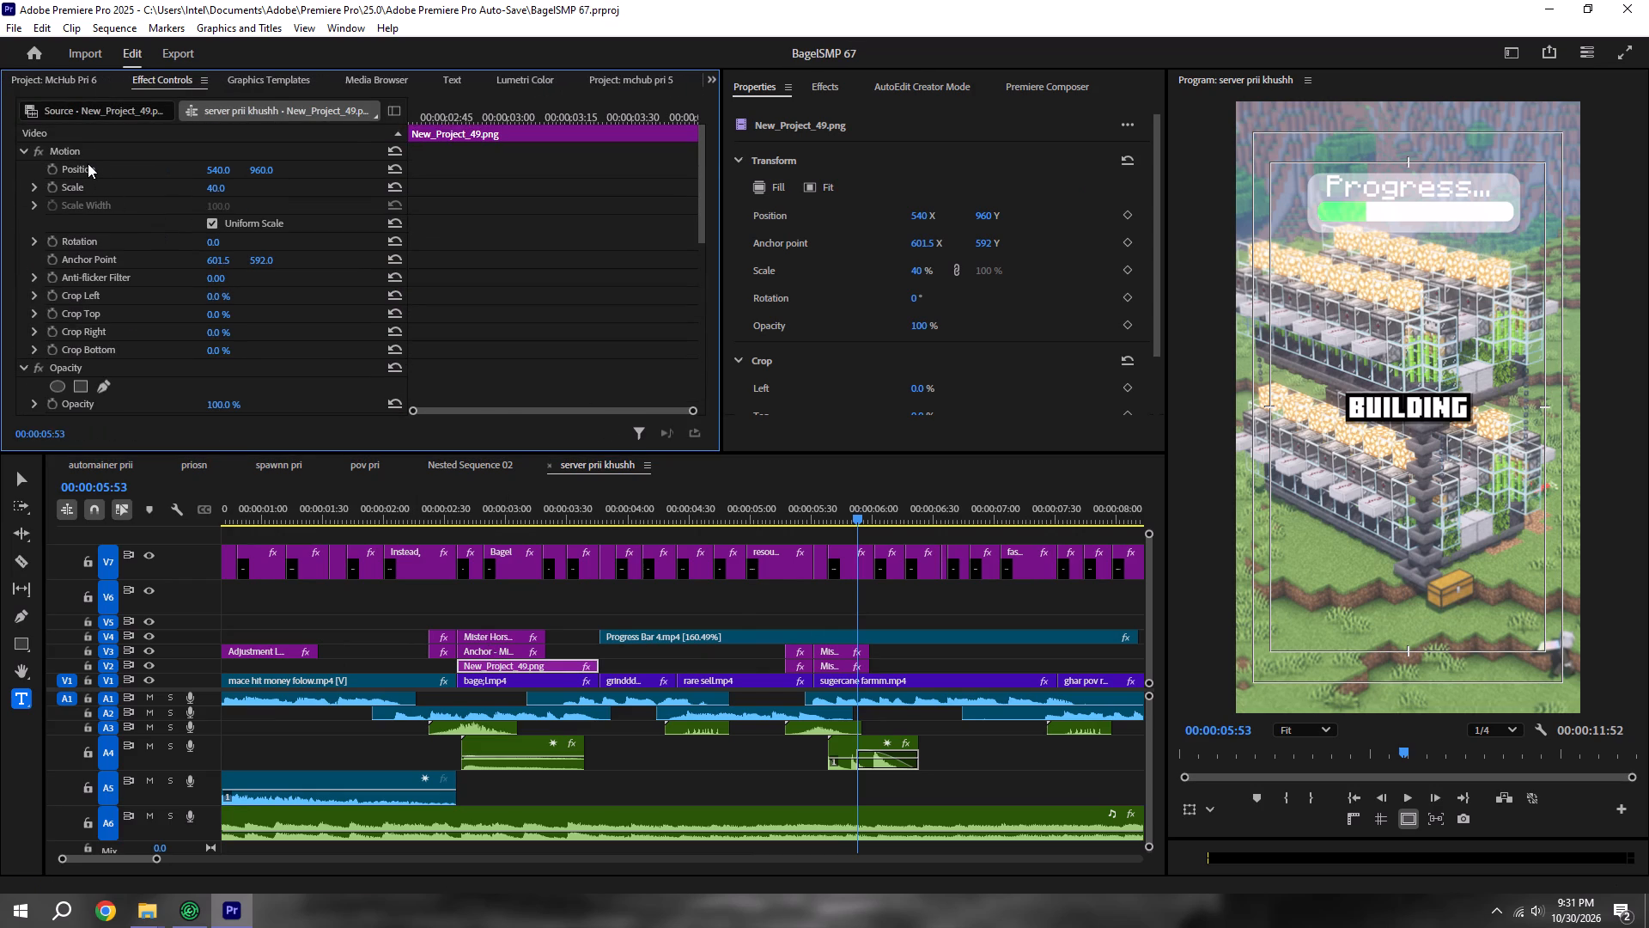
pyautogui.click(82, 151)
pyautogui.hotkey('ctrl', 'a')
pyautogui.hotkey('ctrl', 'c')
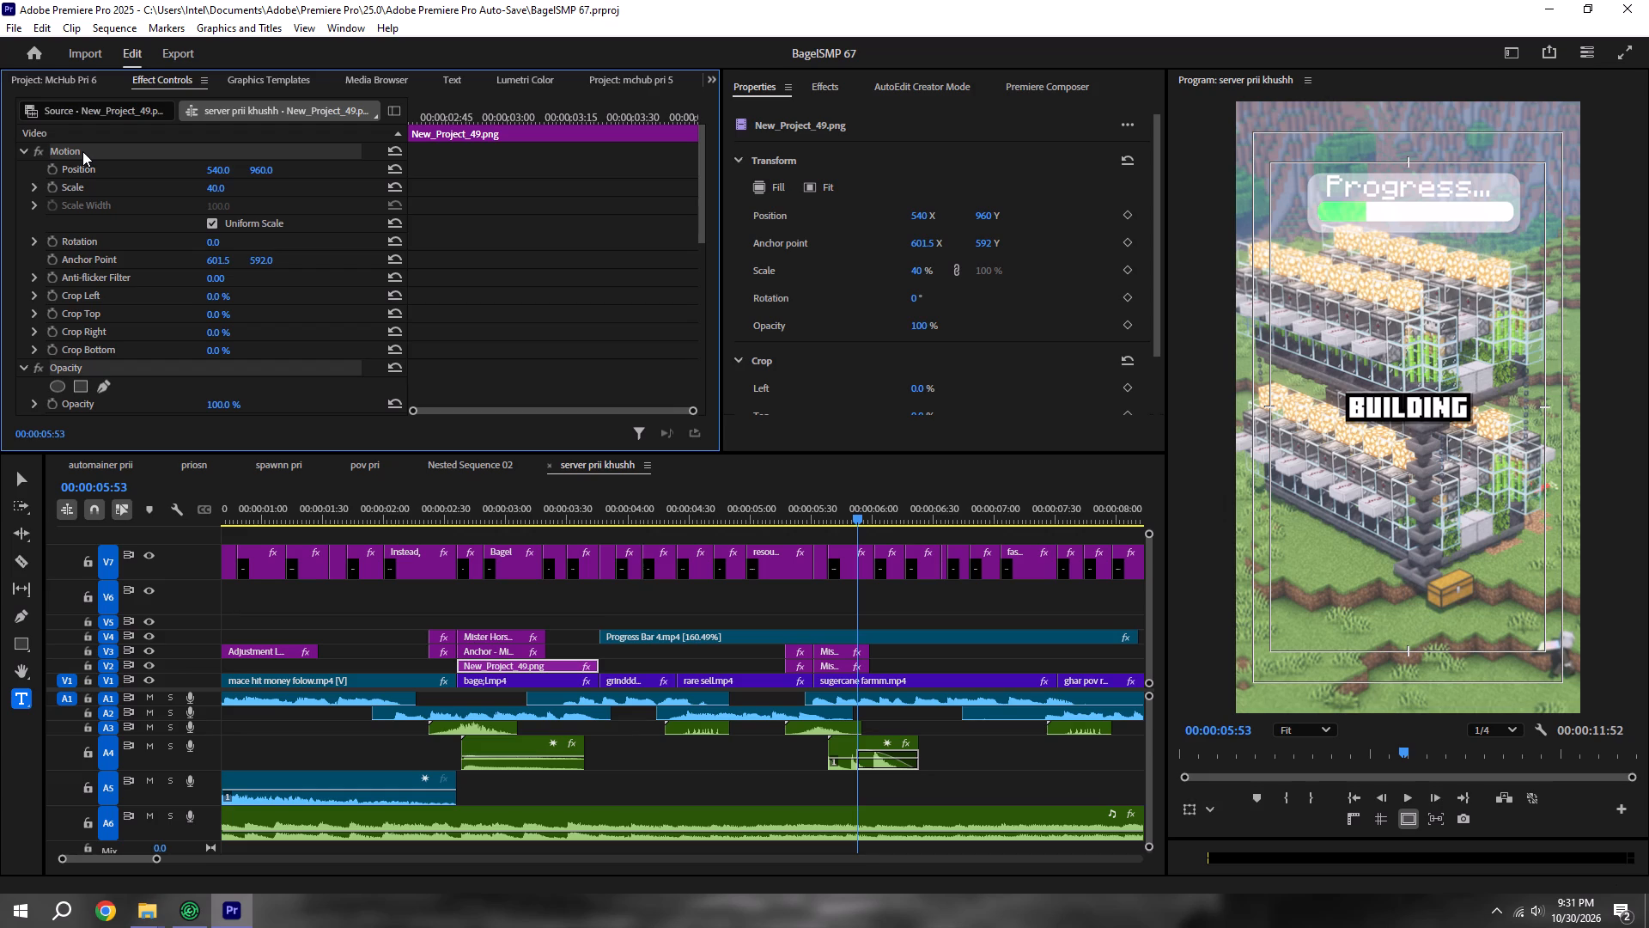
# Return to automainer prii and place mchub-logo.gif from the Downloads folder on V2 at 00:00:02:40.
pyautogui.click(113, 461)
pyautogui.keyDown('alt'); pyautogui.scroll(-5, 424, 624); pyautogui.keyUp('alt')
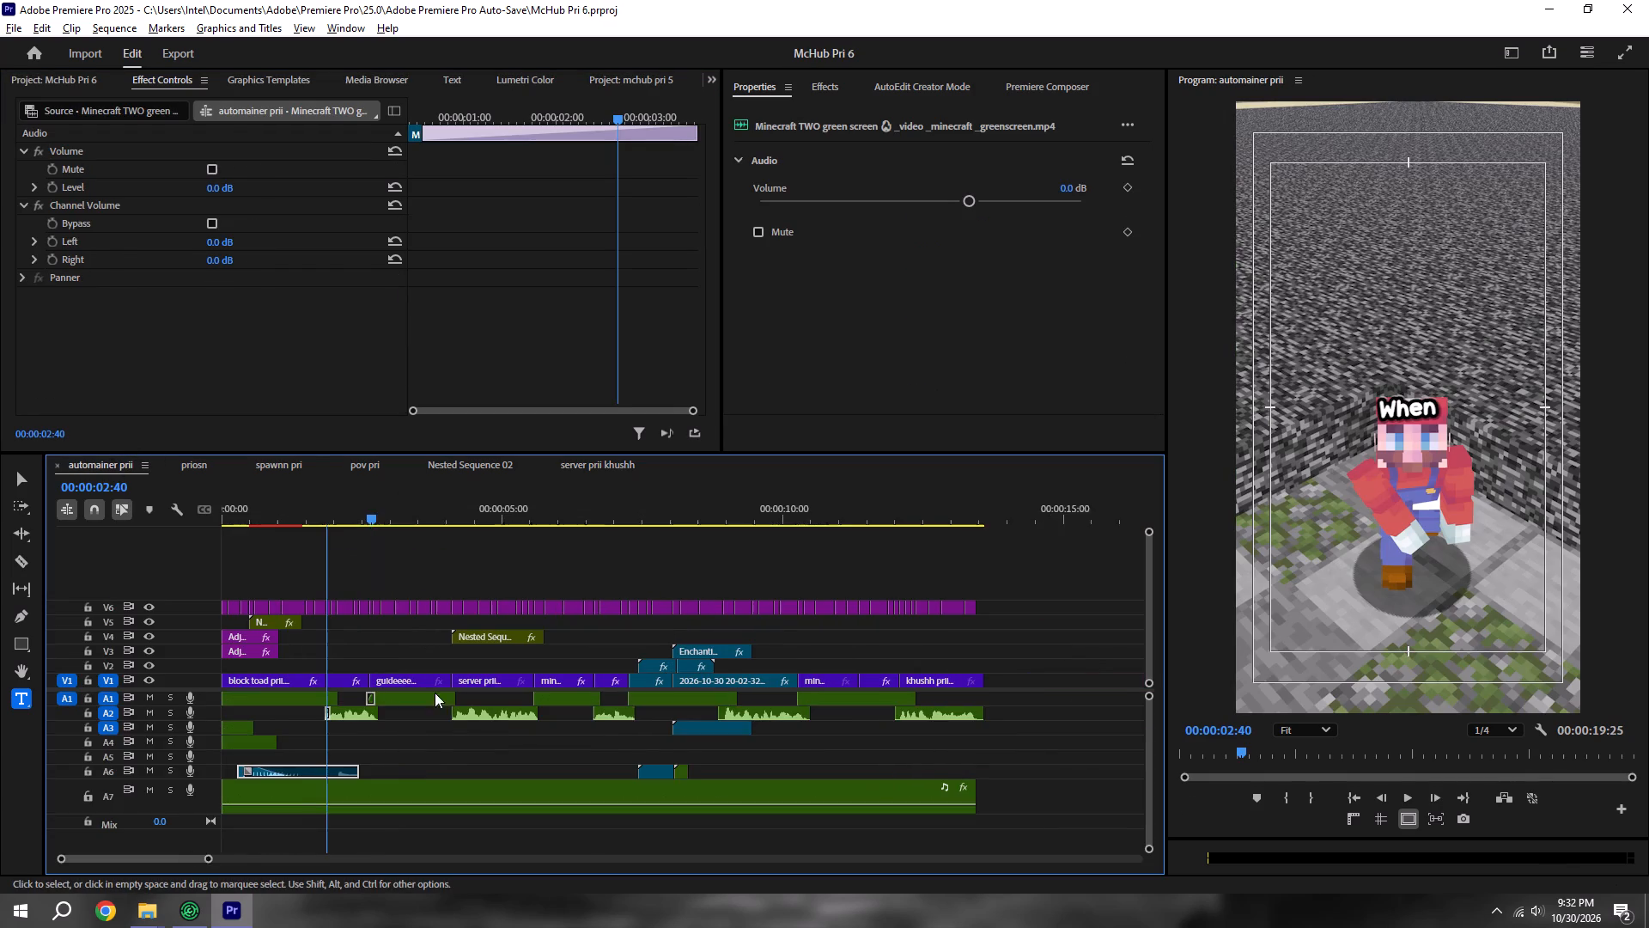
pyautogui.click(130, 920)
pyautogui.click(165, 848)
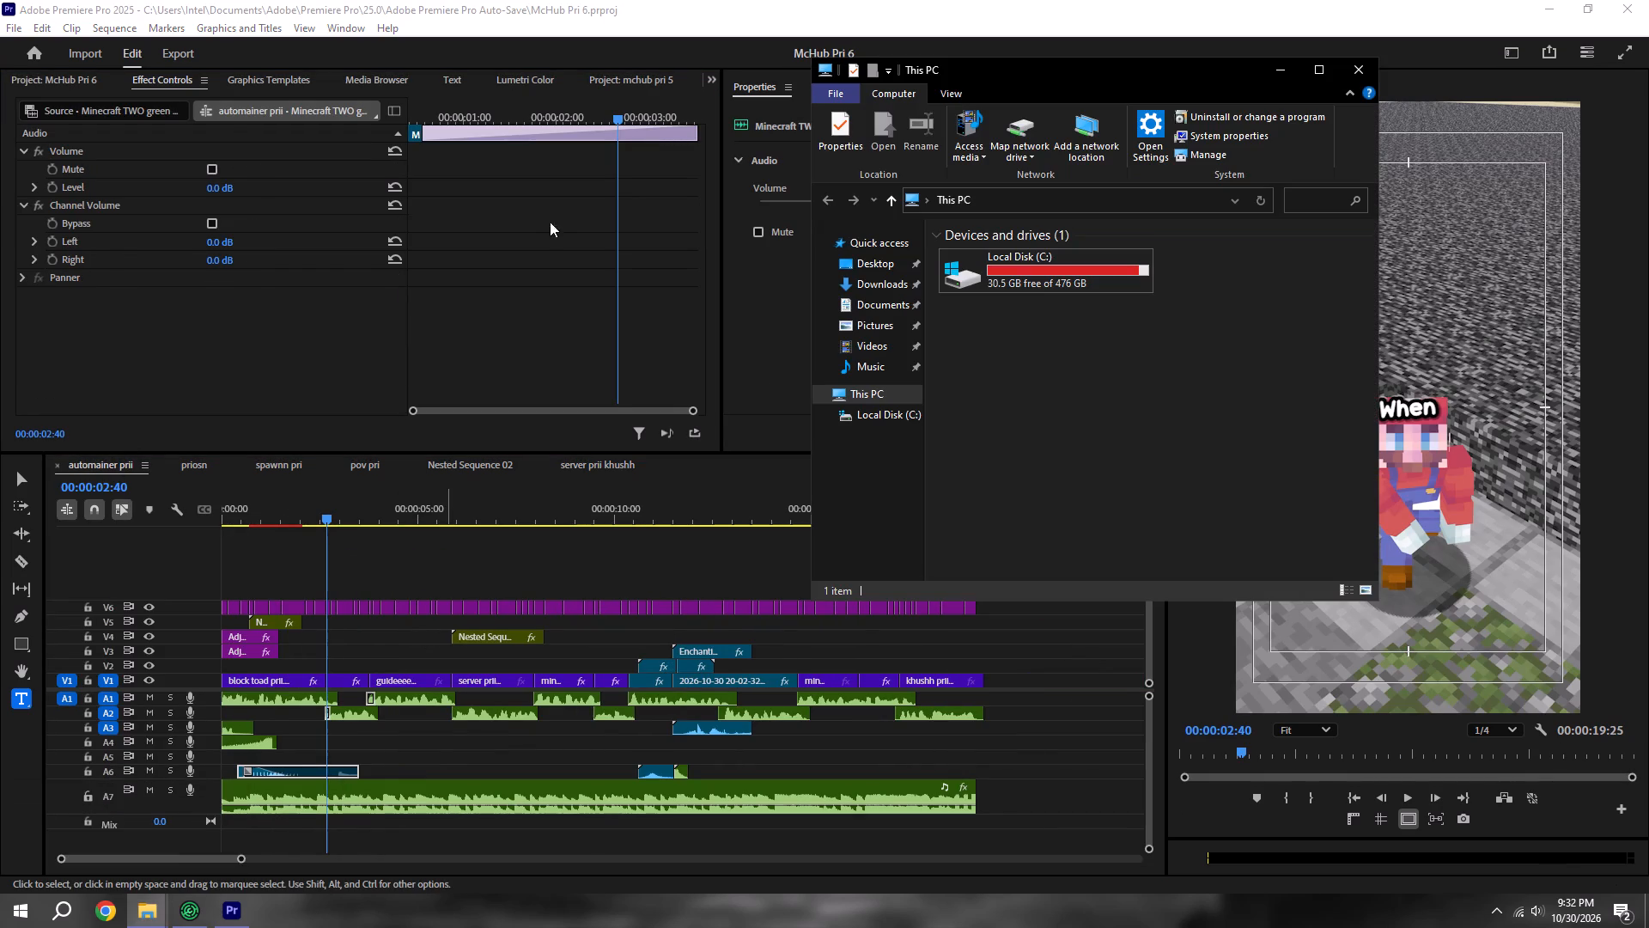
pyautogui.click(897, 290)
pyautogui.scroll(-3, 1043, 364)
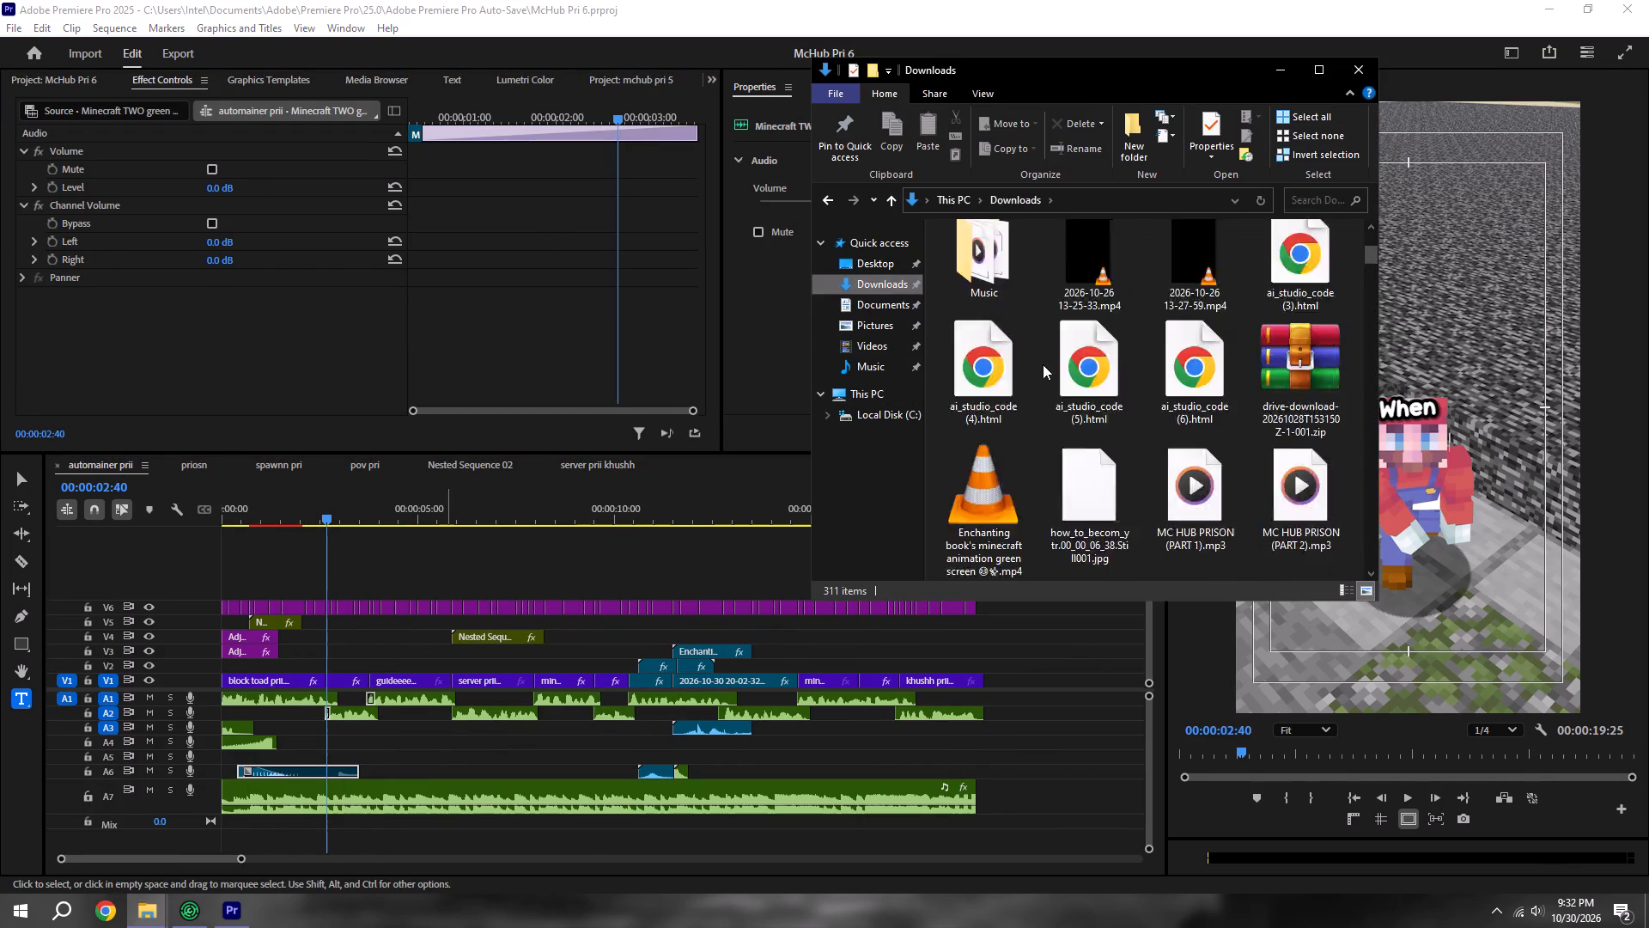
pyautogui.scroll(-3, 1043, 364)
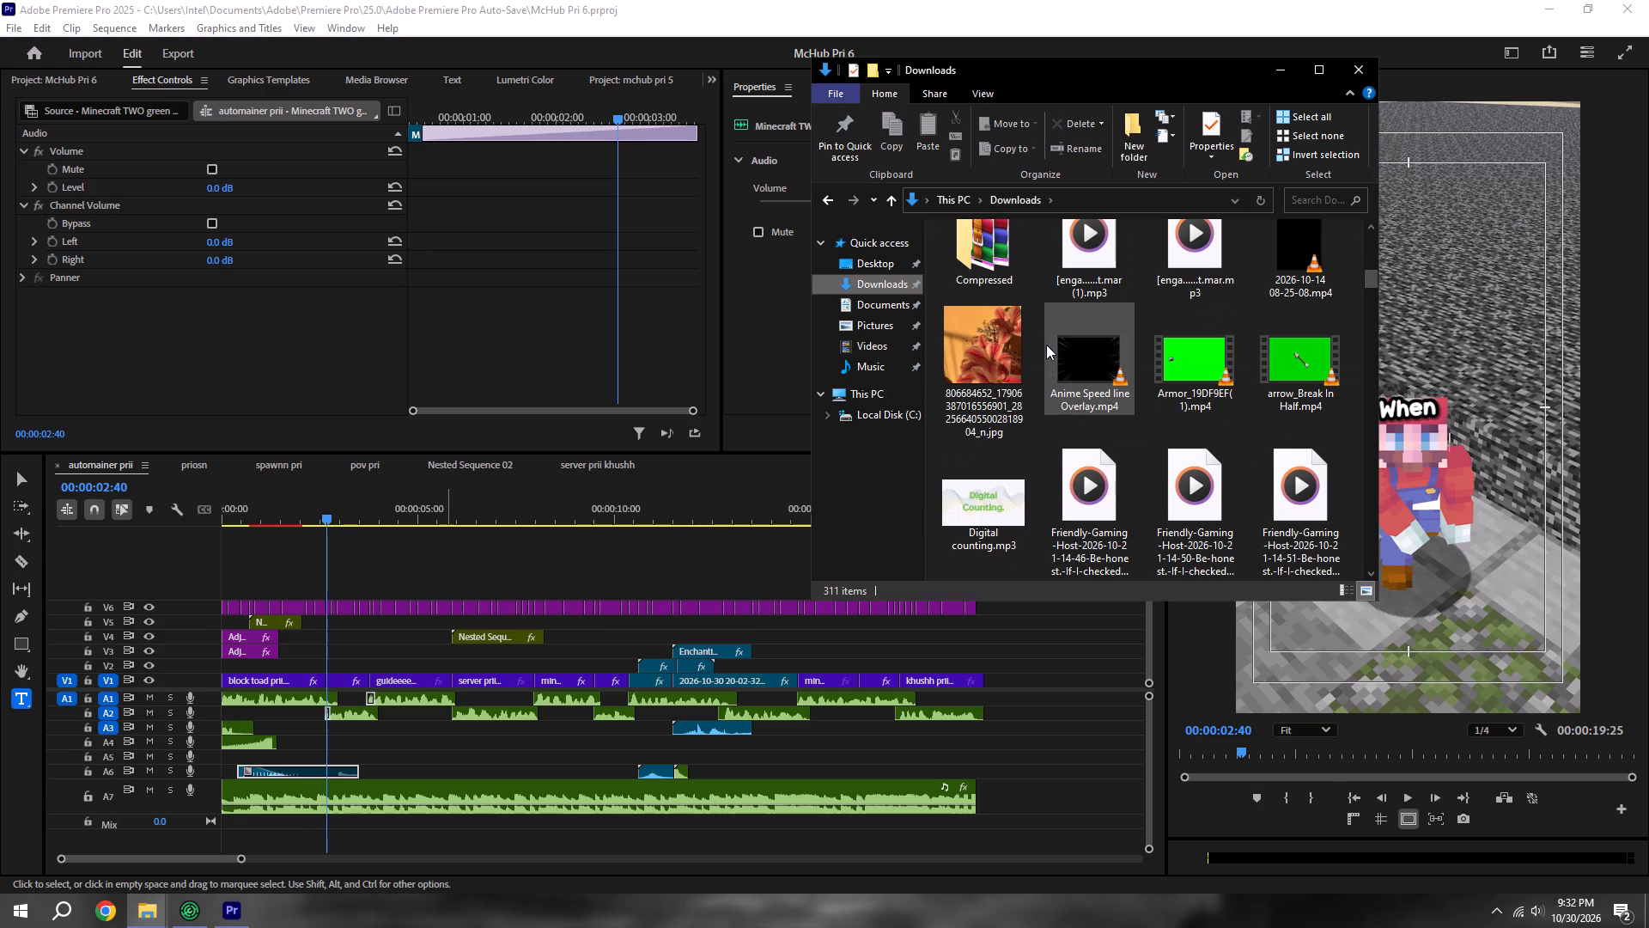
pyautogui.scroll(3, 1050, 345)
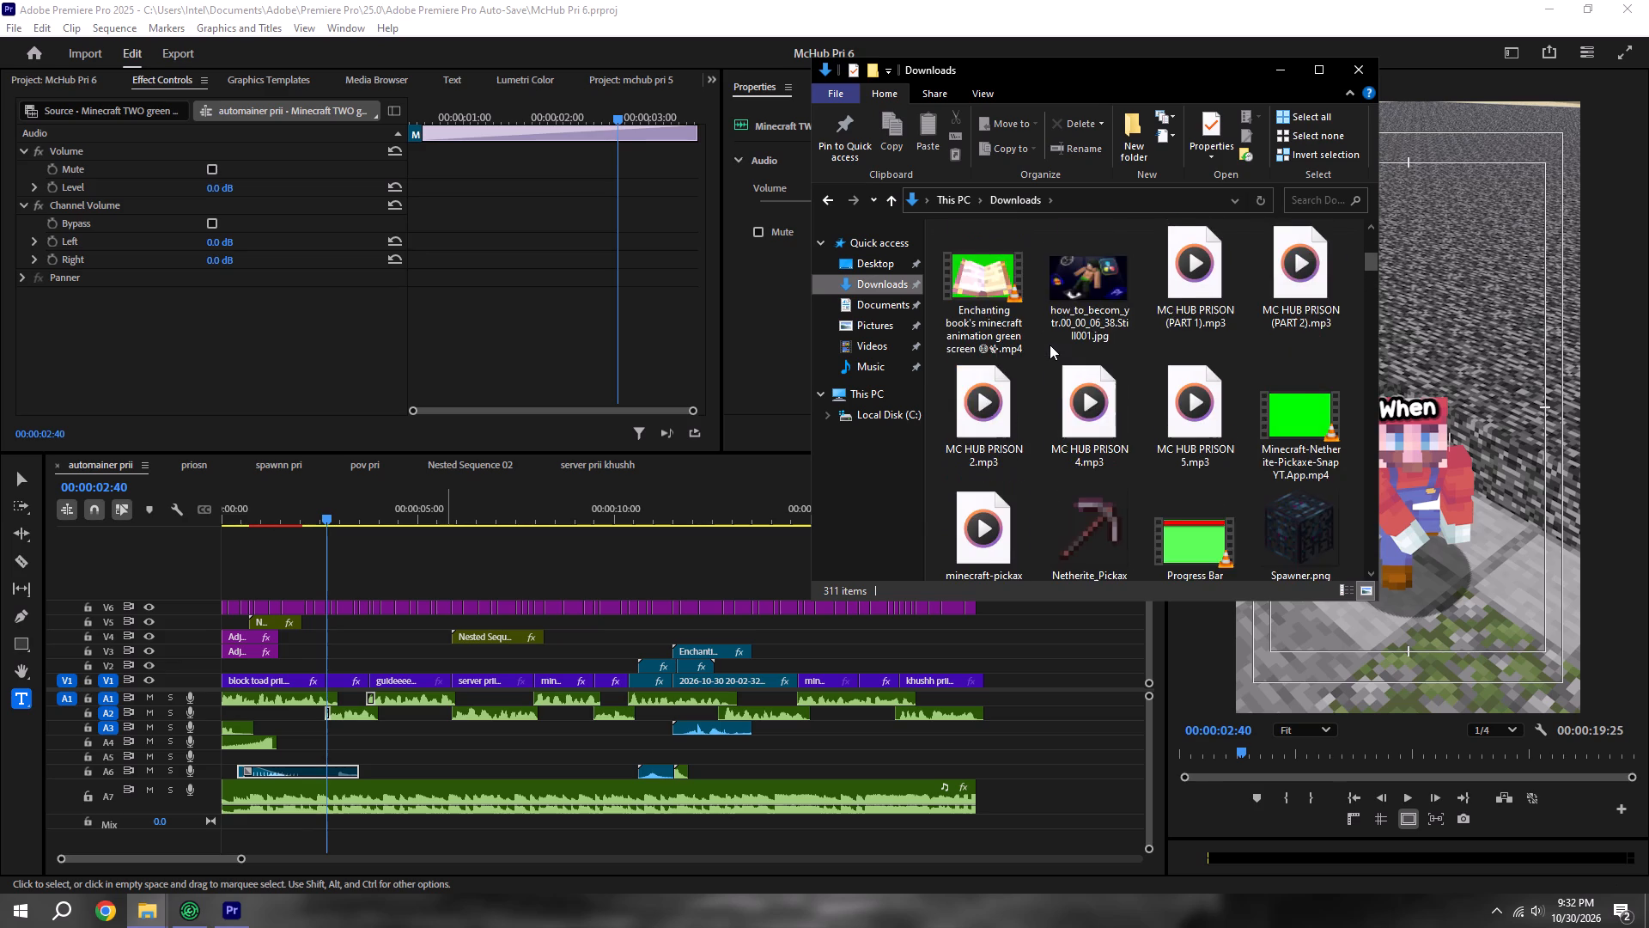
pyautogui.scroll(5, 1050, 345)
pyautogui.scroll(-11, 1052, 381)
pyautogui.scroll(2, 1101, 309)
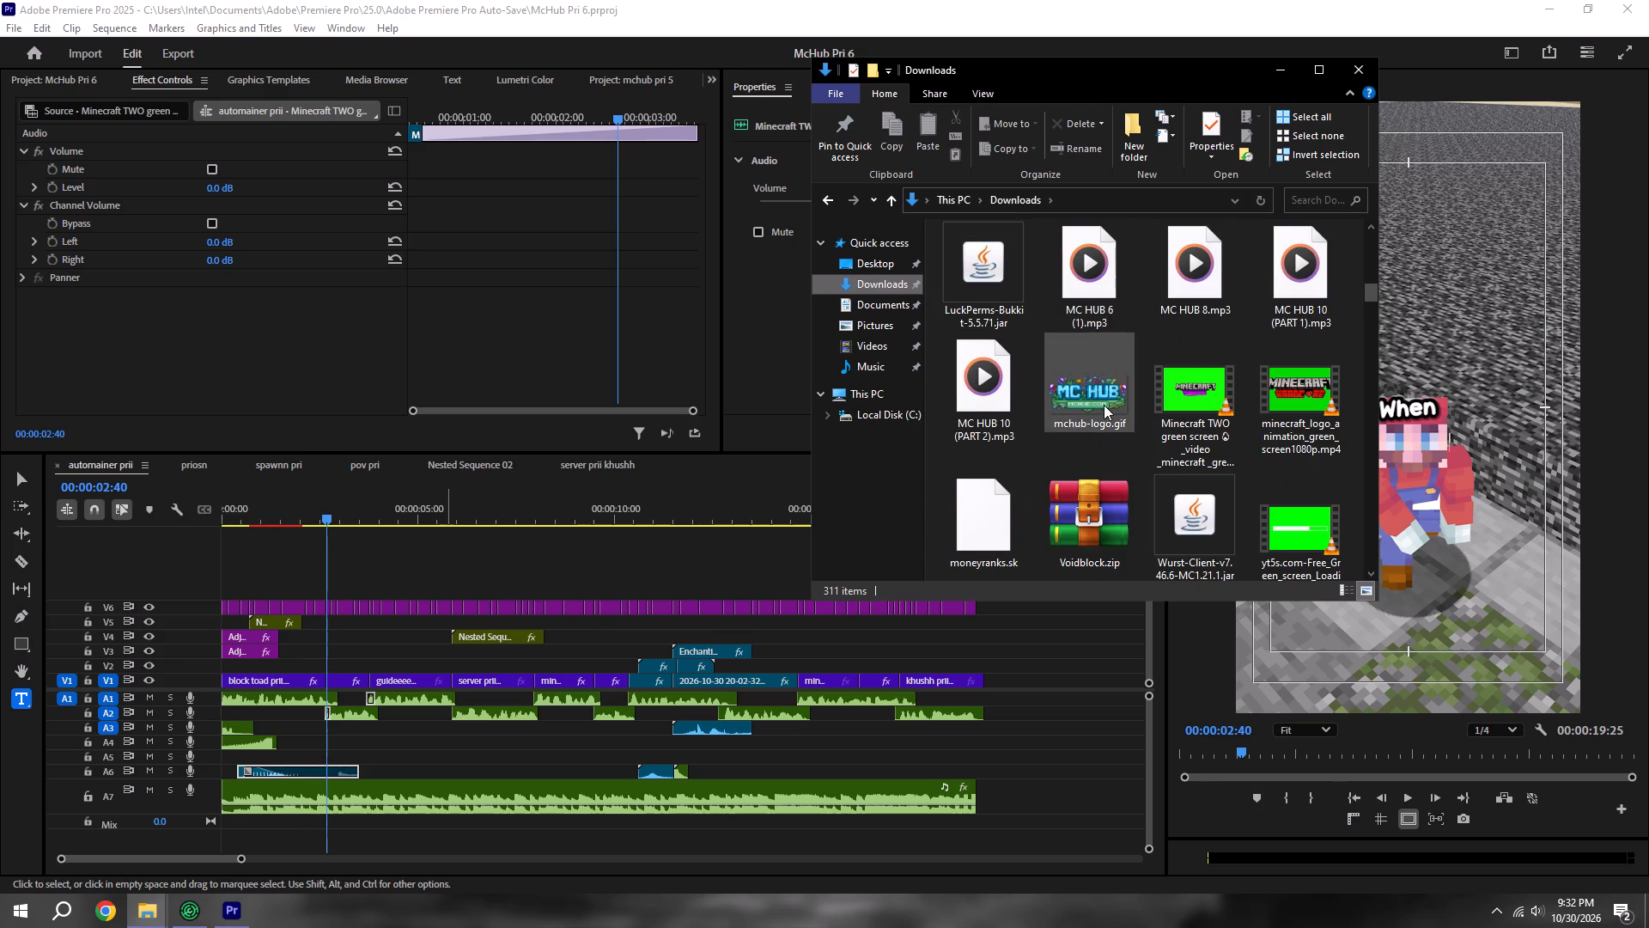
pyautogui.moveTo(1104, 405); pyautogui.dragTo(329, 662)
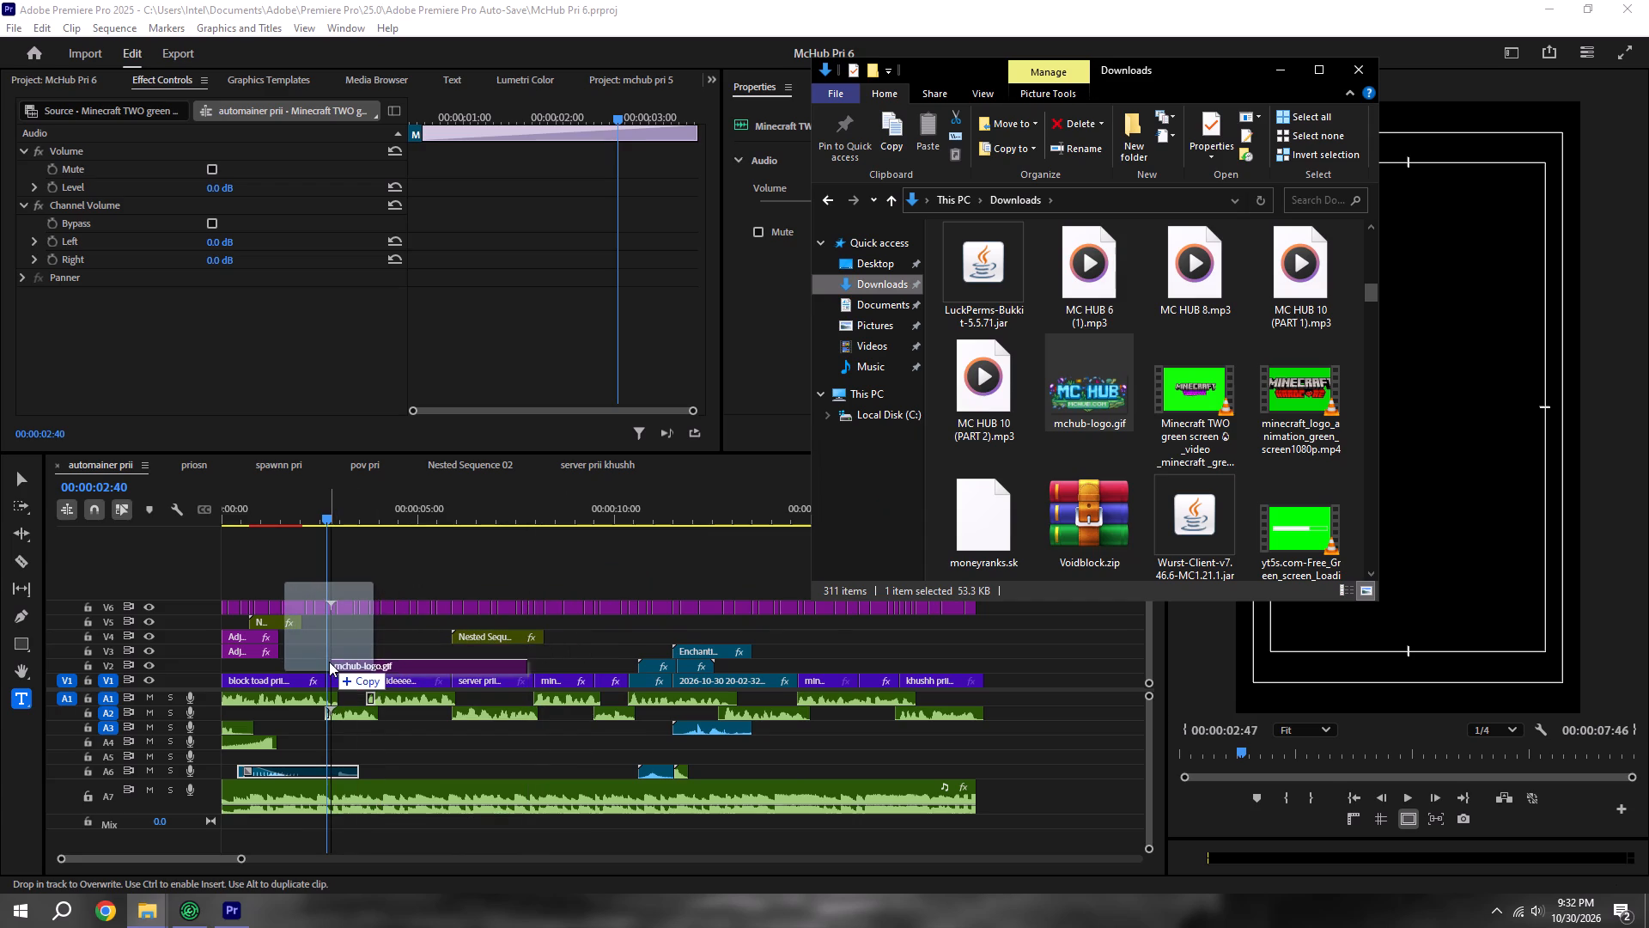
pyautogui.moveTo(329, 662); pyautogui.dragTo(328, 662)
# Move mchub-logo.gif on V2 earlier so it starts at about 00:00:01:26, where the adjustment layers end.
pyautogui.click(380, 648)
pyautogui.keyDown('alt'); pyautogui.scroll(8, 375, 655); pyautogui.keyUp('alt')
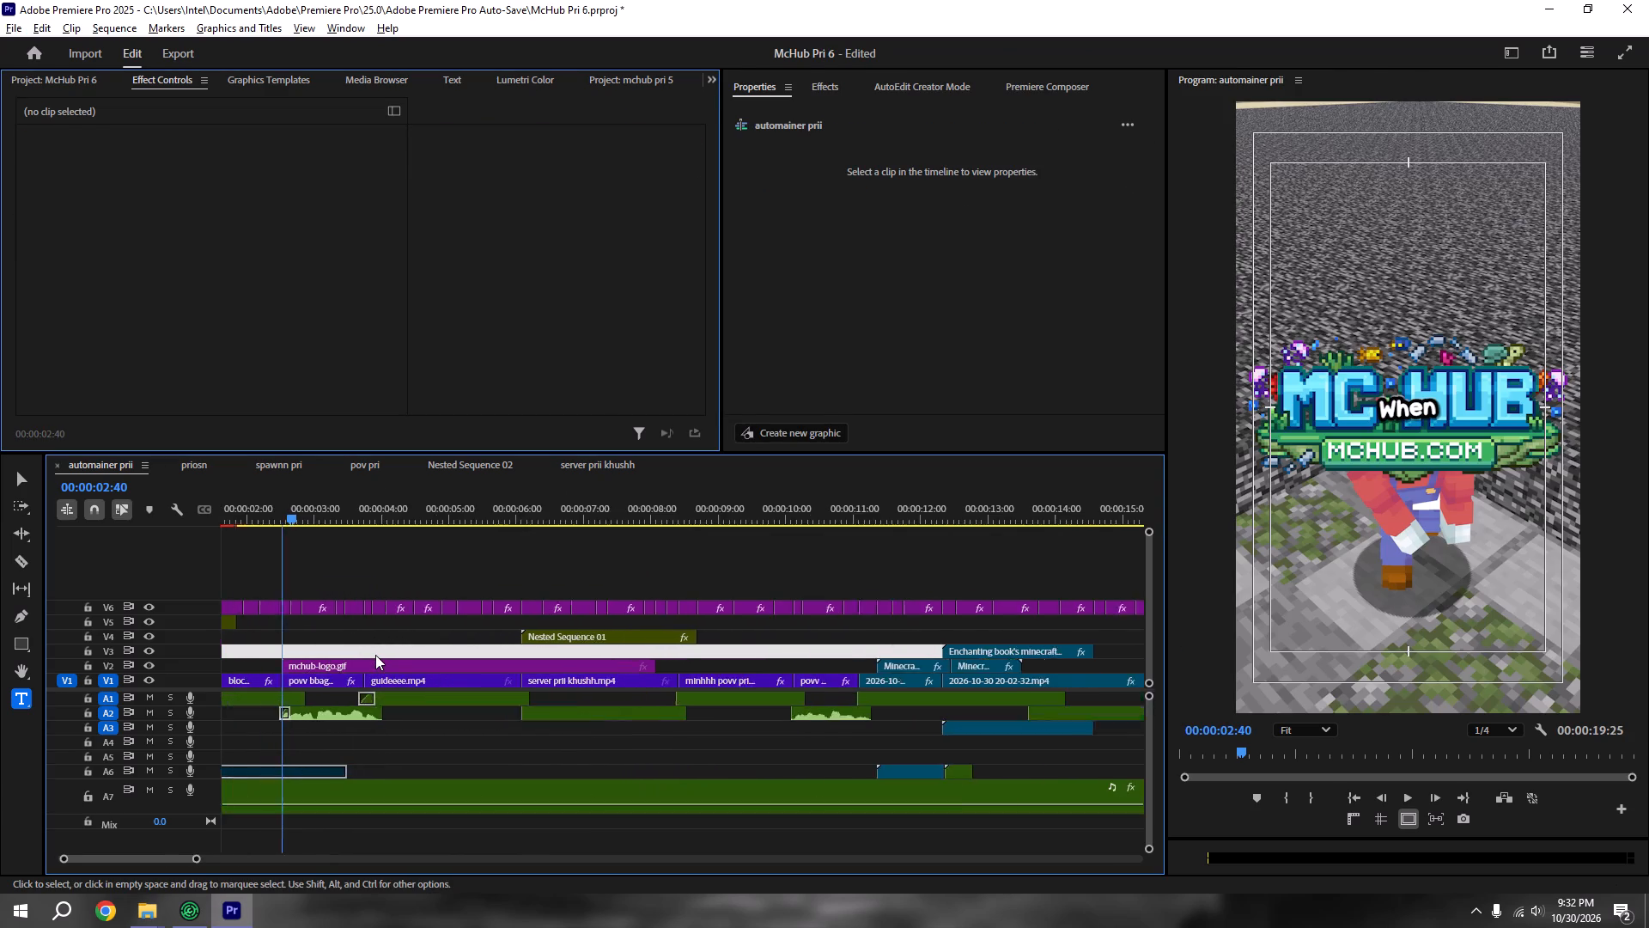
pyautogui.keyDown('alt'); pyautogui.scroll(2, 375, 655); pyautogui.keyUp('alt')
pyautogui.scroll(15, 373, 656)
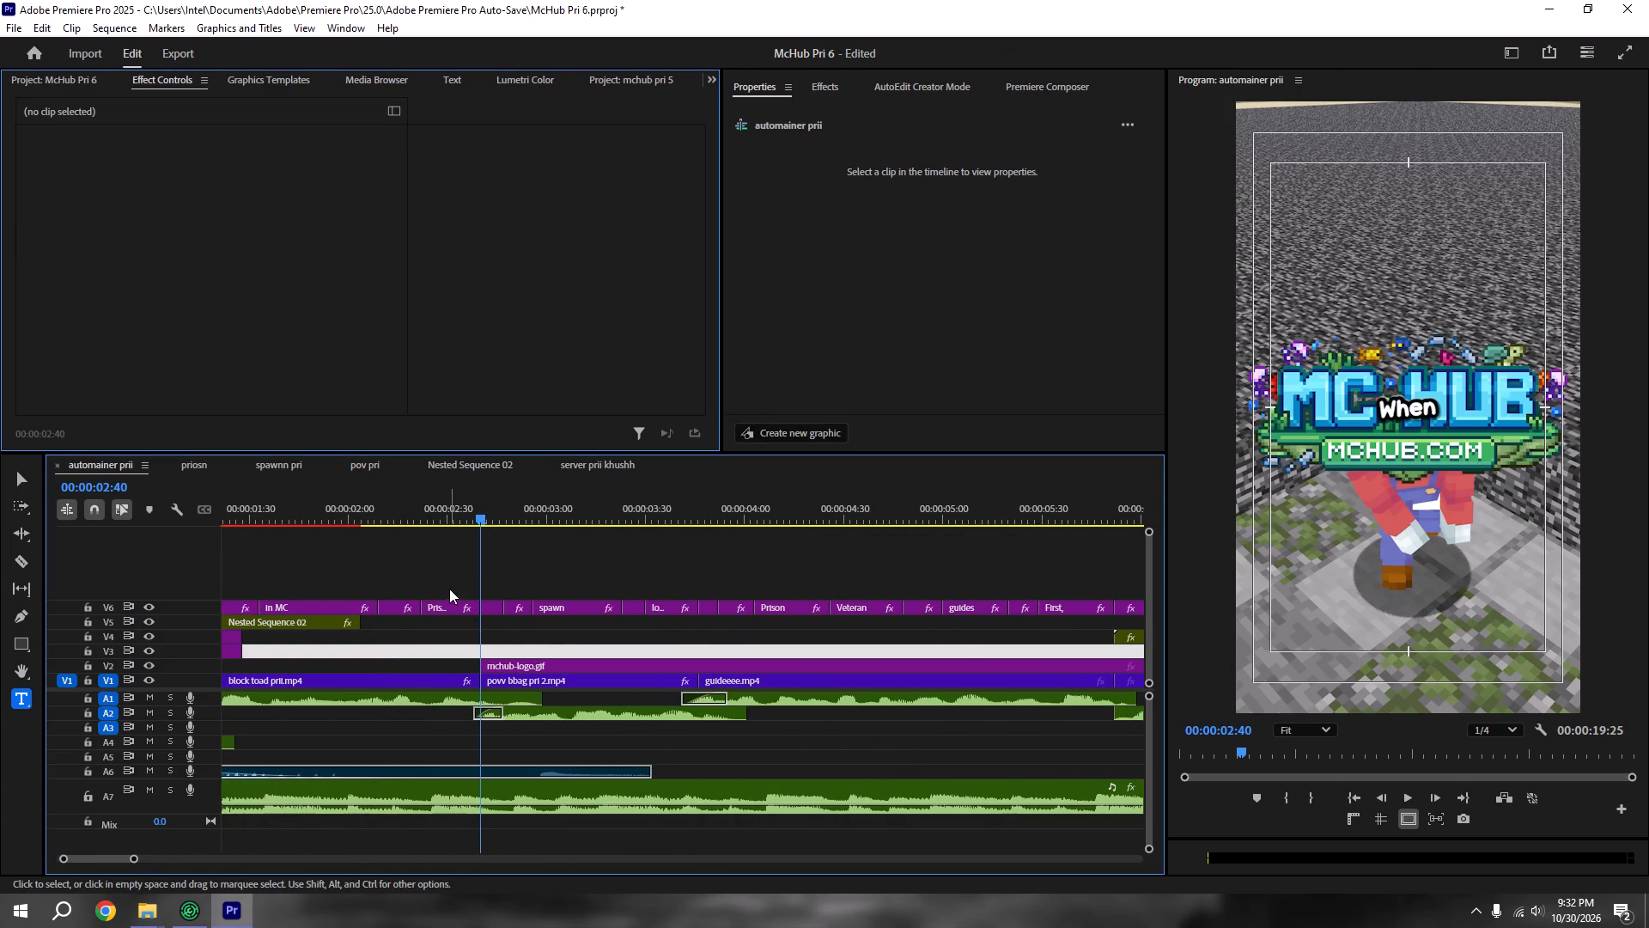
pyautogui.scroll(5, 349, 553)
pyautogui.keyDown('alt'); pyautogui.scroll(-5, 583, 671); pyautogui.keyUp('alt')
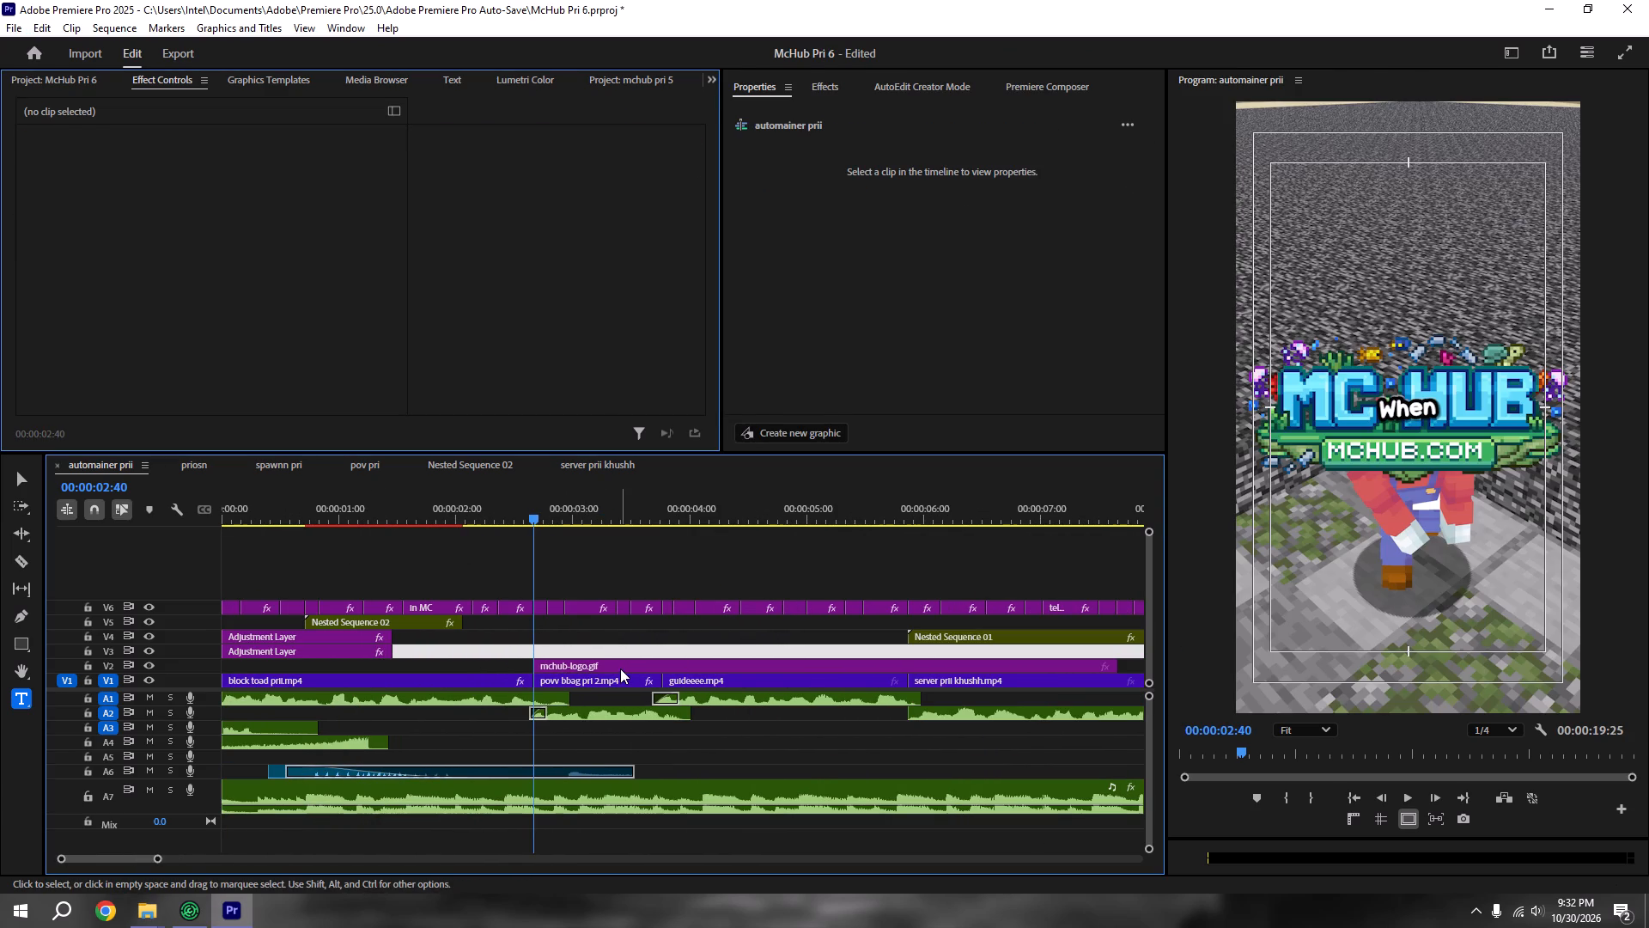
pyautogui.moveTo(620, 669); pyautogui.dragTo(478, 670)
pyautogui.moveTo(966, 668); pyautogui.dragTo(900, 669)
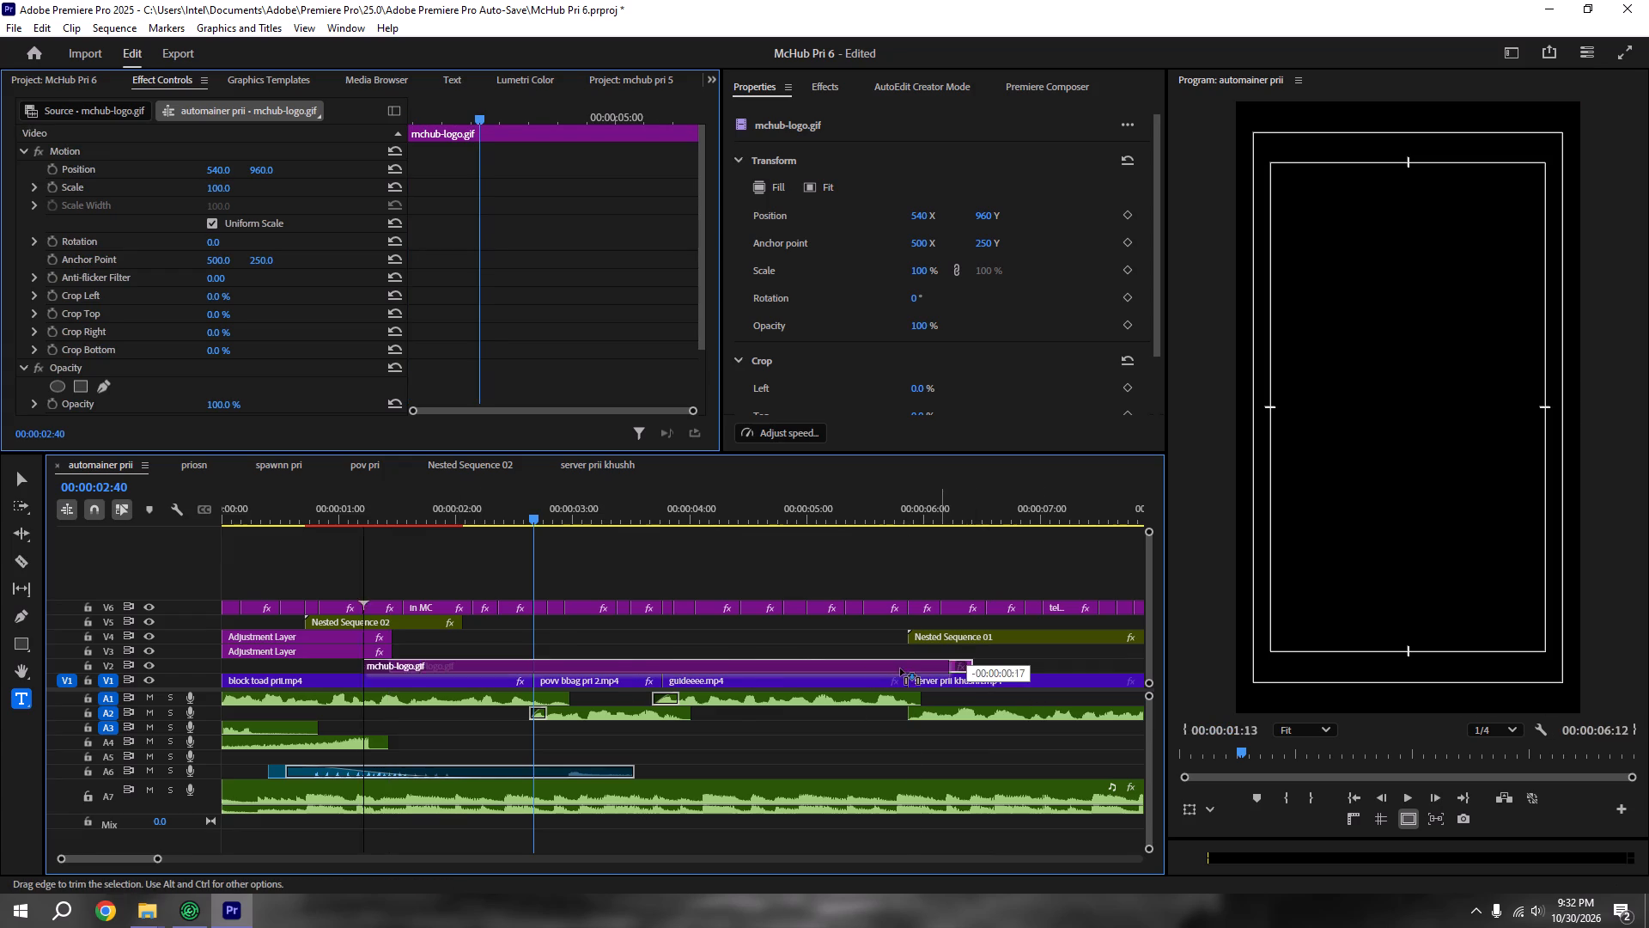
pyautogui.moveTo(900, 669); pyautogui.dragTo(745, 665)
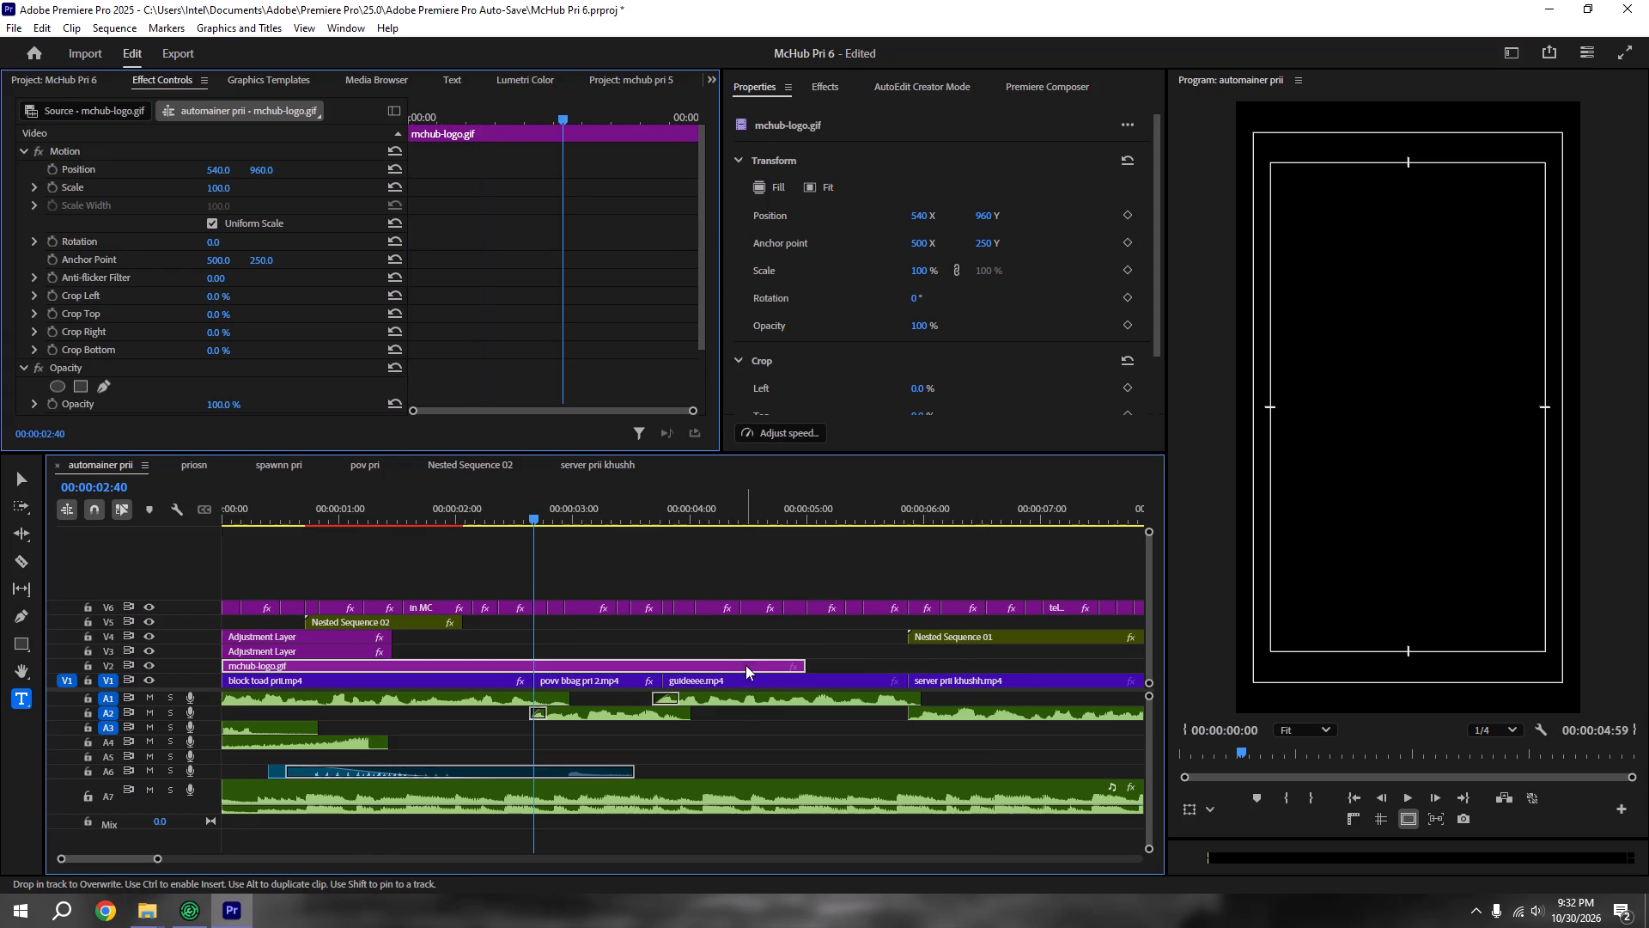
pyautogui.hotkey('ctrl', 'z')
# Trim the end of mchub-logo.gif back to 00:00:02:40, where the block toad prii.mp4 clip ends.
pyautogui.moveTo(972, 664); pyautogui.dragTo(814, 663)
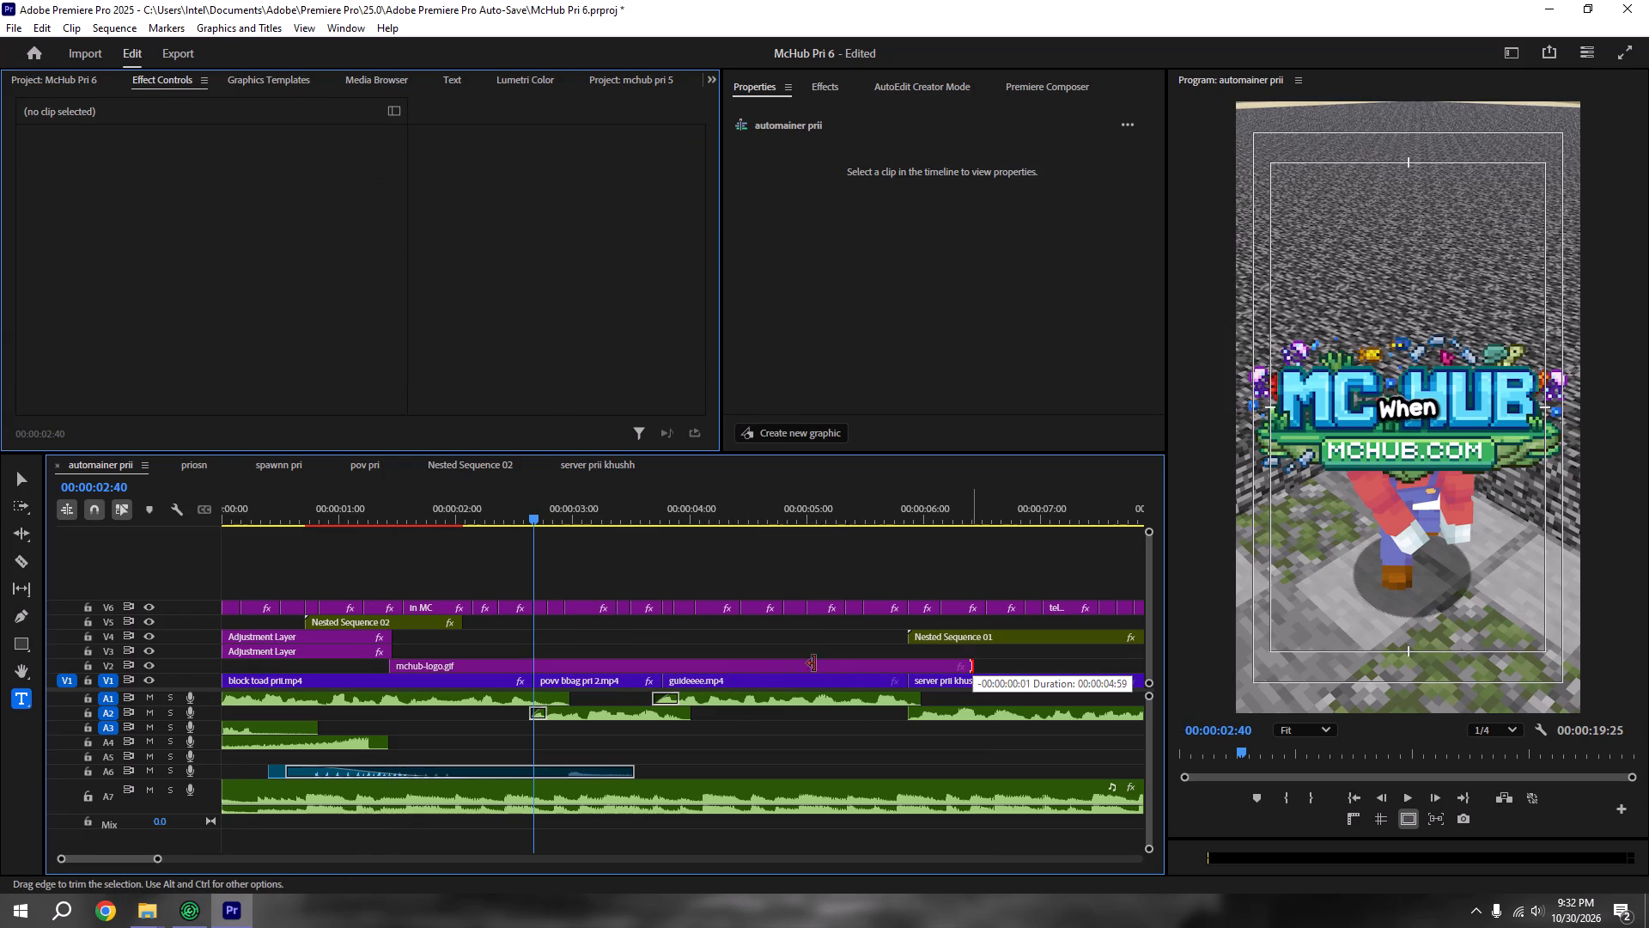
pyautogui.moveTo(814, 663); pyautogui.dragTo(532, 666)
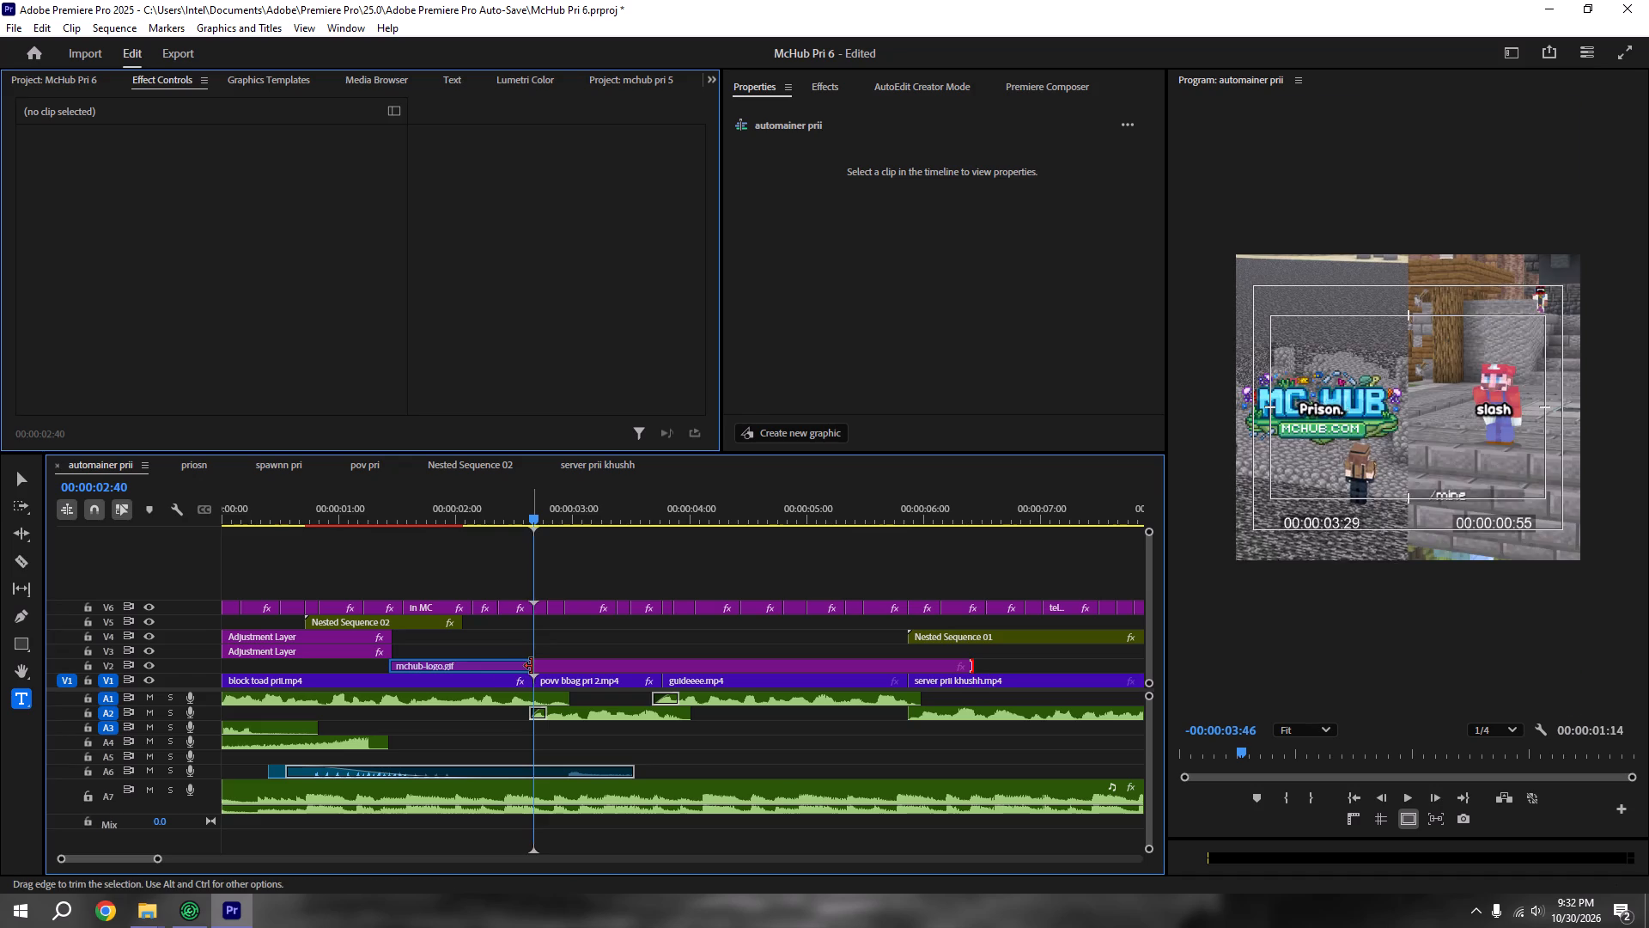
# Paste the effects and motion settings copied from New_Project_49.png onto mchub-logo.gif.
pyautogui.moveTo(499, 502); pyautogui.dragTo(477, 503)
pyautogui.click(468, 672)
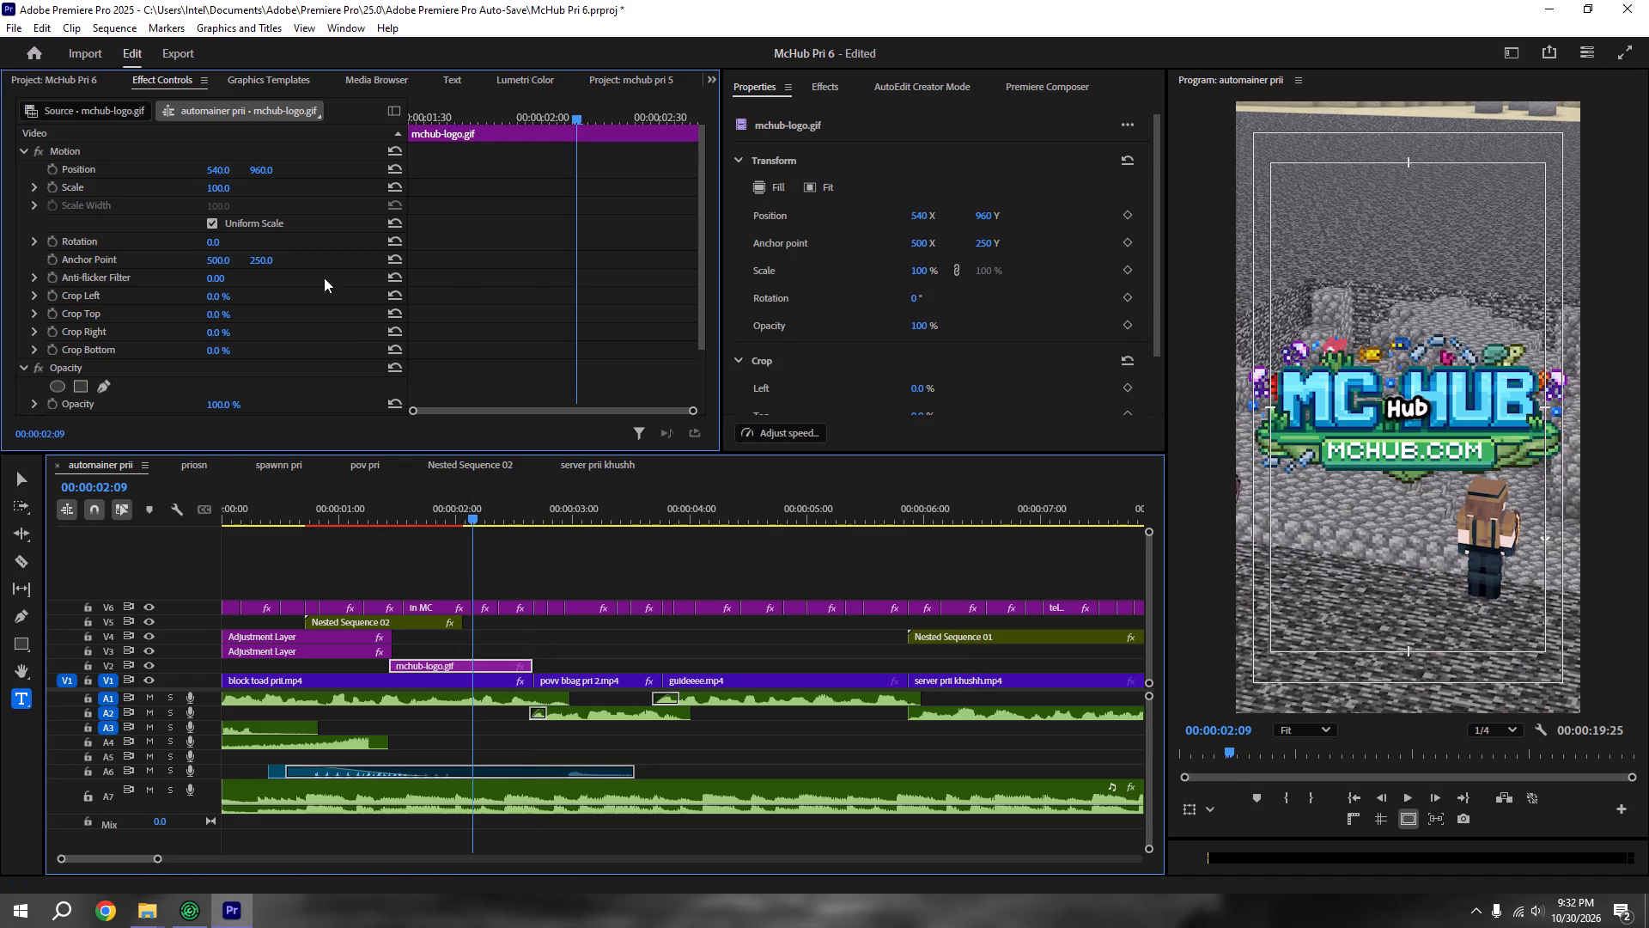
pyautogui.click(575, 270)
pyautogui.hotkey('ctrl', 'v')
# Play back the opening from the logo's start and from about 00:00:01:02 to check the logo animation.
pyautogui.moveTo(477, 105); pyautogui.dragTo(466, 103)
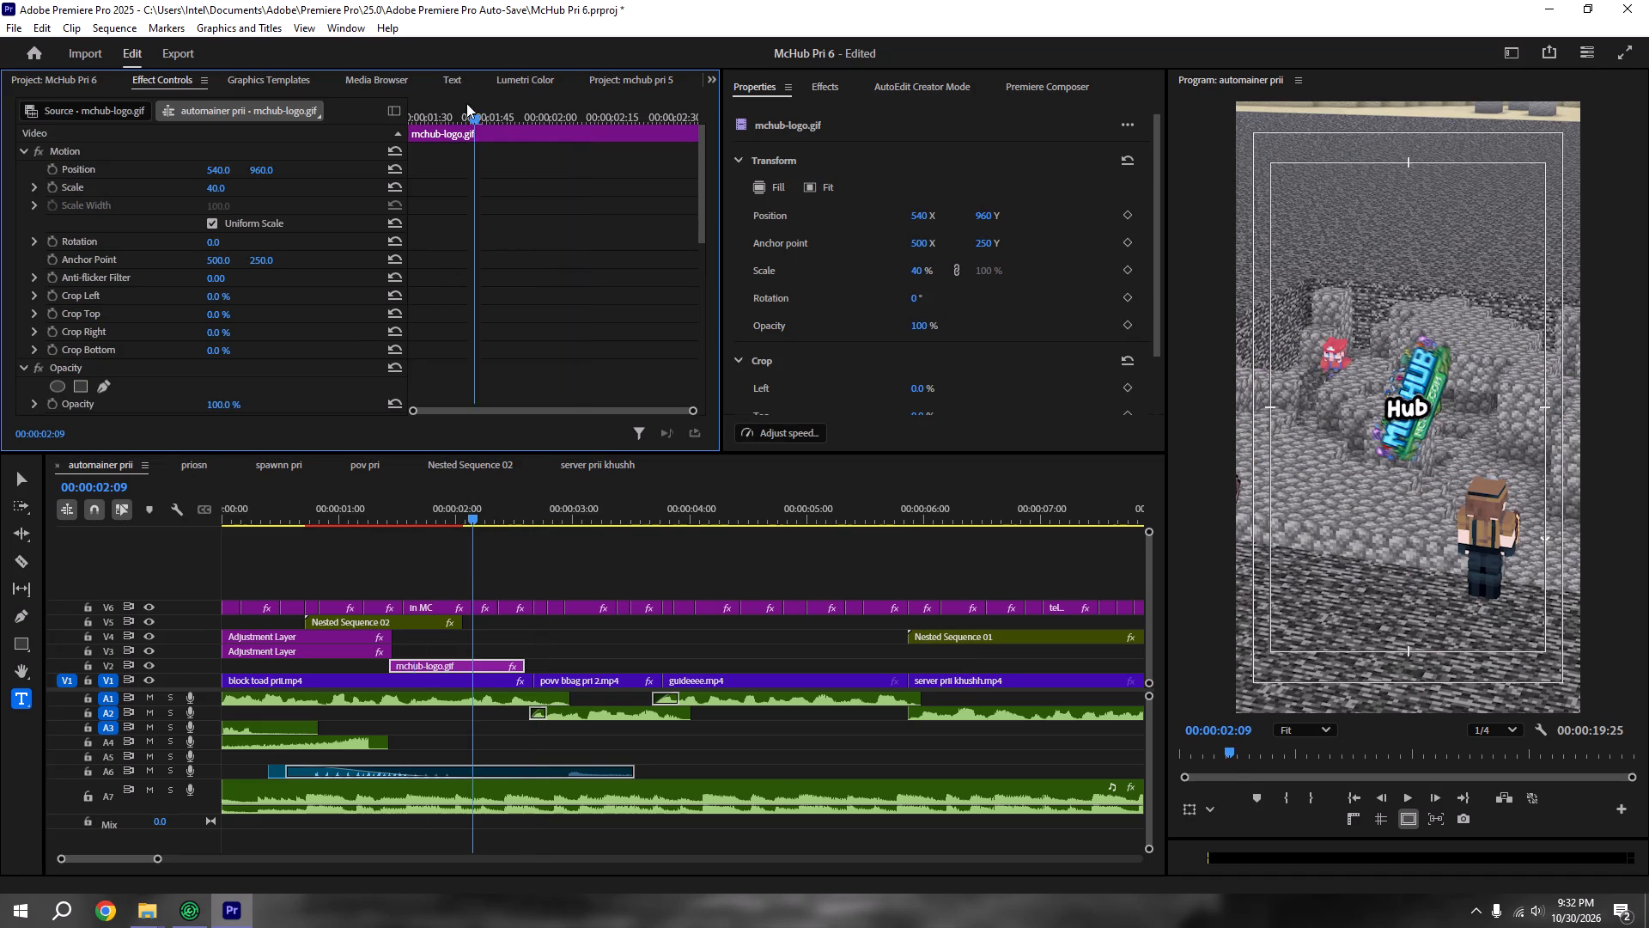
pyautogui.moveTo(466, 103); pyautogui.dragTo(285, 110)
pyautogui.click(620, 658)
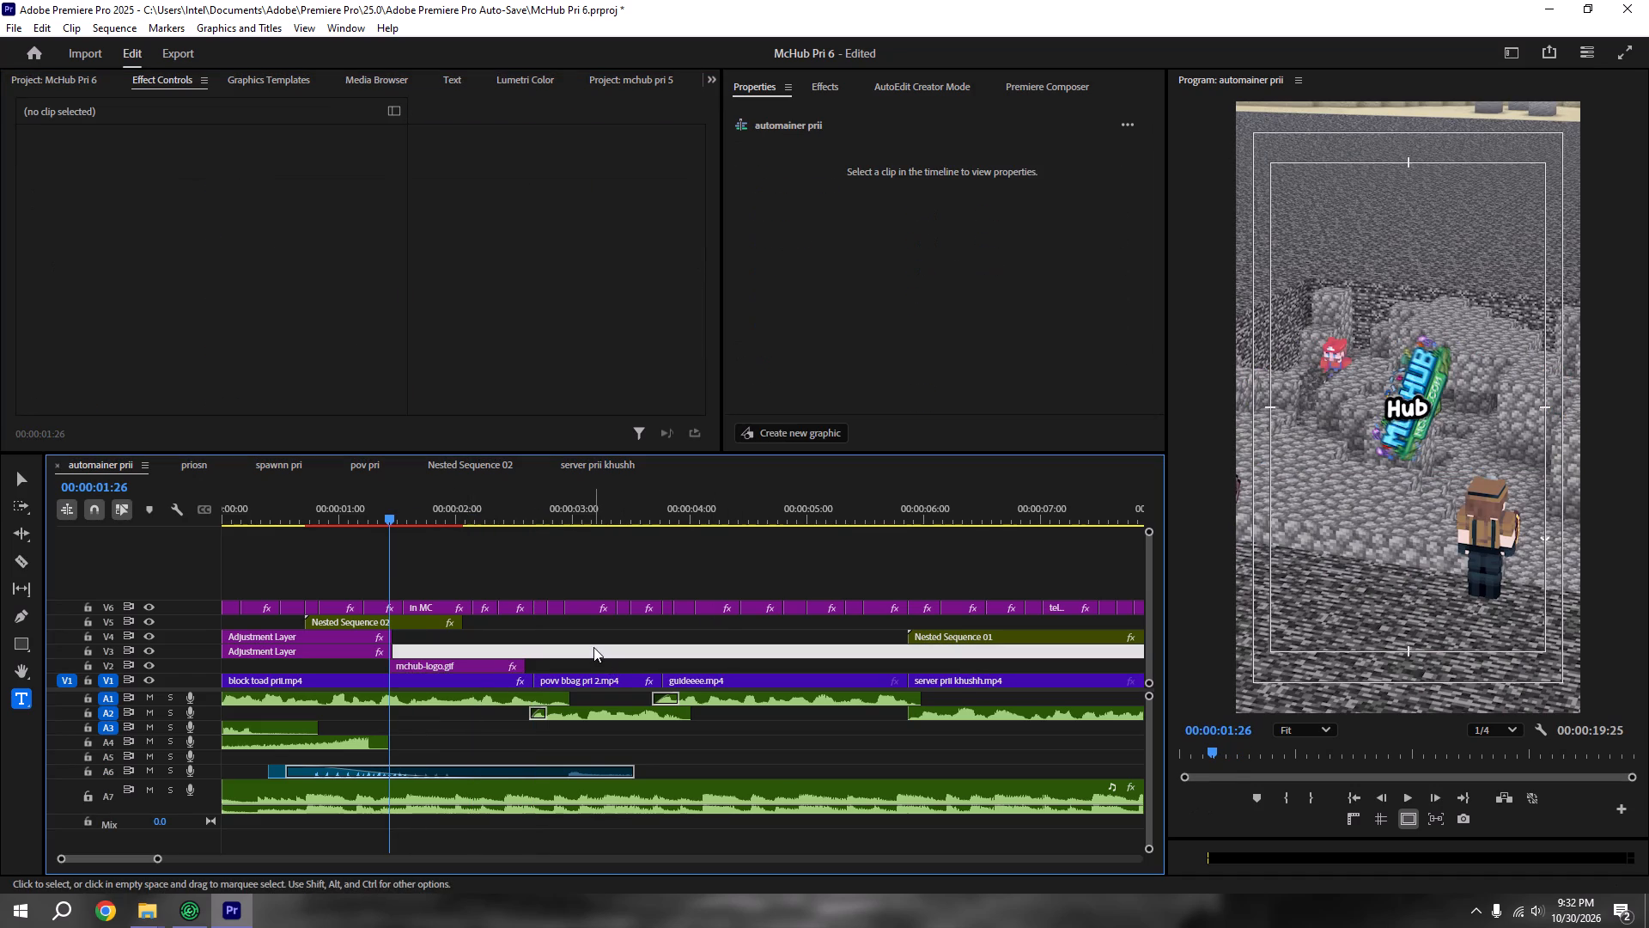
pyautogui.press('space')
pyautogui.press('space')
pyautogui.press('space')
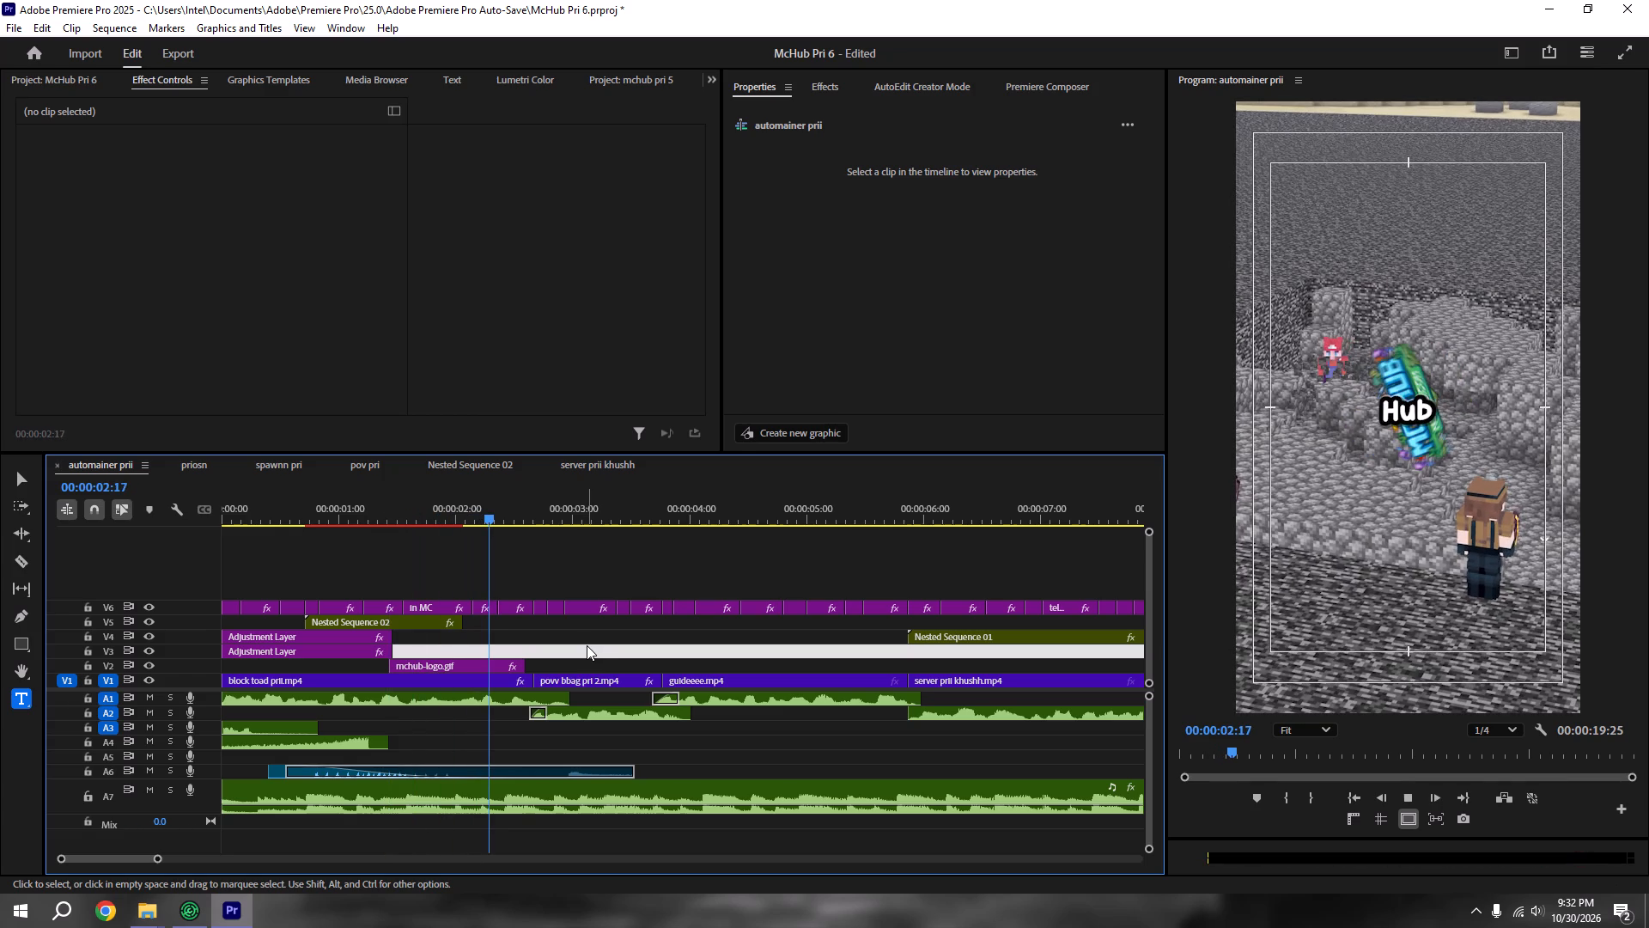
pyautogui.press('space')
pyautogui.moveTo(437, 507); pyautogui.dragTo(361, 504)
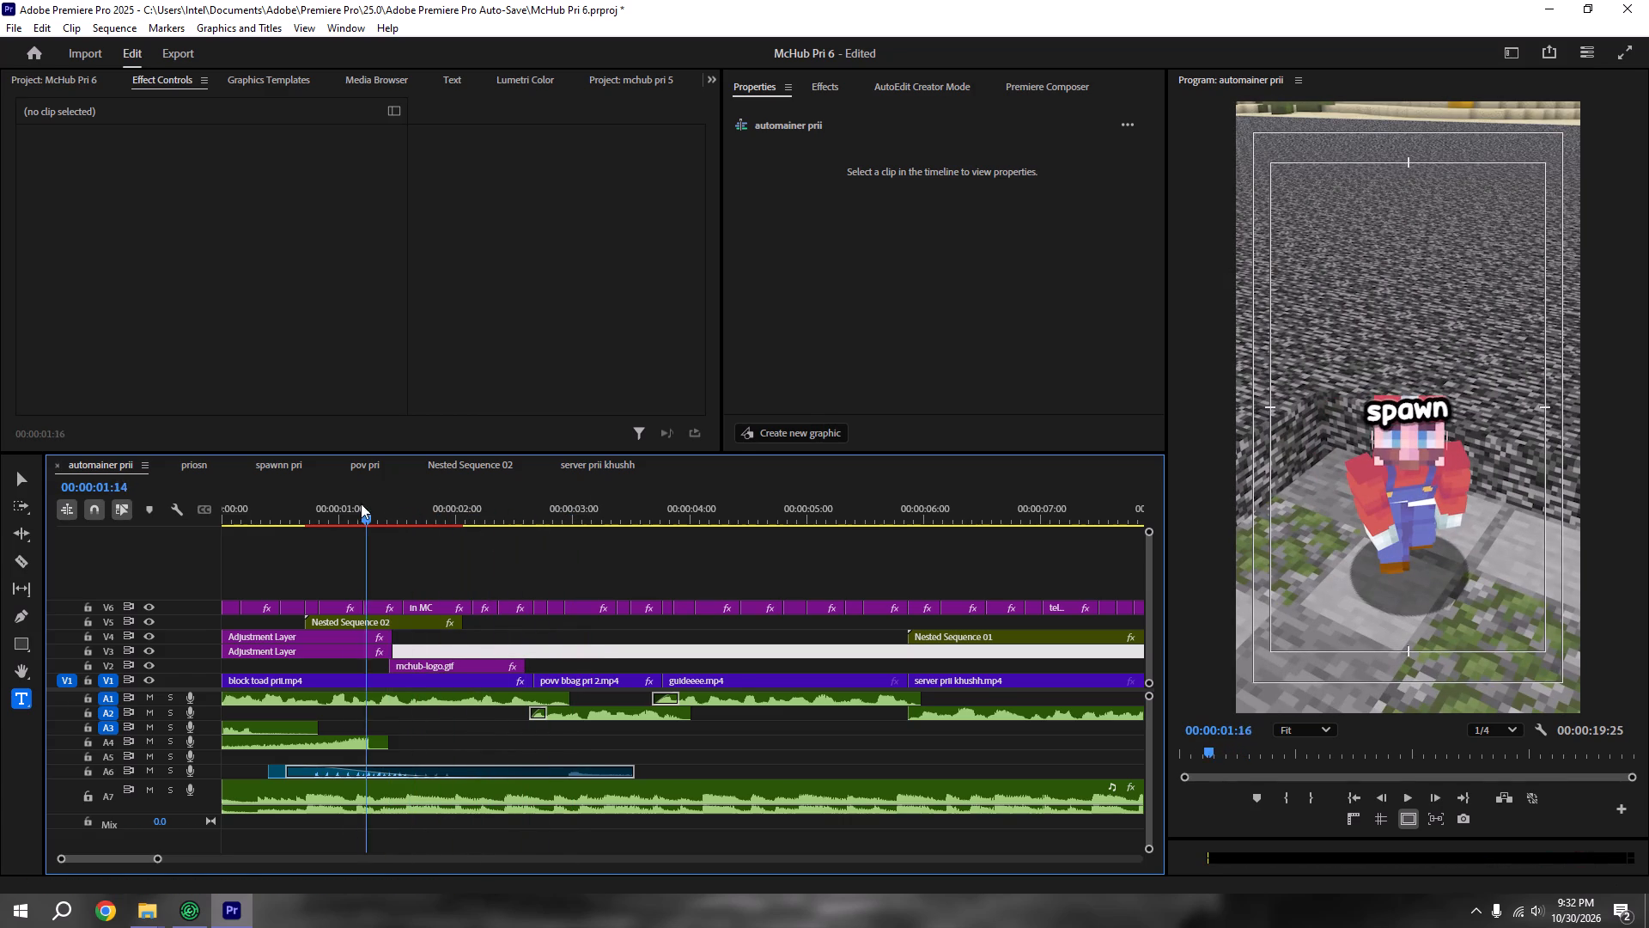
pyautogui.moveTo(361, 504); pyautogui.dragTo(344, 504)
pyautogui.press('space')
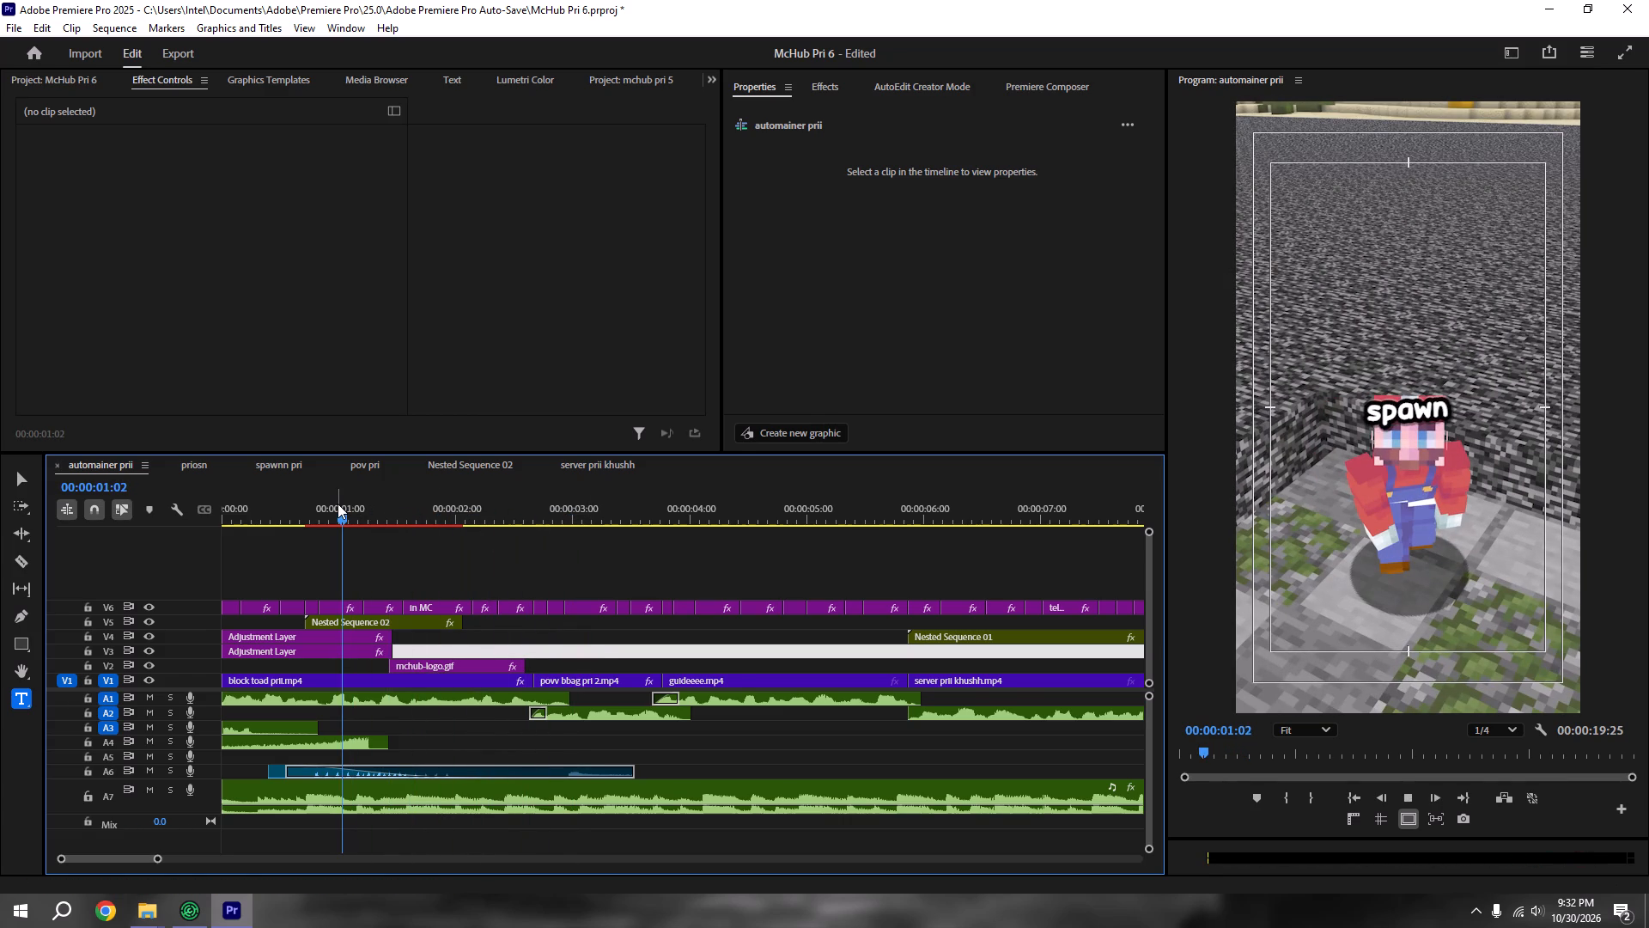
pyautogui.press('space')
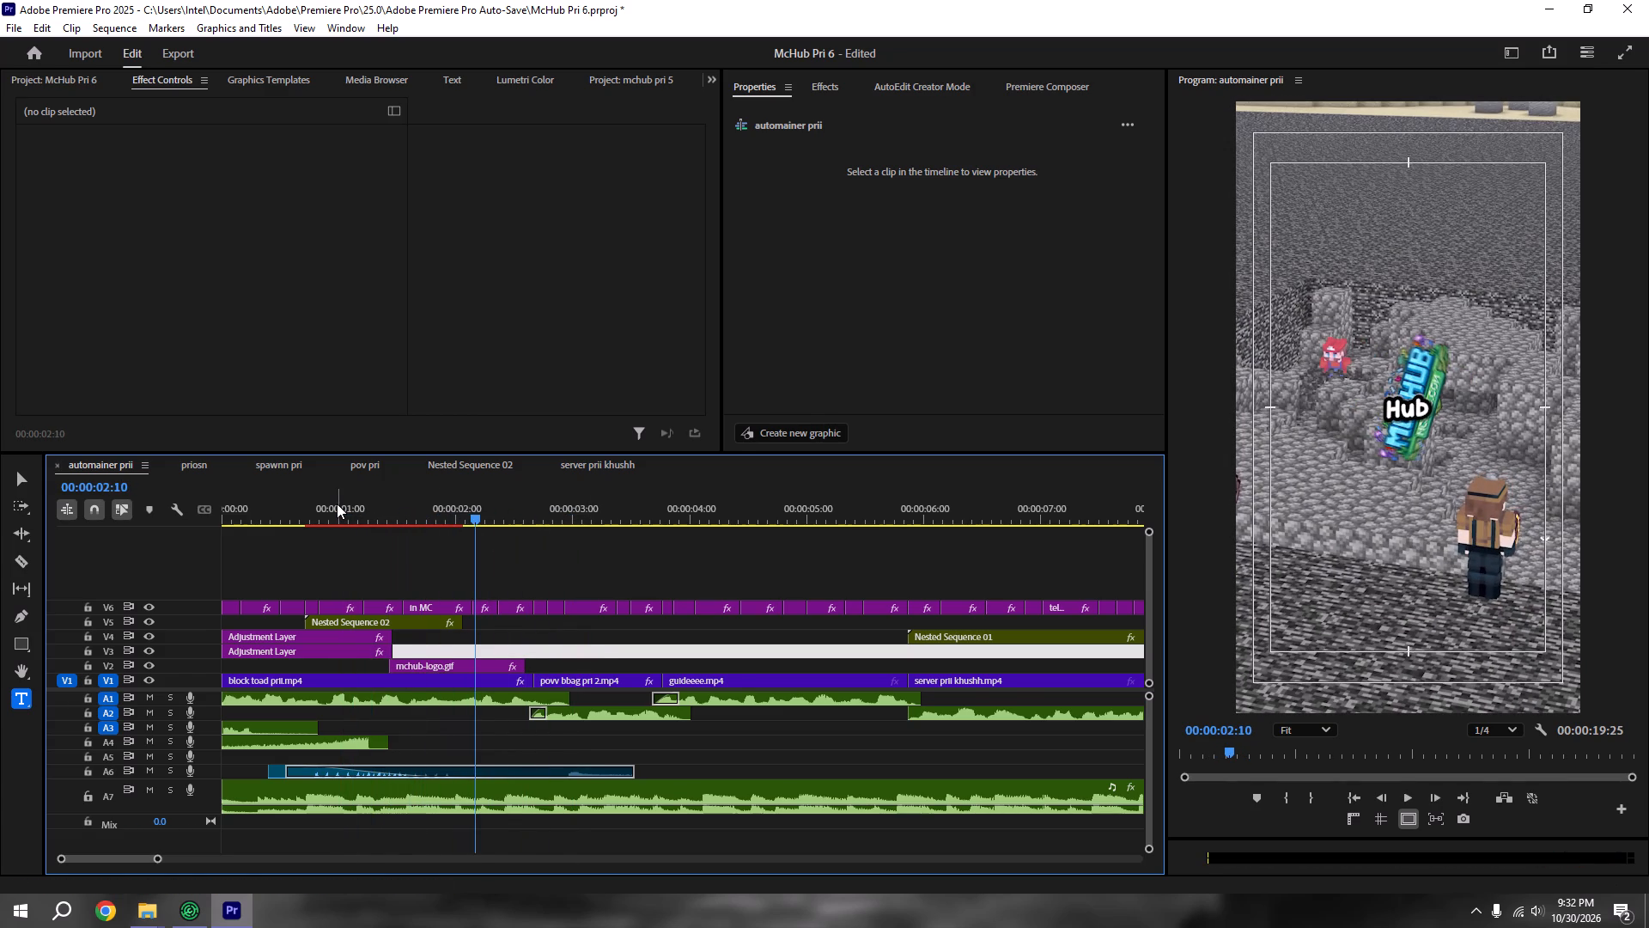
# Remove the pasted effects and motion settings from mchub-logo.gif by undoing the paste and the end trim before it.
pyautogui.click(475, 663)
pyautogui.scroll(-10, 228, 241)
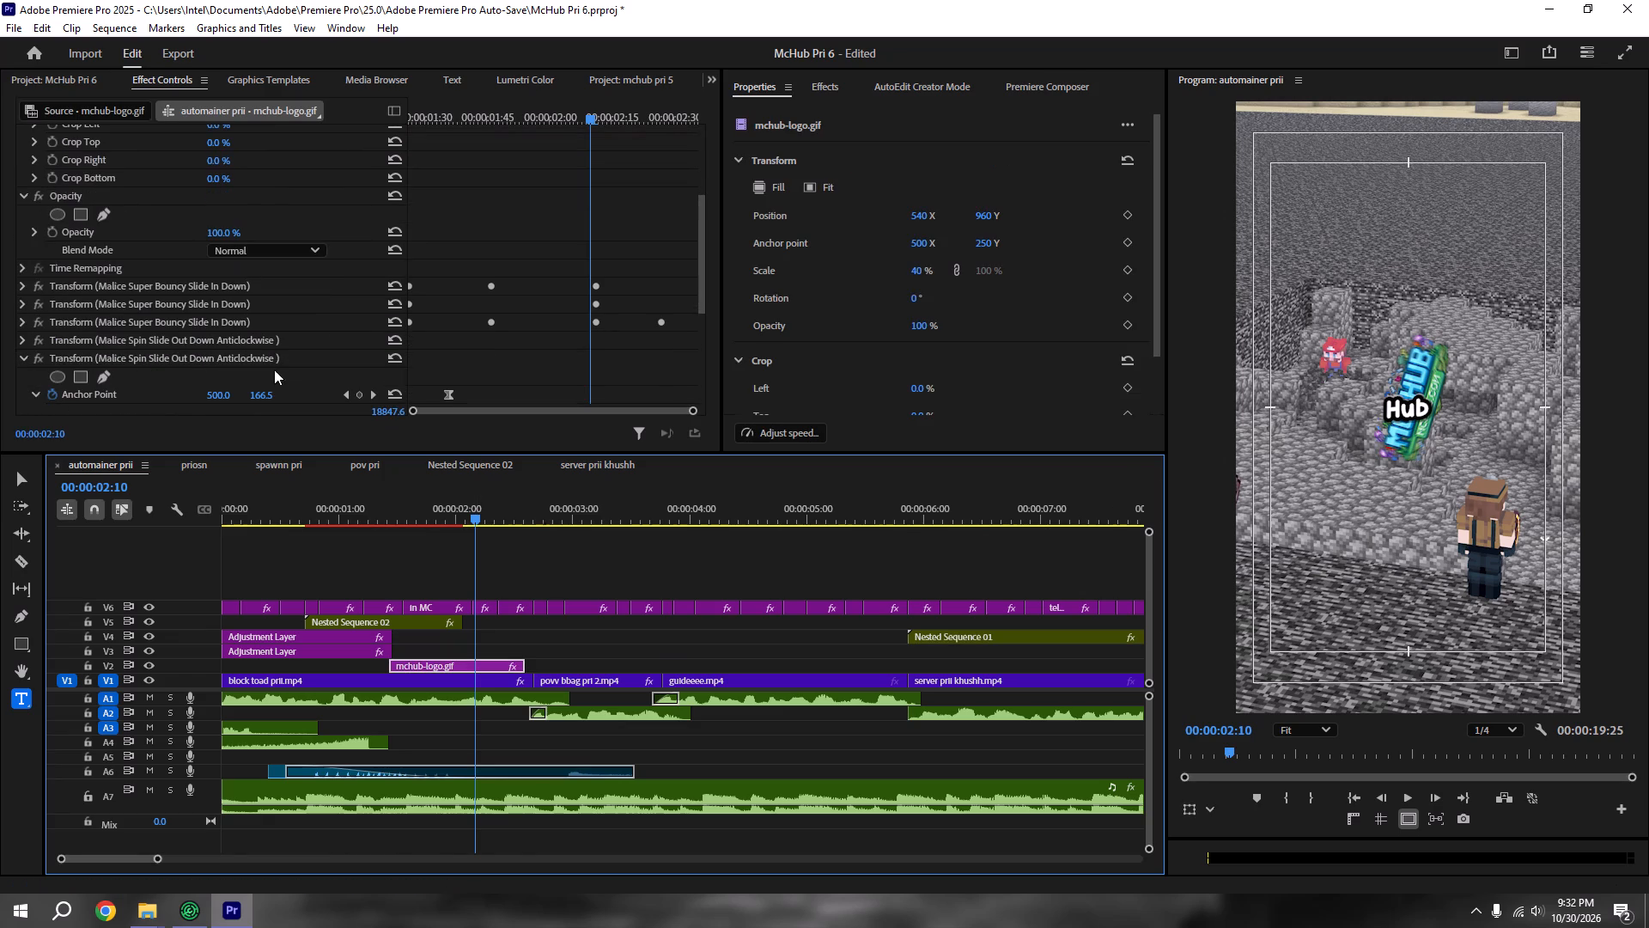
pyautogui.click(231, 329)
pyautogui.hotkey('ctrl', 'a')
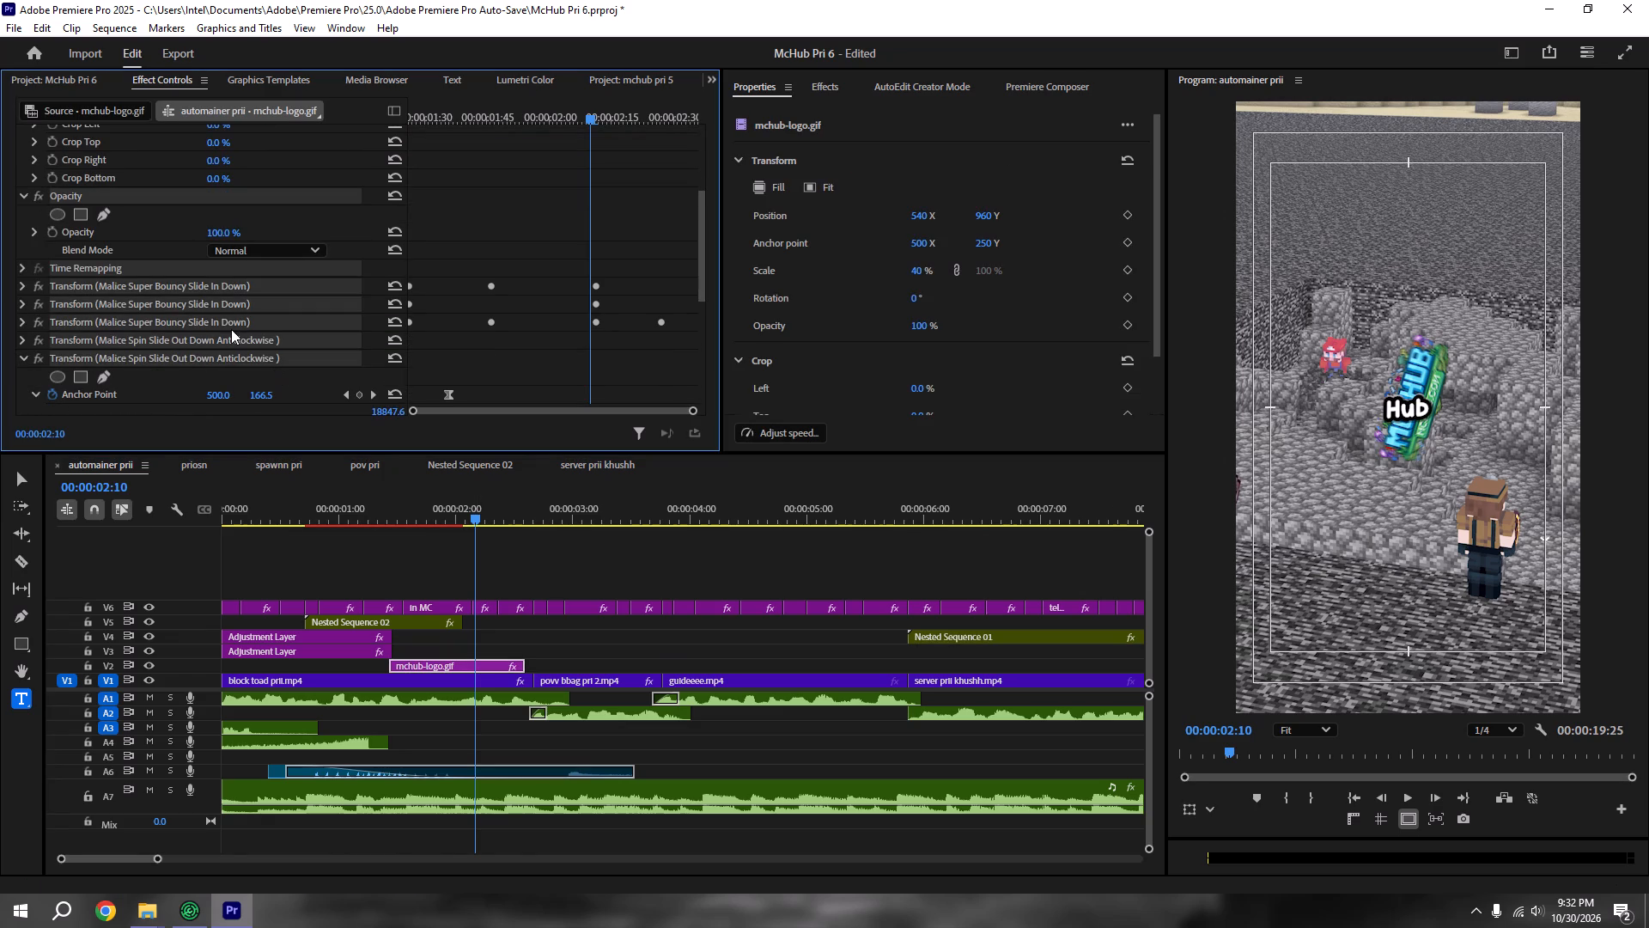
pyautogui.press('BackSpace')
pyautogui.press('BackSpace')
pyautogui.hotkey('ctrl', 'z')
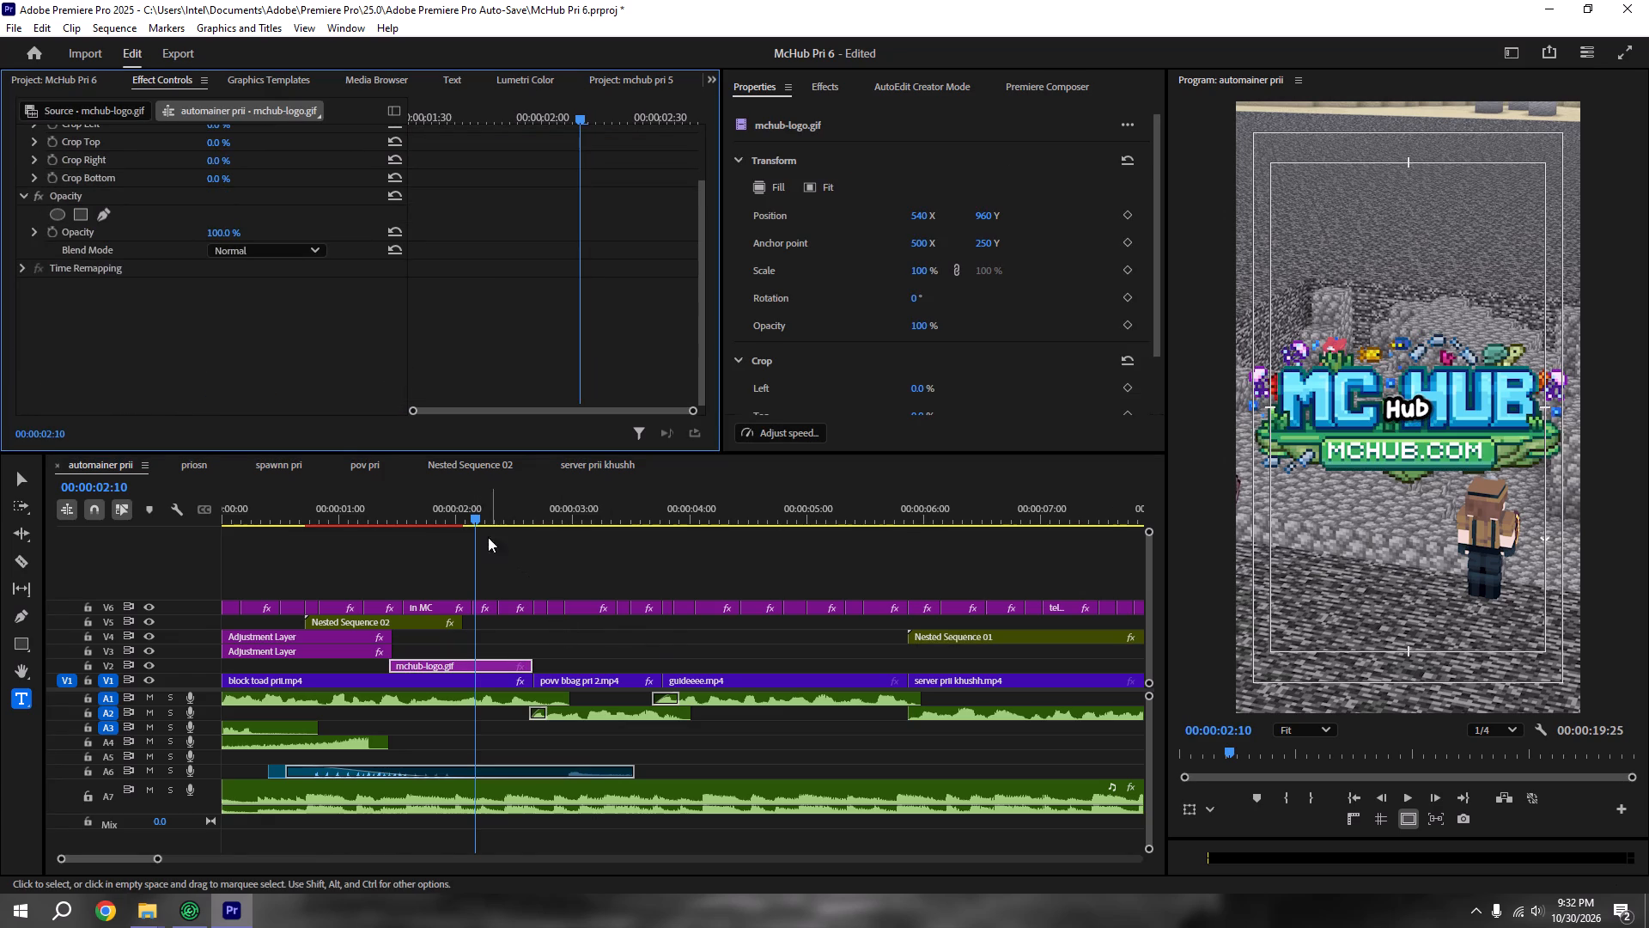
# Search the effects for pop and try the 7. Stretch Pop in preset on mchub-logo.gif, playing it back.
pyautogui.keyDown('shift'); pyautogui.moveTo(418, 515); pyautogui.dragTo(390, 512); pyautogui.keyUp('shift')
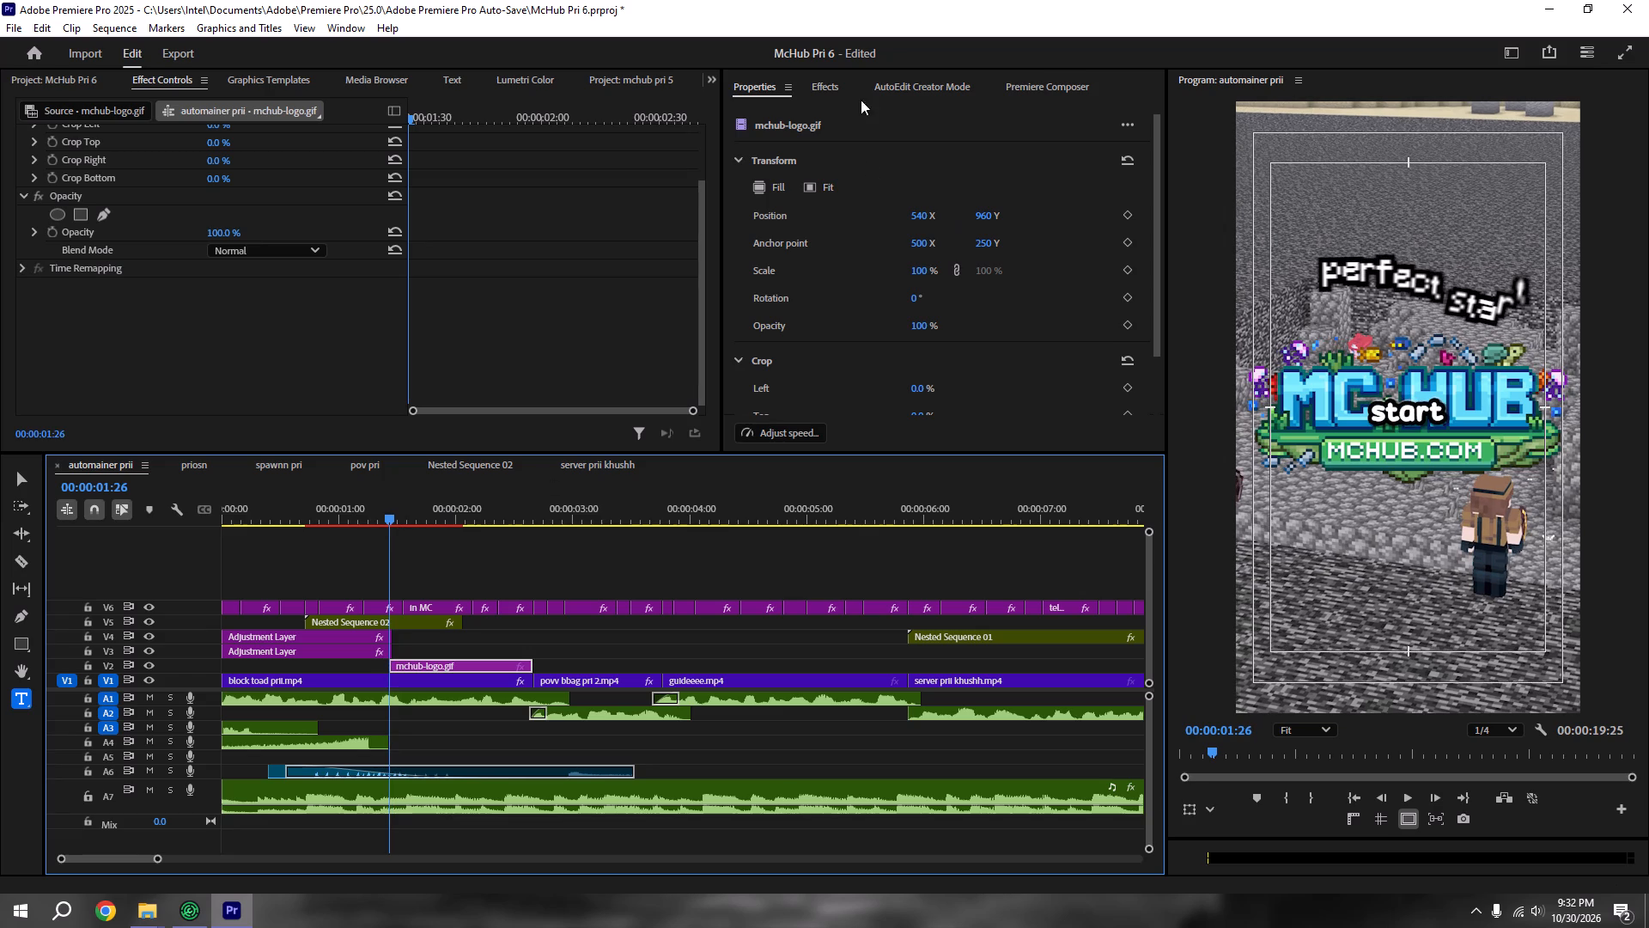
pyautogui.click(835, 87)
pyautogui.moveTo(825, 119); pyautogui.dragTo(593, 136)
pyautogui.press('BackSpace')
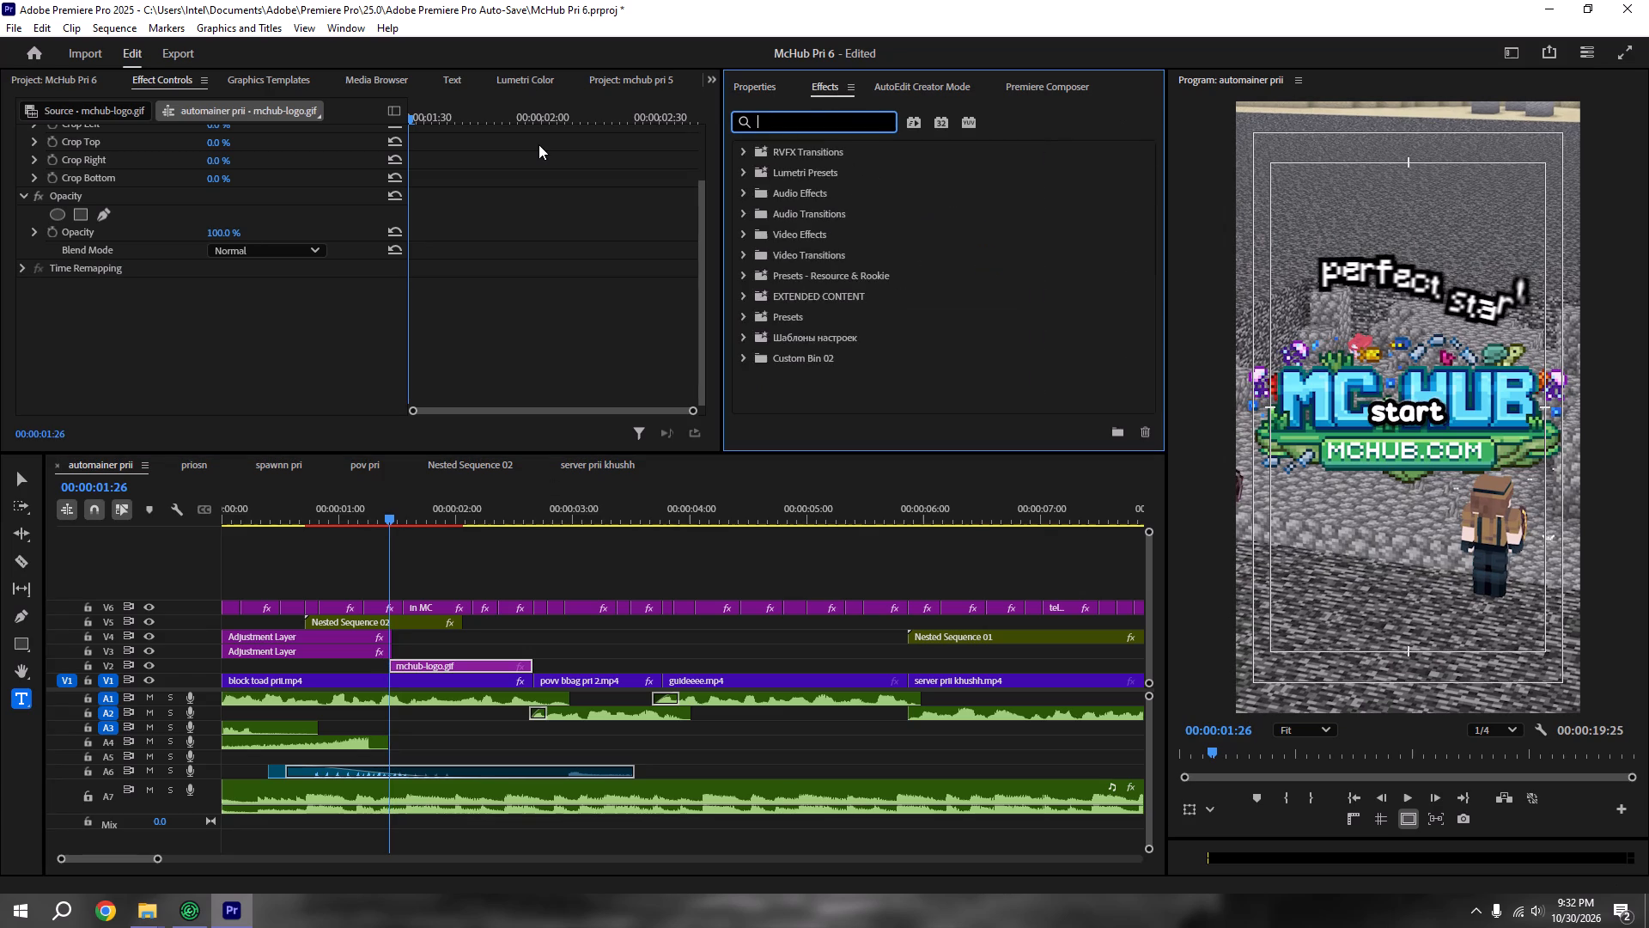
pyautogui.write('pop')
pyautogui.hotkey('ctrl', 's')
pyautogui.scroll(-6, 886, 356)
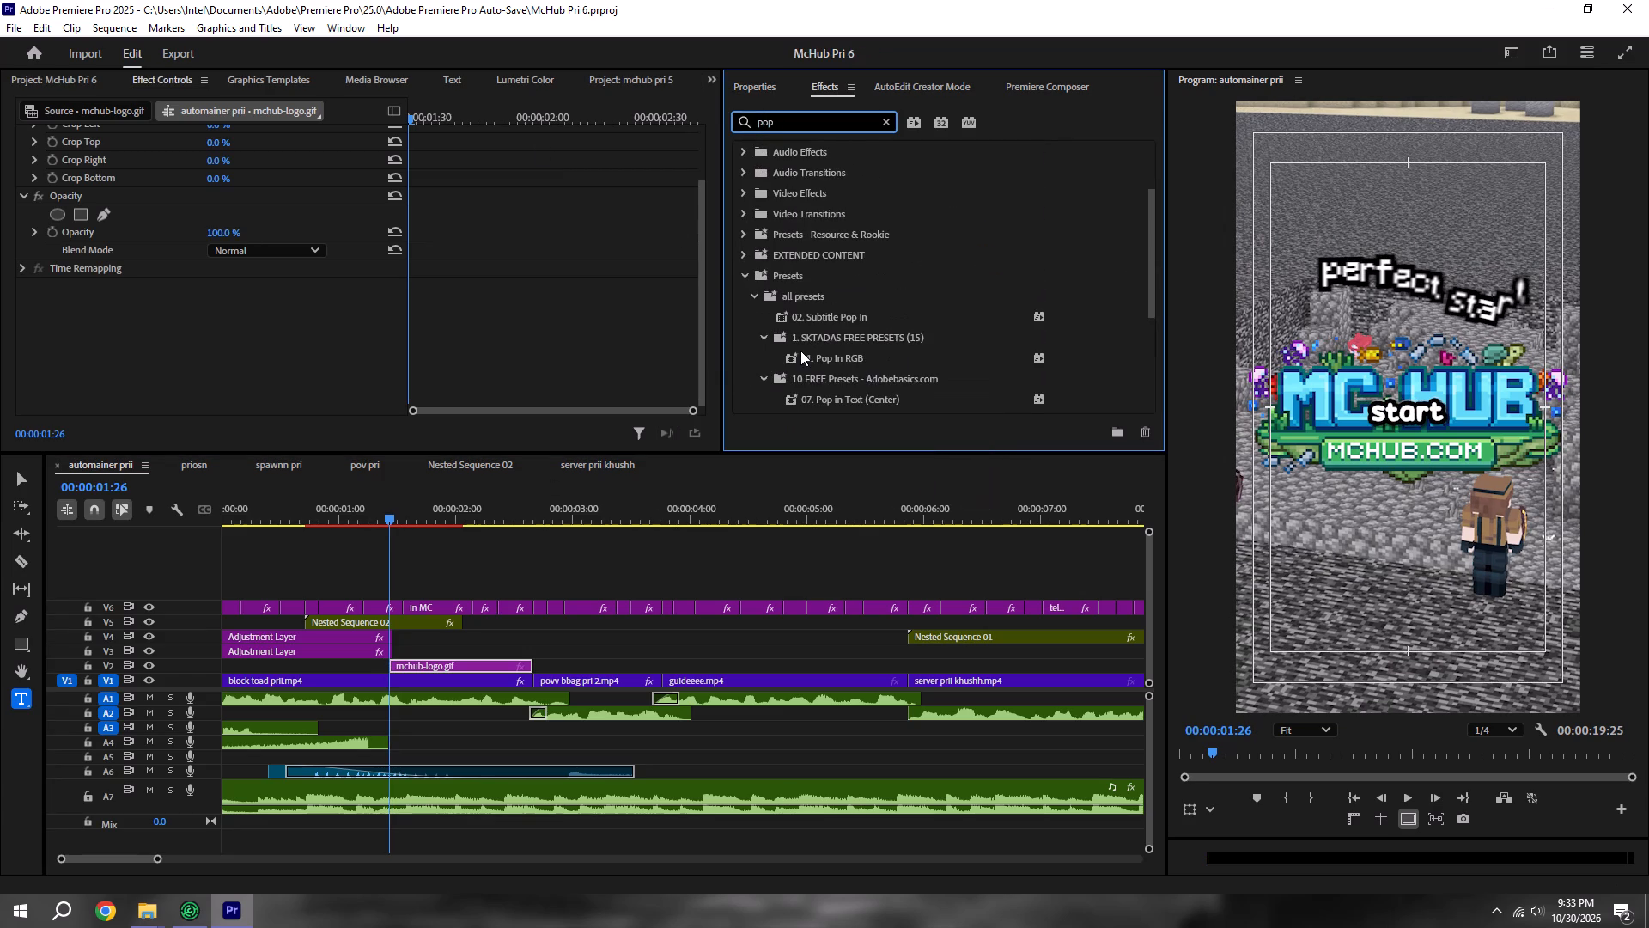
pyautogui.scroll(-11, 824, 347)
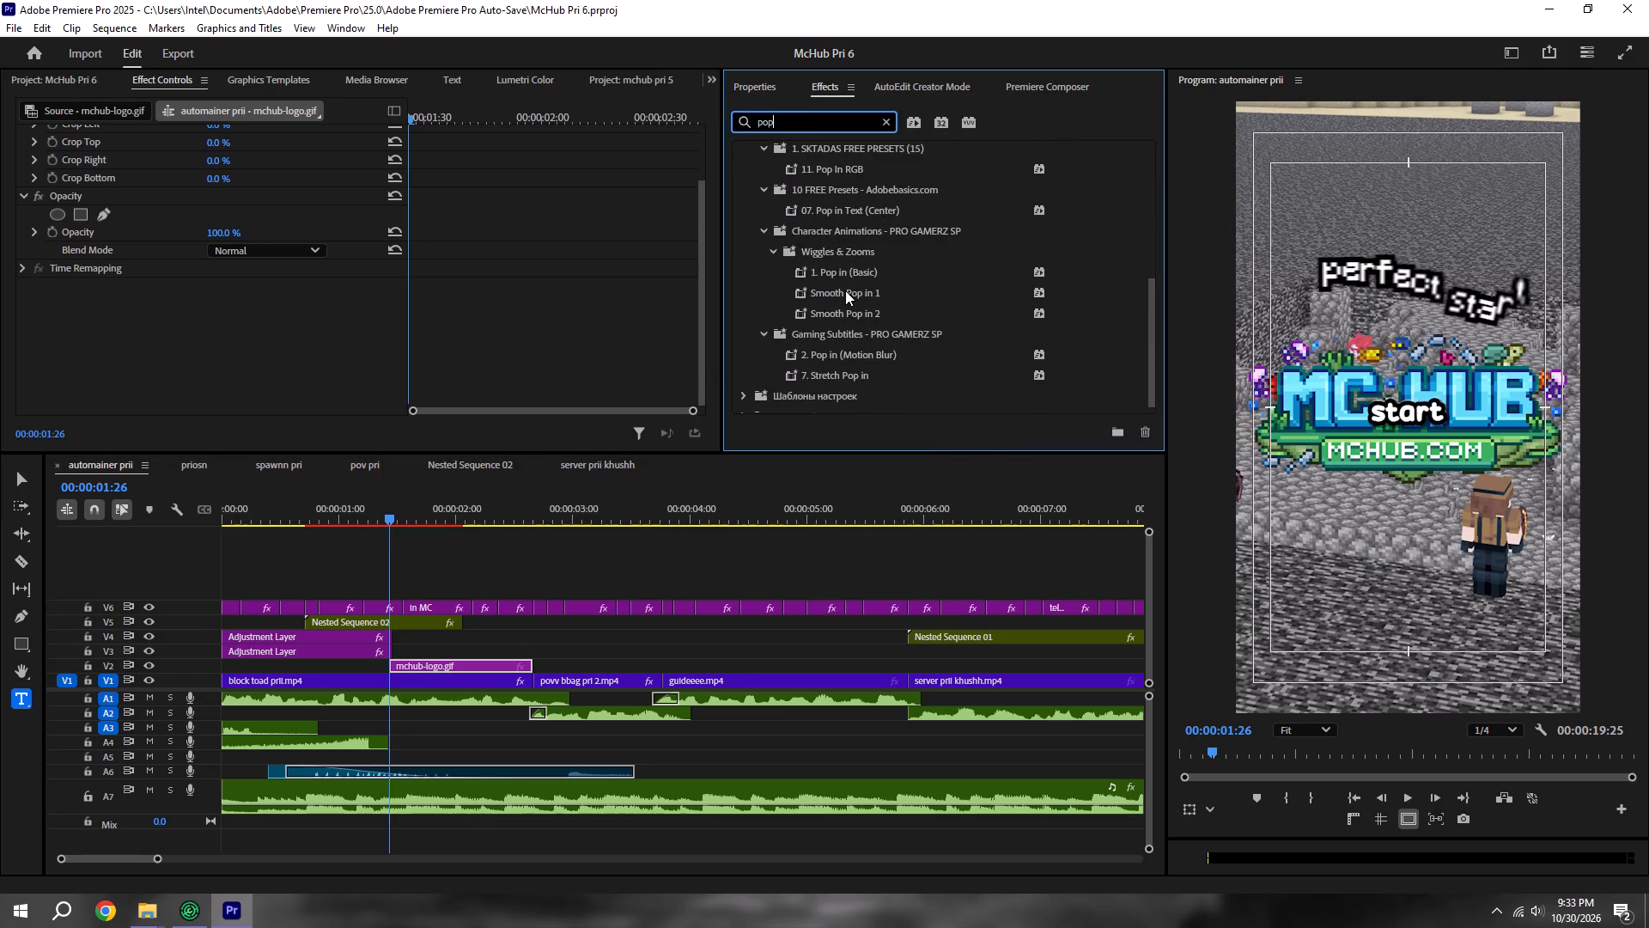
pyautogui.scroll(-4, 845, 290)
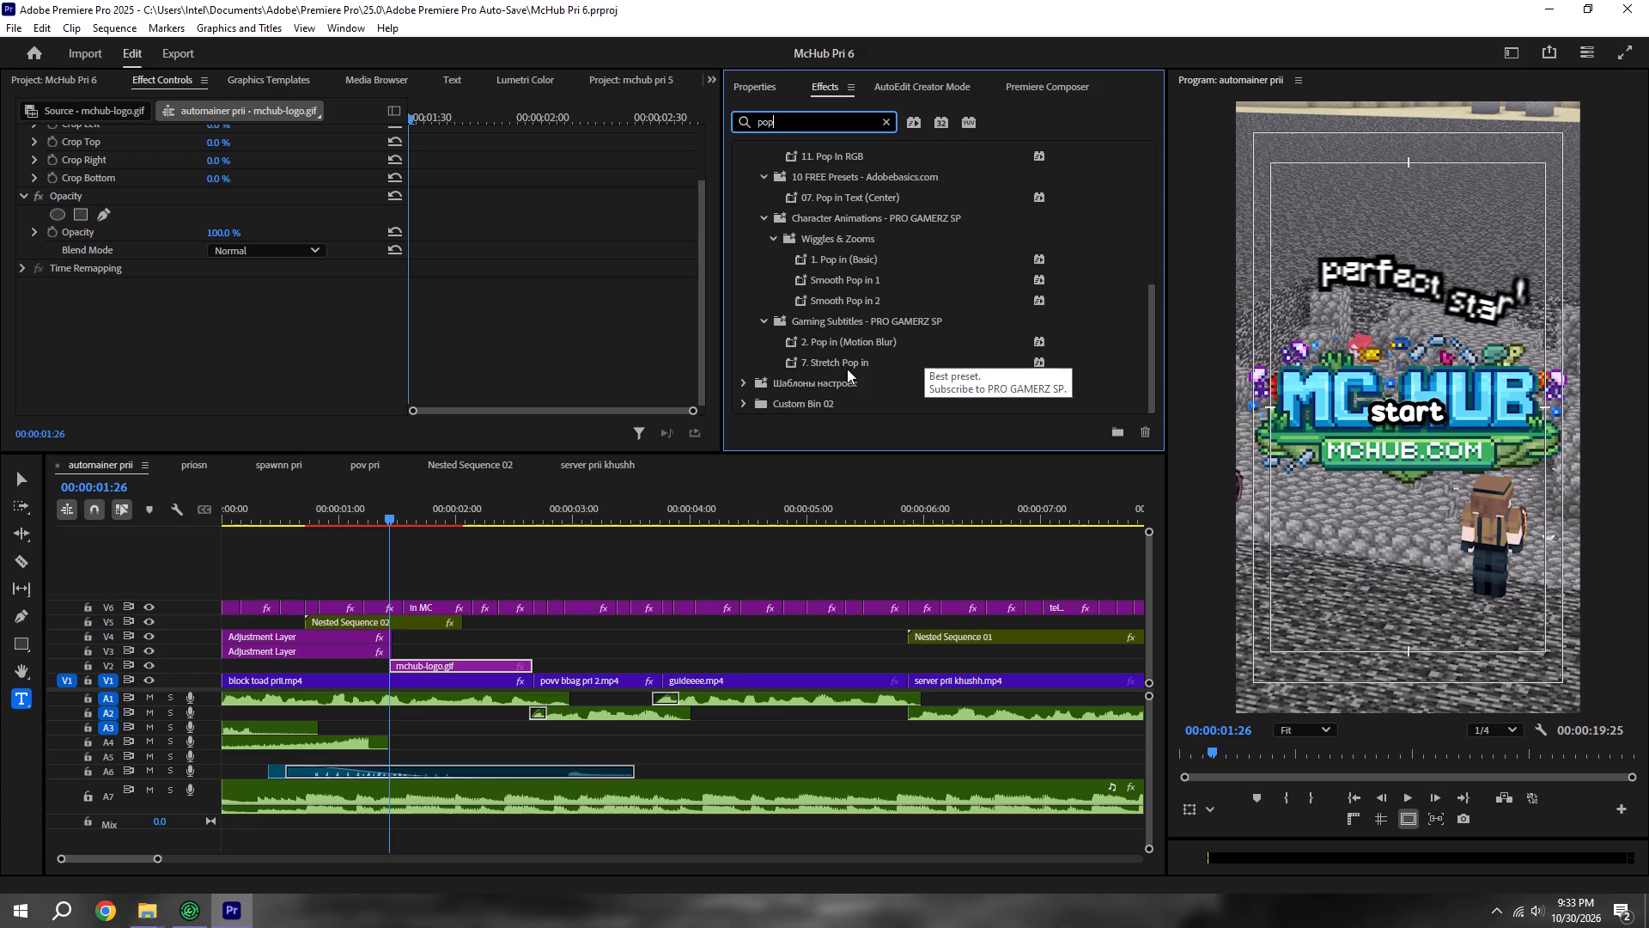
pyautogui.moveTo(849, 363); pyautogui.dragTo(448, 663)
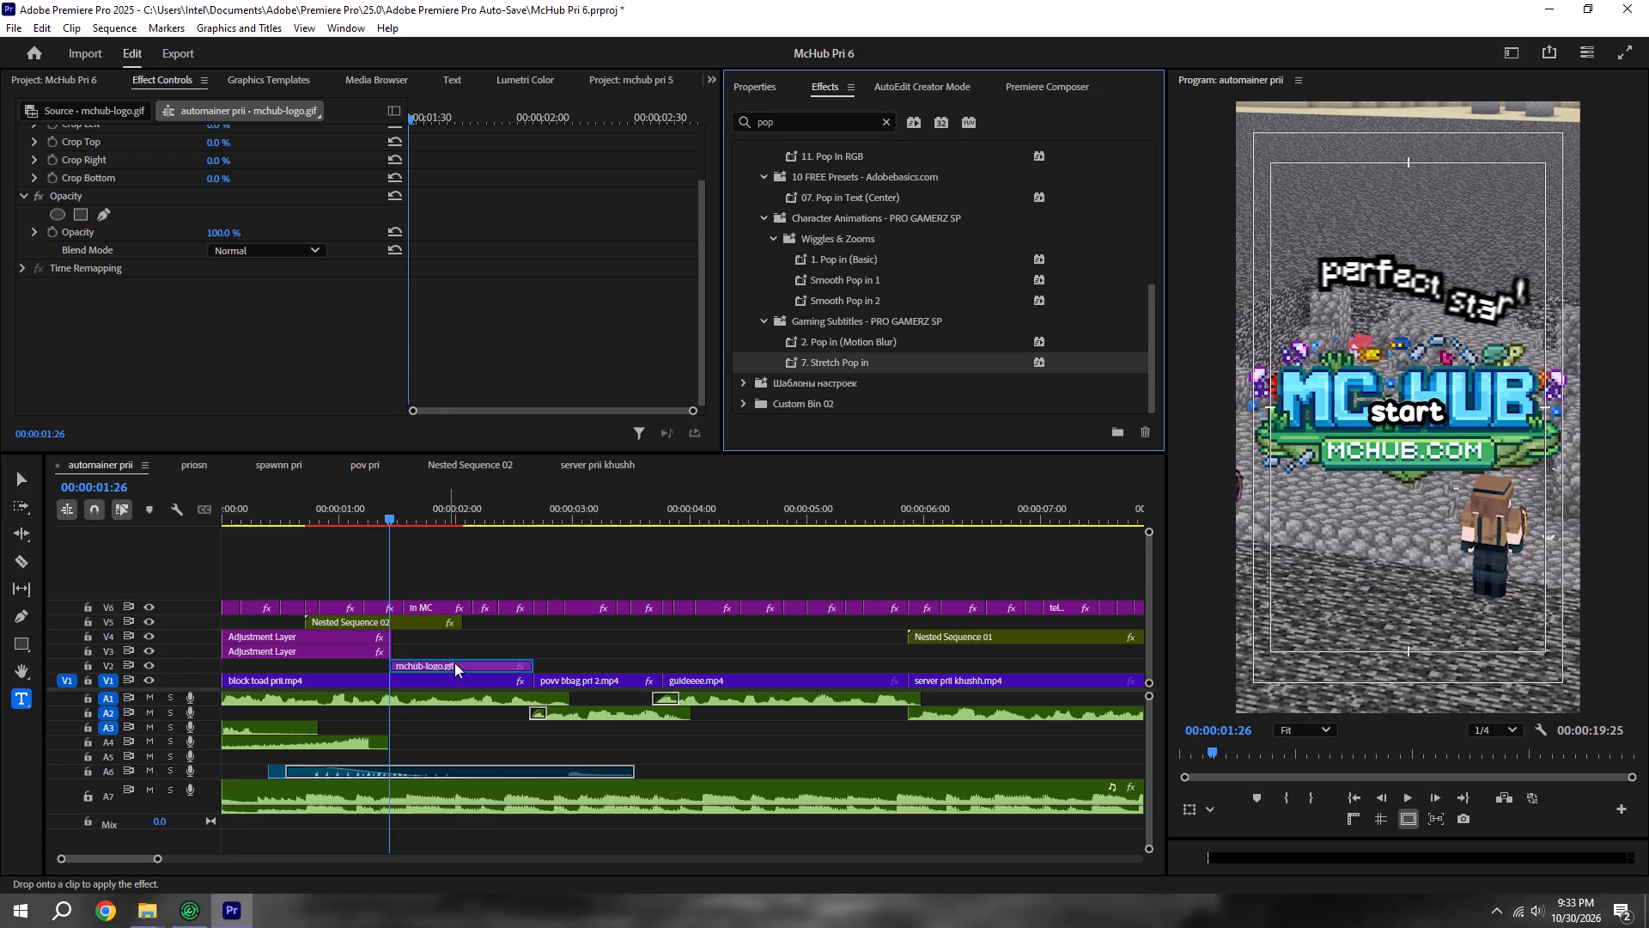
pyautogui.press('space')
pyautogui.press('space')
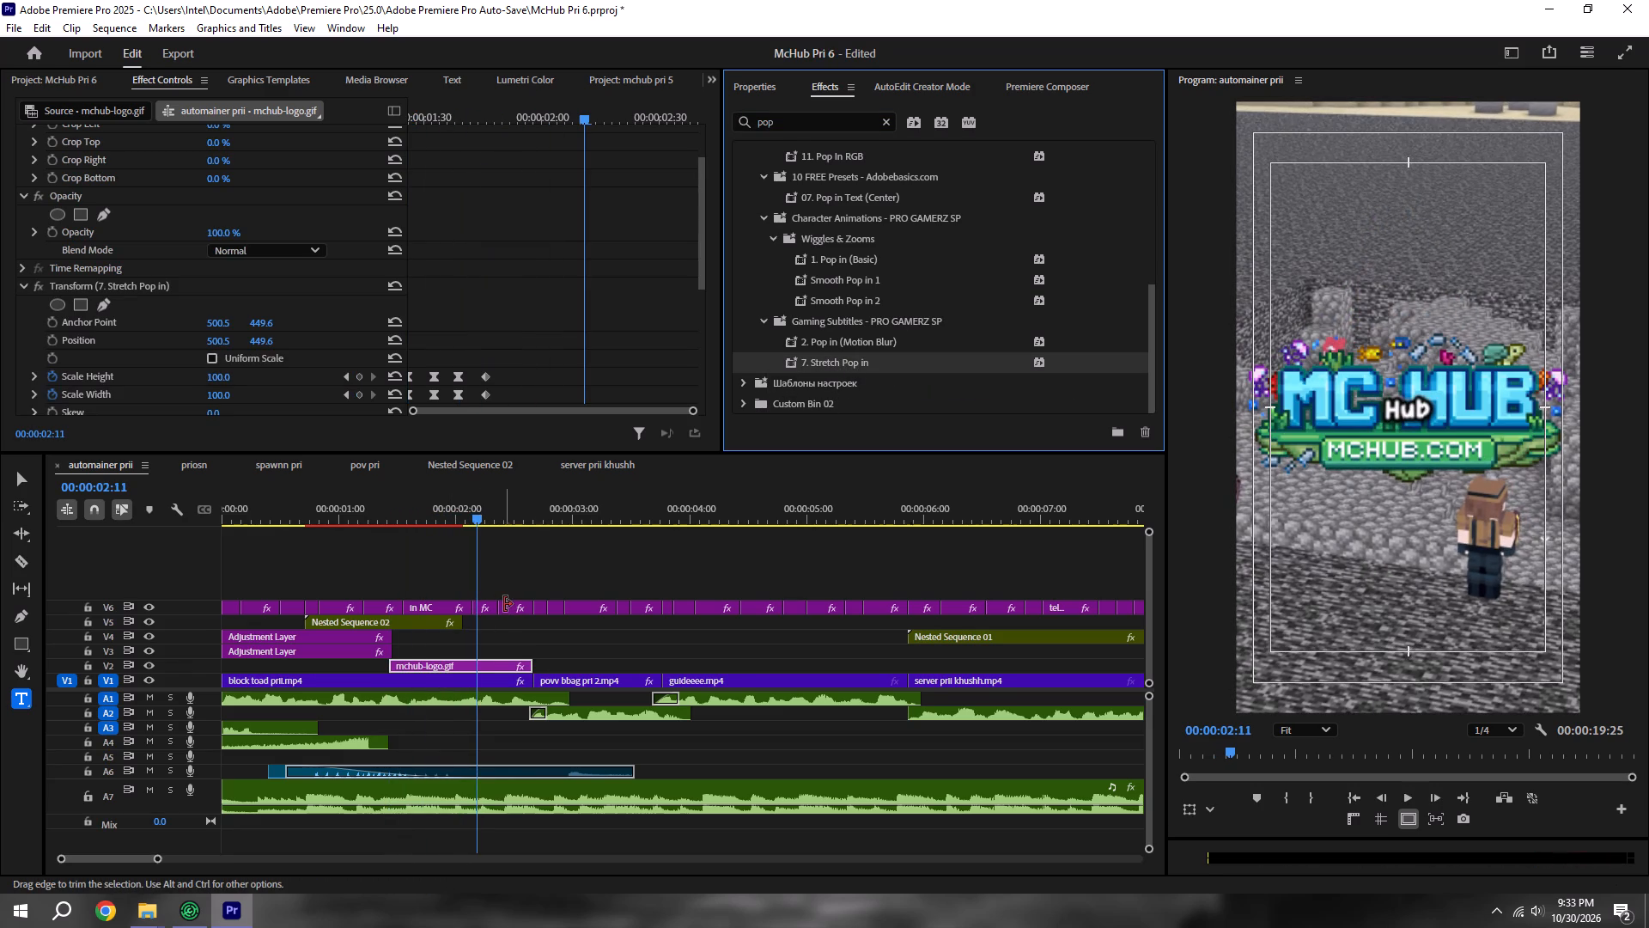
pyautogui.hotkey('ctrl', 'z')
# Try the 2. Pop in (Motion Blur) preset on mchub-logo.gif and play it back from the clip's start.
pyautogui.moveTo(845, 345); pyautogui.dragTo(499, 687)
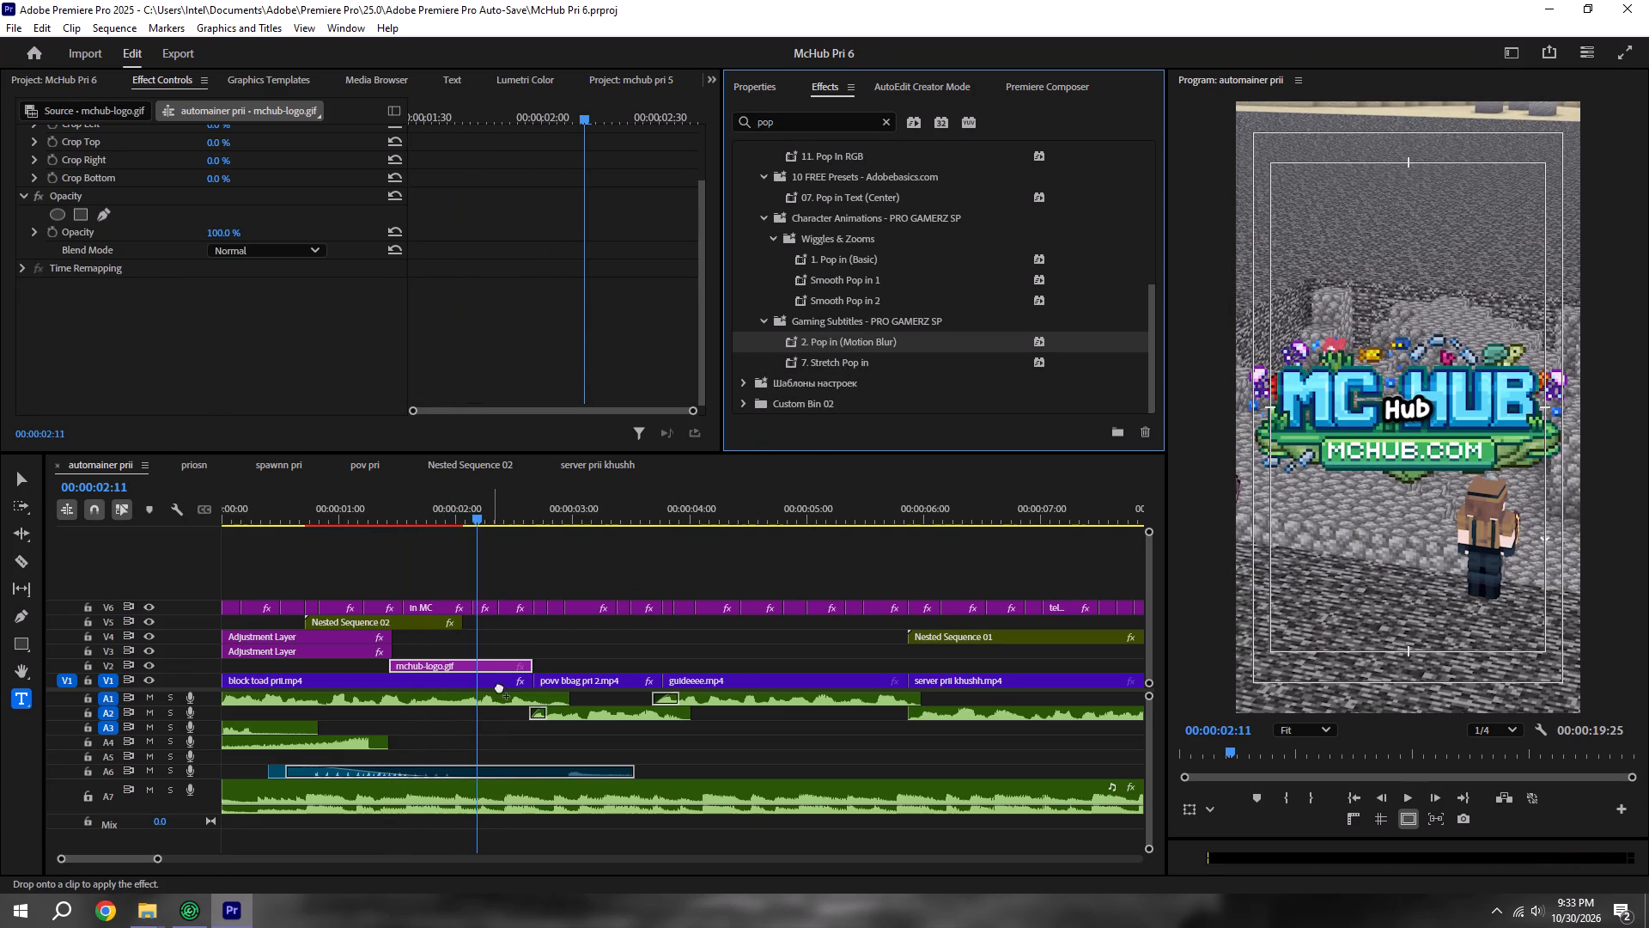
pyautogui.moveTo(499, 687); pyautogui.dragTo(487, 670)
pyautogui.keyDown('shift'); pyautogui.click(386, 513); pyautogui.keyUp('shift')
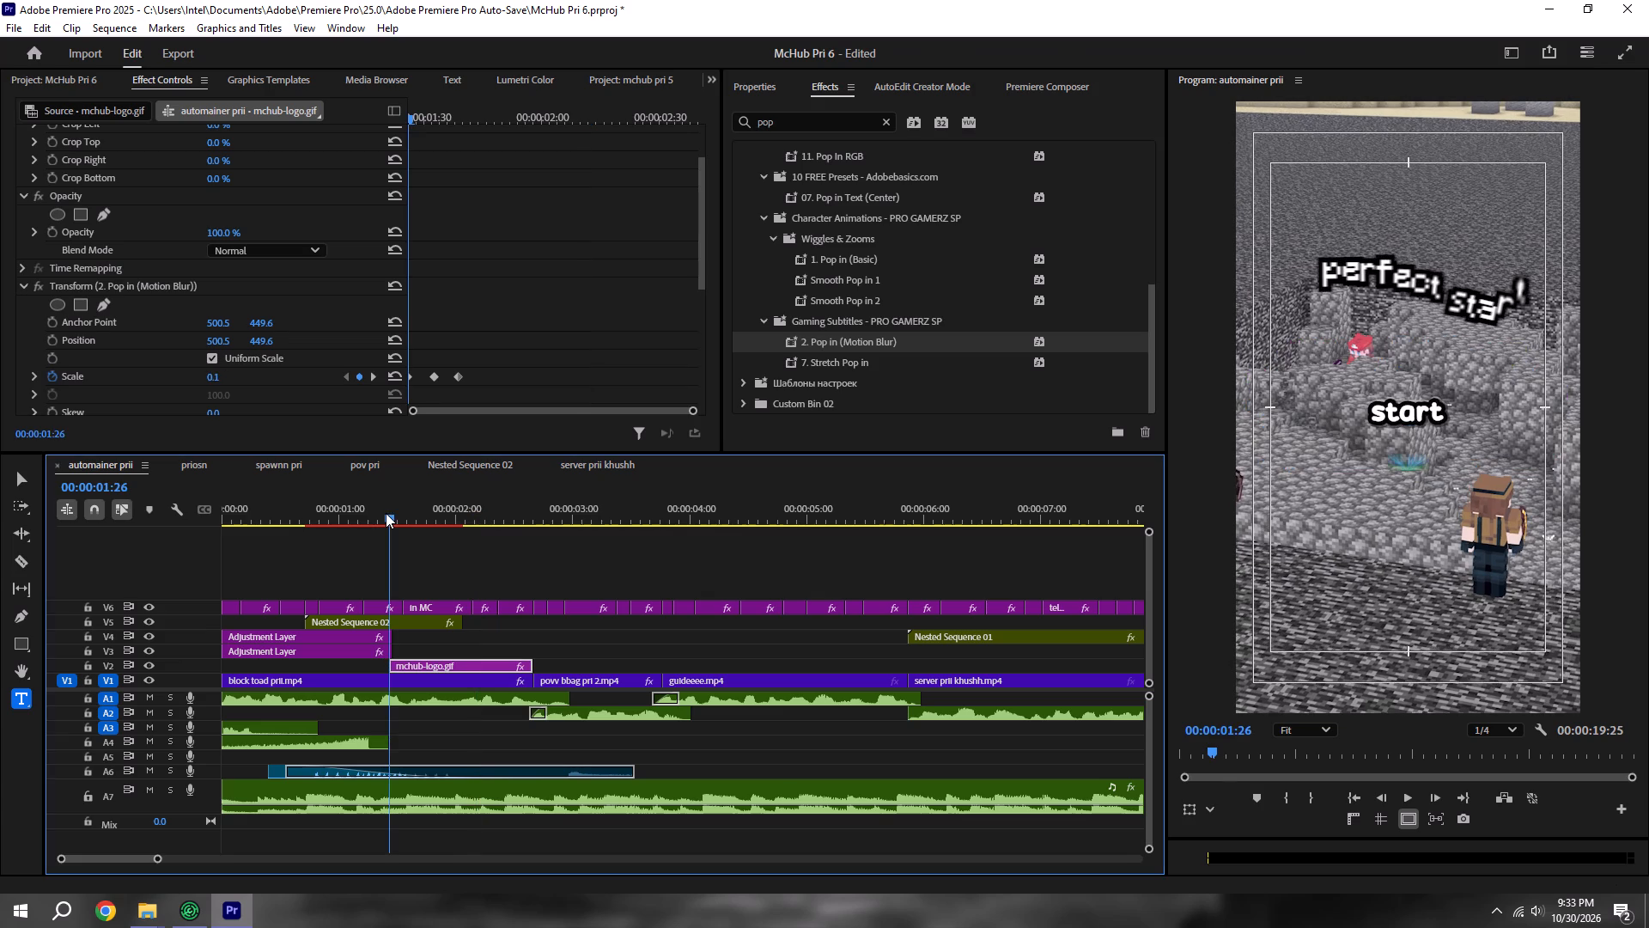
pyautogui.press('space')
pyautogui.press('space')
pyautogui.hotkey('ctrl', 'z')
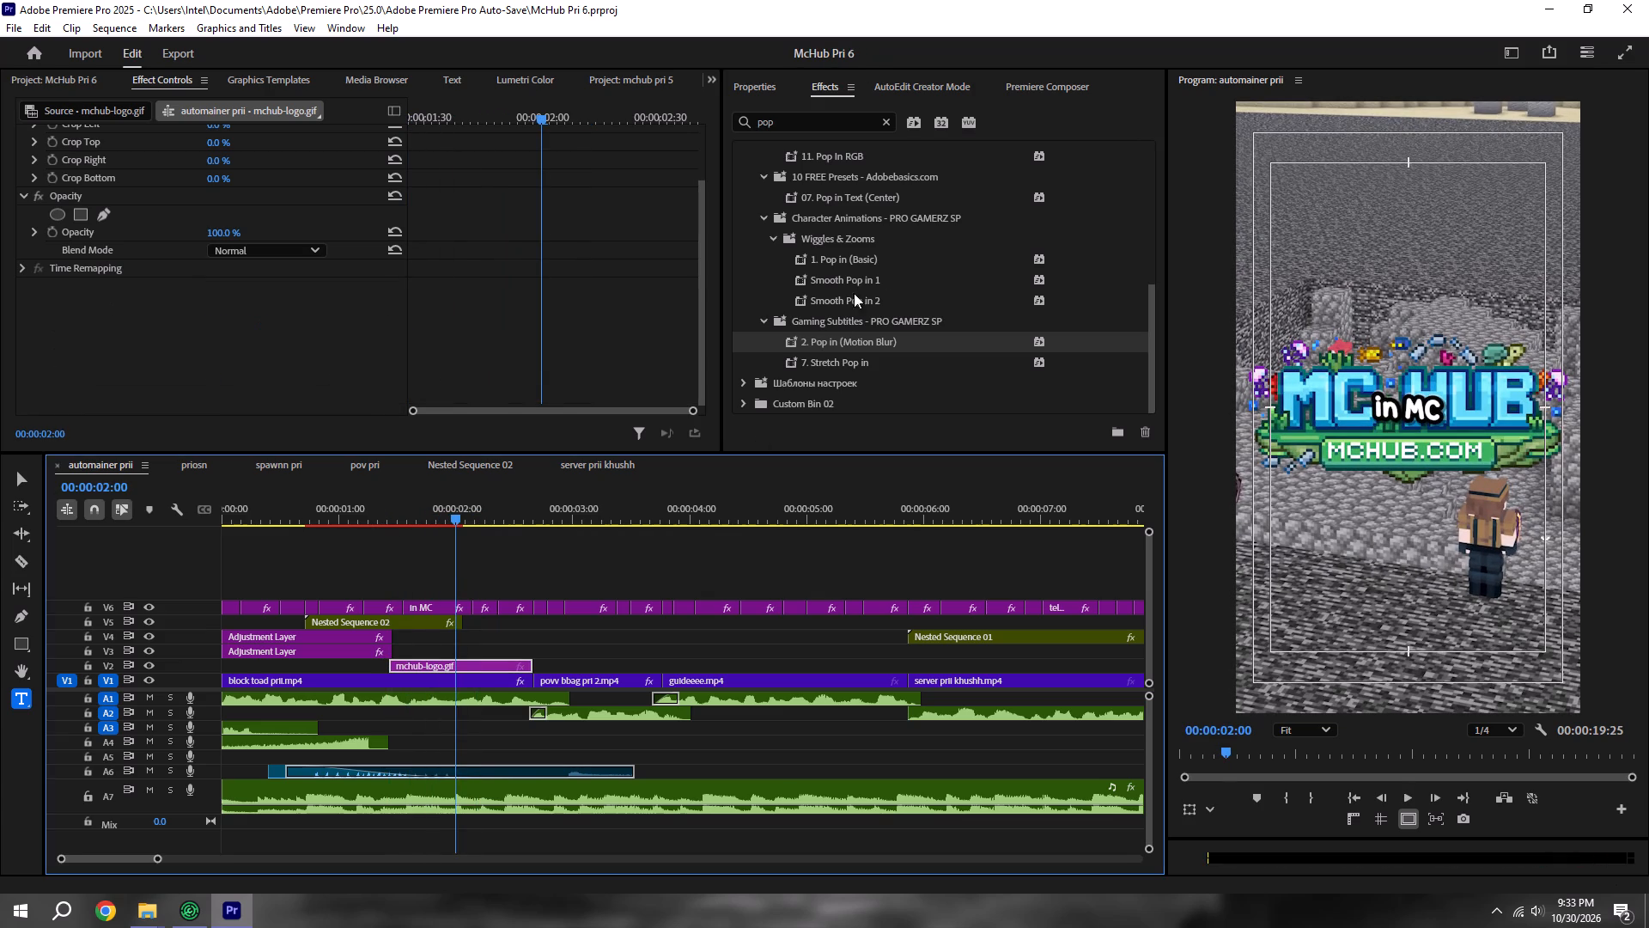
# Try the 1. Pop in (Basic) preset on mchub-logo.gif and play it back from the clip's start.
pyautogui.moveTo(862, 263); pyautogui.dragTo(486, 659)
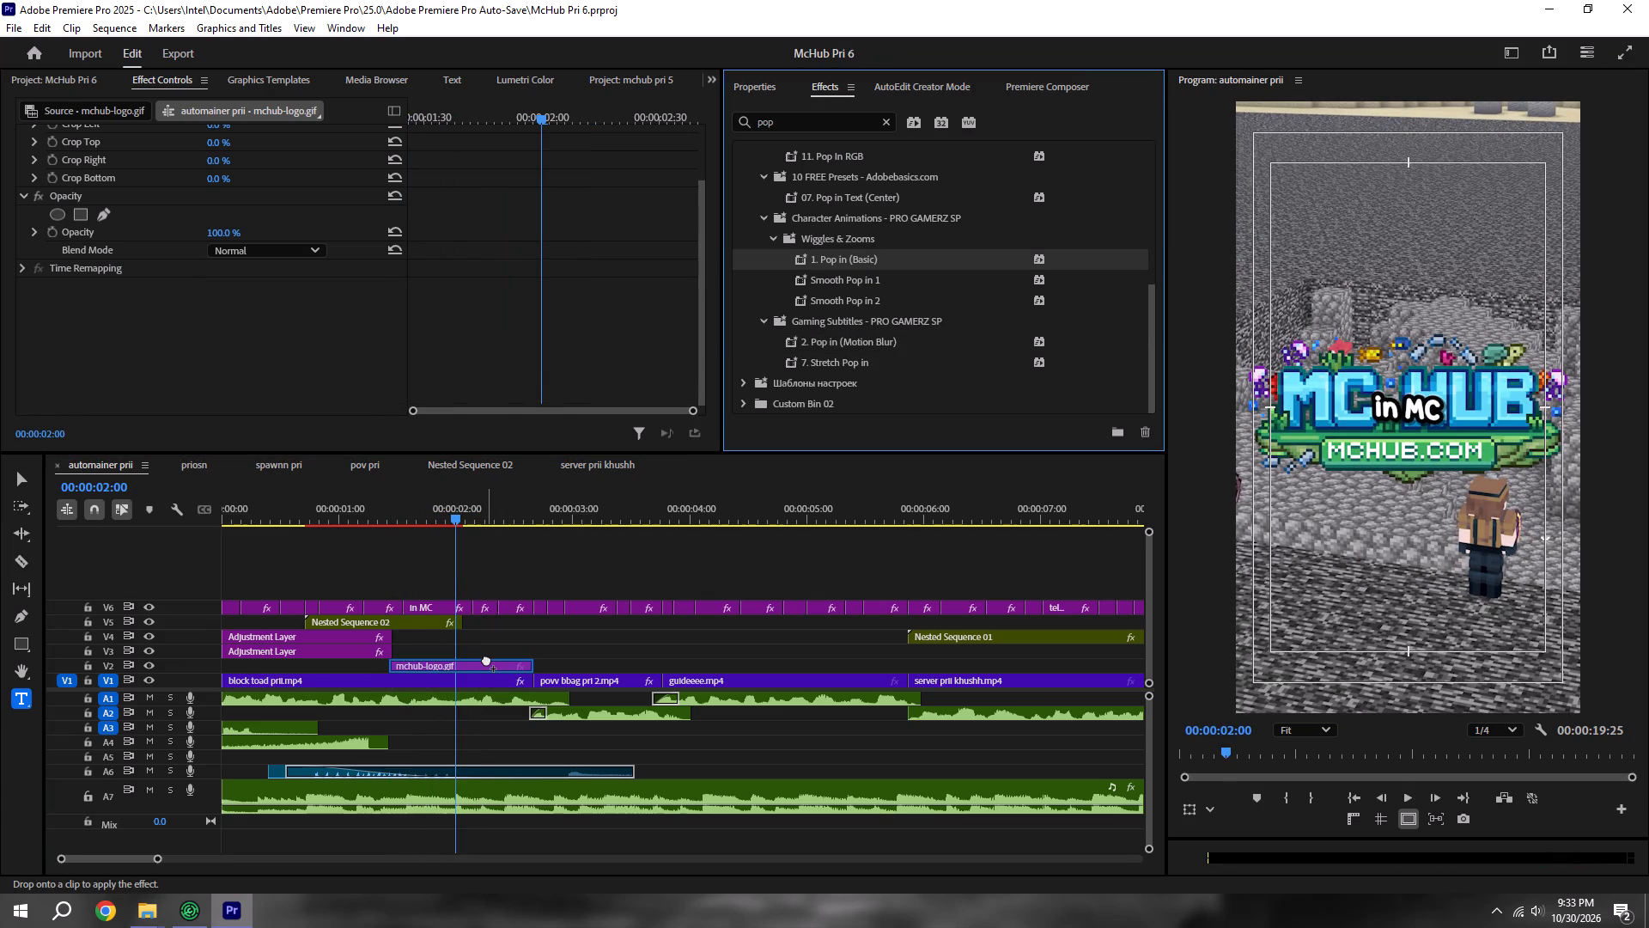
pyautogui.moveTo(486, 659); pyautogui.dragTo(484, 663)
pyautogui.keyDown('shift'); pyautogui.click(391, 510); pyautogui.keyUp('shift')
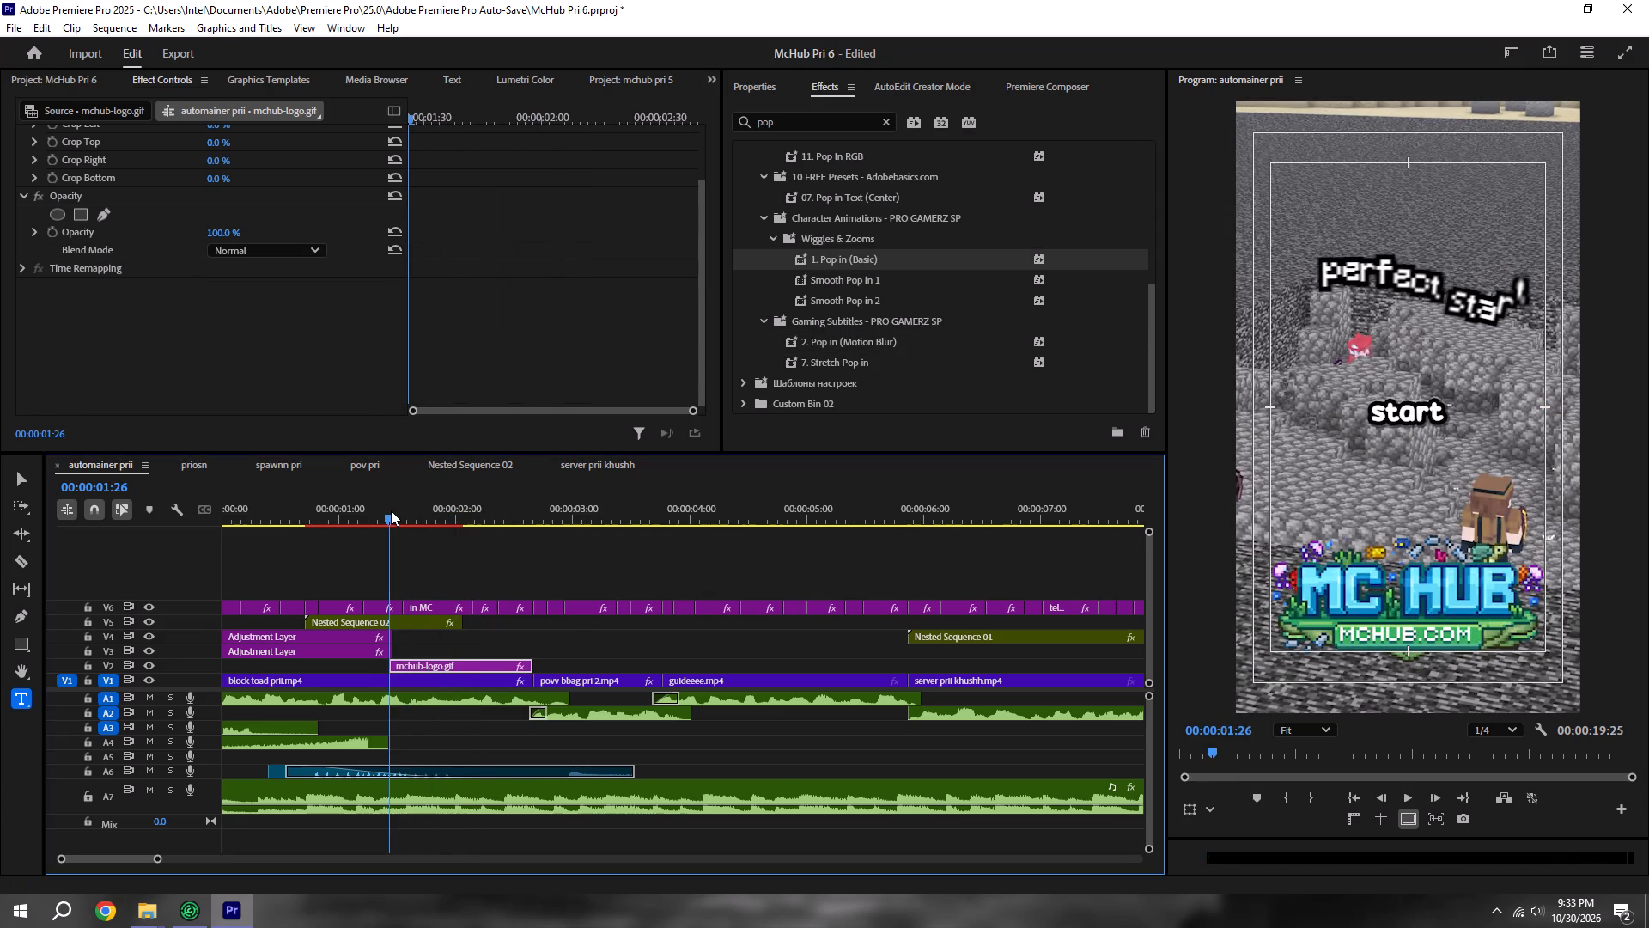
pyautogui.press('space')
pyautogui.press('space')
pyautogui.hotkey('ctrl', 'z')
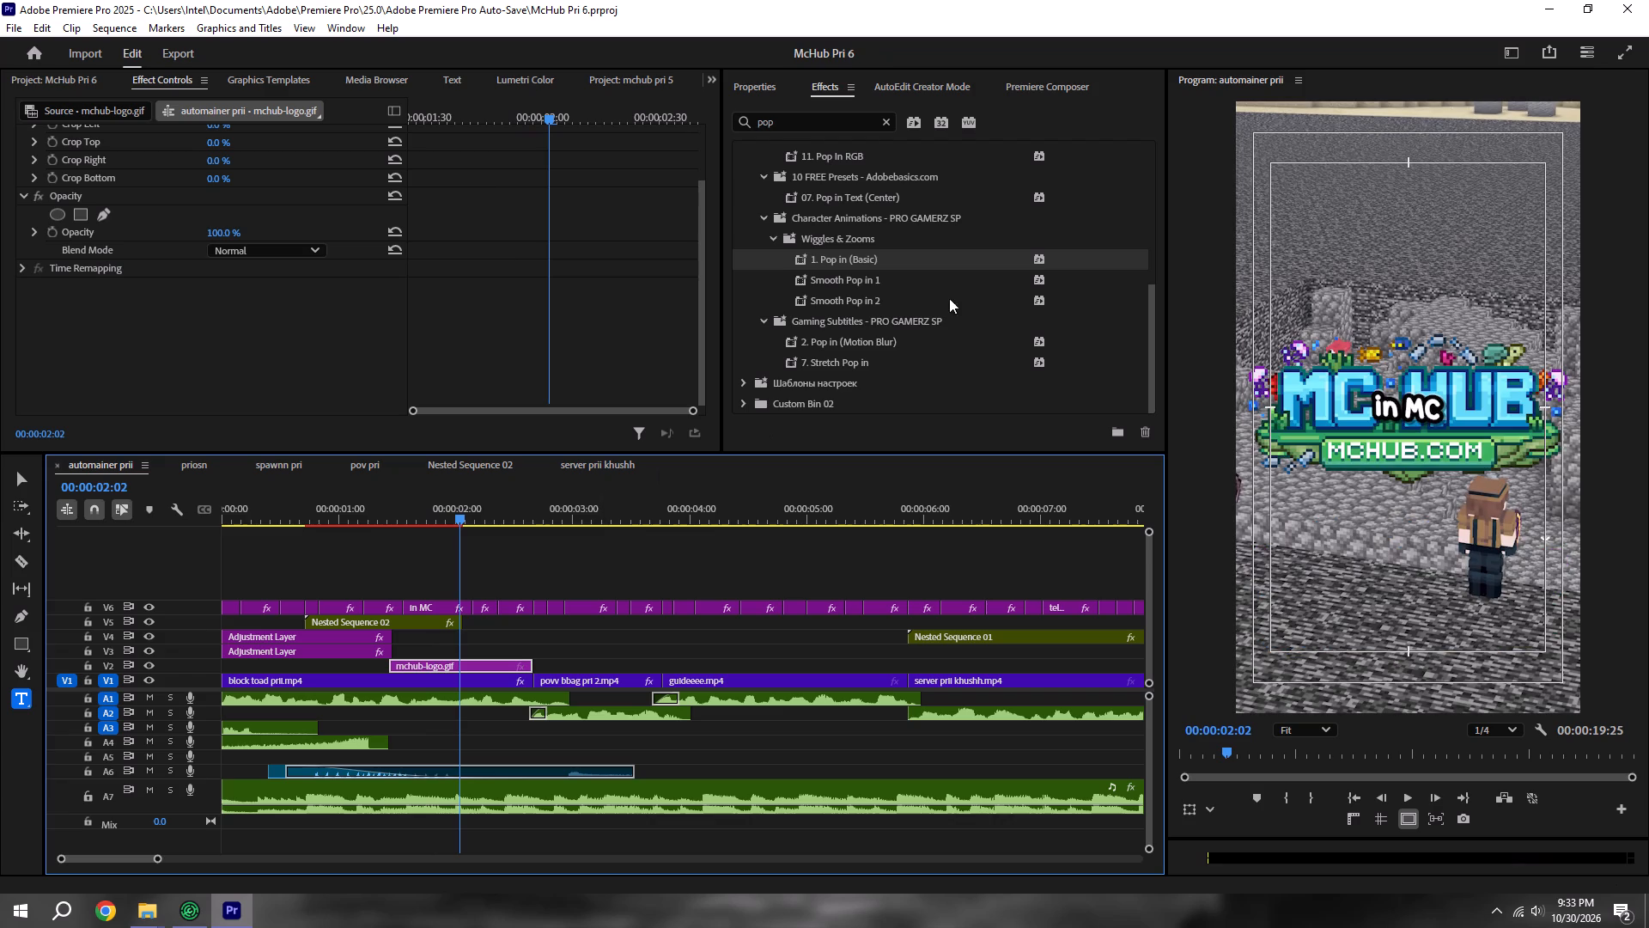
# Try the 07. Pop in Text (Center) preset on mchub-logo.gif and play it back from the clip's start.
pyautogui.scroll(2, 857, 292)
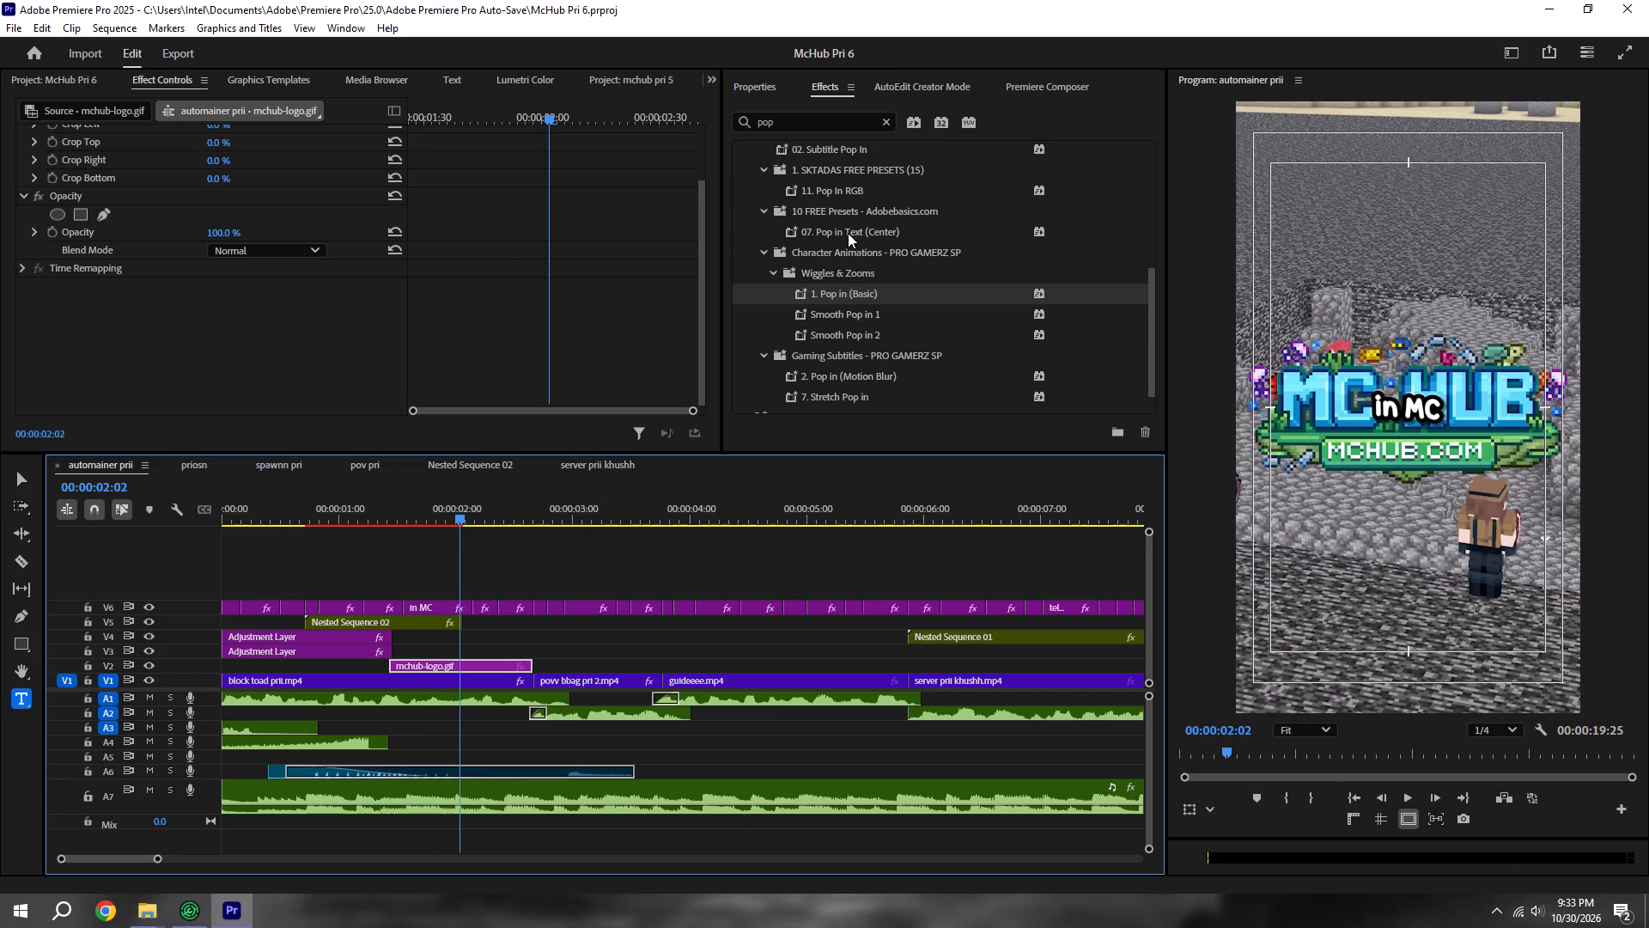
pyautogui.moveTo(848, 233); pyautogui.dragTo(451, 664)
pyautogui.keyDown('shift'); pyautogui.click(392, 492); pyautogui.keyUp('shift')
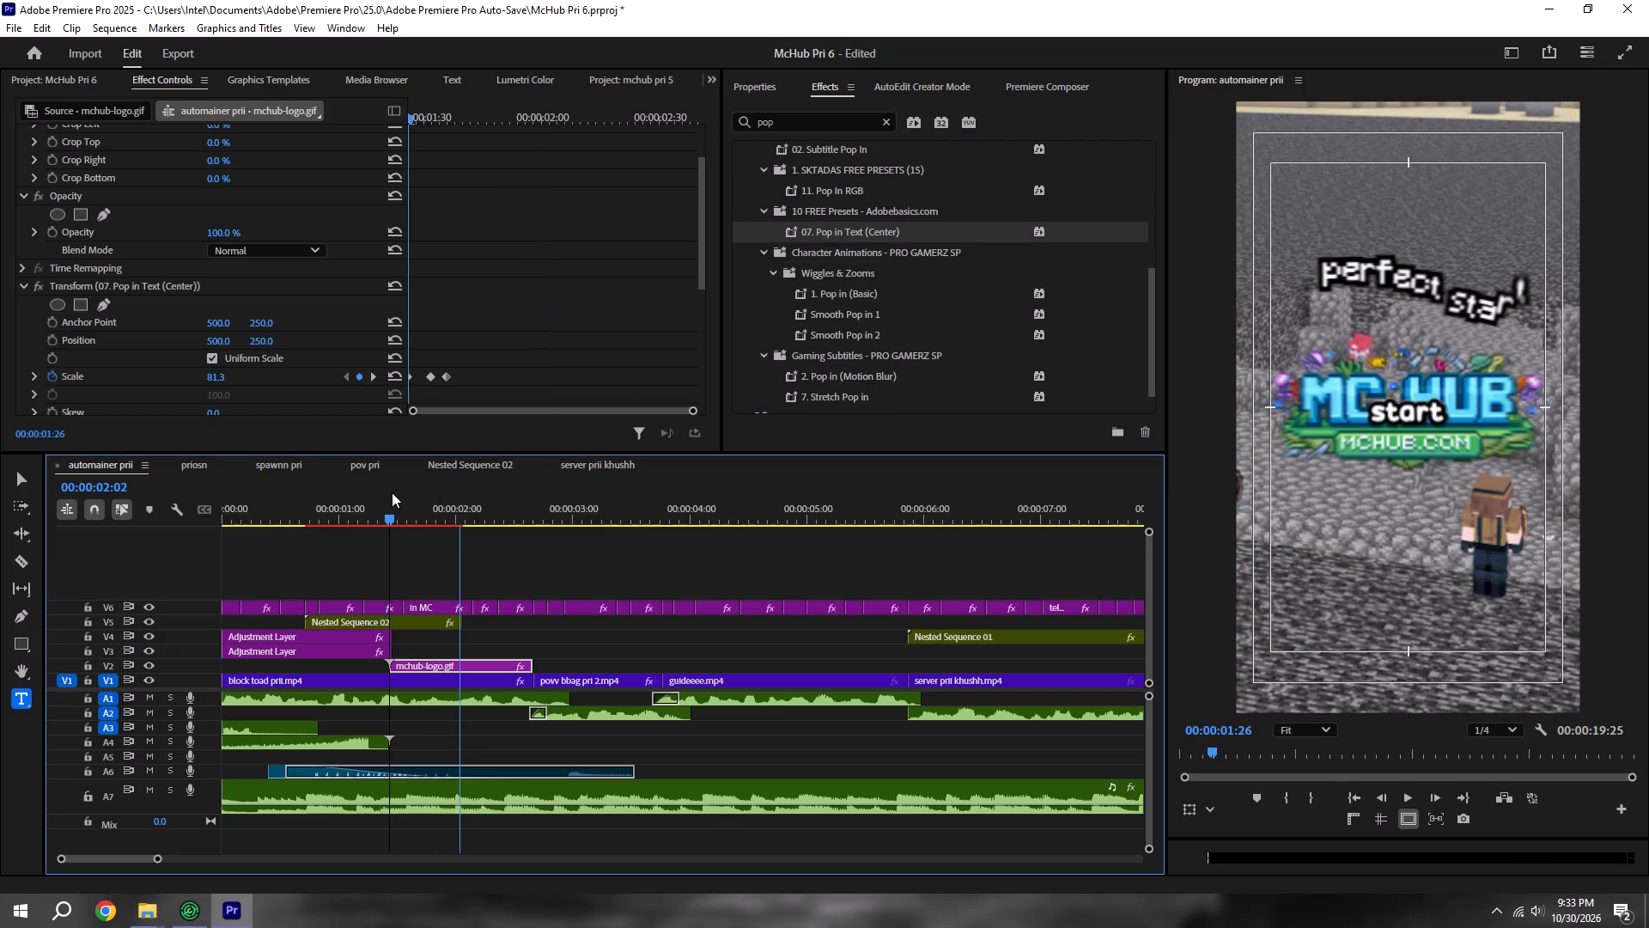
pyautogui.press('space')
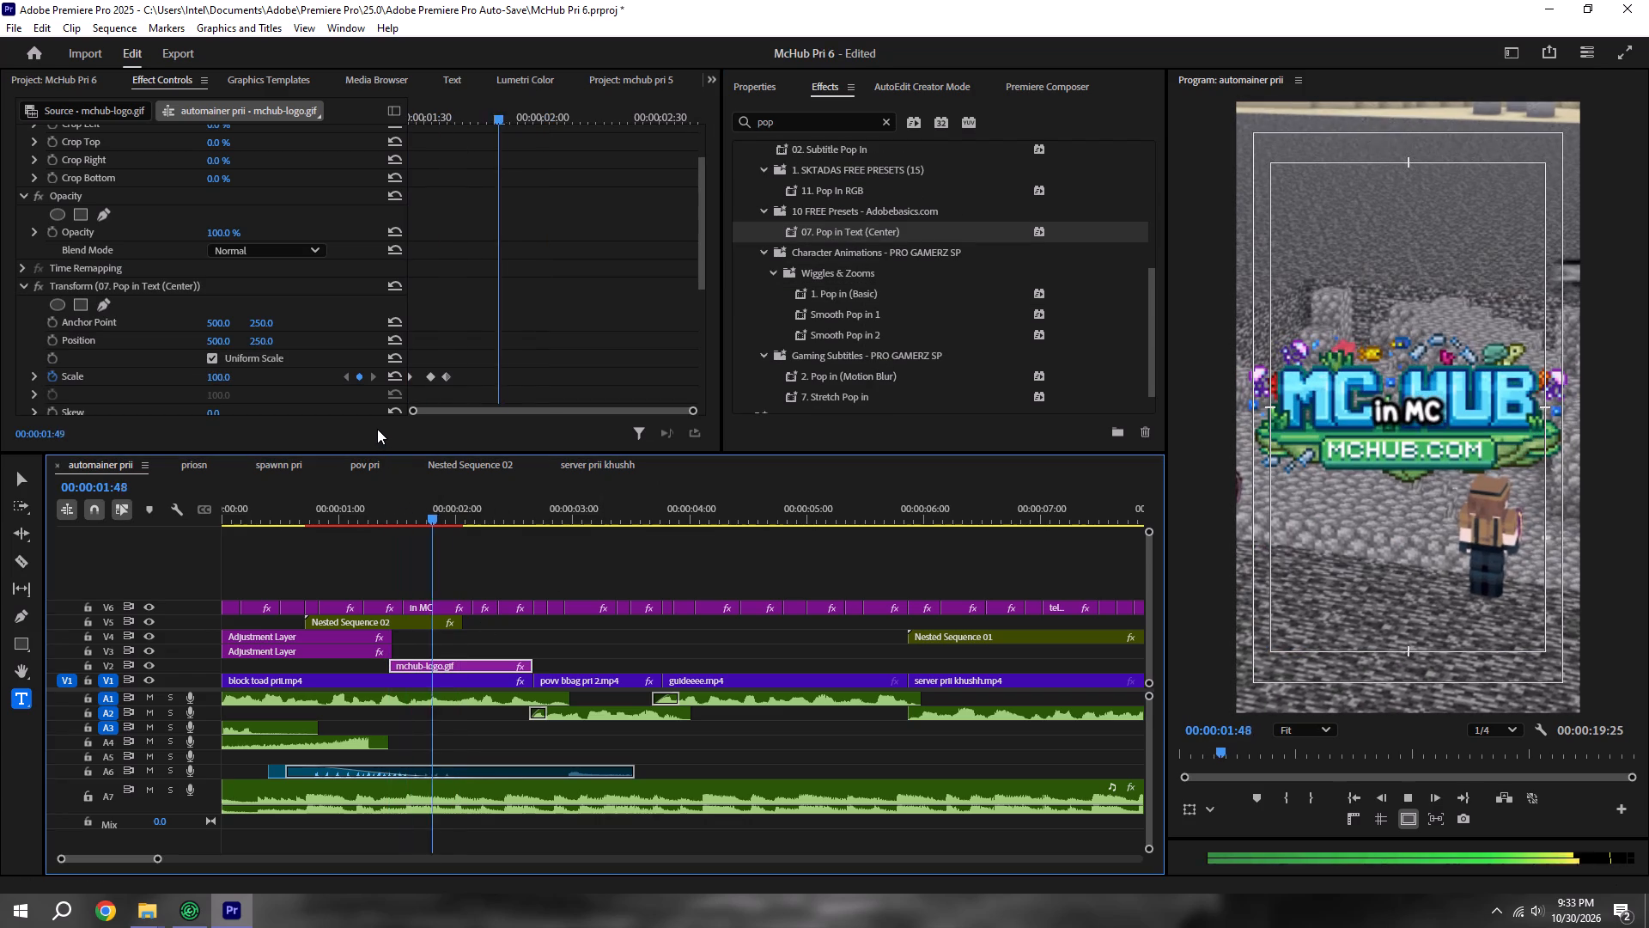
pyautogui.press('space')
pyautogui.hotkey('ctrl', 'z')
# Search the effects for stre, apply the streach zord preset to mchub-logo.gif, and play it back from the clip's start.
pyautogui.moveTo(821, 123); pyautogui.dragTo(554, 123)
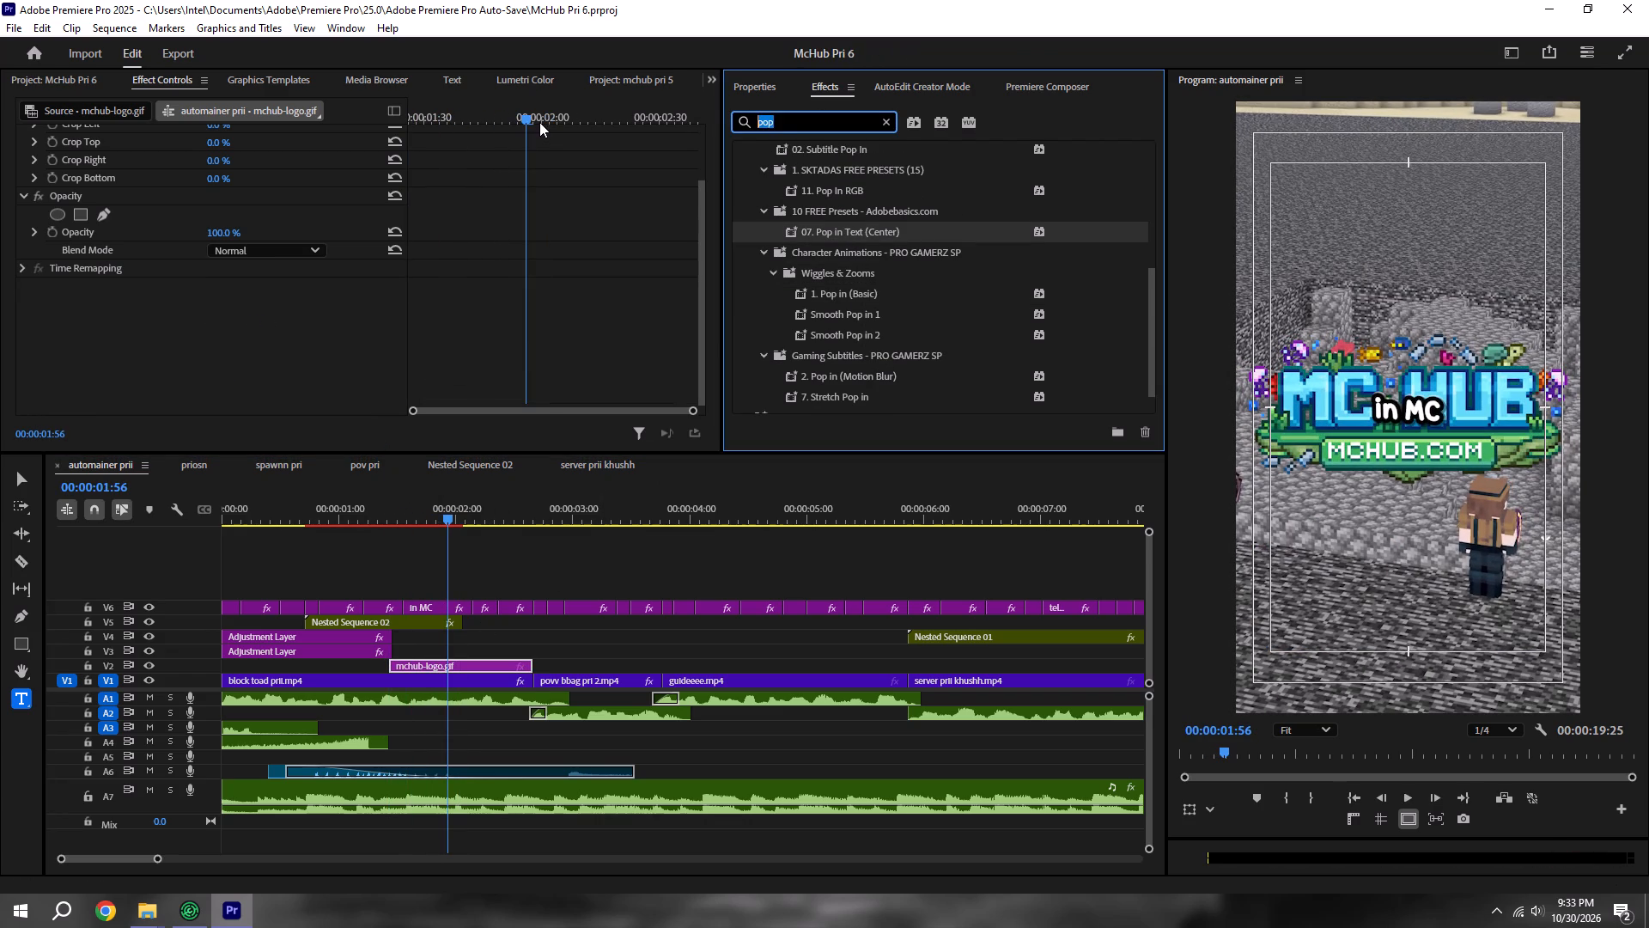
pyautogui.press('BackSpace')
pyautogui.write('stre')
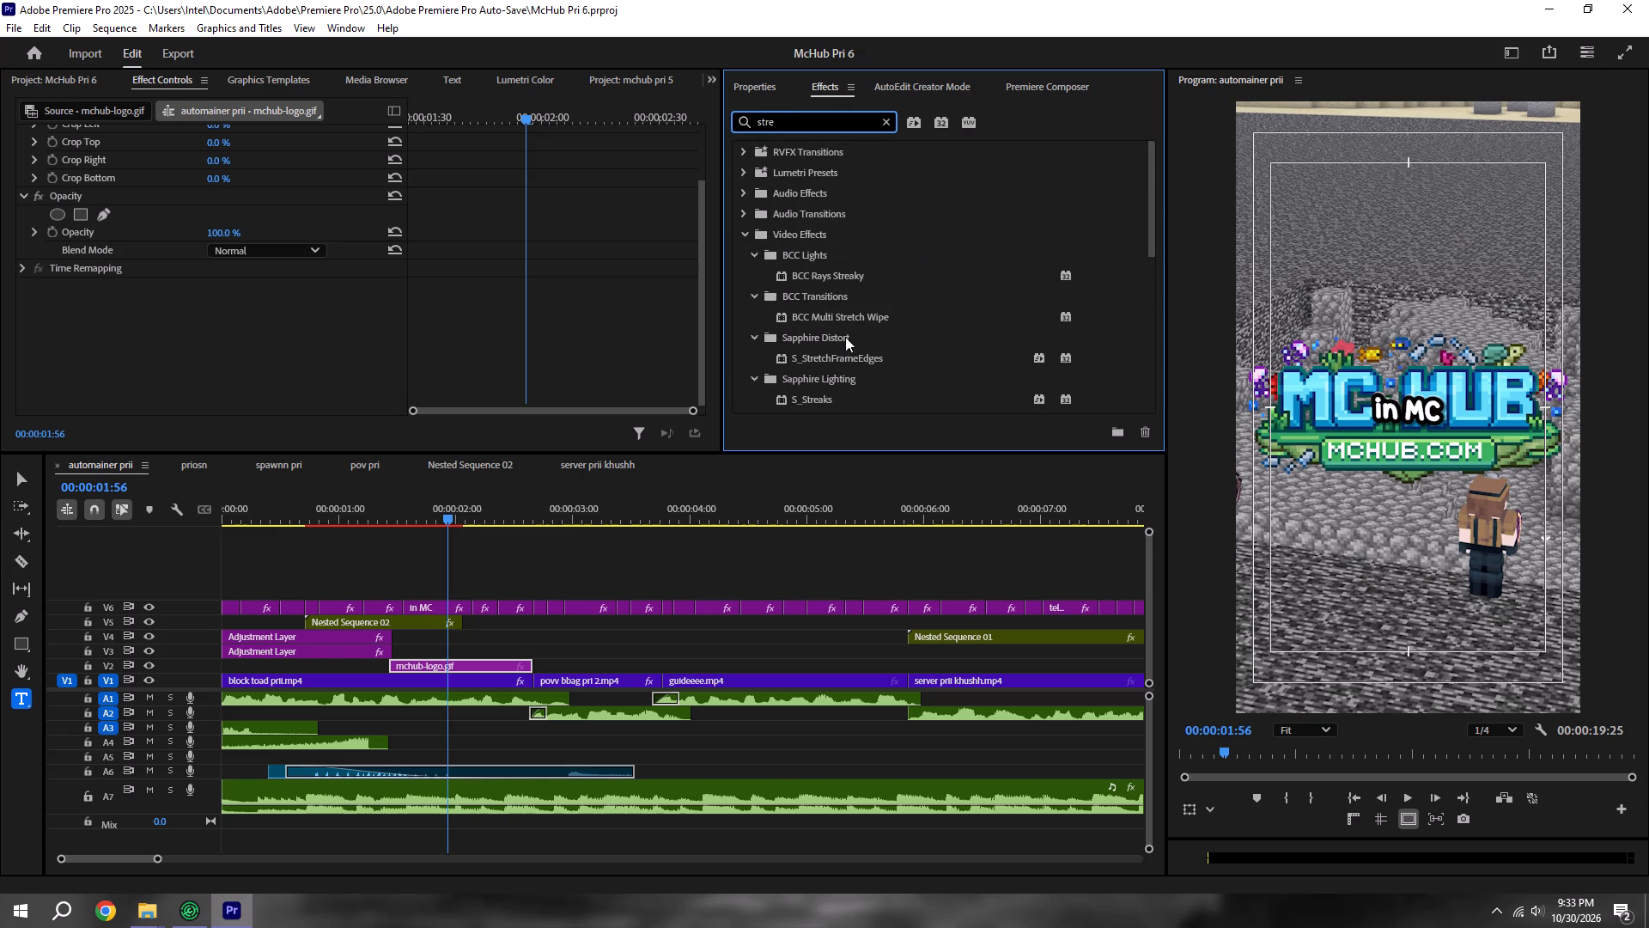
pyautogui.scroll(-14, 846, 336)
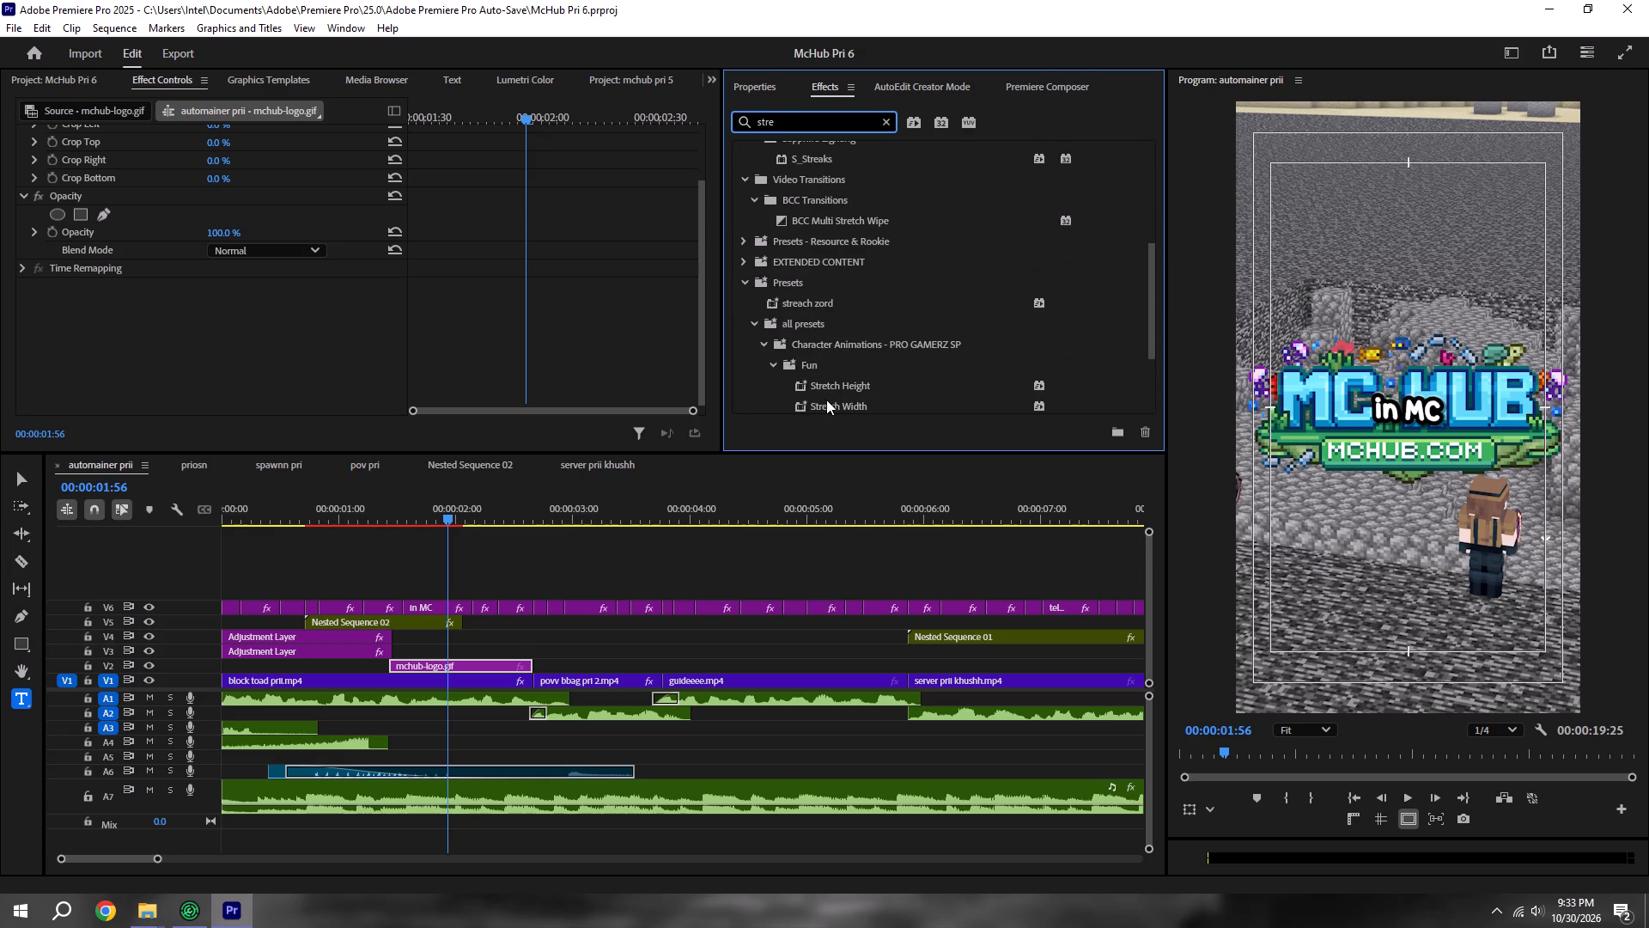
pyautogui.scroll(-12, 843, 388)
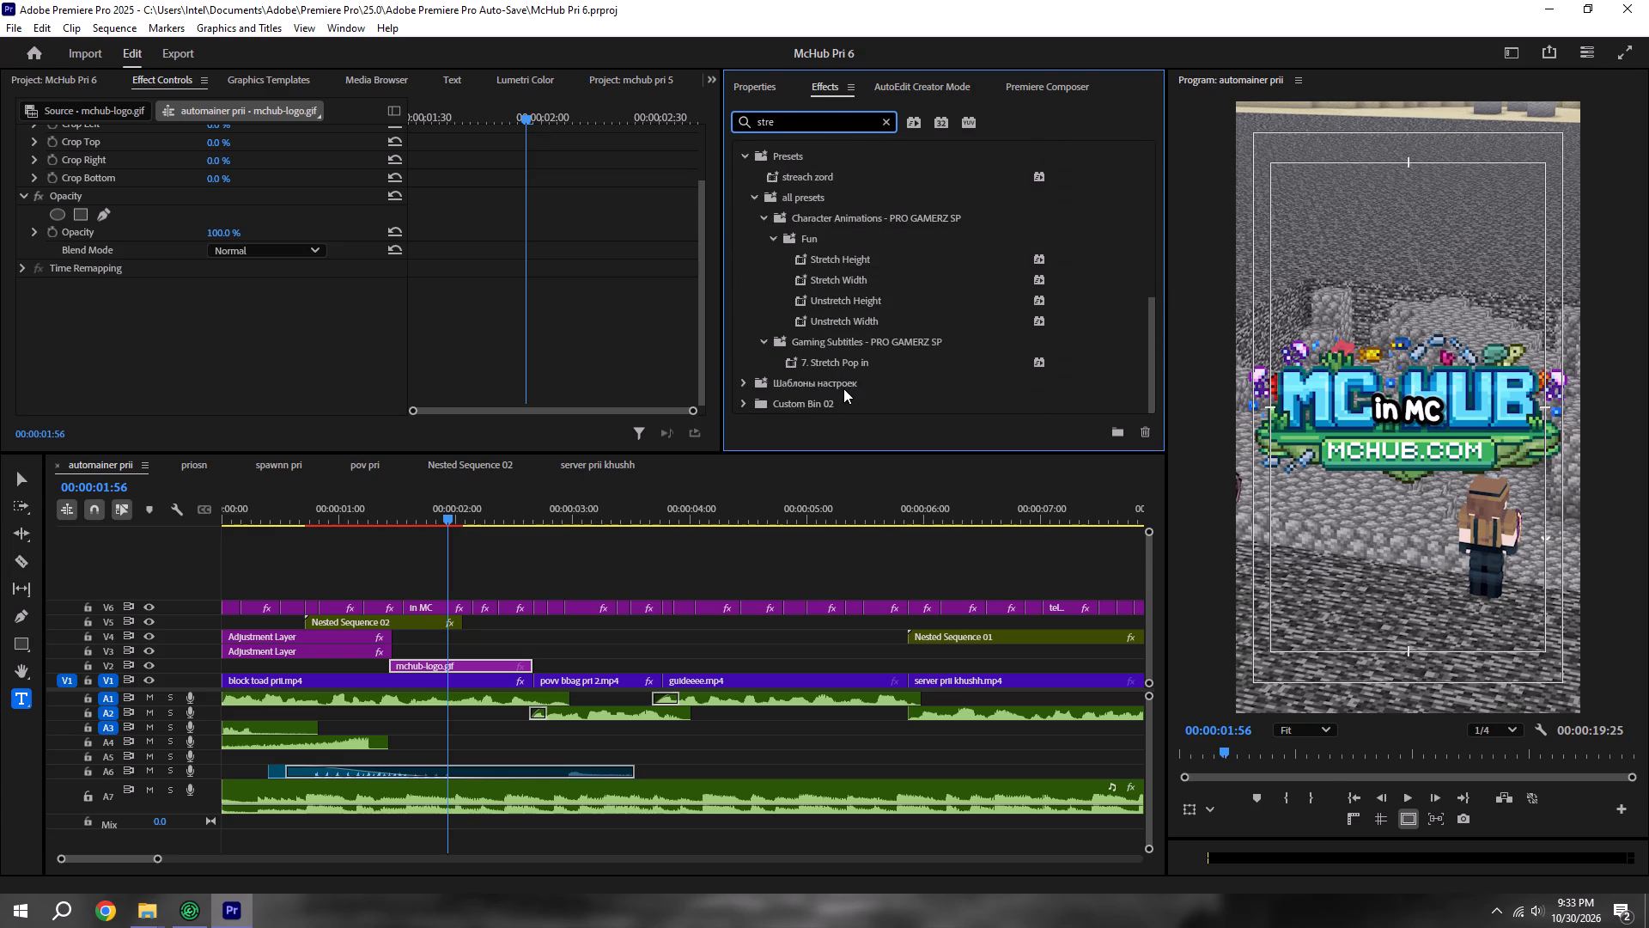
pyautogui.scroll(6, 843, 388)
pyautogui.scroll(-5, 843, 388)
pyautogui.scroll(16, 843, 388)
pyautogui.scroll(2, 824, 305)
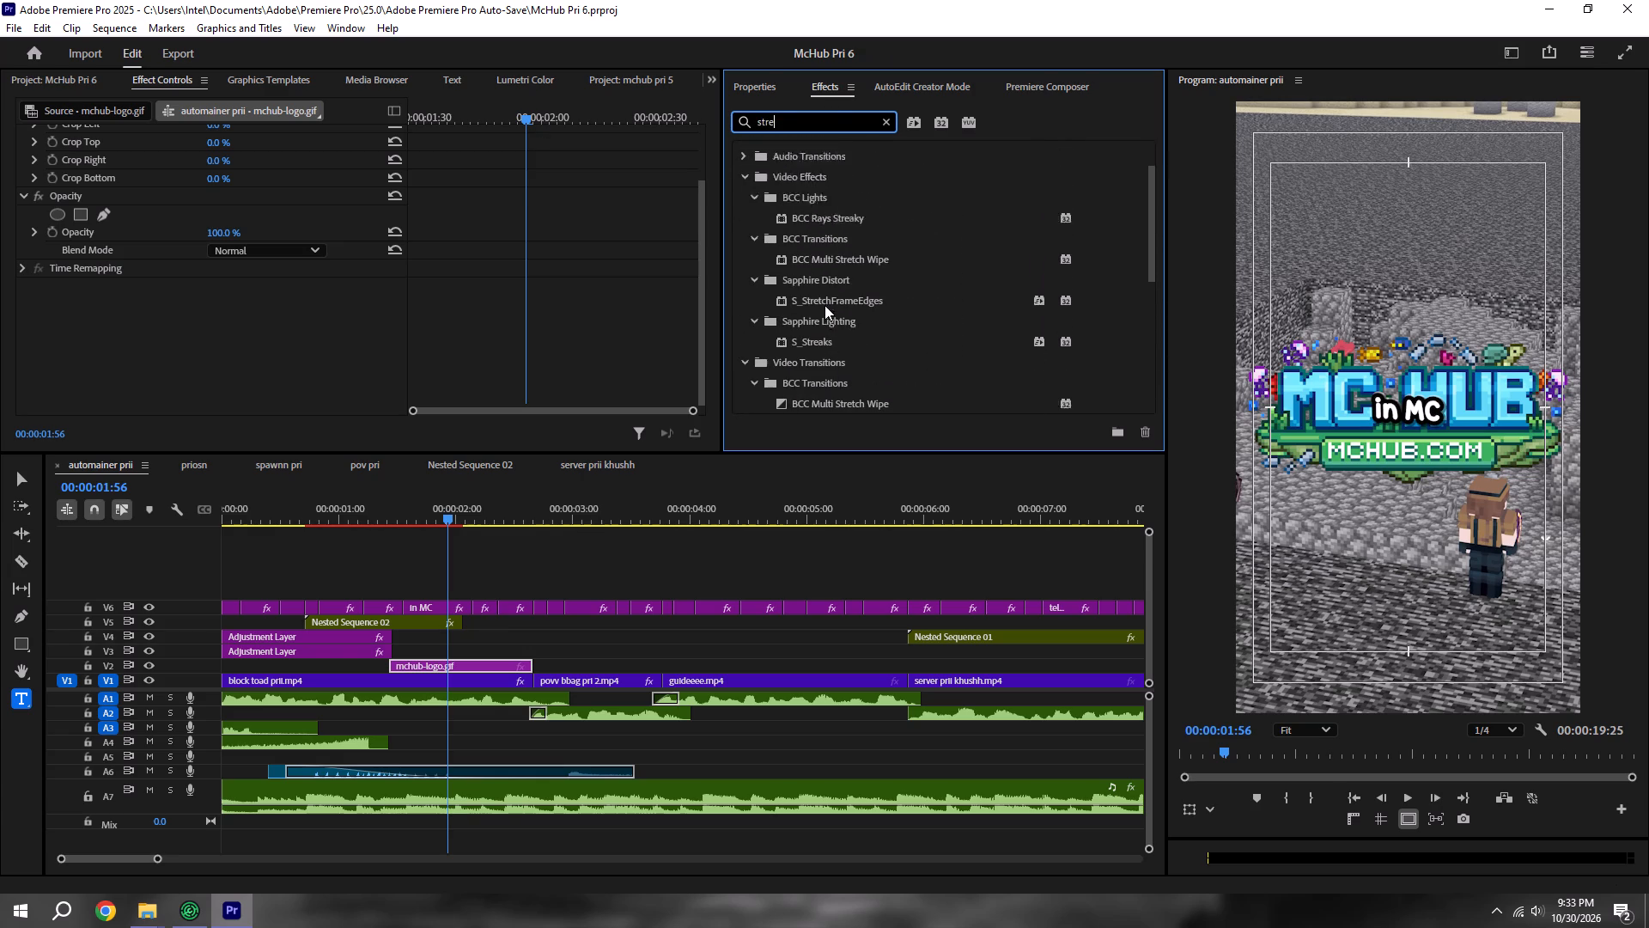
pyautogui.scroll(2, 824, 305)
pyautogui.scroll(-9, 824, 305)
pyautogui.moveTo(801, 384); pyautogui.dragTo(586, 521)
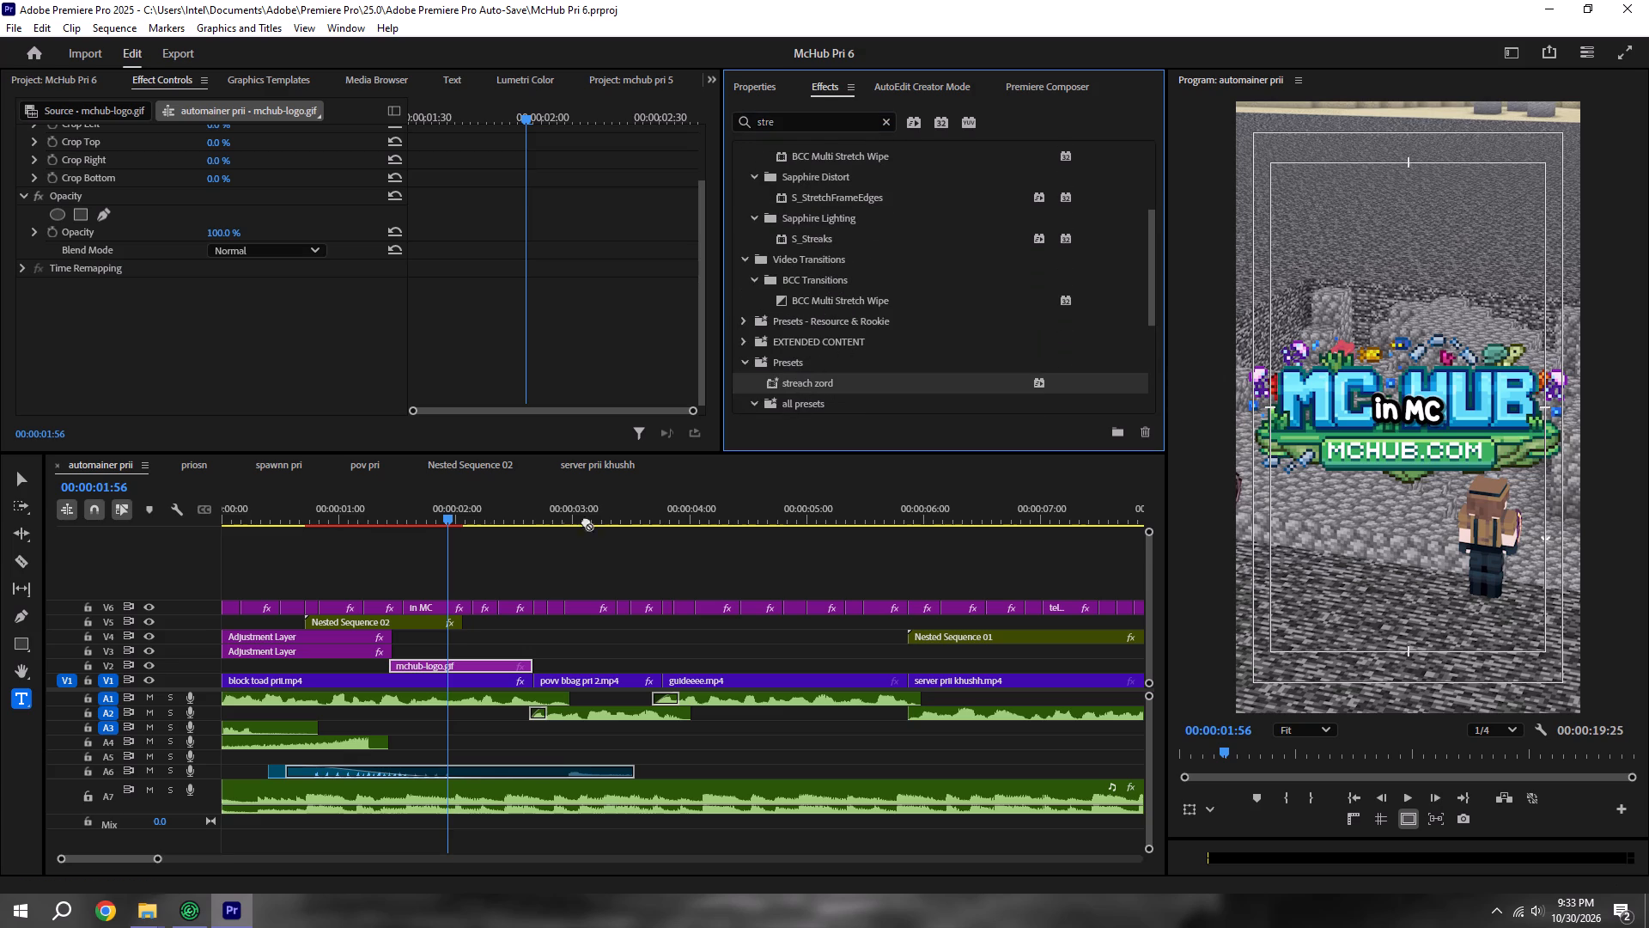
pyautogui.moveTo(586, 521); pyautogui.dragTo(435, 664)
pyautogui.keyDown('shift'); pyautogui.click(388, 513); pyautogui.keyUp('shift')
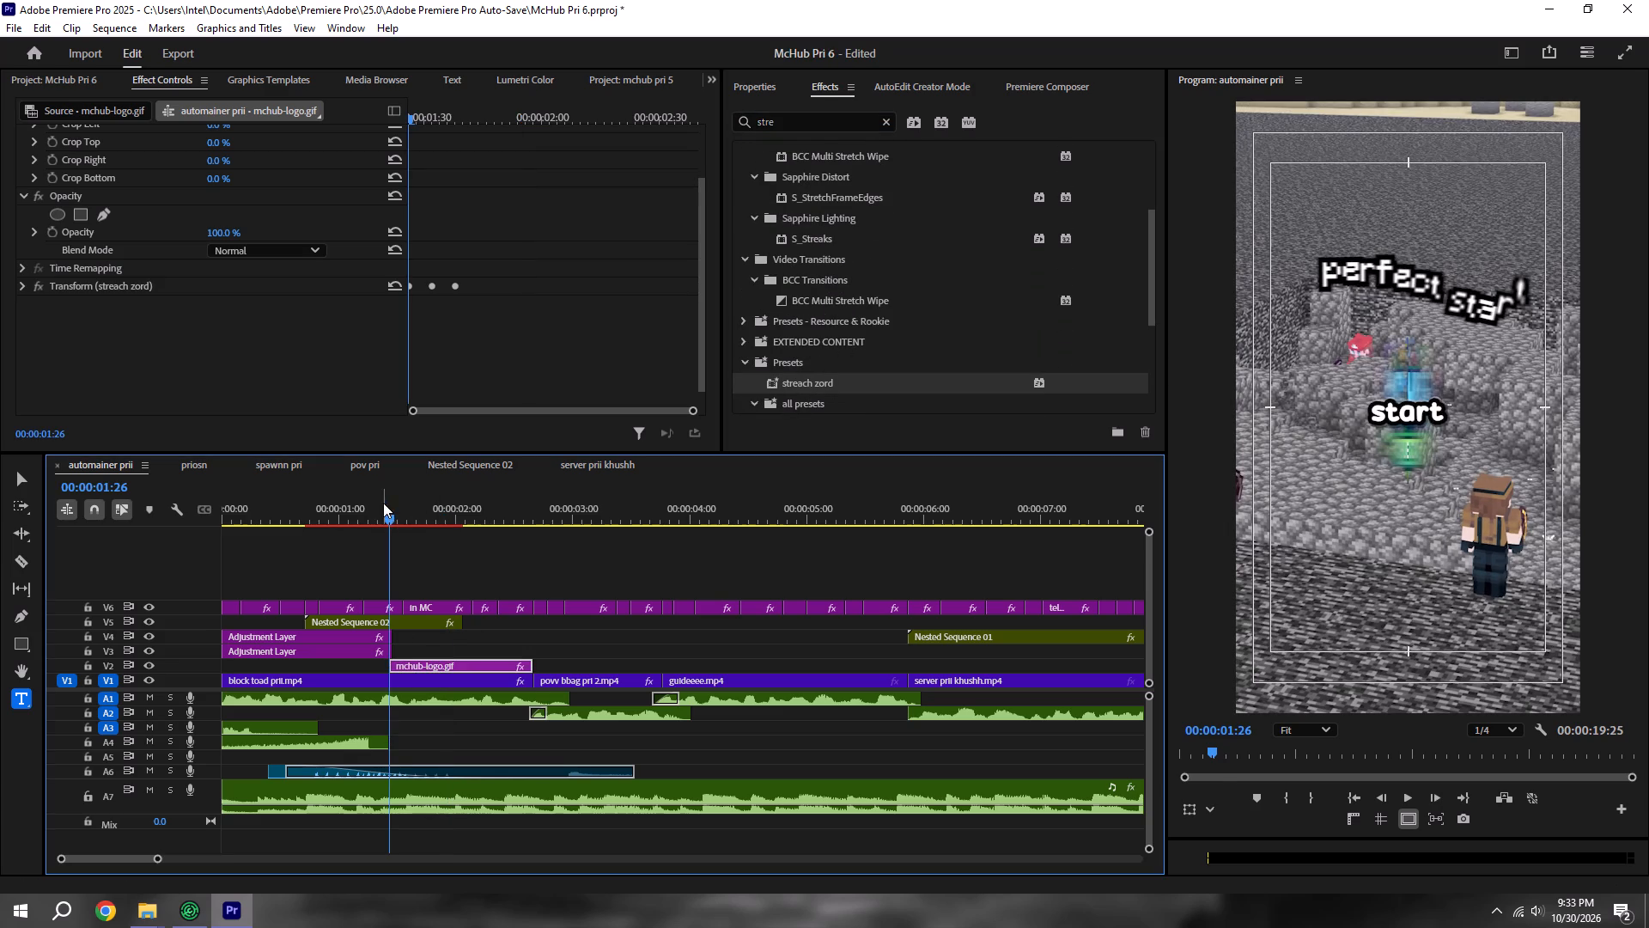
pyautogui.press('space')
pyautogui.press('space')
# Reduce the scale of mchub-logo.gif to 74% and save the project.
pyautogui.click(753, 87)
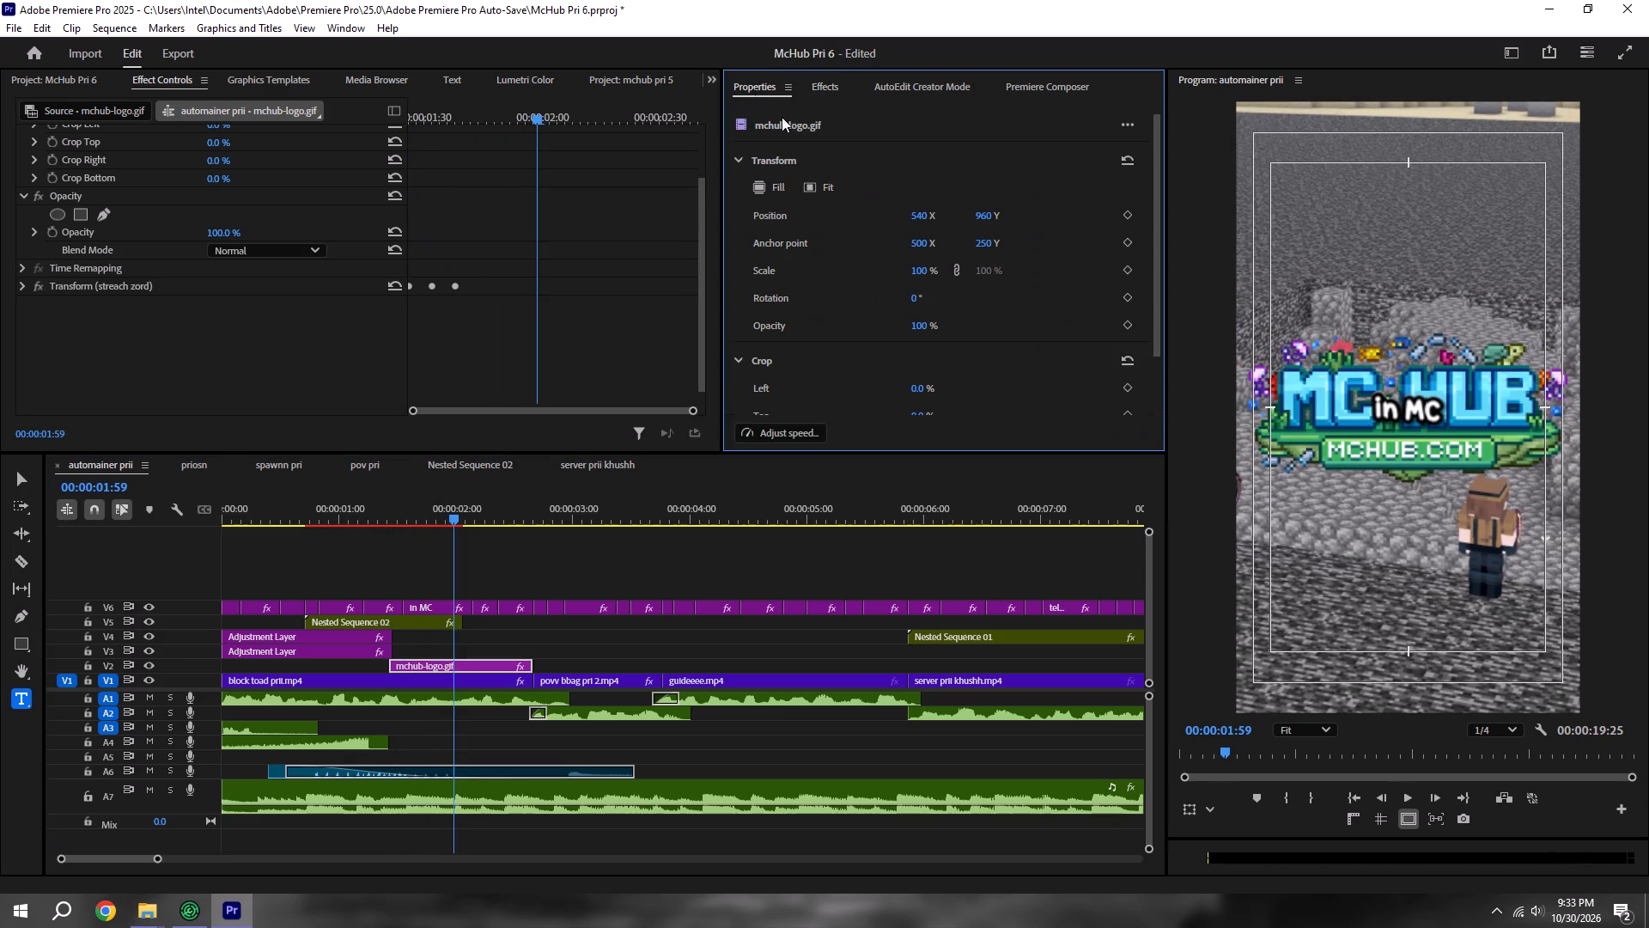
pyautogui.moveTo(920, 269); pyautogui.dragTo(908, 268)
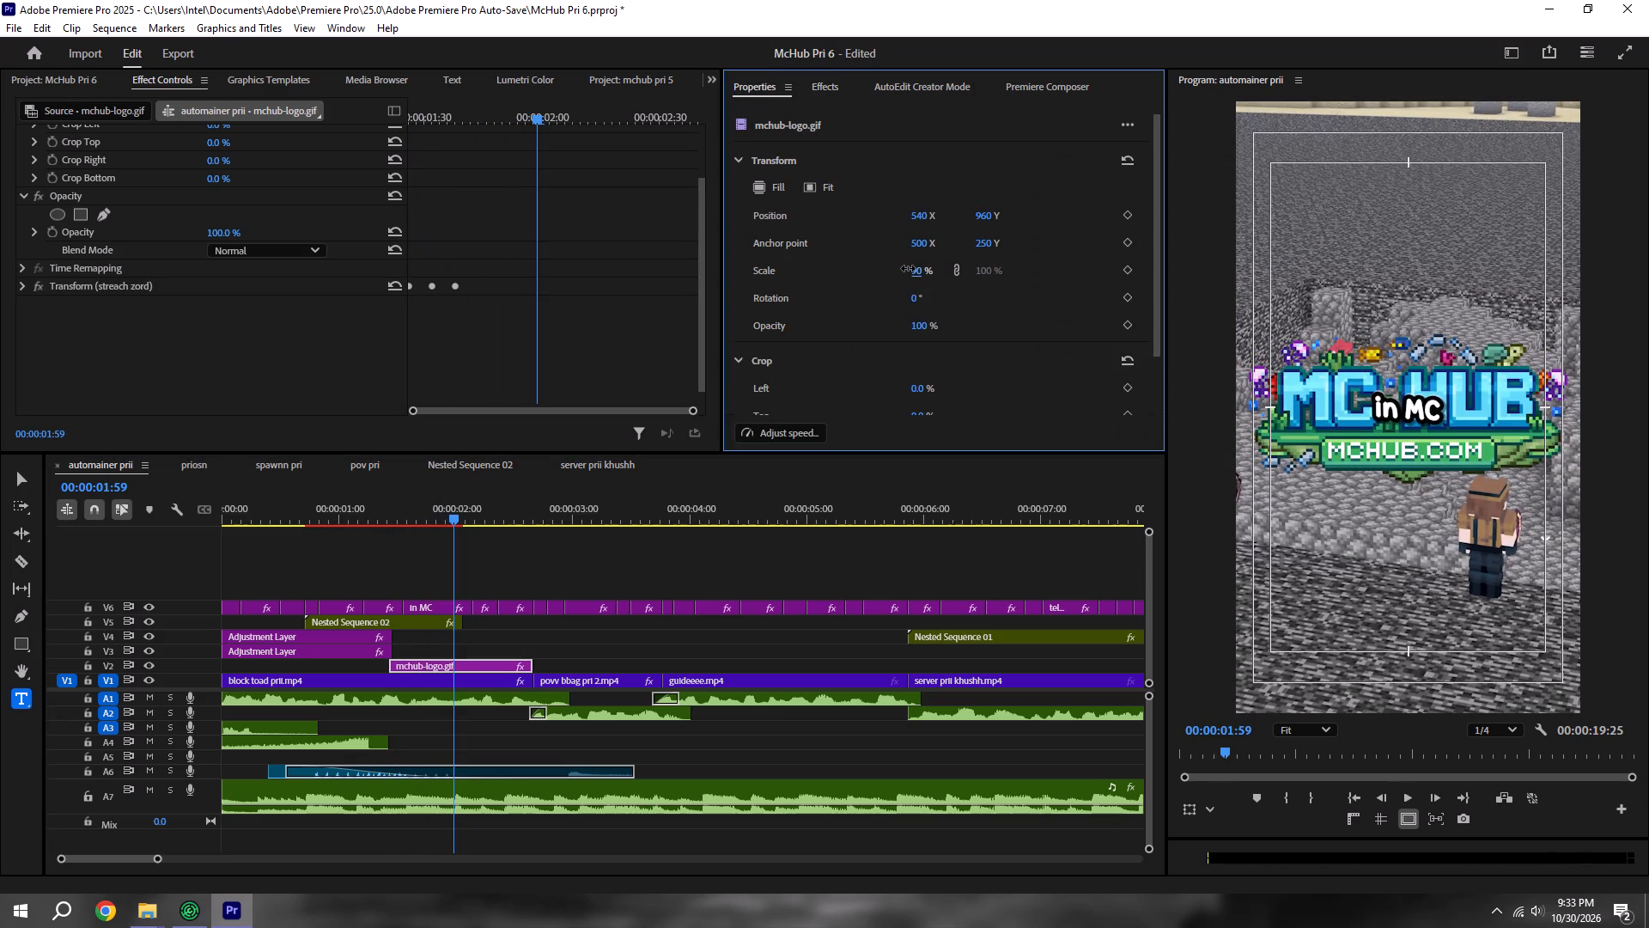
pyautogui.moveTo(908, 268); pyautogui.dragTo(894, 268)
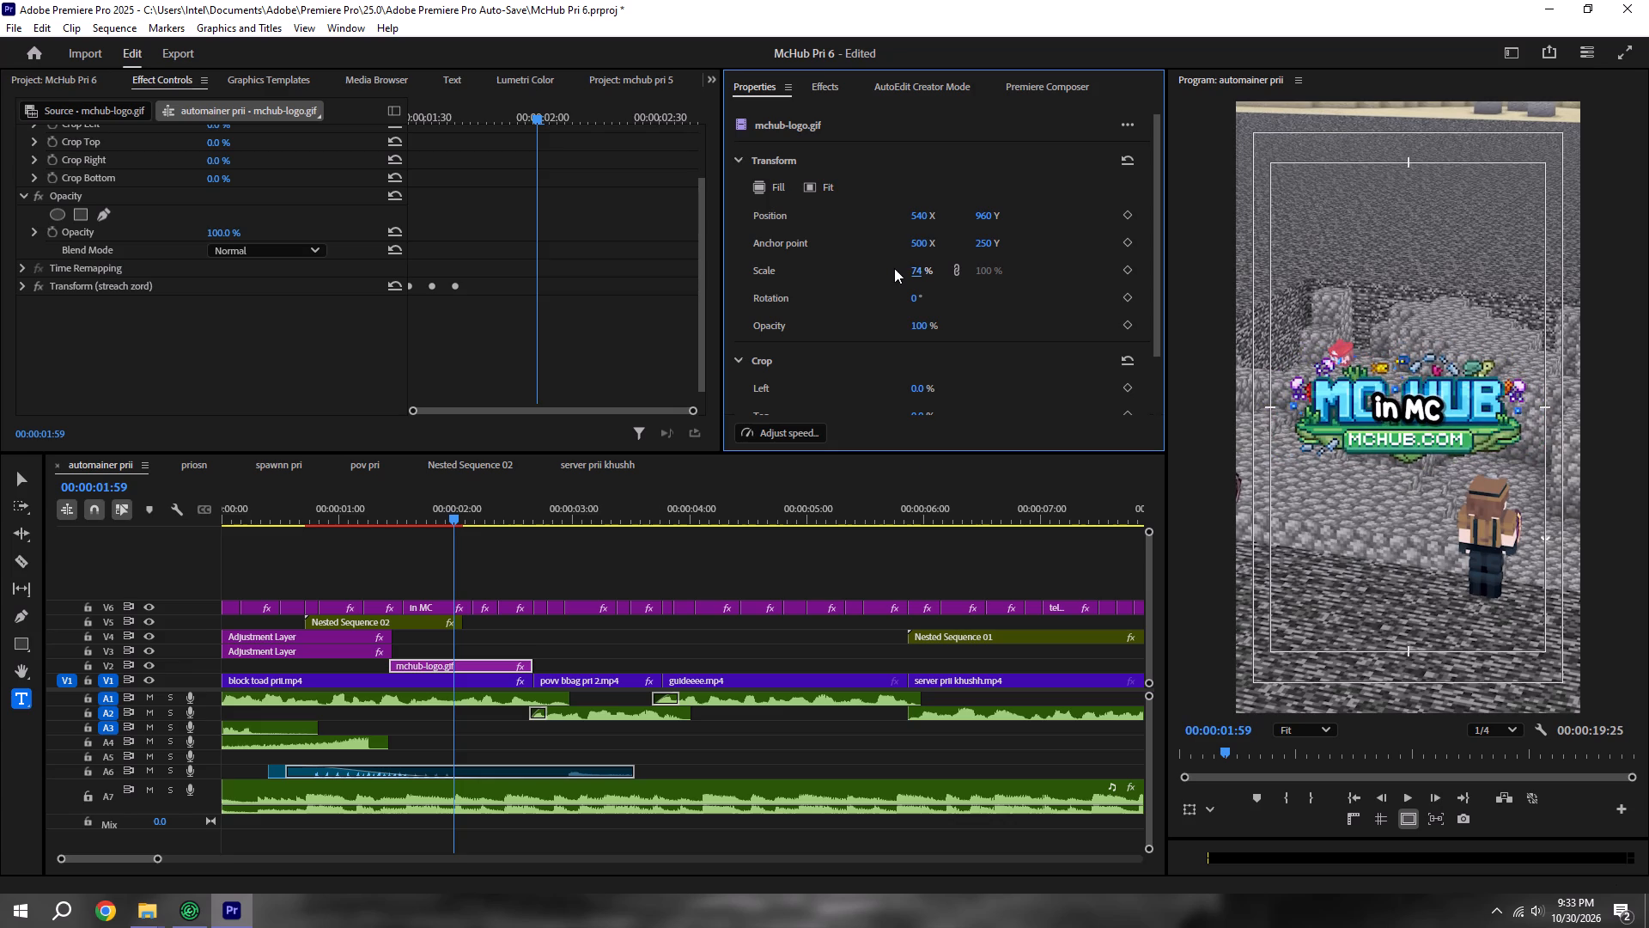
pyautogui.hotkey('ctrl', 's')
# Search the effects for slide do, apply Malice Slide Out Down Fast to mchub-logo.gif, and play it back from the clip's start.
pyautogui.click(835, 93)
pyautogui.moveTo(816, 119); pyautogui.dragTo(683, 121)
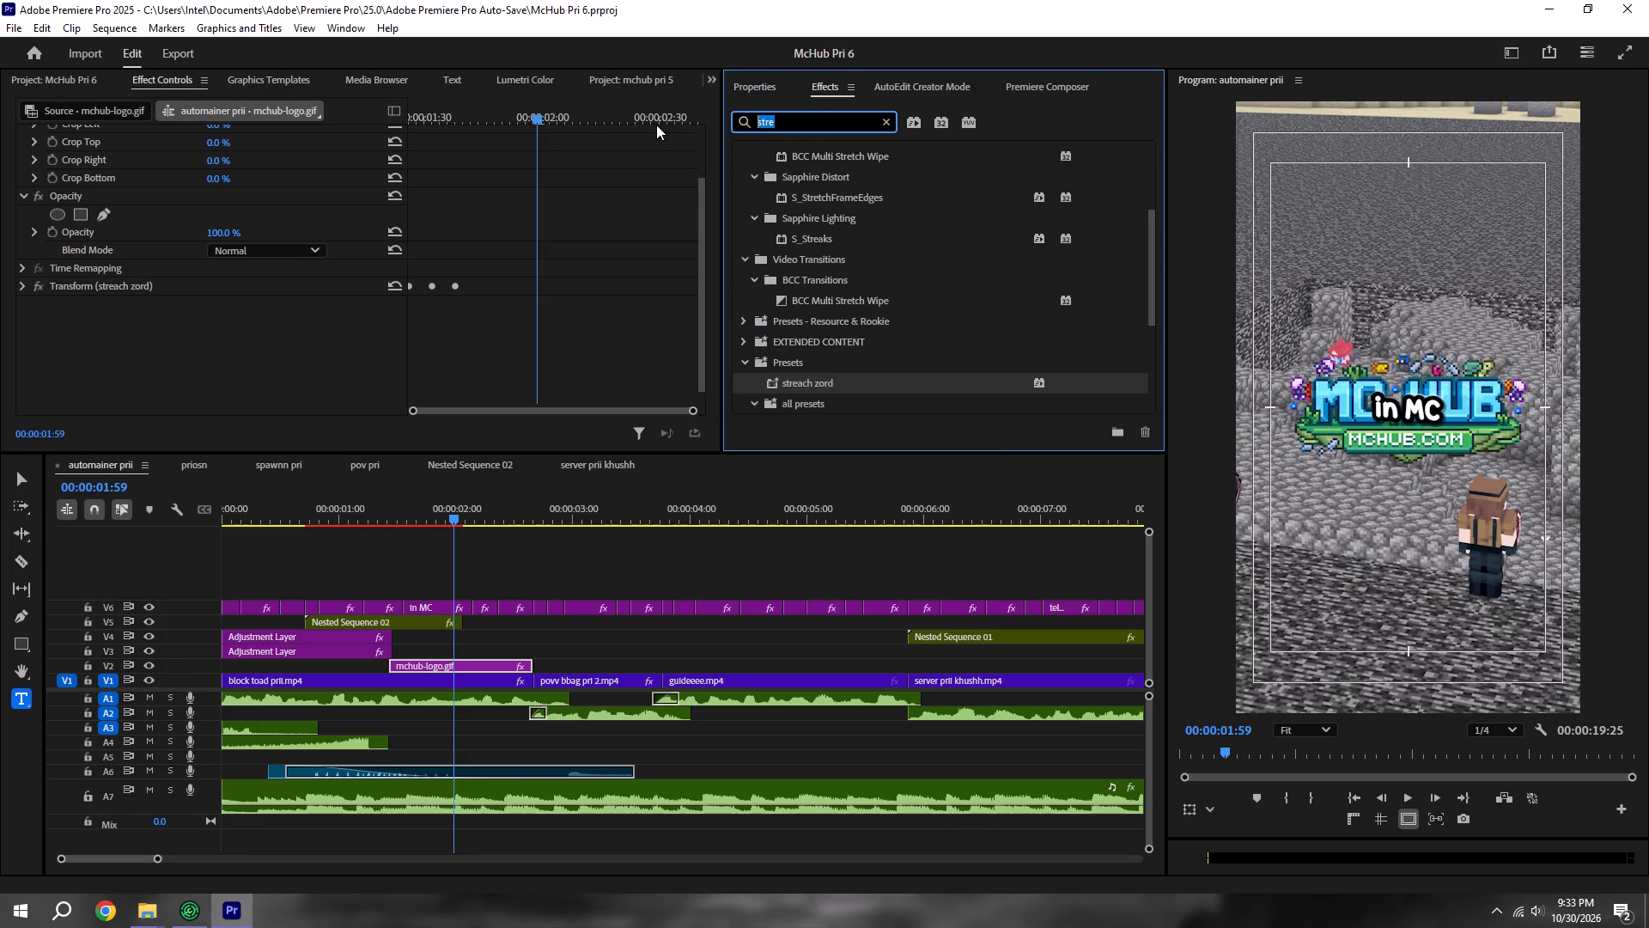
pyautogui.press('BackSpace')
pyautogui.write('slide do')
pyautogui.scroll(-13, 1001, 351)
pyautogui.scroll(-2, 898, 358)
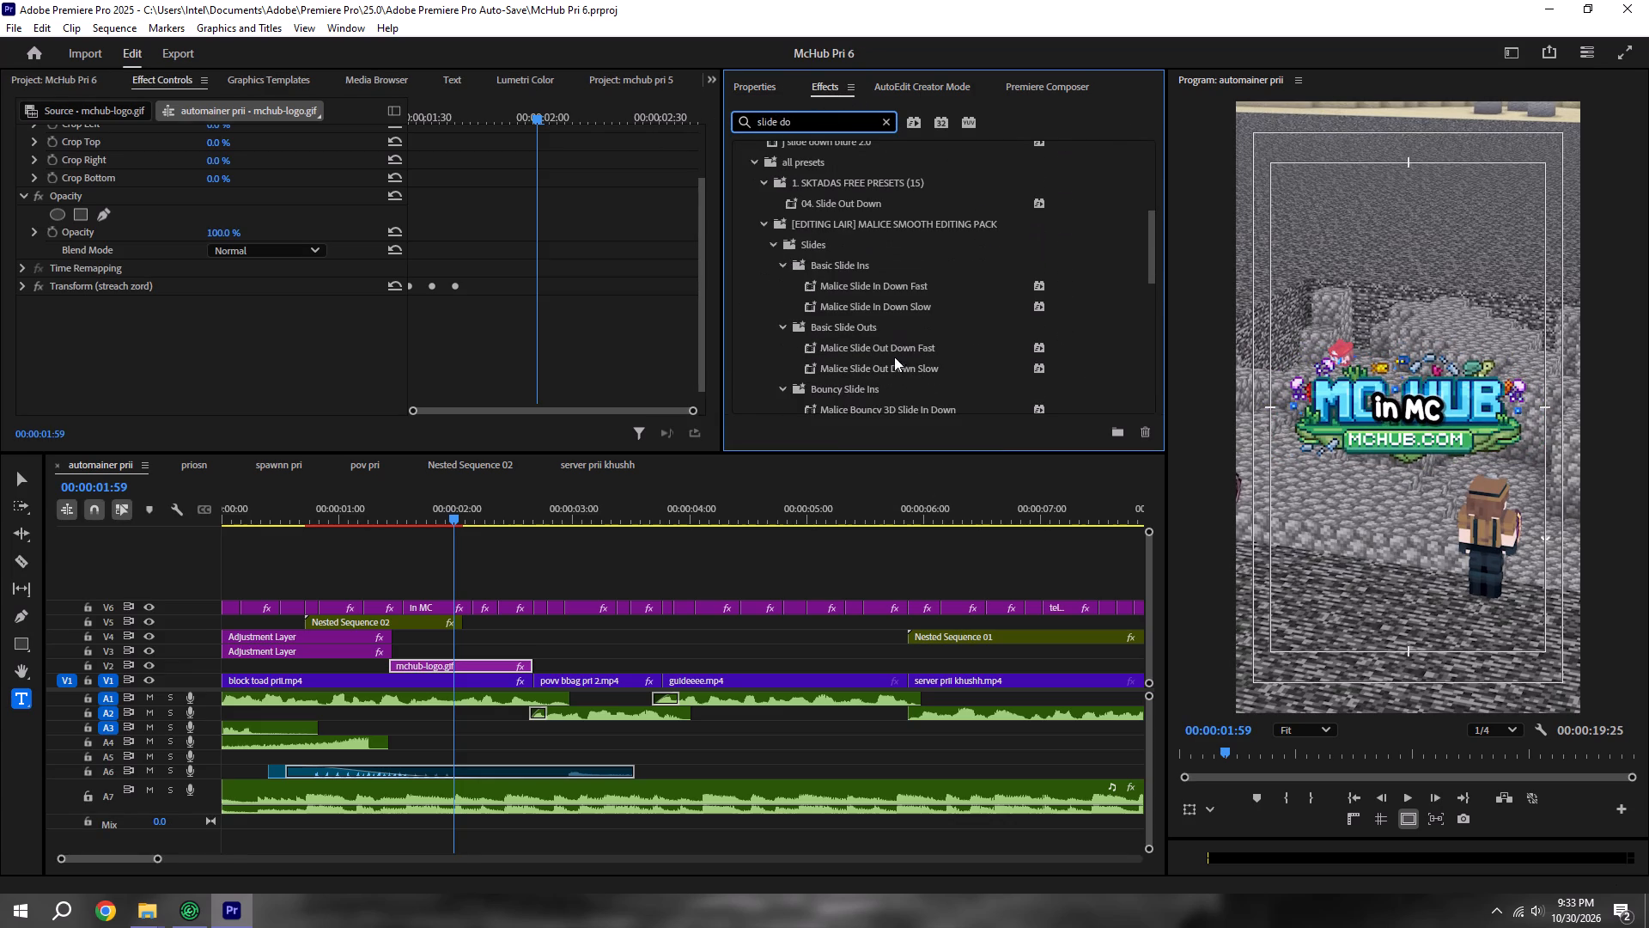
pyautogui.moveTo(873, 351); pyautogui.dragTo(497, 668)
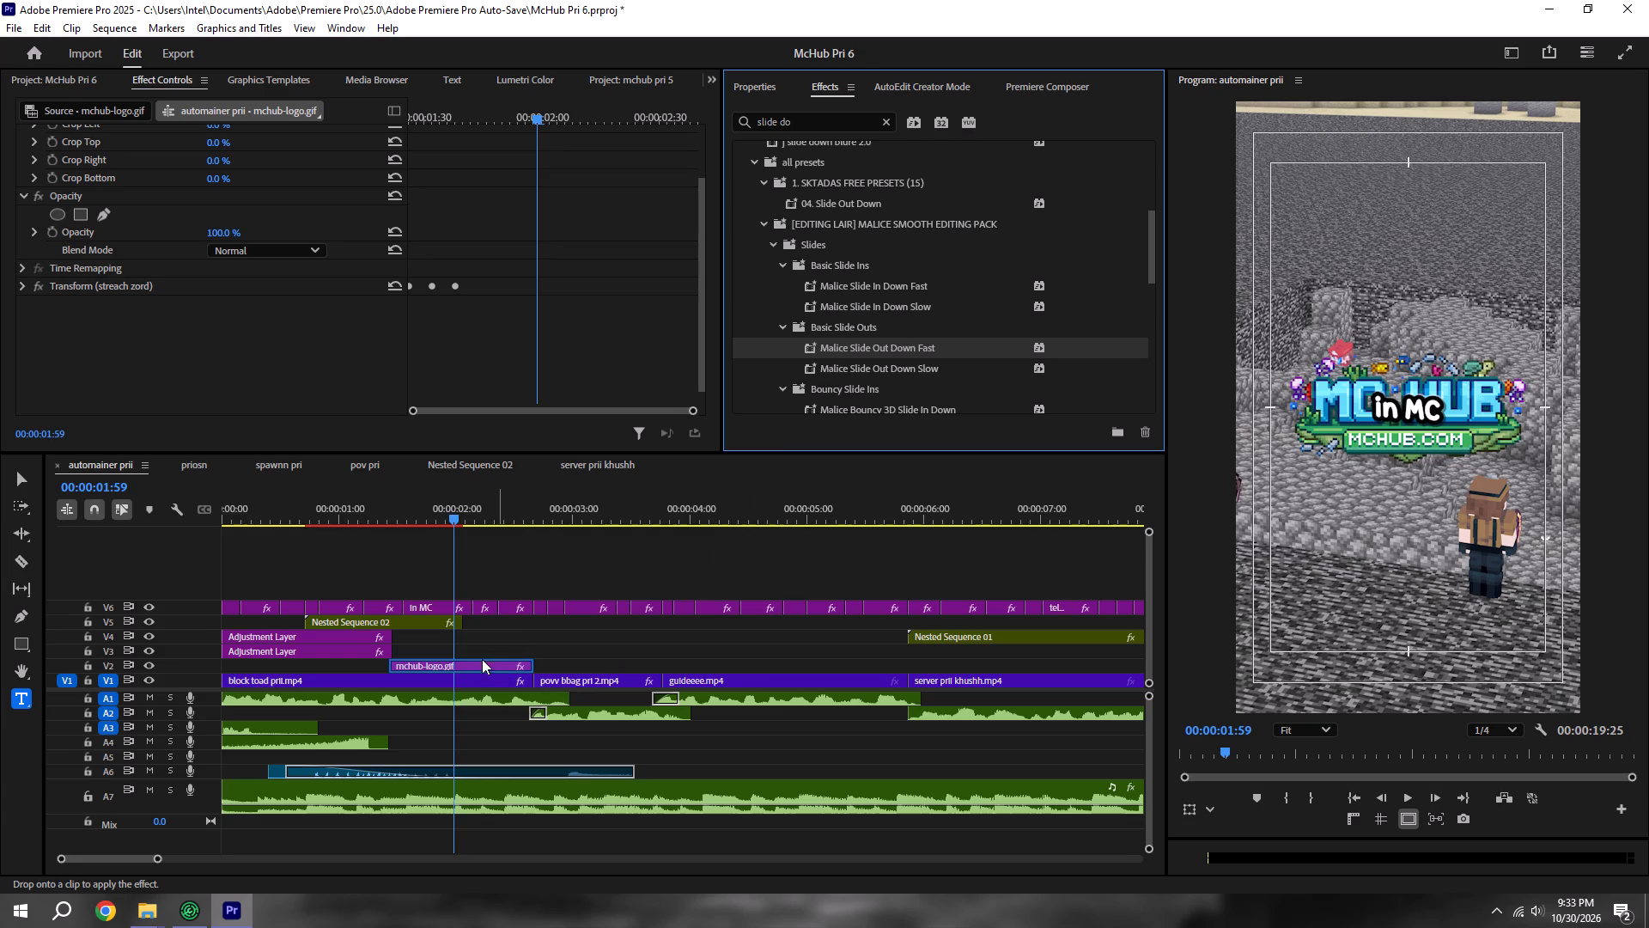
pyautogui.keyDown('shift'); pyautogui.moveTo(403, 509); pyautogui.dragTo(387, 510); pyautogui.keyUp('shift')
pyautogui.press('space')
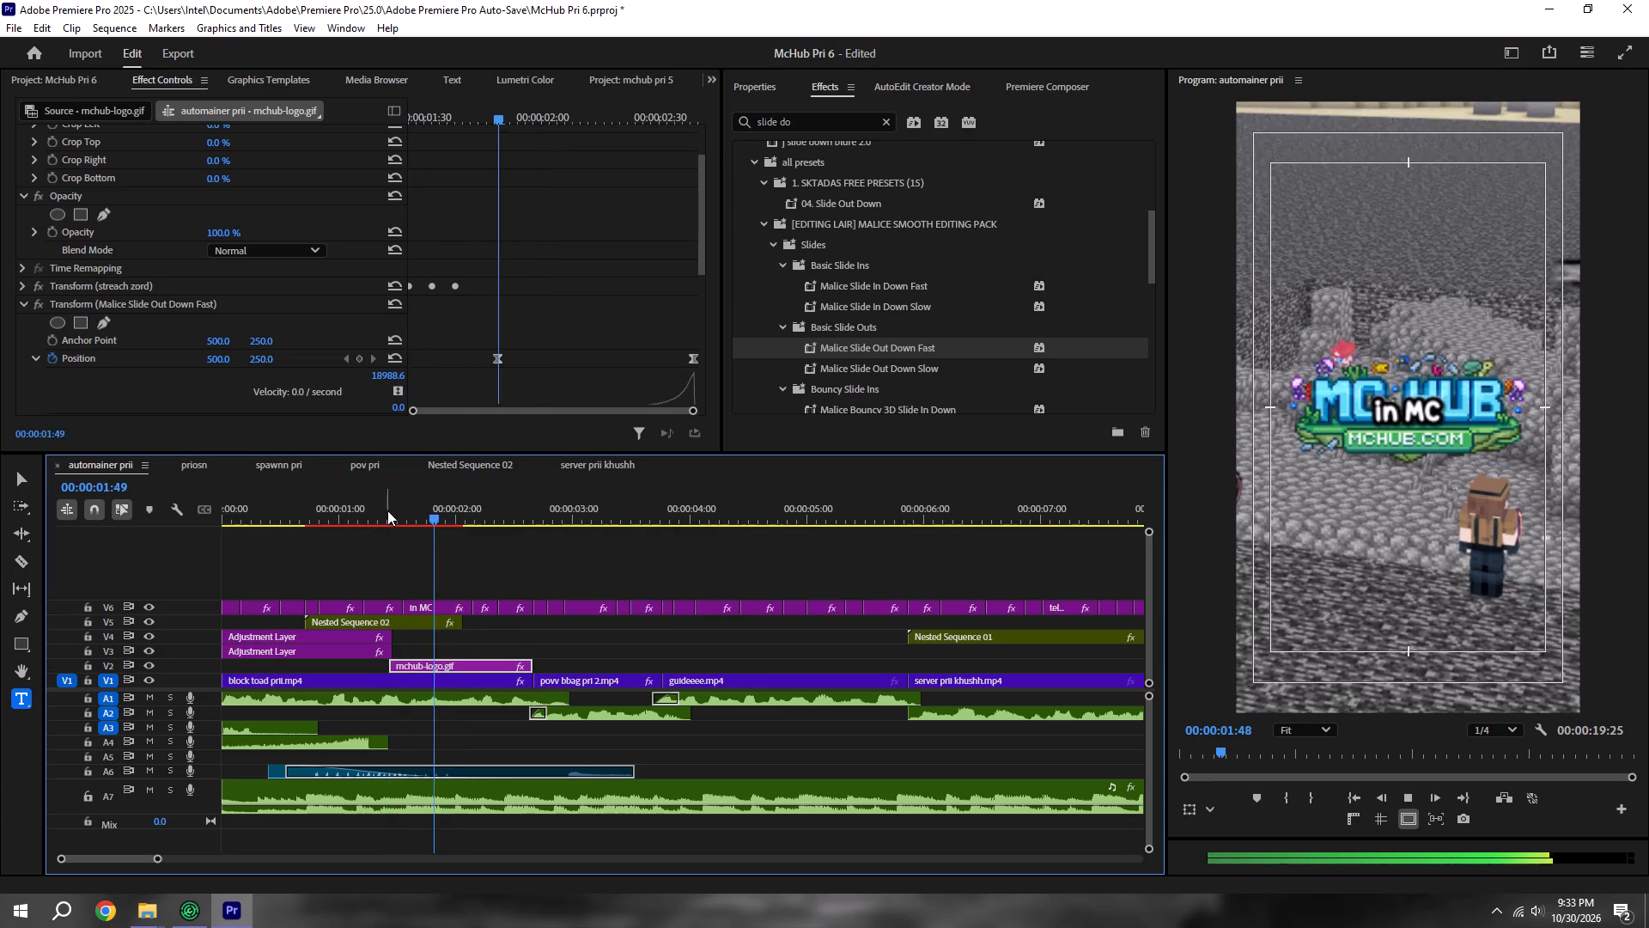
pyautogui.press('space')
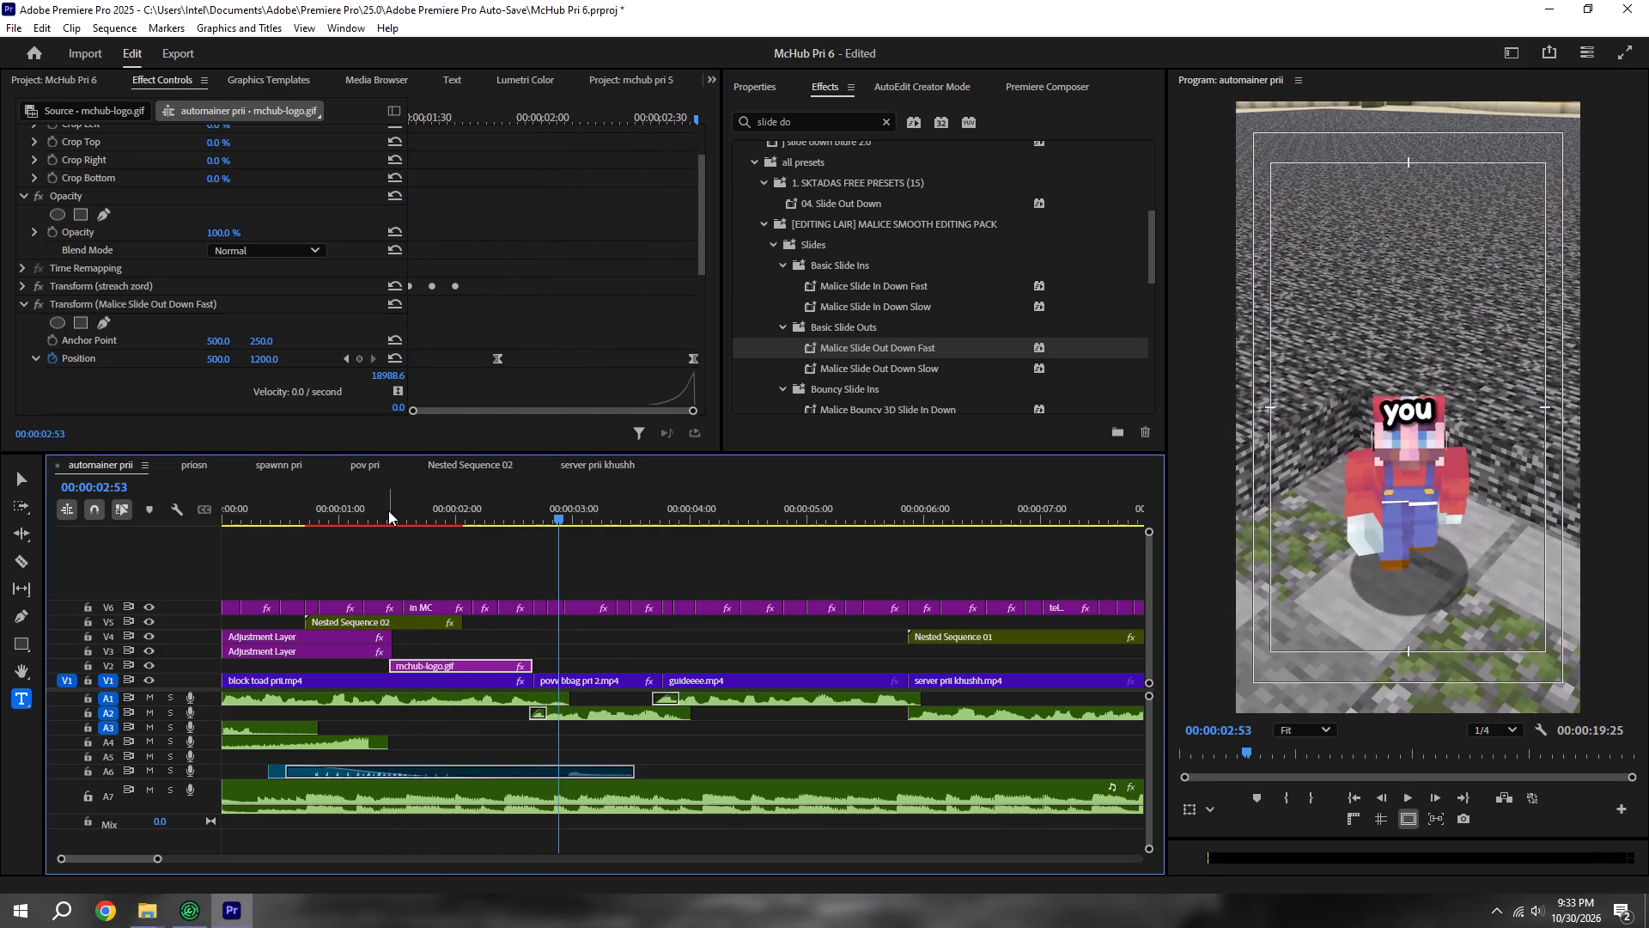
# Play back the mchub-logo.gif entrance and slide-out from just before the clip and save the project.
pyautogui.keyDown('shift'); pyautogui.moveTo(388, 510); pyautogui.dragTo(331, 510); pyautogui.keyUp('shift')
pyautogui.press('space')
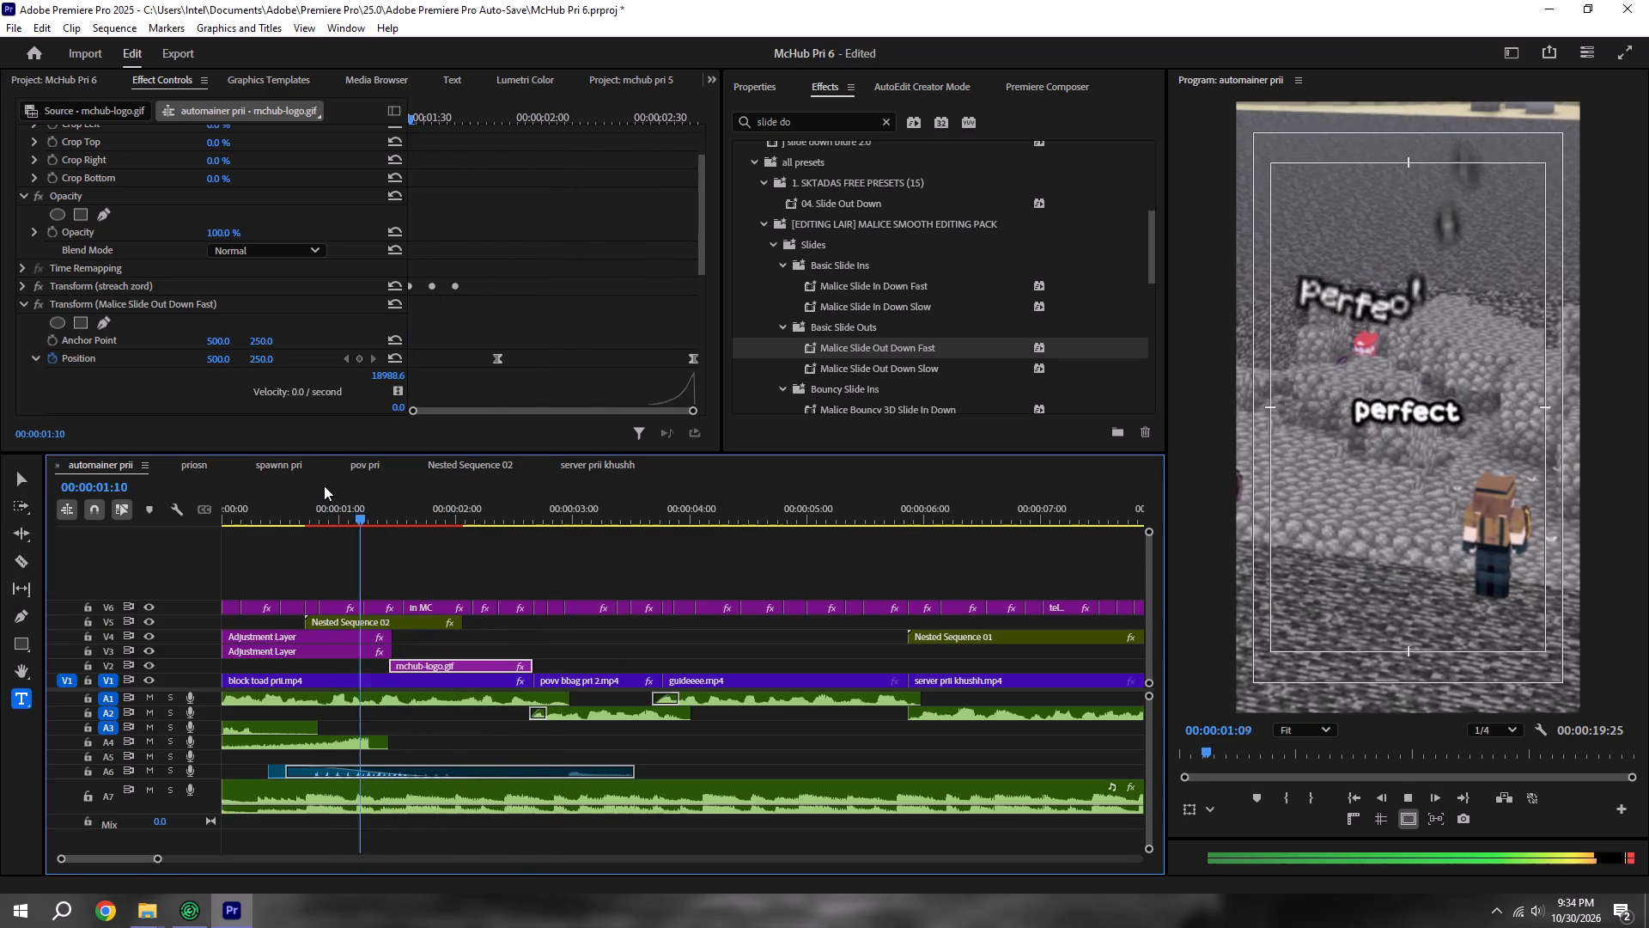
pyautogui.press('space')
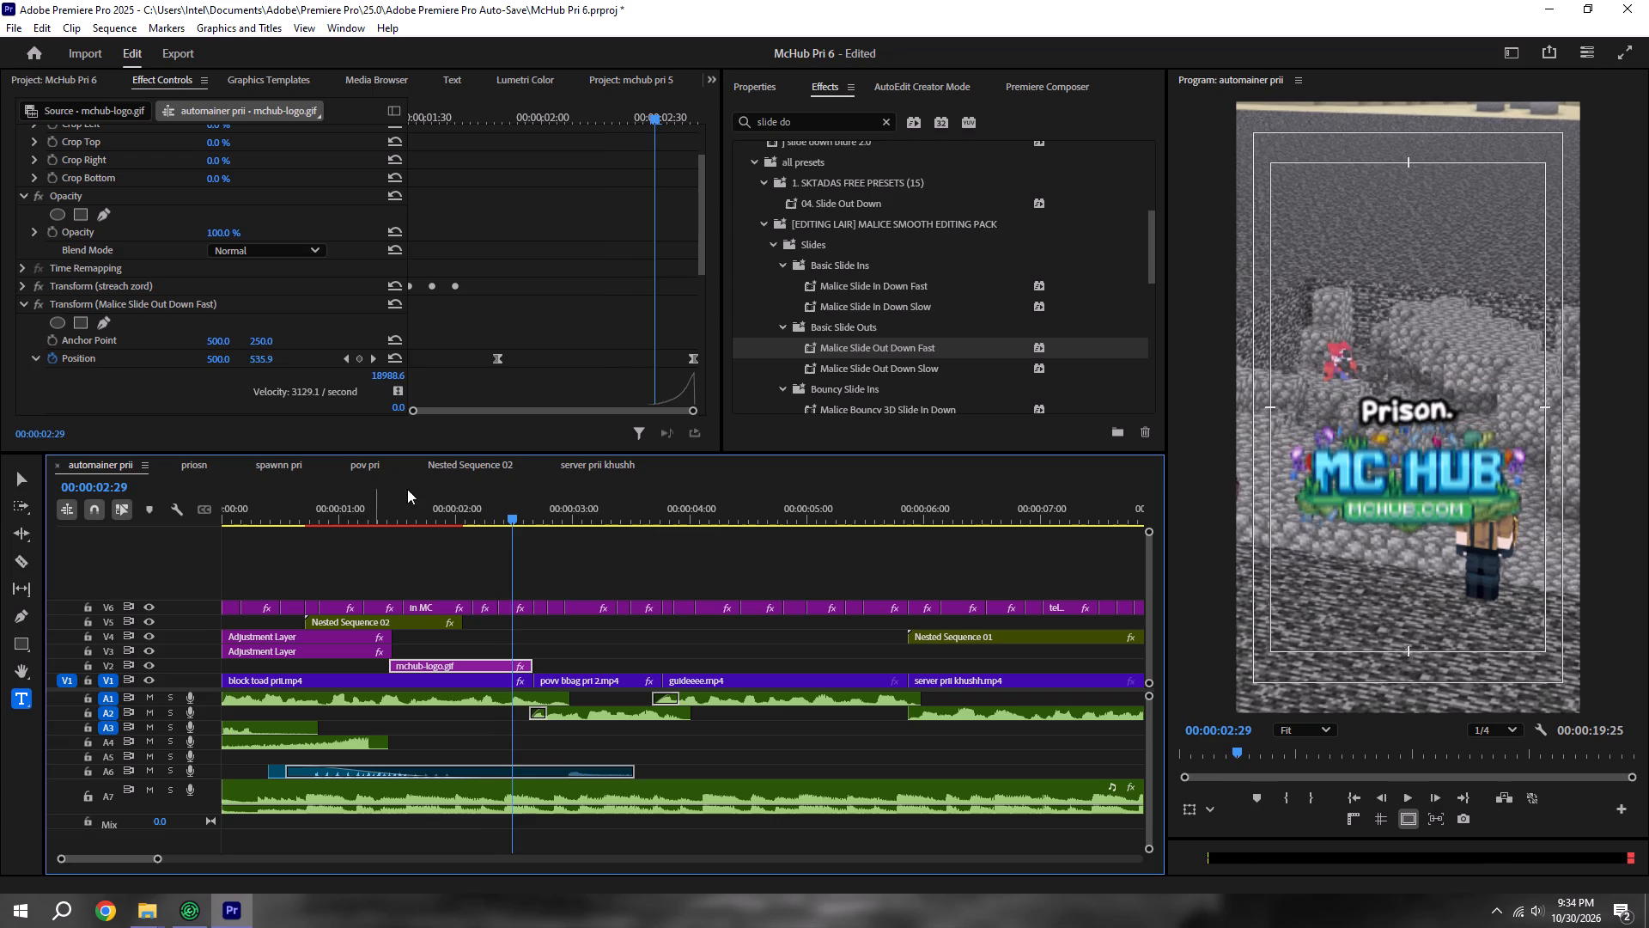
pyautogui.hotkey('ctrl', 's')
pyautogui.keyDown('shift'); pyautogui.click(387, 500); pyautogui.keyUp('shift')
pyautogui.keyDown('alt'); pyautogui.scroll(-5, 421, 590); pyautogui.keyUp('alt')
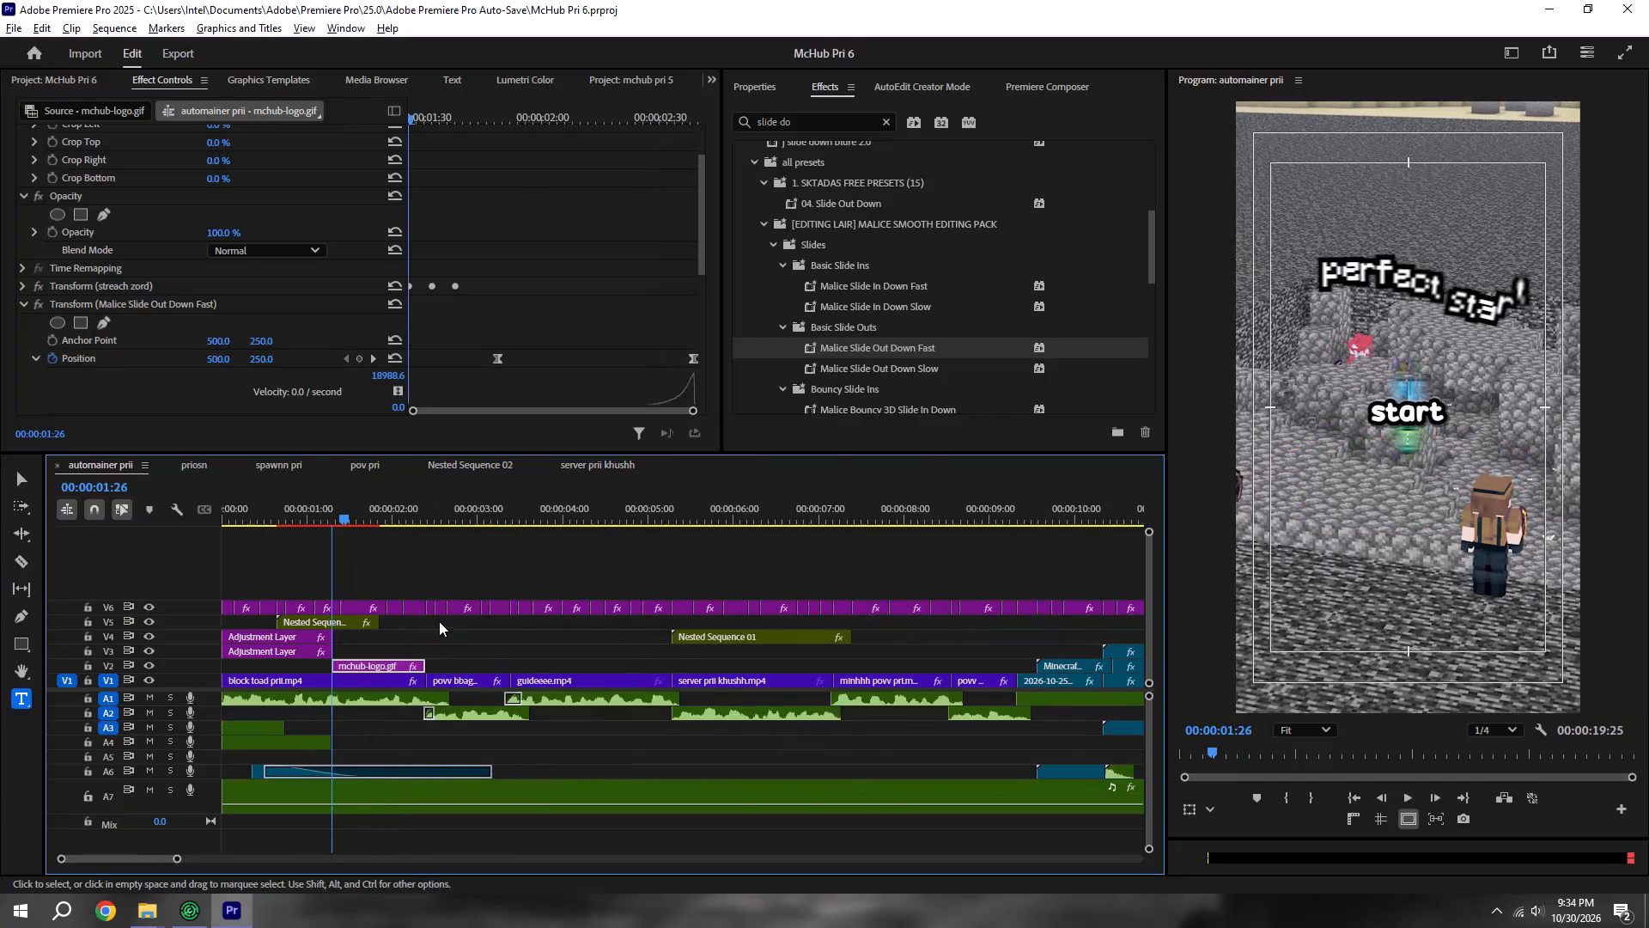
pyautogui.hotkey('ctrl', 's')
pyautogui.keyDown('alt'); pyautogui.scroll(-5, 405, 611); pyautogui.keyUp('alt')
pyautogui.hotkey('ctrl', 's')
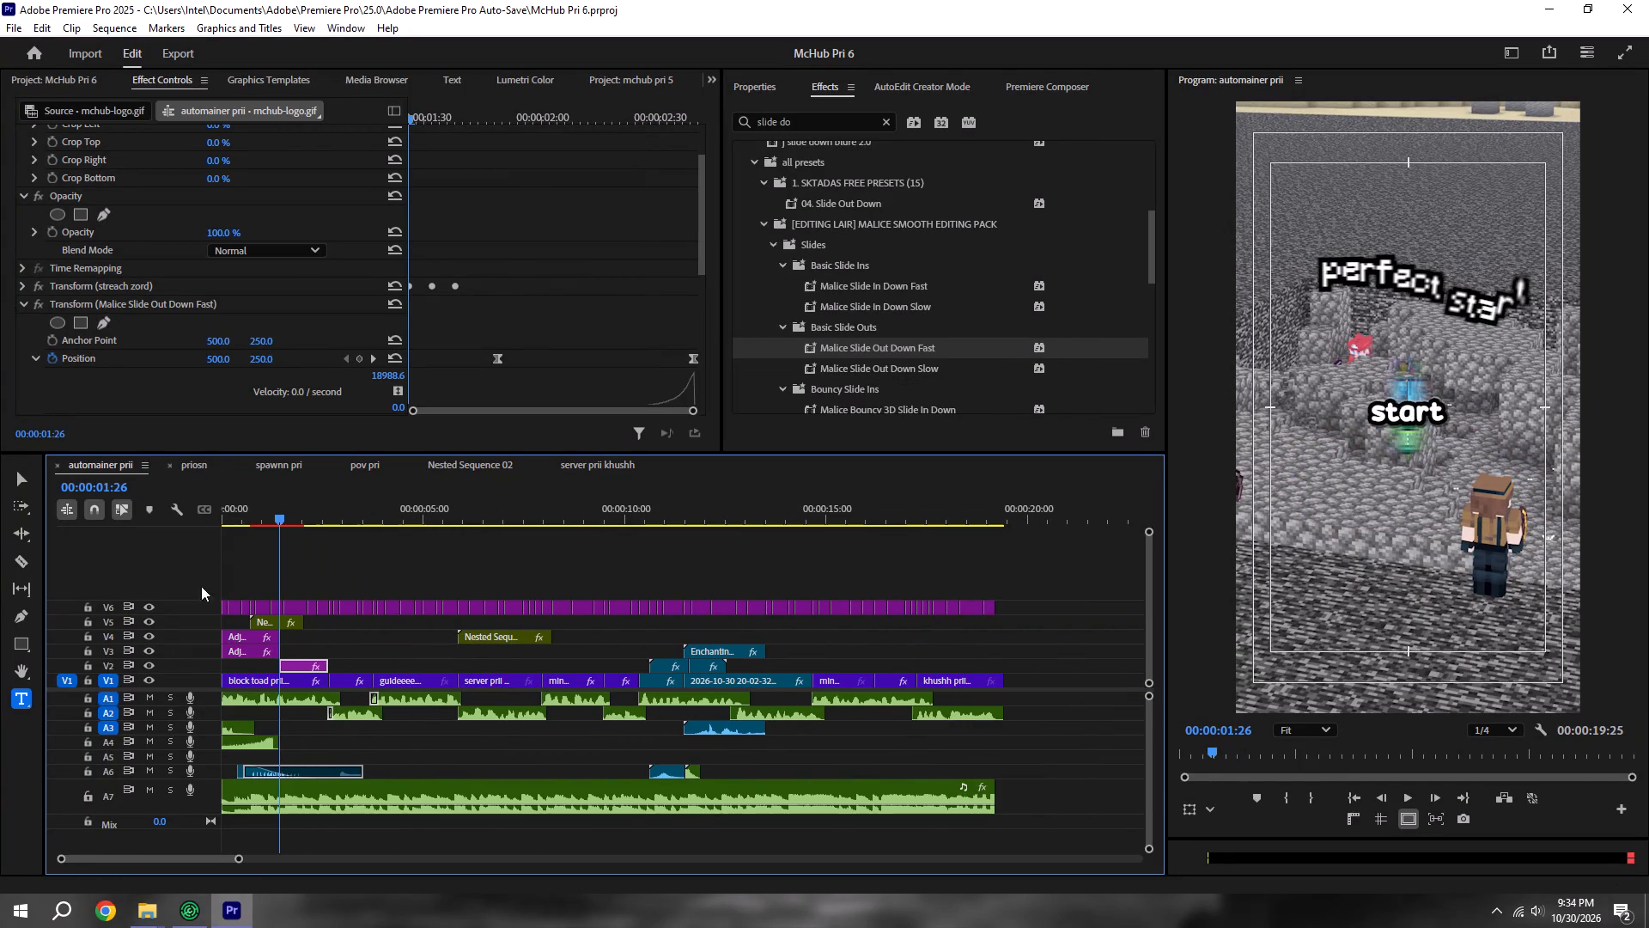
# Duplicate the opening Breast Twitch.mp3 sound on track A3 to the start of mchub-logo.gif, play it back, and save.
pyautogui.moveTo(240, 729); pyautogui.dragTo(307, 730)
pyautogui.keyDown('alt'); pyautogui.scroll(15, 292, 734); pyautogui.keyUp('alt')
pyautogui.moveTo(441, 736); pyautogui.dragTo(440, 736)
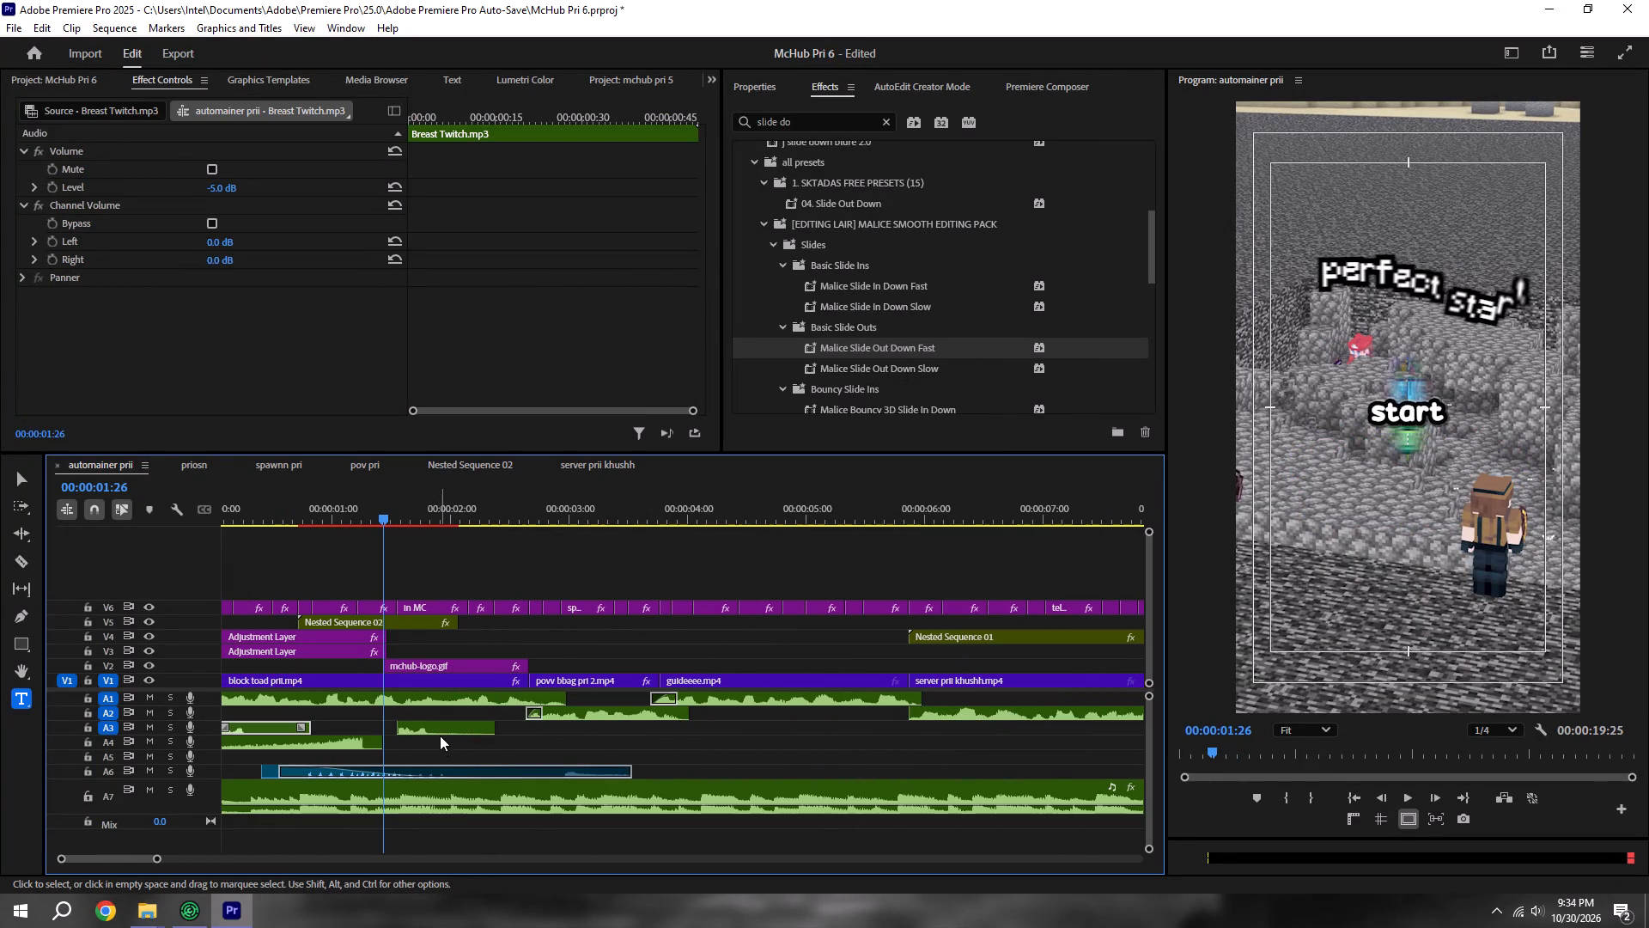
pyautogui.moveTo(440, 736); pyautogui.dragTo(424, 736)
pyautogui.moveTo(446, 725); pyautogui.dragTo(429, 724)
pyautogui.press('space')
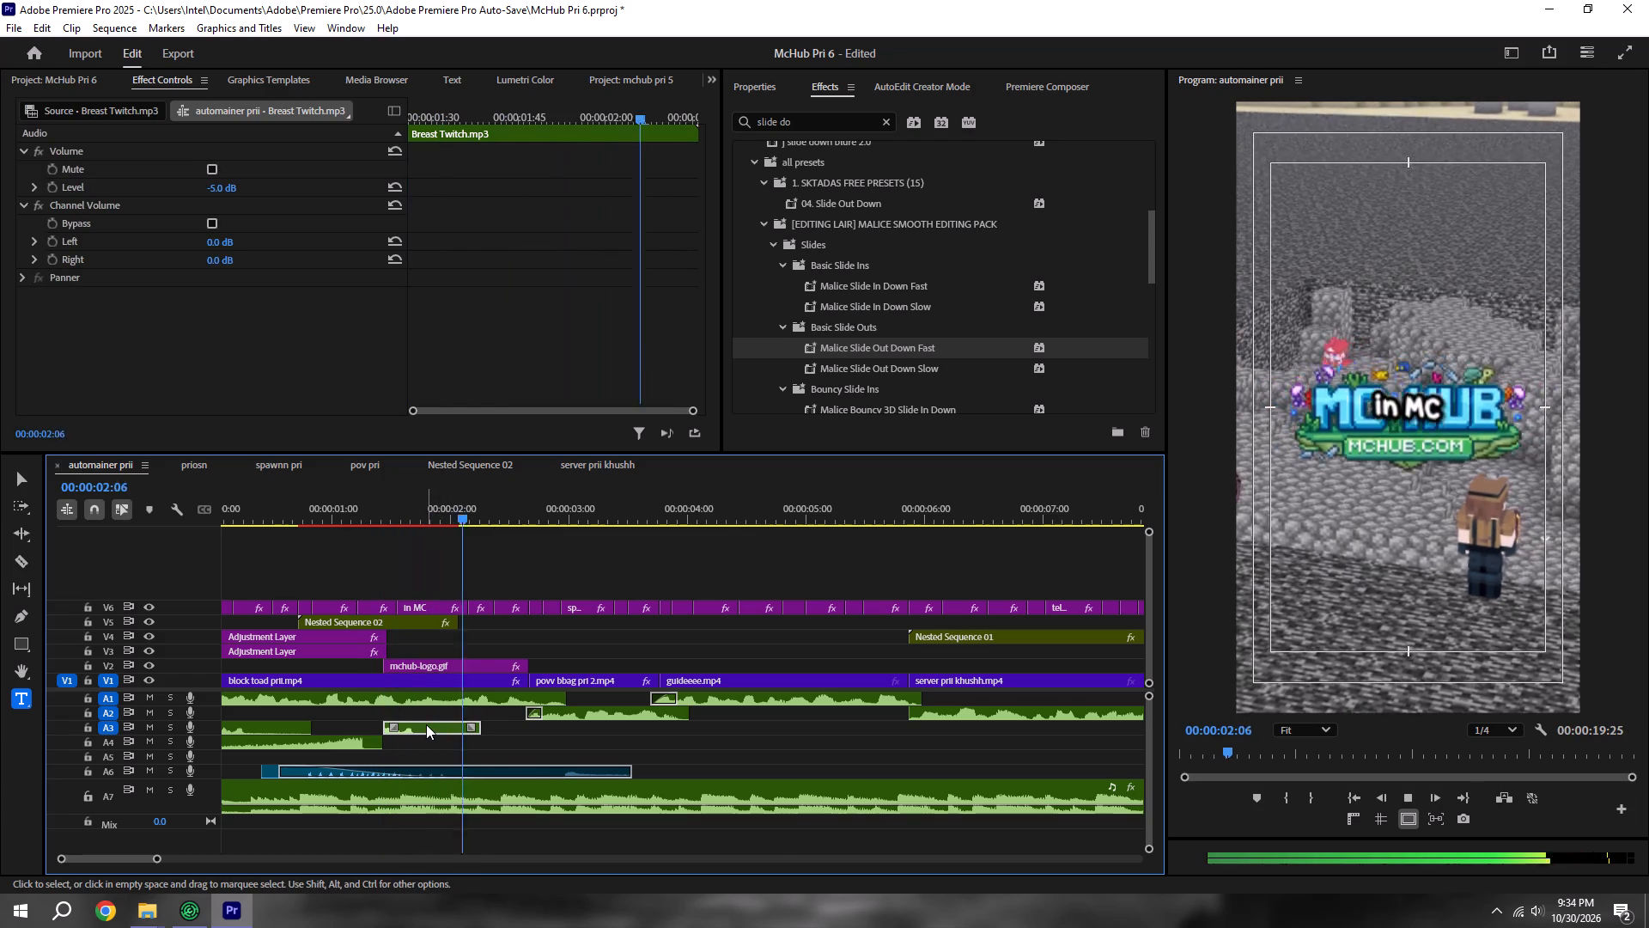
pyautogui.hotkey('ctrl', 's')
pyautogui.keyDown('alt'); pyautogui.scroll(-5, 509, 728); pyautogui.keyUp('alt')
pyautogui.hotkey('ctrl', 's')
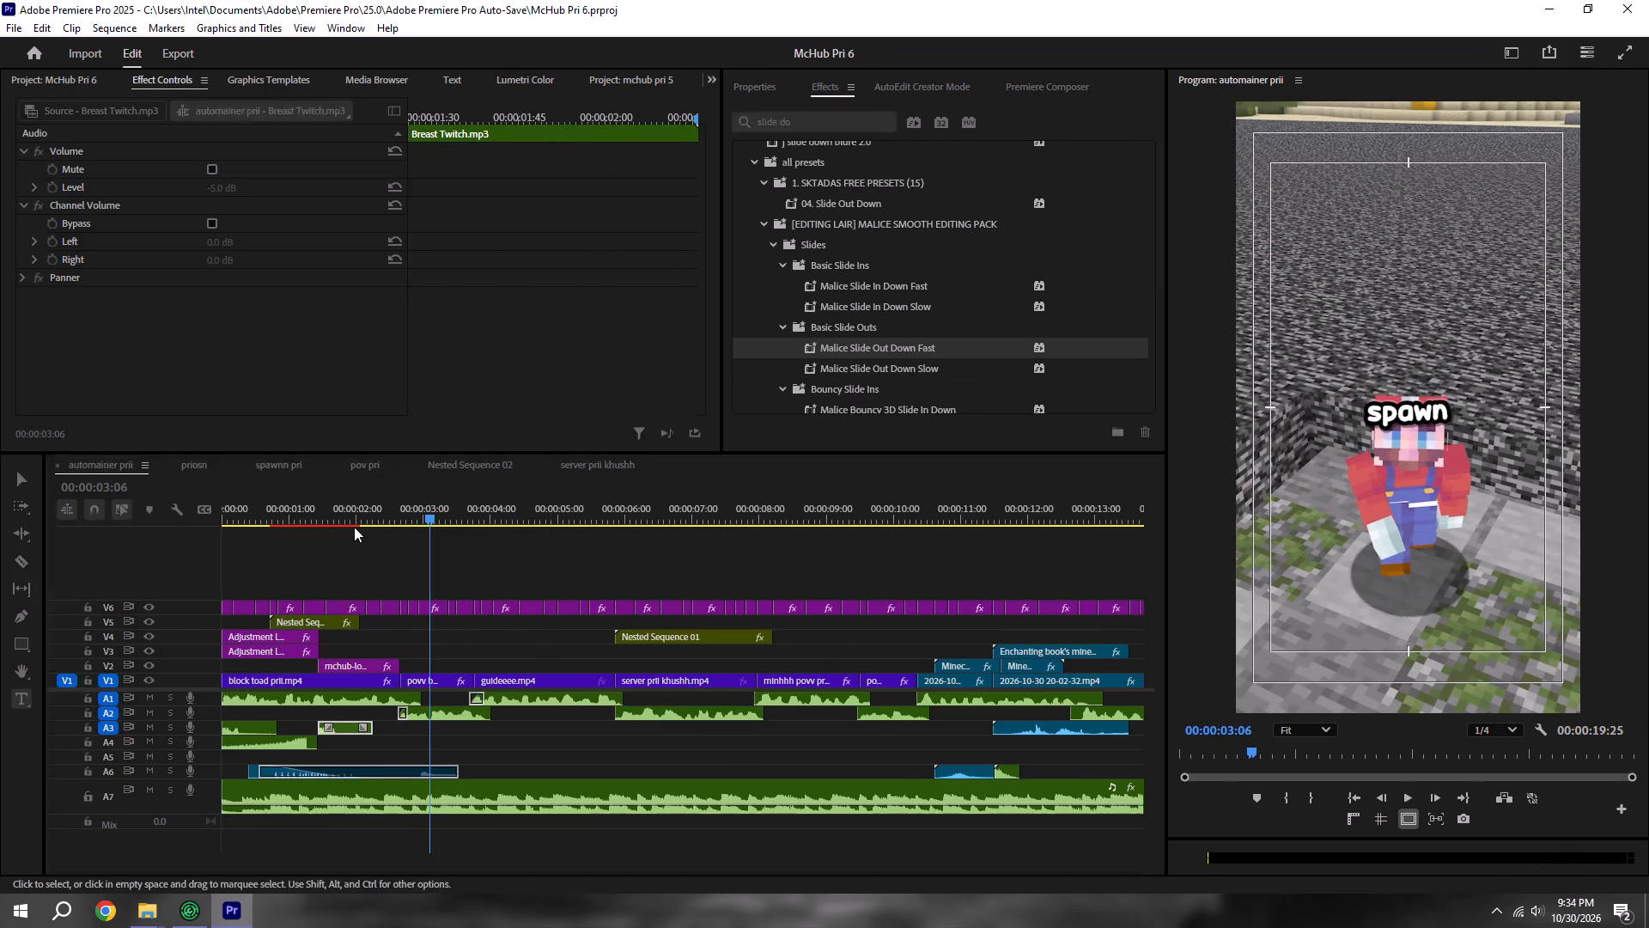
# Play back the opening from the sequence start and again from the logo's entrance, checking the duplicated sound effect against the picture.
pyautogui.moveTo(355, 522); pyautogui.dragTo(119, 523)
pyautogui.press('space')
pyautogui.keyDown('alt'); pyautogui.scroll(-3, 300, 615); pyautogui.keyUp('alt')
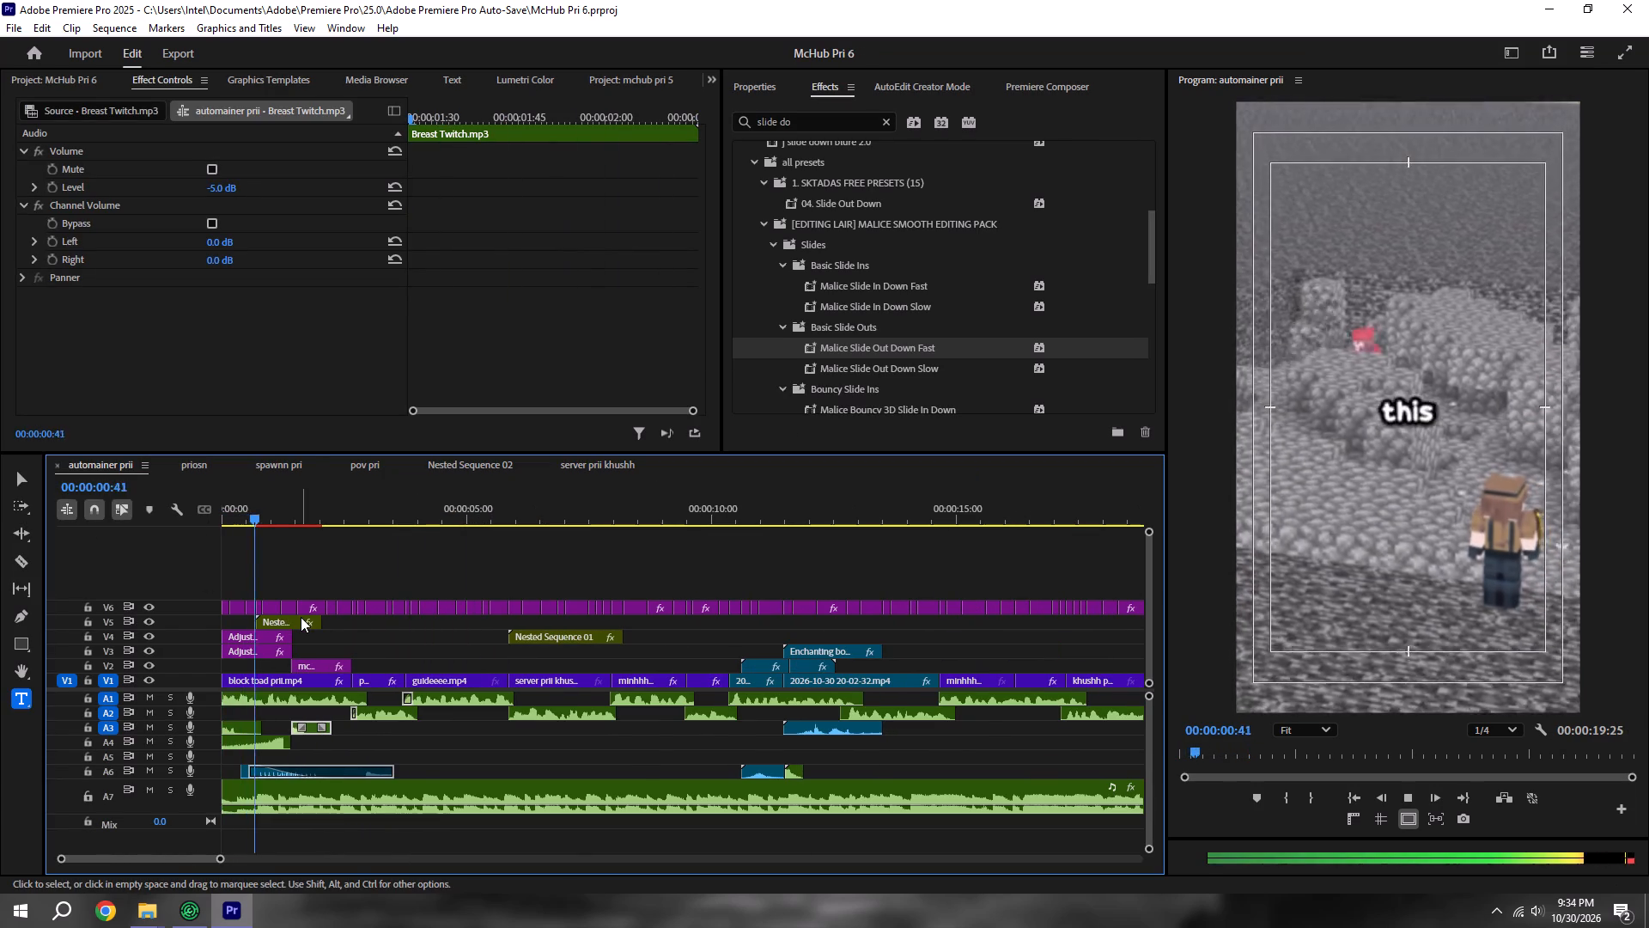
pyautogui.press('space')
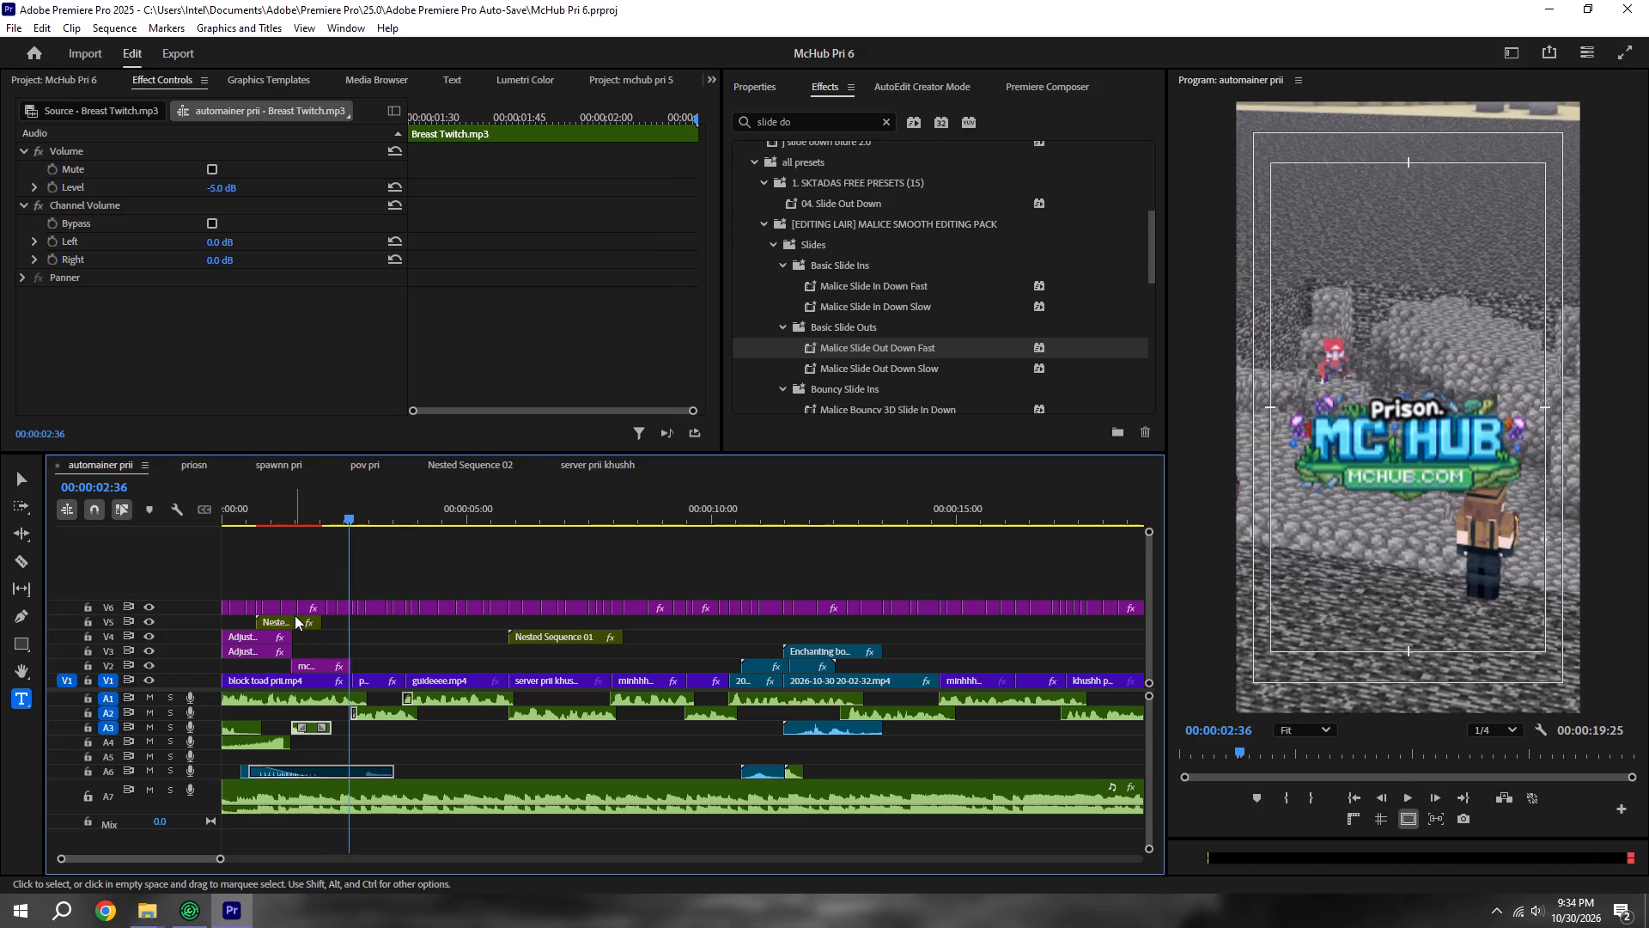
pyautogui.hotkey('ctrl', 's')
pyautogui.keyDown('shift'); pyautogui.moveTo(314, 507); pyautogui.dragTo(285, 504); pyautogui.keyUp('shift')
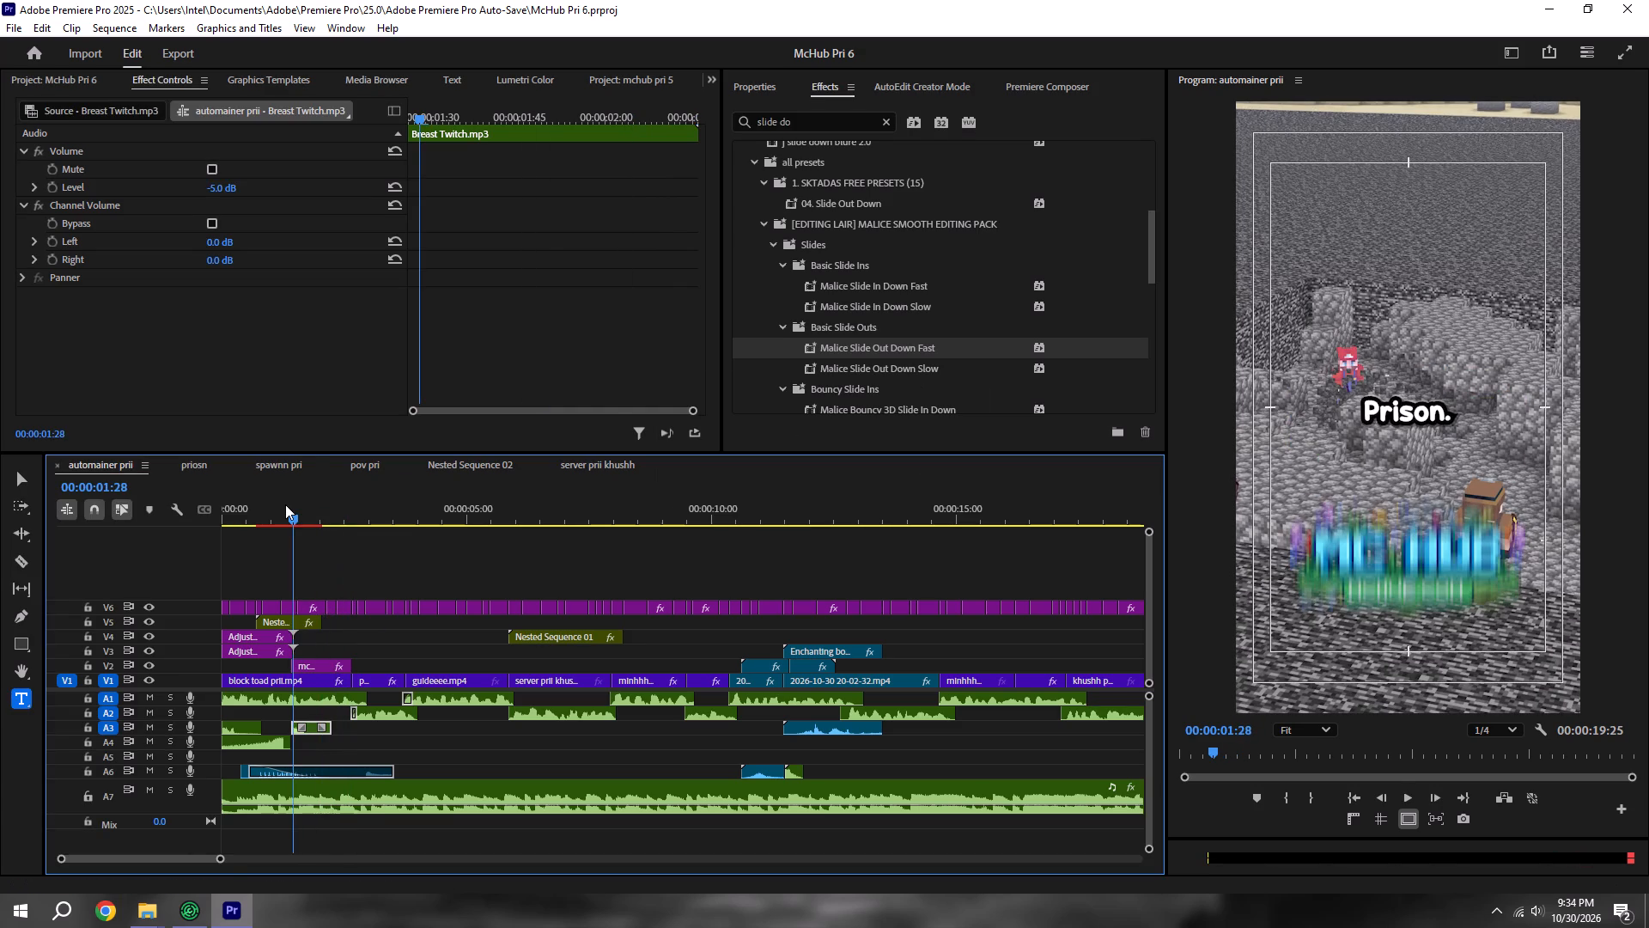
pyautogui.keyDown('shift'); pyautogui.moveTo(285, 504); pyautogui.dragTo(284, 504); pyautogui.keyUp('shift')
pyautogui.press('space')
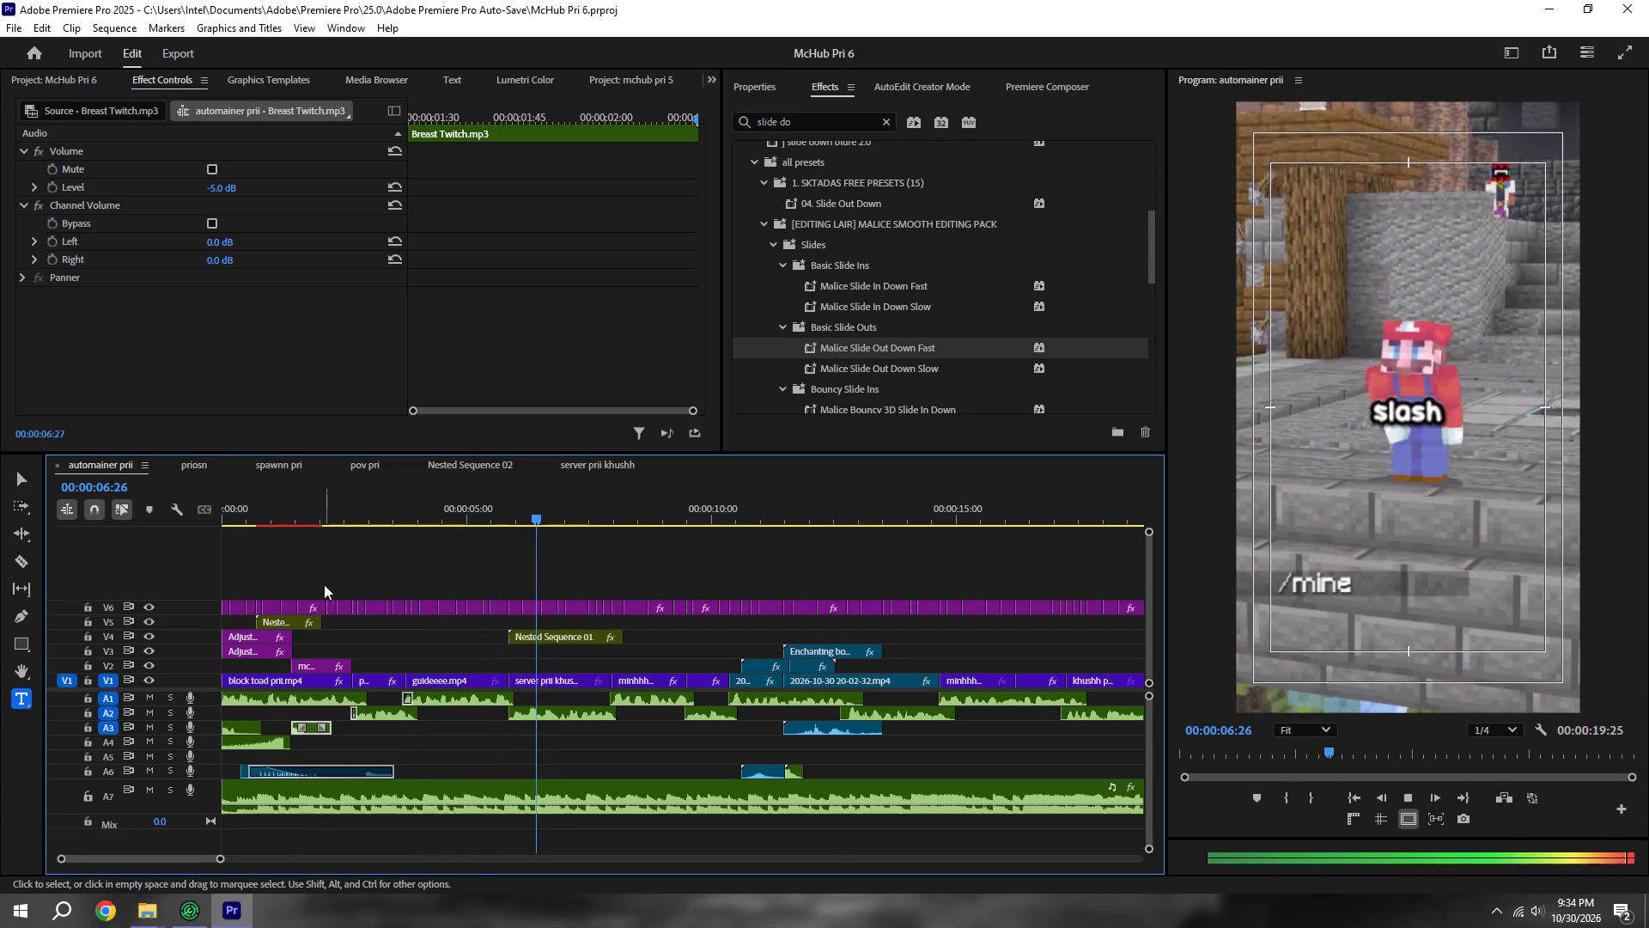
pyautogui.press('space')
# Move mchub-logo.gif up to track V3 directly after the adjustment layer, save the project, and play back the opening.
pyautogui.keyDown('alt'); pyautogui.scroll(15, 247, 699); pyautogui.keyUp('alt')
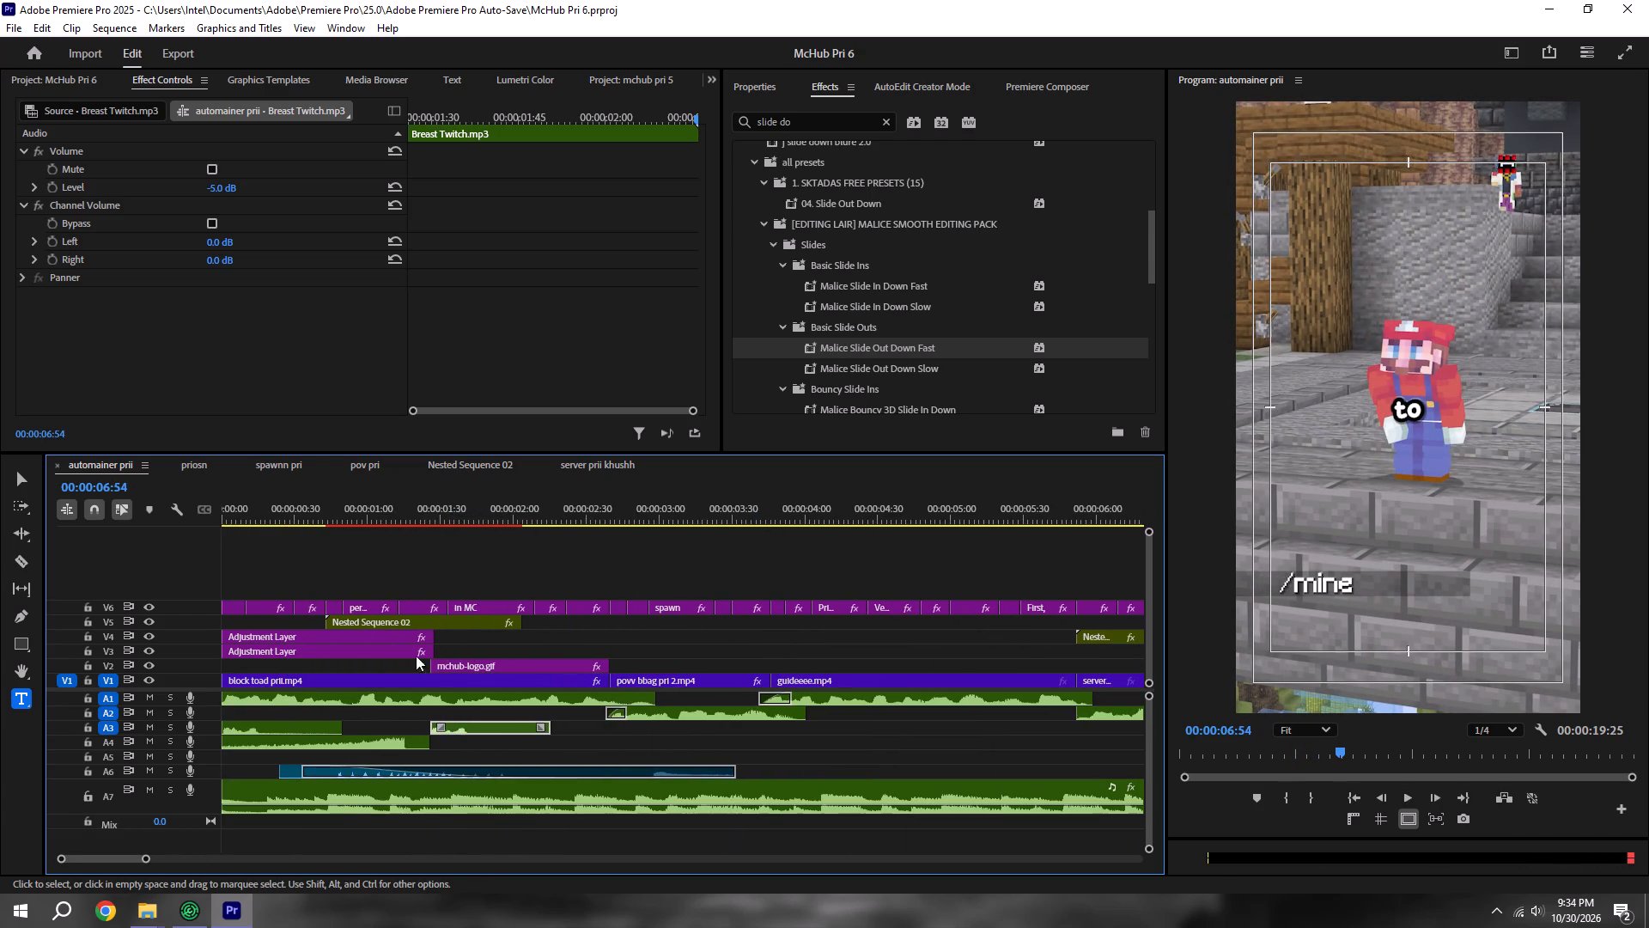
pyautogui.moveTo(445, 662); pyautogui.dragTo(444, 652)
pyautogui.keyDown('alt'); pyautogui.scroll(-4, 460, 656); pyautogui.keyUp('alt')
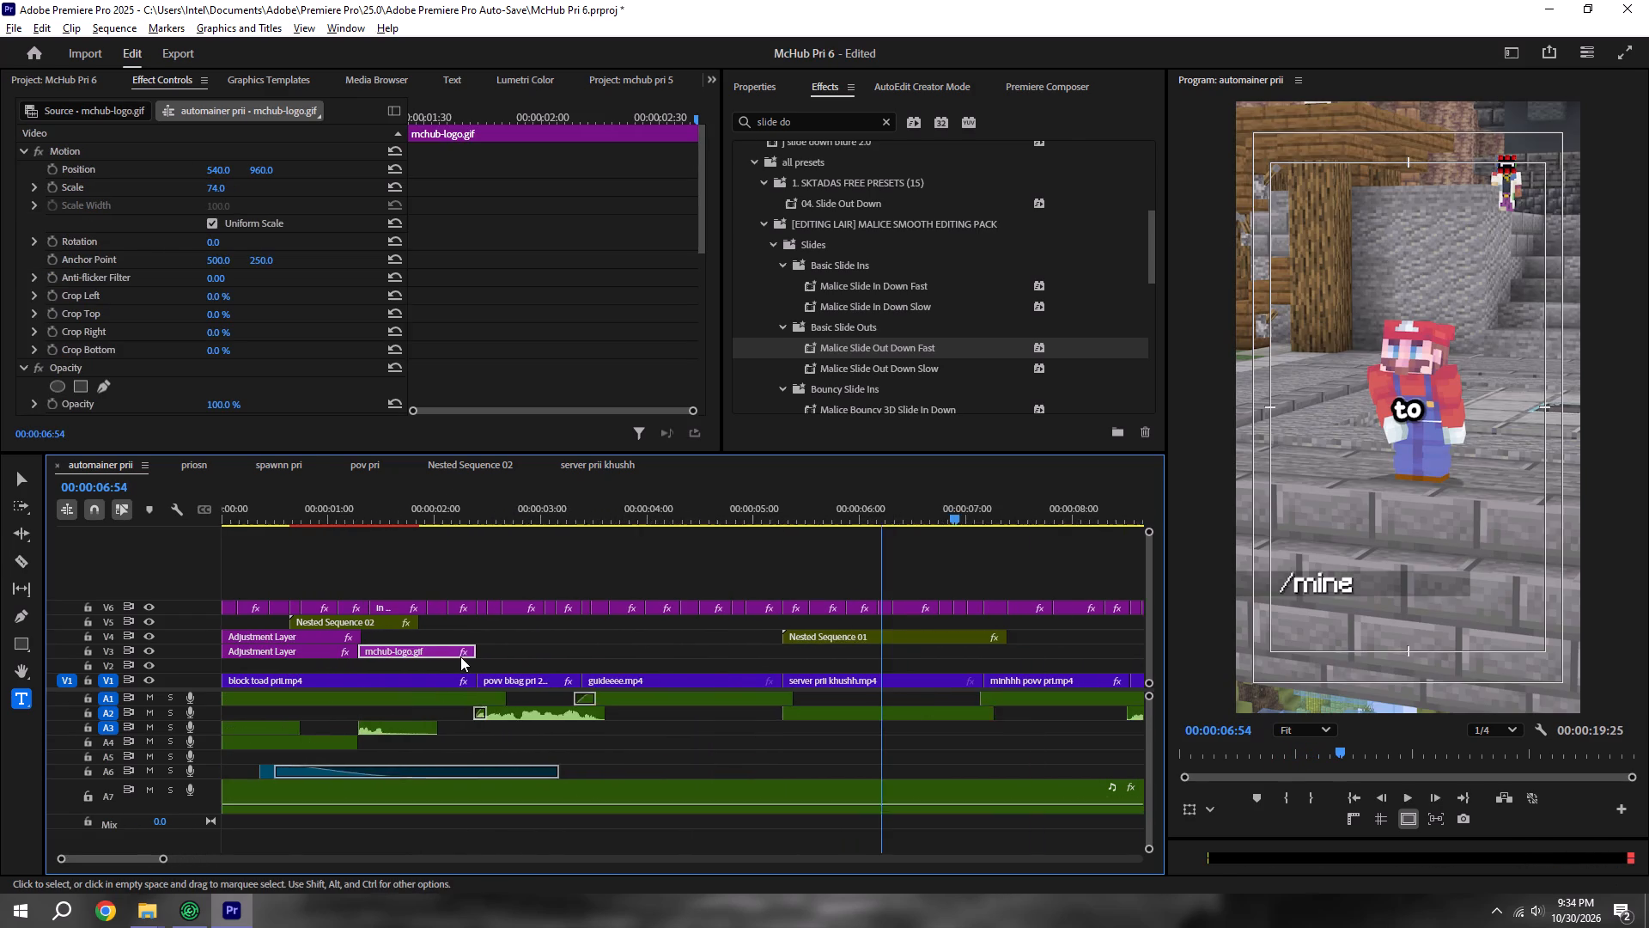
pyautogui.hotkey('ctrl', 's')
pyautogui.moveTo(344, 514); pyautogui.dragTo(88, 522)
pyautogui.press('space')
pyautogui.scroll(-4, 350, 606)
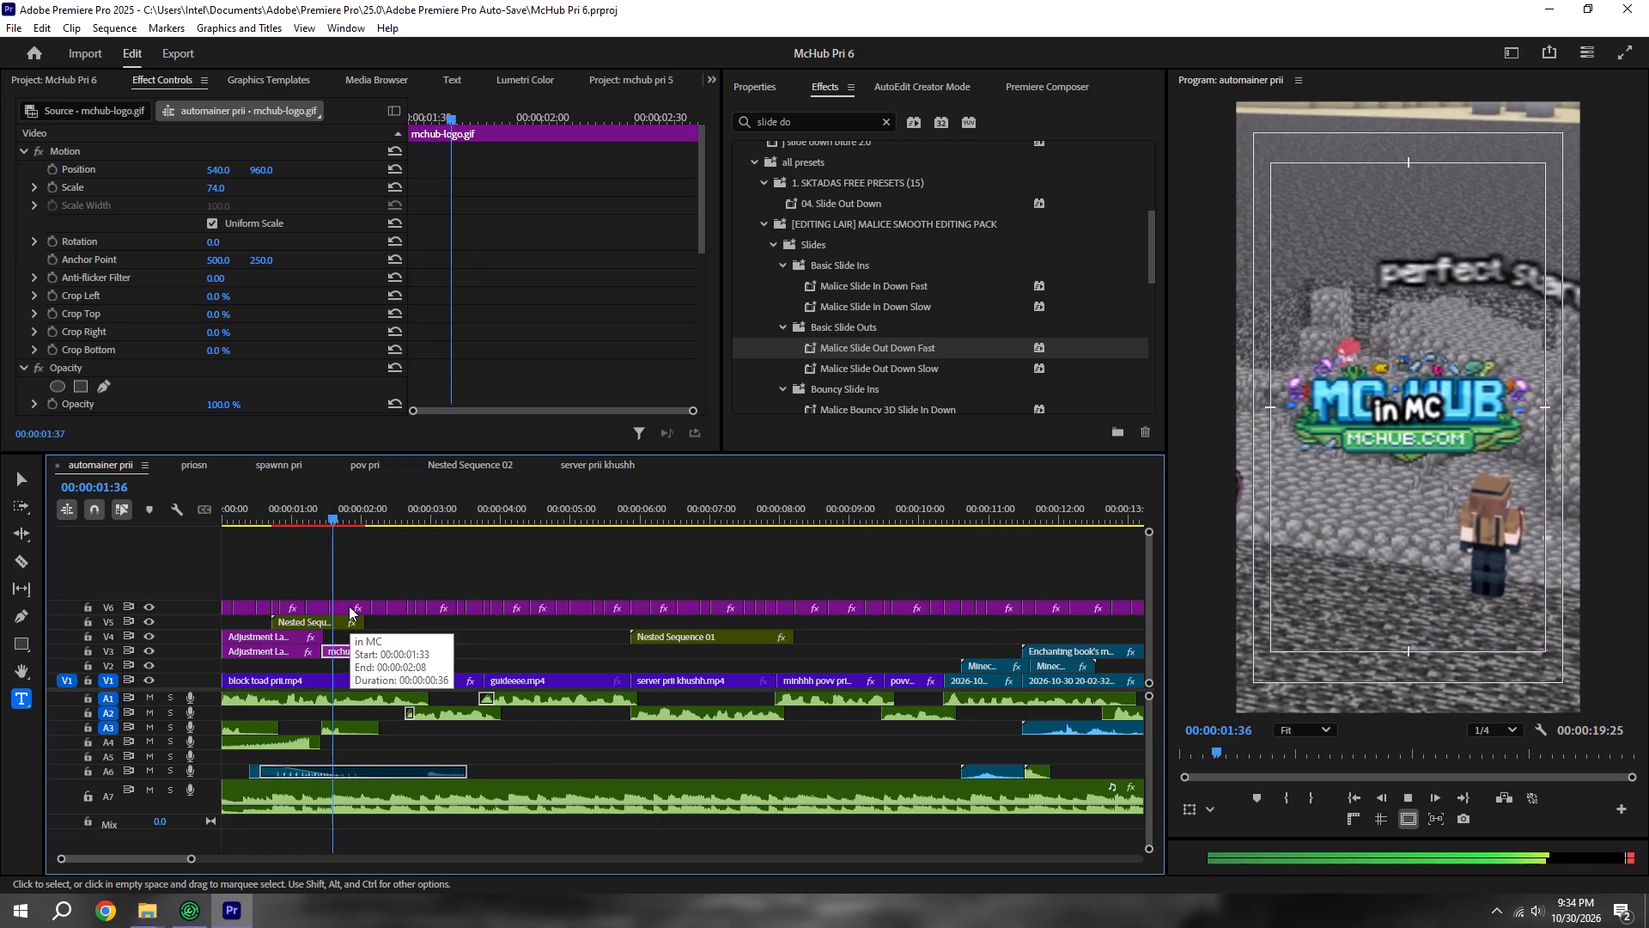
pyautogui.press('space')
pyautogui.hotkey('ctrl', 's')
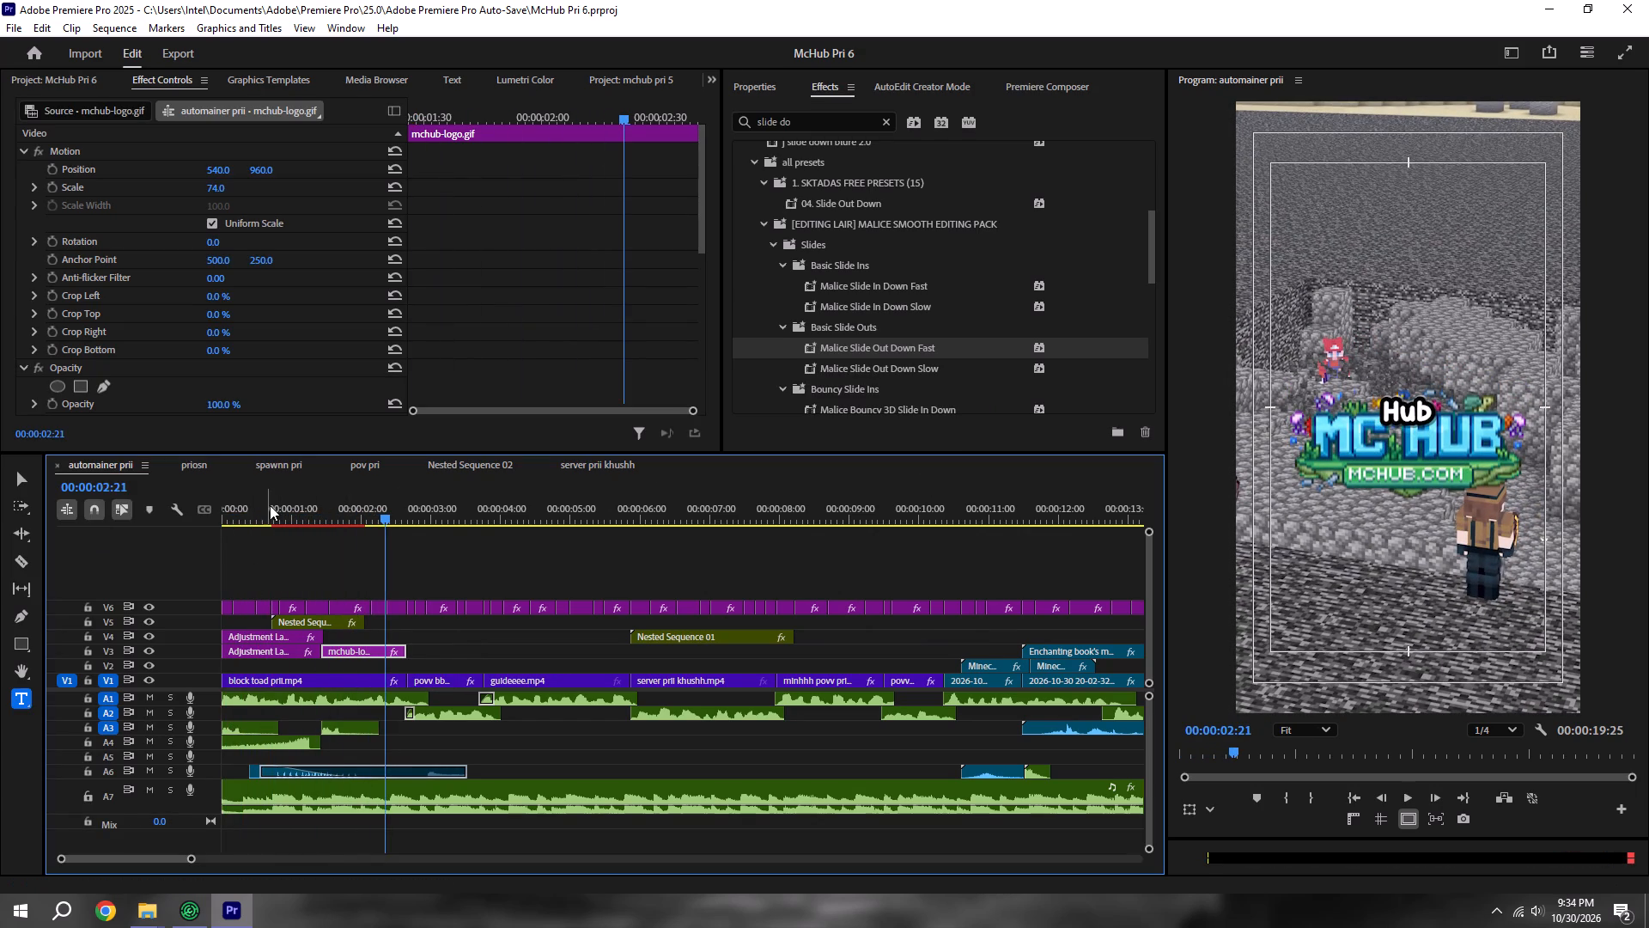
# Copy only levelup.mp3 from track A3 near the end of the server prii khushh sequence and return to automainer prii.
pyautogui.moveTo(271, 504); pyautogui.dragTo(133, 510)
pyautogui.keyDown('alt'); pyautogui.scroll(-5, 257, 730); pyautogui.keyUp('alt')
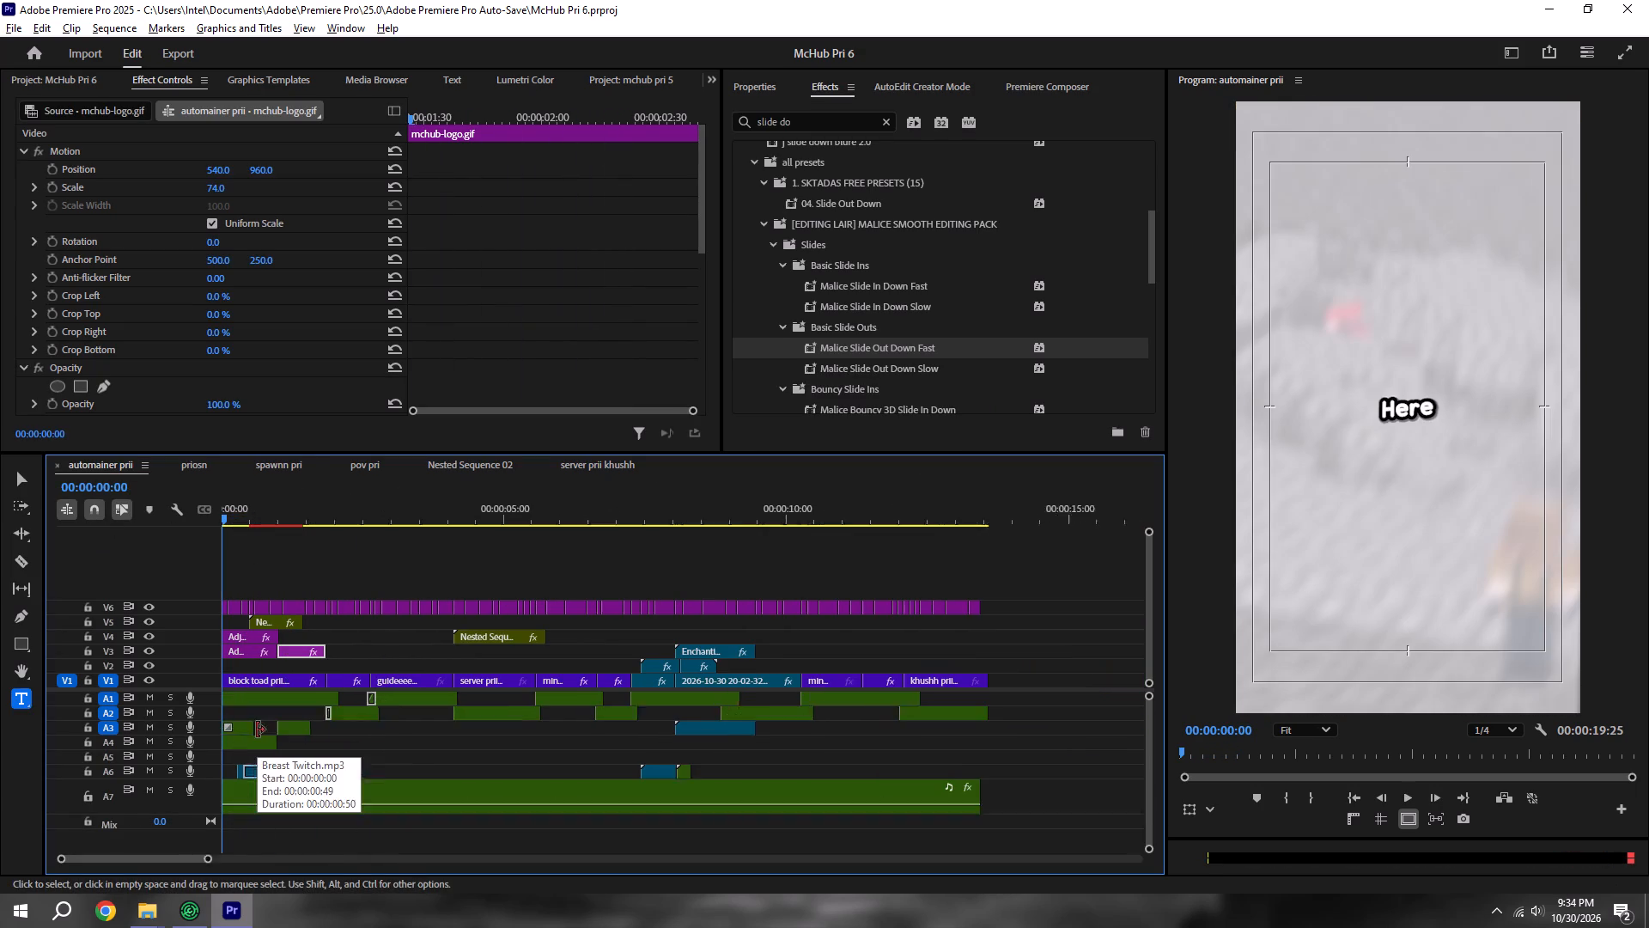
pyautogui.hotkey('ctrl', 's')
pyautogui.click(608, 458)
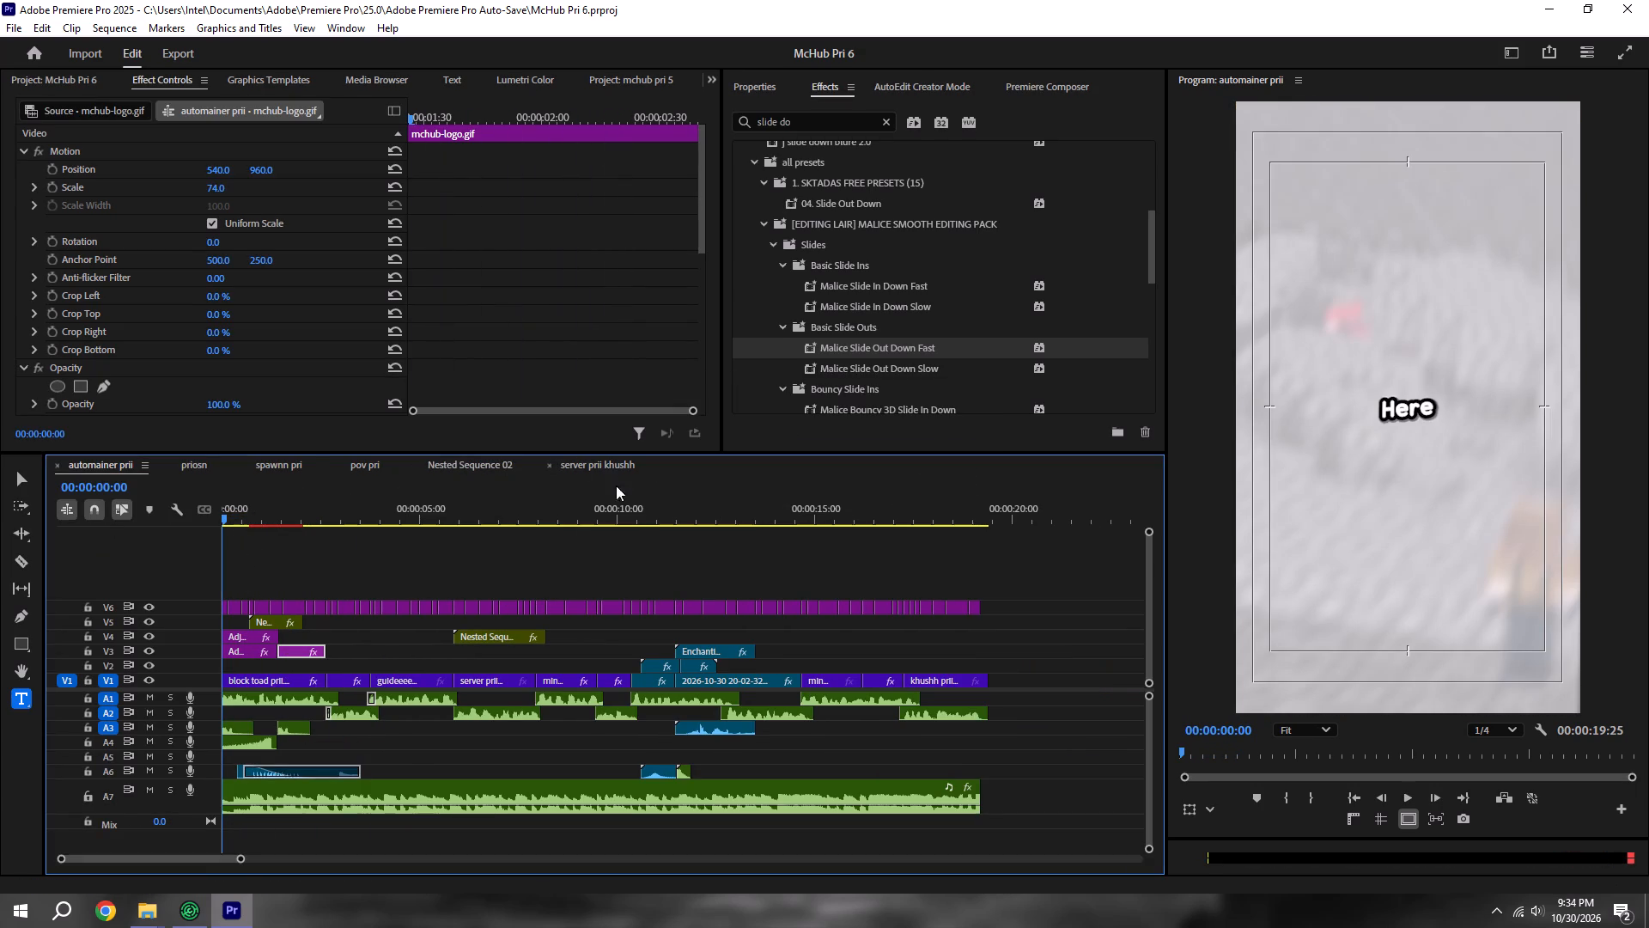
pyautogui.keyDown('alt'); pyautogui.scroll(-12, 439, 754); pyautogui.keyUp('alt')
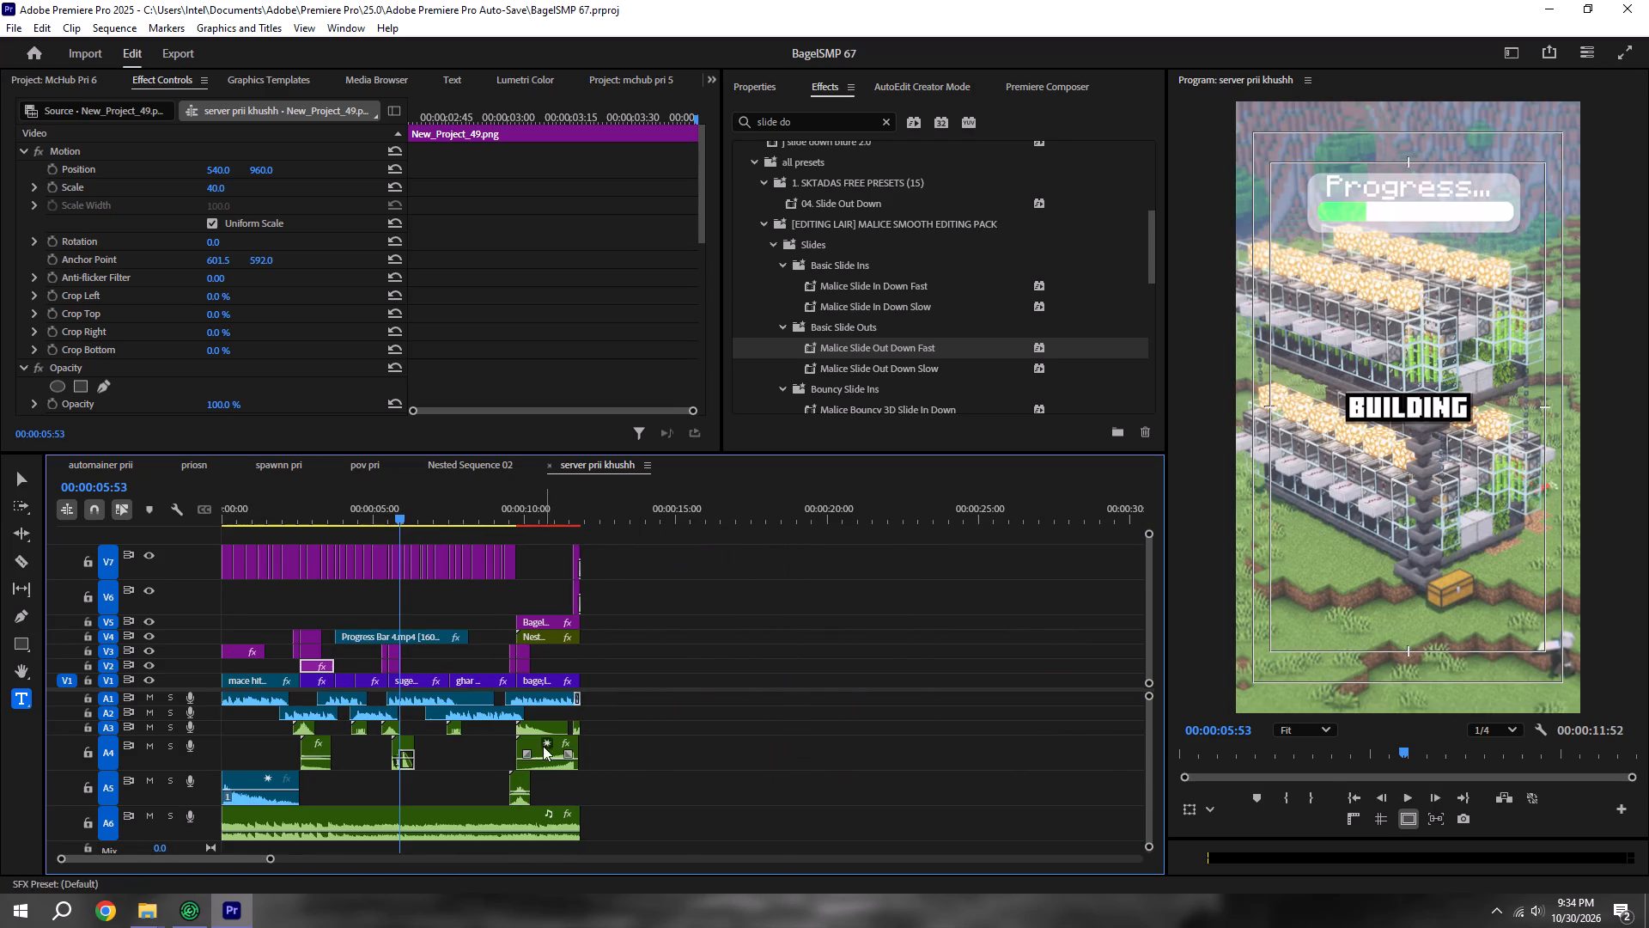
pyautogui.click(540, 729)
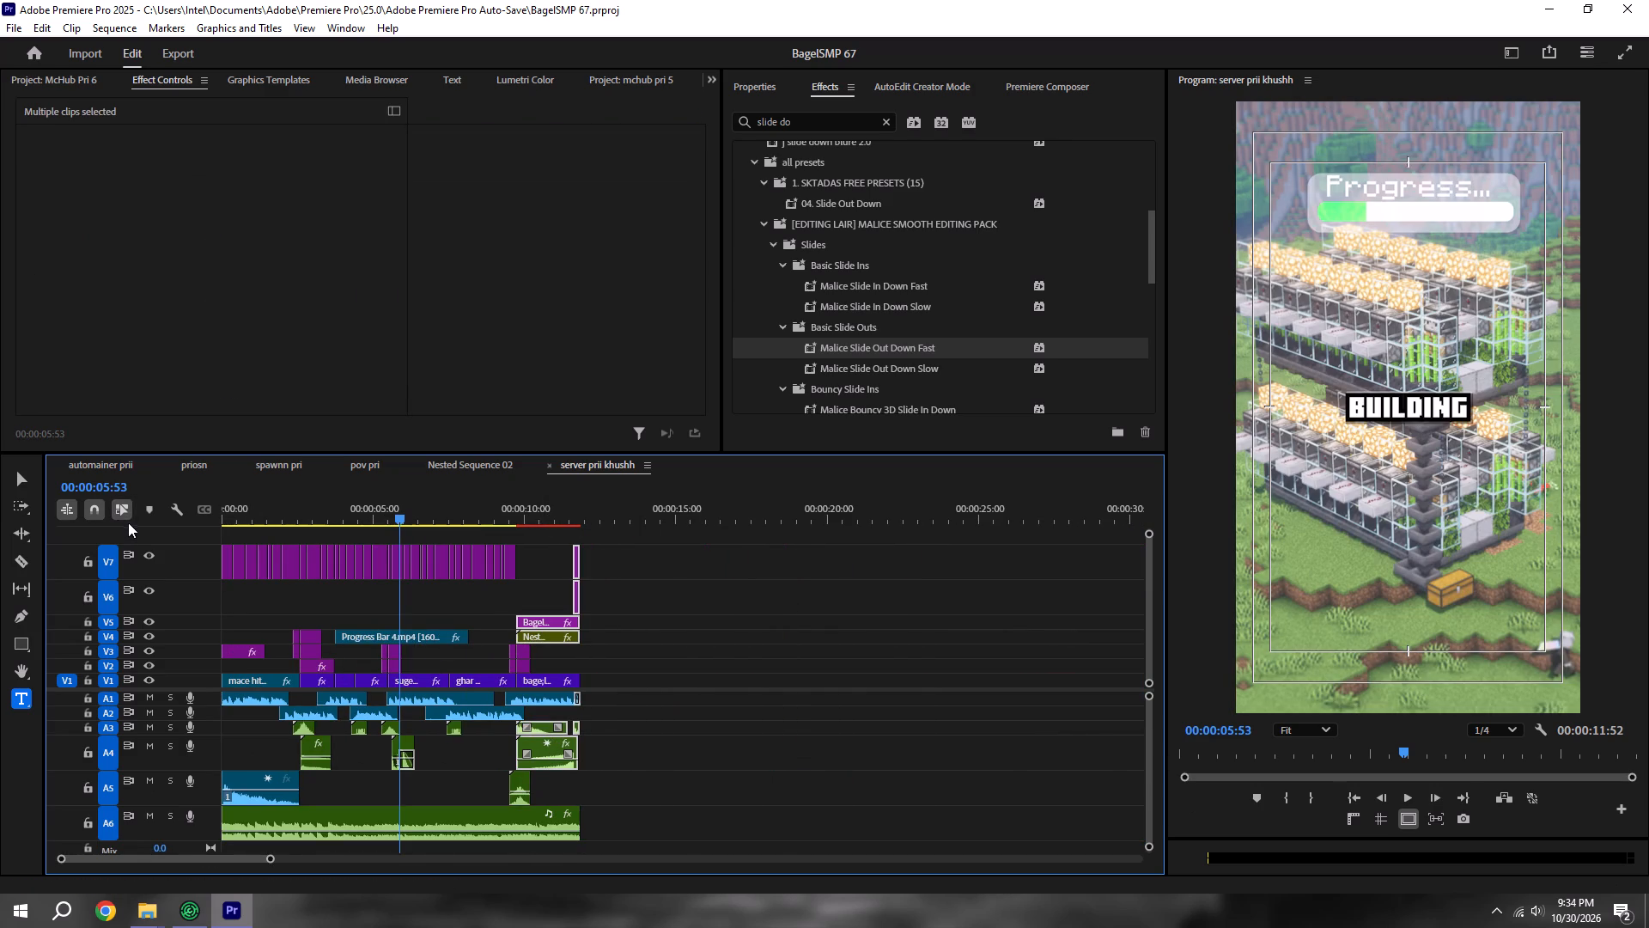
pyautogui.click(127, 522)
pyautogui.click(122, 515)
pyautogui.click(784, 682)
pyautogui.click(546, 723)
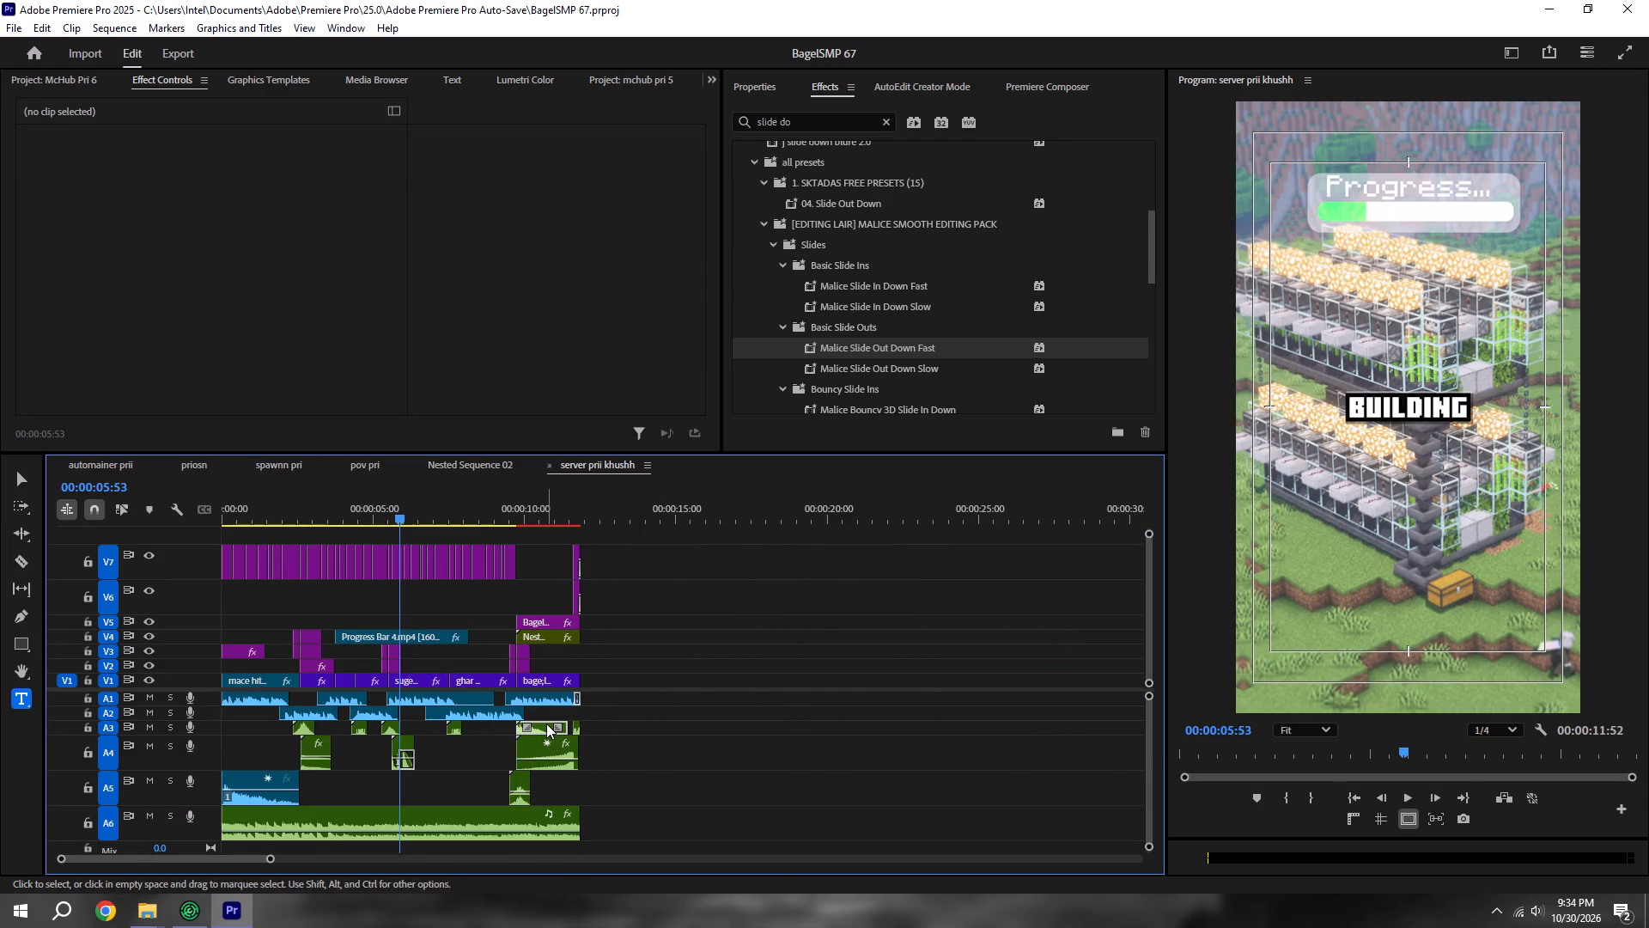
pyautogui.hotkey('ctrl', 'c')
pyautogui.click(107, 510)
pyautogui.click(118, 510)
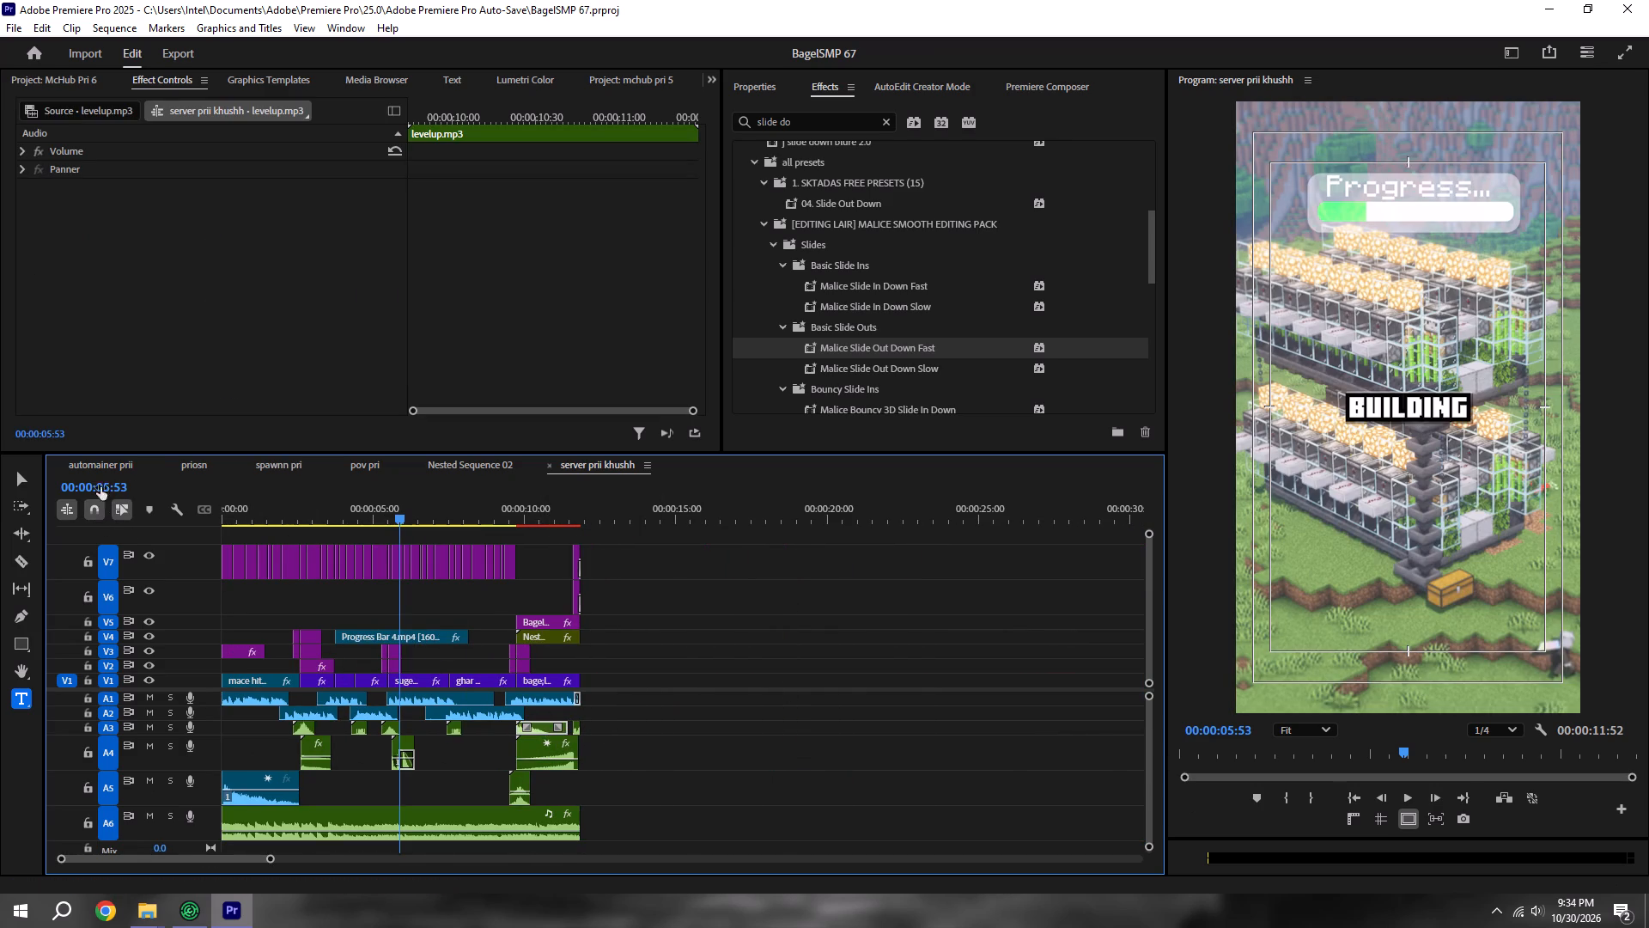
pyautogui.click(99, 468)
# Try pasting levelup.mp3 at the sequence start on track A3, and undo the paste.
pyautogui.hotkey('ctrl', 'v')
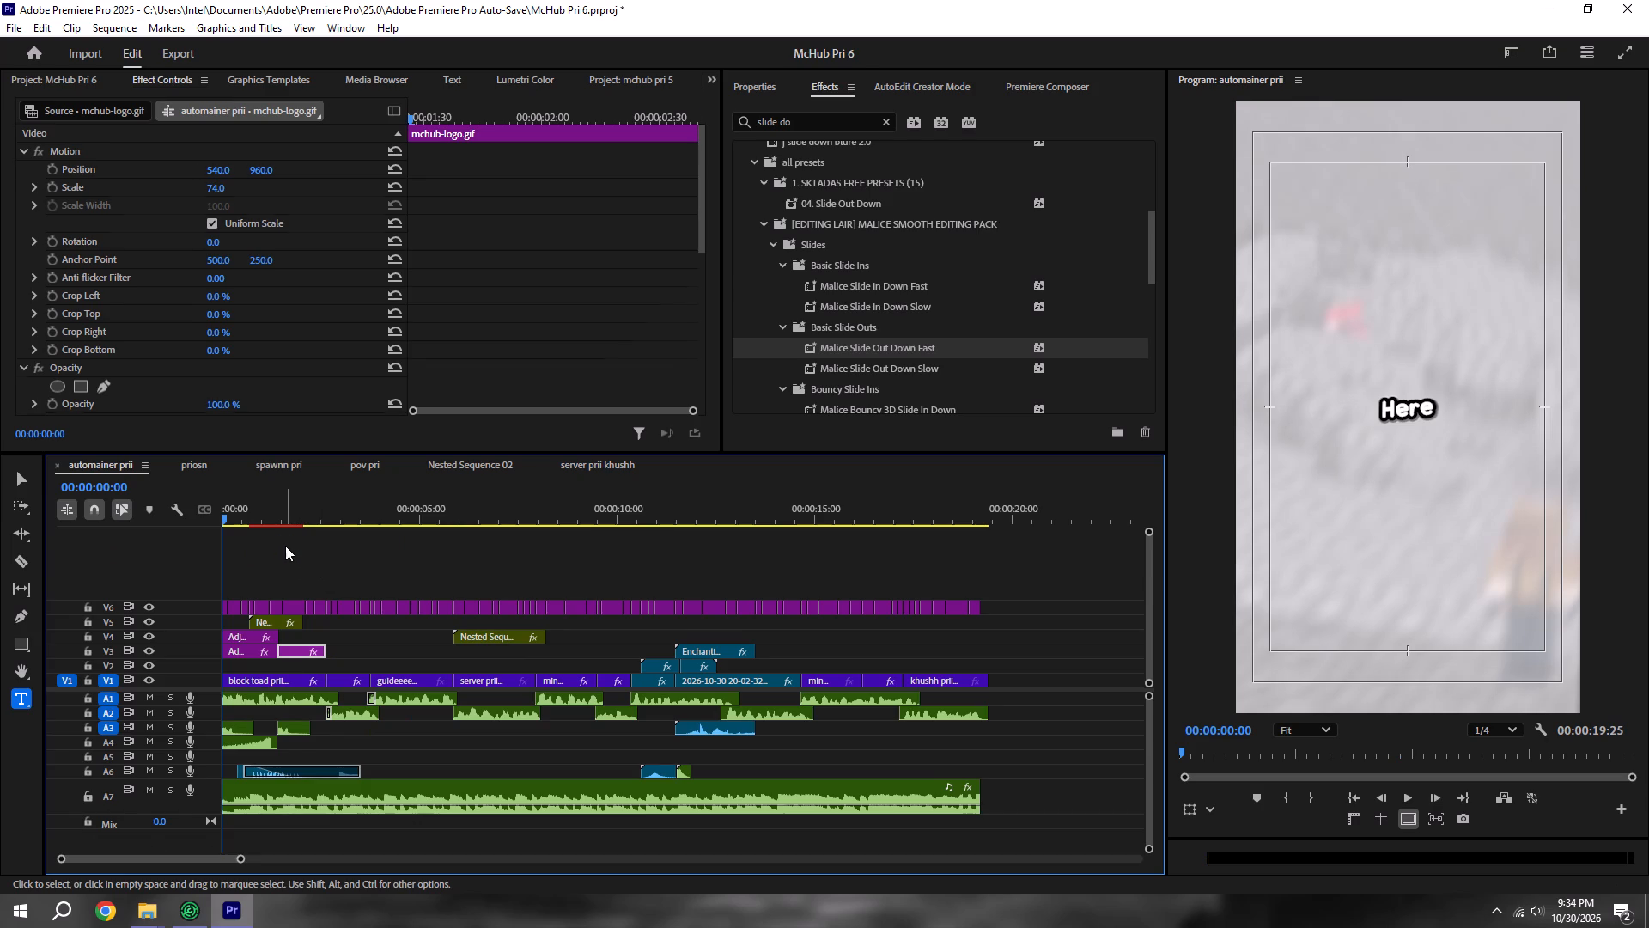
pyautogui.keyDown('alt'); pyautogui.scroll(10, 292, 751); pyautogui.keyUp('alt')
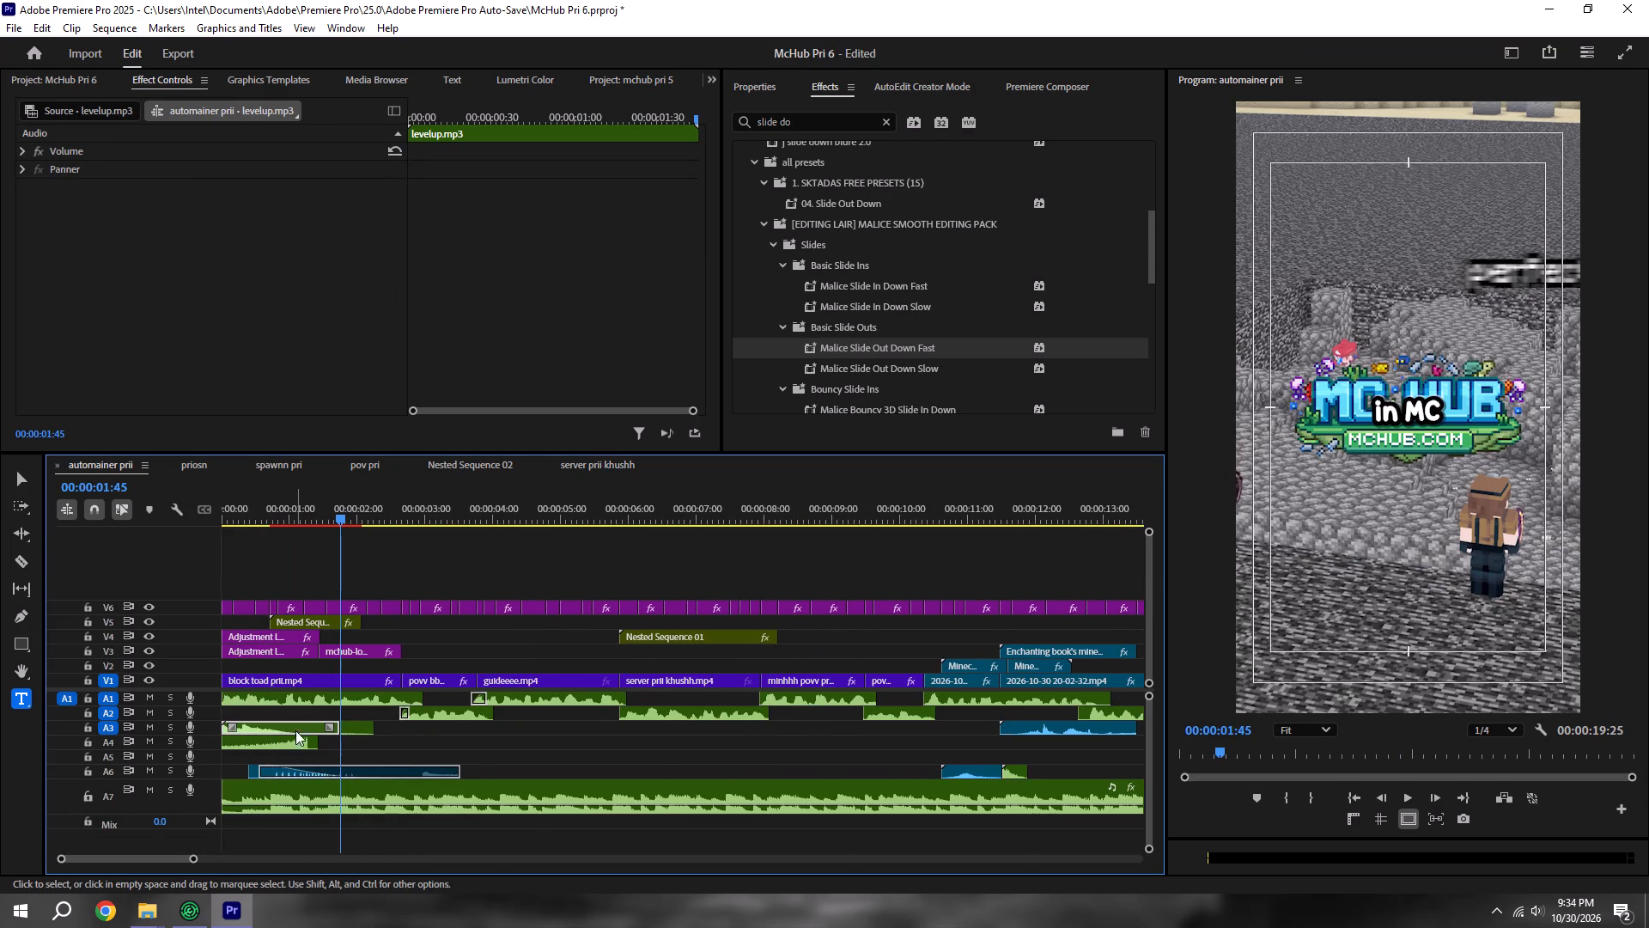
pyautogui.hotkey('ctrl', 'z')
# Paste levelup.mp3 into the empty stretch of track A3 at about 4 seconds and move it to the start of track A5.
pyautogui.scroll(-4, 308, 699)
pyautogui.click(419, 526)
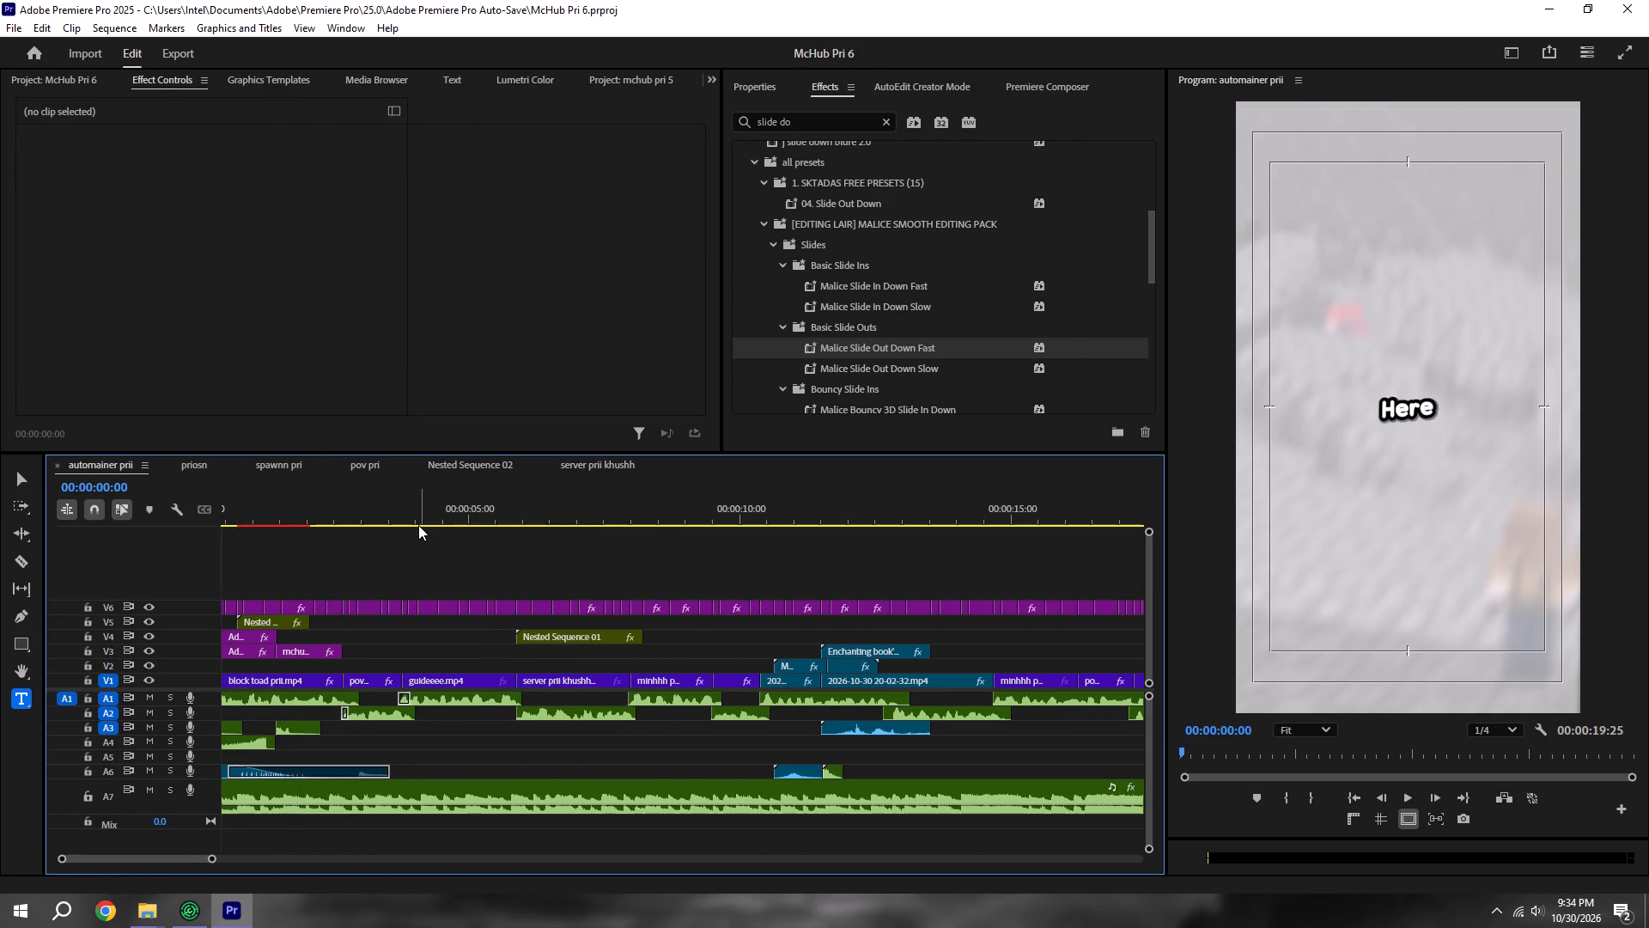
pyautogui.click(420, 505)
pyautogui.hotkey('ctrl', 'v')
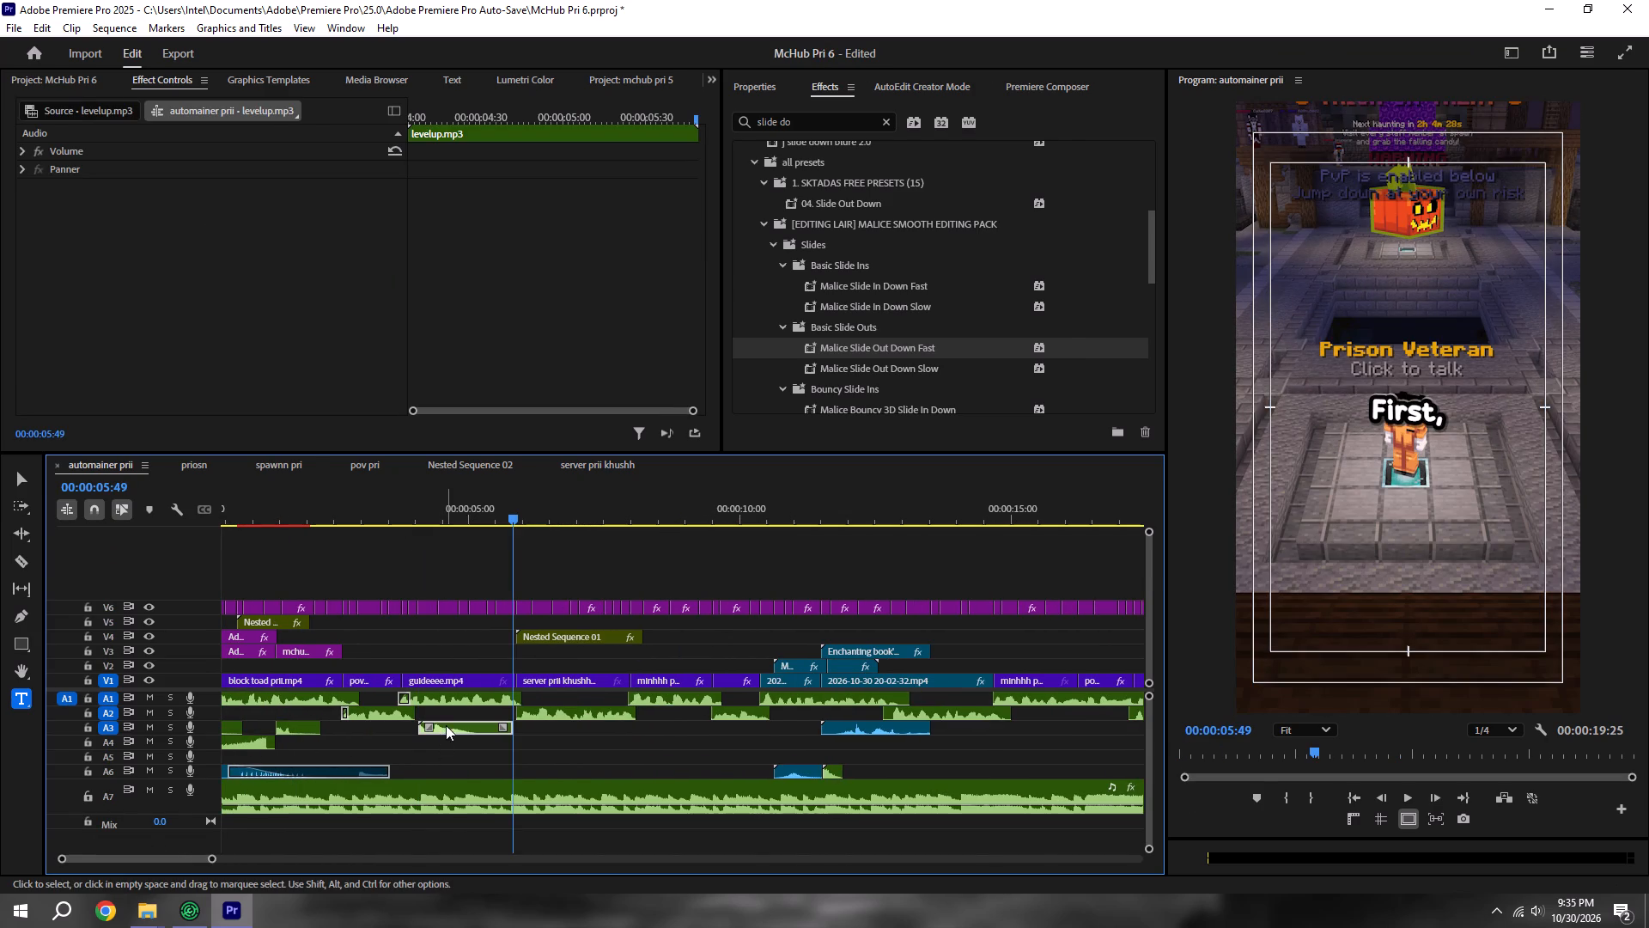
pyautogui.moveTo(446, 725); pyautogui.dragTo(210, 764)
# Delete the Breast Twitch.mp3 clip at the start of track A3 and save the project.
pyautogui.click(238, 729)
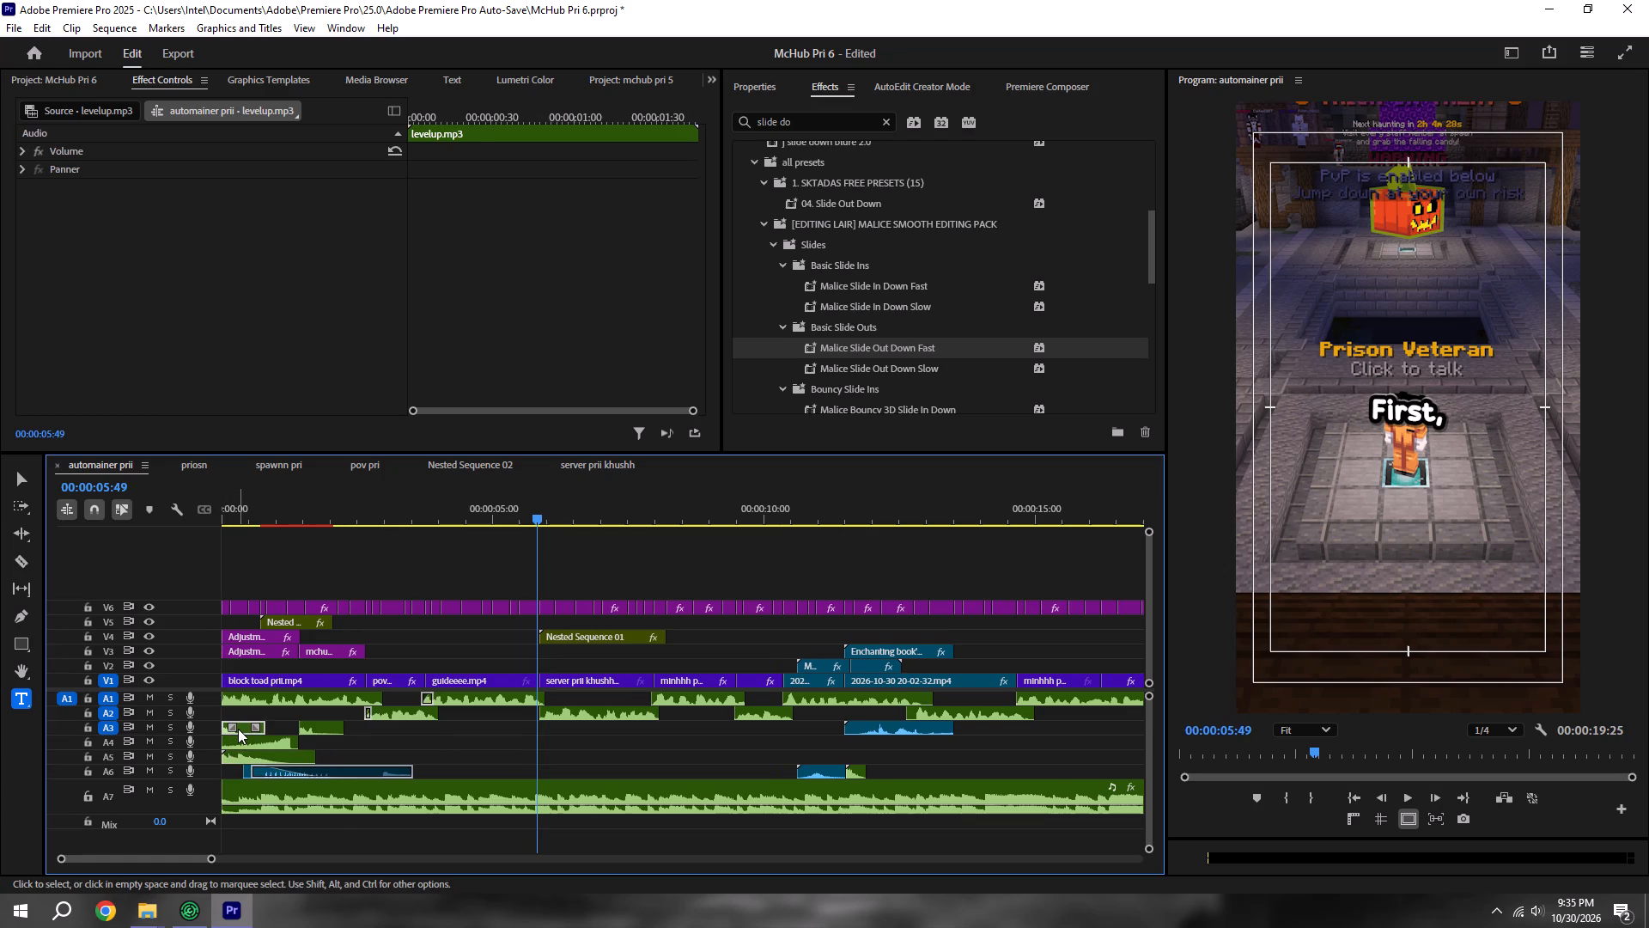
pyautogui.press('BackSpace')
pyautogui.hotkey('ctrl', 's')
# Play back the sequence twice from the start to check the levelup.mp3 and logo sound effects.
pyautogui.moveTo(308, 491); pyautogui.dragTo(49, 545)
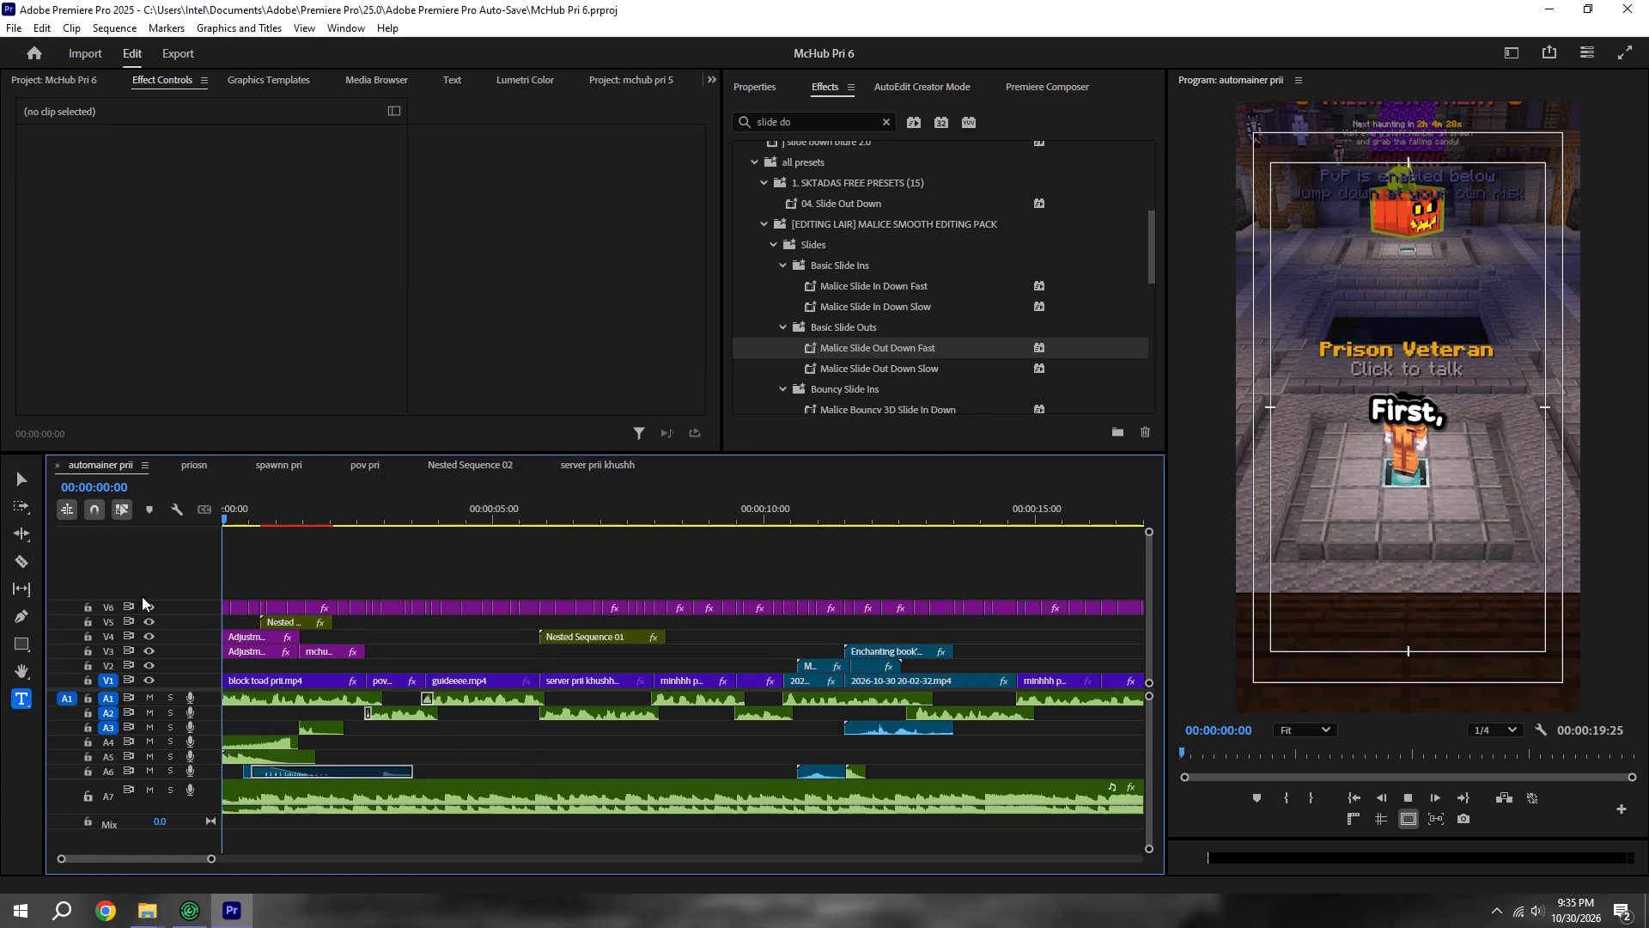
pyautogui.press('space')
pyautogui.keyDown('alt'); pyautogui.scroll(-5, 254, 648); pyautogui.keyUp('alt')
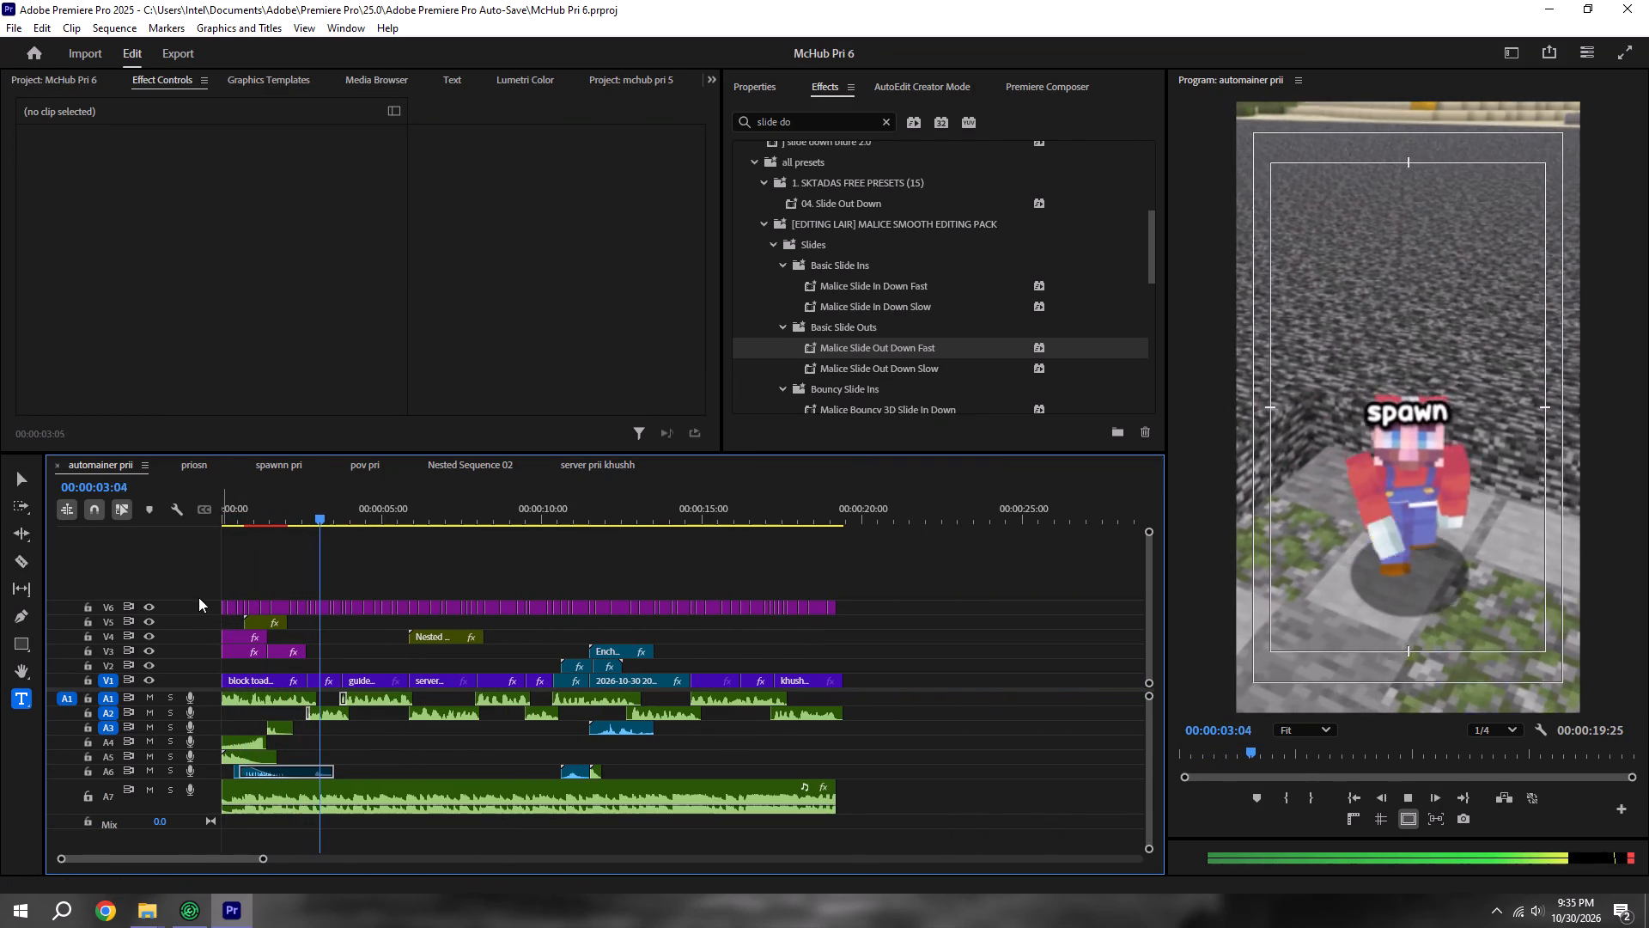
pyautogui.press('space')
pyautogui.moveTo(265, 523); pyautogui.dragTo(29, 553)
pyautogui.press('space')
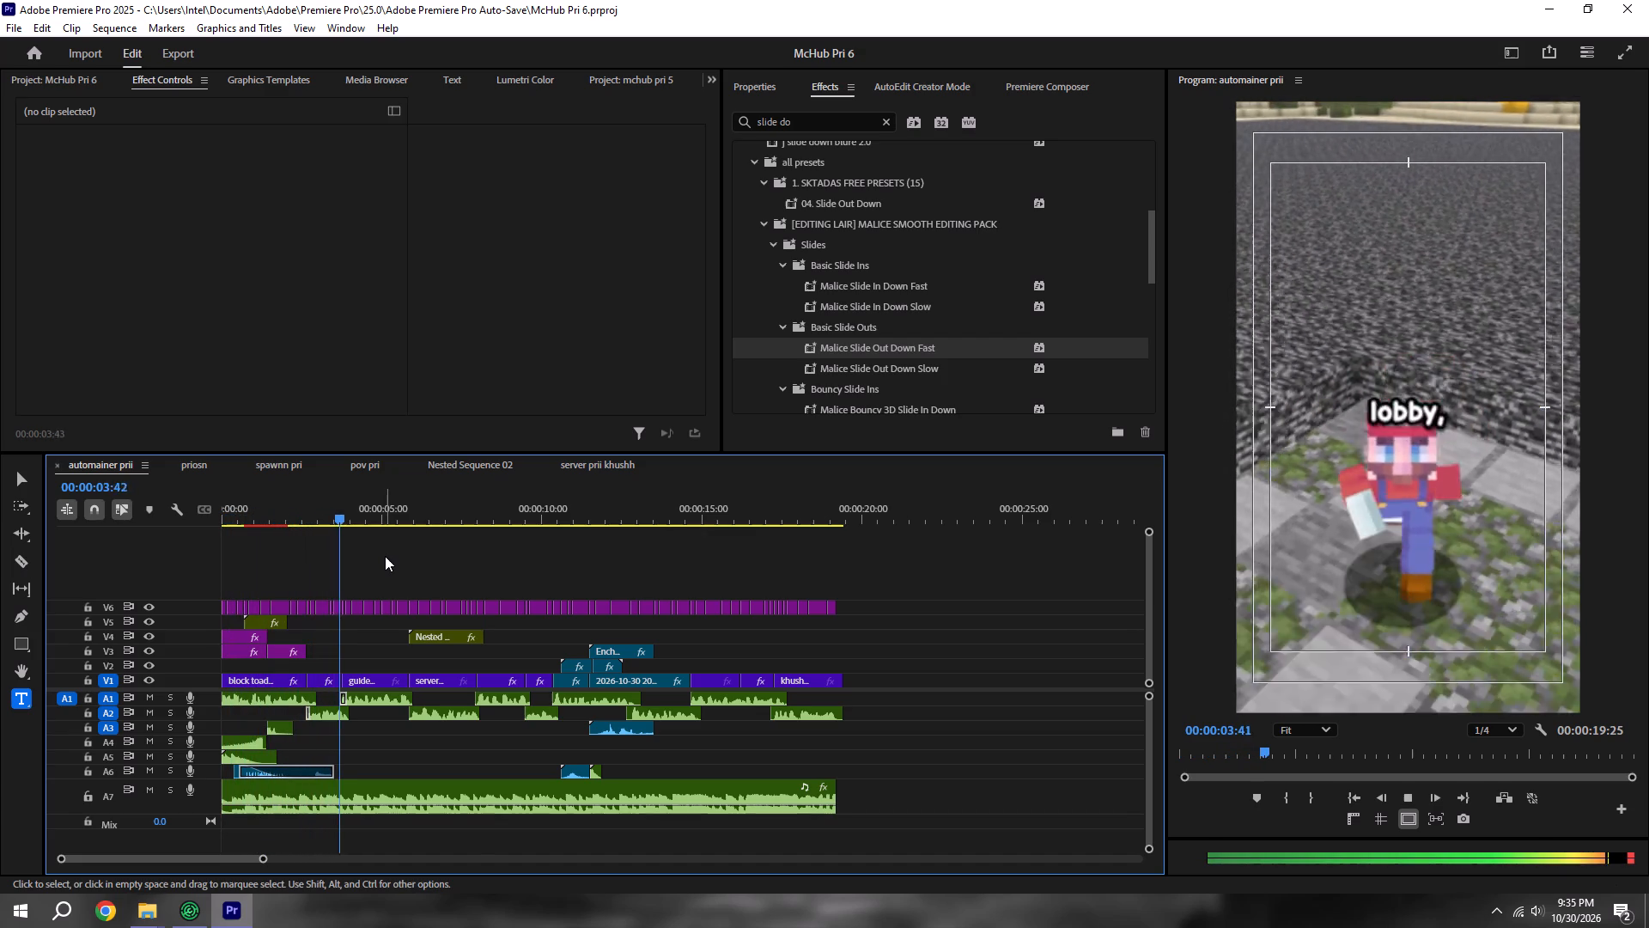
pyautogui.press('space')
# Duplicate the opening adjustment layer on track V4 directly after itself, above mchub-logo.gif, and save the project.
pyautogui.keyDown('alt'); pyautogui.scroll(10, 191, 665); pyautogui.keyUp('alt')
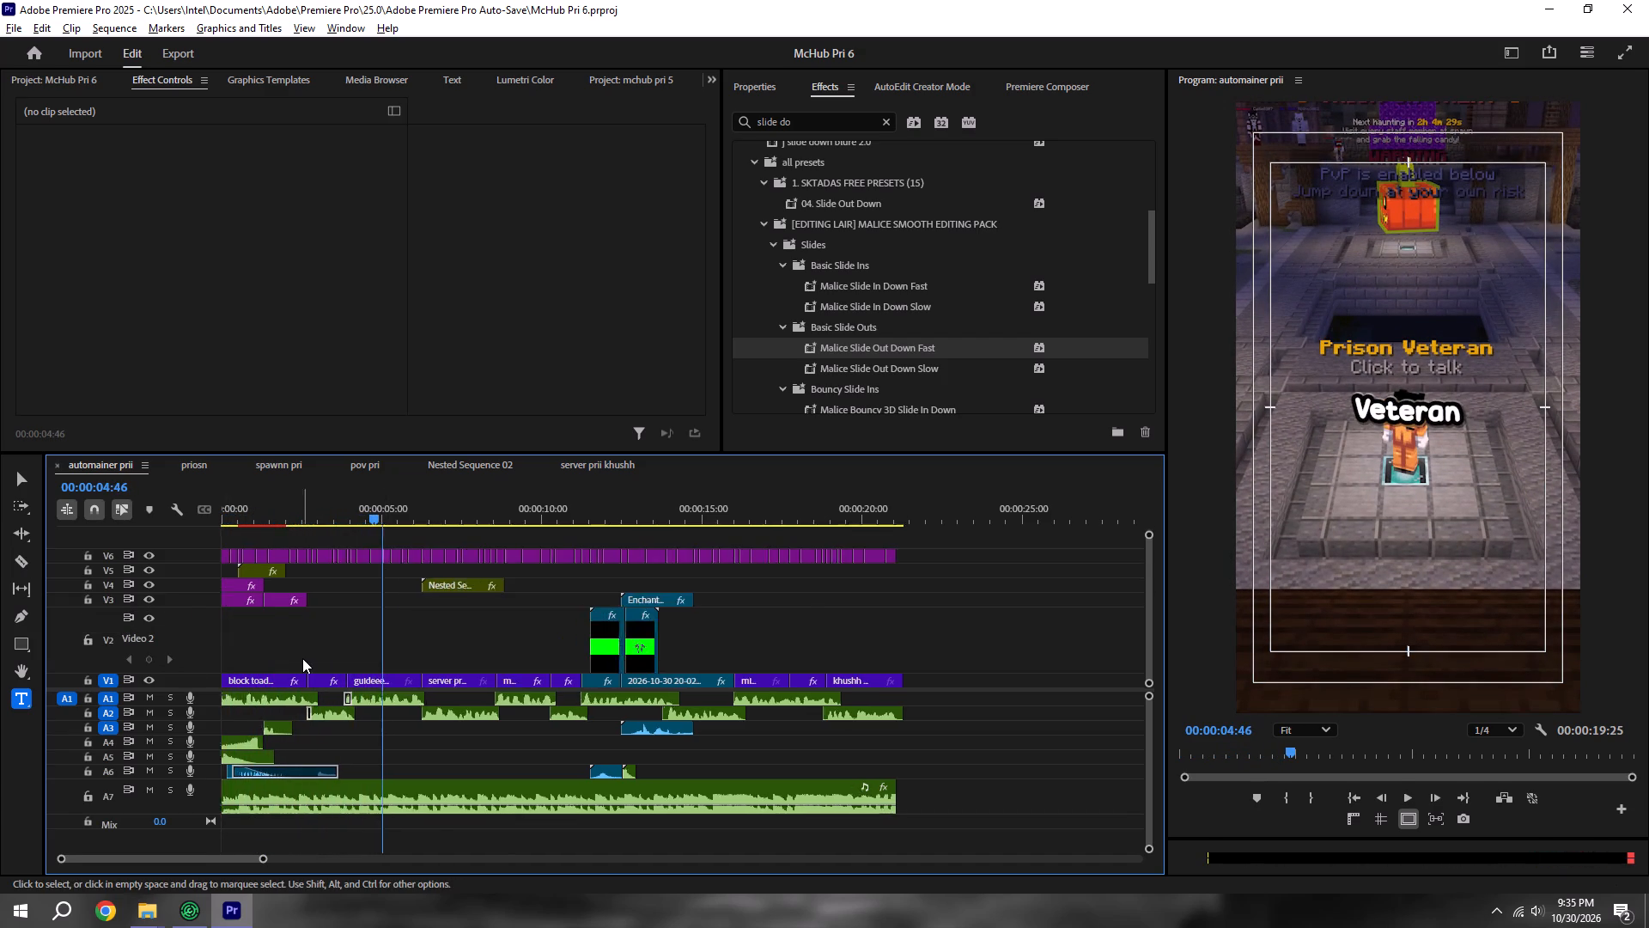
pyautogui.keyDown('alt'); pyautogui.scroll(7, 302, 658); pyautogui.keyUp('alt')
pyautogui.hotkey('ctrl', 's')
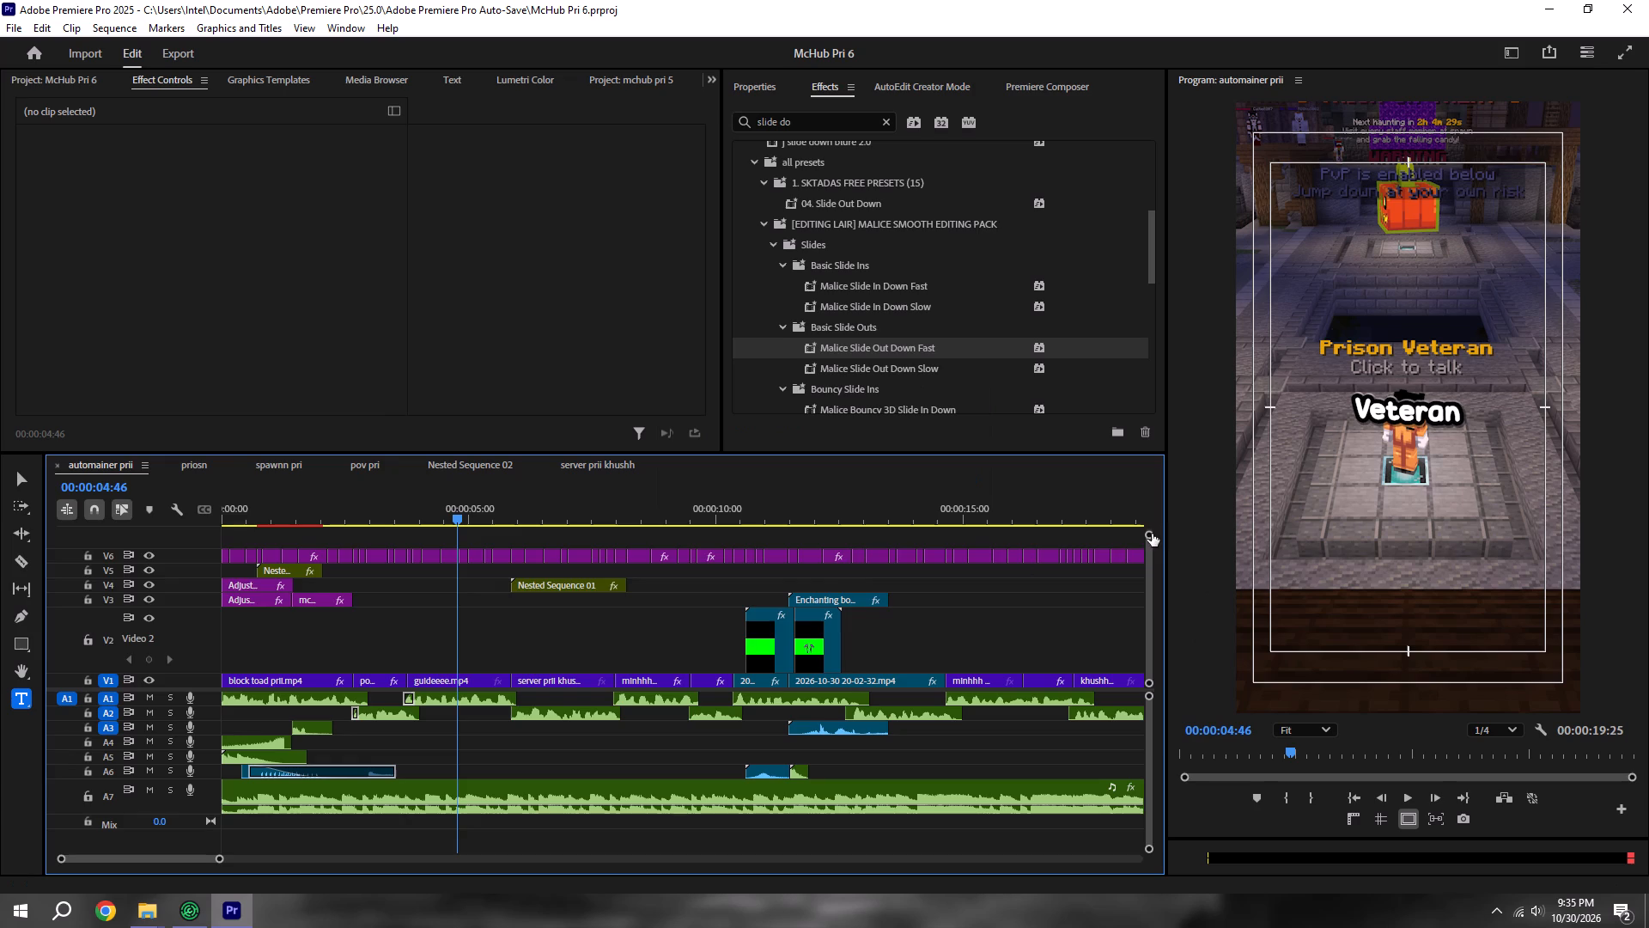
pyautogui.moveTo(1151, 534); pyautogui.dragTo(1156, 327)
pyautogui.keyDown('alt'); pyautogui.scroll(12, 299, 653); pyautogui.keyUp('alt')
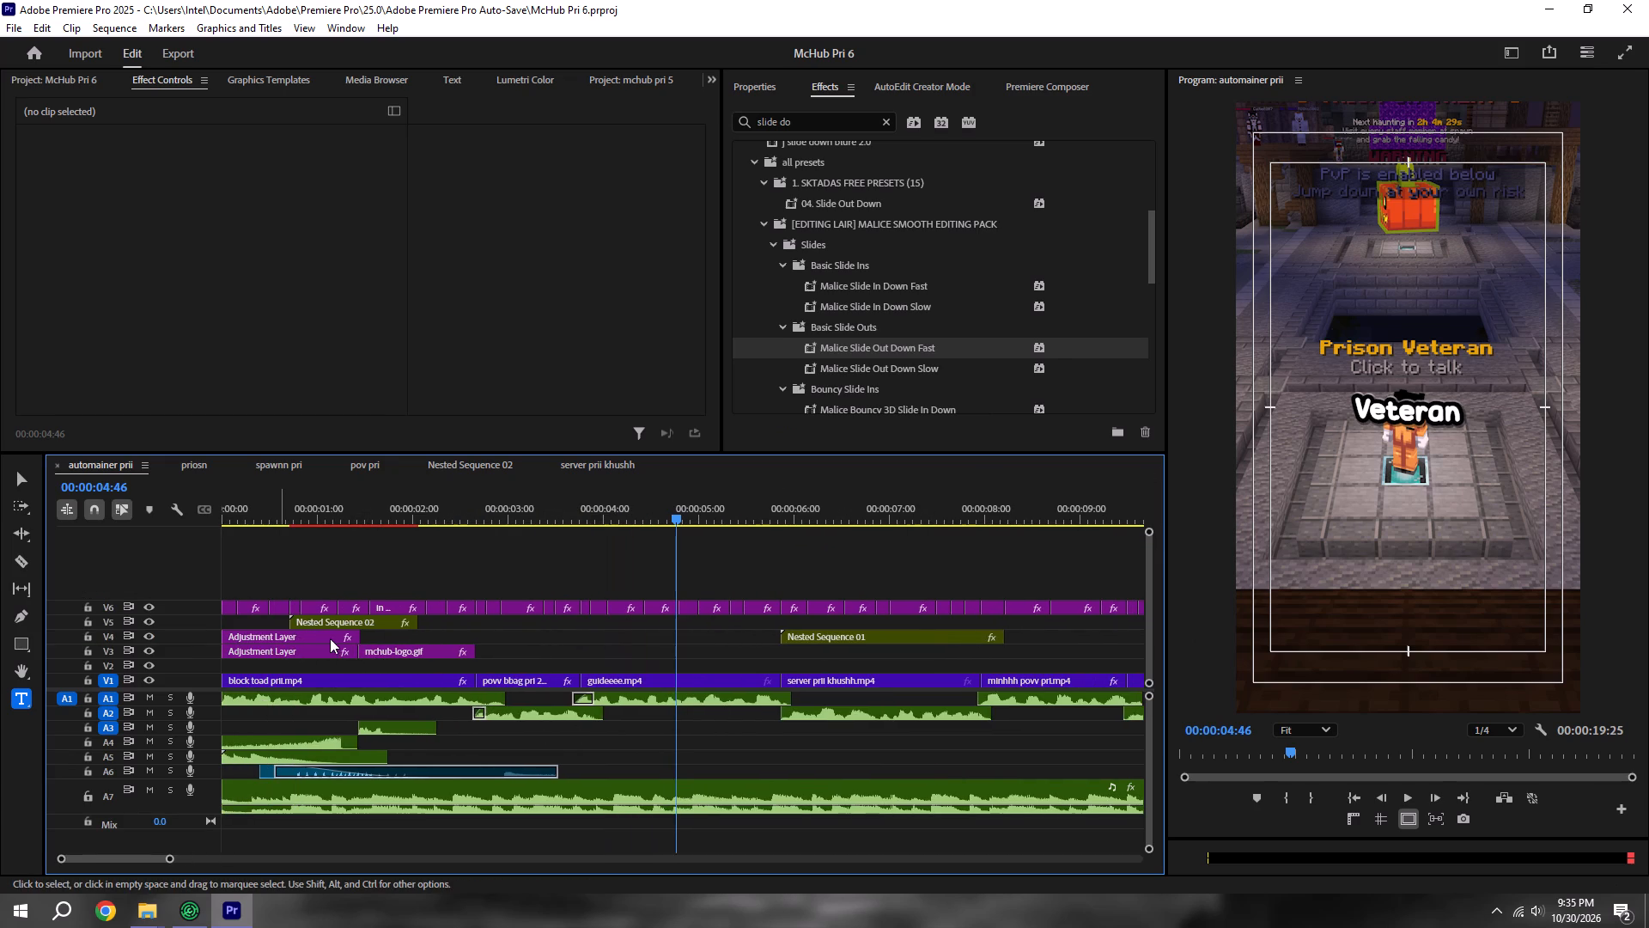
pyautogui.keyDown('alt'); pyautogui.moveTo(313, 638); pyautogui.dragTo(452, 638); pyautogui.keyUp('alt')
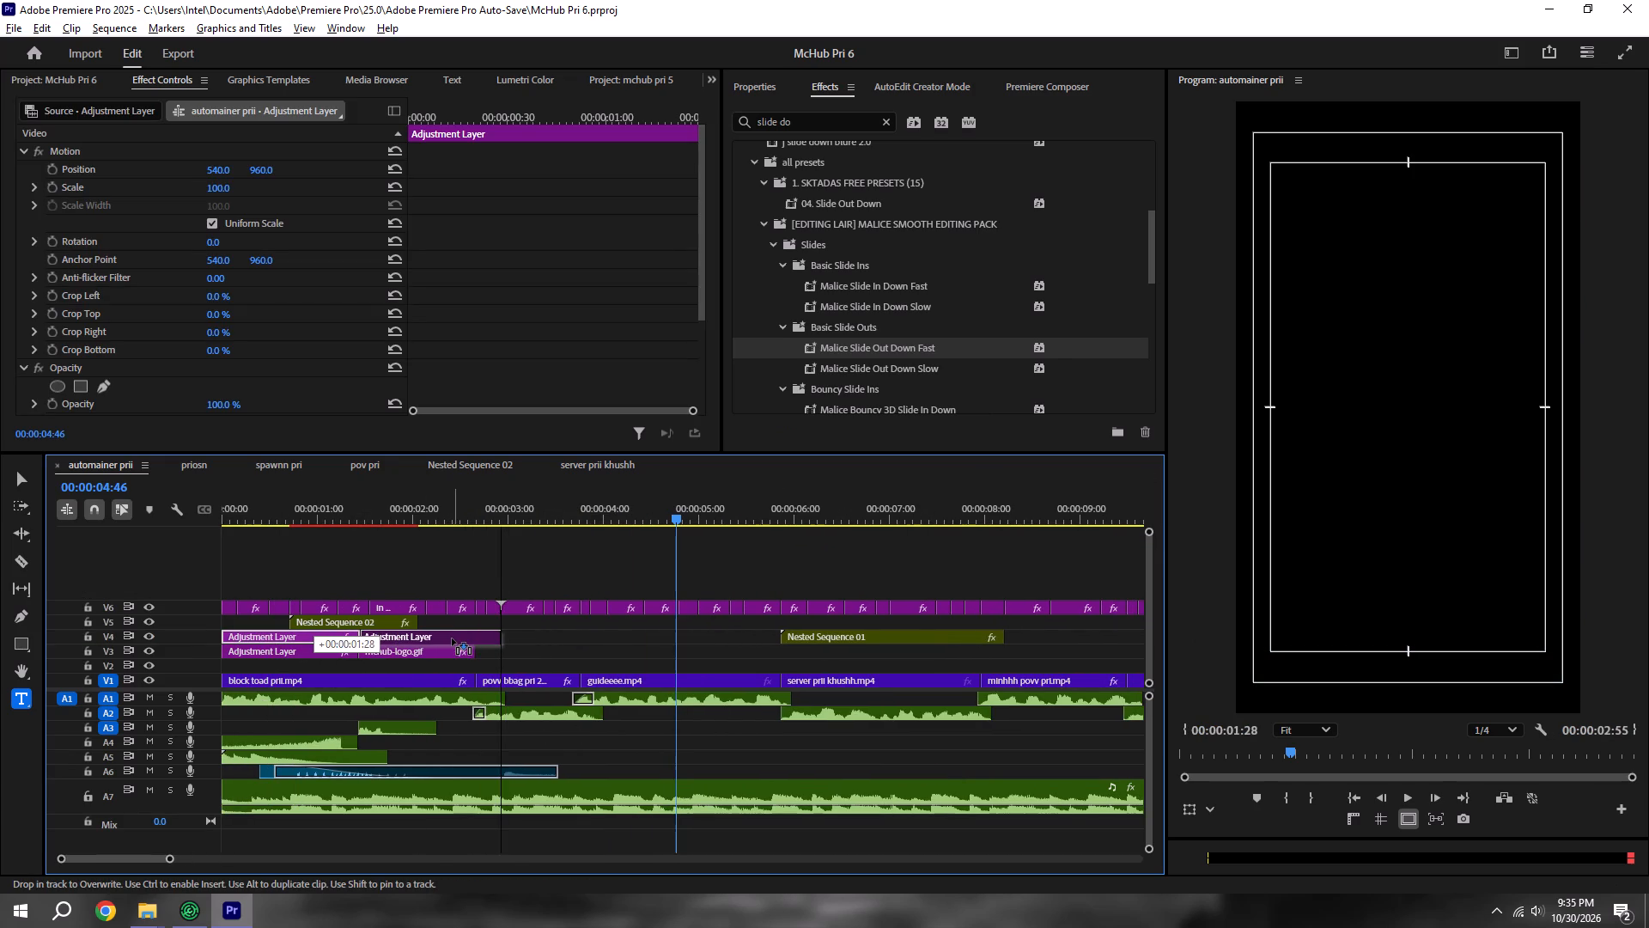
pyautogui.keyDown('alt'); pyautogui.moveTo(452, 638); pyautogui.dragTo(450, 638); pyautogui.keyUp('alt')
pyautogui.hotkey('ctrl', 's')
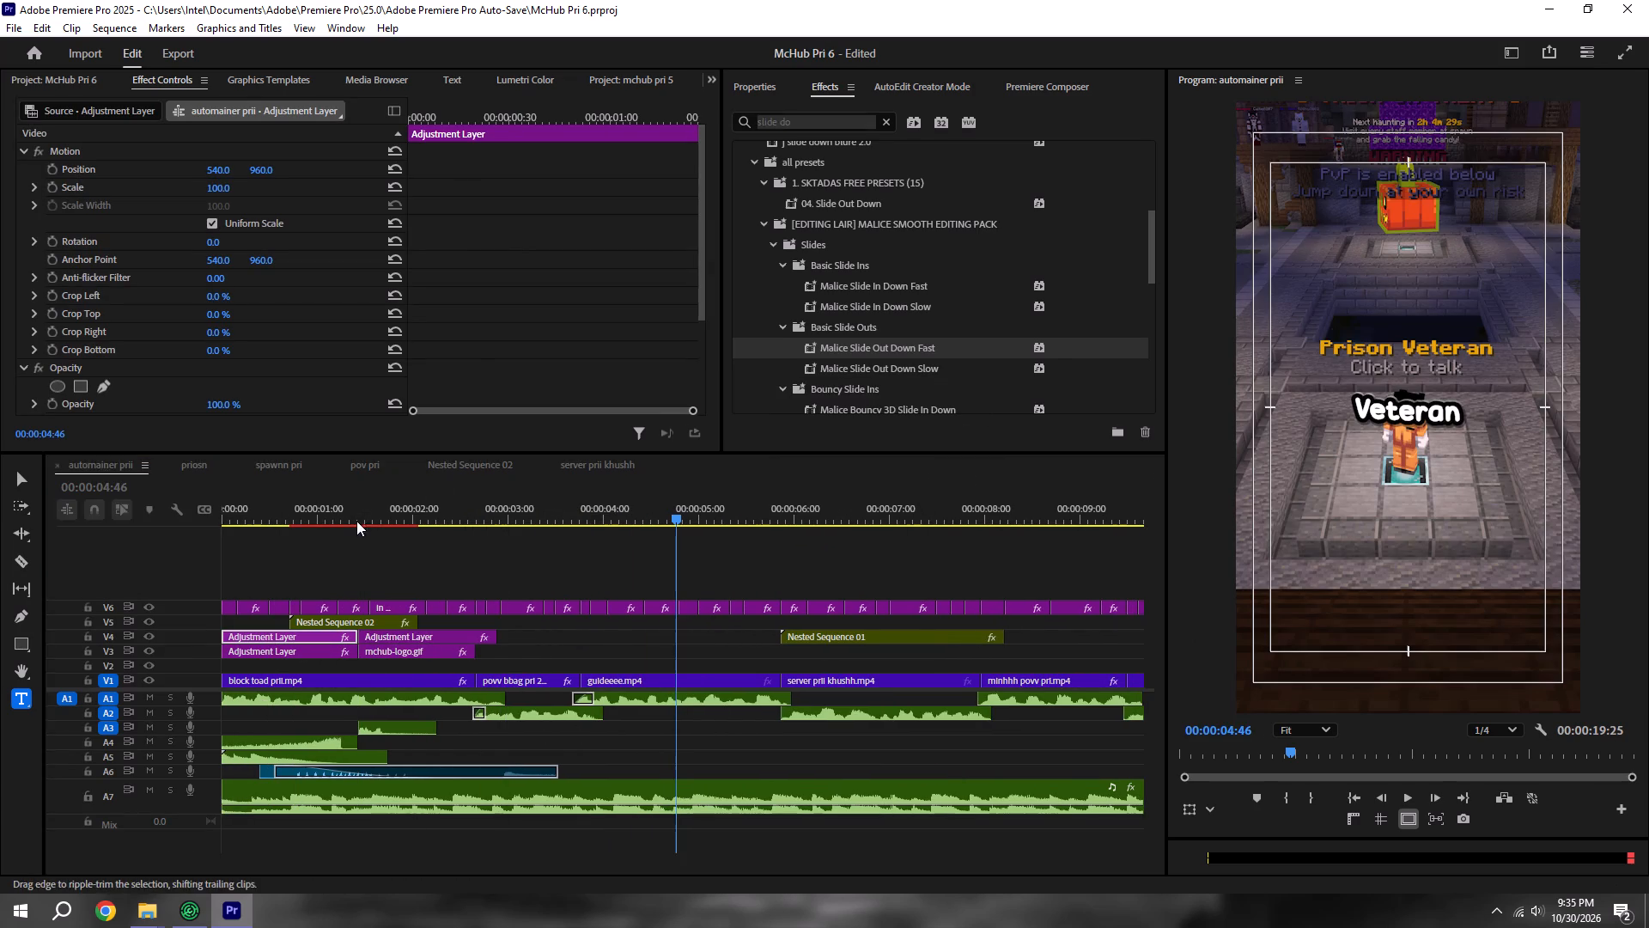
# Play back the opening seconds from the start to check the duplicated adjustment layer over the logo, and save the project.
pyautogui.moveTo(358, 516); pyautogui.dragTo(52, 523)
pyautogui.keyDown('alt'); pyautogui.scroll(-6, 204, 567); pyautogui.keyUp('alt')
pyautogui.keyDown('alt'); pyautogui.scroll(-6, 348, 563); pyautogui.keyUp('alt')
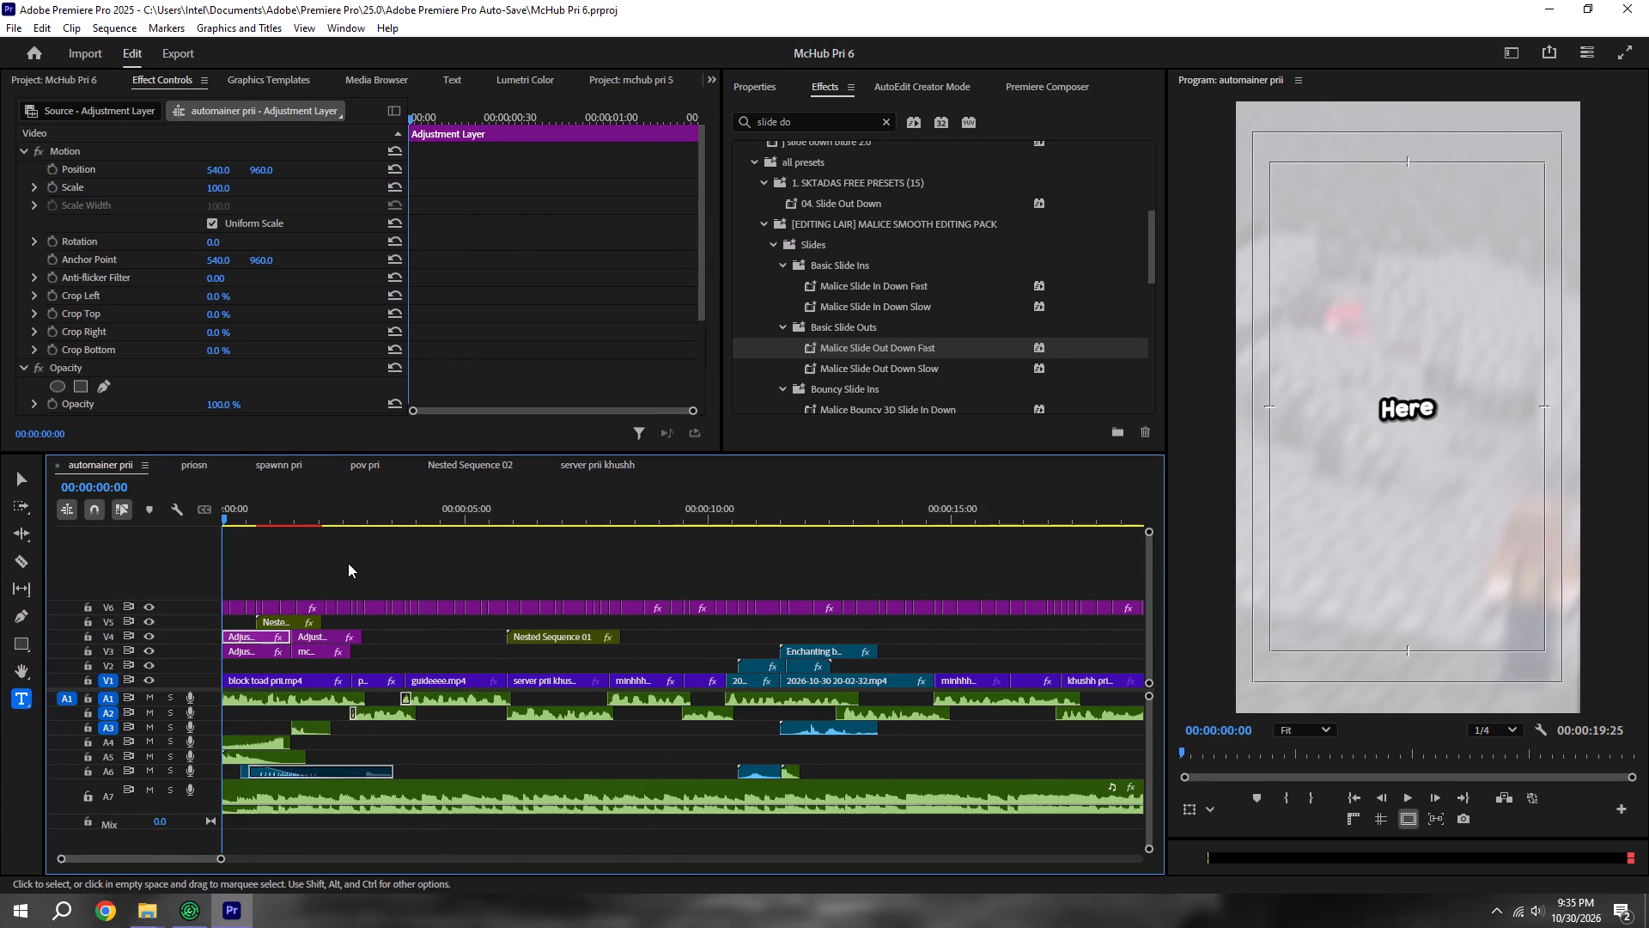
pyautogui.press('space')
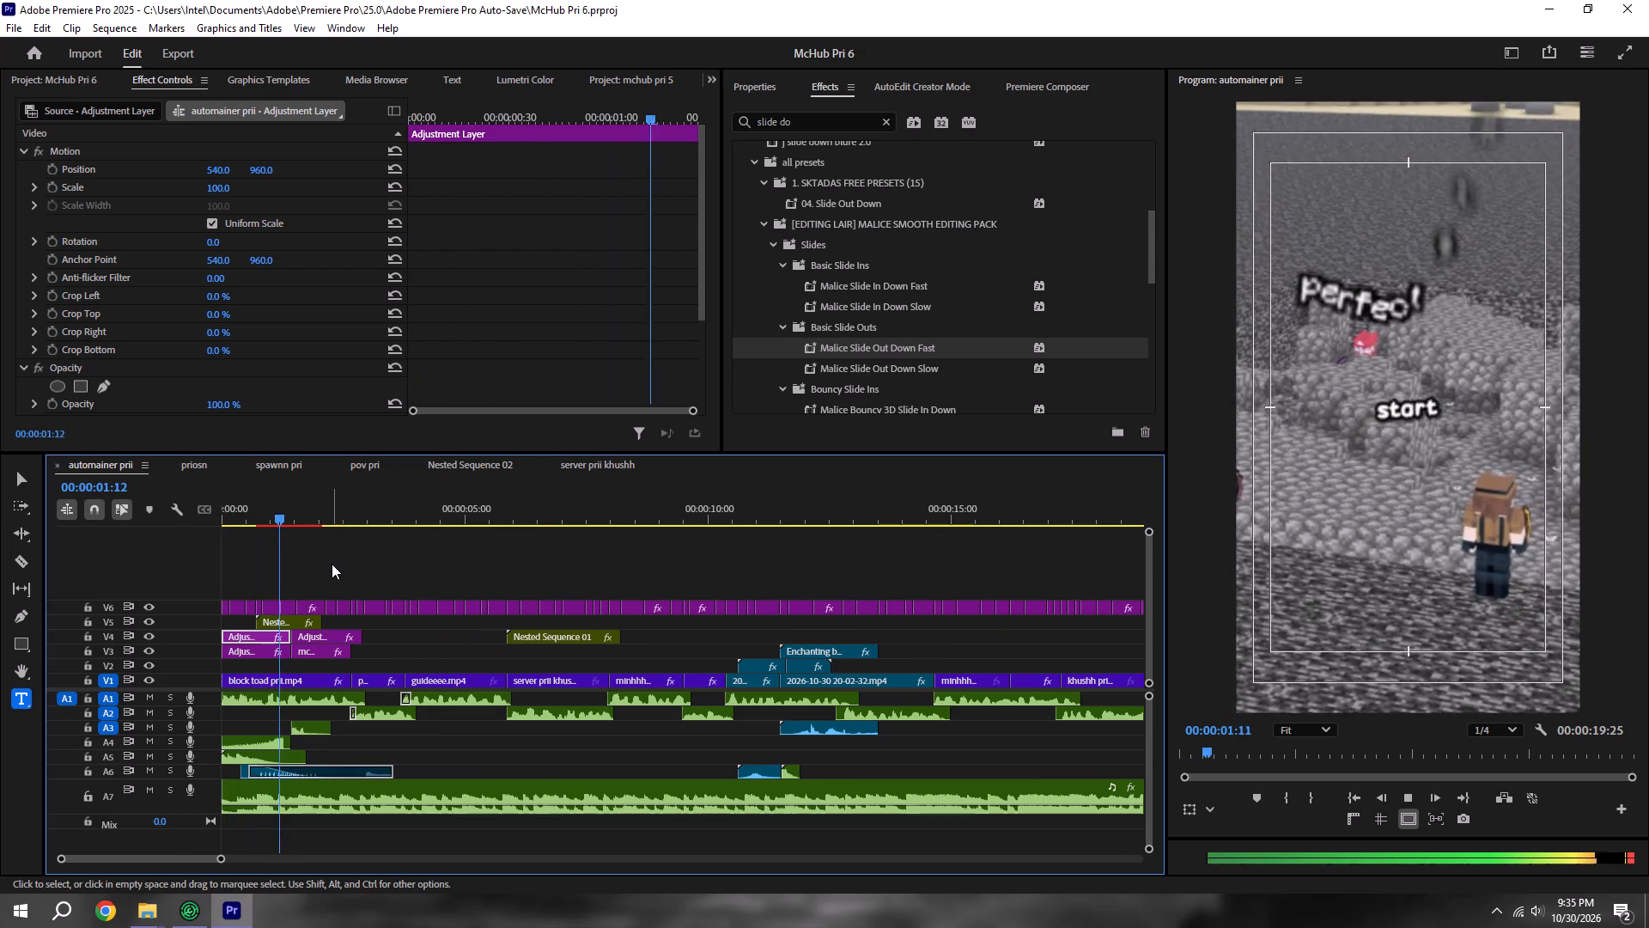
pyautogui.press('space')
pyautogui.press('space')
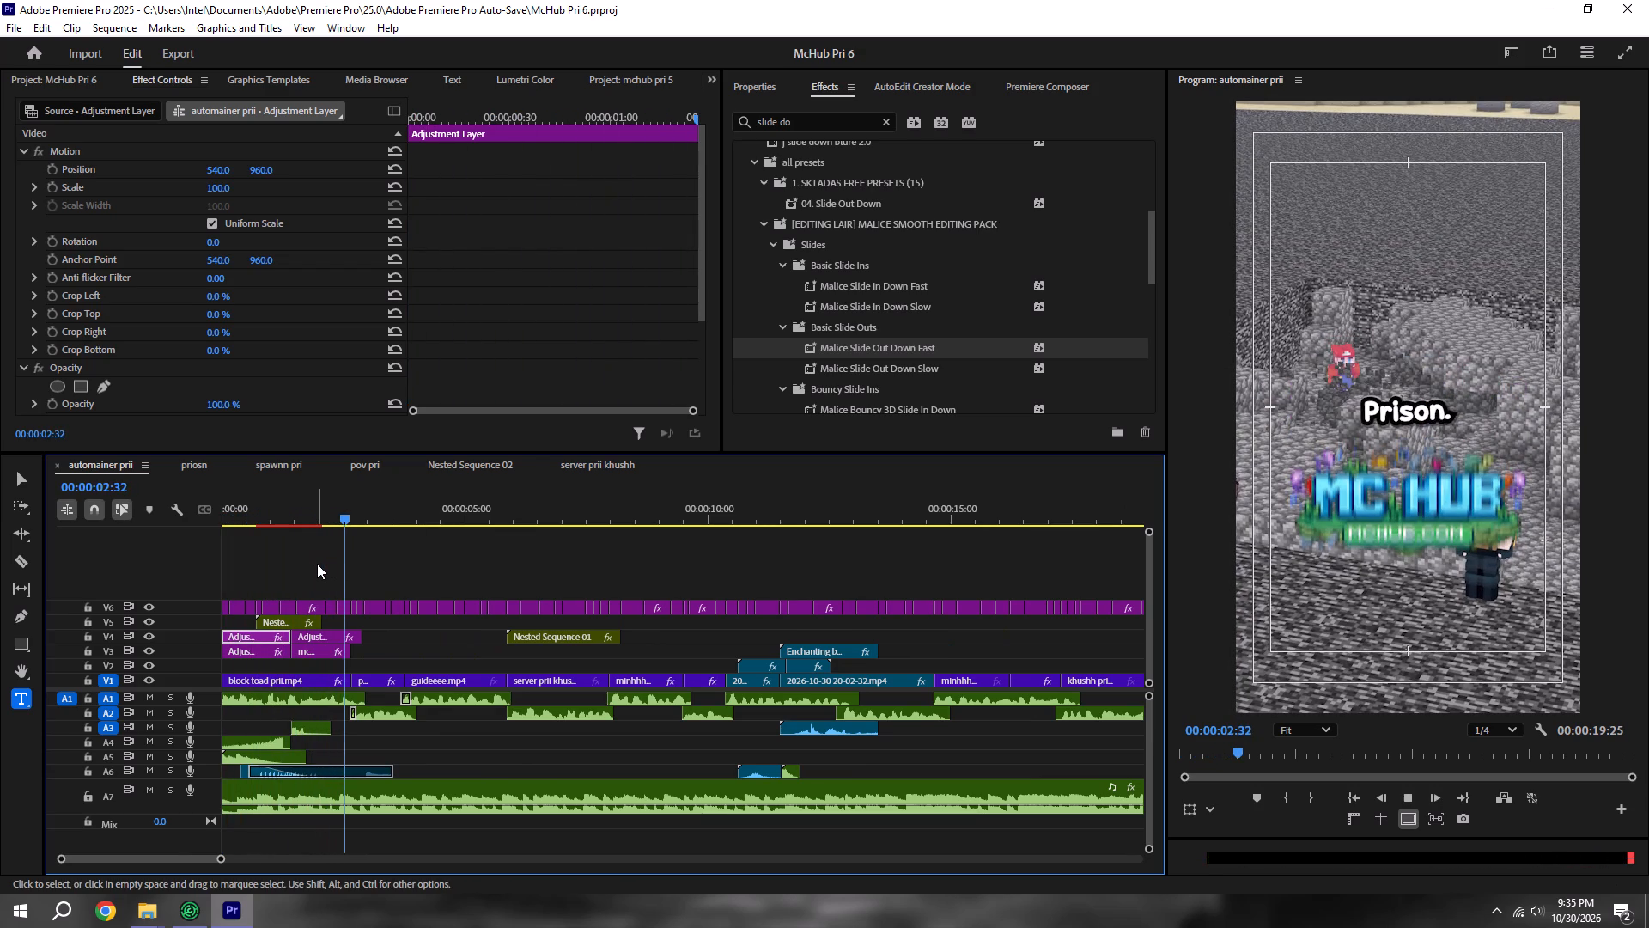
pyautogui.press('space')
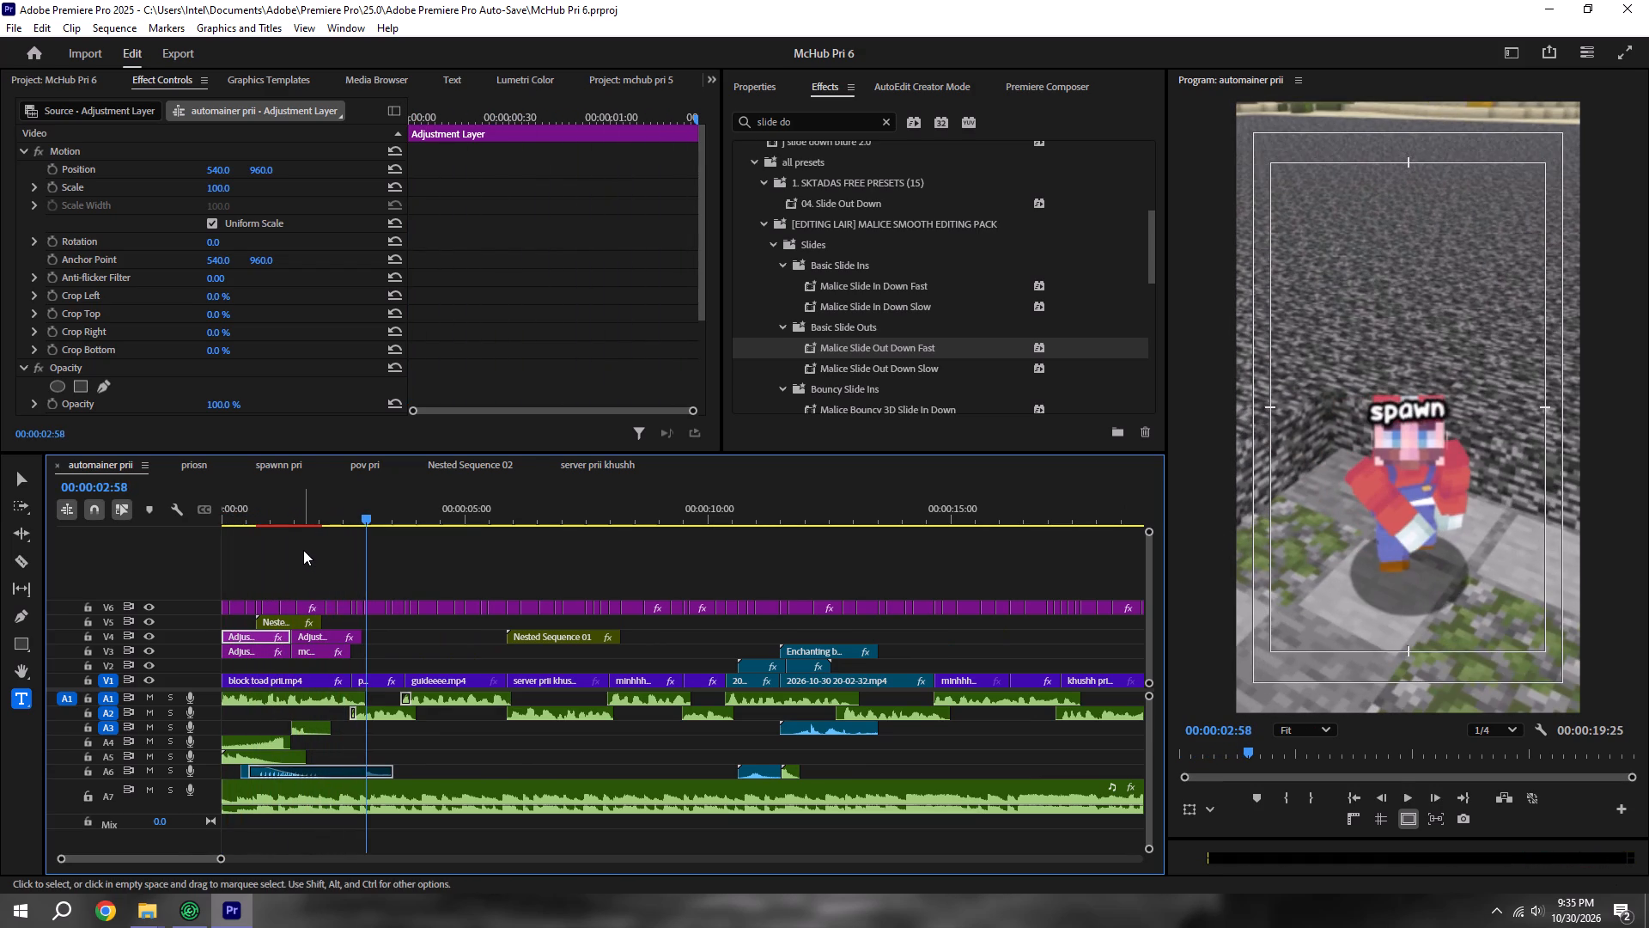
pyautogui.hotkey('ctrl', 's')
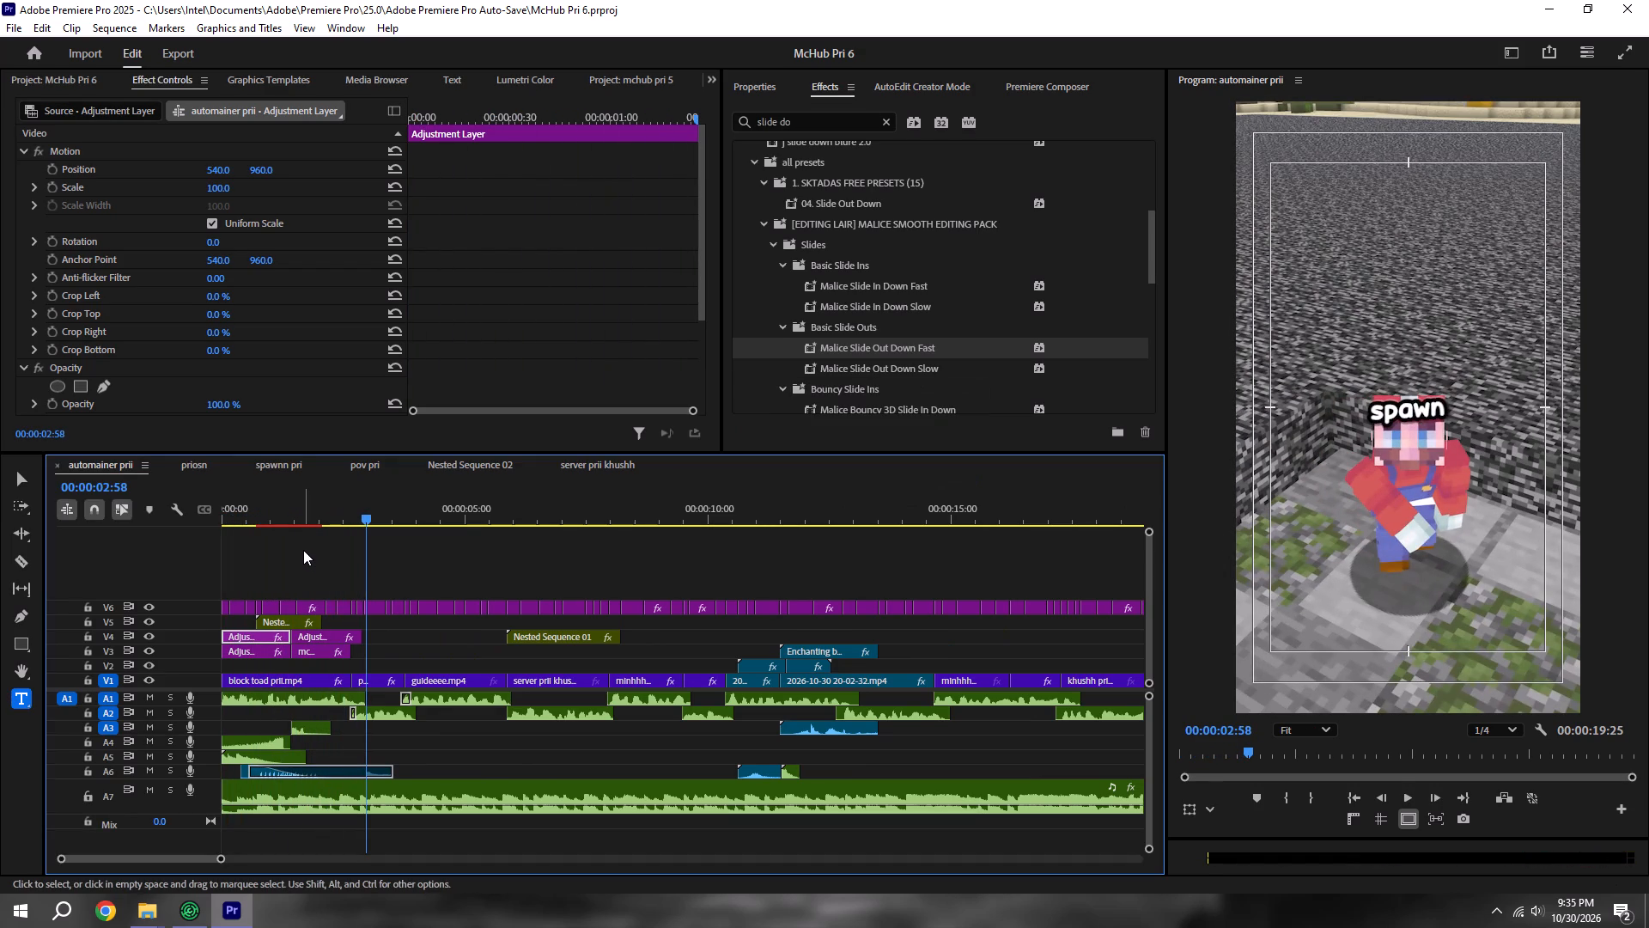
# Play the whole sequence through repeatedly from the start to review clips, captions and sound effects, saving the project.
pyautogui.keyDown('shift'); pyautogui.click(359, 506); pyautogui.keyUp('shift')
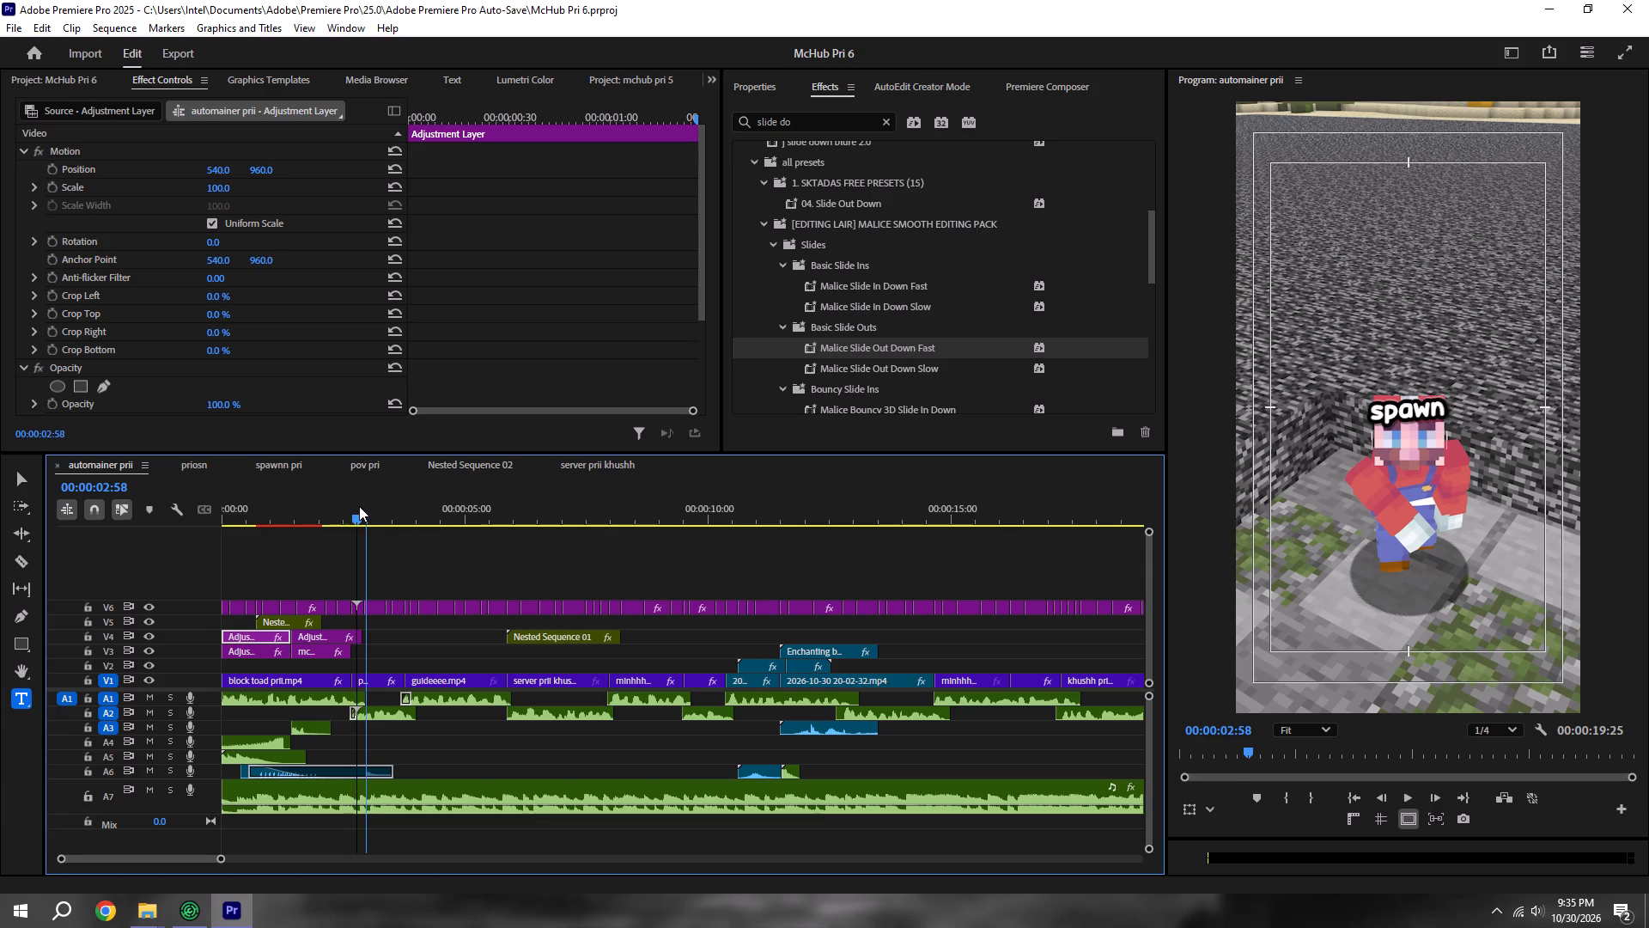
pyautogui.keyDown('alt'); pyautogui.scroll(-5, 353, 510); pyautogui.keyUp('alt')
pyautogui.hotkey('ctrl', 's')
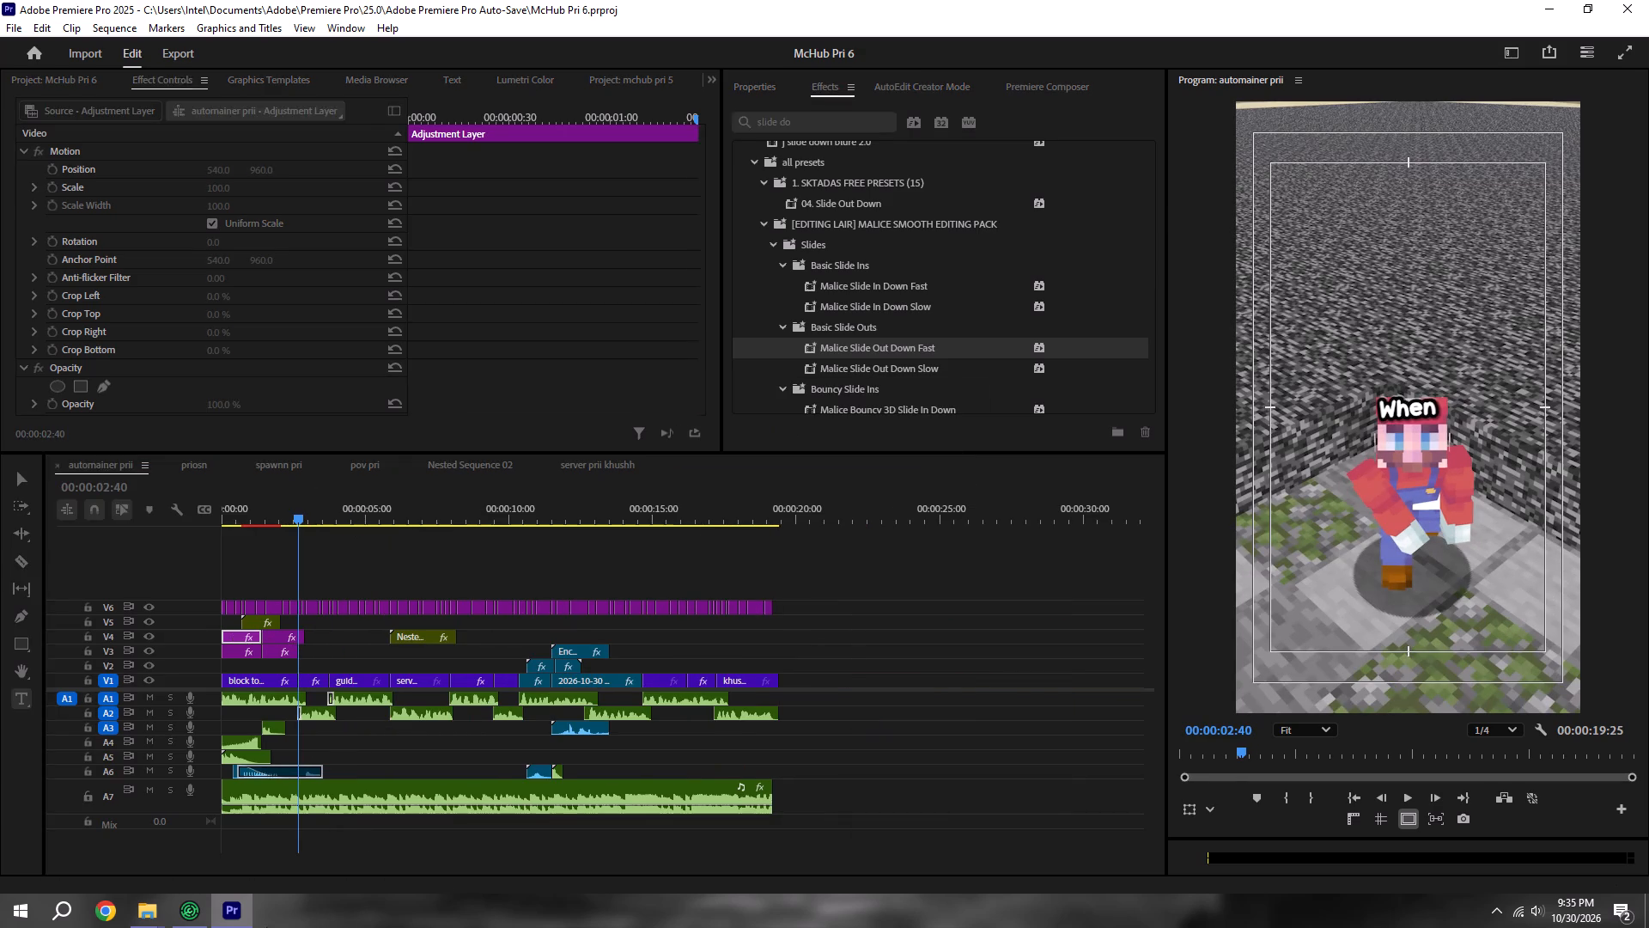
pyautogui.moveTo(300, 521); pyautogui.dragTo(106, 515)
pyautogui.press('space')
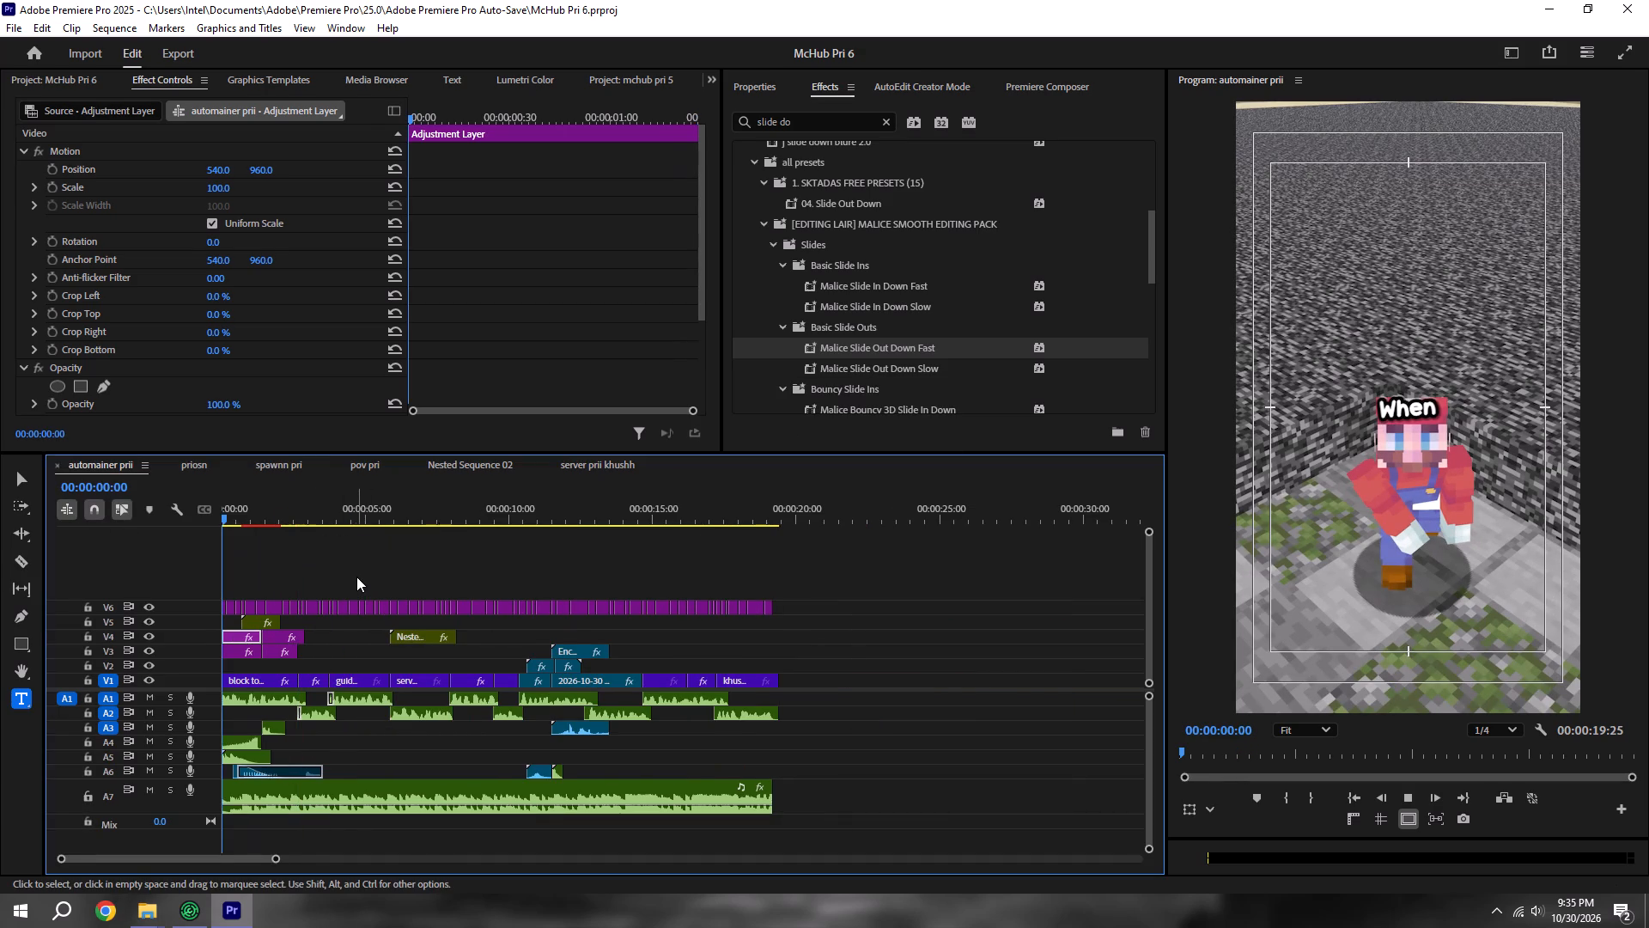
pyautogui.keyDown('alt'); pyautogui.scroll(-3, 356, 578); pyautogui.keyUp('alt')
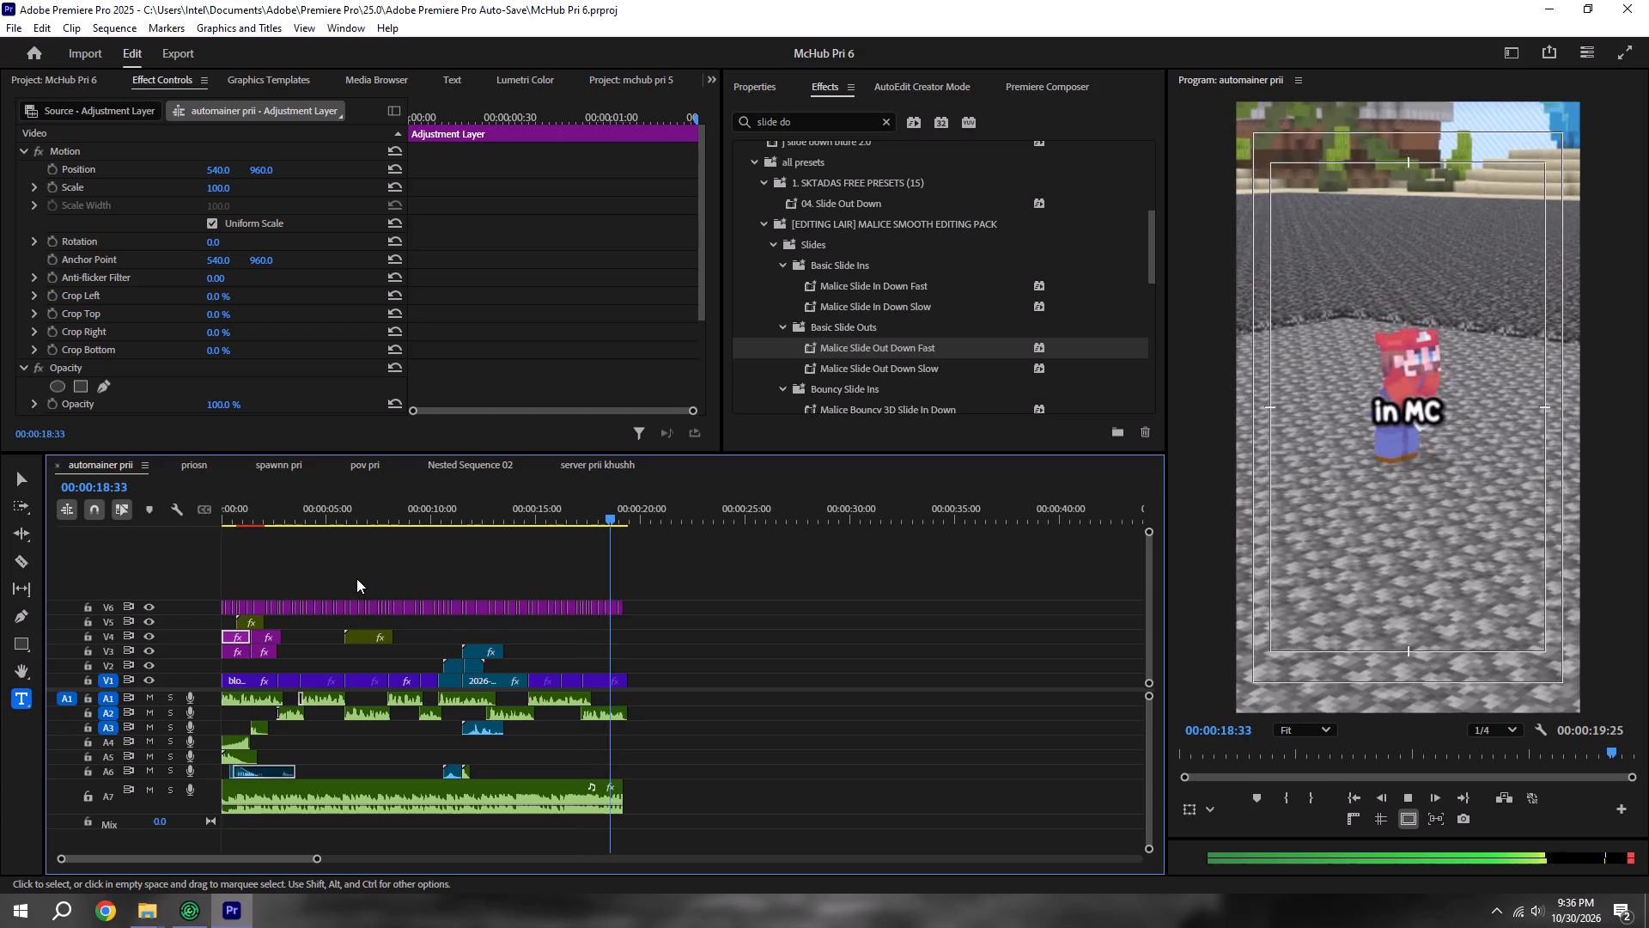
pyautogui.press('space')
pyautogui.keyDown('alt'); pyautogui.scroll(3, 360, 590); pyautogui.keyUp('alt')
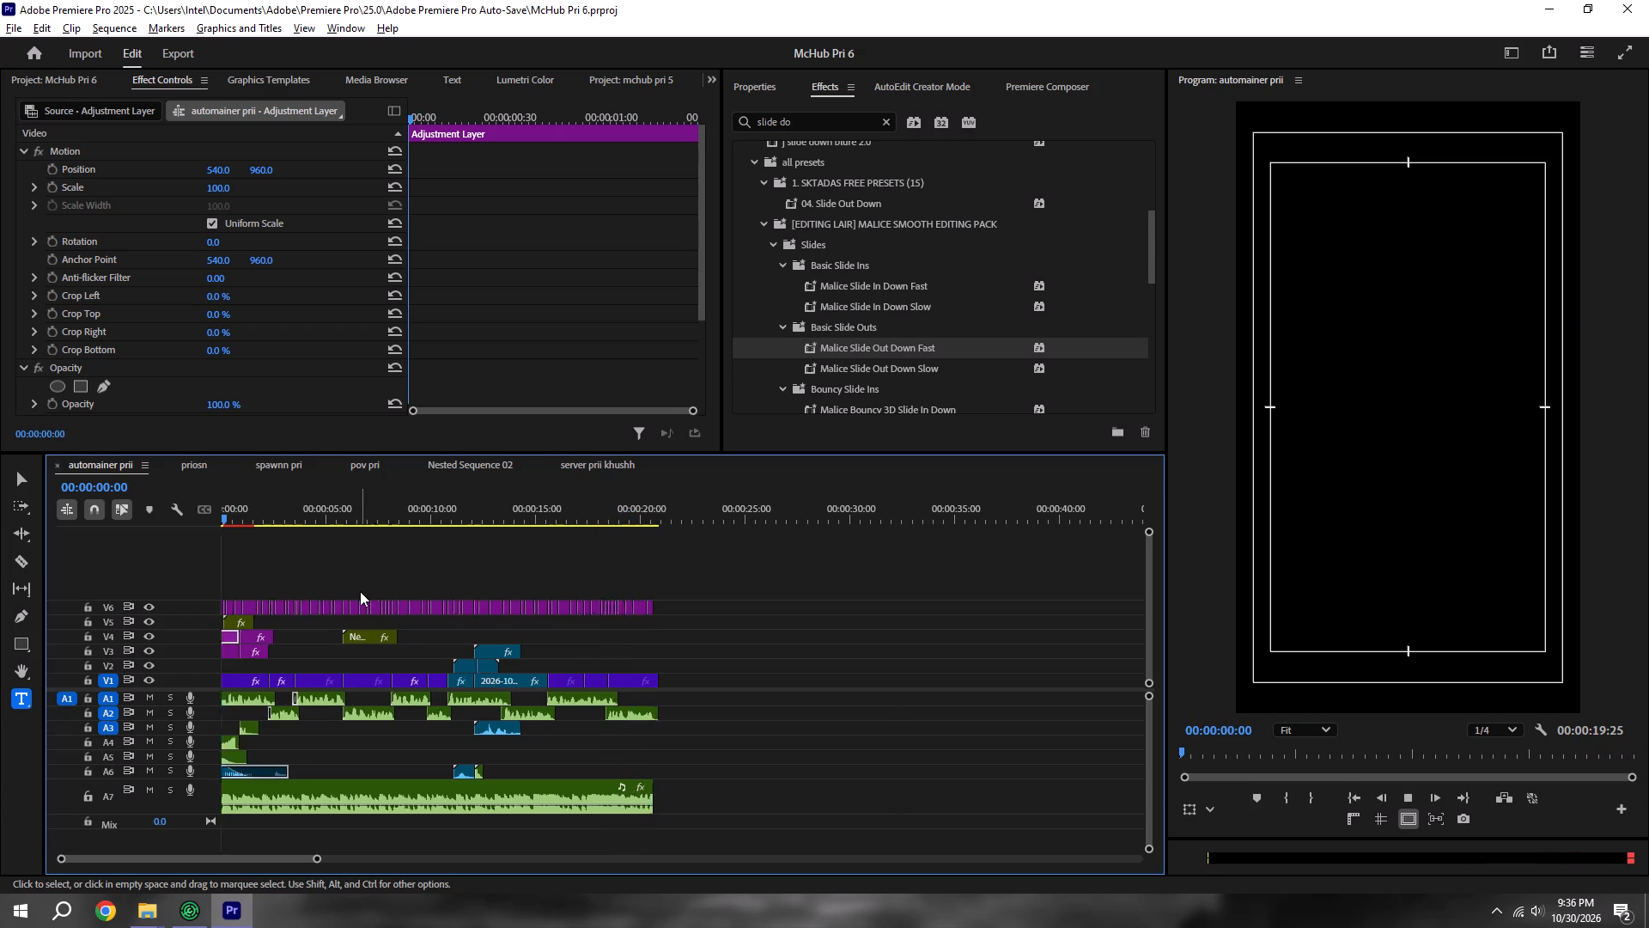
pyautogui.keyDown('alt'); pyautogui.scroll(9, 360, 591); pyautogui.keyUp('alt')
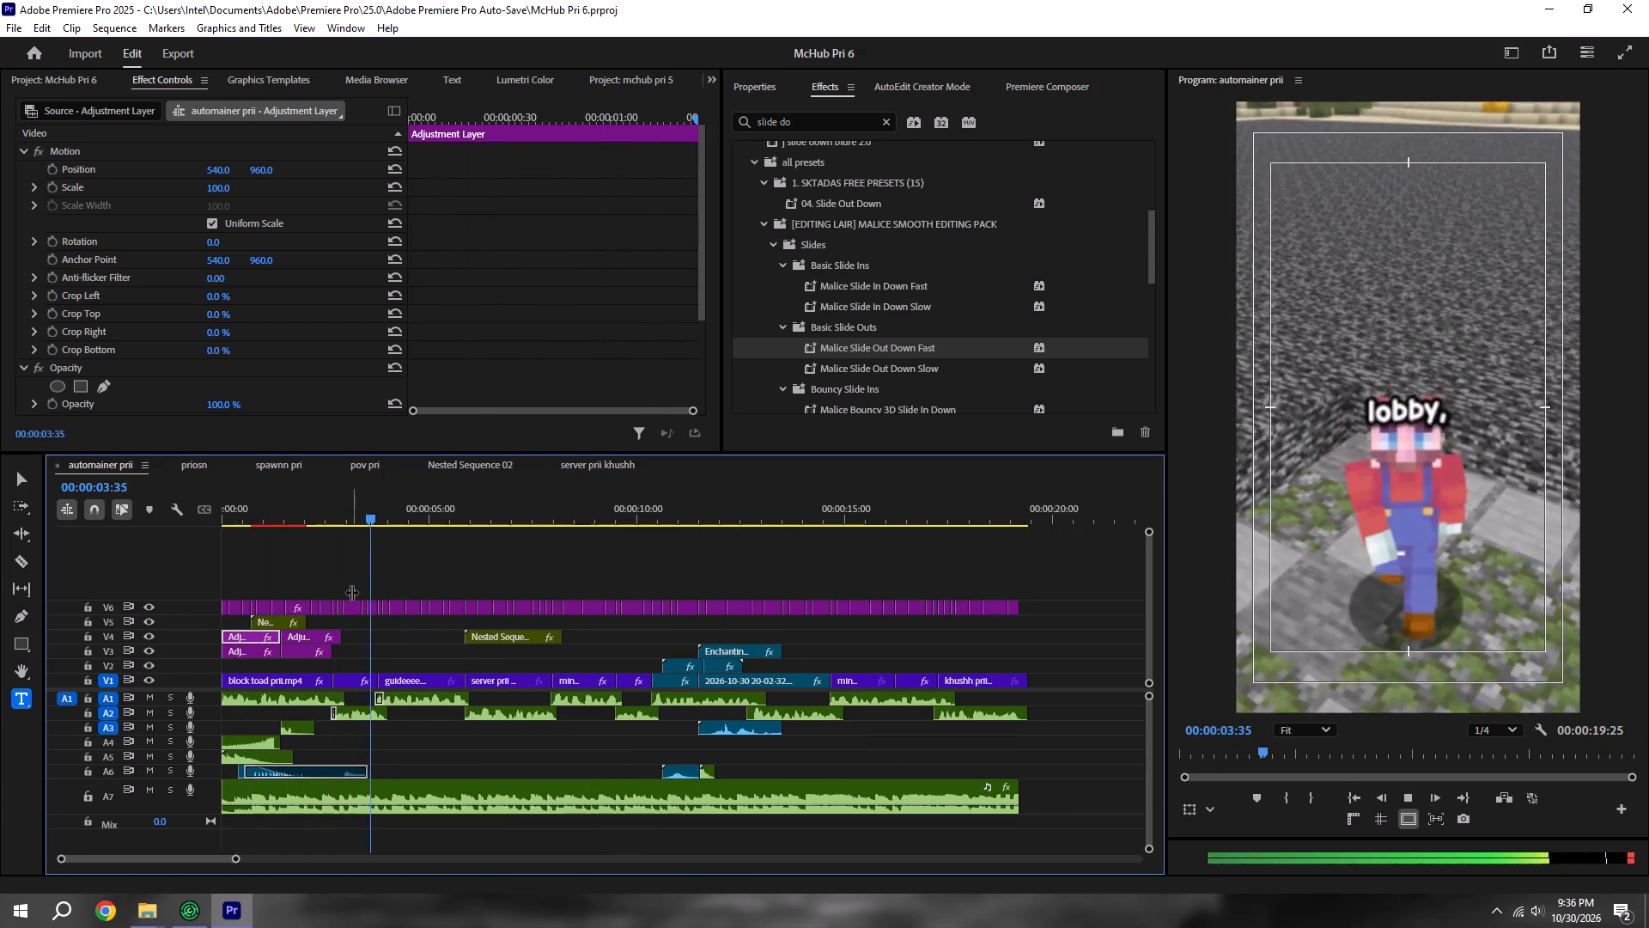
pyautogui.press('space')
pyautogui.press('space')
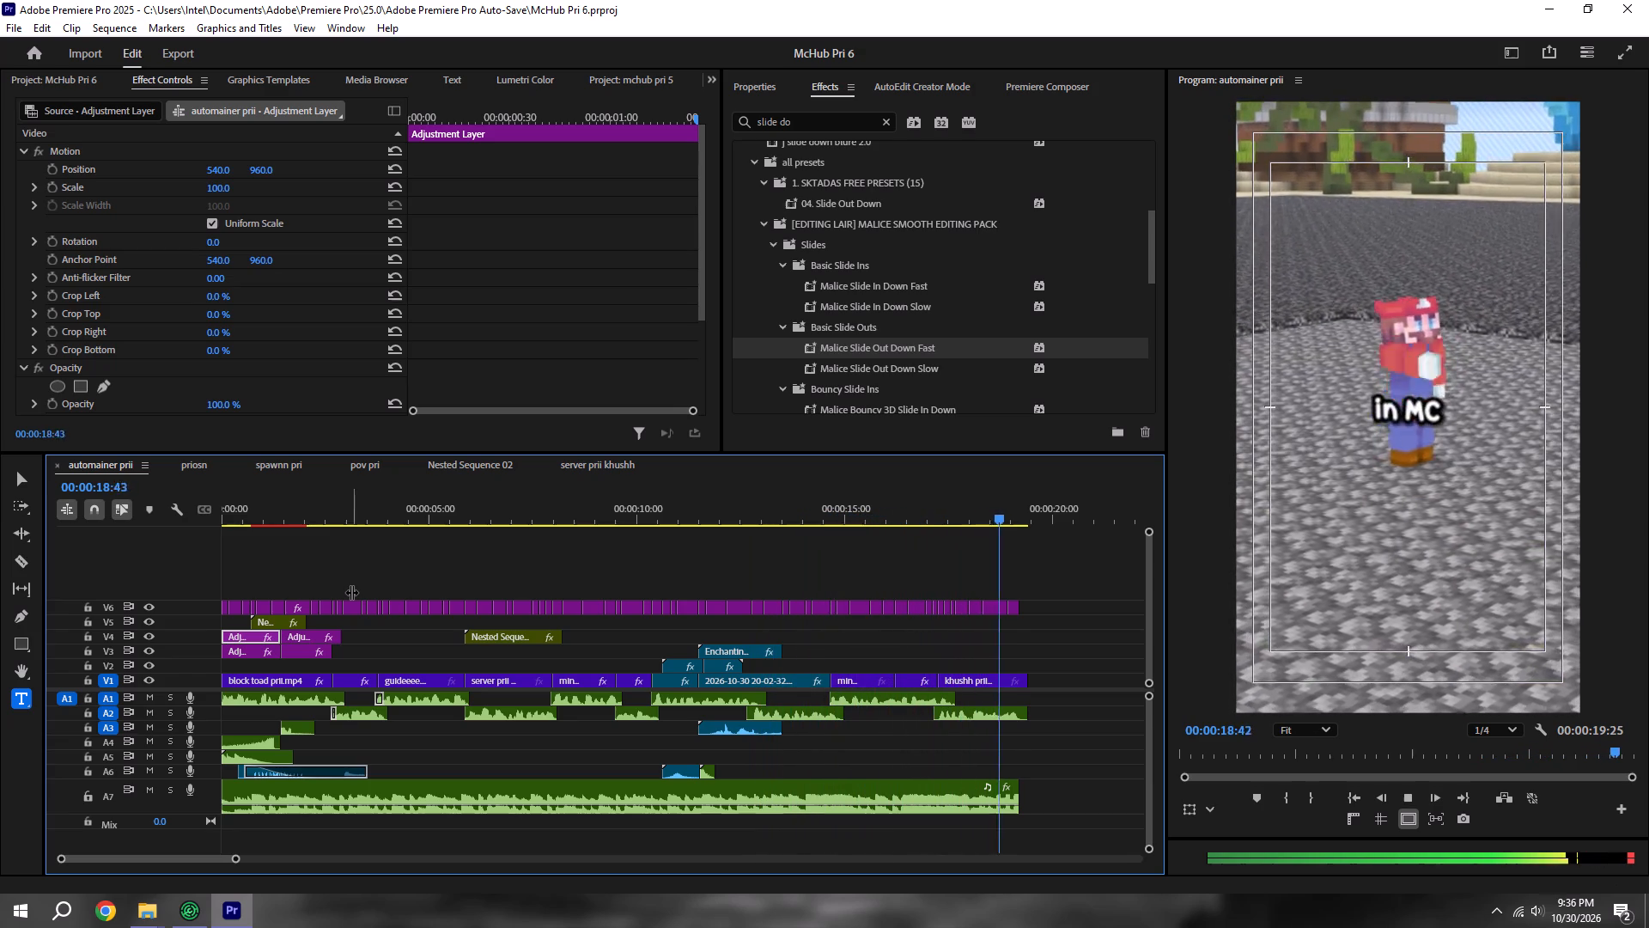
pyautogui.hotkey('ctrl', 's')
pyautogui.press('space')
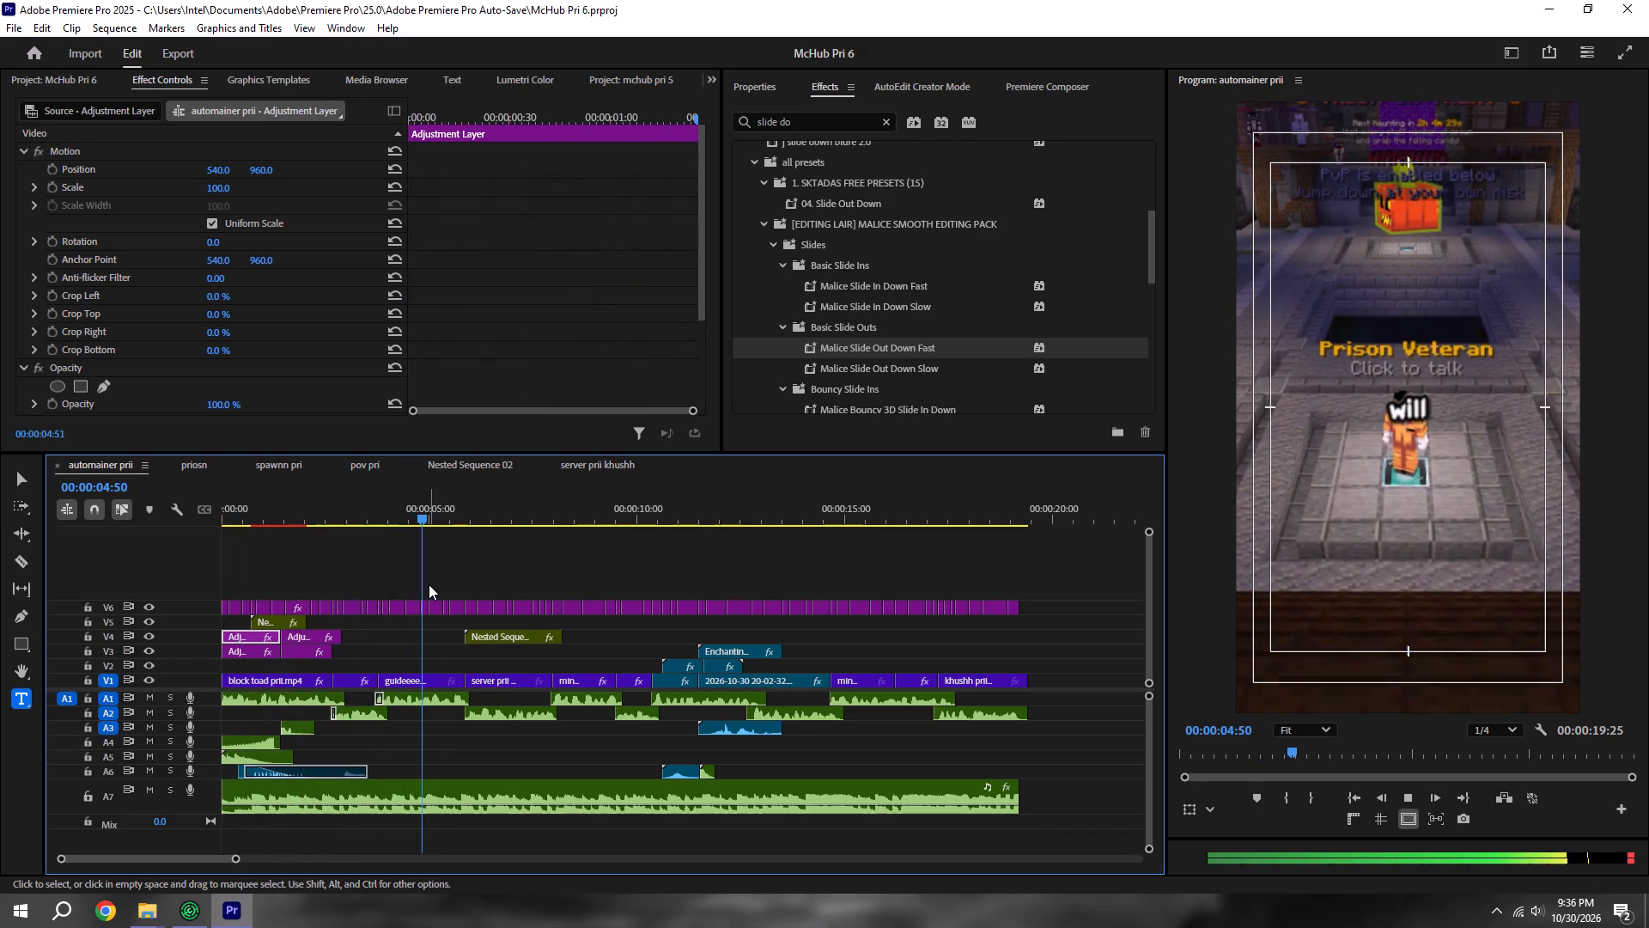
pyautogui.press('space')
pyautogui.hotkey('ctrl', 's')
# Return to the sequence start and search the effects for "zoom" to find the zoom in and out presets.
pyautogui.keyDown('shift'); pyautogui.moveTo(386, 511); pyautogui.dragTo(348, 510); pyautogui.keyUp('shift')
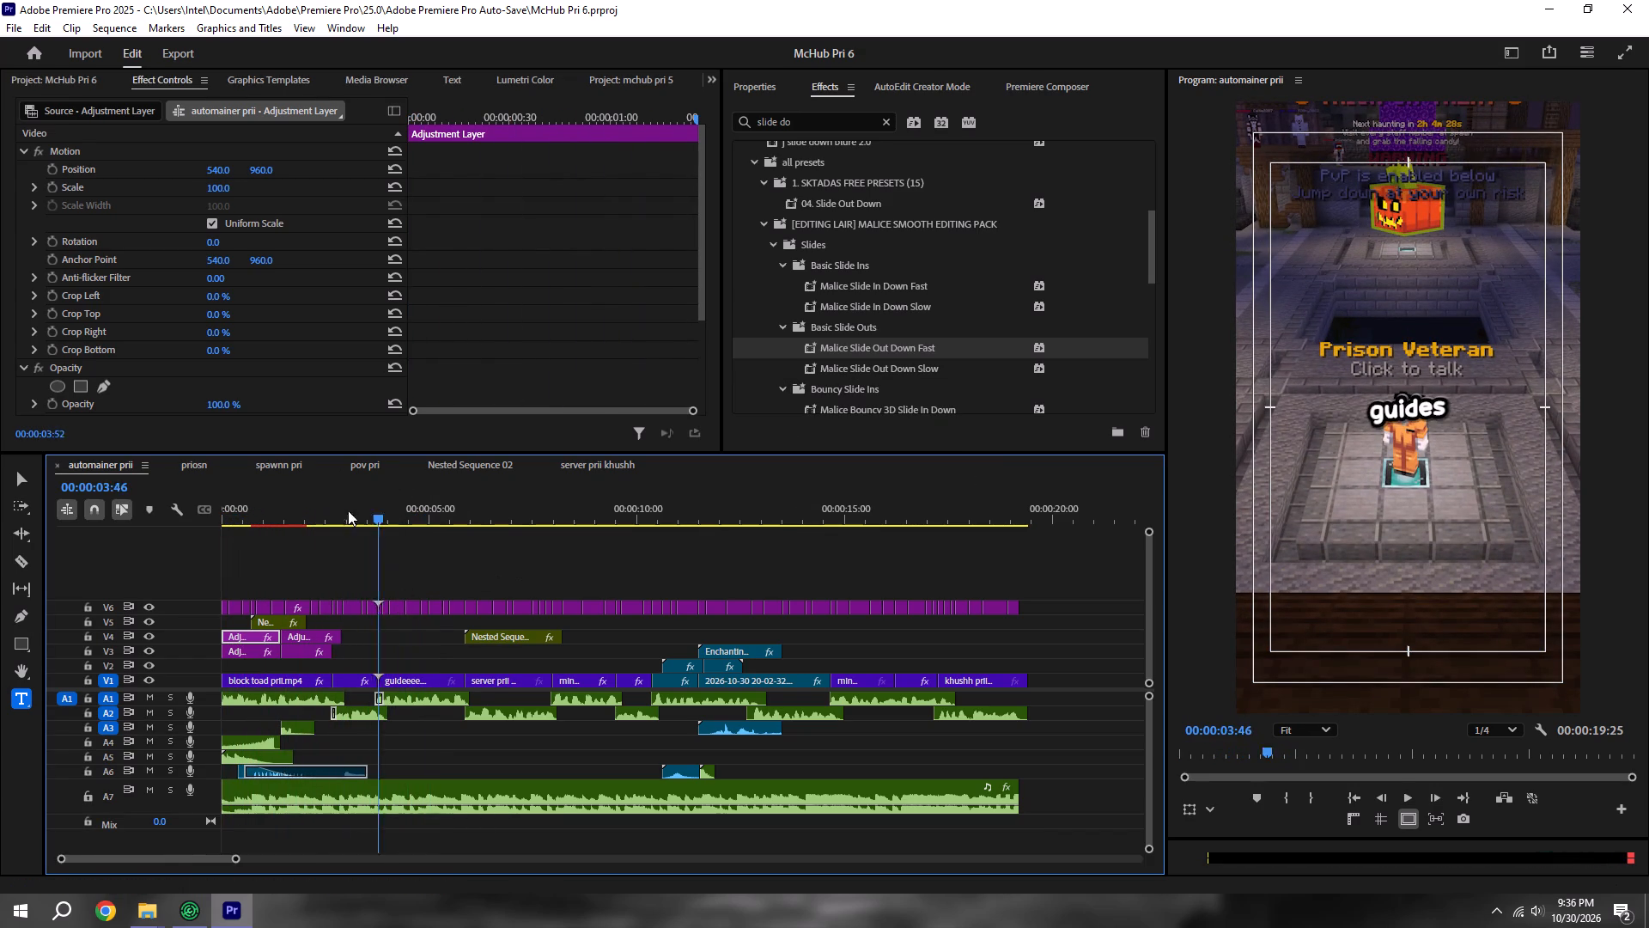
pyautogui.keyDown('shift'); pyautogui.moveTo(348, 510); pyautogui.dragTo(110, 510); pyautogui.keyUp('shift')
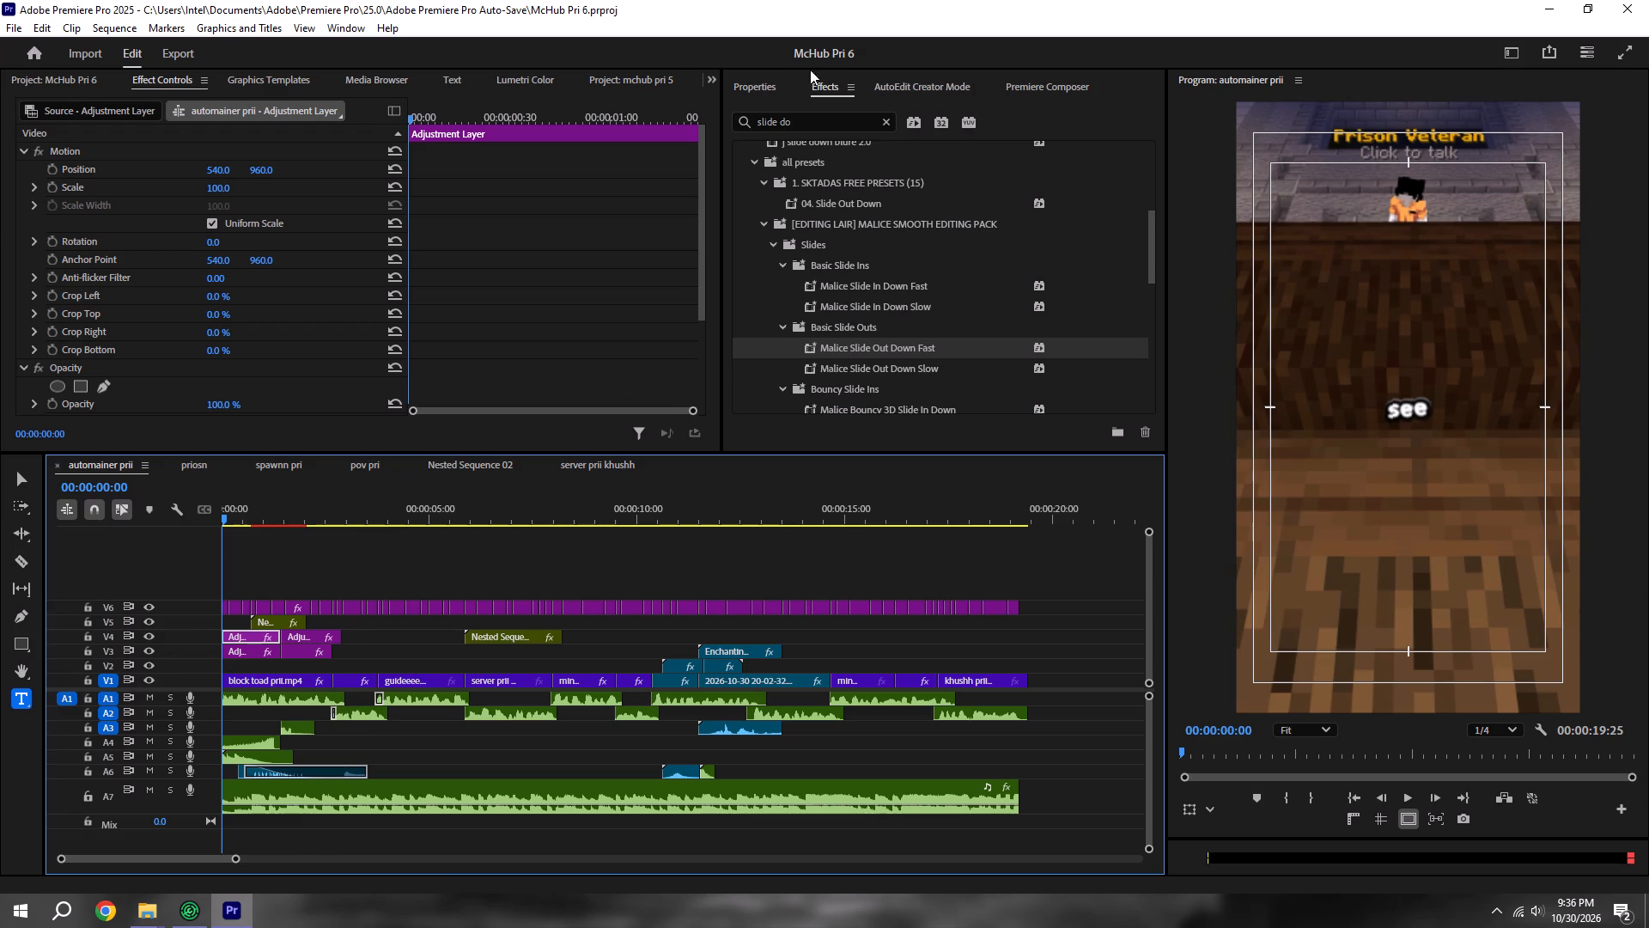
pyautogui.moveTo(824, 120); pyautogui.dragTo(619, 119)
pyautogui.press('BackSpace')
pyautogui.write('zoom')
pyautogui.scroll(-6, 958, 330)
pyautogui.scroll(-6, 899, 369)
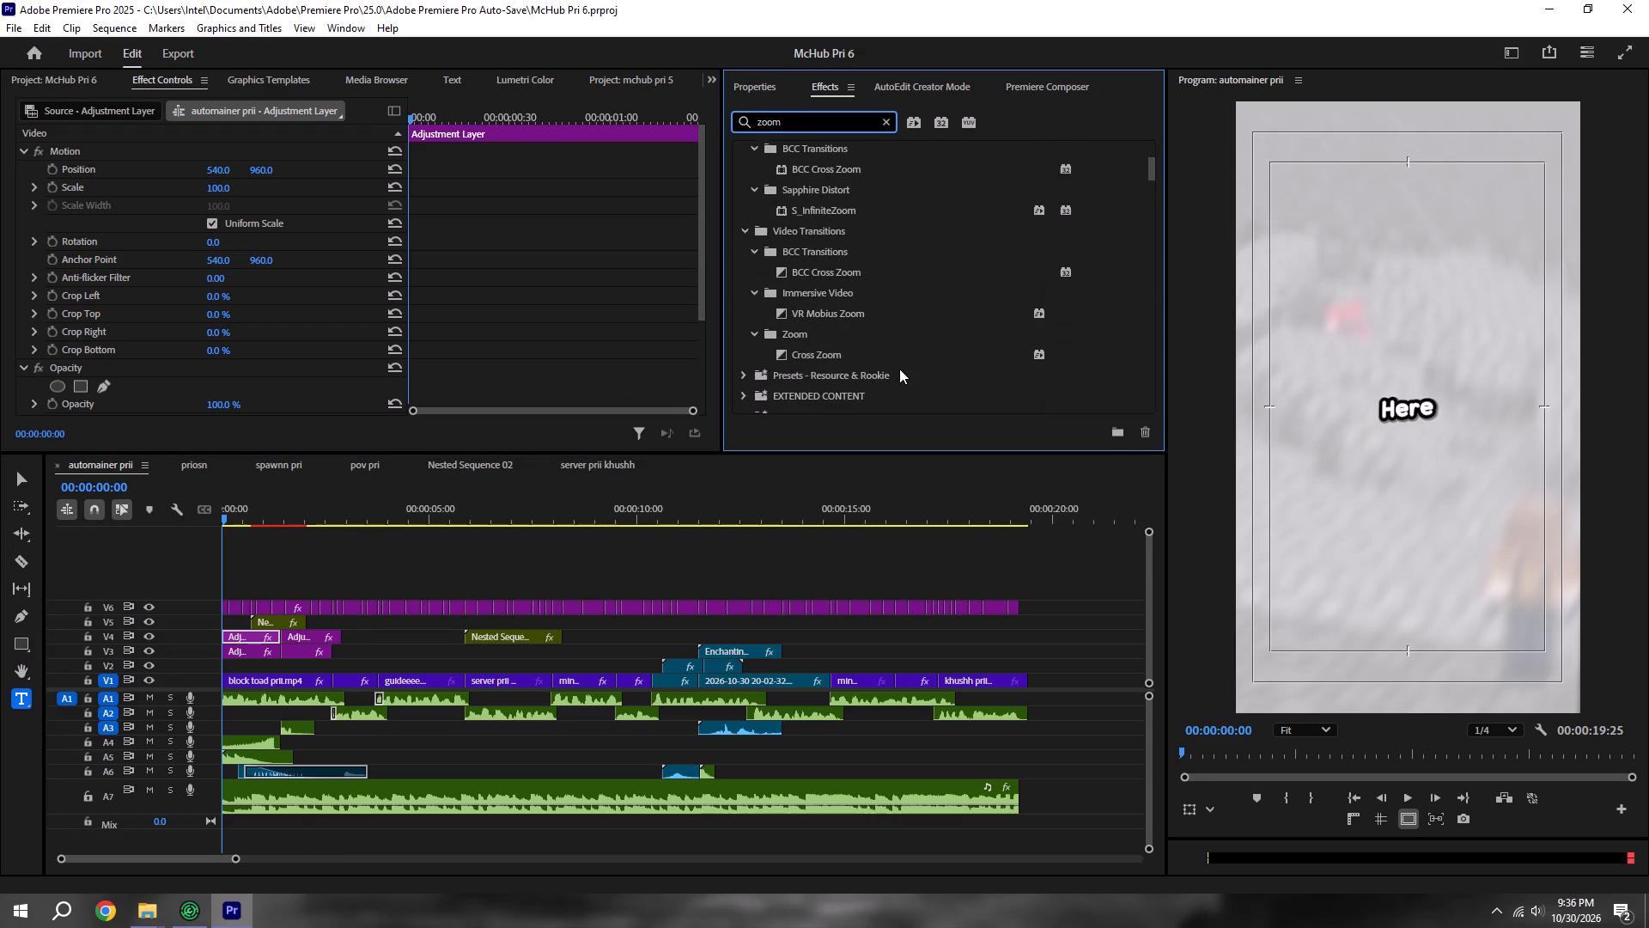
pyautogui.scroll(-10, 892, 367)
# Apply the 05. Zoom In Center preset to the povv bbag pri 2.mp4 clip at about 3 seconds and play it back.
pyautogui.press('space')
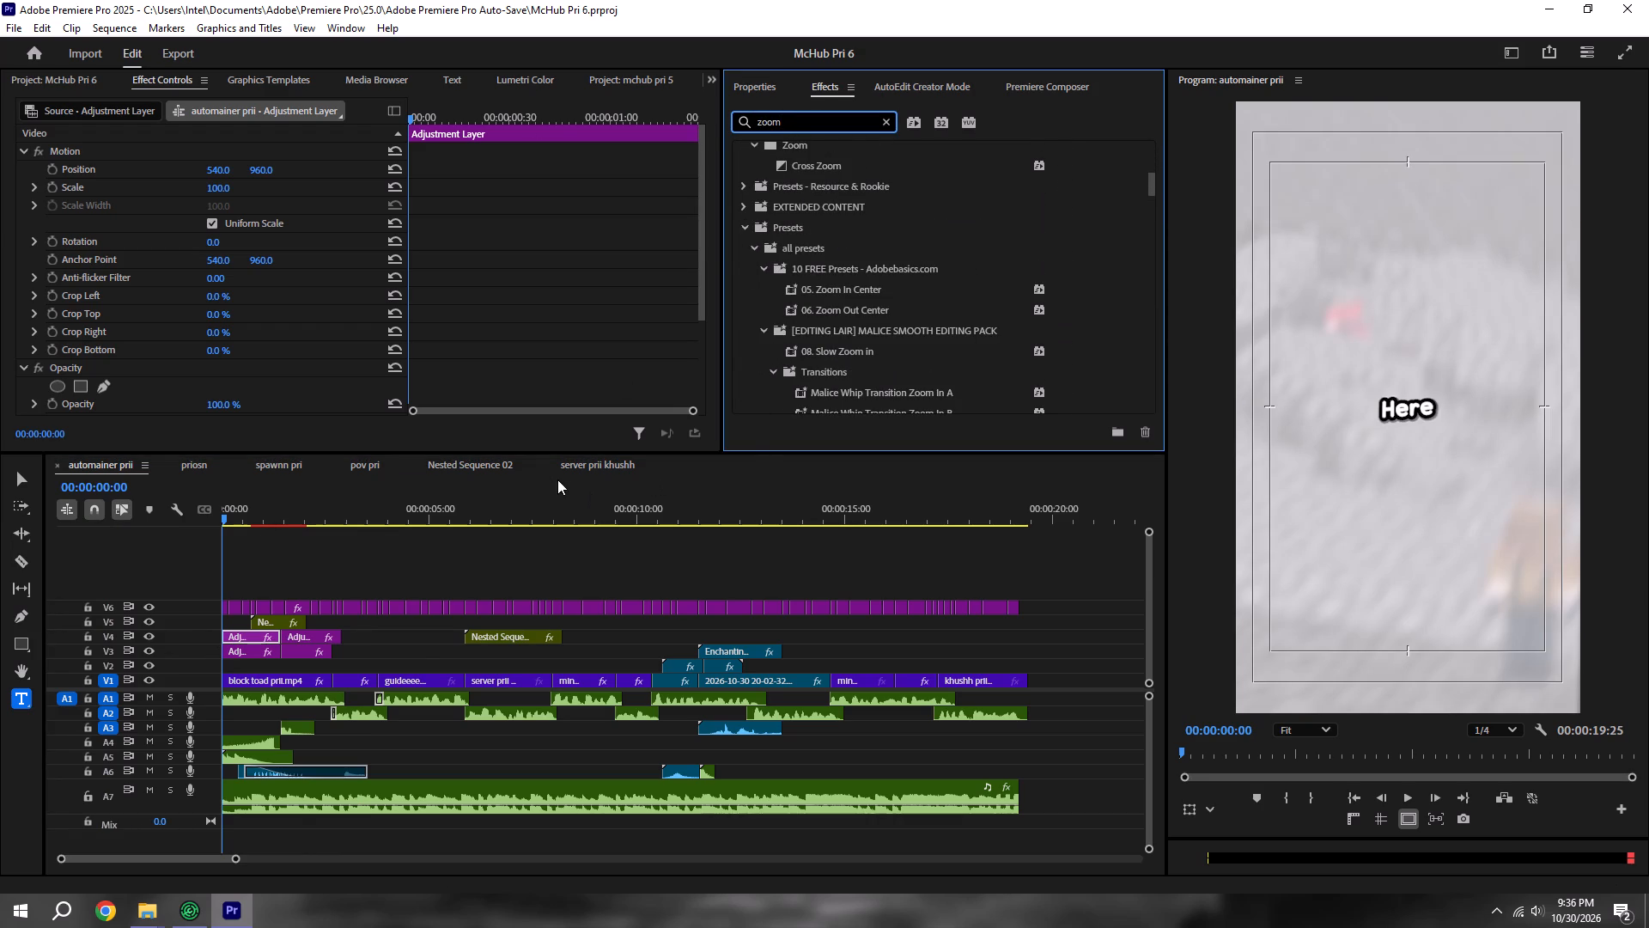
pyautogui.click(408, 632)
pyautogui.press('space')
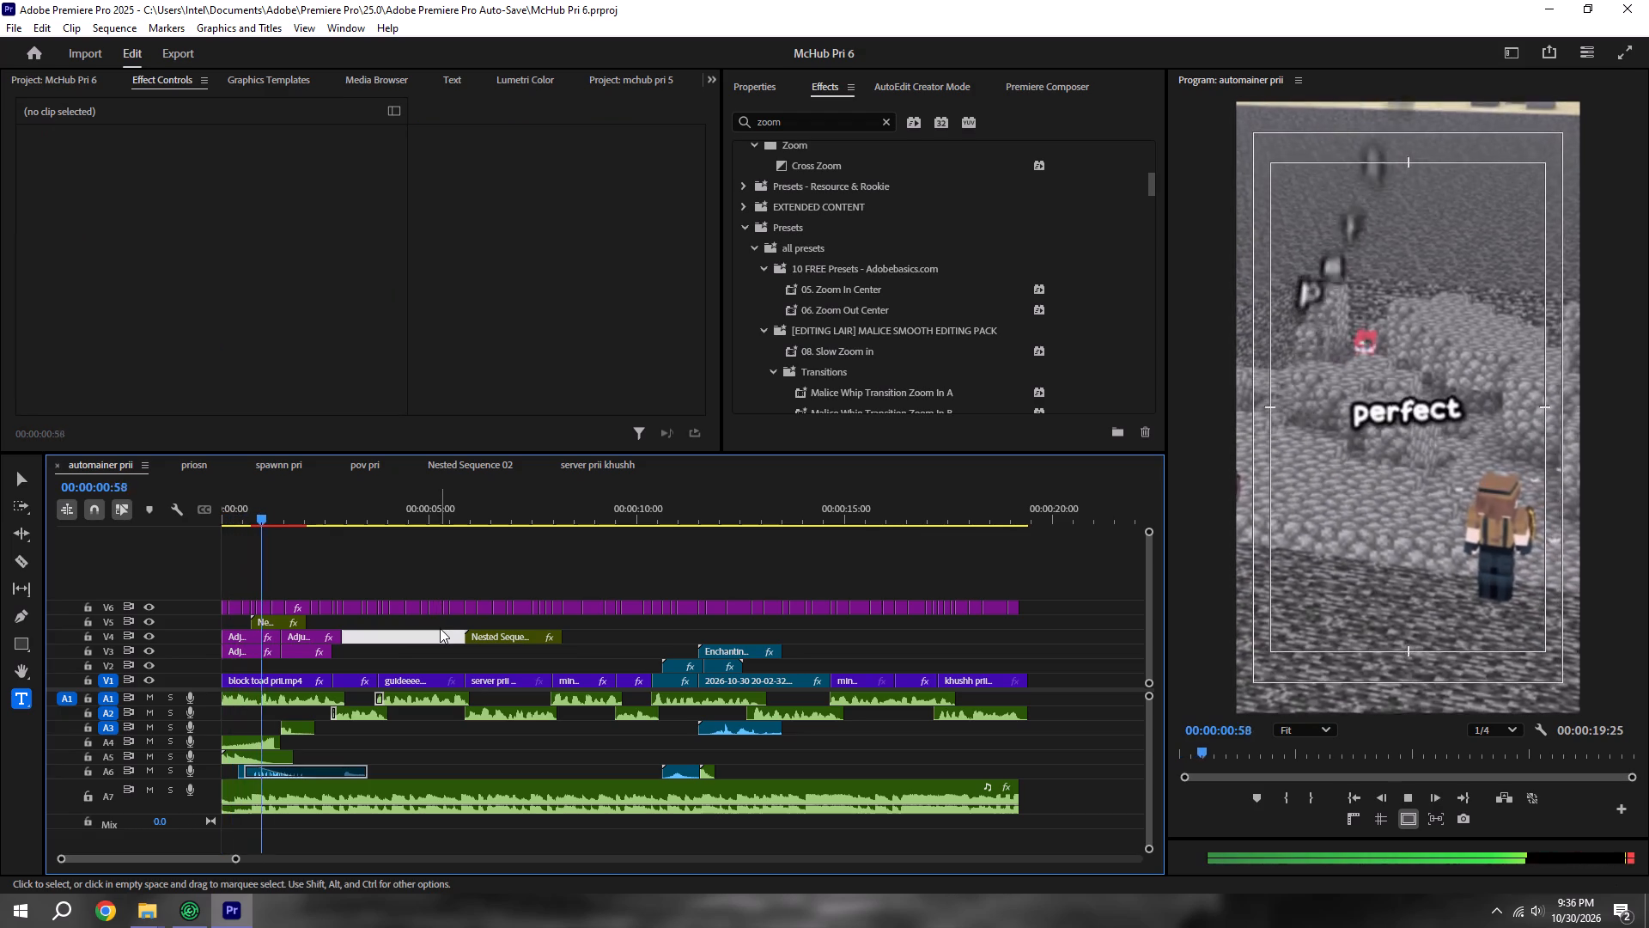
pyautogui.press('space')
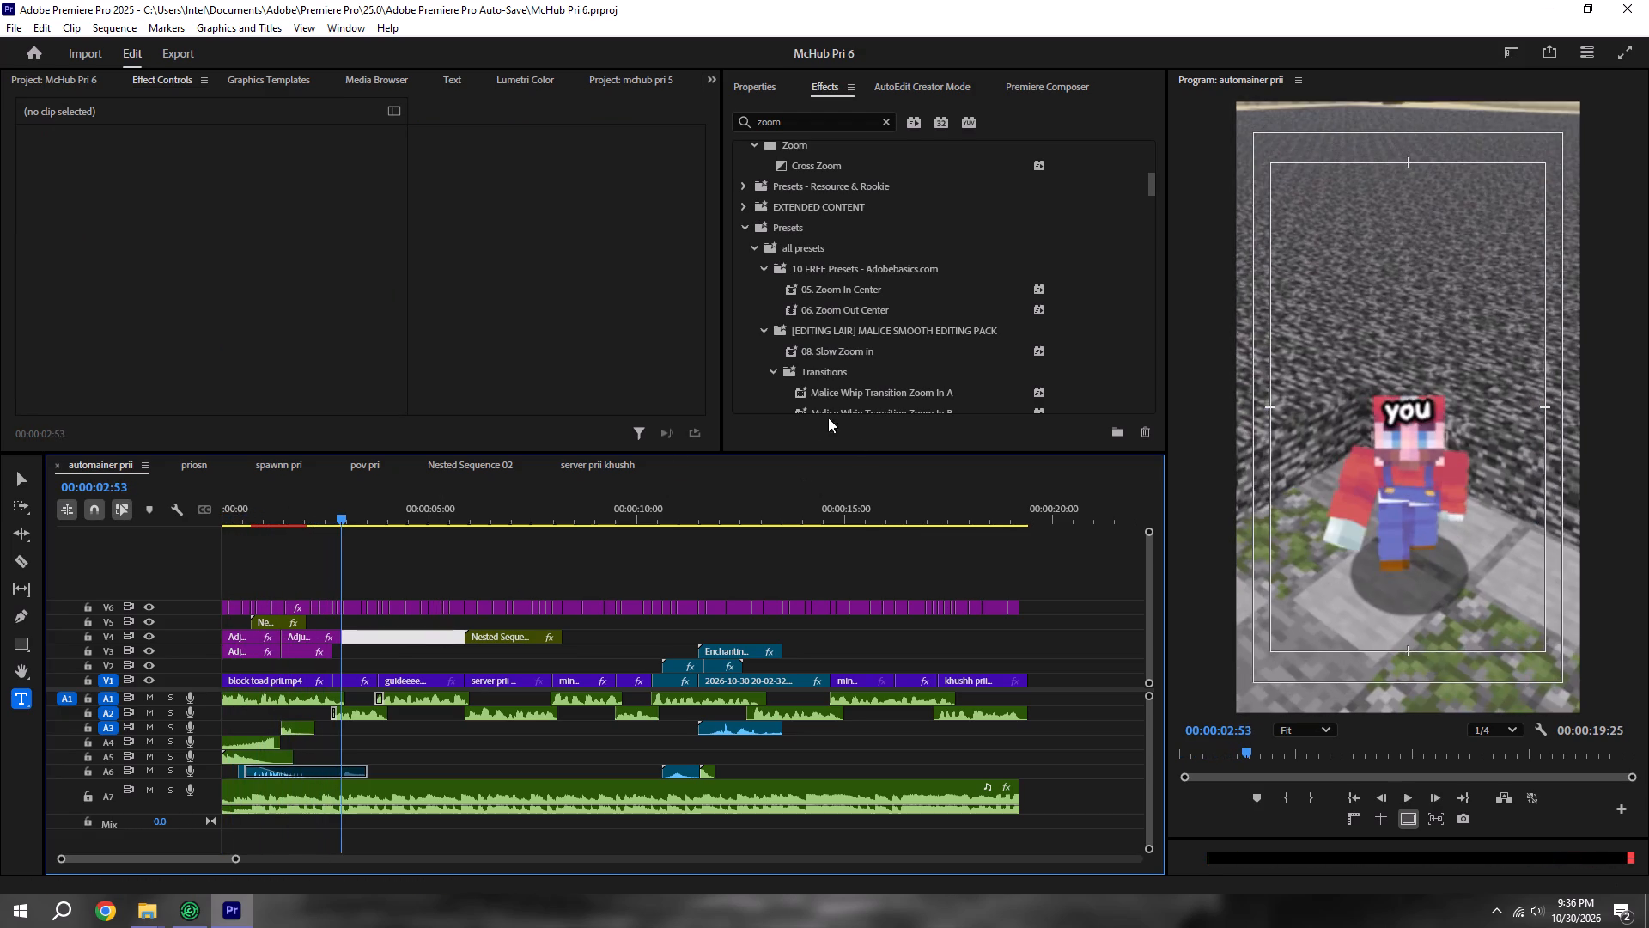
pyautogui.moveTo(843, 289); pyautogui.dragTo(359, 682)
pyautogui.press('space')
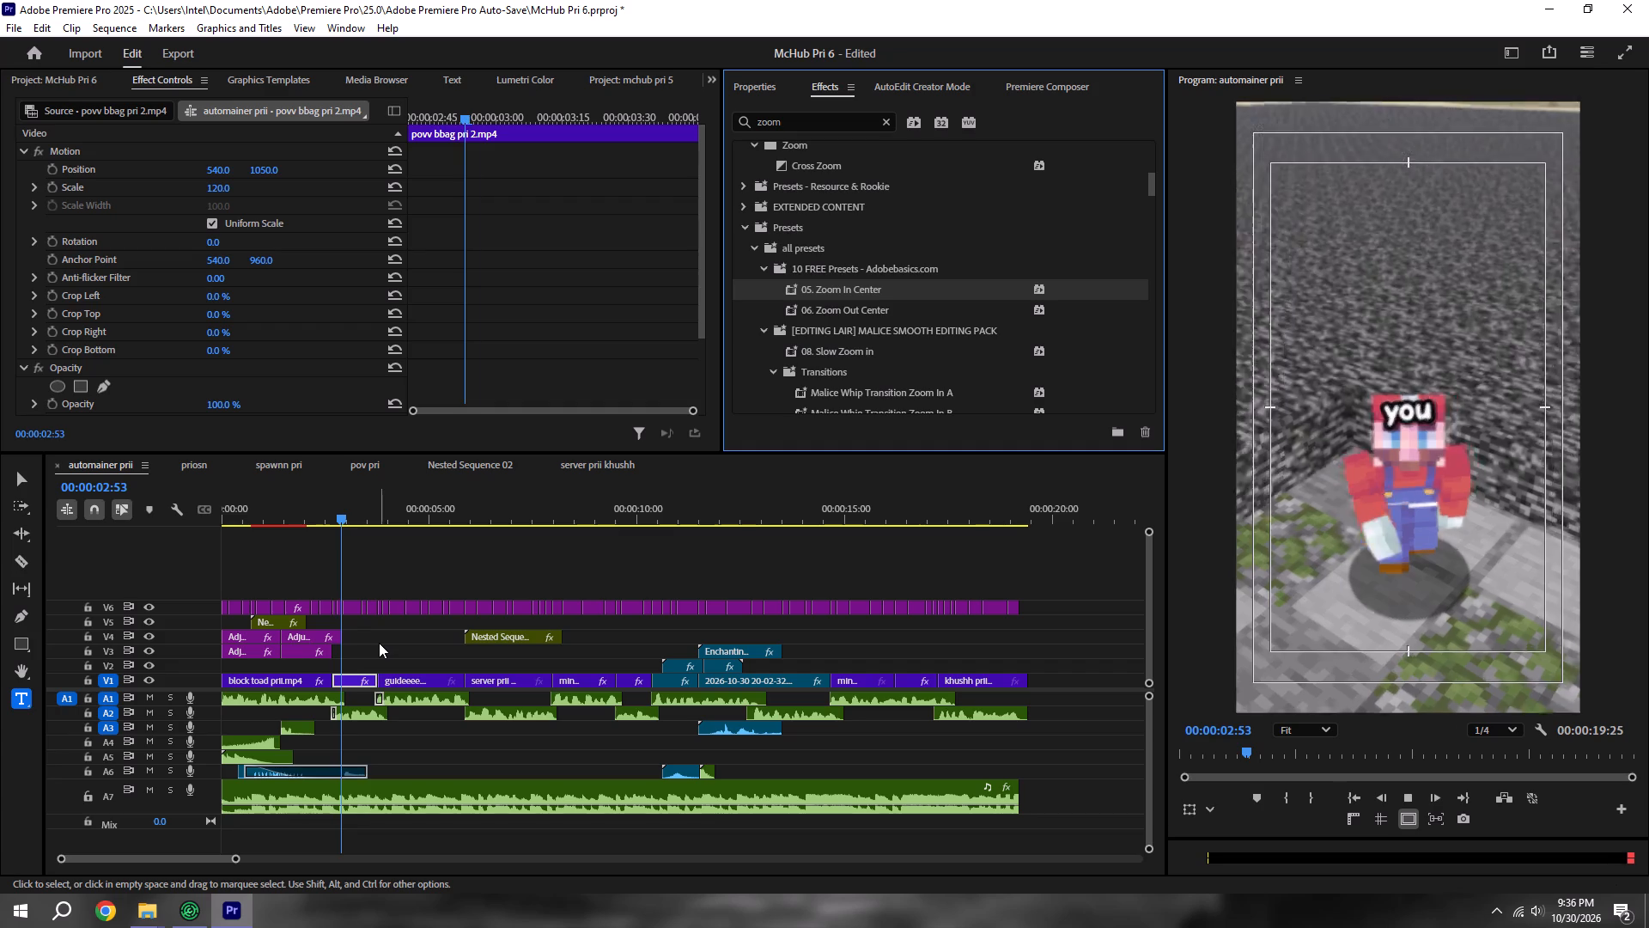
pyautogui.press('space')
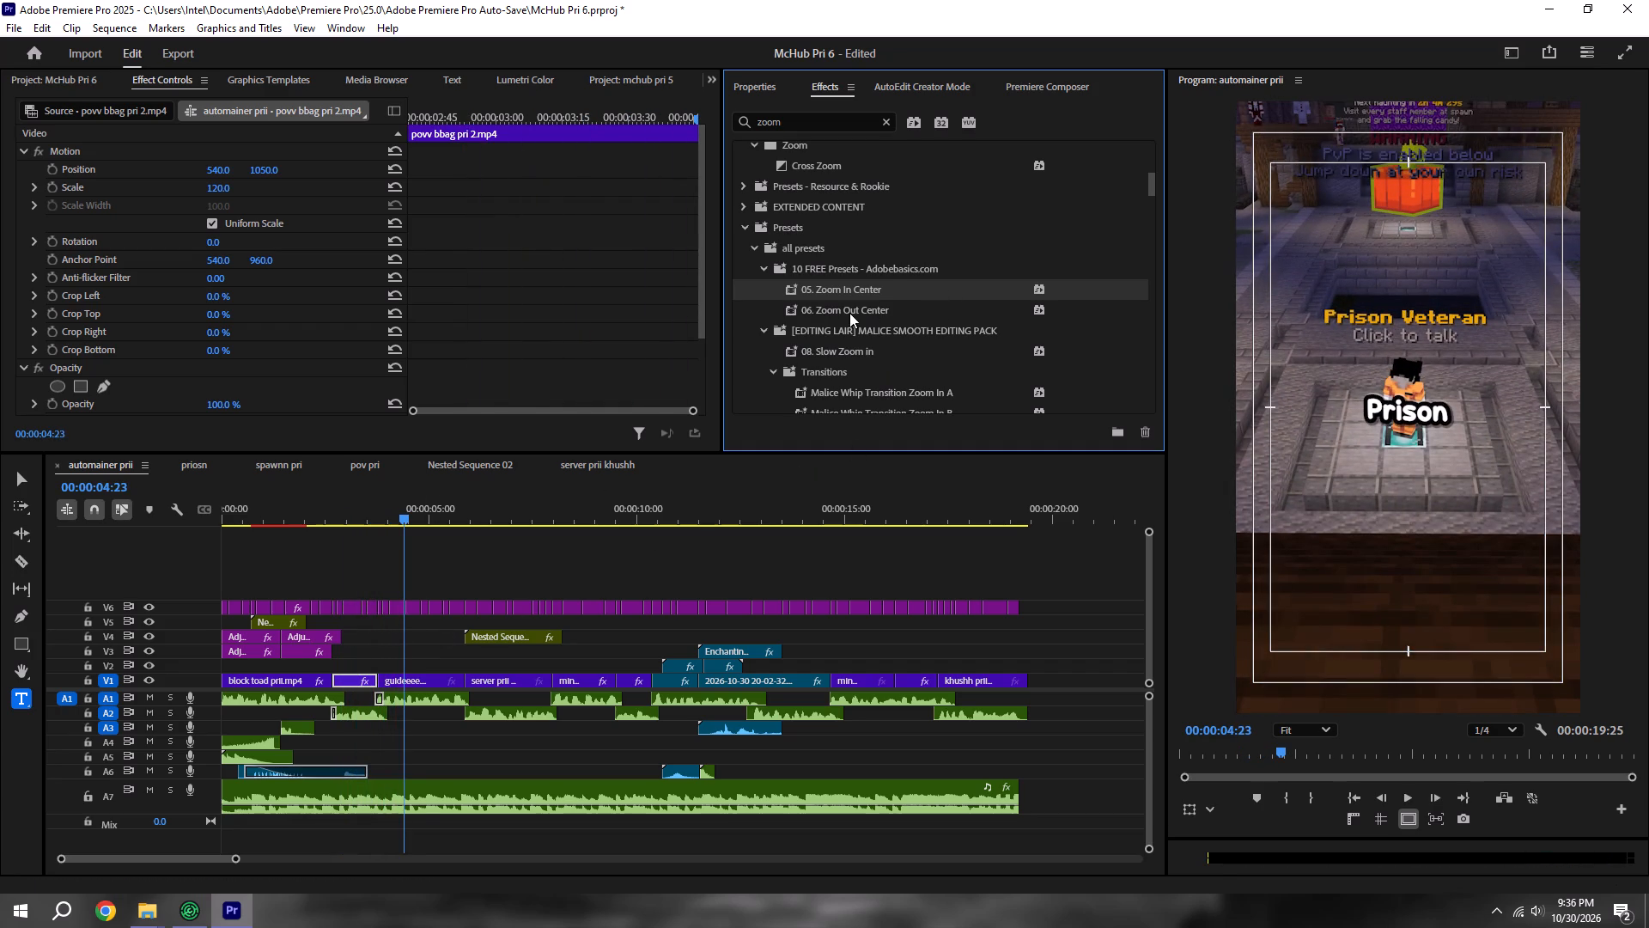
# Apply the 06. Zoom Out Center preset to guideeee.mp4 on track V1 and play it back from just before the clip.
pyautogui.moveTo(849, 313); pyautogui.dragTo(442, 685)
pyautogui.keyDown('shift'); pyautogui.click(380, 505); pyautogui.keyUp('shift')
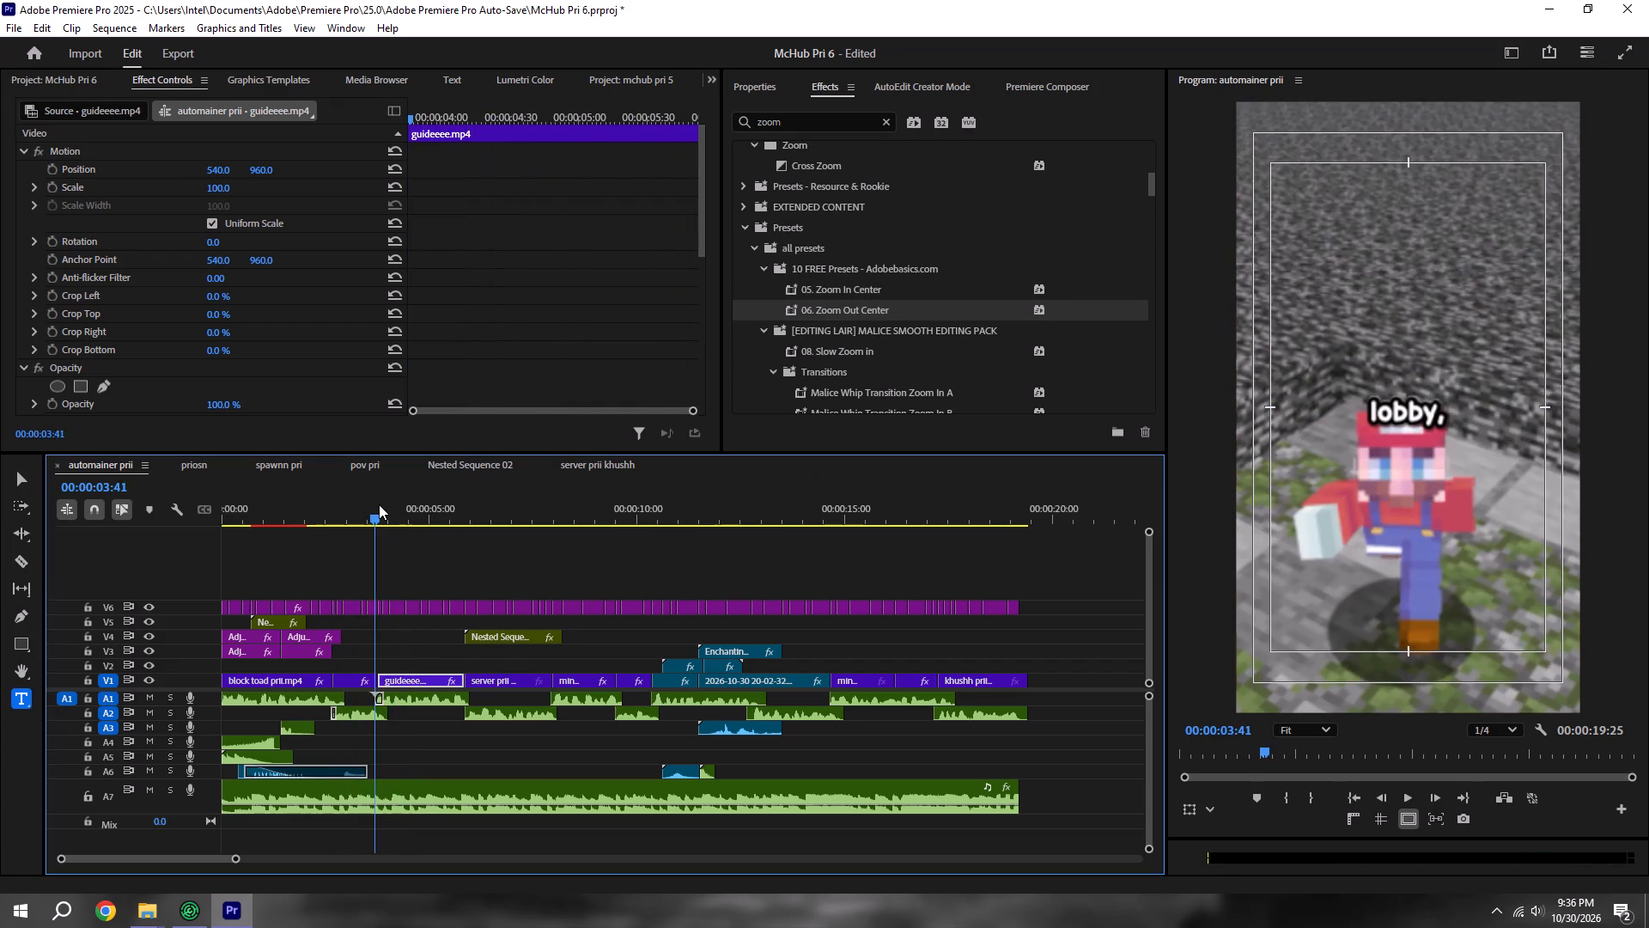
pyautogui.press('space')
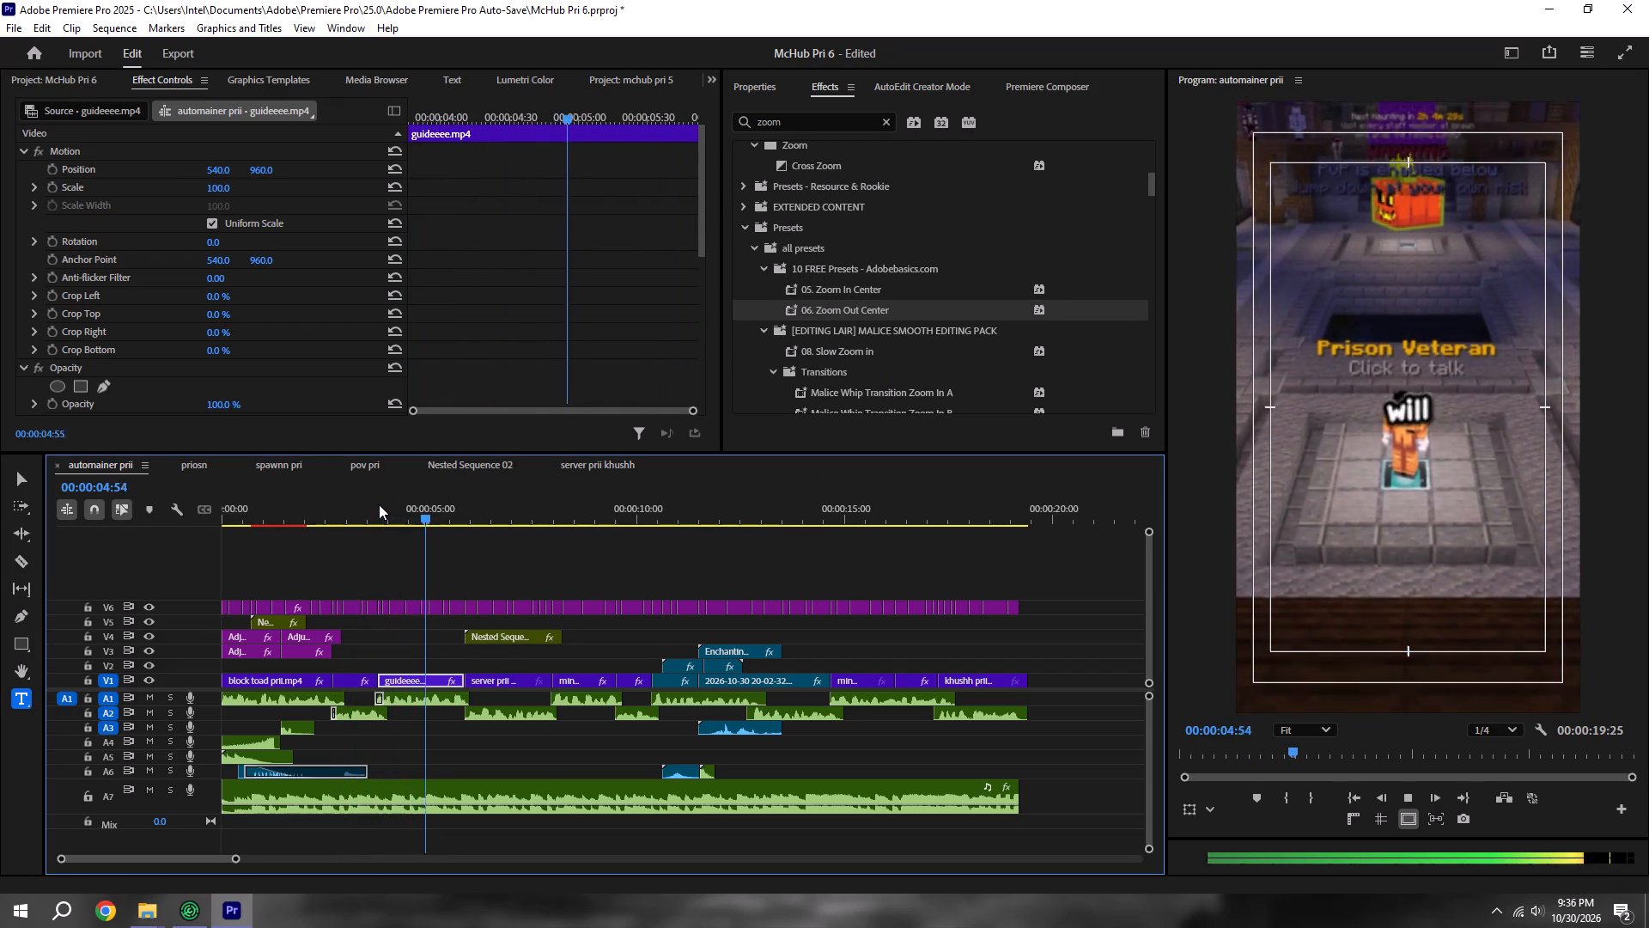
pyautogui.press('space')
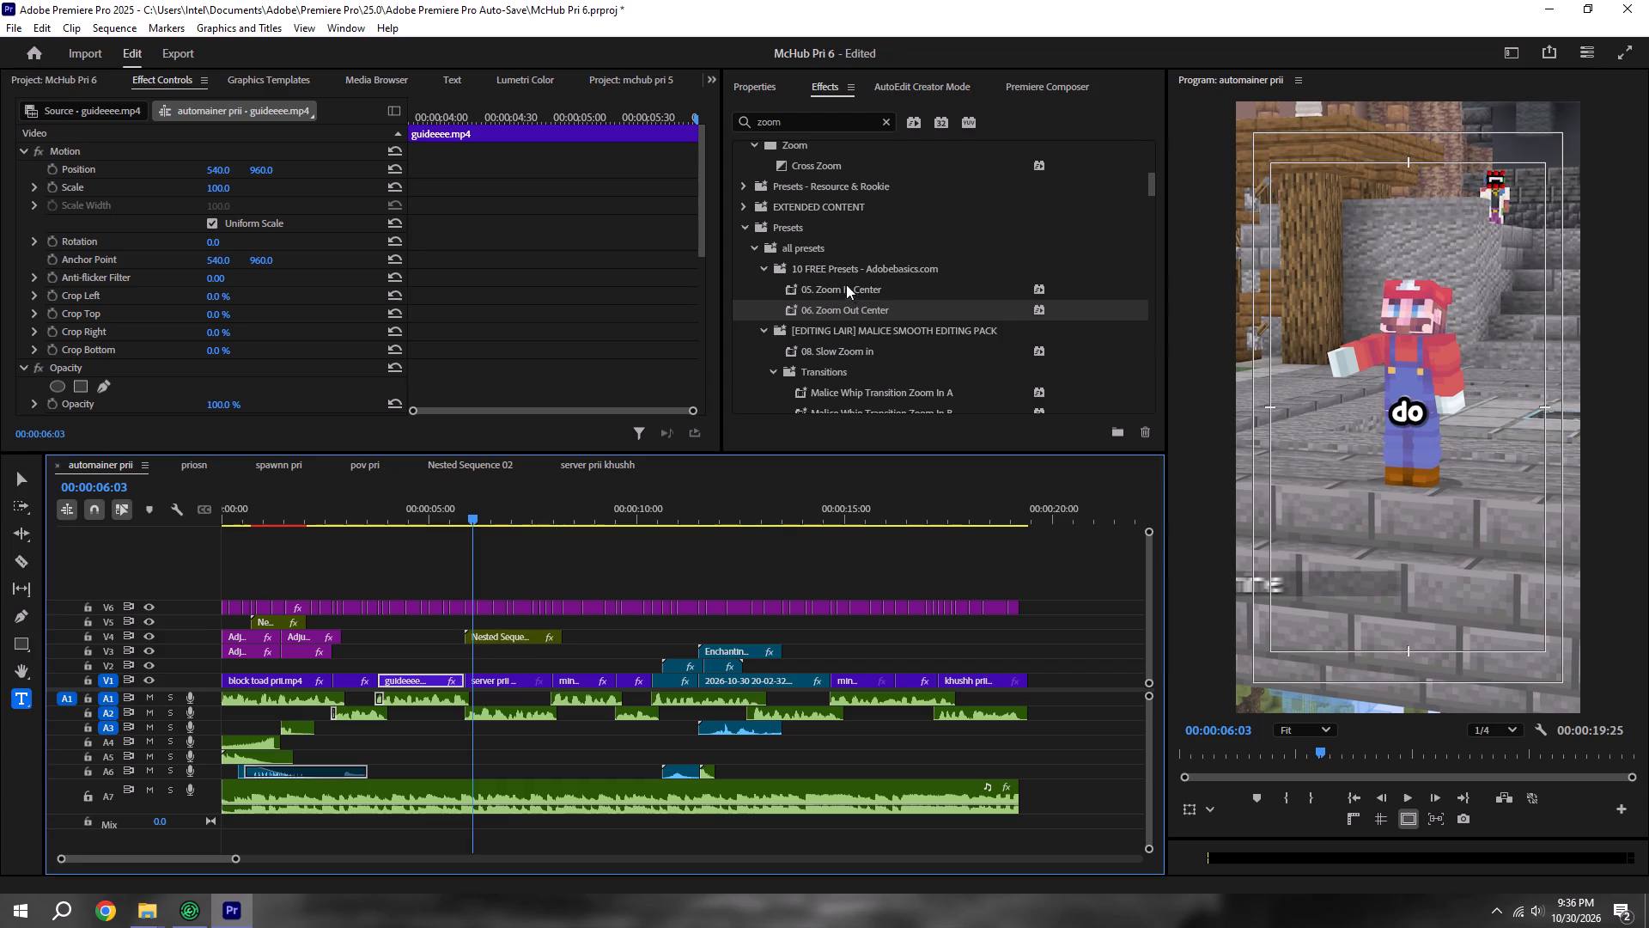
# Apply the 05. Zoom In Center preset to server prii khushh.mp4 on track V1 and play on to about 10 seconds.
pyautogui.moveTo(843, 284); pyautogui.dragTo(493, 681)
pyautogui.press('space')
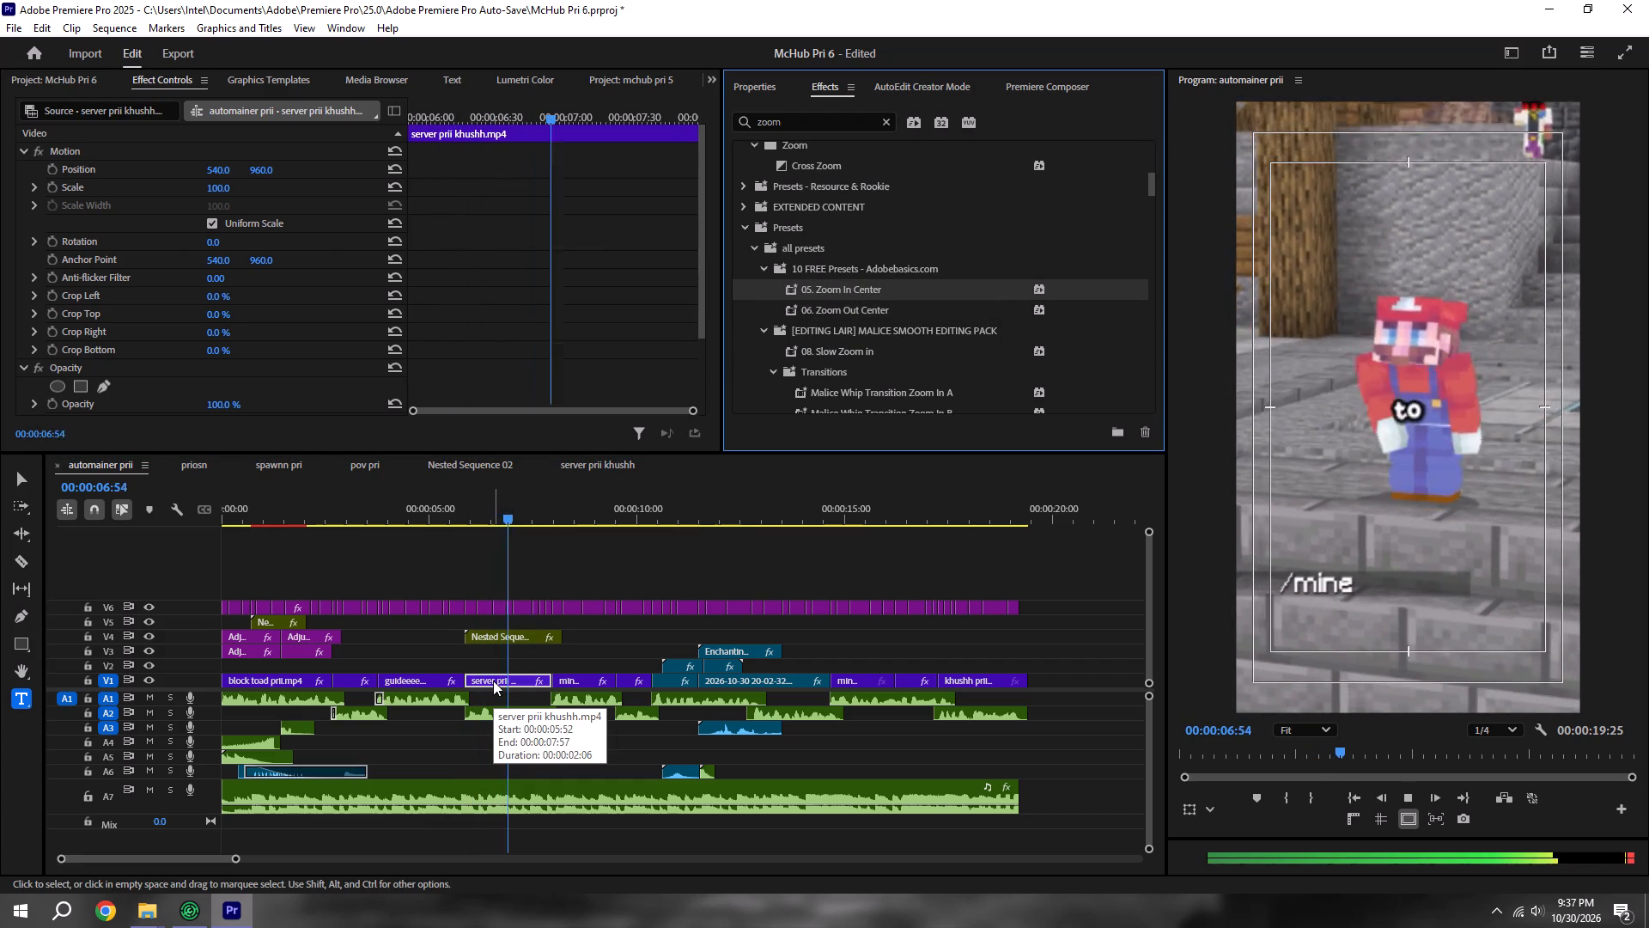
pyautogui.press('space')
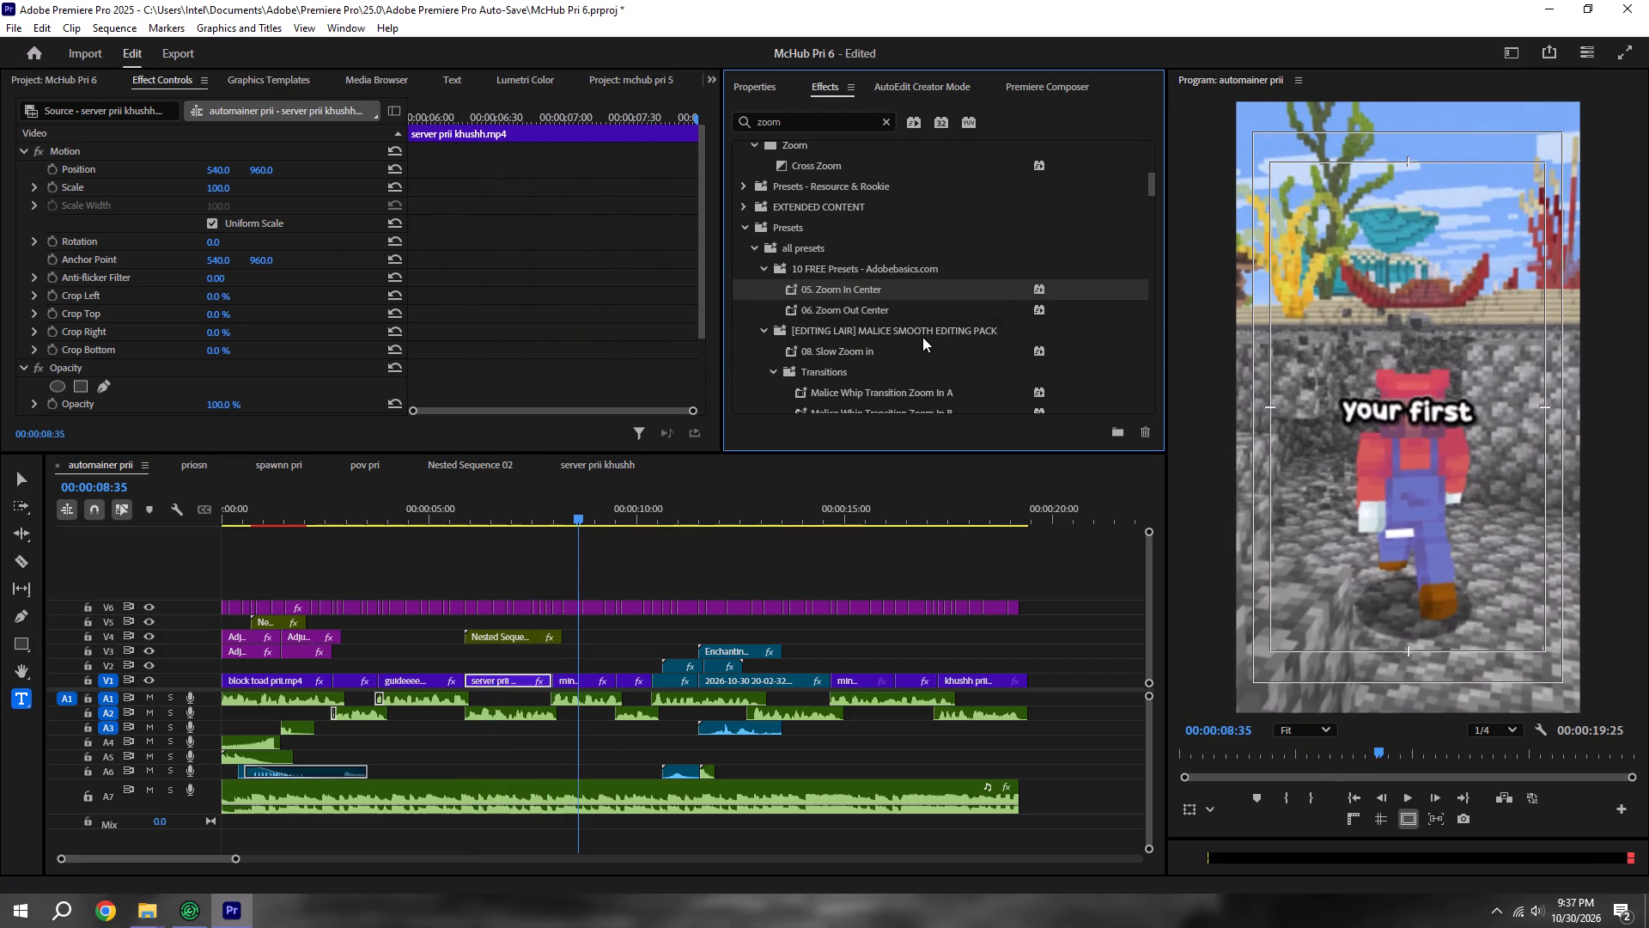
pyautogui.press('space')
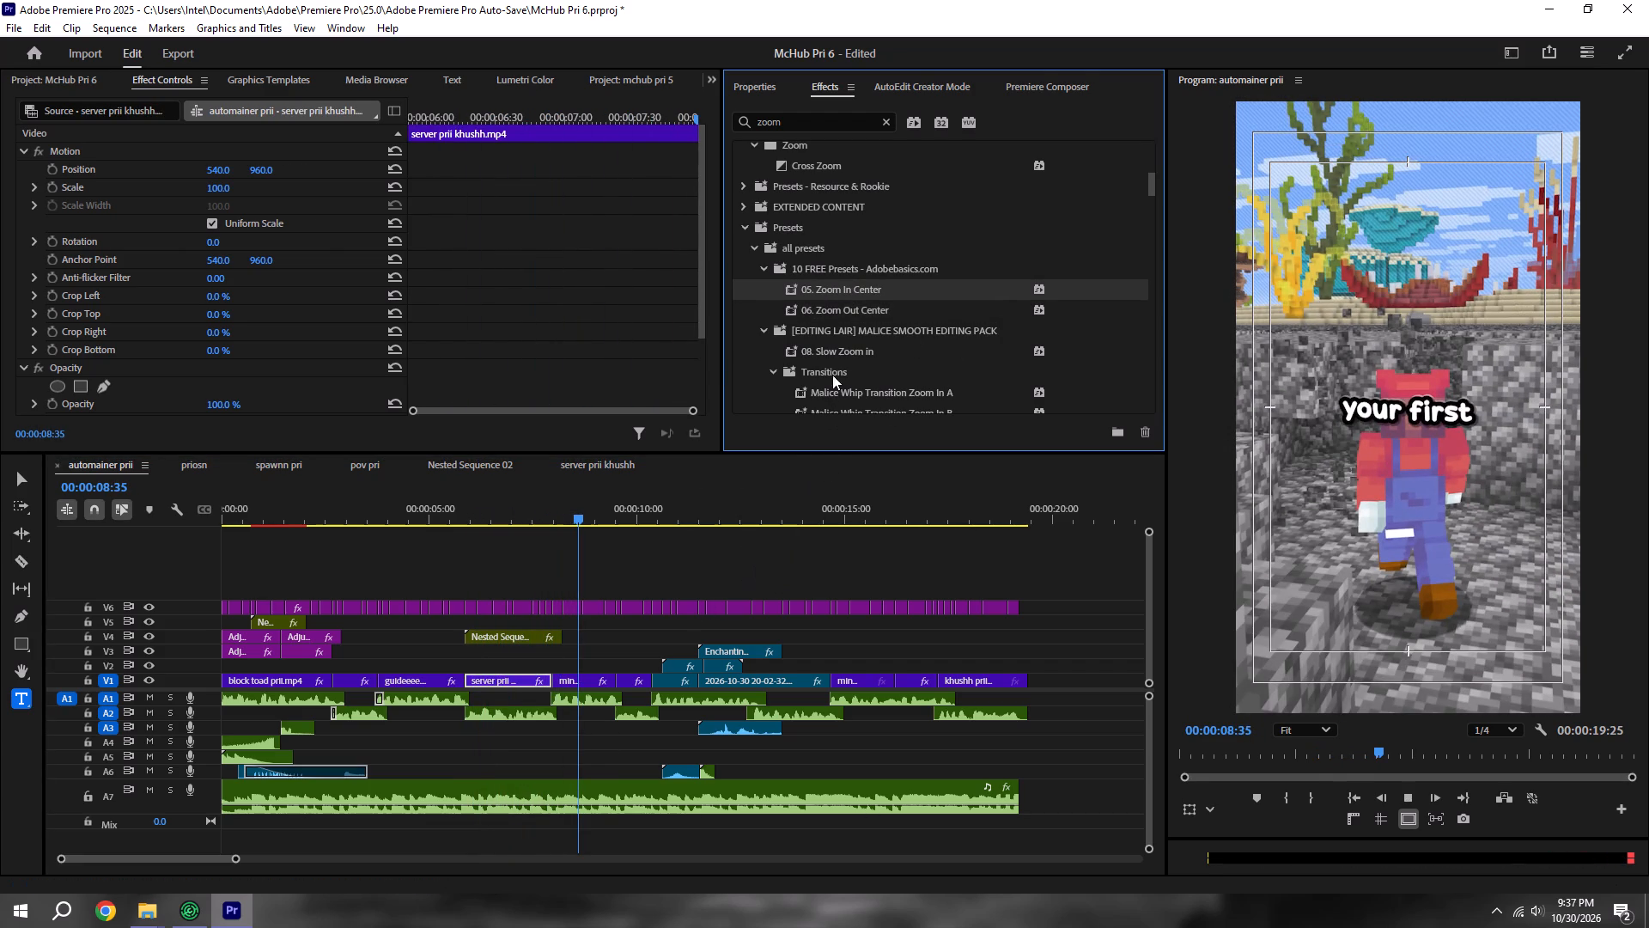
pyautogui.press('space')
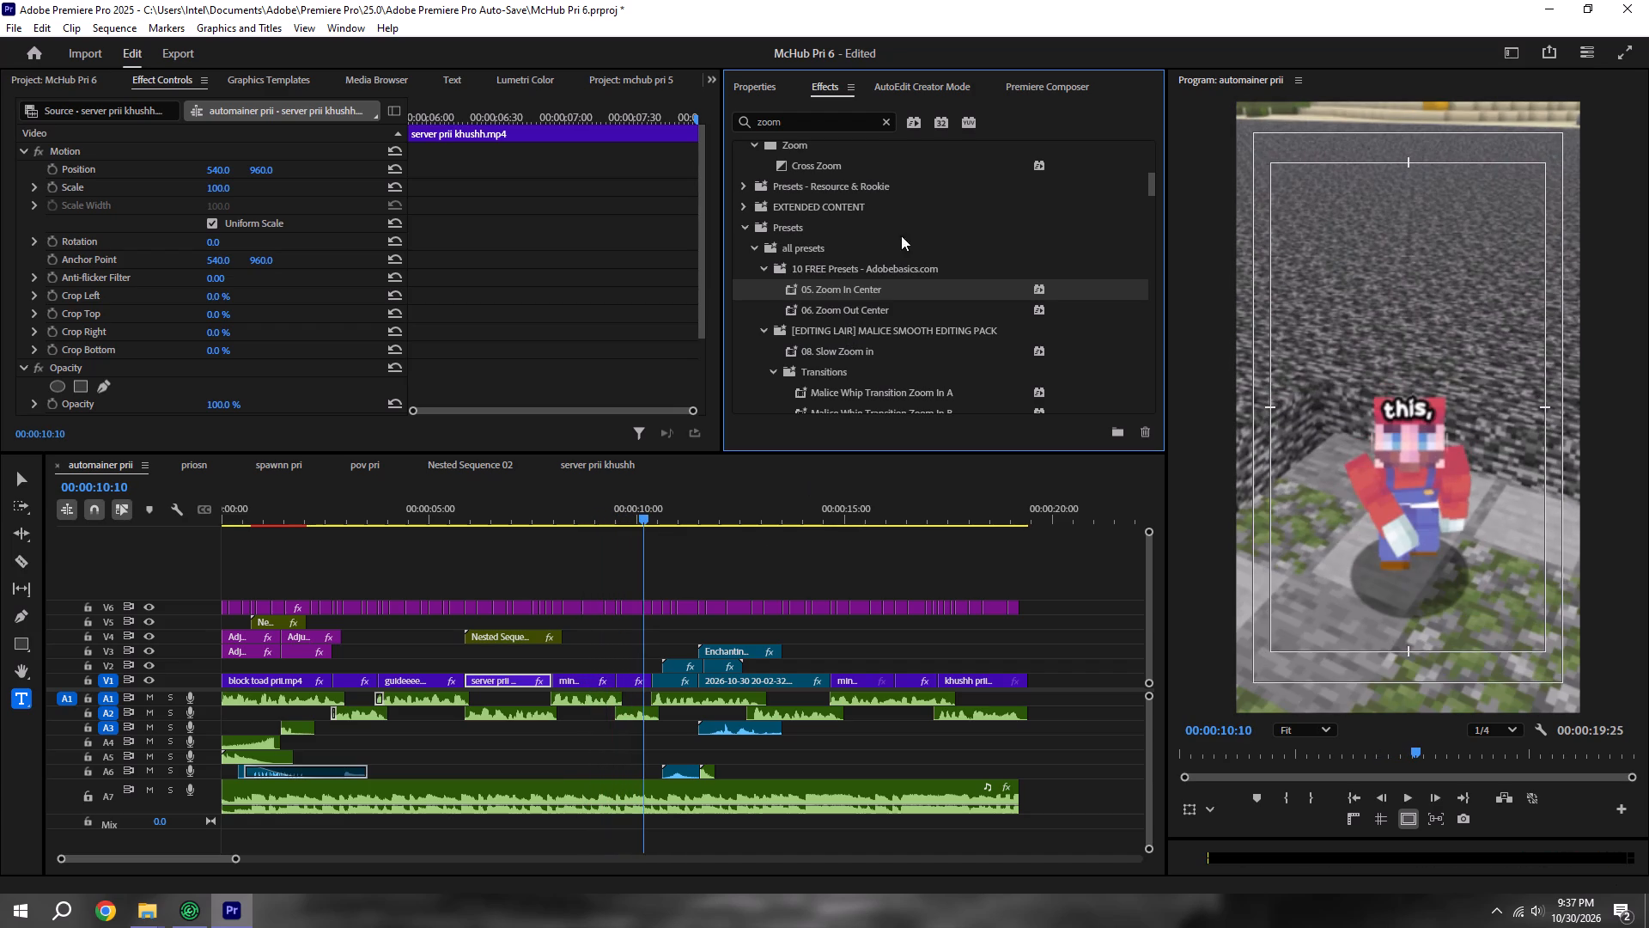
# Apply the 05. Zoom In Center preset to the povv bbag pri 2.mp4 clip at about 10 seconds and play on past it.
pyautogui.moveTo(843, 291); pyautogui.dragTo(643, 683)
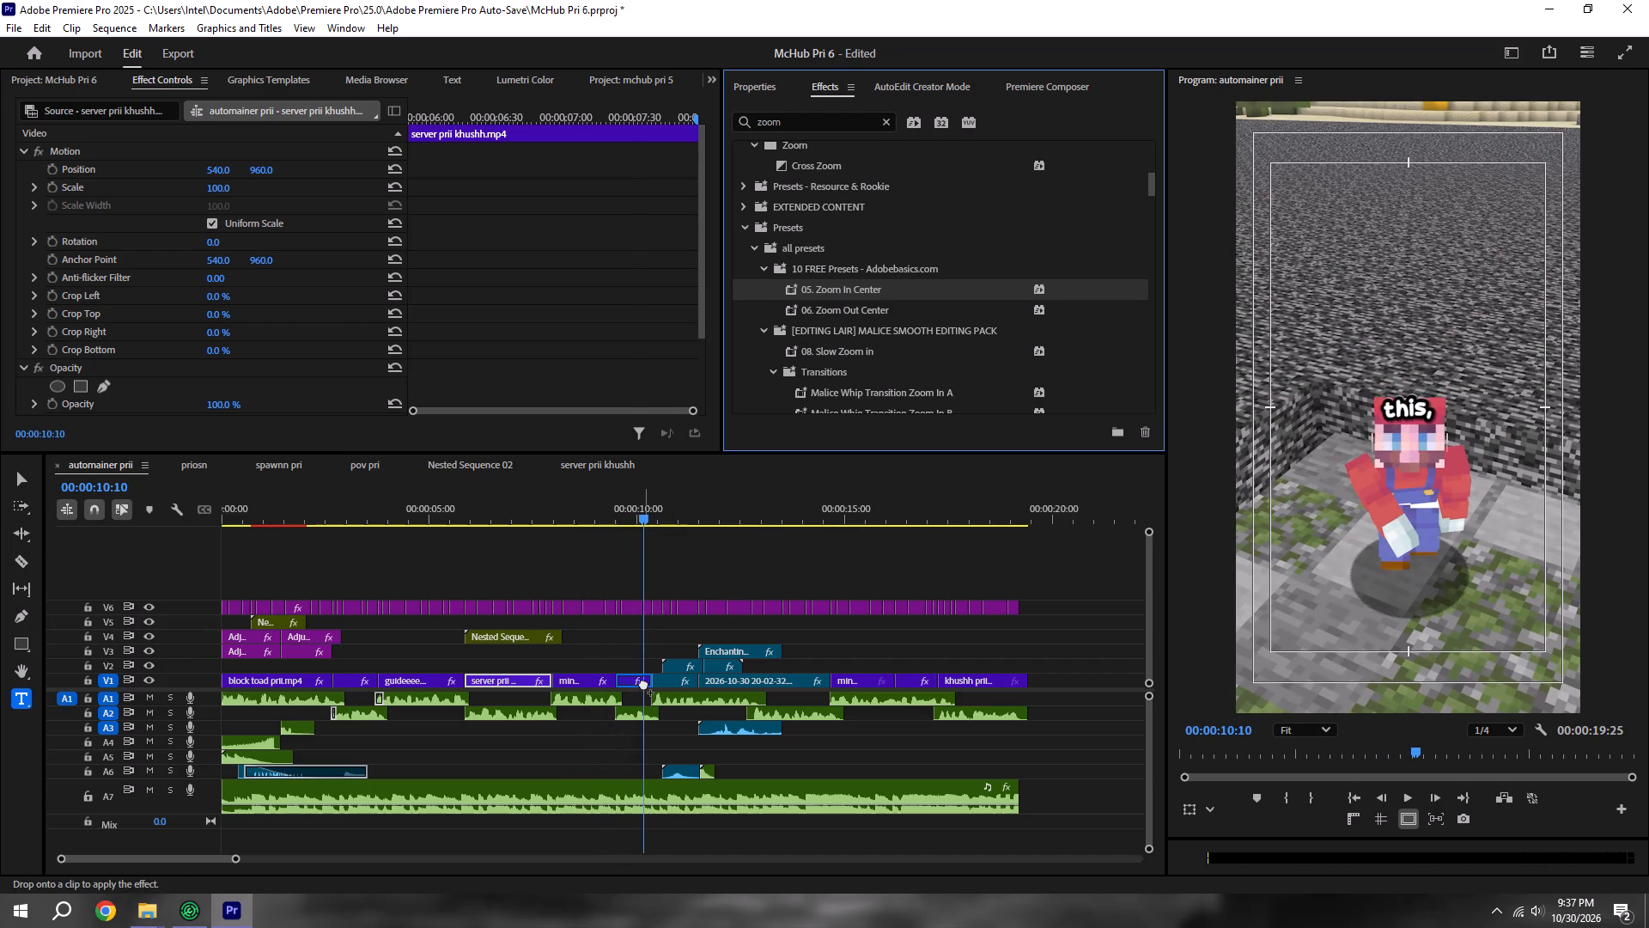
pyautogui.press('space')
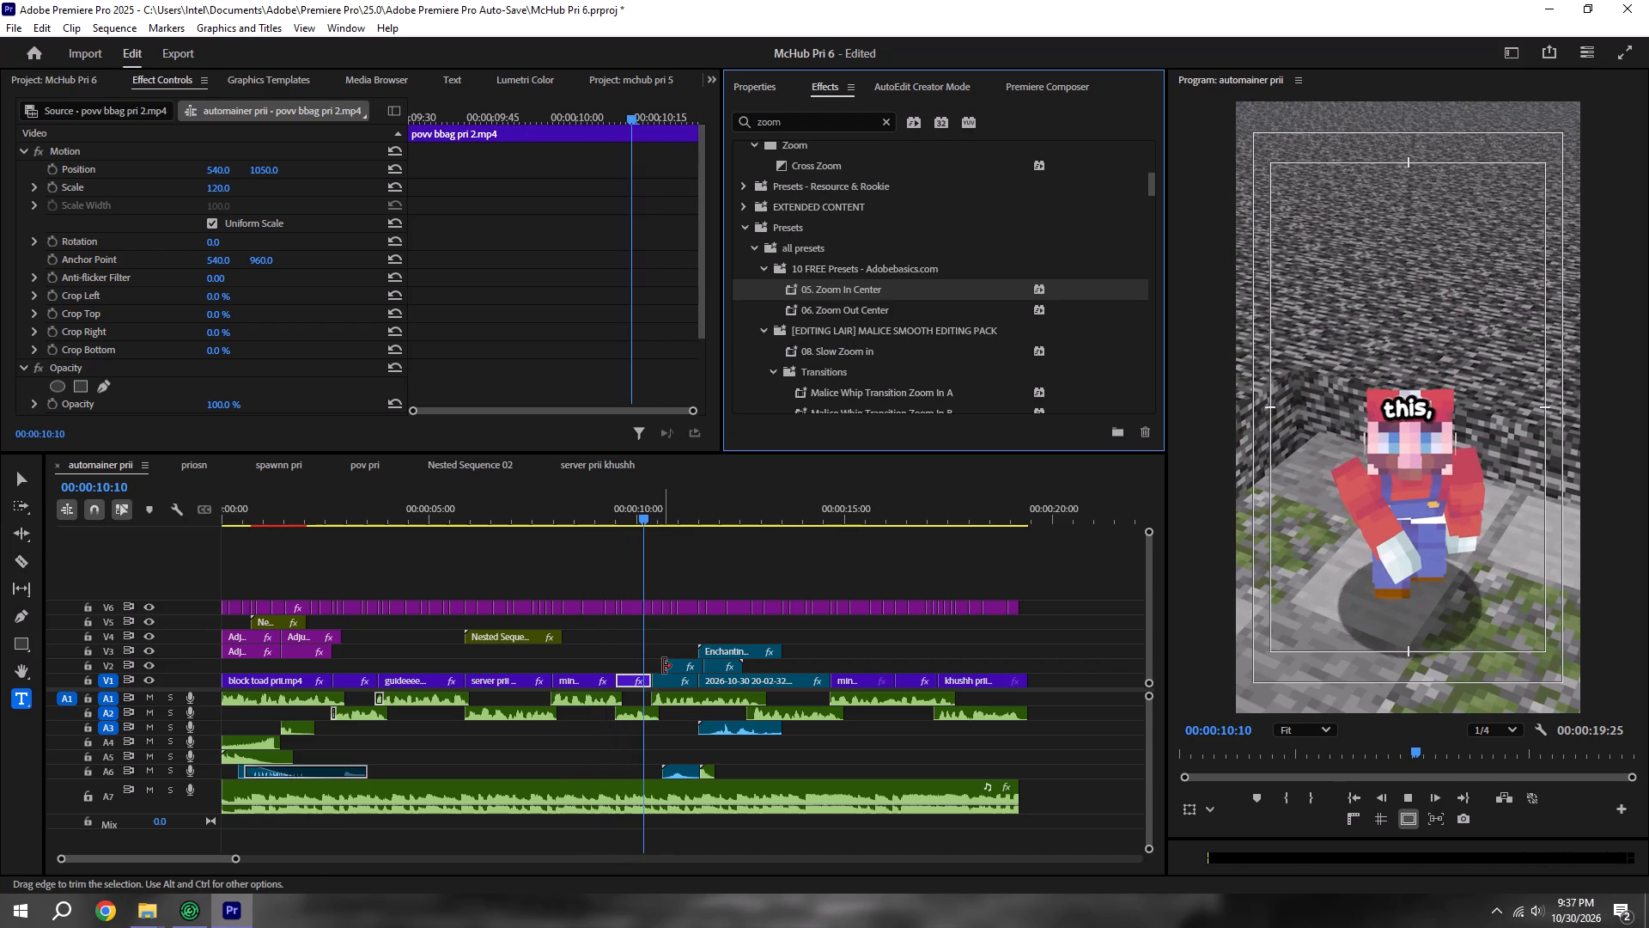
pyautogui.press('space')
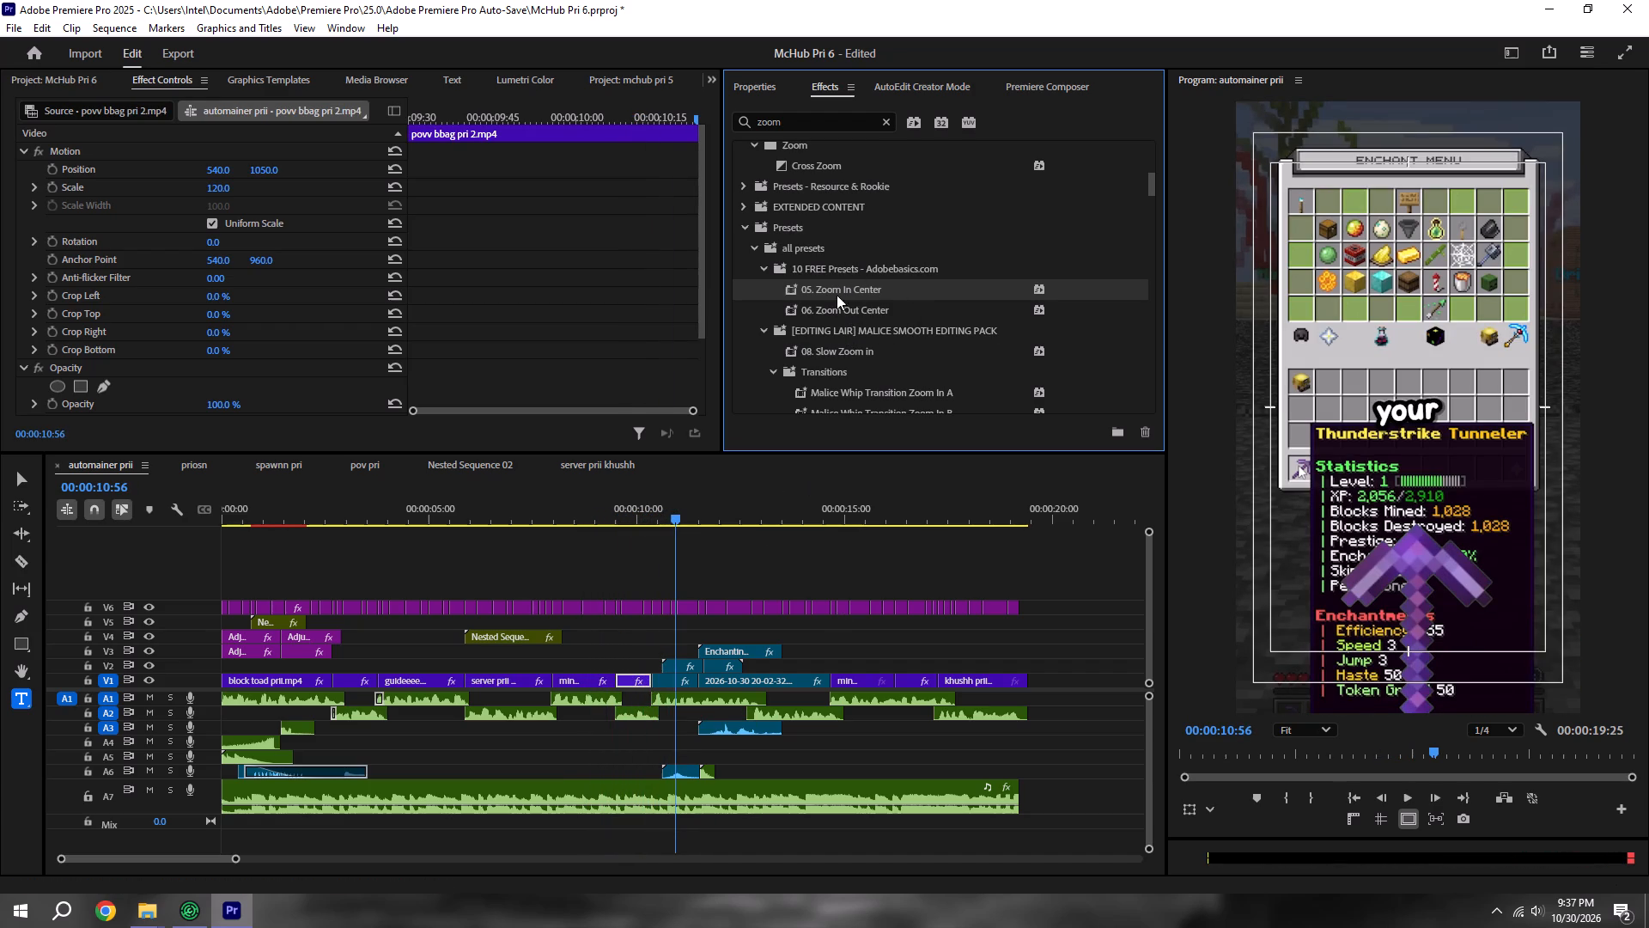
pyautogui.moveTo(833, 311); pyautogui.dragTo(678, 681)
pyautogui.press('space')
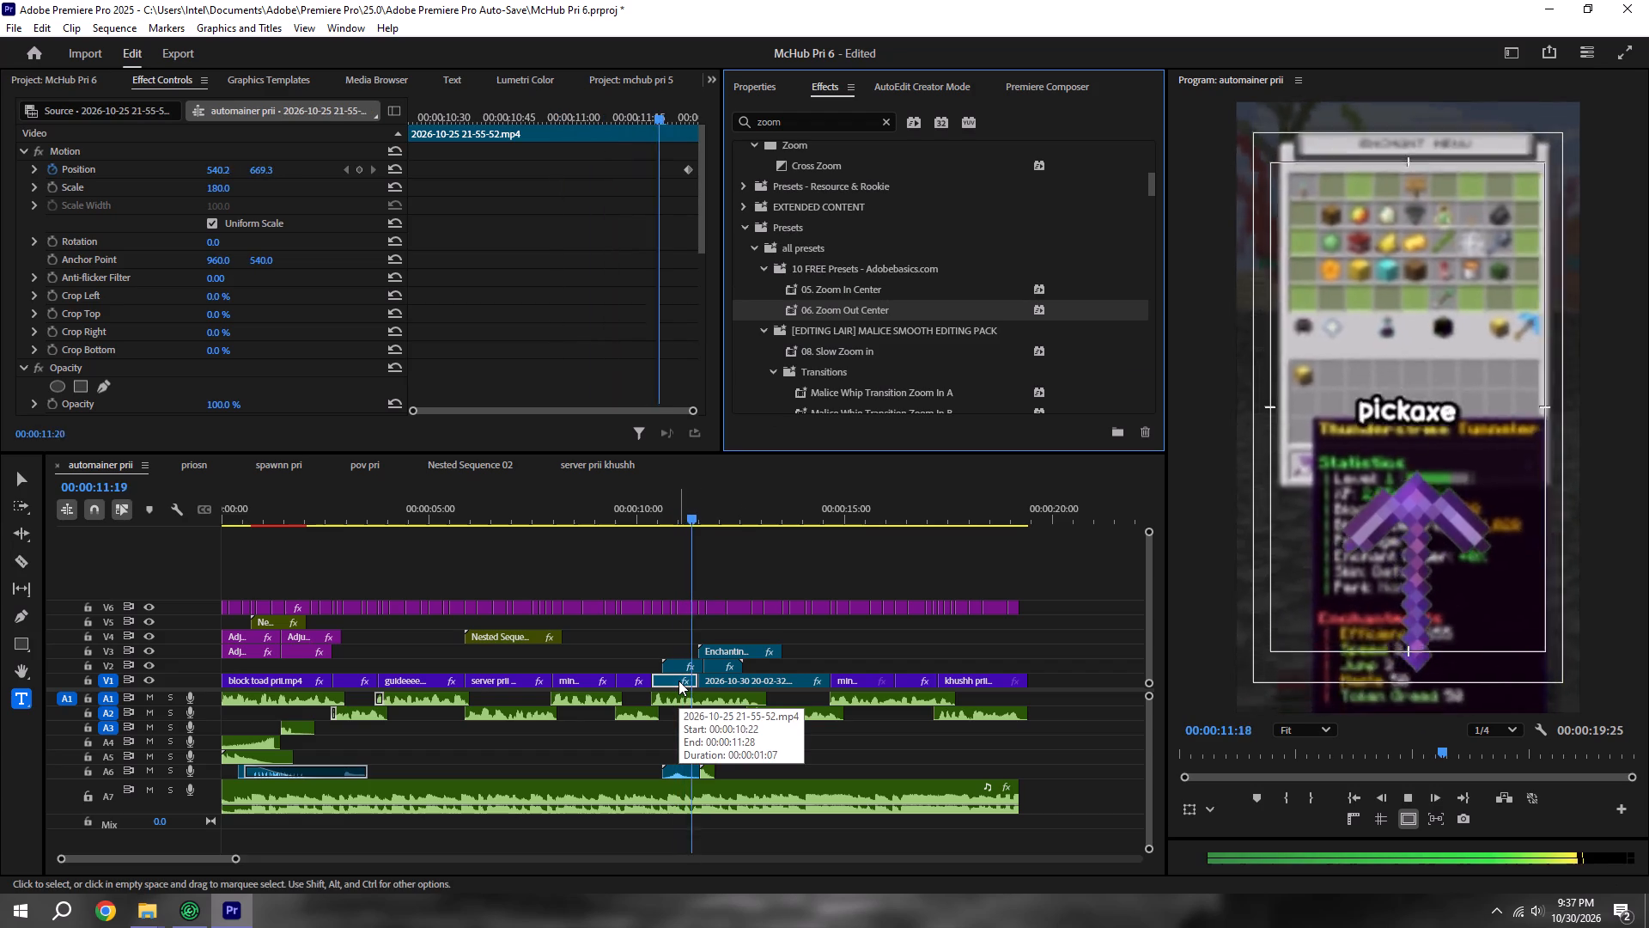
pyautogui.press('space')
pyautogui.moveTo(847, 294); pyautogui.dragTo(789, 391)
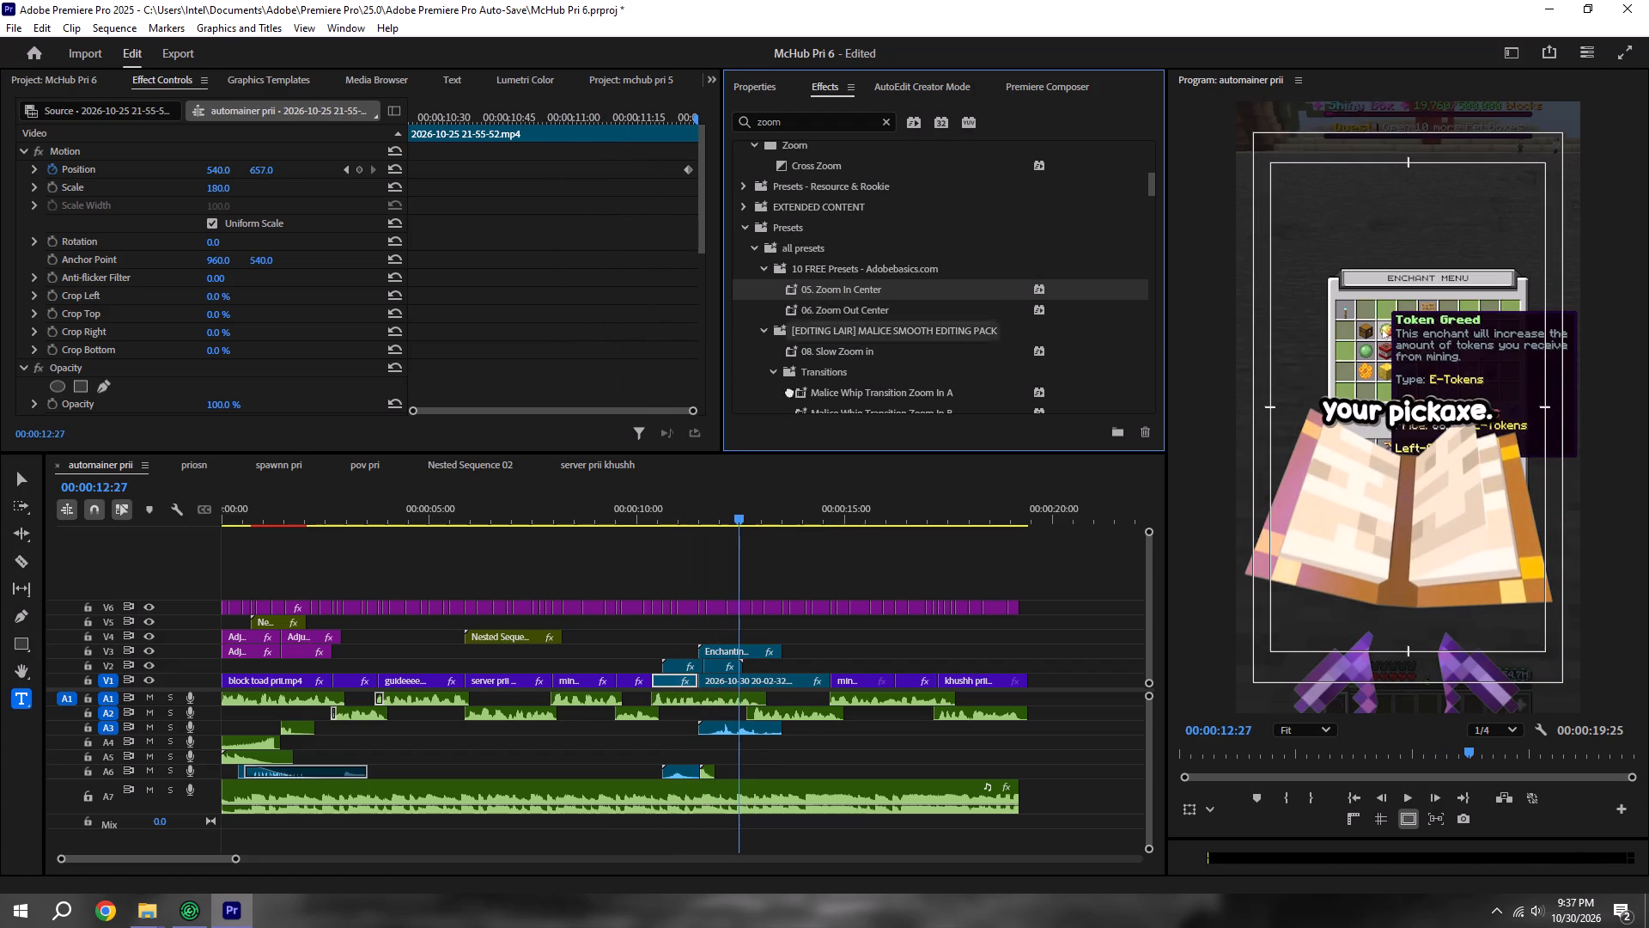
pyautogui.moveTo(789, 391); pyautogui.dragTo(771, 681)
pyautogui.moveTo(701, 509); pyautogui.dragTo(690, 512)
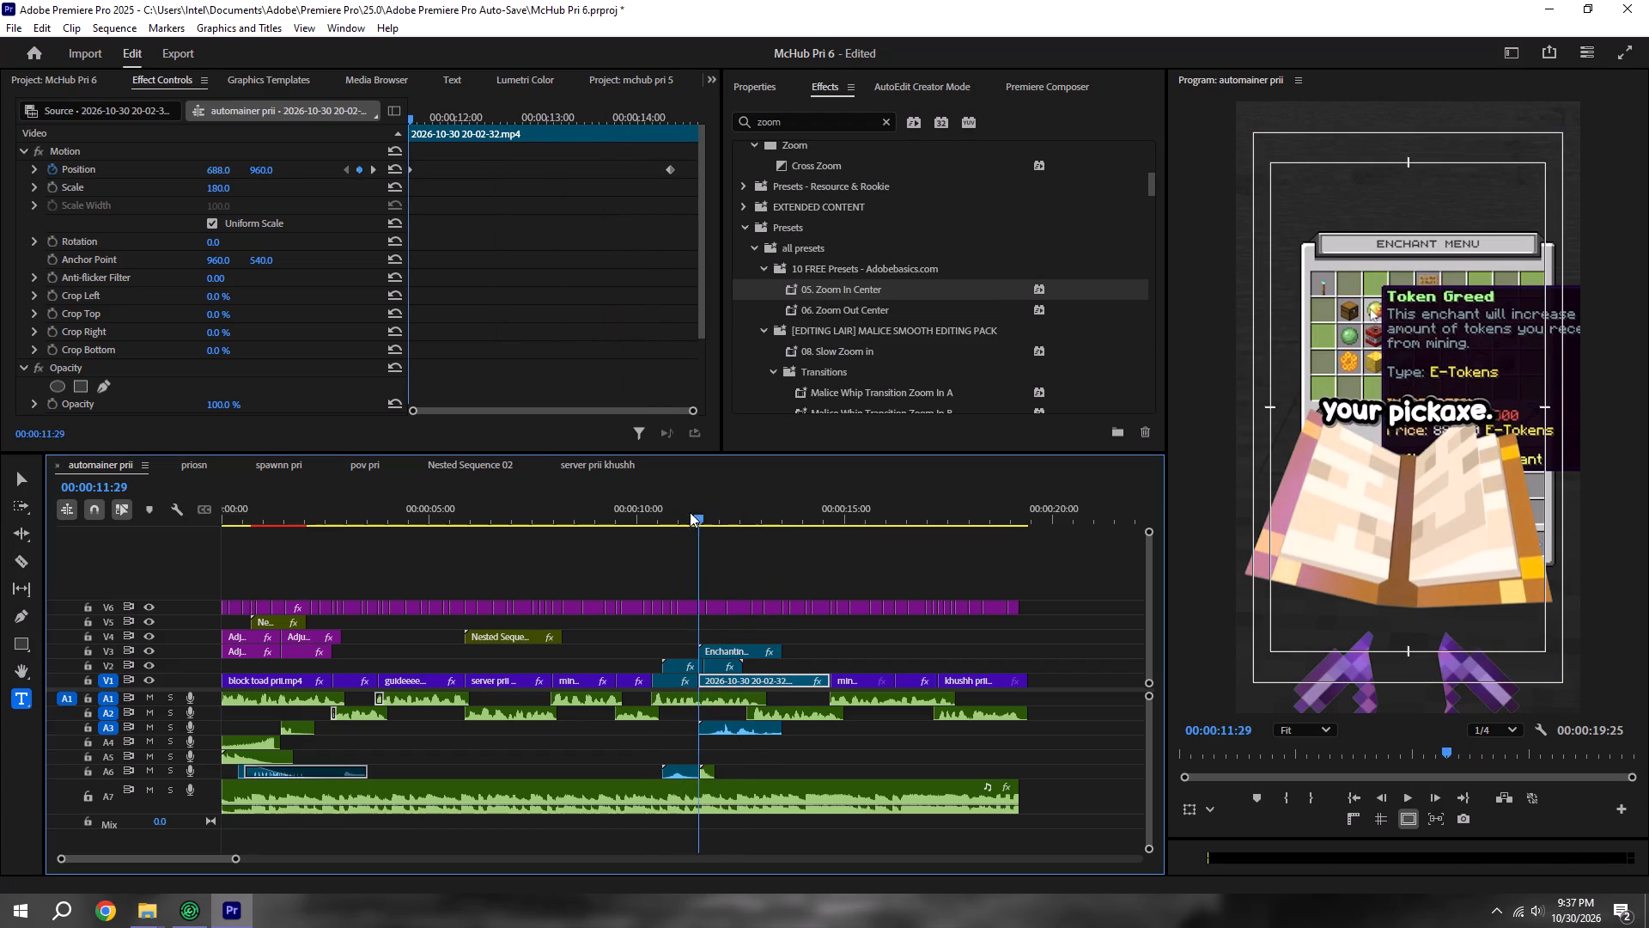
pyautogui.moveTo(690, 512); pyautogui.dragTo(647, 512)
pyautogui.press('space')
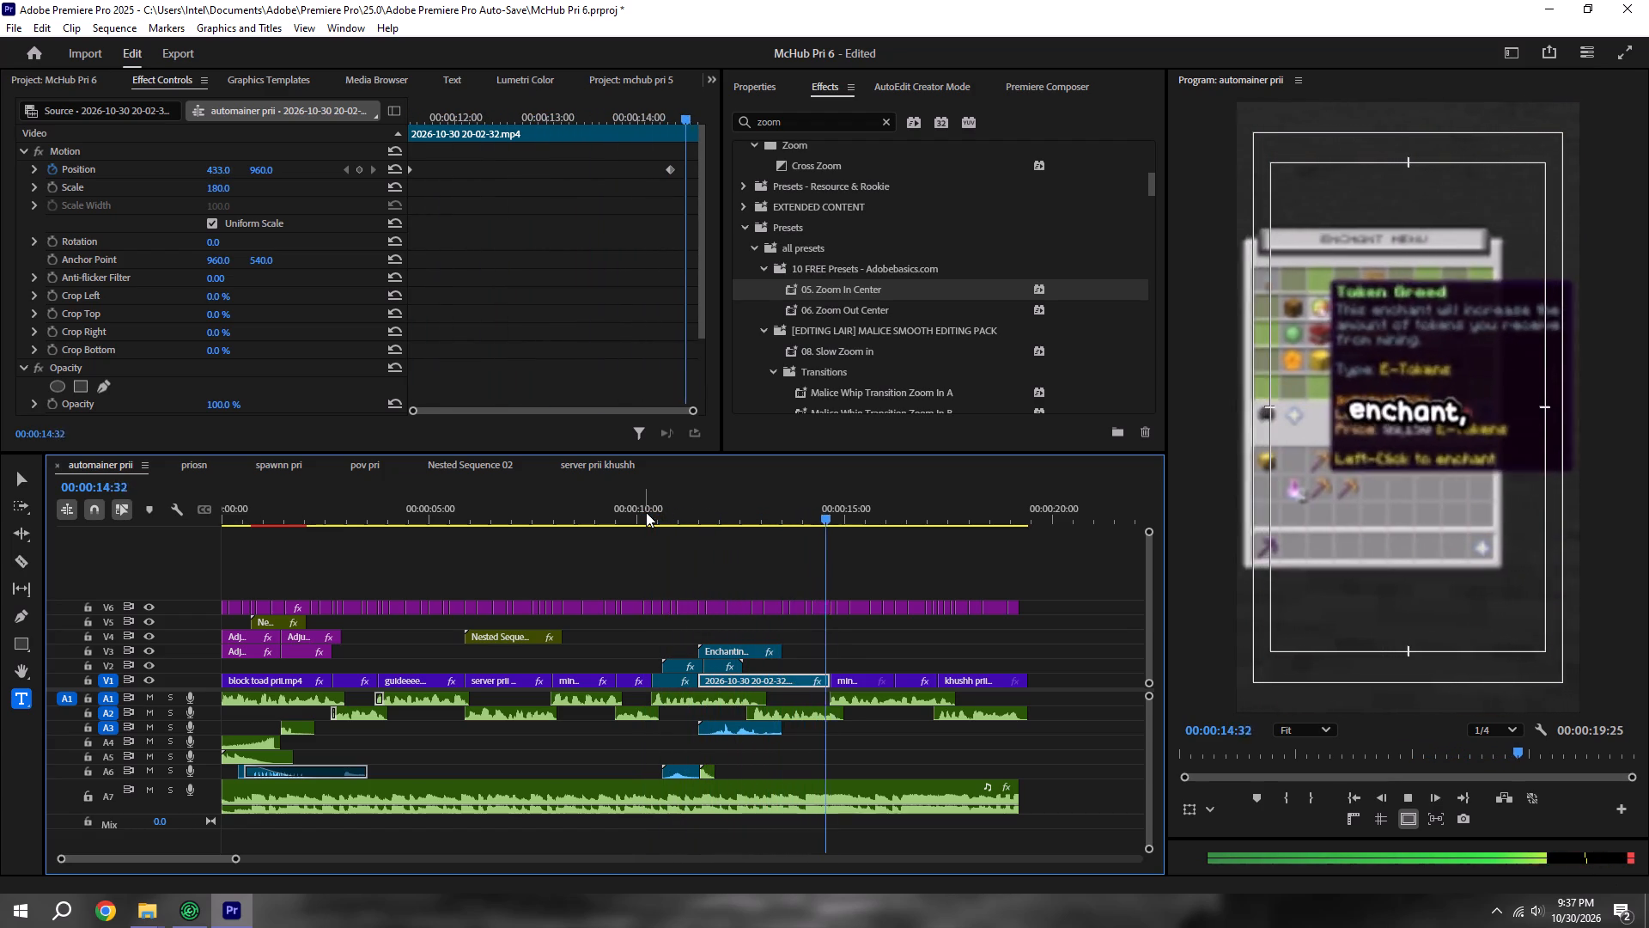
# Apply the 05. Zoom In Center preset to the minhhh povv pri.mp4 clip at about 15 seconds and play on past it.
pyautogui.press('space')
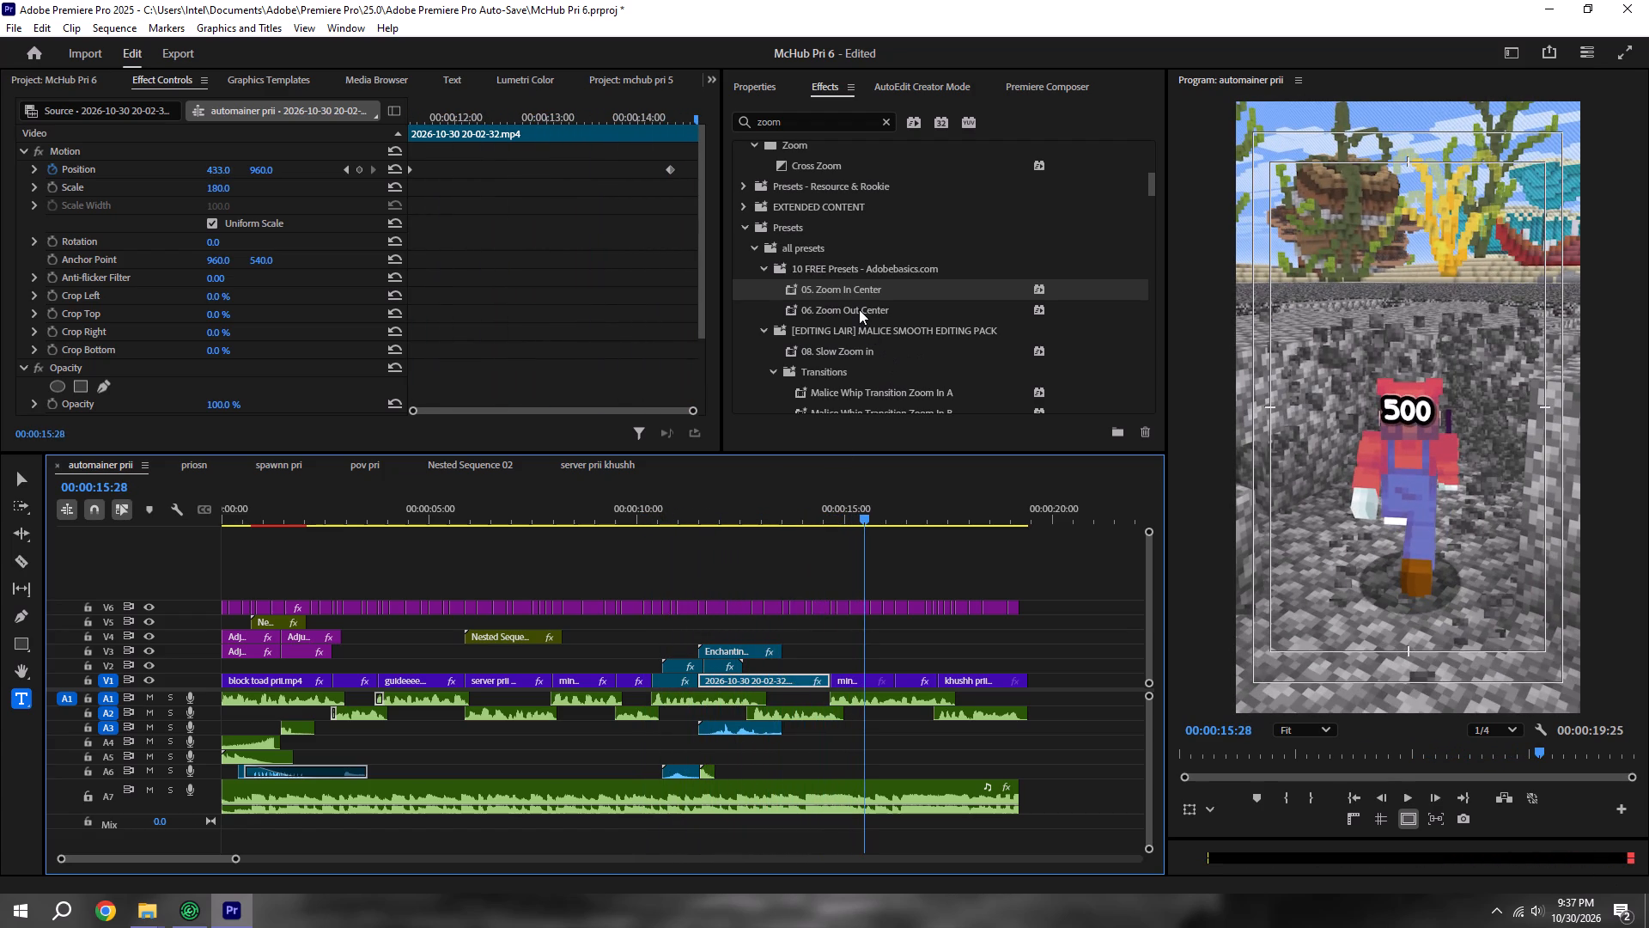
pyautogui.moveTo(861, 291); pyautogui.dragTo(824, 647)
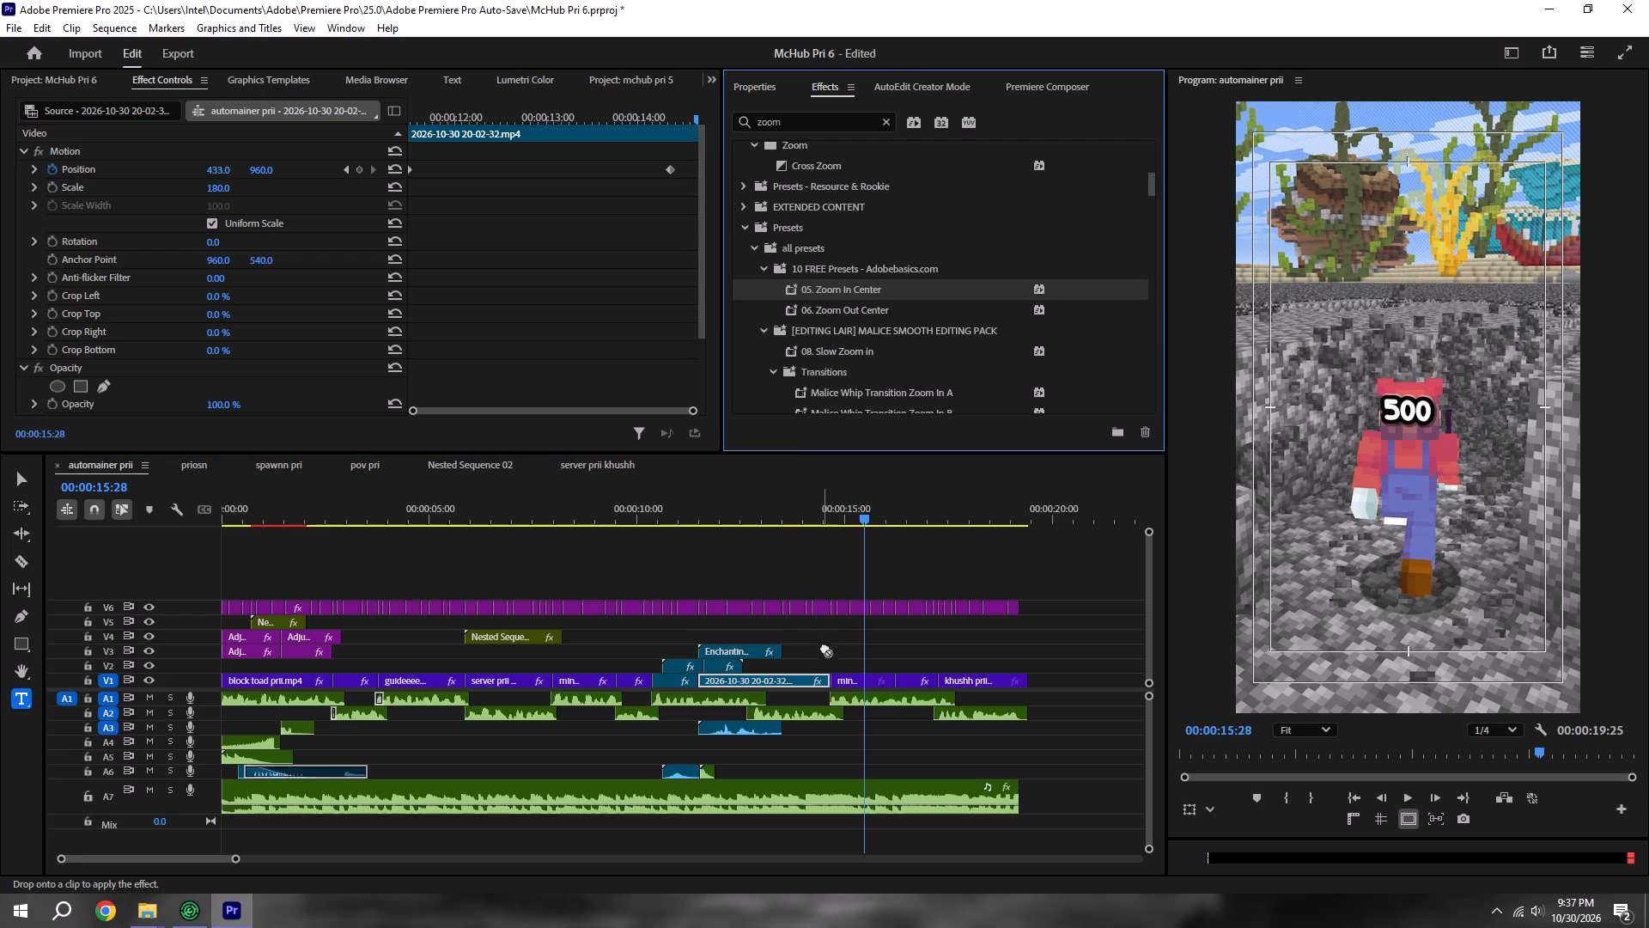
pyautogui.moveTo(824, 647); pyautogui.dragTo(871, 677)
pyautogui.press('space')
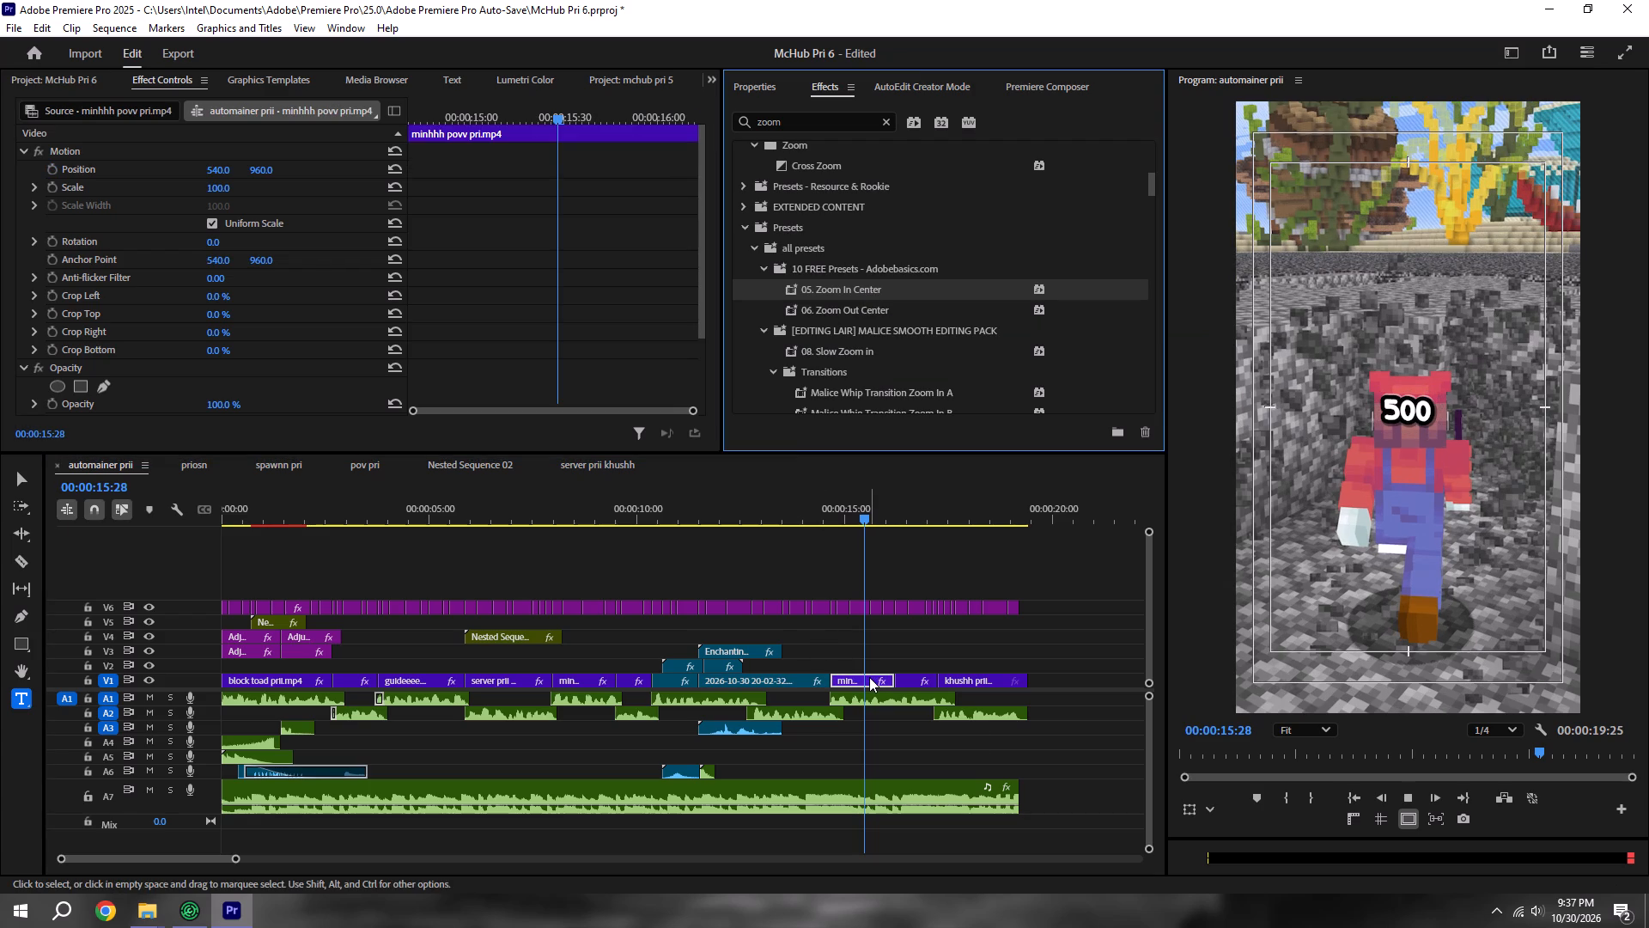
# Apply the 06. Zoom Out Center preset to the povv bbag pri 2.mp4 clip at about 17 seconds and play on.
pyautogui.press('space')
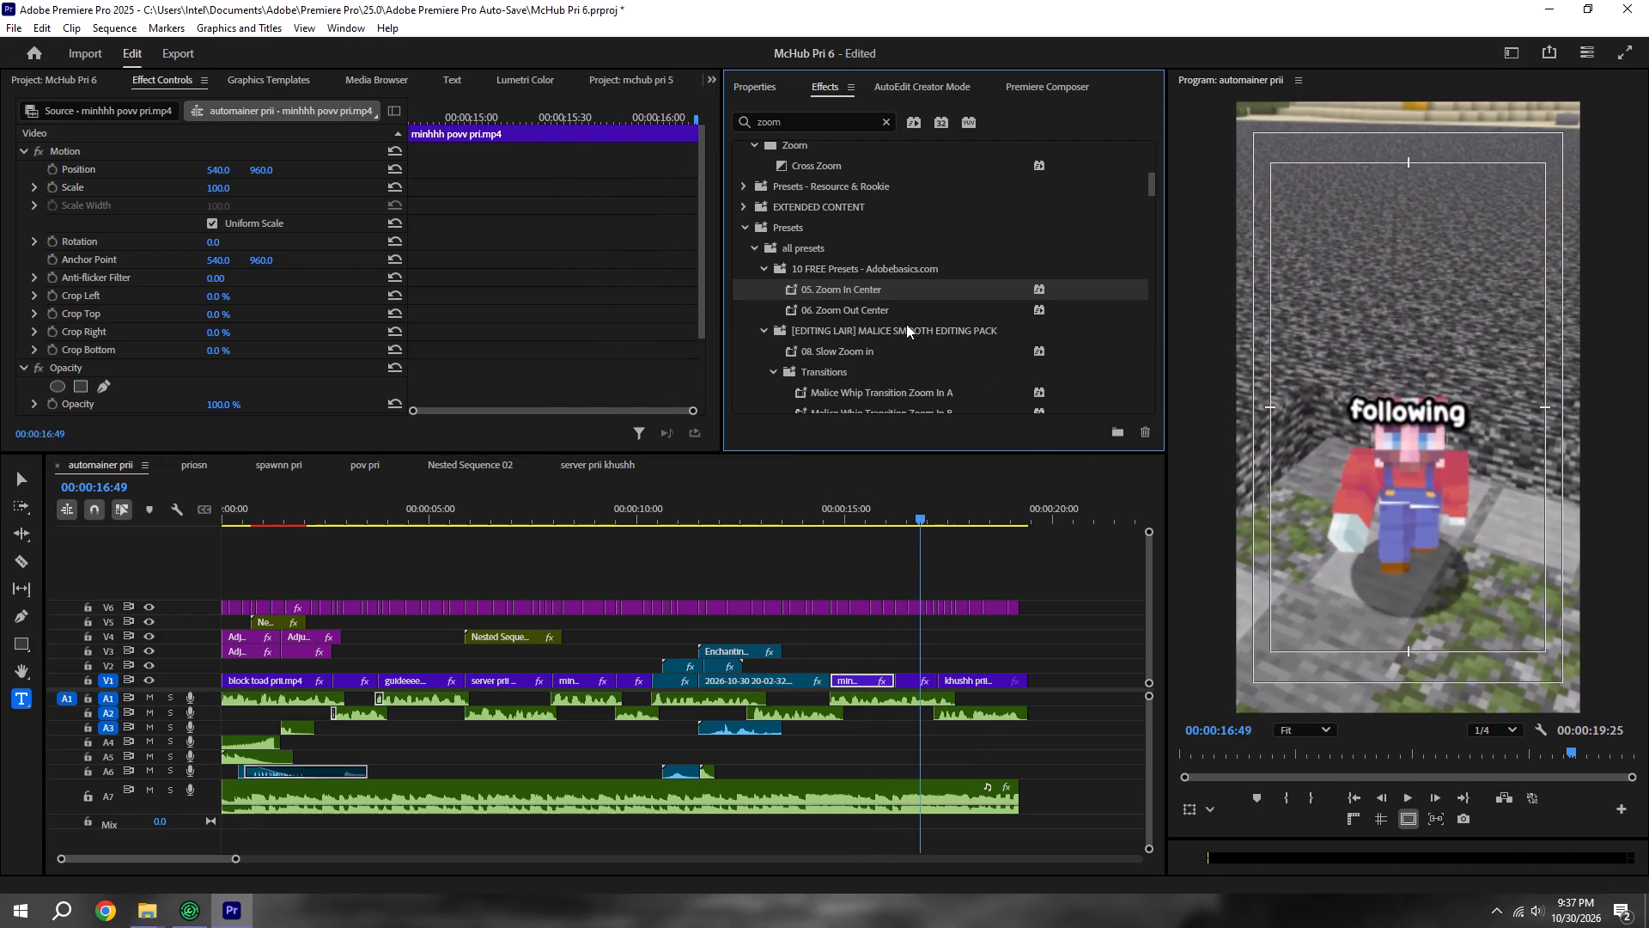
pyautogui.moveTo(881, 309); pyautogui.dragTo(928, 681)
pyautogui.press('space')
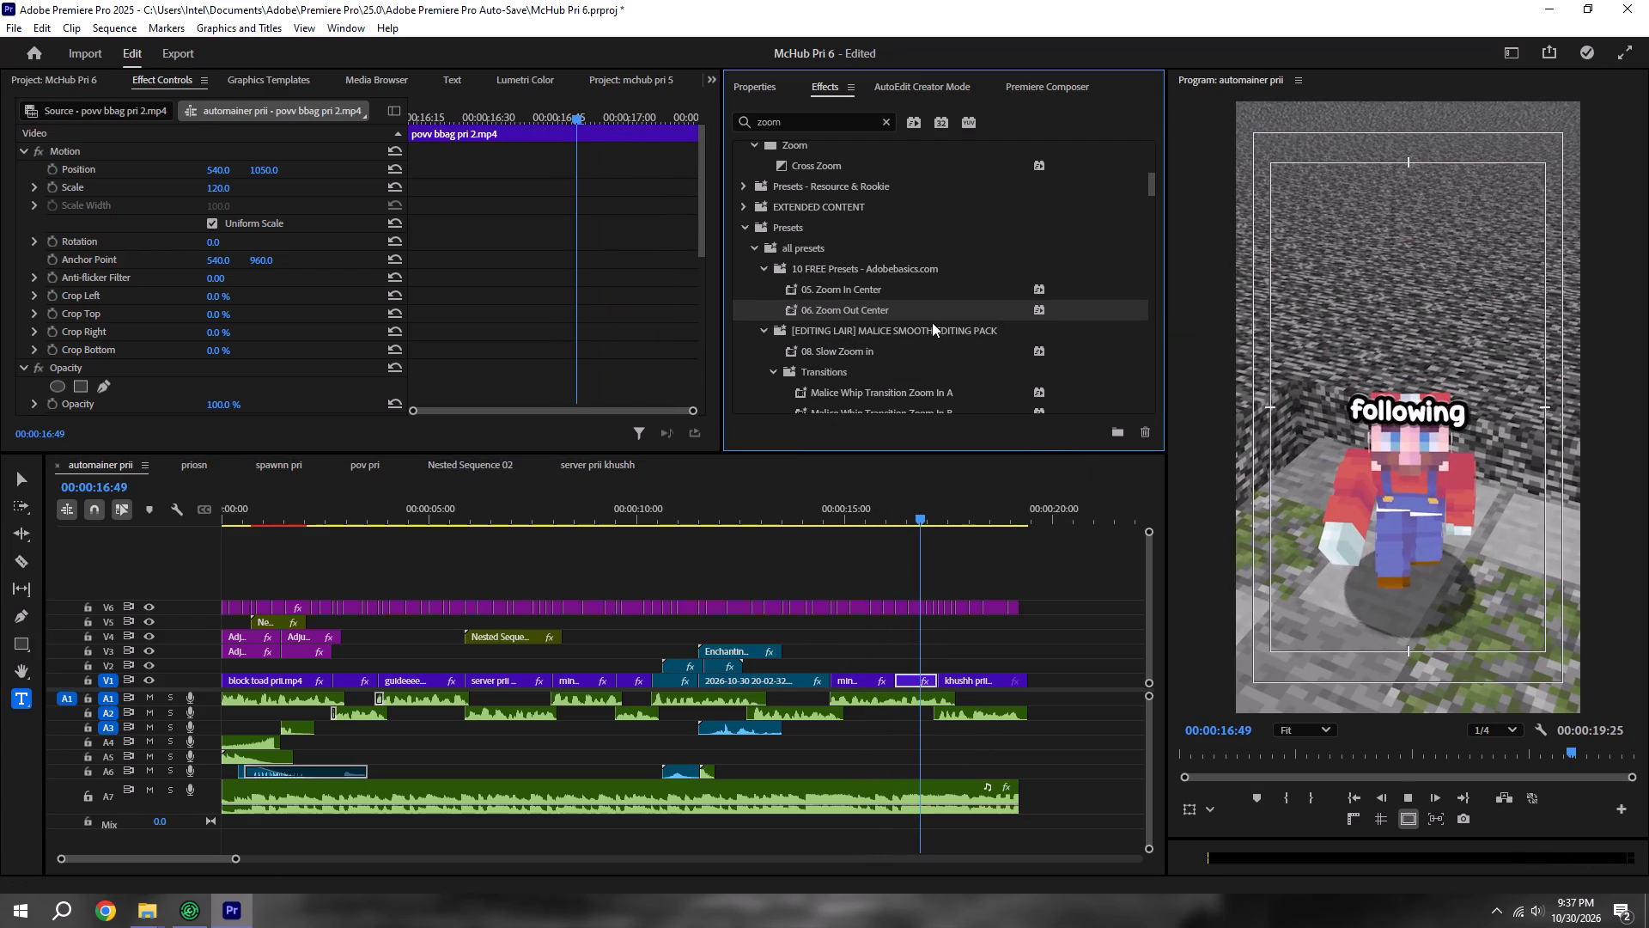
pyautogui.moveTo(872, 278); pyautogui.dragTo(971, 679)
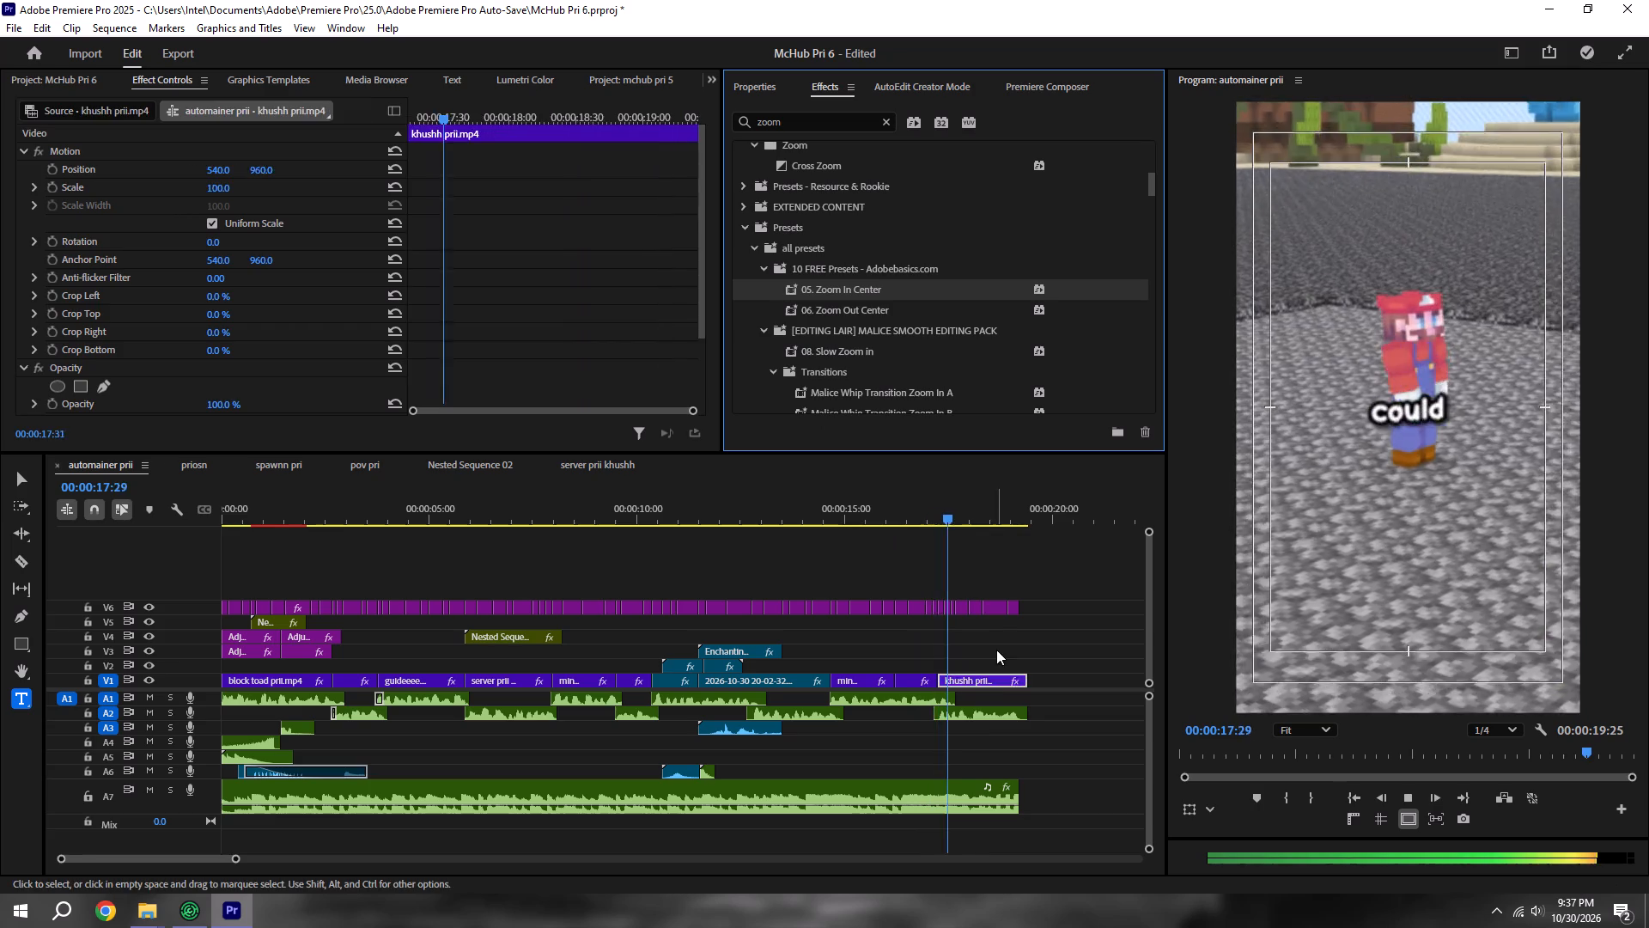
pyautogui.click(996, 650)
pyautogui.hotkey('ctrl', 's')
pyautogui.press('space')
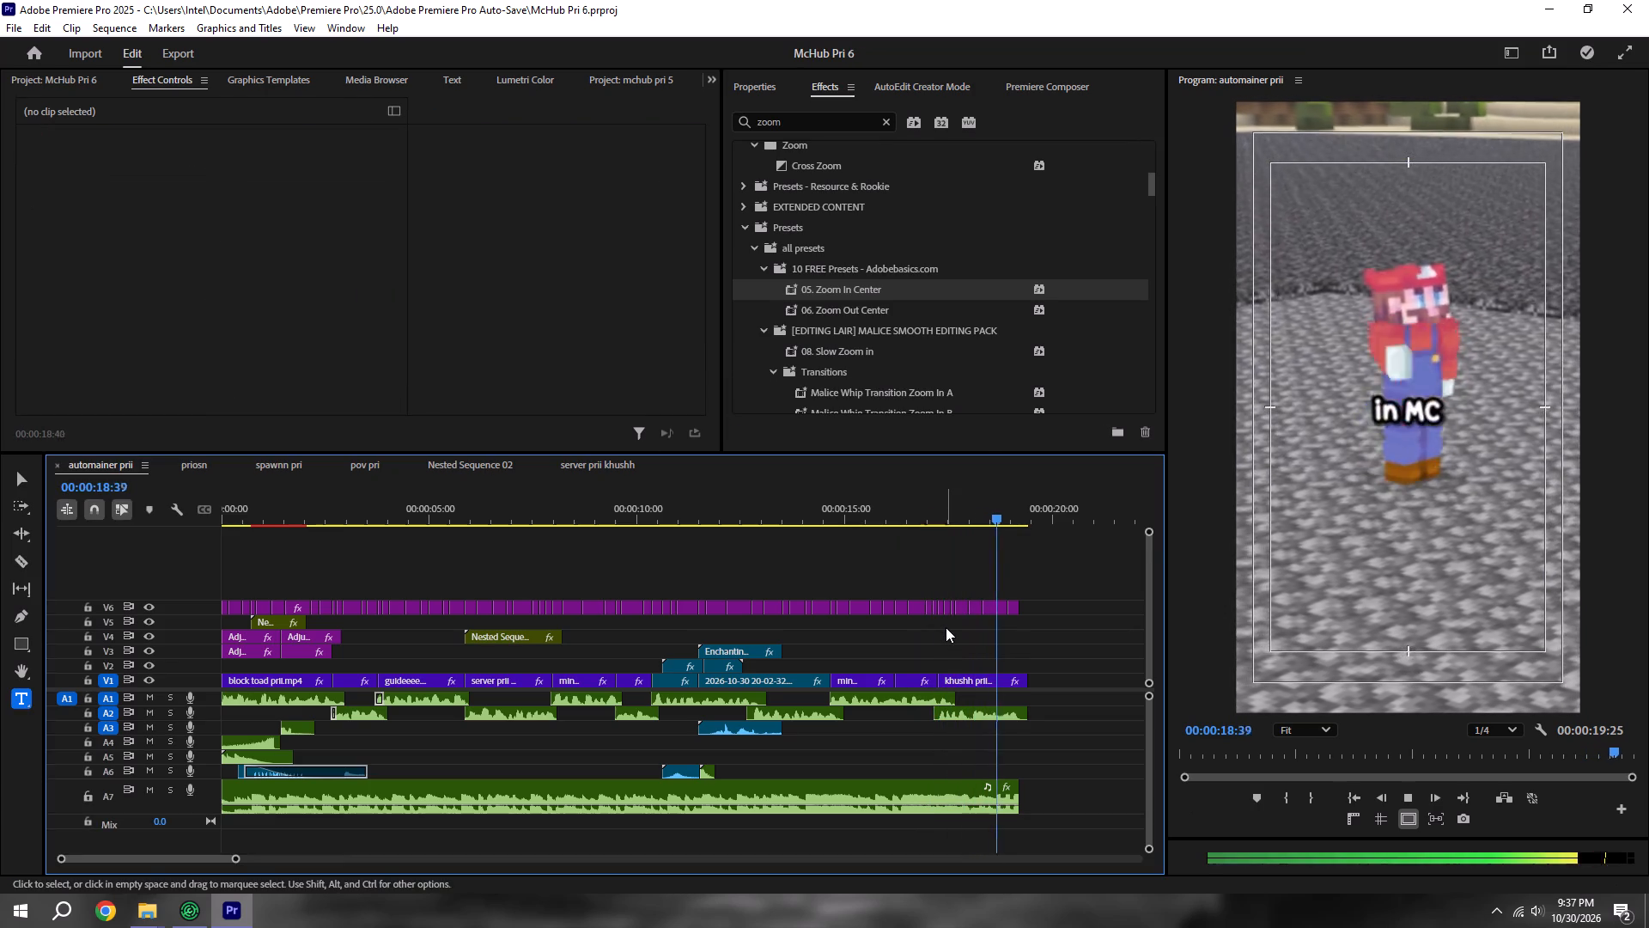
pyautogui.hotkey('ctrl', 's')
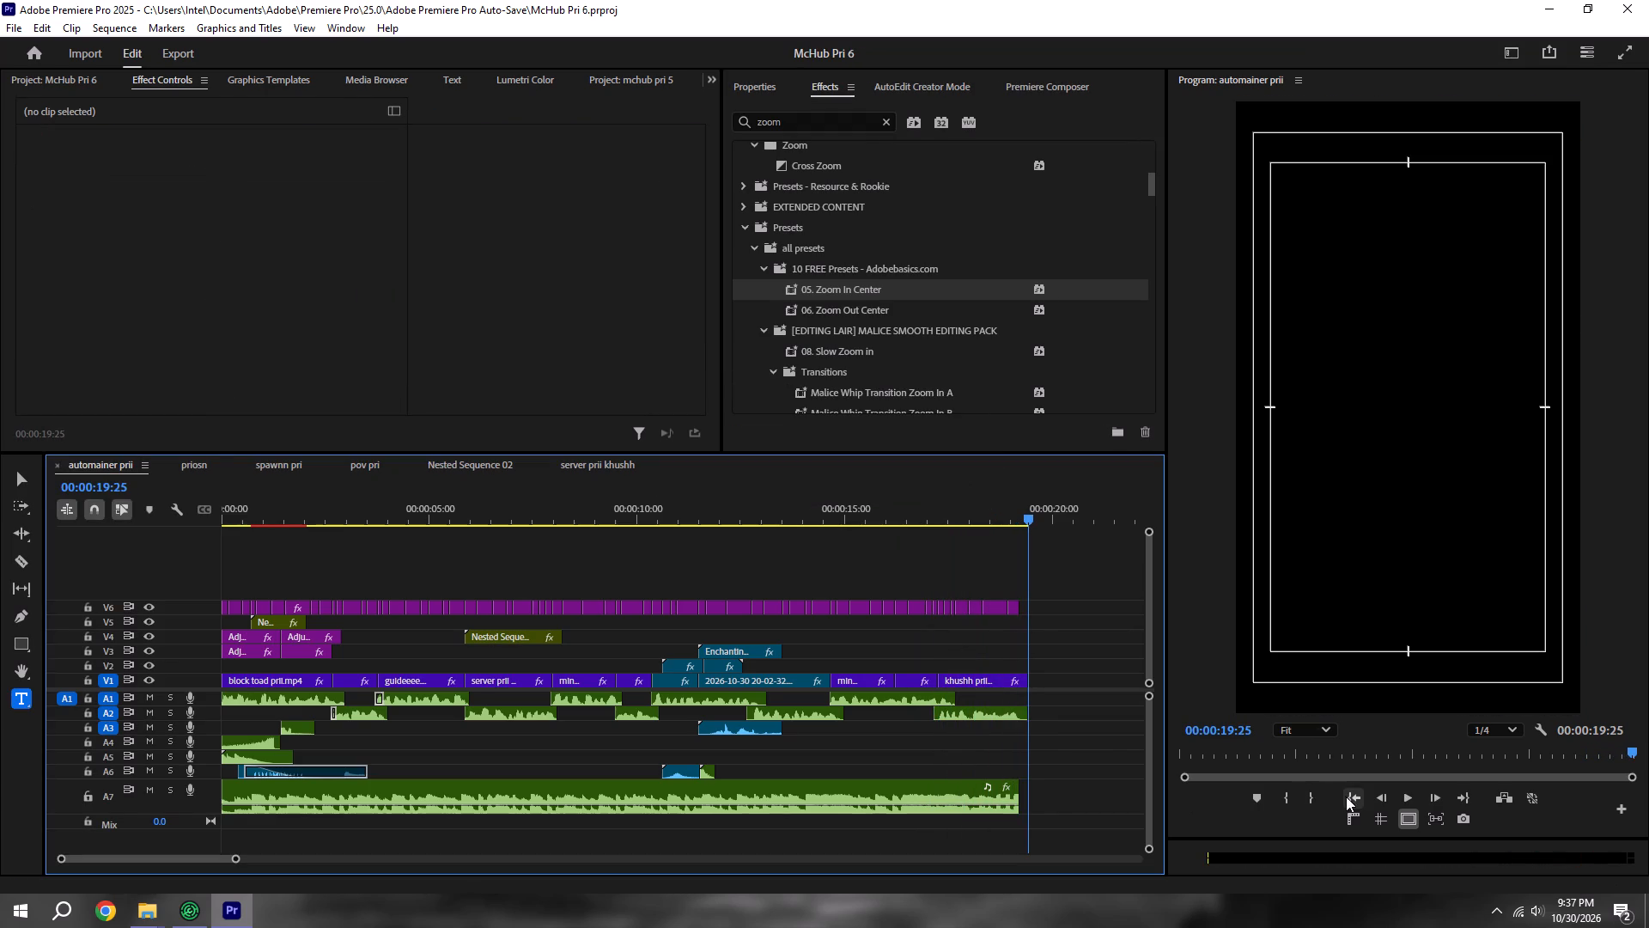
# Play the automainer prii sequence from its start through to the closing clip to review the zooms, and save the project.
pyautogui.click(1346, 797)
pyautogui.keyDown('alt'); pyautogui.scroll(-5, 764, 676); pyautogui.keyUp('alt')
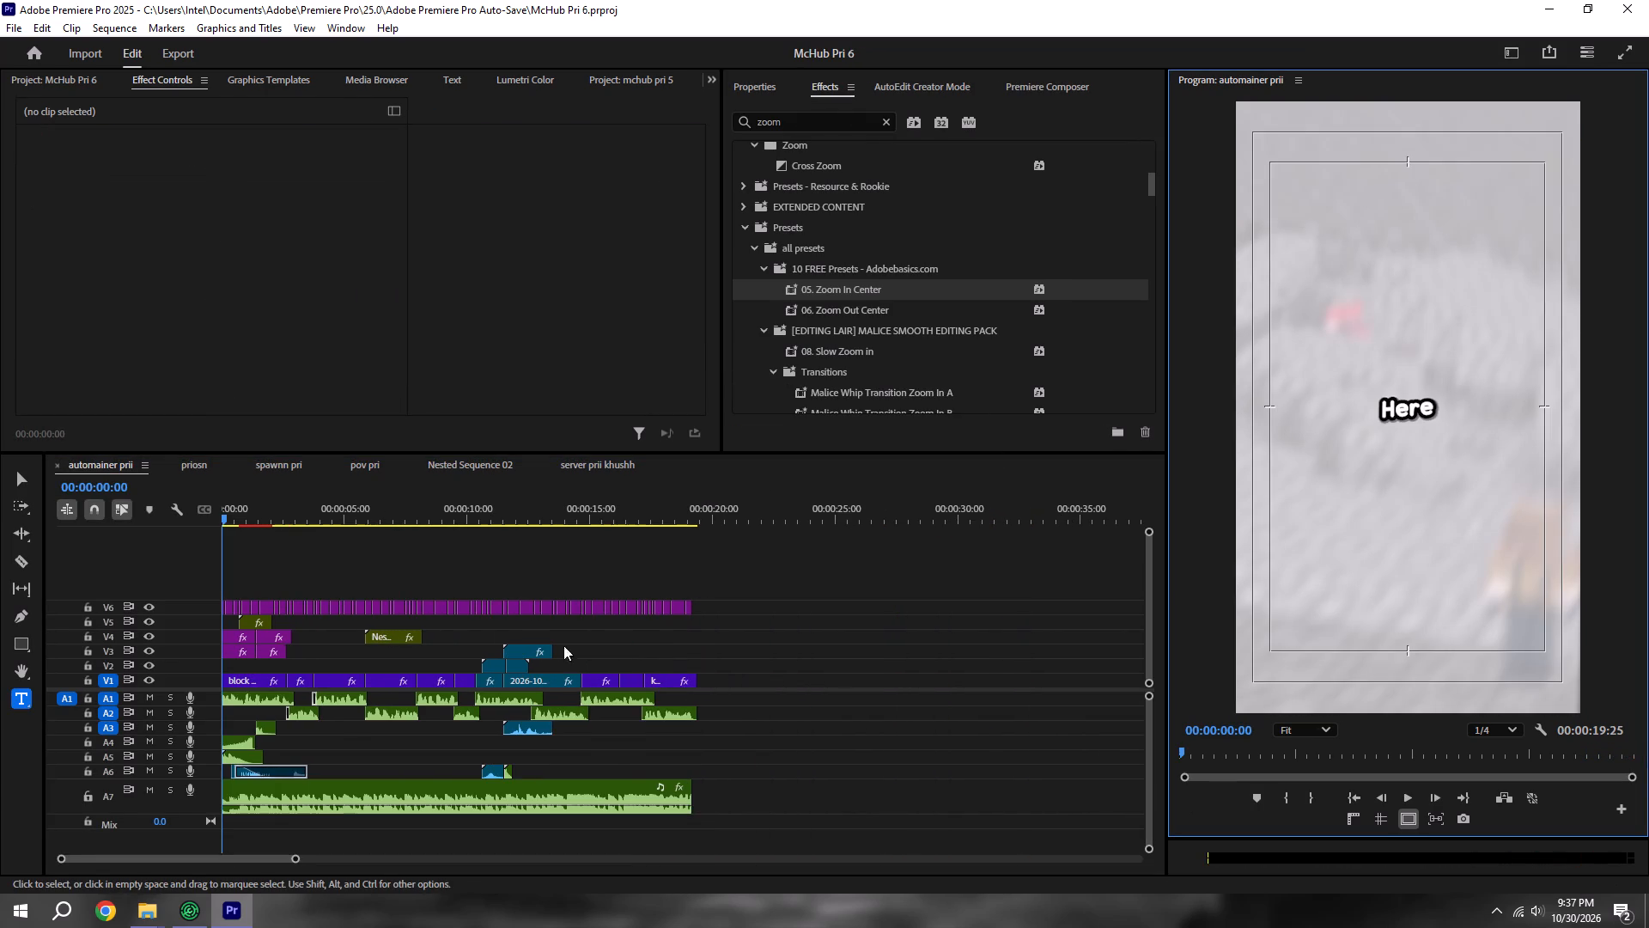
pyautogui.press('space')
pyautogui.keyDown('alt'); pyautogui.scroll(11, 296, 648); pyautogui.keyUp('alt')
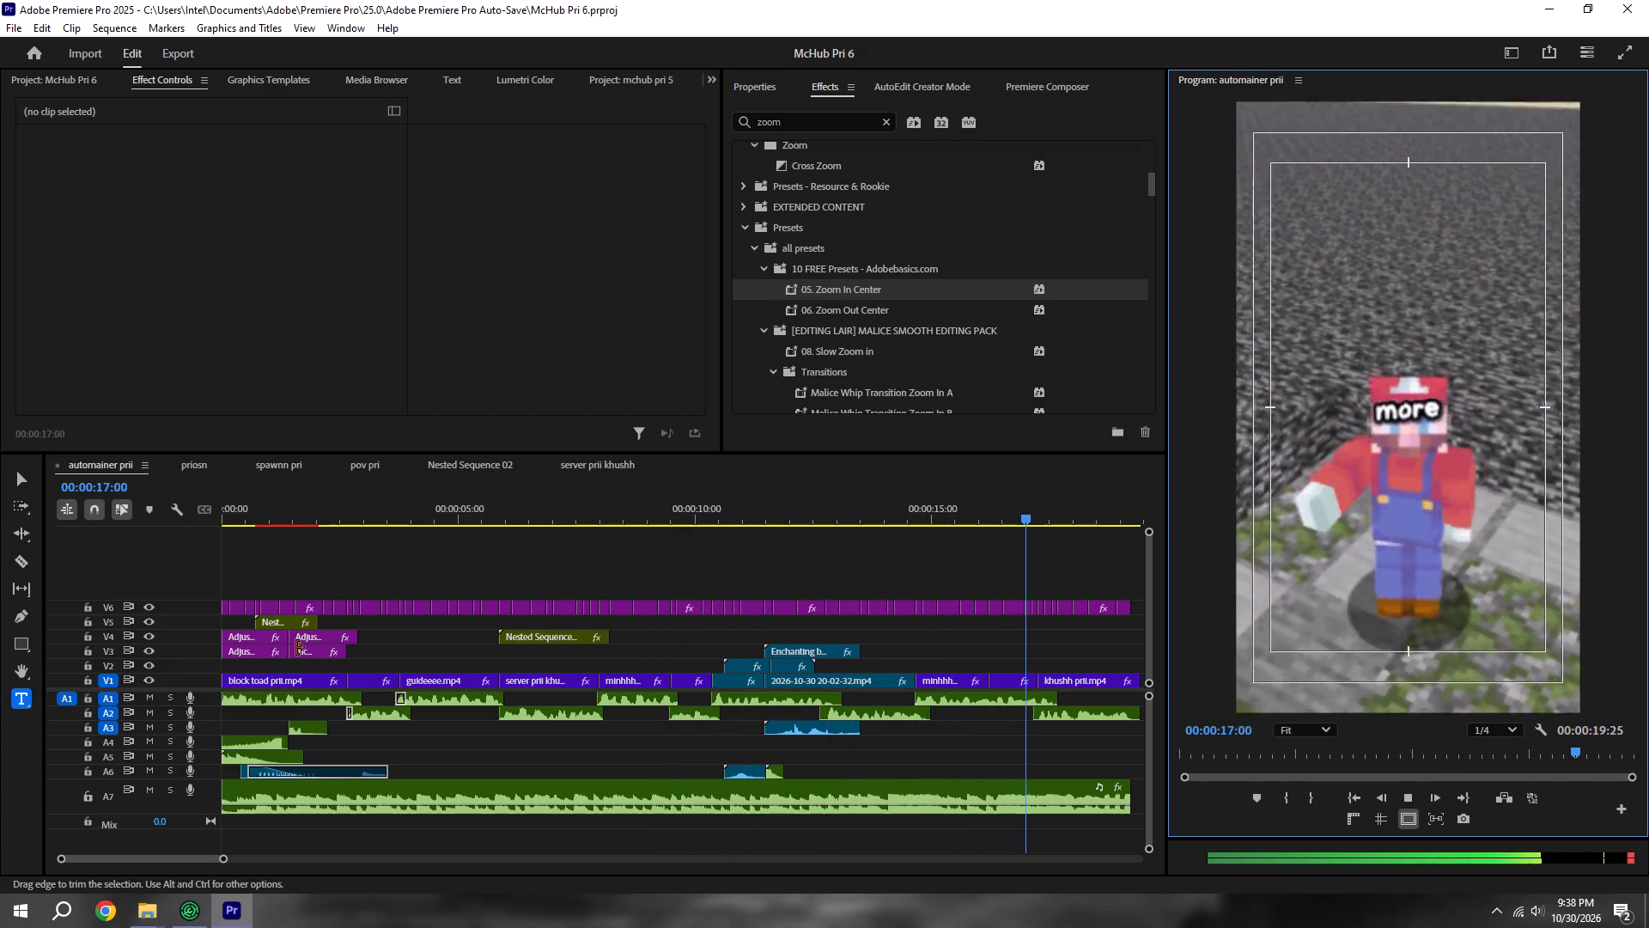
pyautogui.press('space')
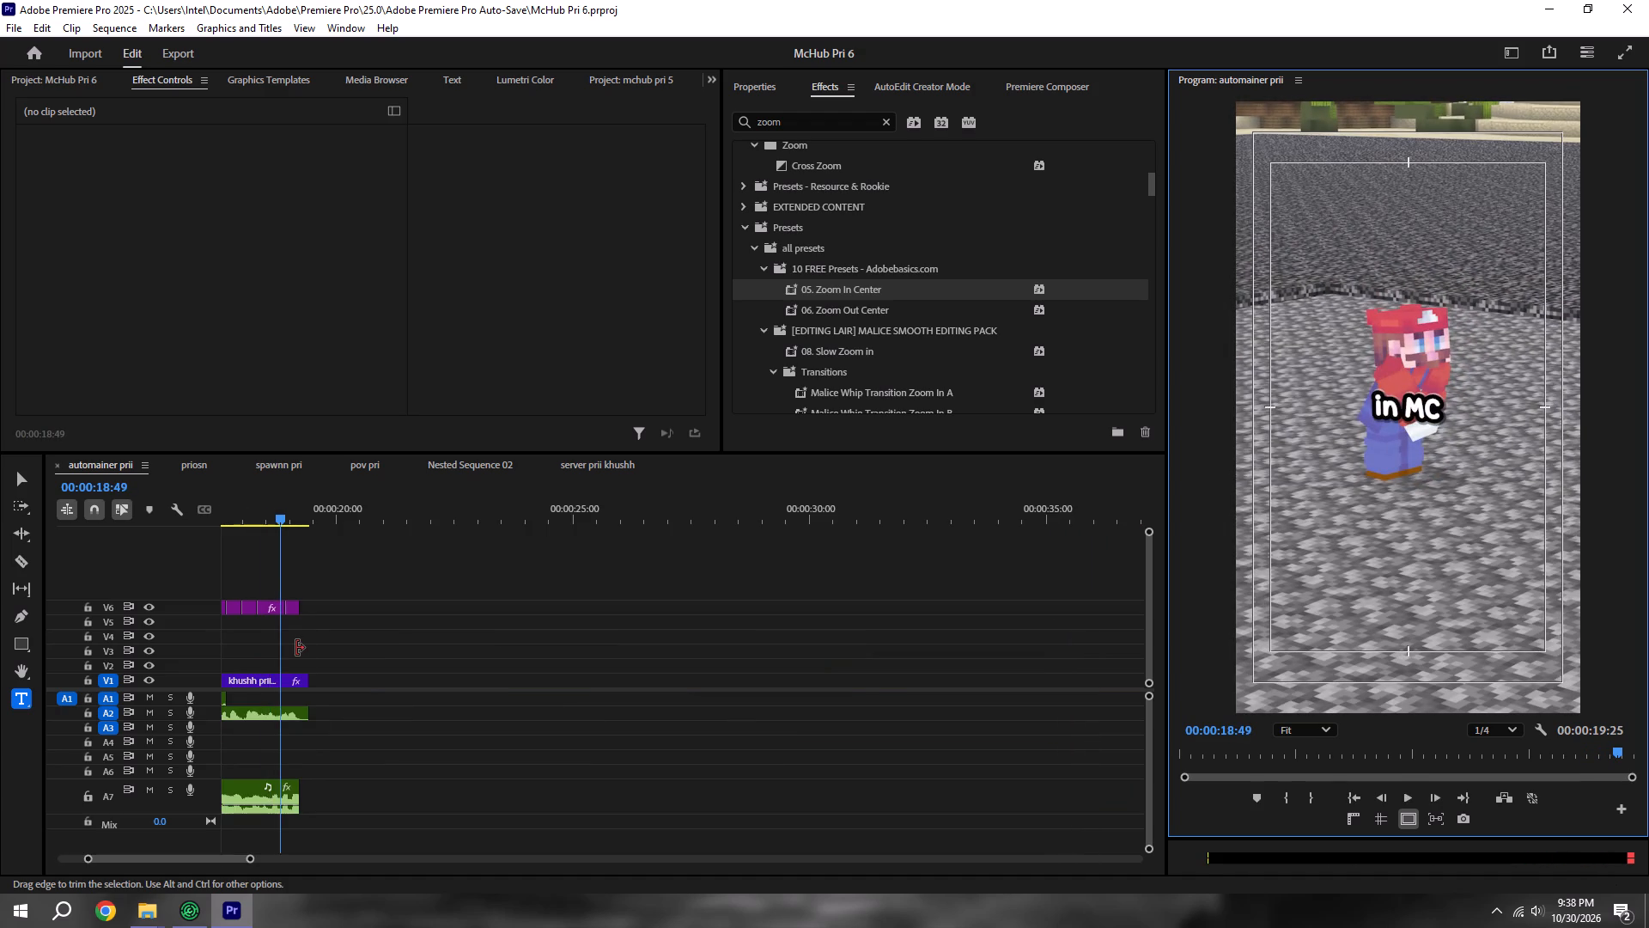
pyautogui.keyDown('alt'); pyautogui.scroll(-5, 257, 688); pyautogui.keyUp('alt')
pyautogui.hotkey('ctrl', 's')
# Return to the sequence start, delete the background music clip from track A7, and save the project.
pyautogui.doubleClick(1354, 809)
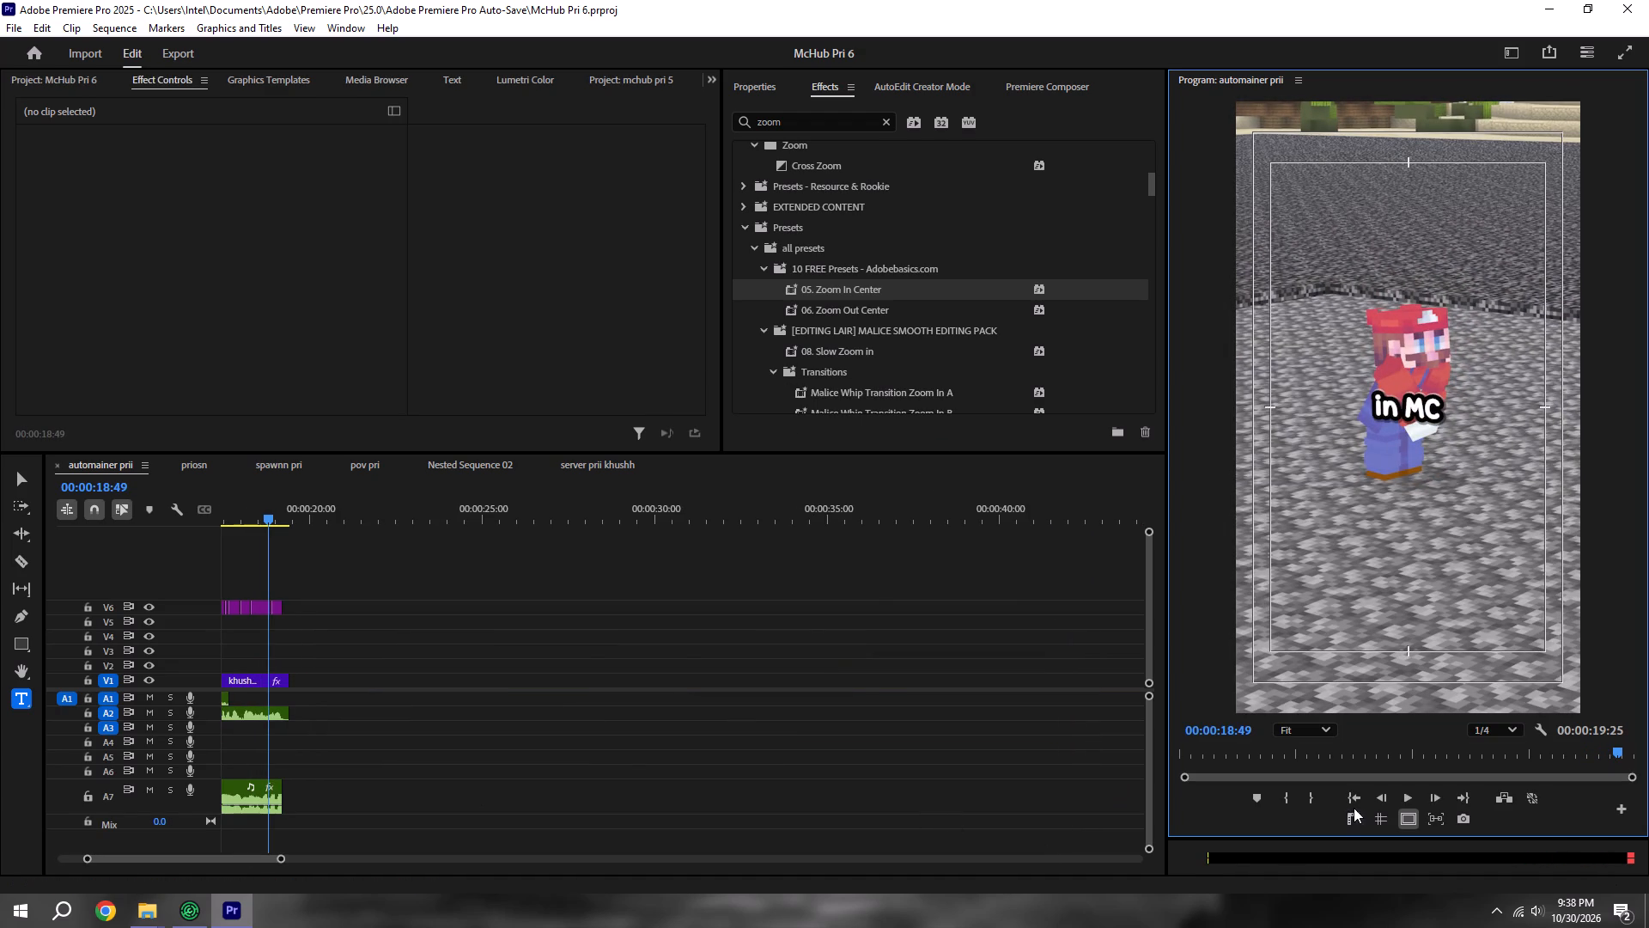
pyautogui.keyDown('alt'); pyautogui.scroll(-3, 799, 801); pyautogui.keyUp('alt')
pyautogui.keyDown('alt'); pyautogui.scroll(-4, 550, 781); pyautogui.keyUp('alt')
pyautogui.click(375, 797)
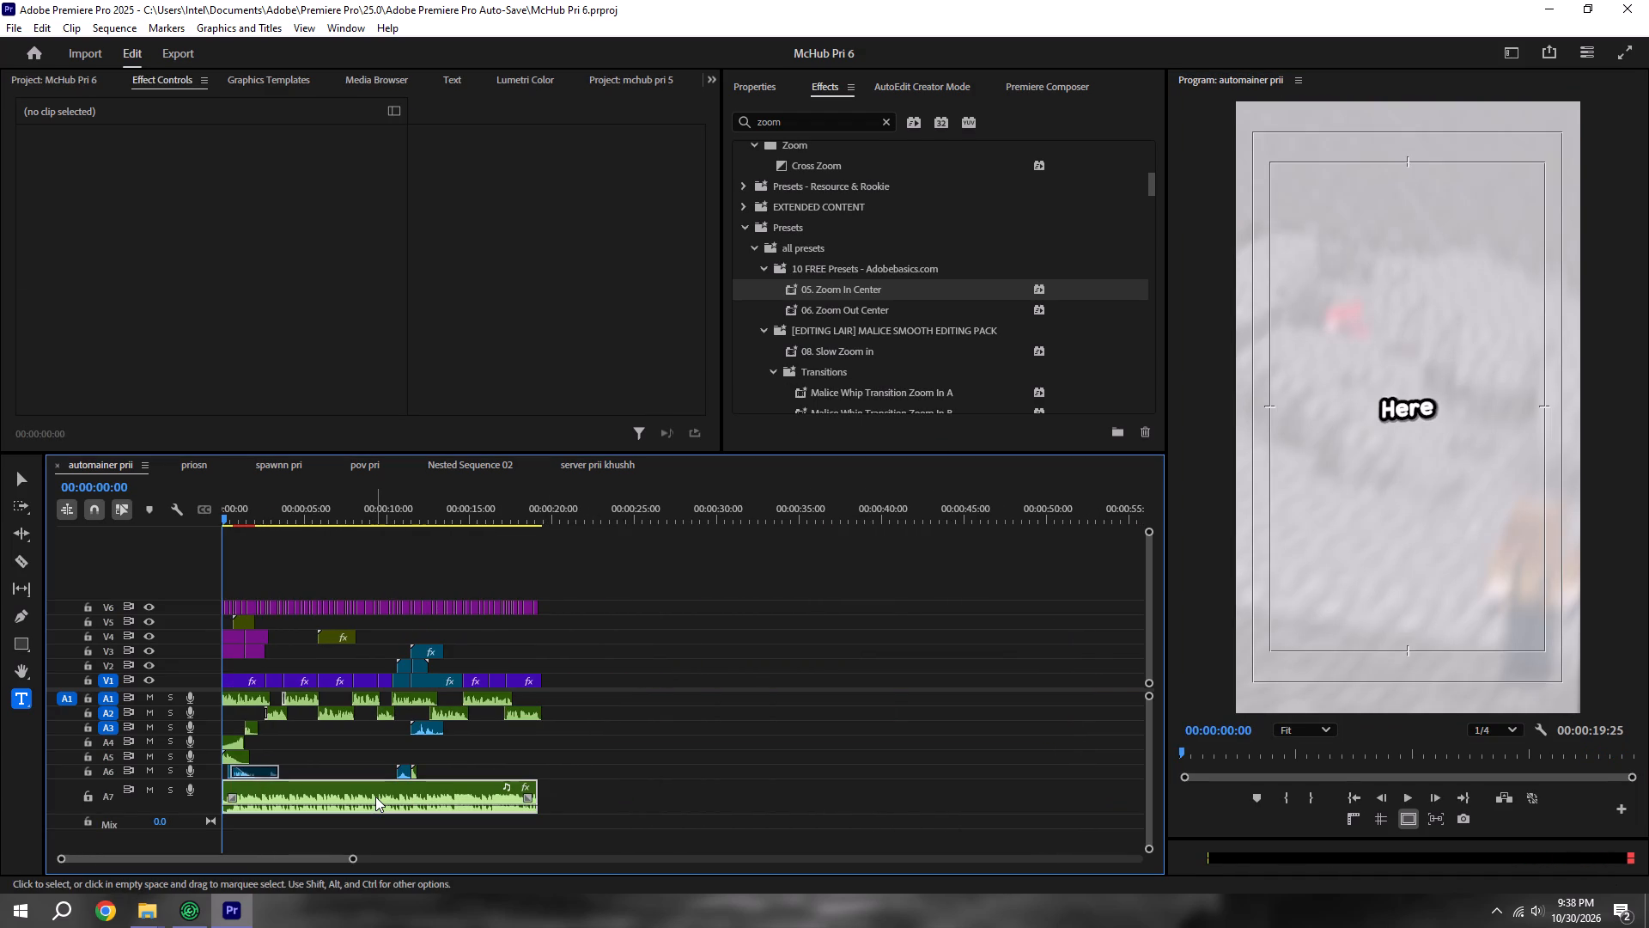
pyautogui.press('BackSpace')
pyautogui.hotkey('ctrl', 's')
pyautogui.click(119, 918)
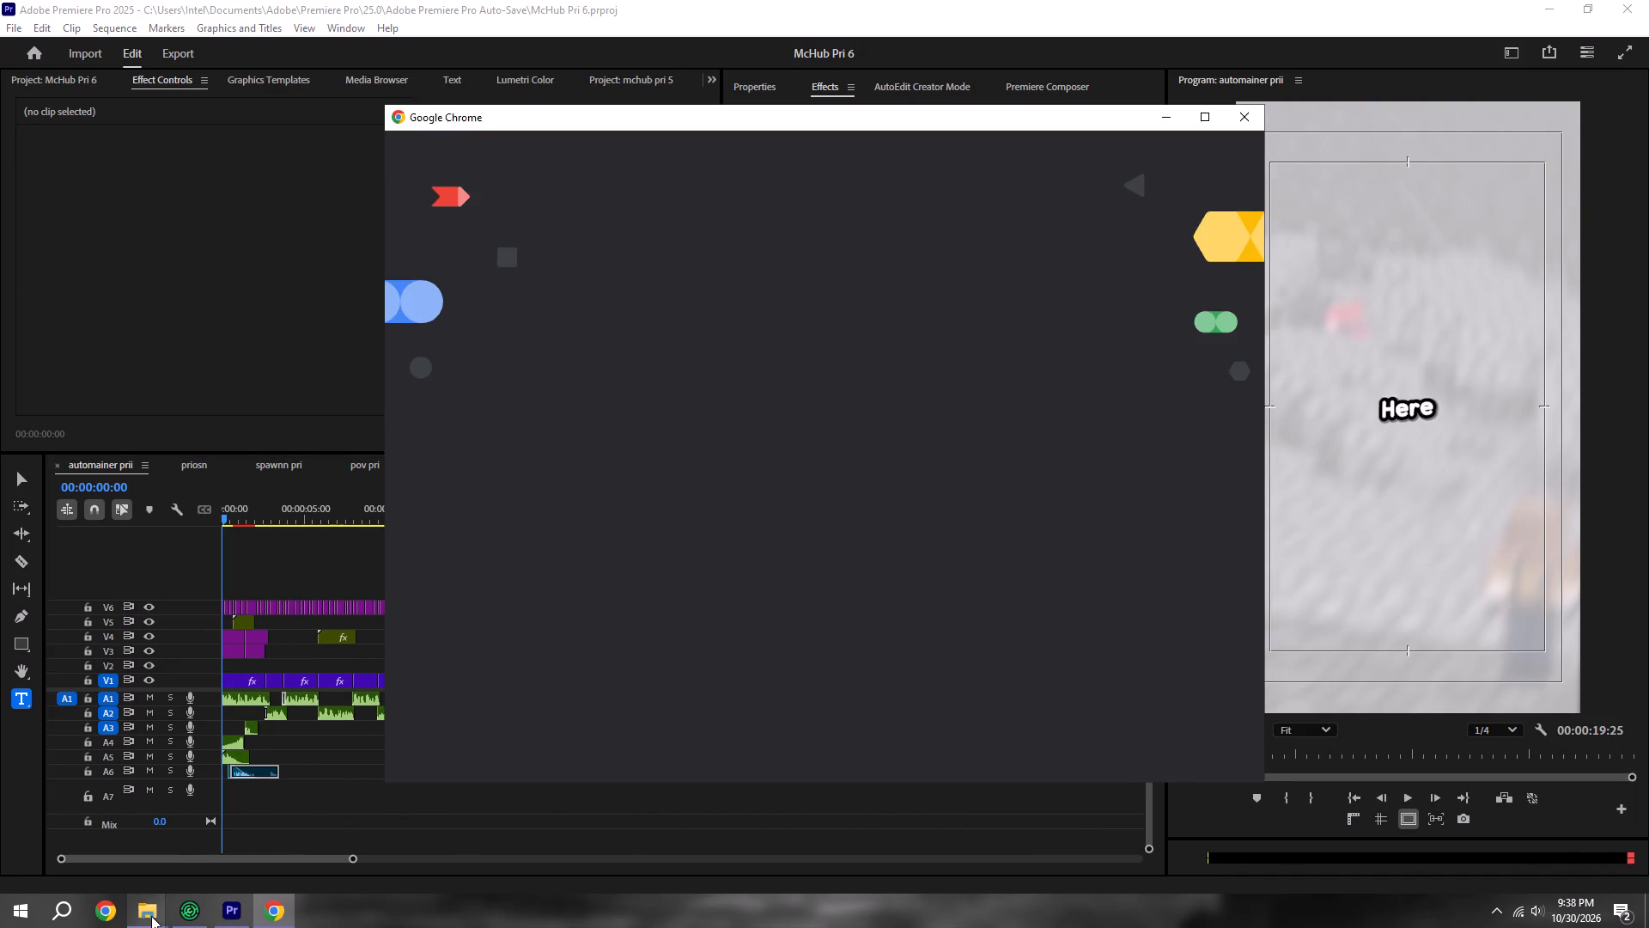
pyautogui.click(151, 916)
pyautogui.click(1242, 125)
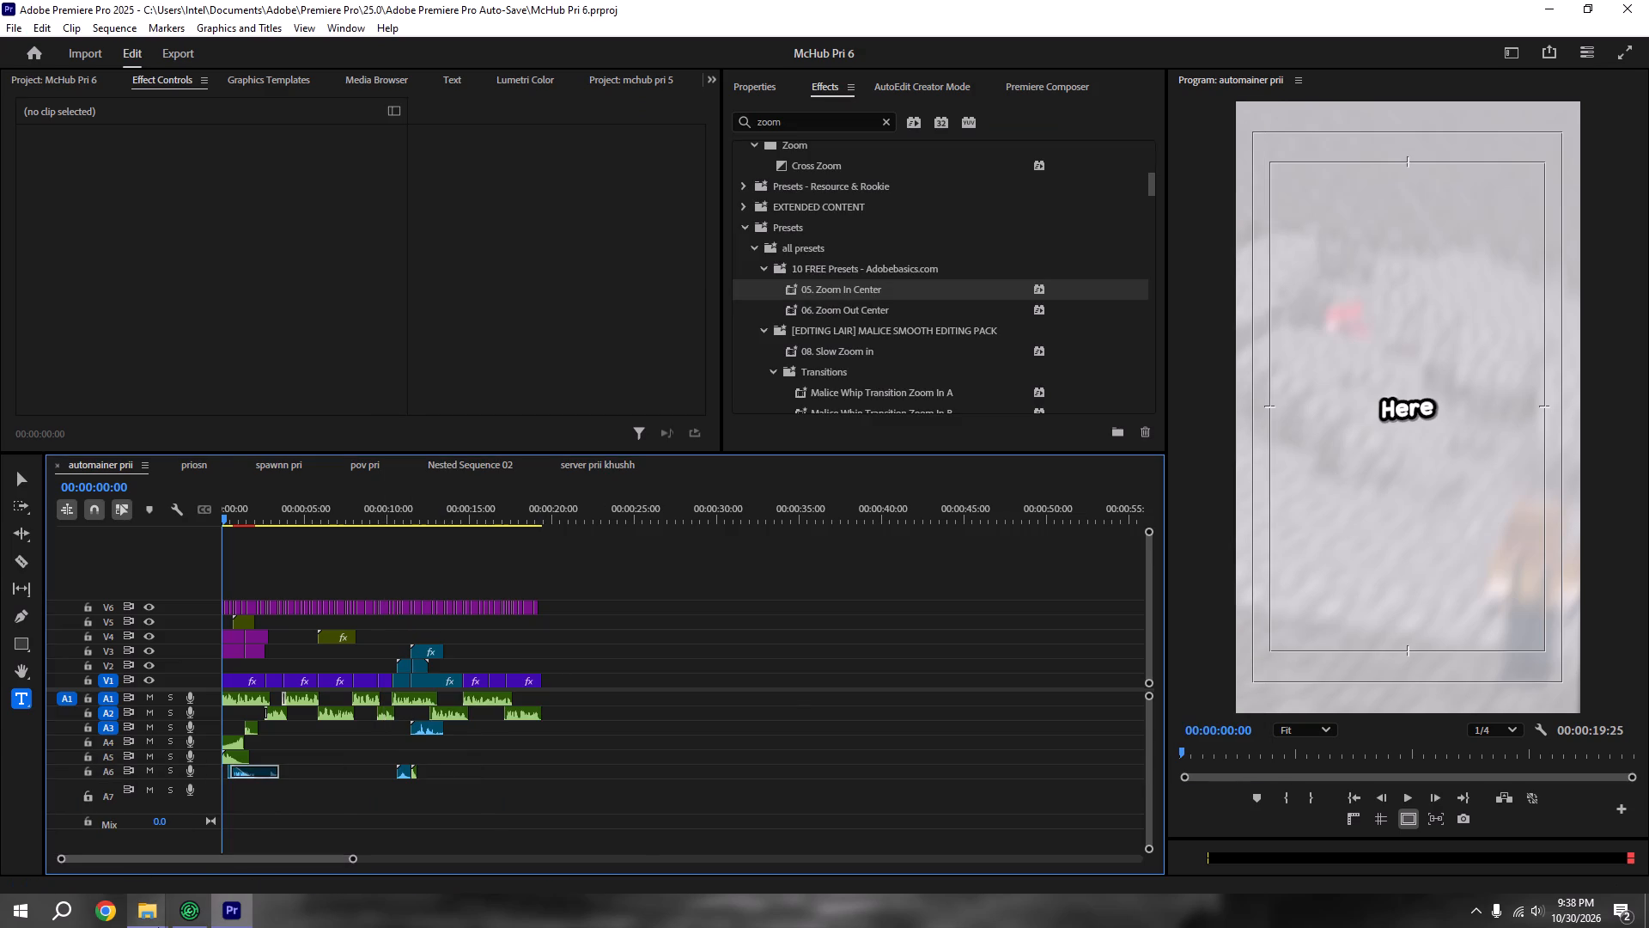
# Bring The Kid LAROI, Justin Bieber - STAY (Instrumental) from the Downloads folder onto track A6 past the existing clips, and save the project.
pyautogui.click(158, 927)
pyautogui.click(133, 838)
pyautogui.scroll(-6, 1089, 342)
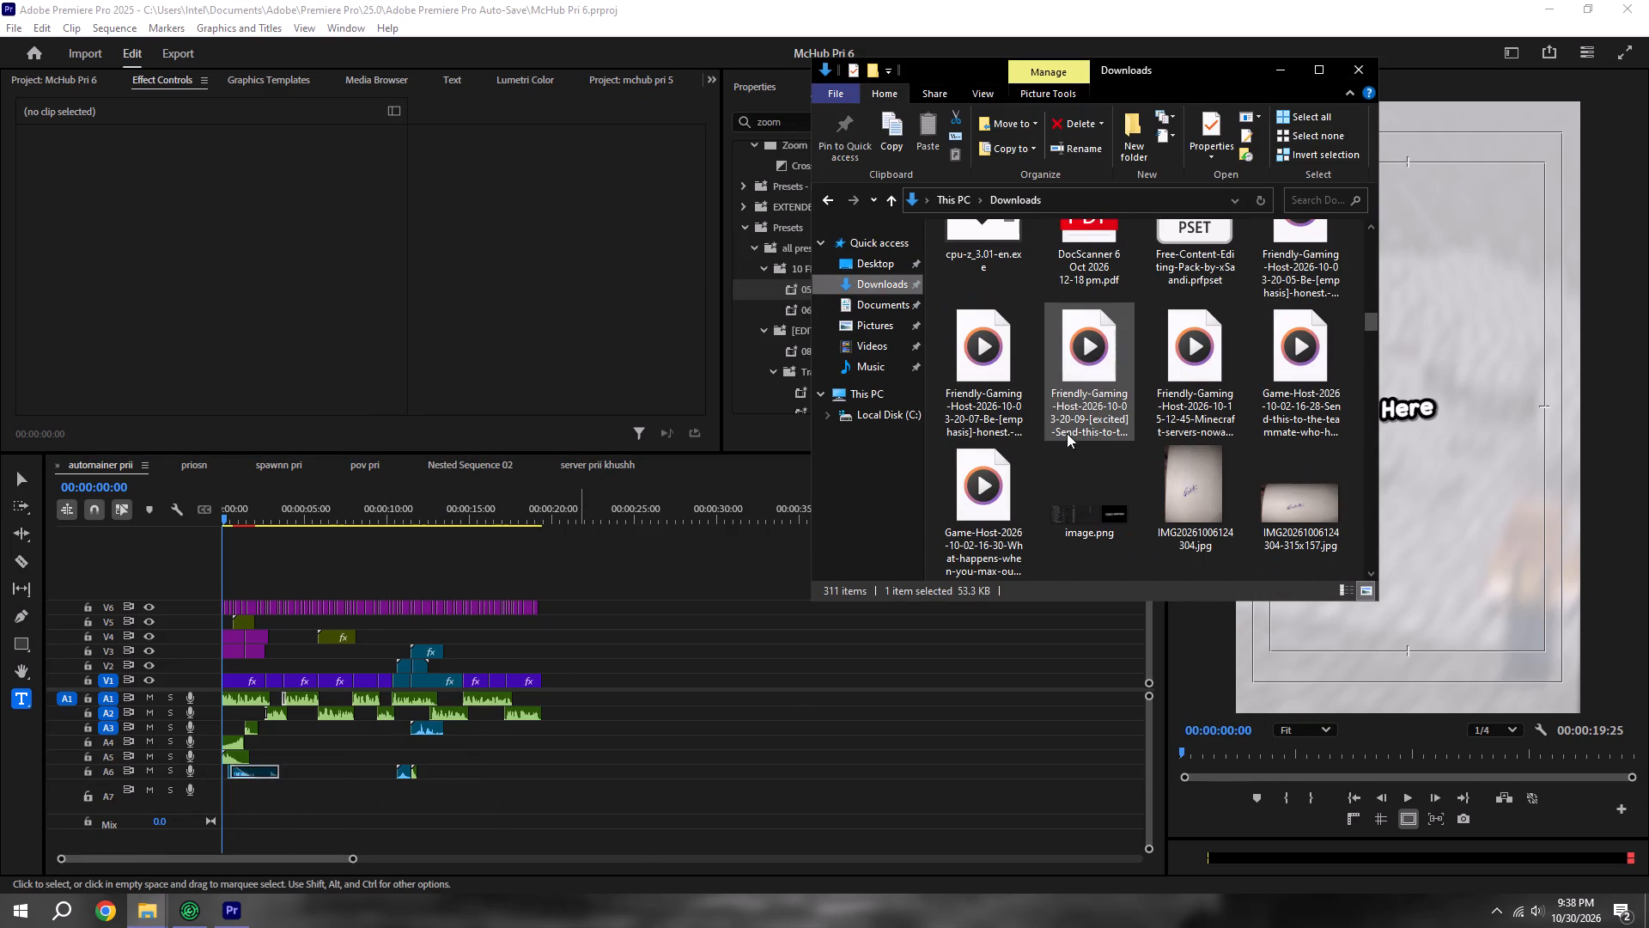
pyautogui.scroll(-2, 1143, 430)
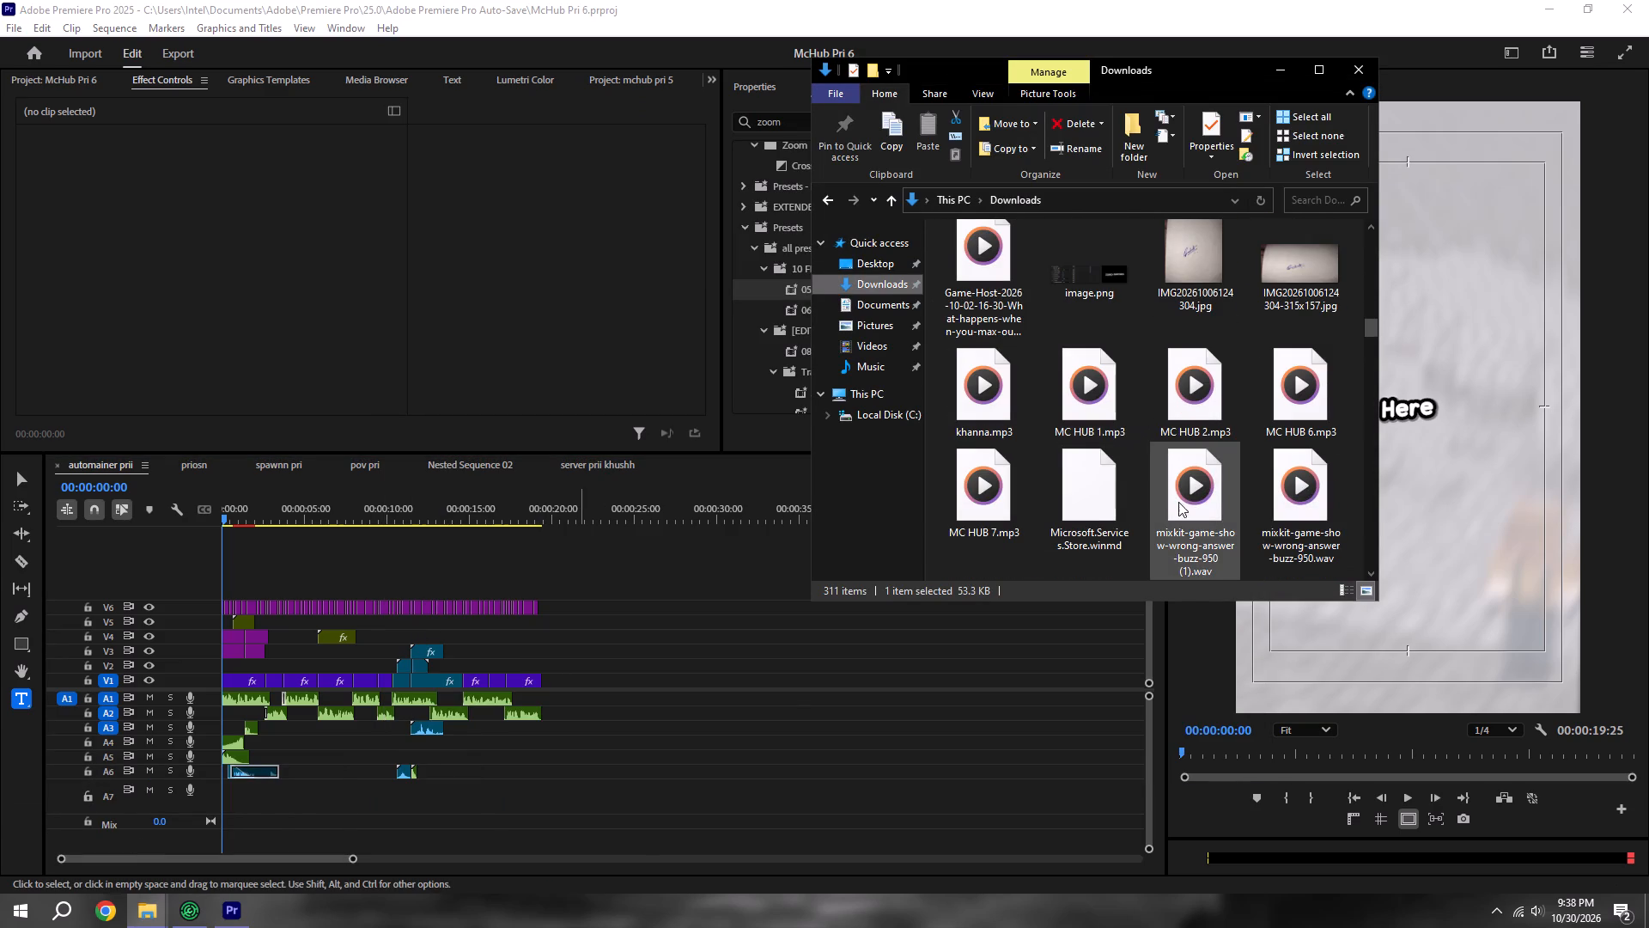
pyautogui.scroll(-1, 1191, 486)
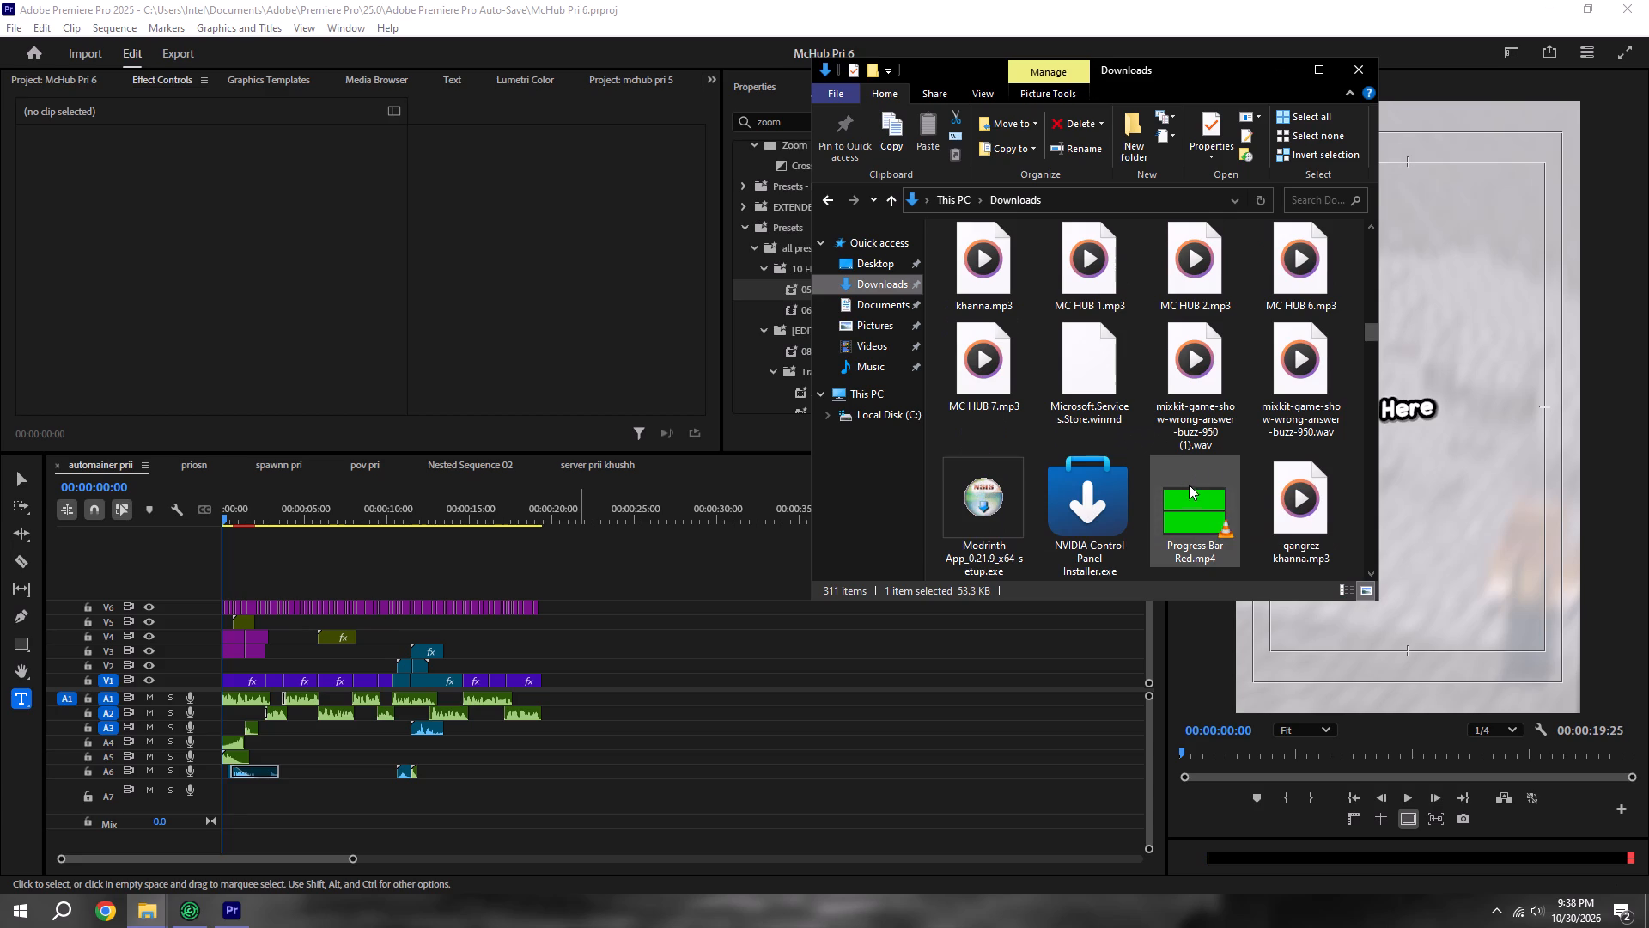
pyautogui.scroll(-1, 1145, 455)
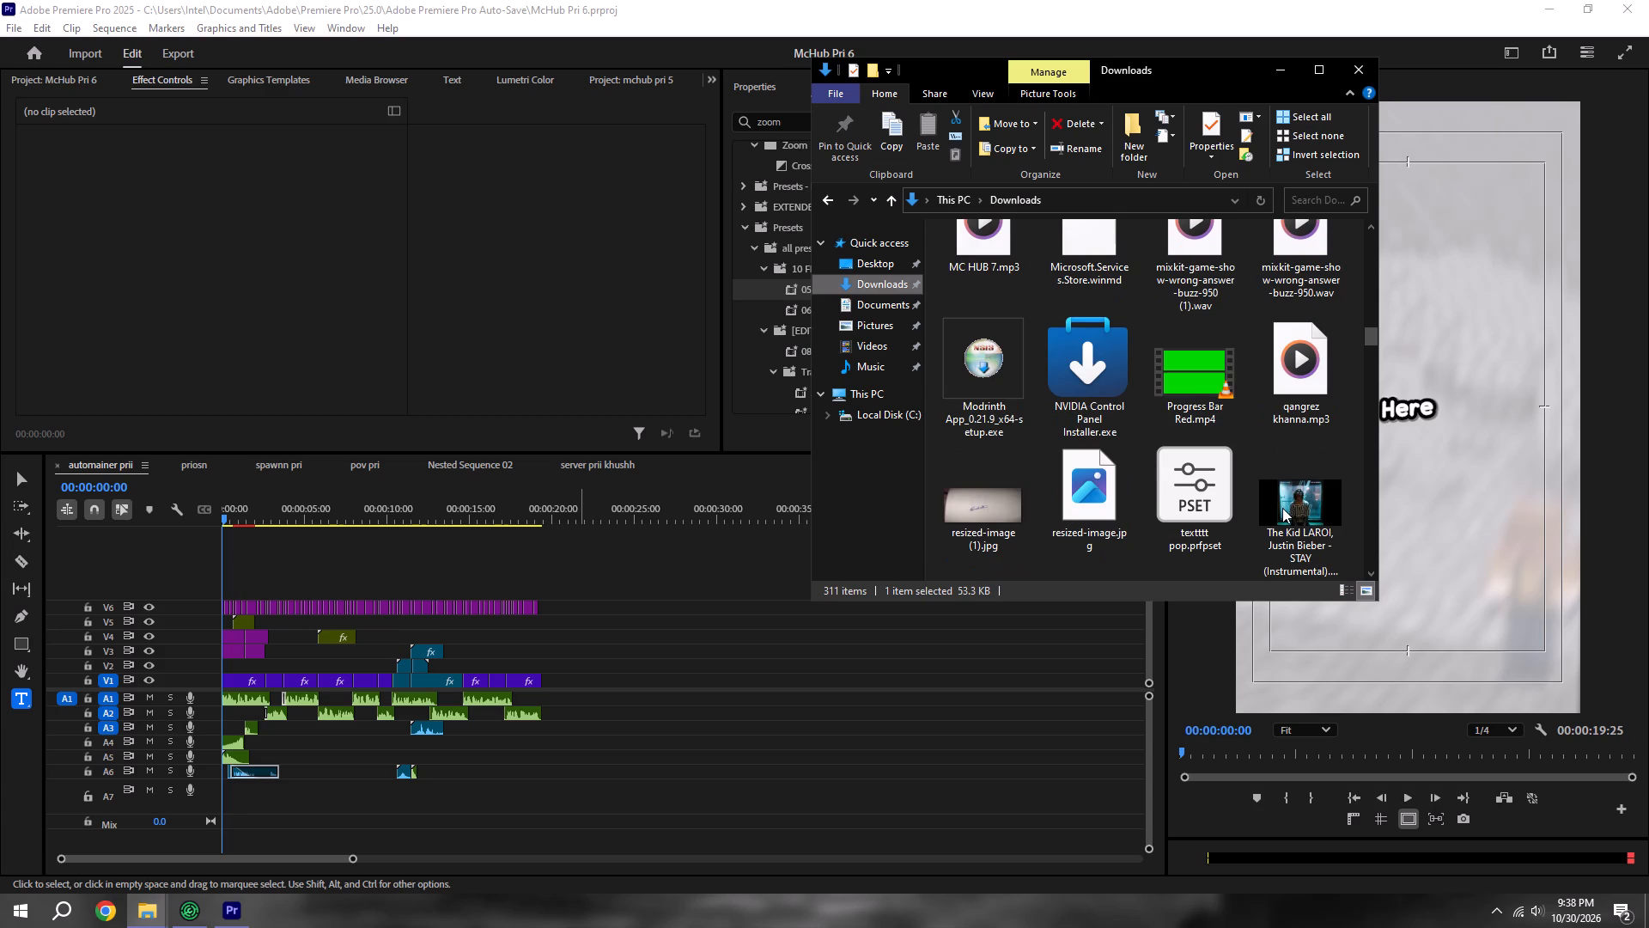
pyautogui.moveTo(1282, 508); pyautogui.dragTo(795, 775)
pyautogui.click(876, 730)
pyautogui.keyDown('alt'); pyautogui.scroll(-7, 824, 762); pyautogui.keyUp('alt')
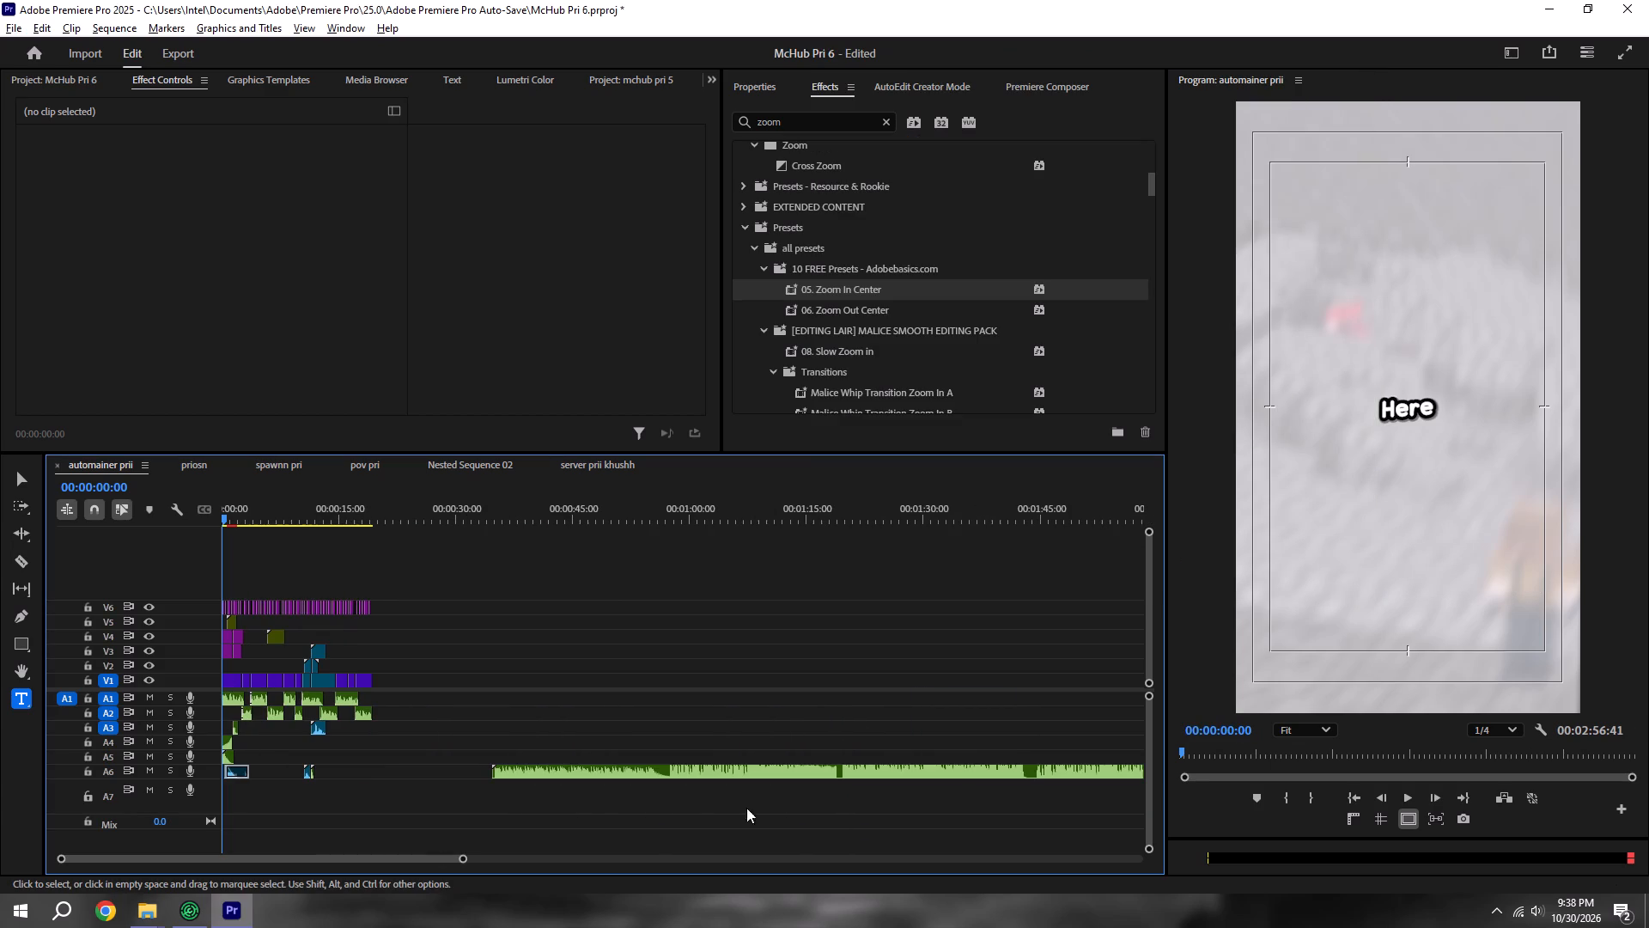
pyautogui.hotkey('ctrl', 's')
# Trim about 22 seconds off the start of the STAY (Instrumental) clip and move it to the beginning of track A7.
pyautogui.moveTo(488, 770); pyautogui.dragTo(658, 807)
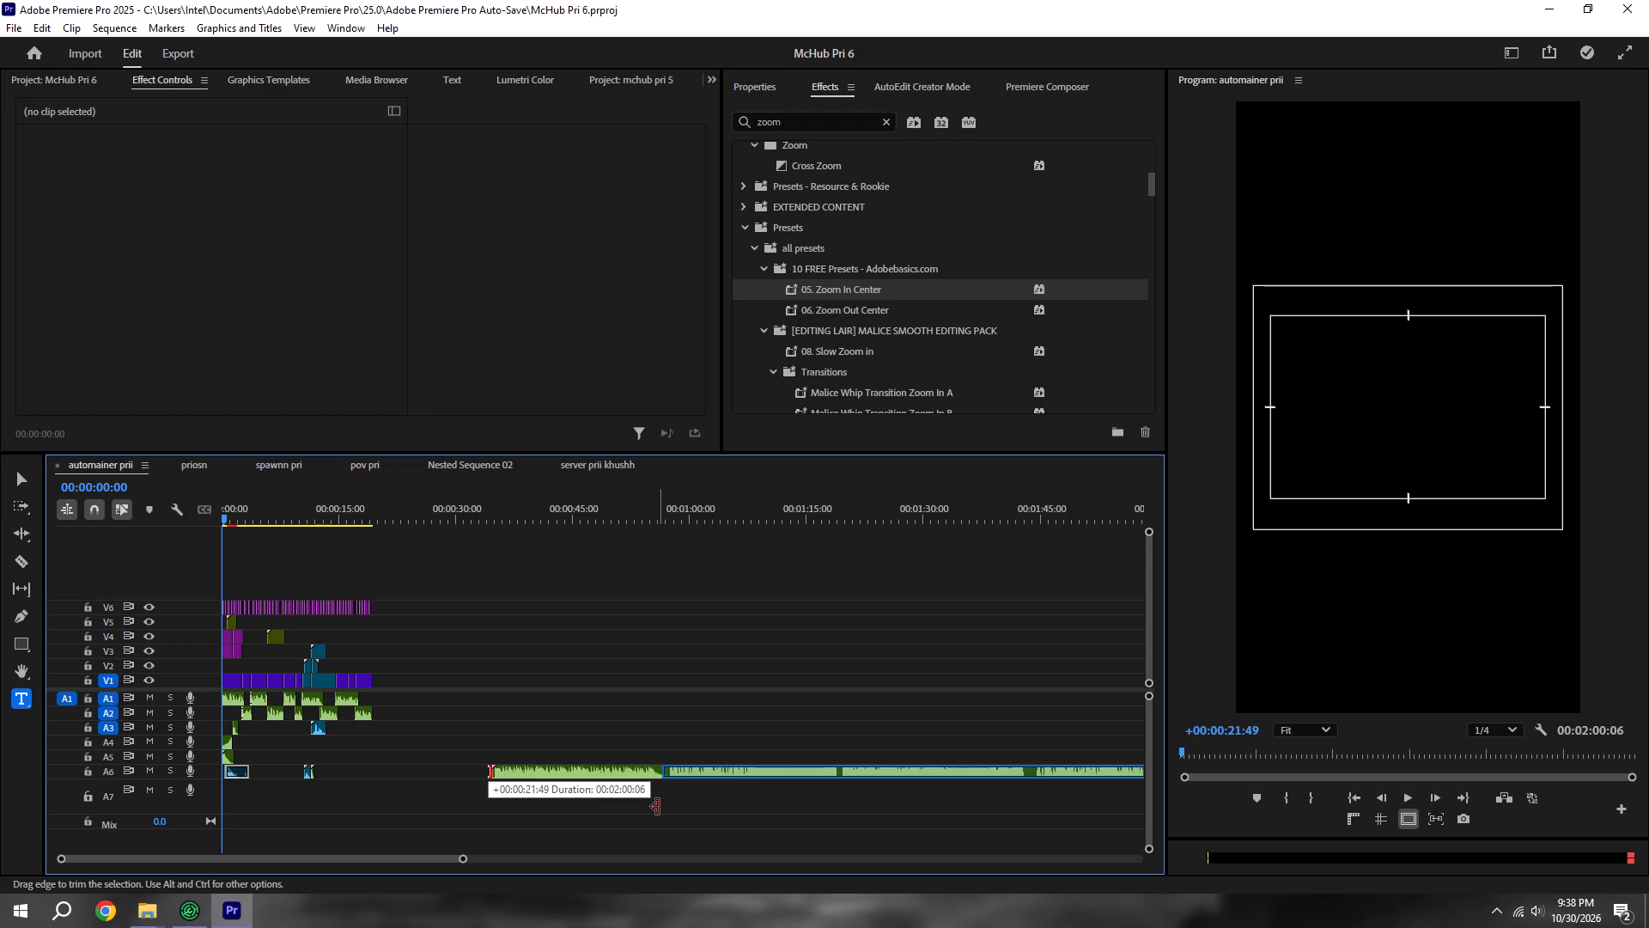
pyautogui.moveTo(658, 807); pyautogui.dragTo(663, 809)
pyautogui.moveTo(715, 775); pyautogui.dragTo(352, 801)
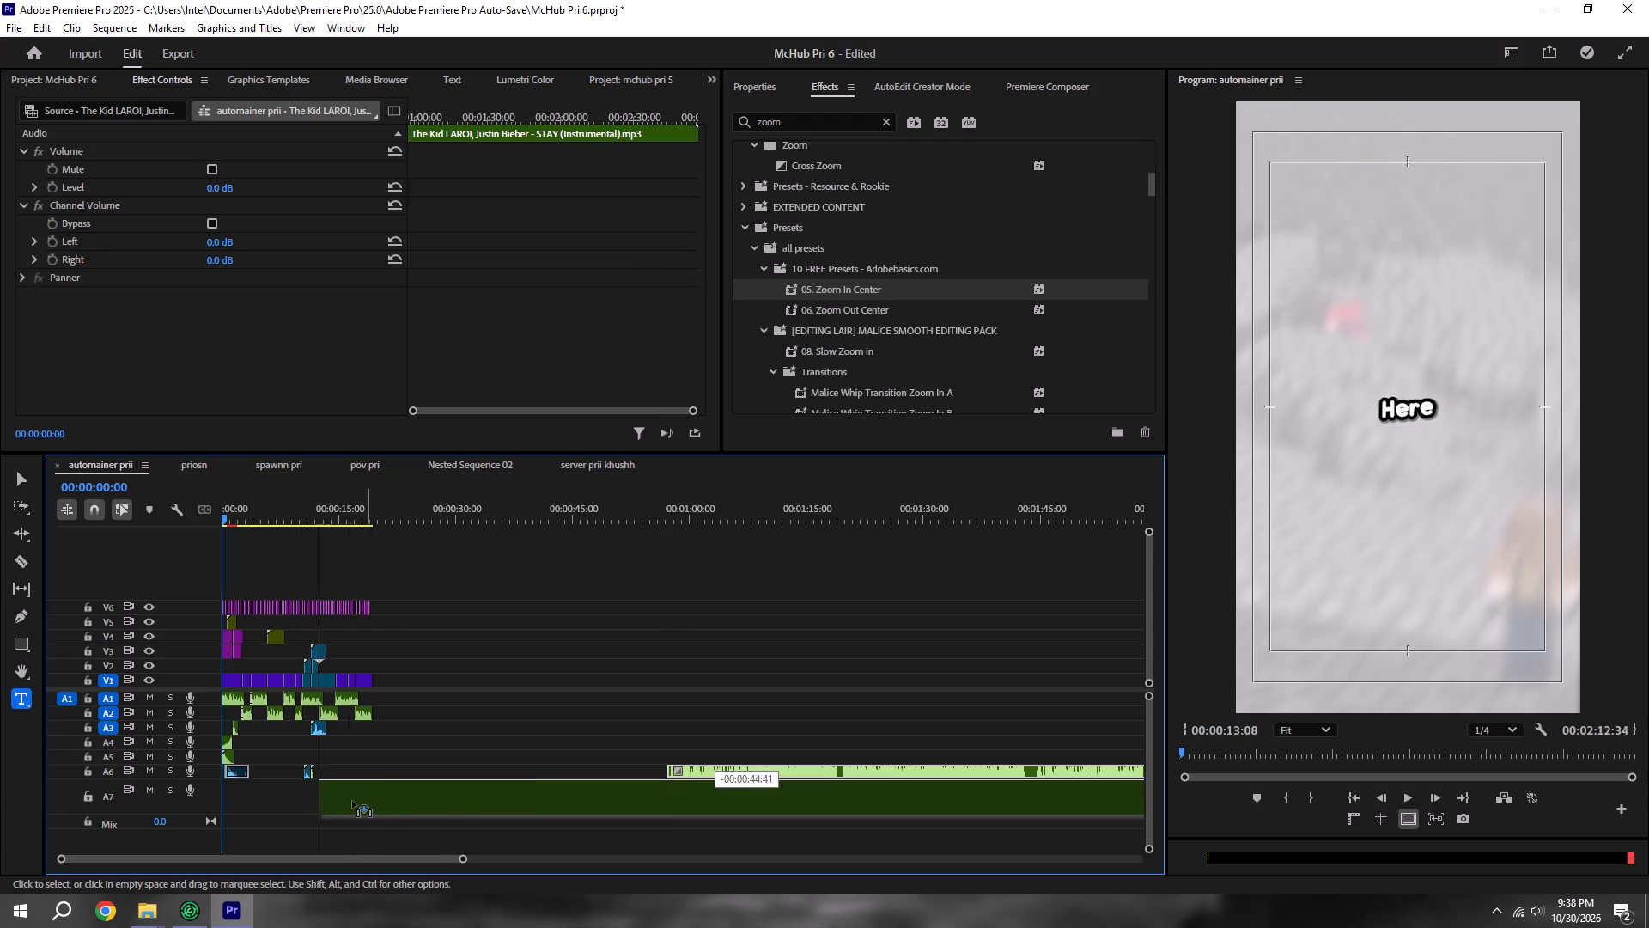
pyautogui.moveTo(352, 801); pyautogui.dragTo(222, 804)
# Play the opening with the new music, trim about half a second more off the music's start, and move it back to the sequence start.
pyautogui.press('space')
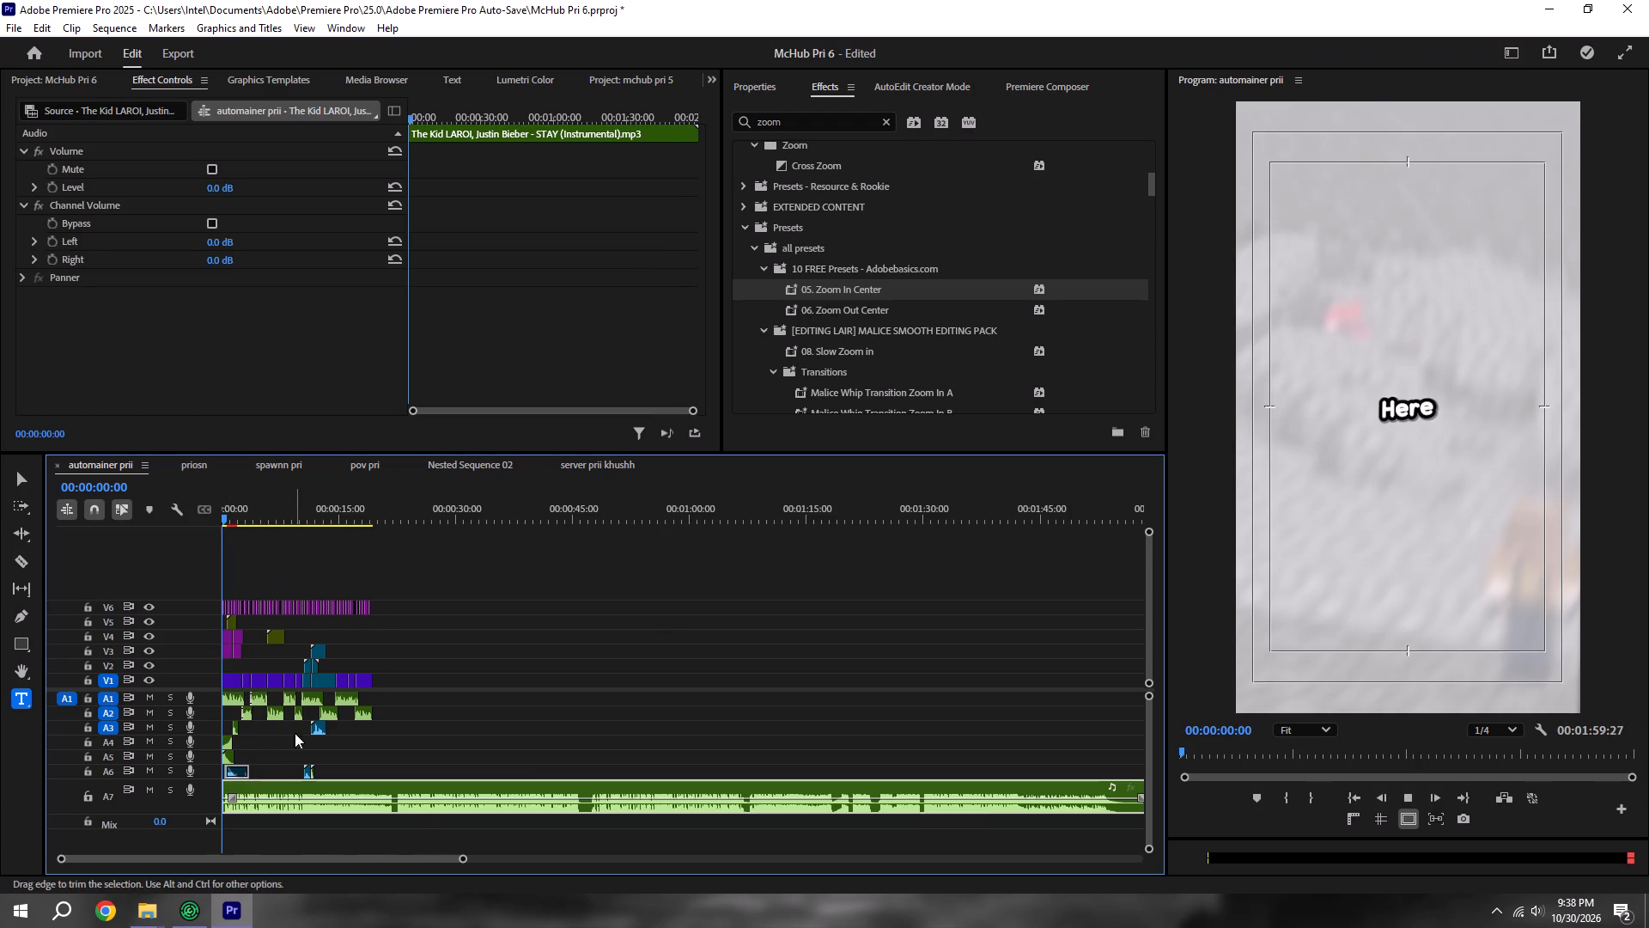
pyautogui.keyDown('alt'); pyautogui.scroll(12, 278, 796); pyautogui.keyUp('alt')
pyautogui.press('space')
pyautogui.moveTo(223, 786); pyautogui.dragTo(234, 788)
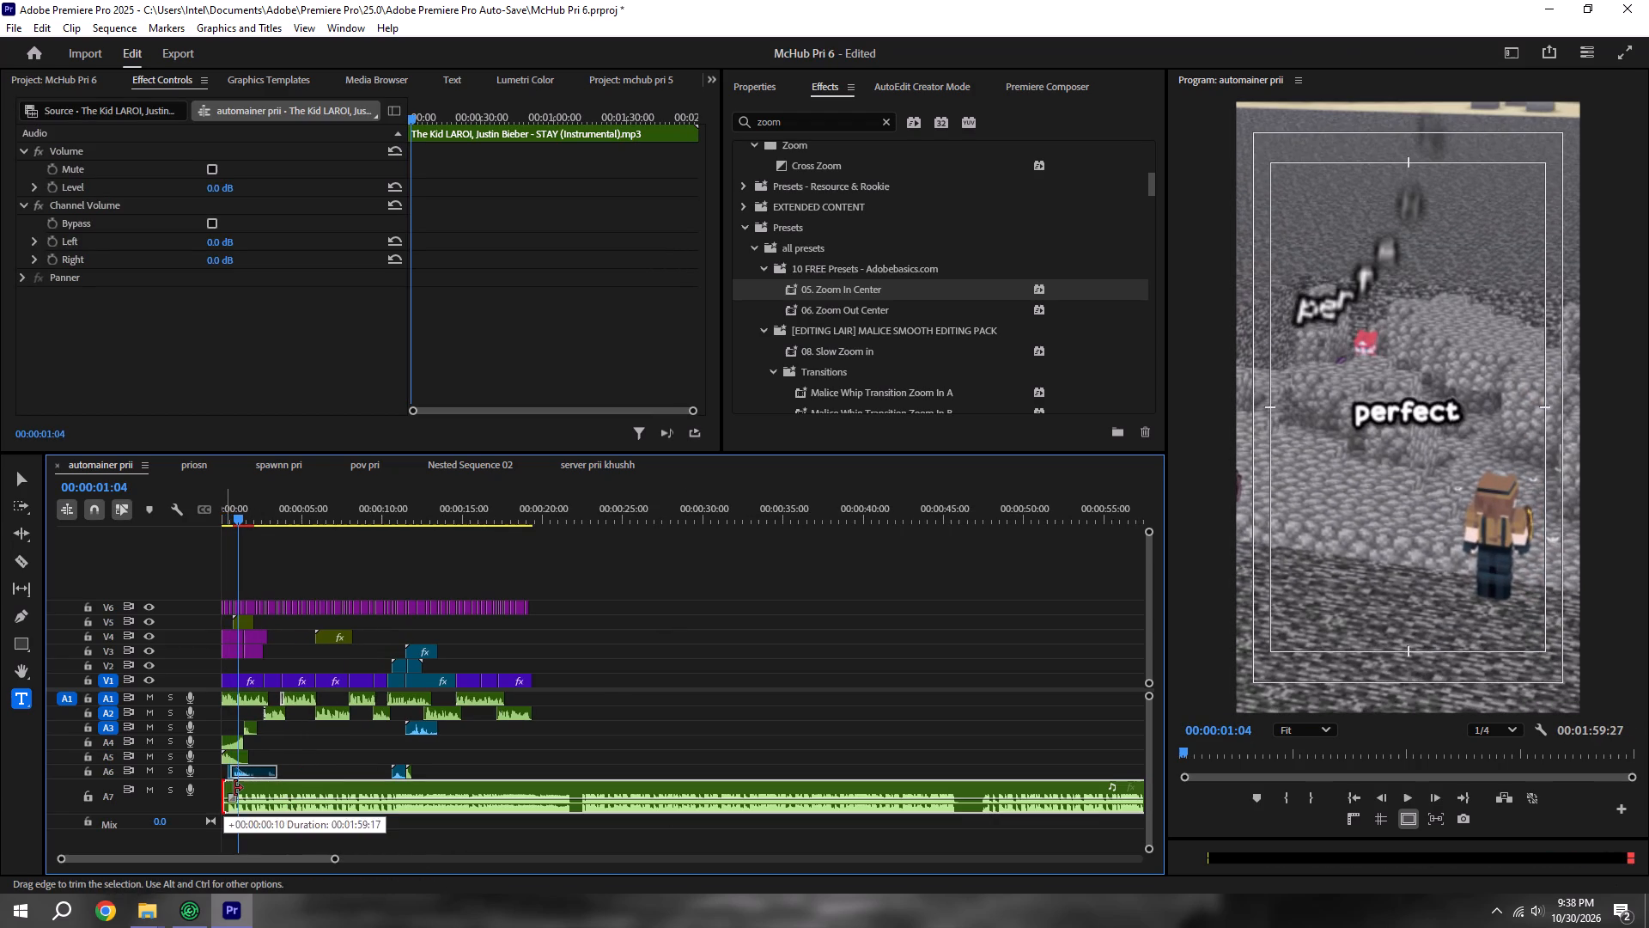
pyautogui.moveTo(234, 788); pyautogui.dragTo(233, 797)
pyautogui.hotkey('ctrl', 's')
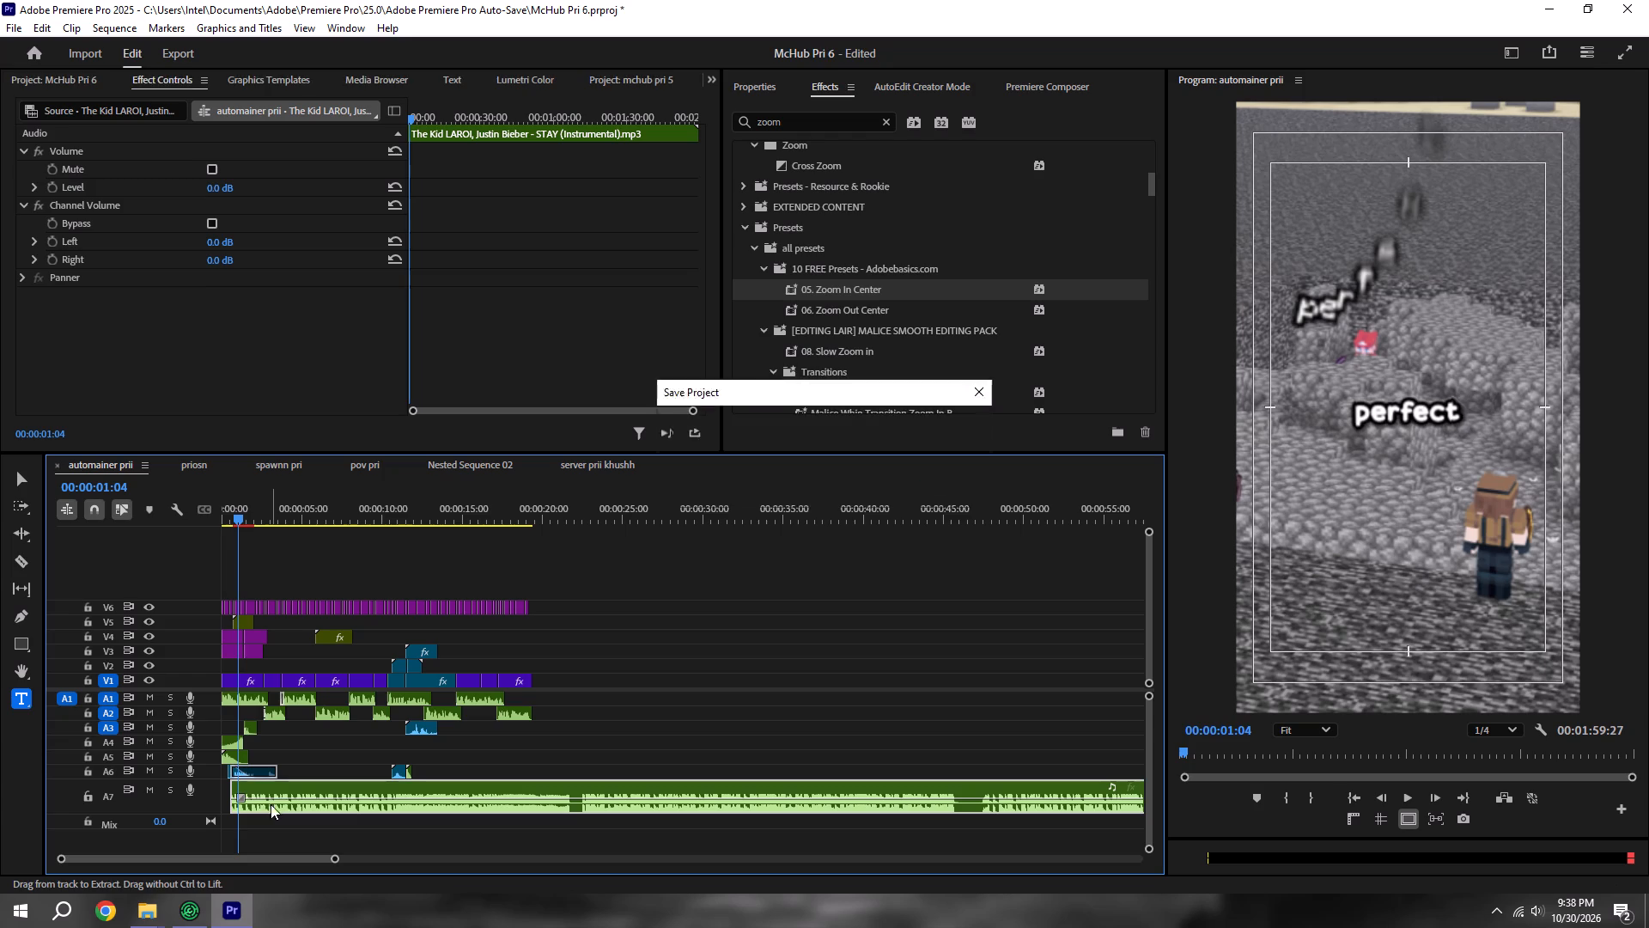
pyautogui.moveTo(277, 785); pyautogui.dragTo(249, 793)
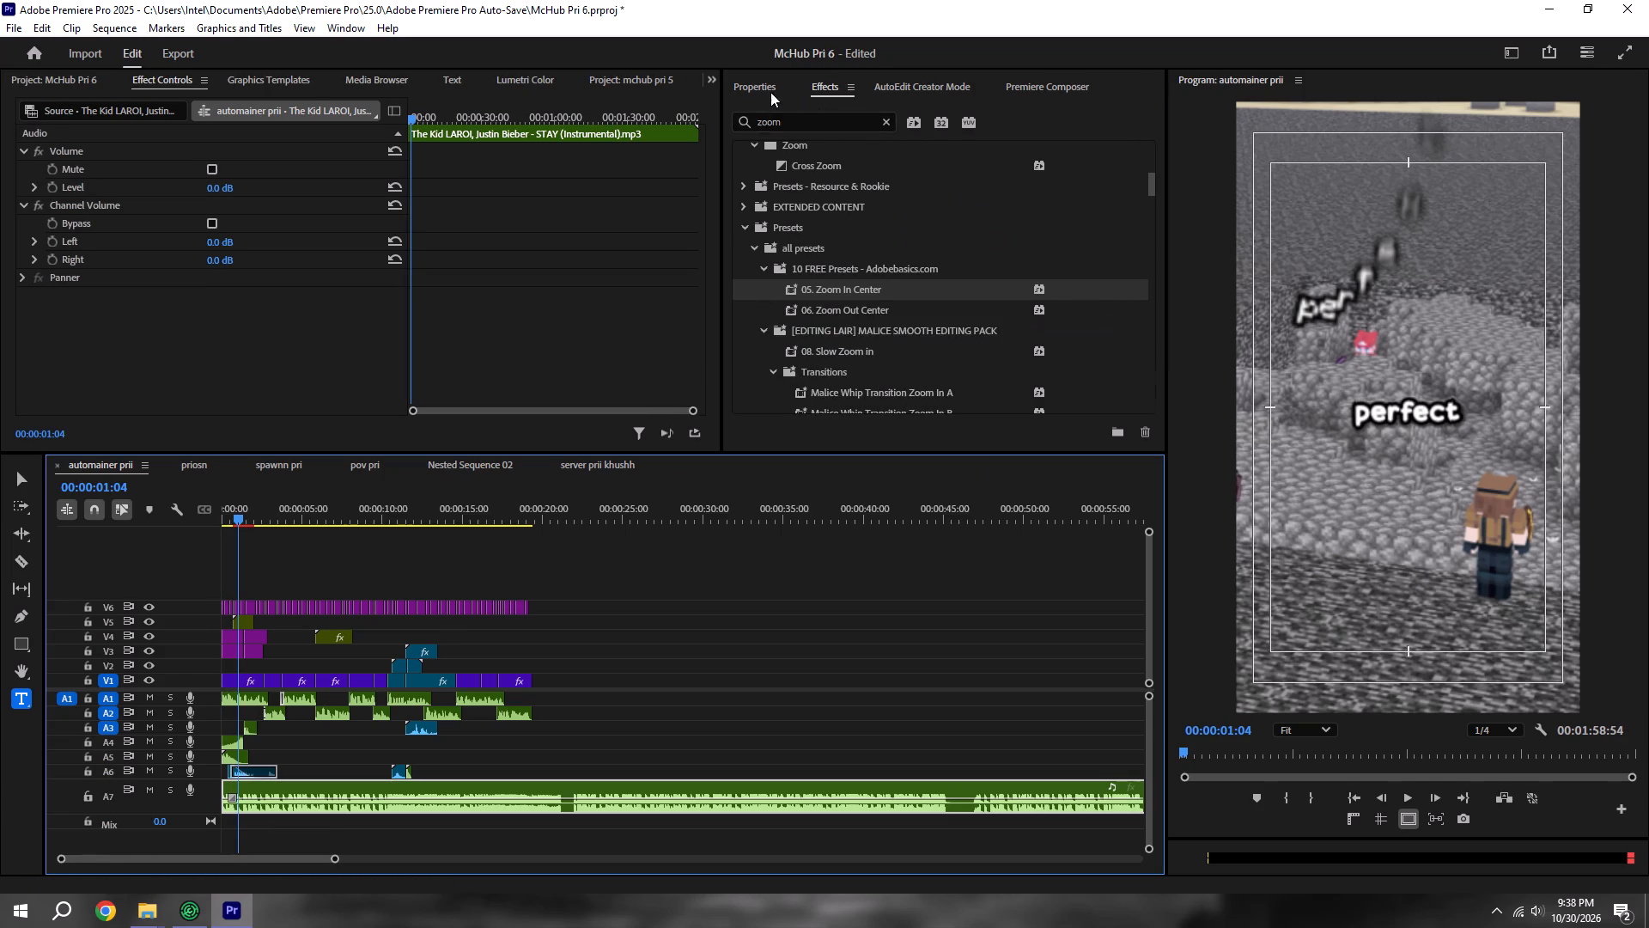
# Set the volume of the STAY (Instrumental) music clip to -23 dB and save the project.
pyautogui.click(770, 92)
pyautogui.click(1070, 185)
pyautogui.press('BackSpace')
pyautogui.write('-23')
pyautogui.press('Return')
pyautogui.hotkey('ctrl', 's')
# Cut the music on track A7 at the end of the last video clip, delete the excess, and save the project.
pyautogui.press('space')
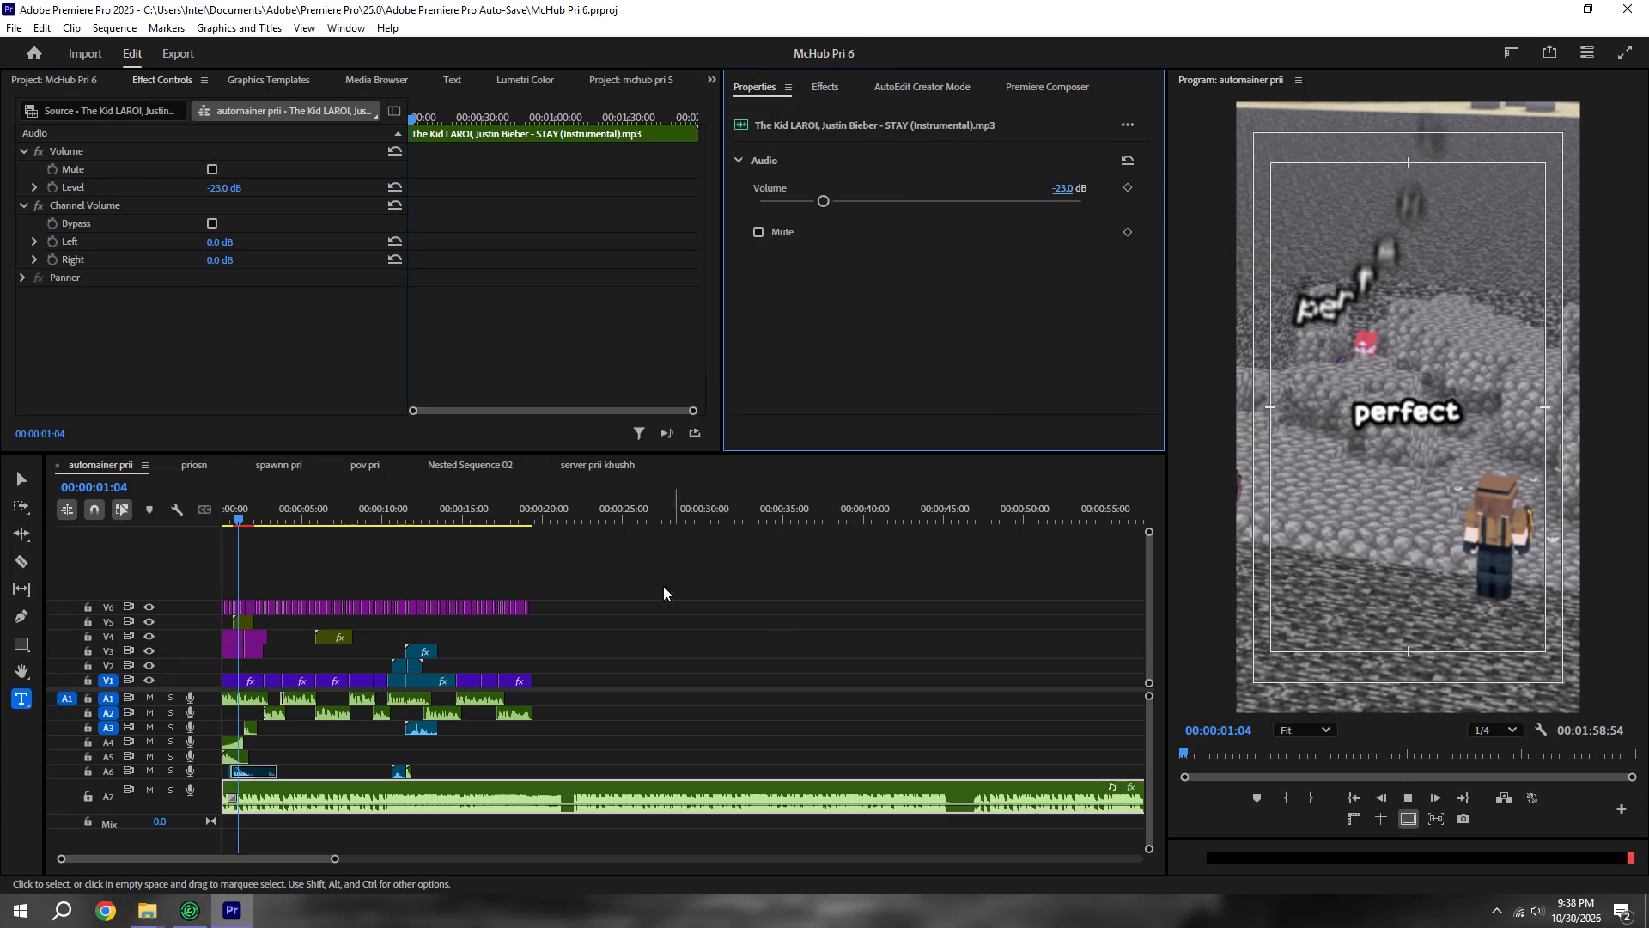
pyautogui.press('c')
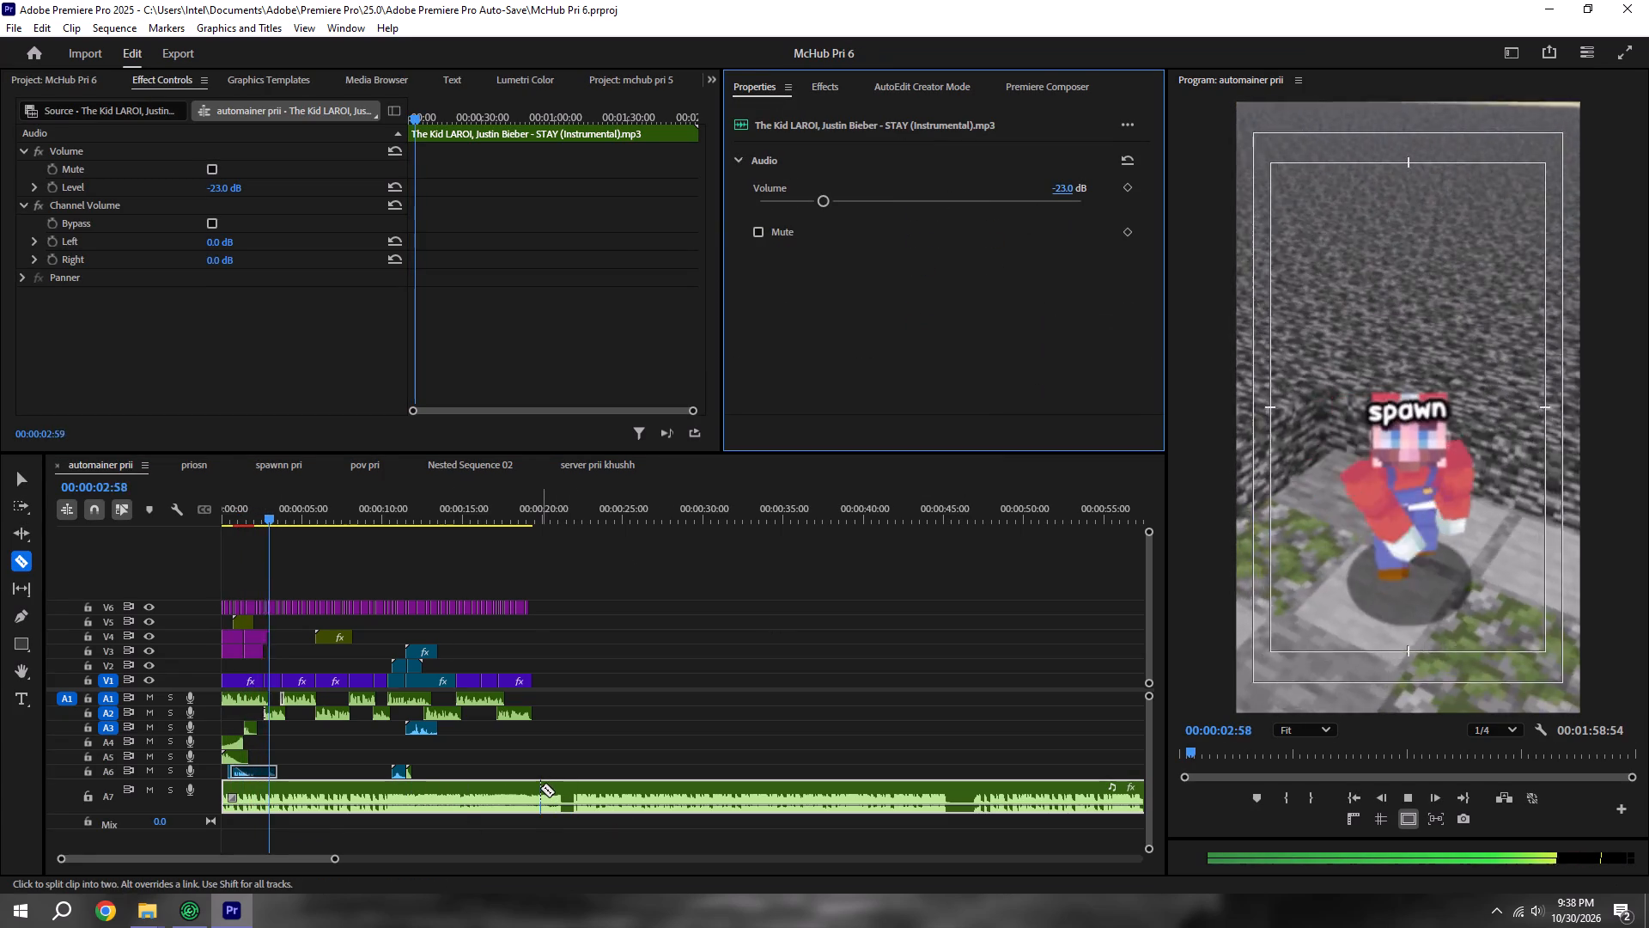
pyautogui.click(534, 788)
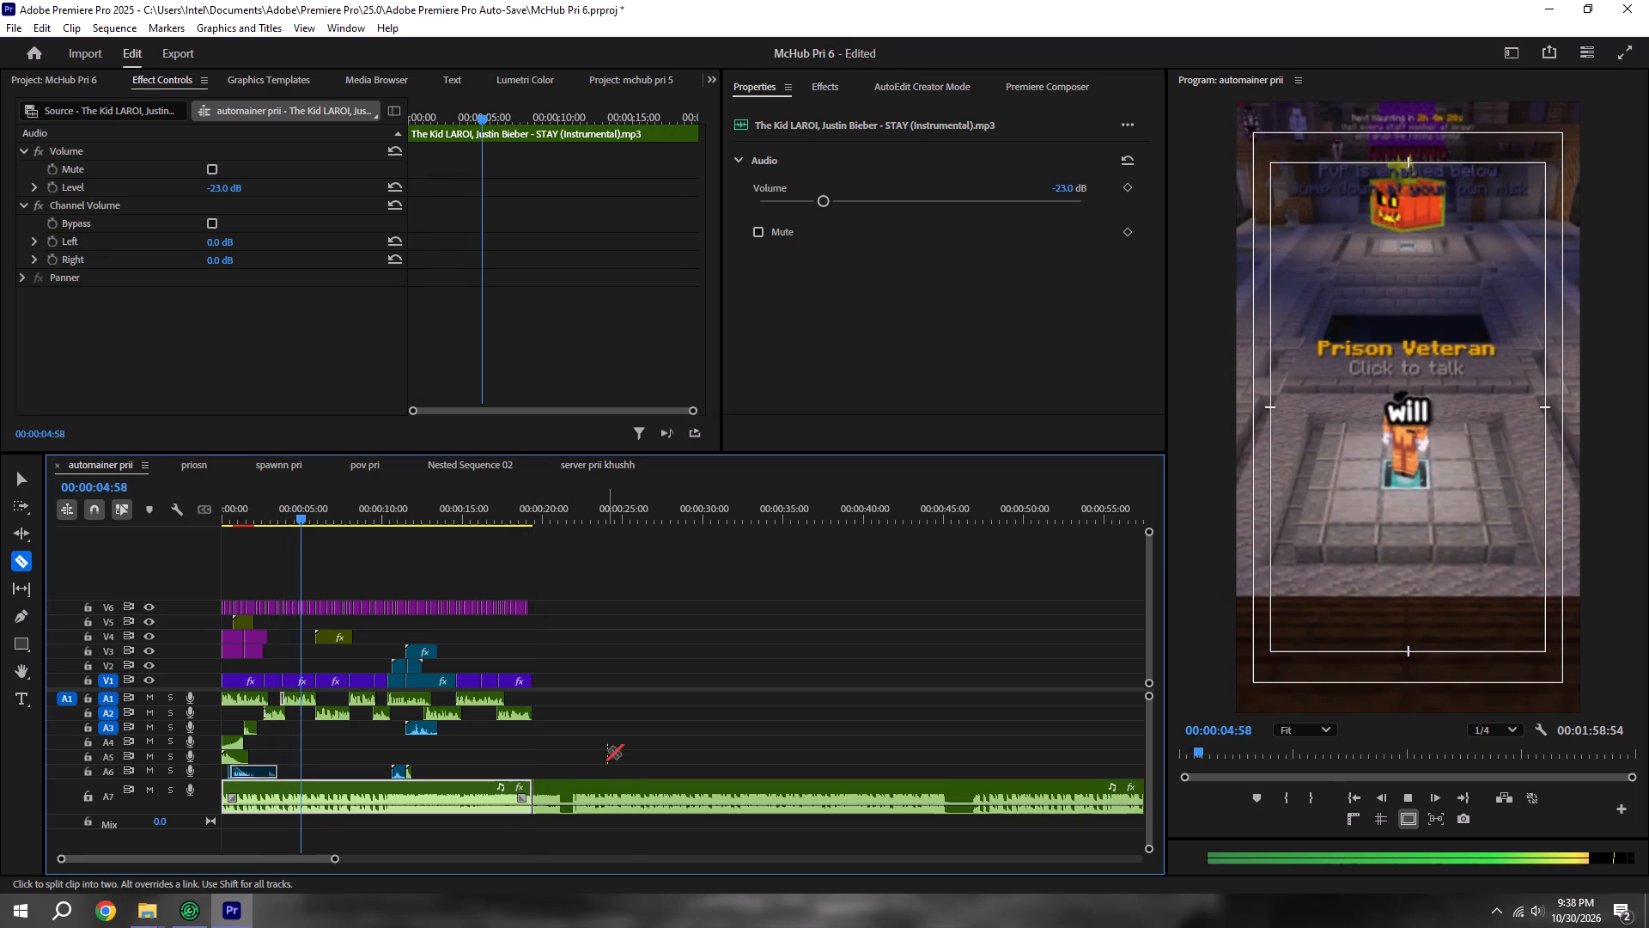
pyautogui.press('v')
pyautogui.moveTo(630, 731); pyautogui.dragTo(703, 889)
pyautogui.press('BackSpace')
pyautogui.hotkey('ctrl', 's')
# Play the whole automainer prii sequence from the start to check it against the new background music.
pyautogui.press('space')
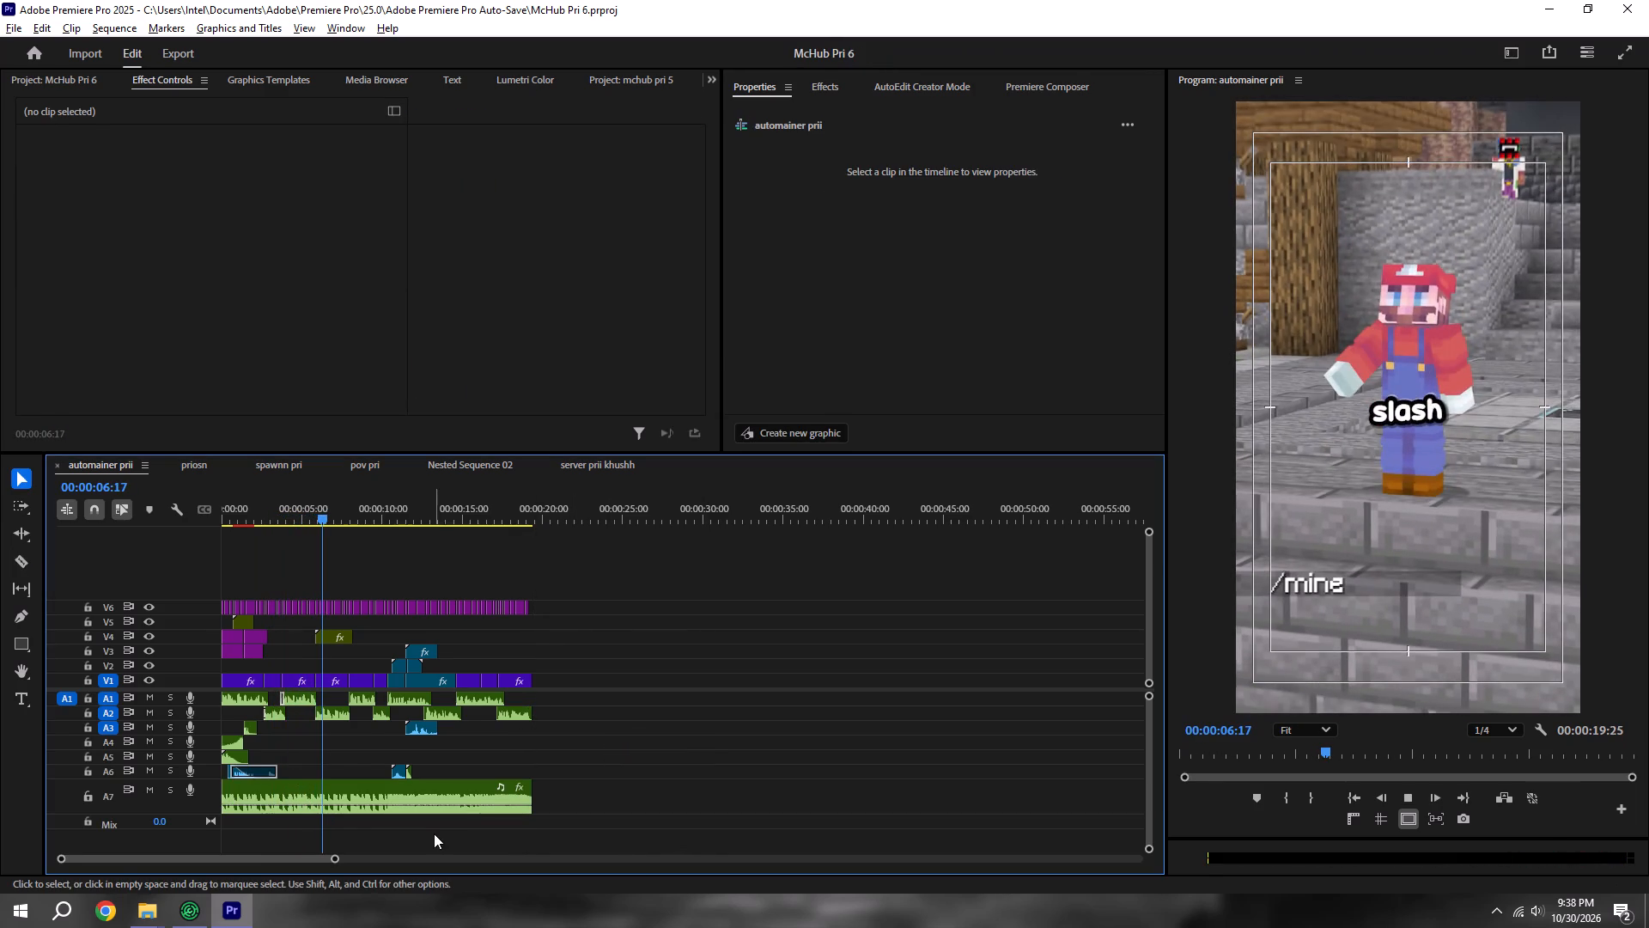
pyautogui.keyDown('alt'); pyautogui.scroll(6, 434, 833); pyautogui.keyUp('alt')
pyautogui.click(1354, 799)
pyautogui.press('space')
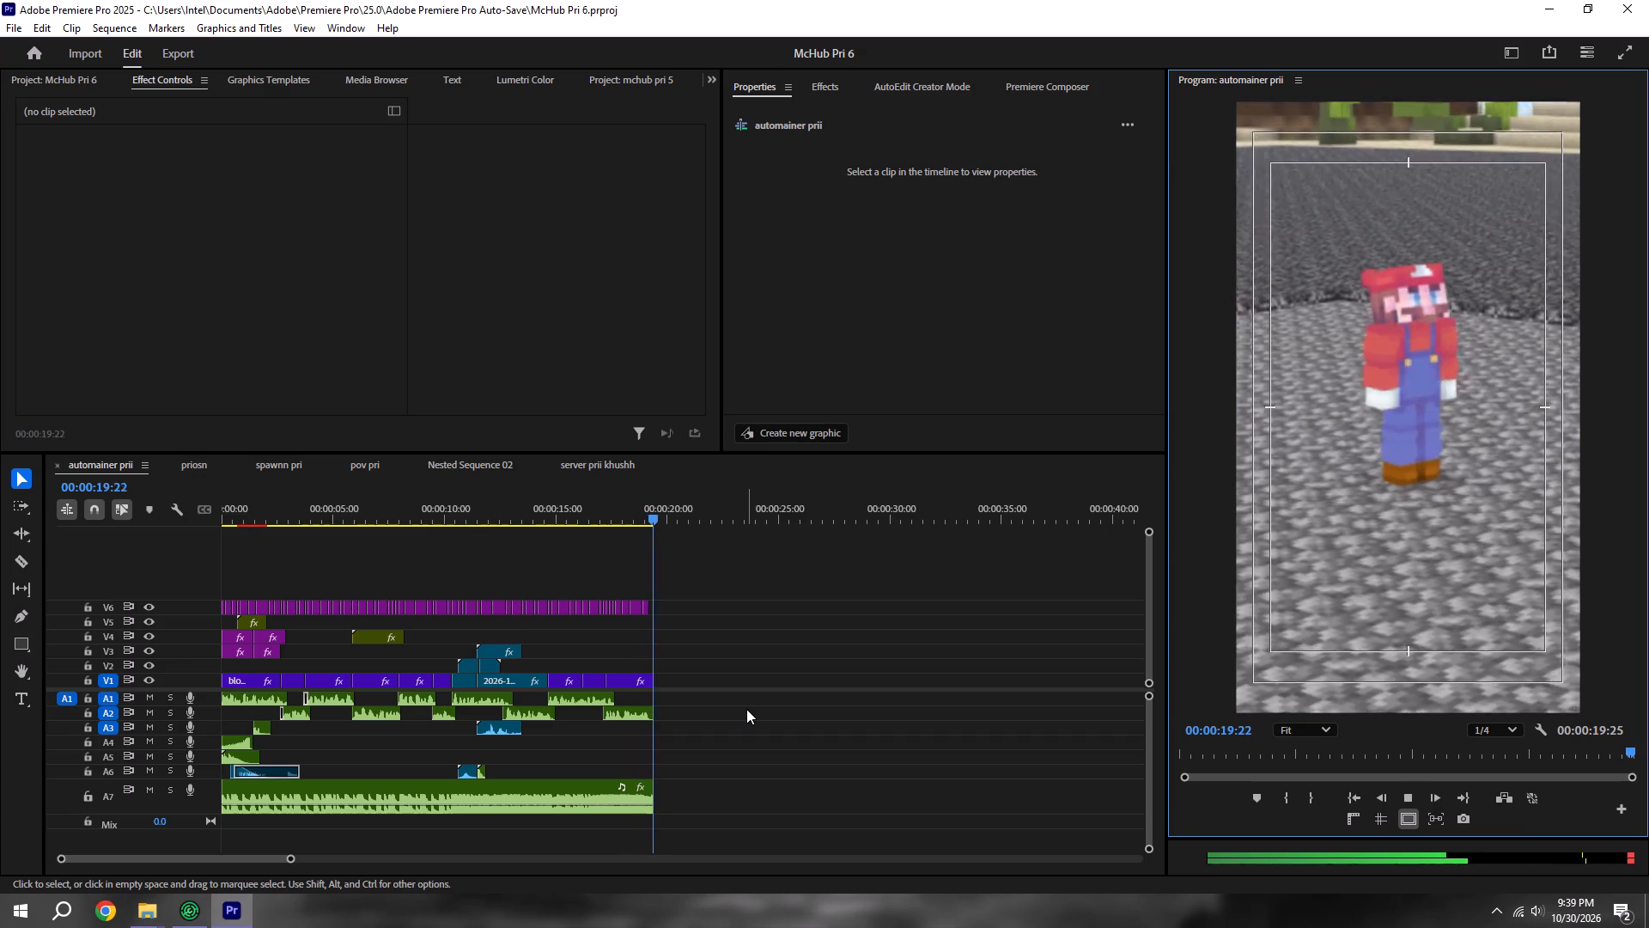
# Replay the opening seconds of the sequence to hear how the metallic riser on A4 leads into the logo.
pyautogui.press('space')
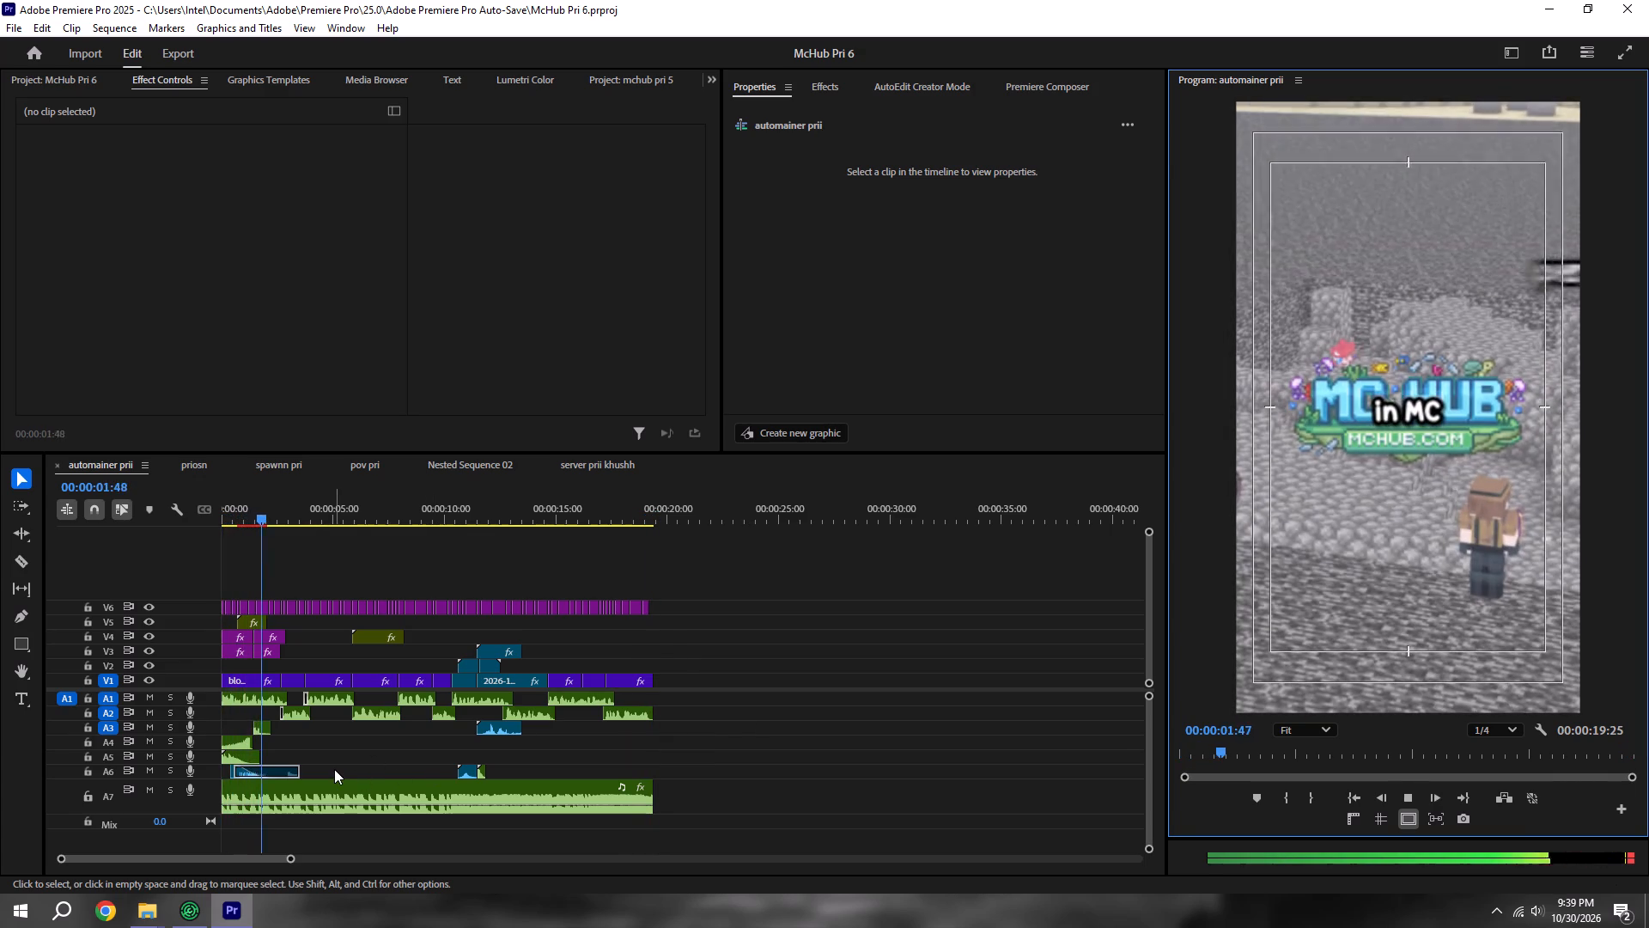
pyautogui.press('space')
pyautogui.scroll(16, 333, 767)
pyautogui.scroll(12, 289, 739)
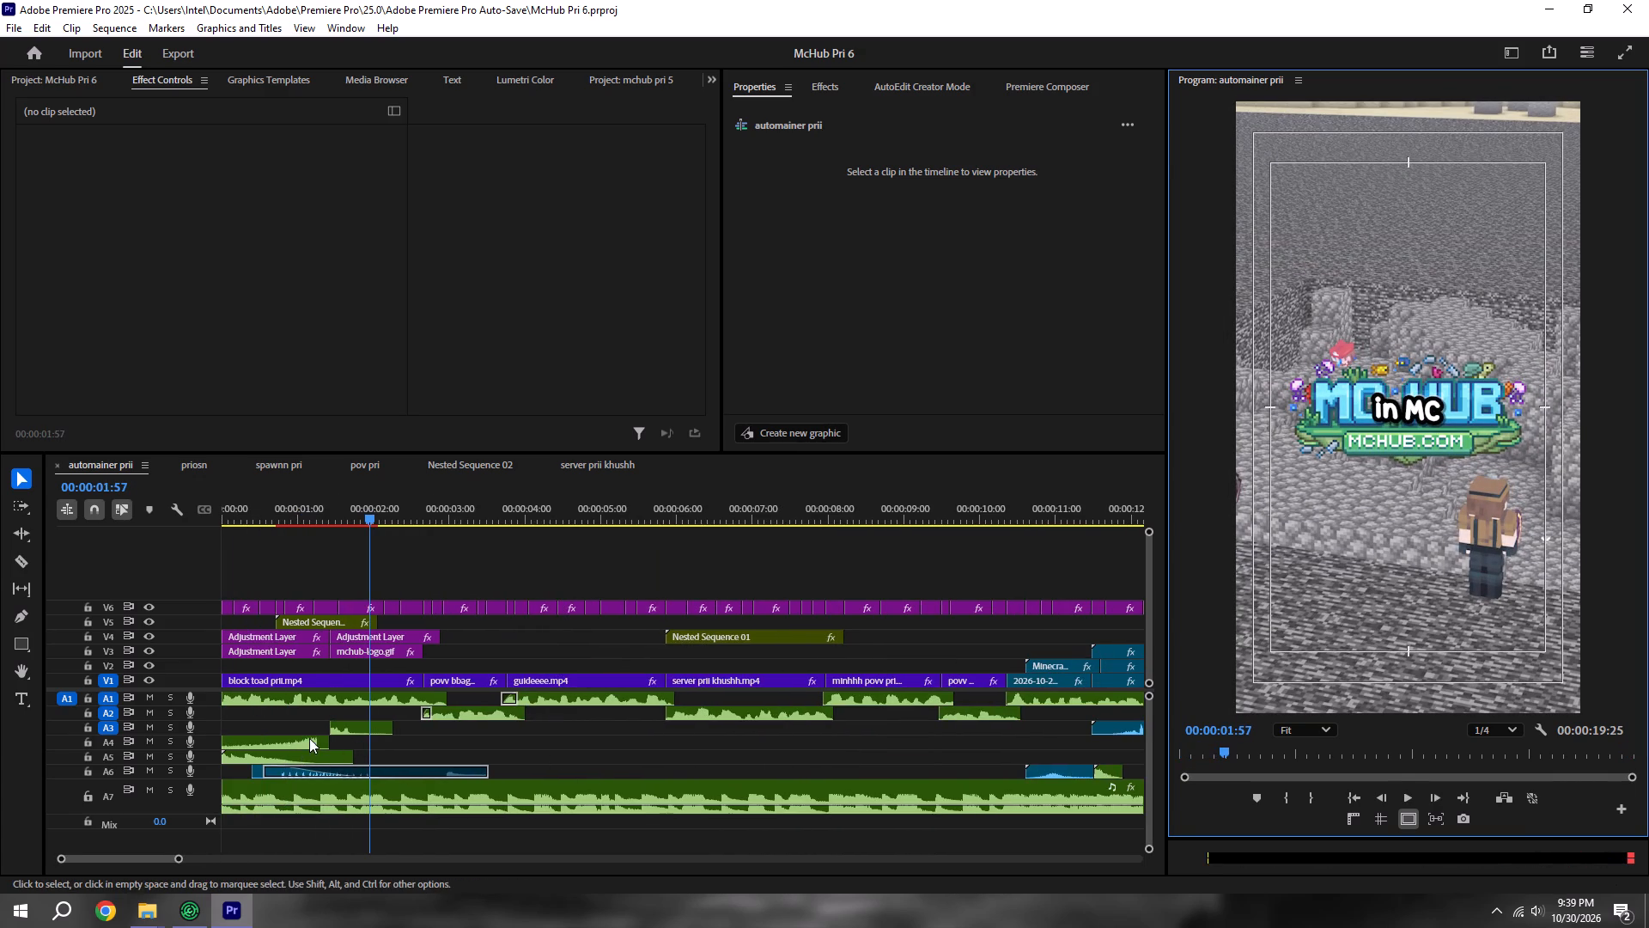
pyautogui.scroll(4, 257, 701)
pyautogui.moveTo(272, 506); pyautogui.dragTo(143, 510)
pyautogui.press('space')
pyautogui.keyDown('alt'); pyautogui.scroll(5, 291, 737); pyautogui.keyUp('alt')
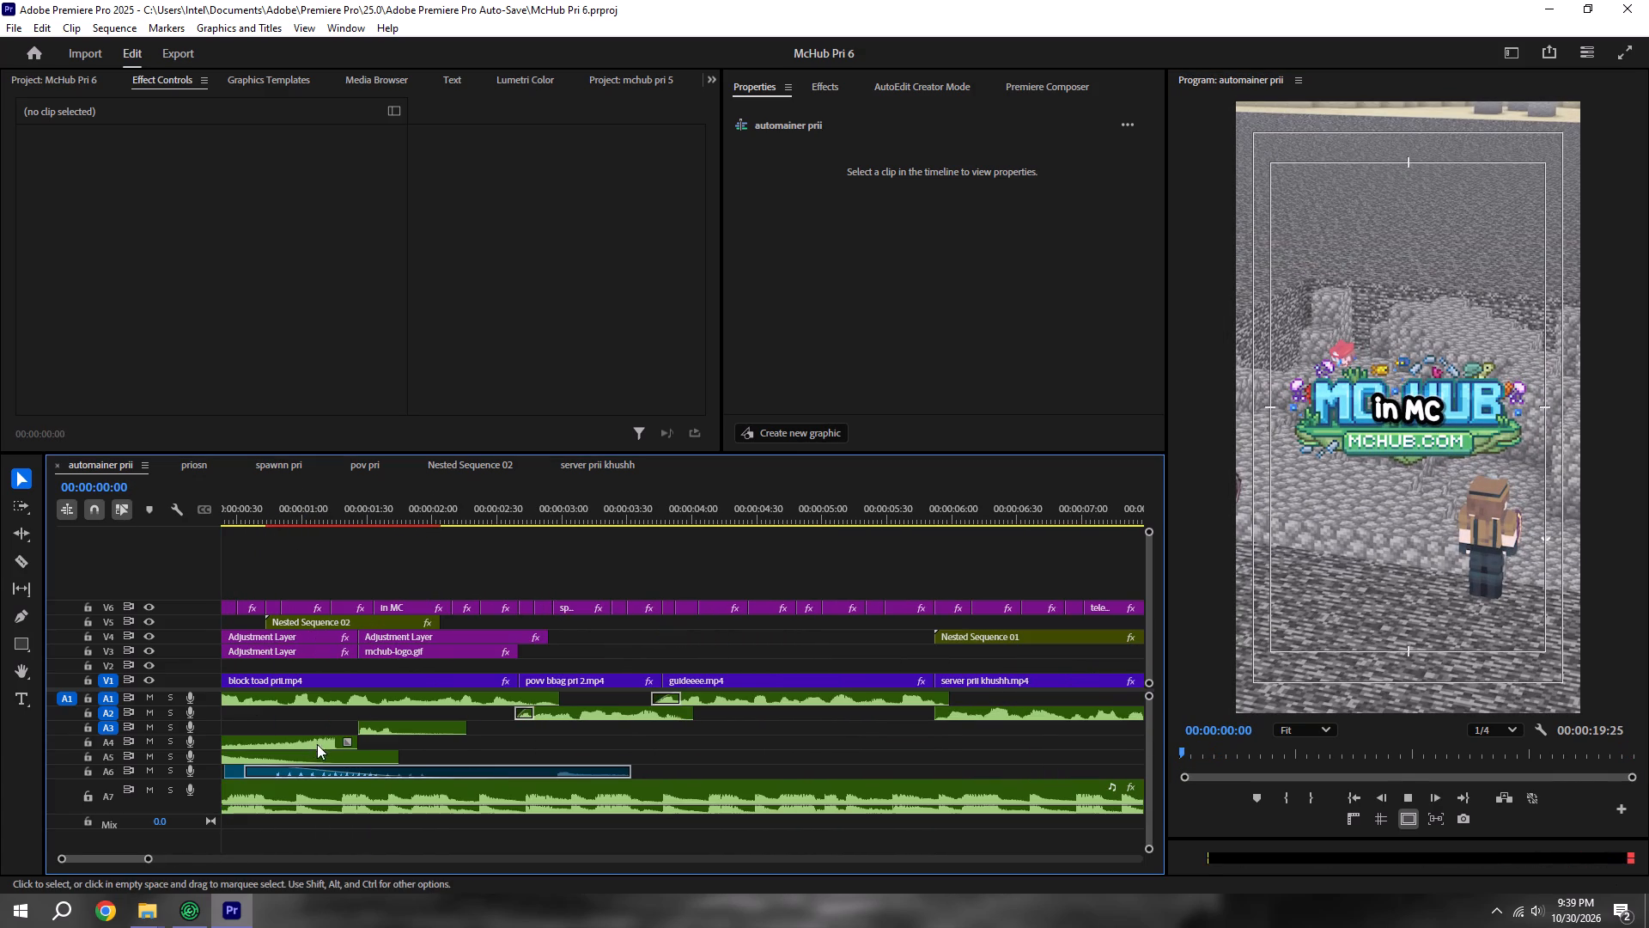
pyautogui.keyDown('alt'); pyautogui.scroll(-5, 297, 745); pyautogui.keyUp('alt')
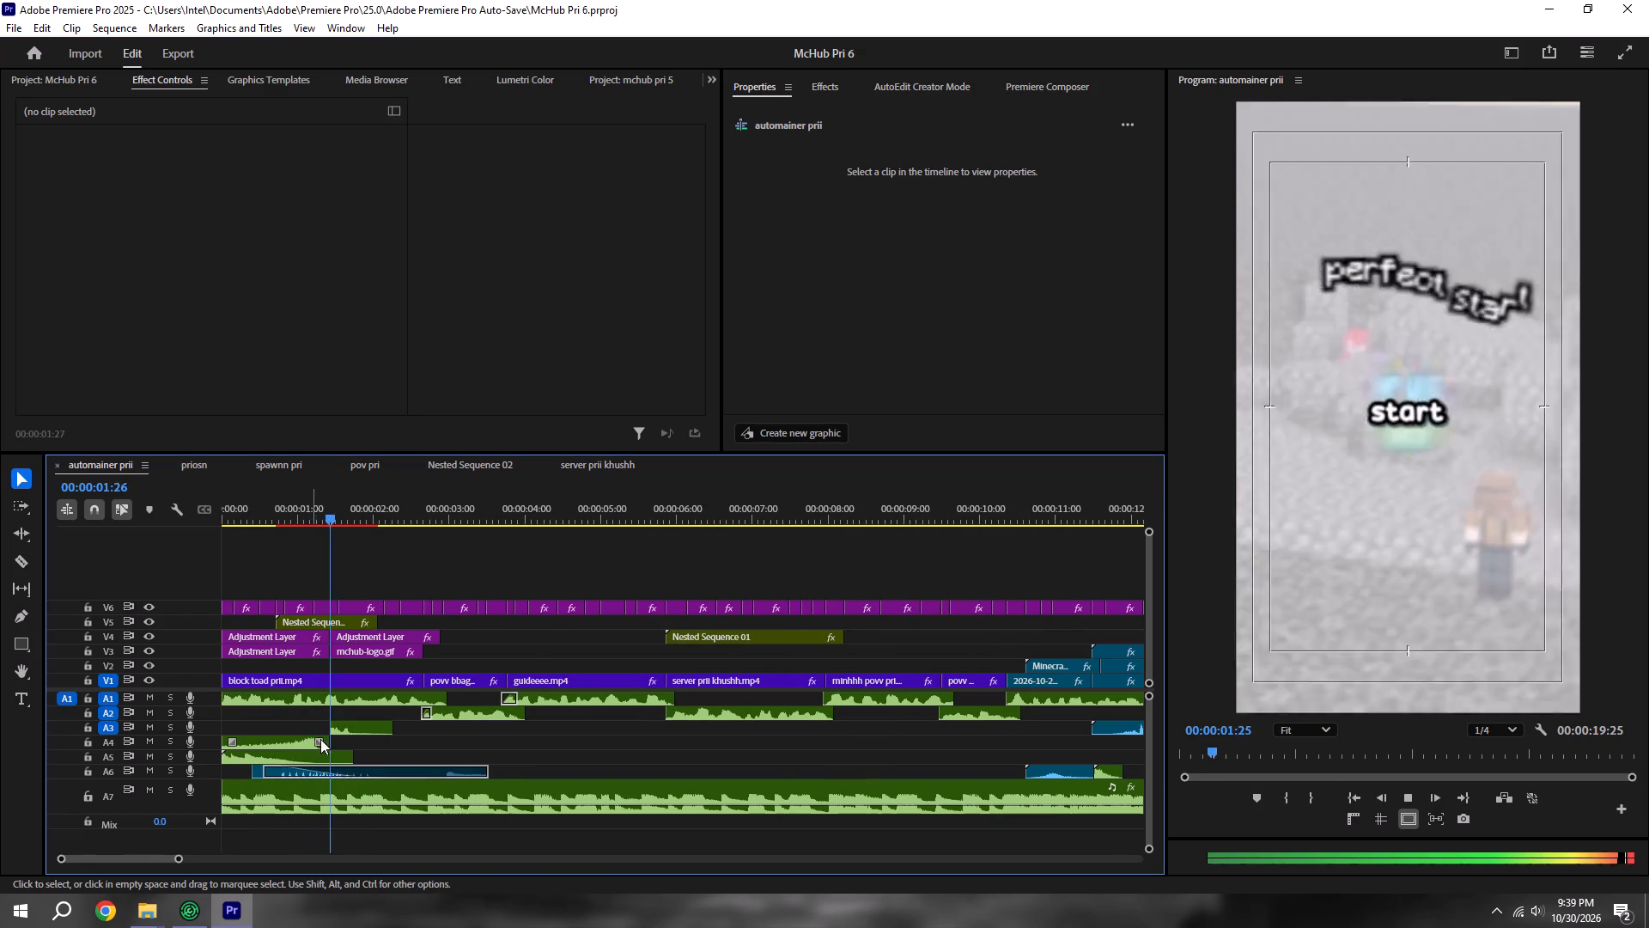
pyautogui.press('space')
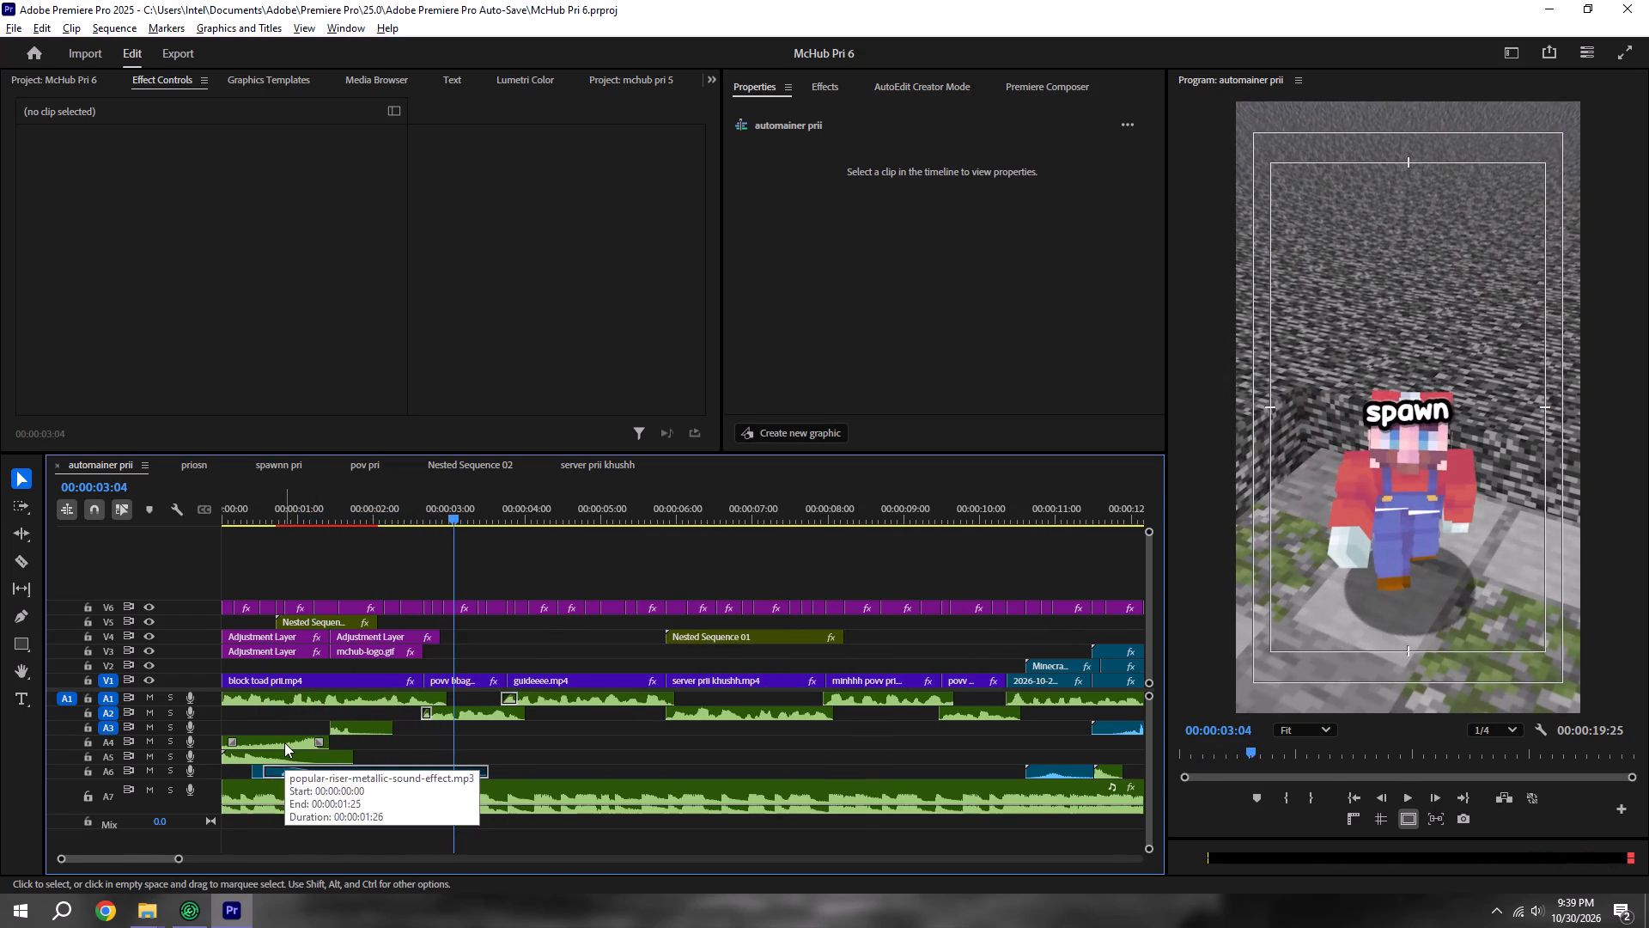
# Duplicate the metallic riser on A4 under guideeee.mp4, extend its start to about 2 seconds long, end it near 00:00:06:00, and save.
pyautogui.keyDown('alt'); pyautogui.moveTo(284, 742); pyautogui.dragTo(549, 740); pyautogui.keyUp('alt')
pyautogui.press('space')
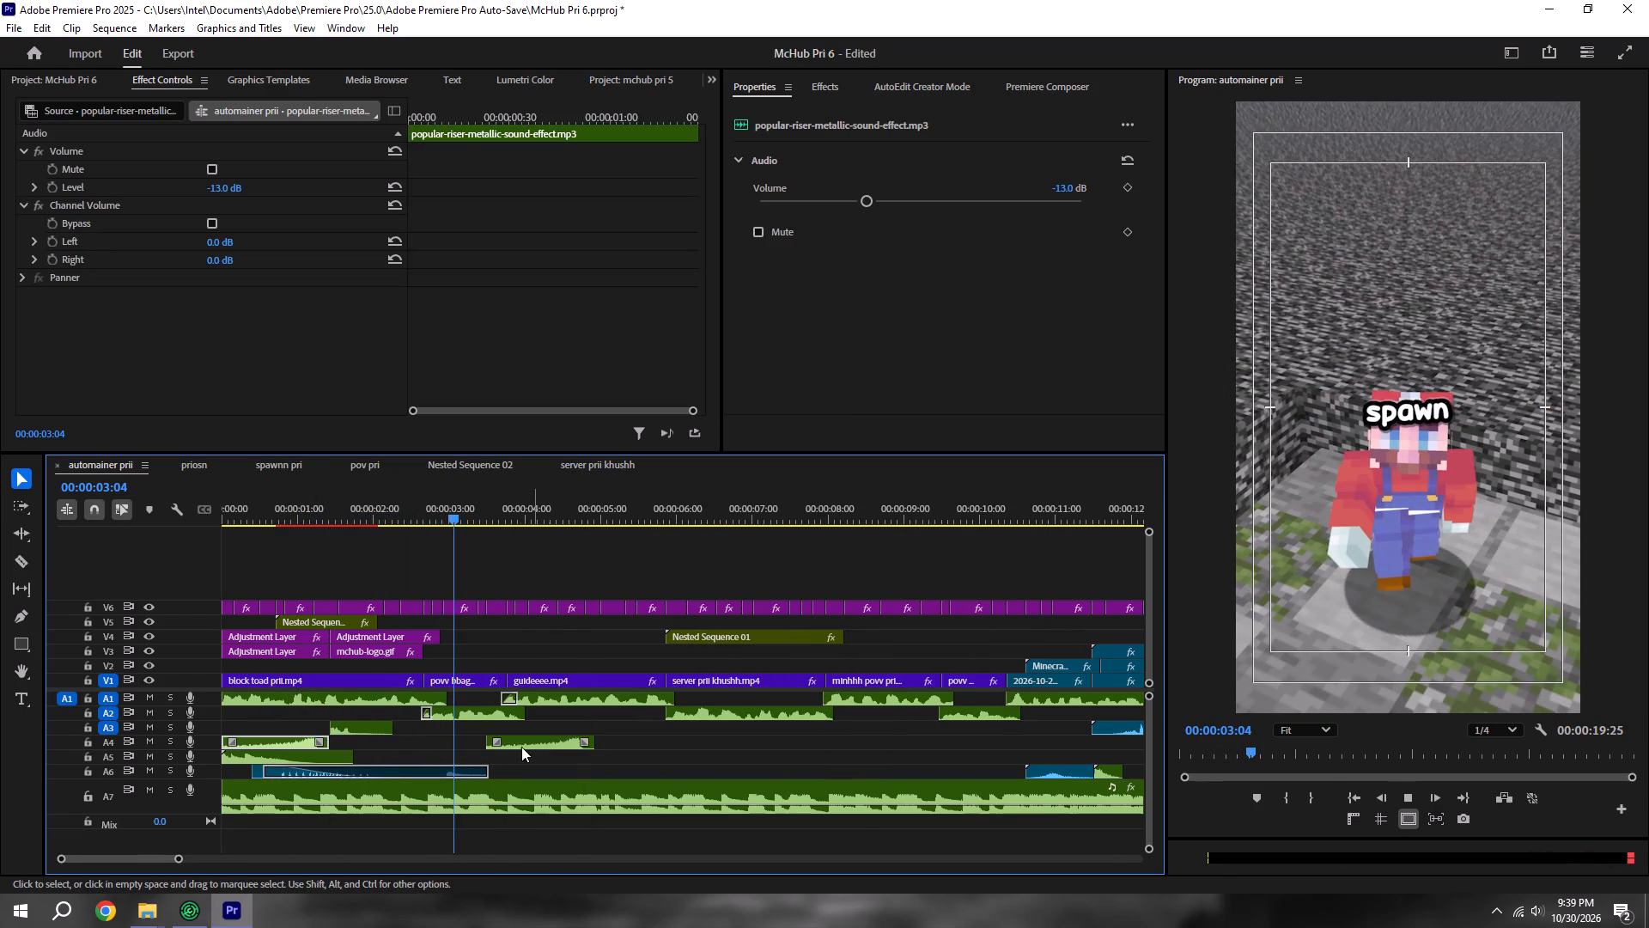
pyautogui.moveTo(483, 744); pyautogui.dragTo(365, 744)
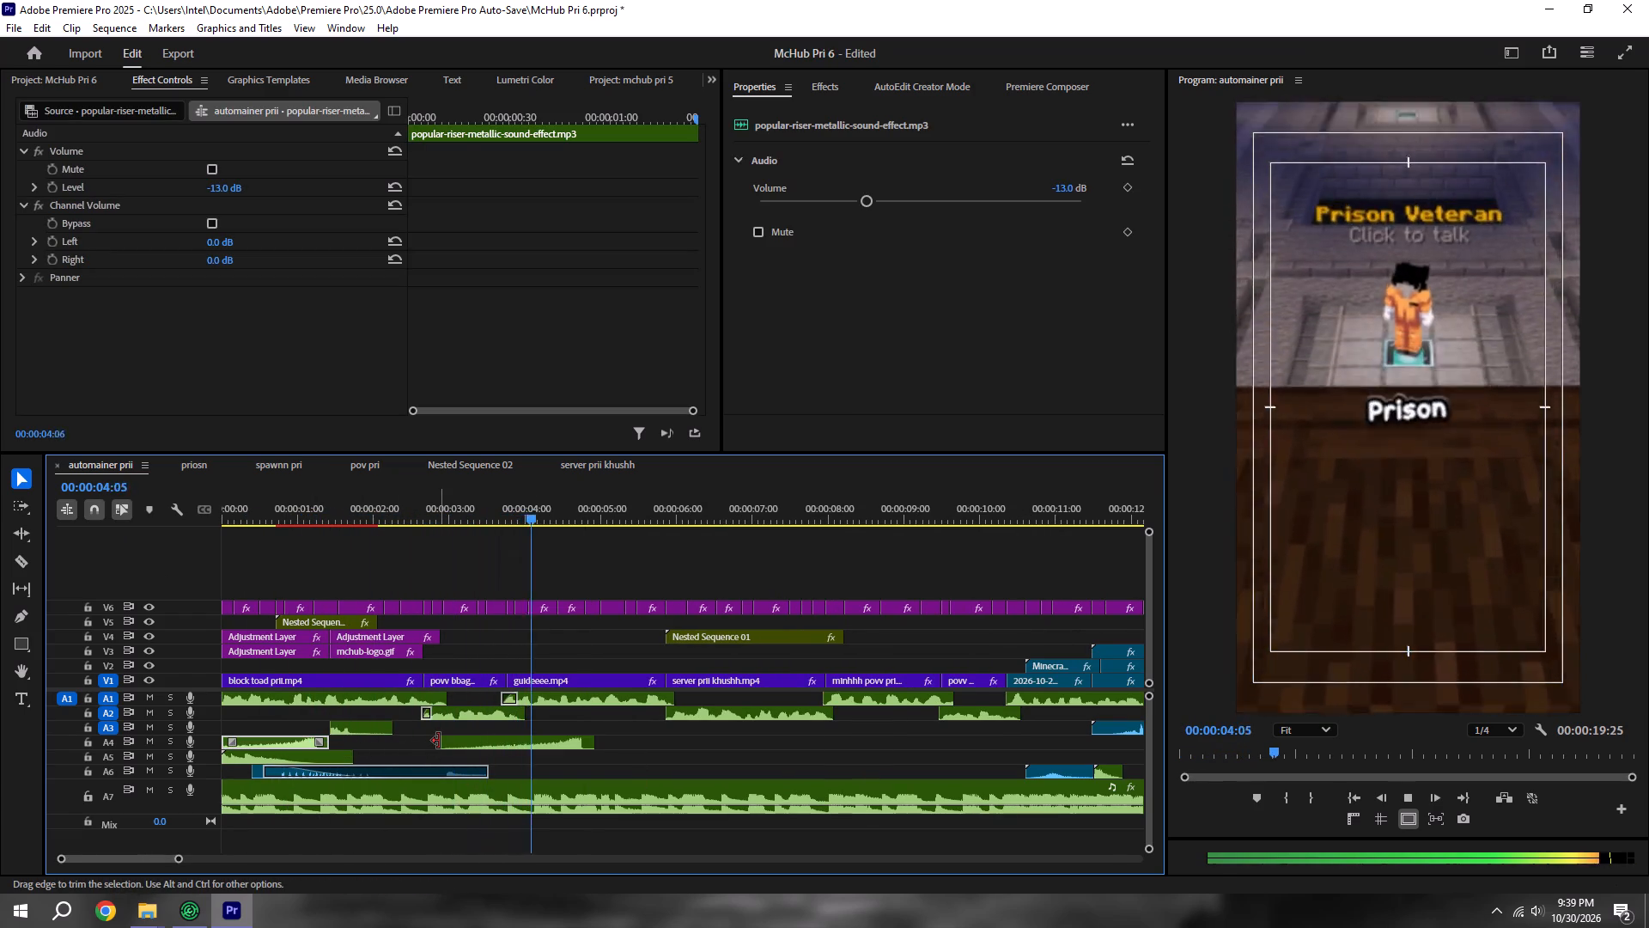
pyautogui.press('space')
pyautogui.moveTo(554, 749); pyautogui.dragTo(646, 748)
pyautogui.hotkey('ctrl', 's')
pyautogui.press('space')
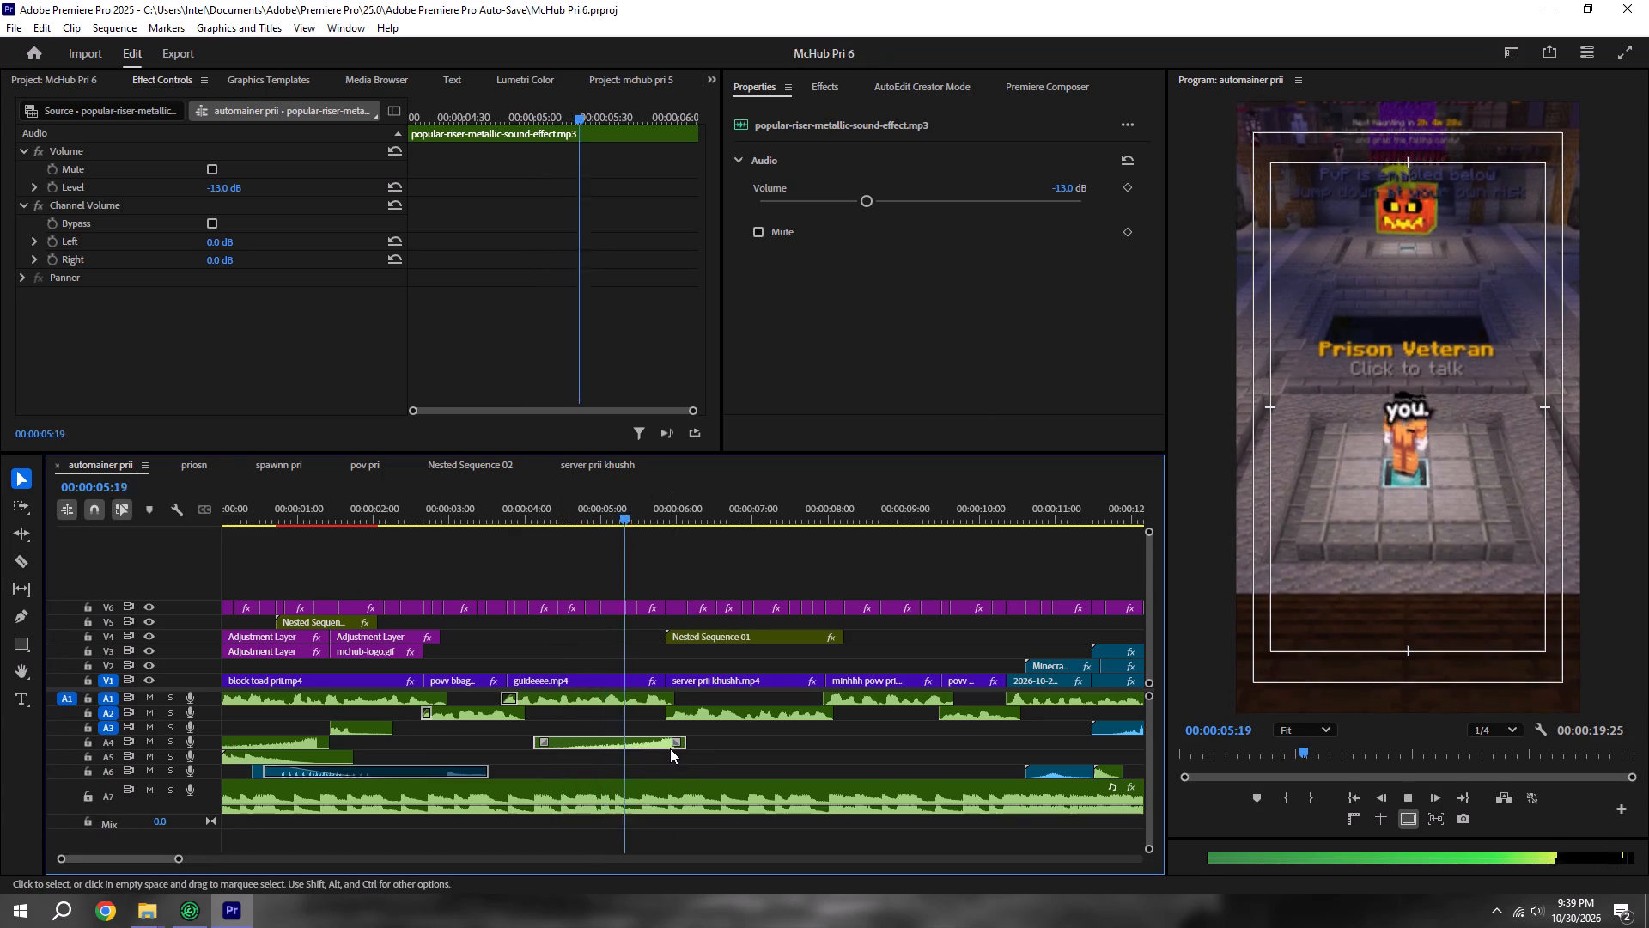
pyautogui.press('space')
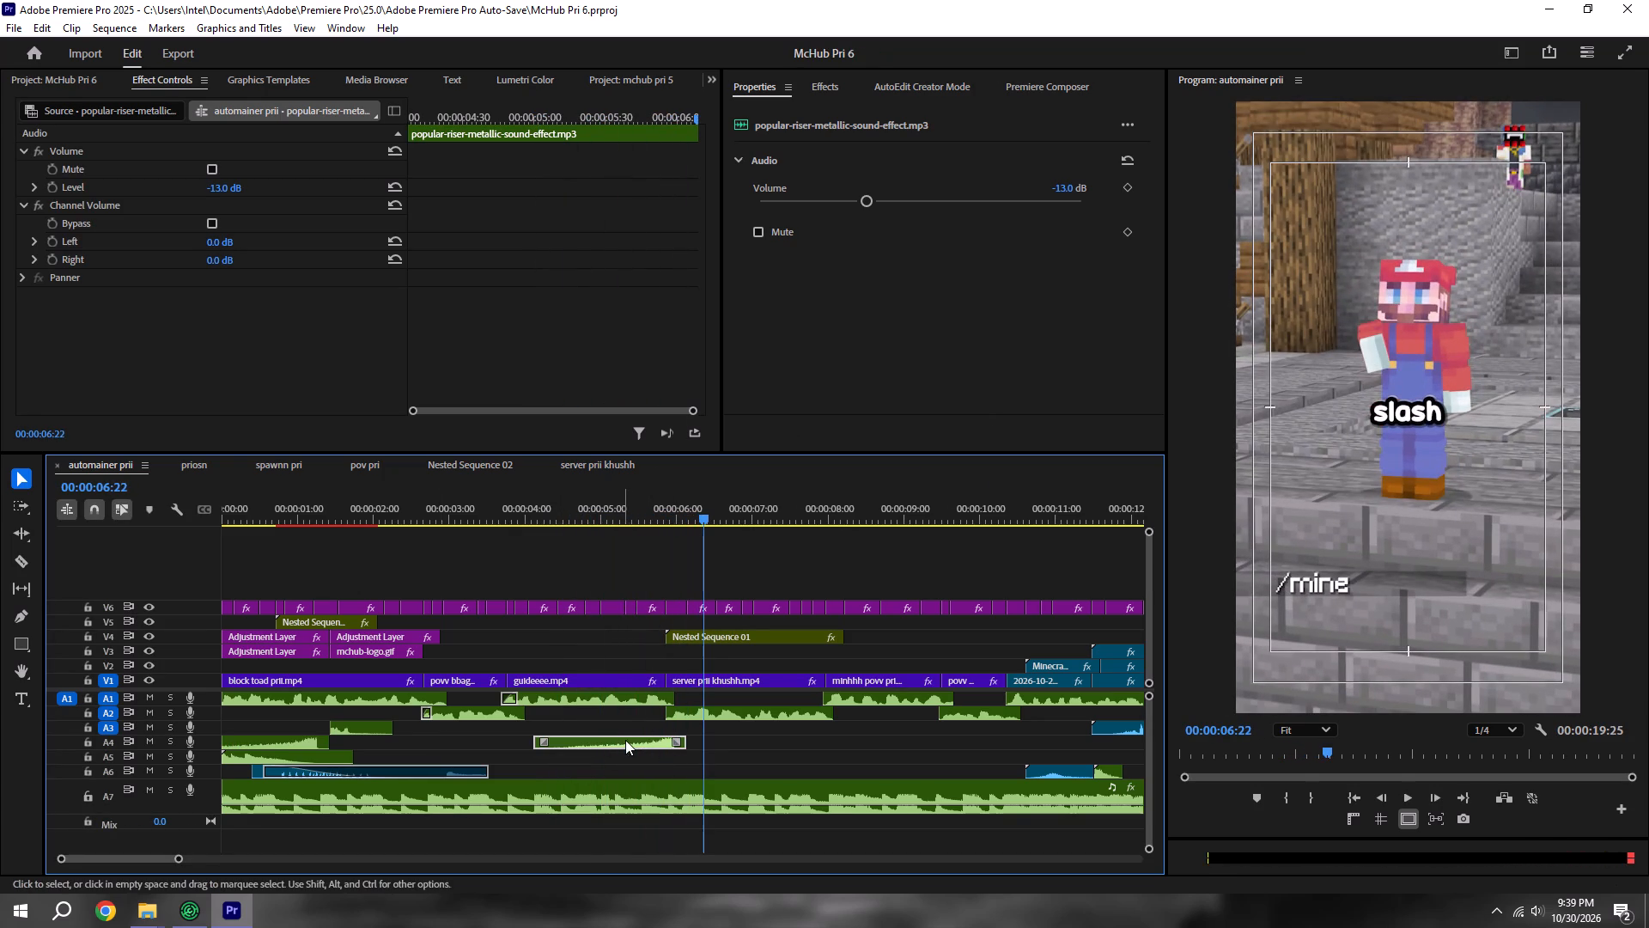
pyautogui.click(628, 742)
pyautogui.hotkey('ctrl', 's')
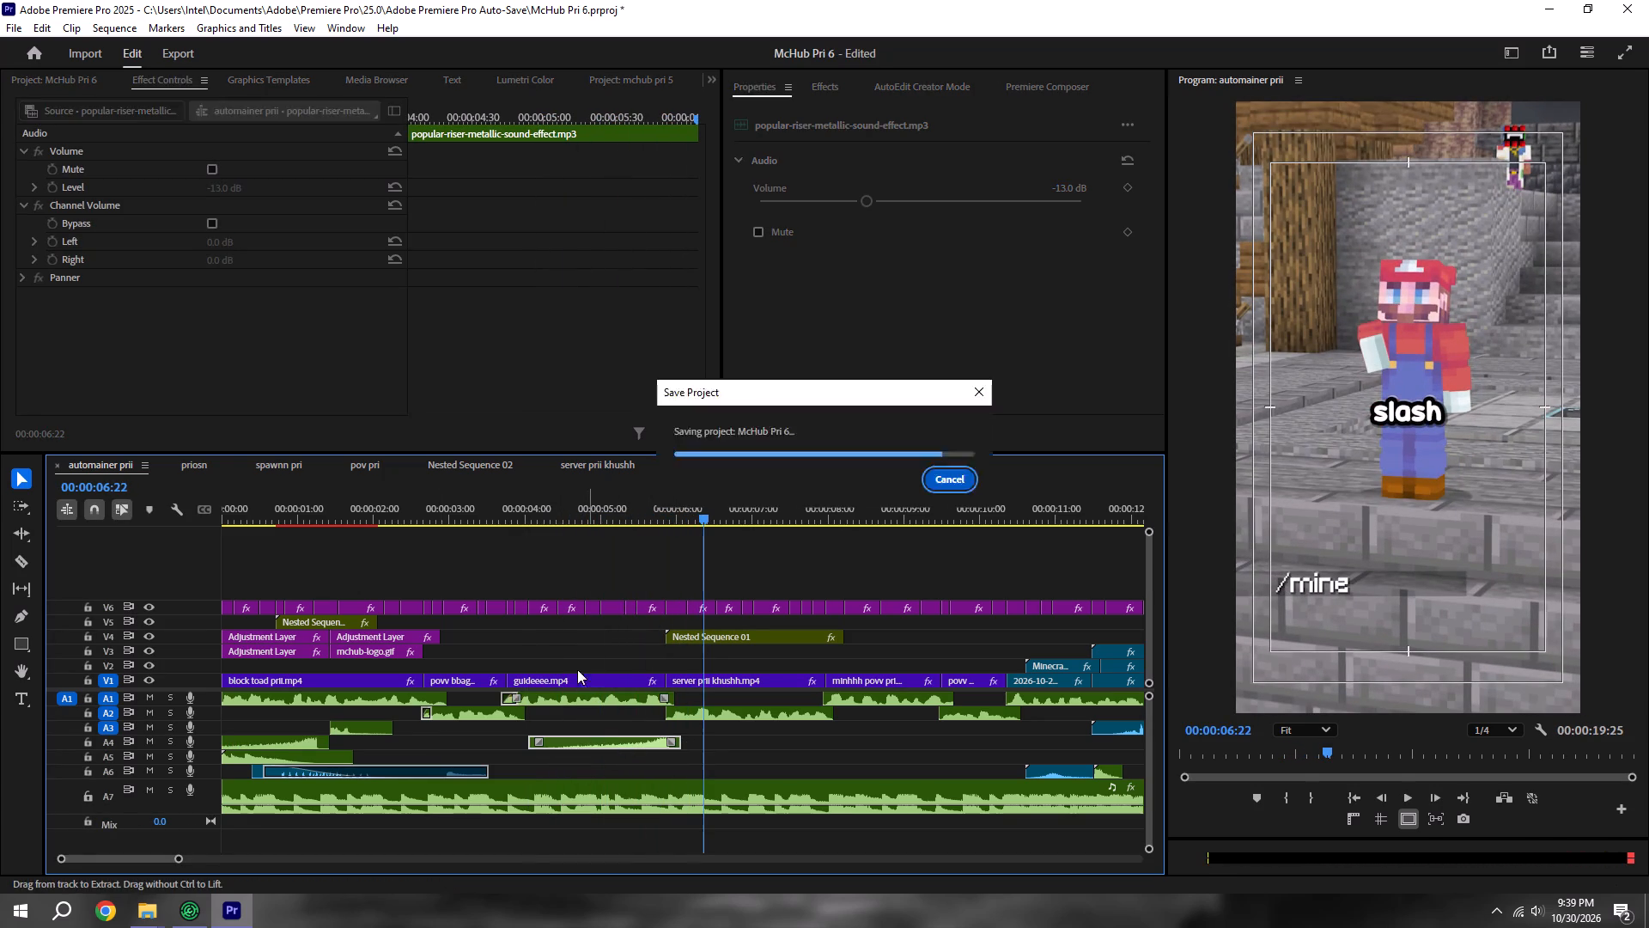
# Duplicate the lengthened riser three times along A4, starting at about 00:00:07:30, 00:00:13:00 and 00:00:17:23, the last ending with the sequence.
pyautogui.moveTo(483, 510); pyautogui.dragTo(121, 516)
pyautogui.press('space')
pyautogui.scroll(-5, 286, 622)
pyautogui.moveTo(457, 743); pyautogui.dragTo(459, 743)
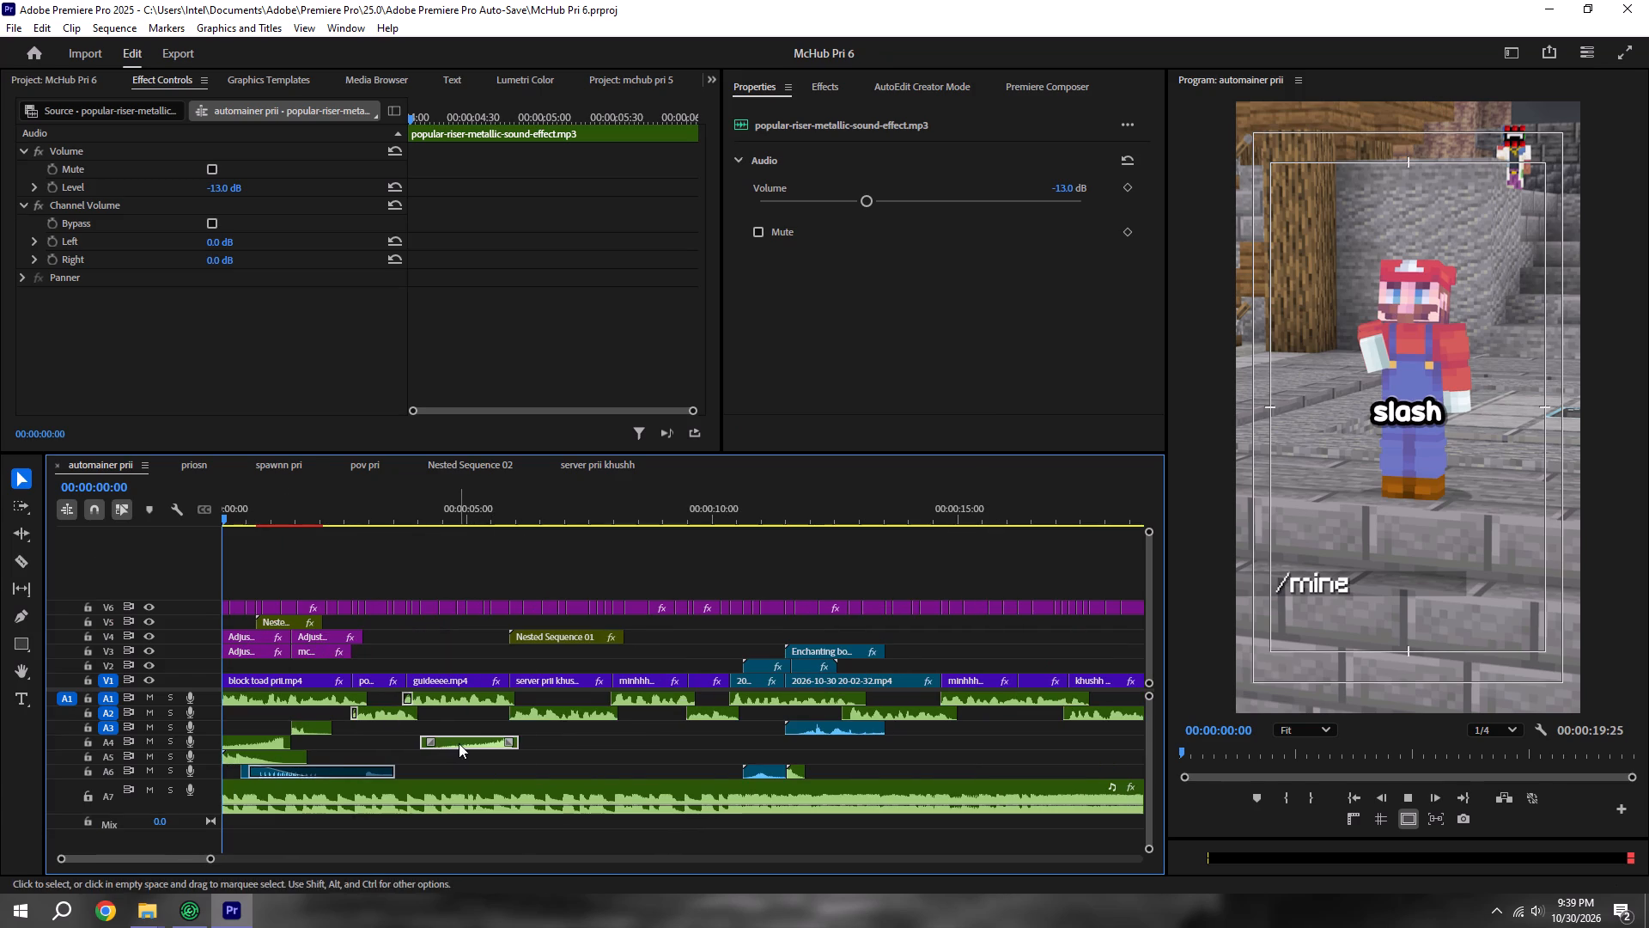
pyautogui.moveTo(459, 743); pyautogui.dragTo(631, 745)
pyautogui.keyDown('alt'); pyautogui.moveTo(632, 746); pyautogui.dragTo(869, 747); pyautogui.keyUp('alt')
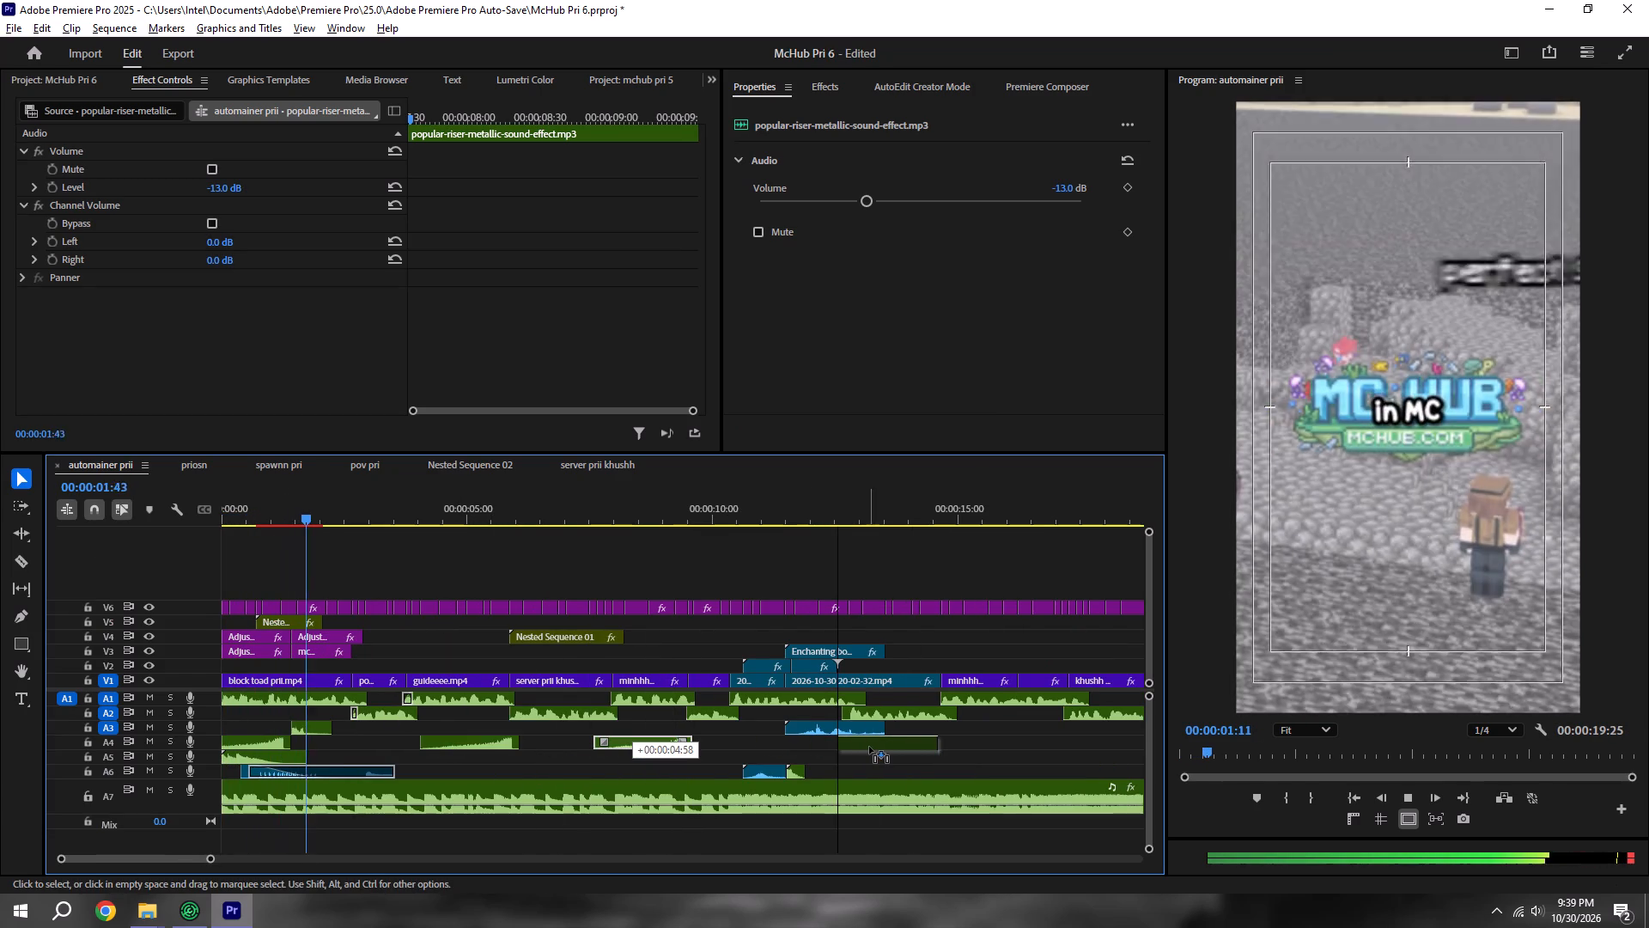
pyautogui.keyDown('alt'); pyautogui.moveTo(869, 747); pyautogui.dragTo(893, 748); pyautogui.keyUp('alt')
pyautogui.keyDown('alt'); pyautogui.scroll(-5, 902, 755); pyautogui.keyUp('alt')
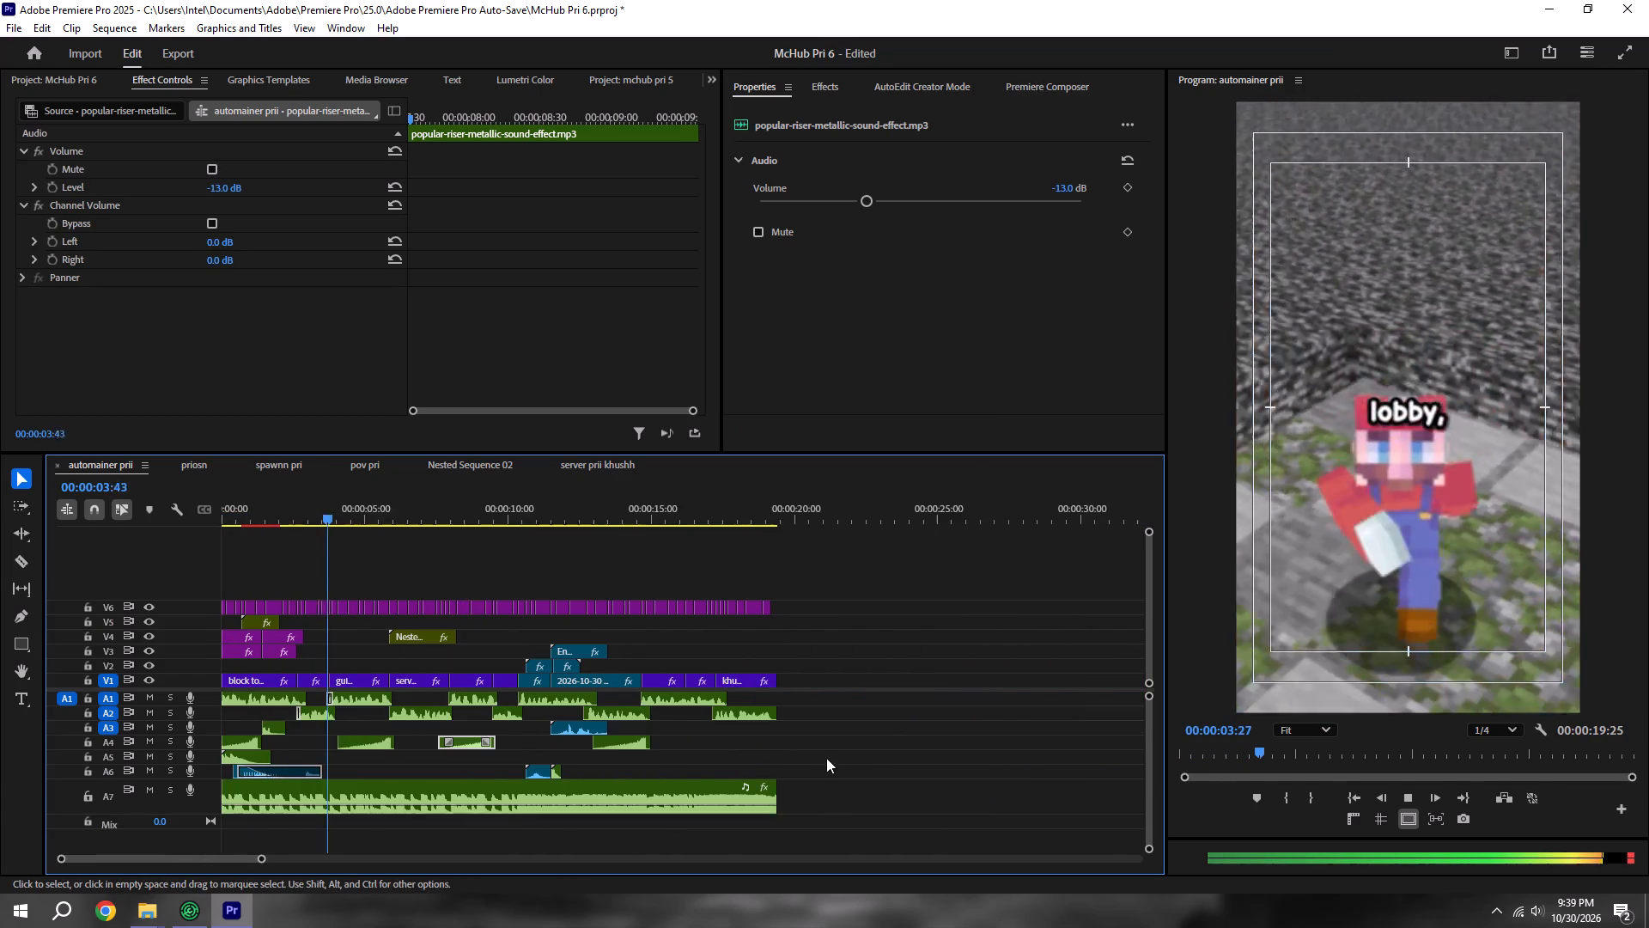
pyautogui.keyDown('alt'); pyautogui.moveTo(622, 746); pyautogui.dragTo(755, 743); pyautogui.keyUp('alt')
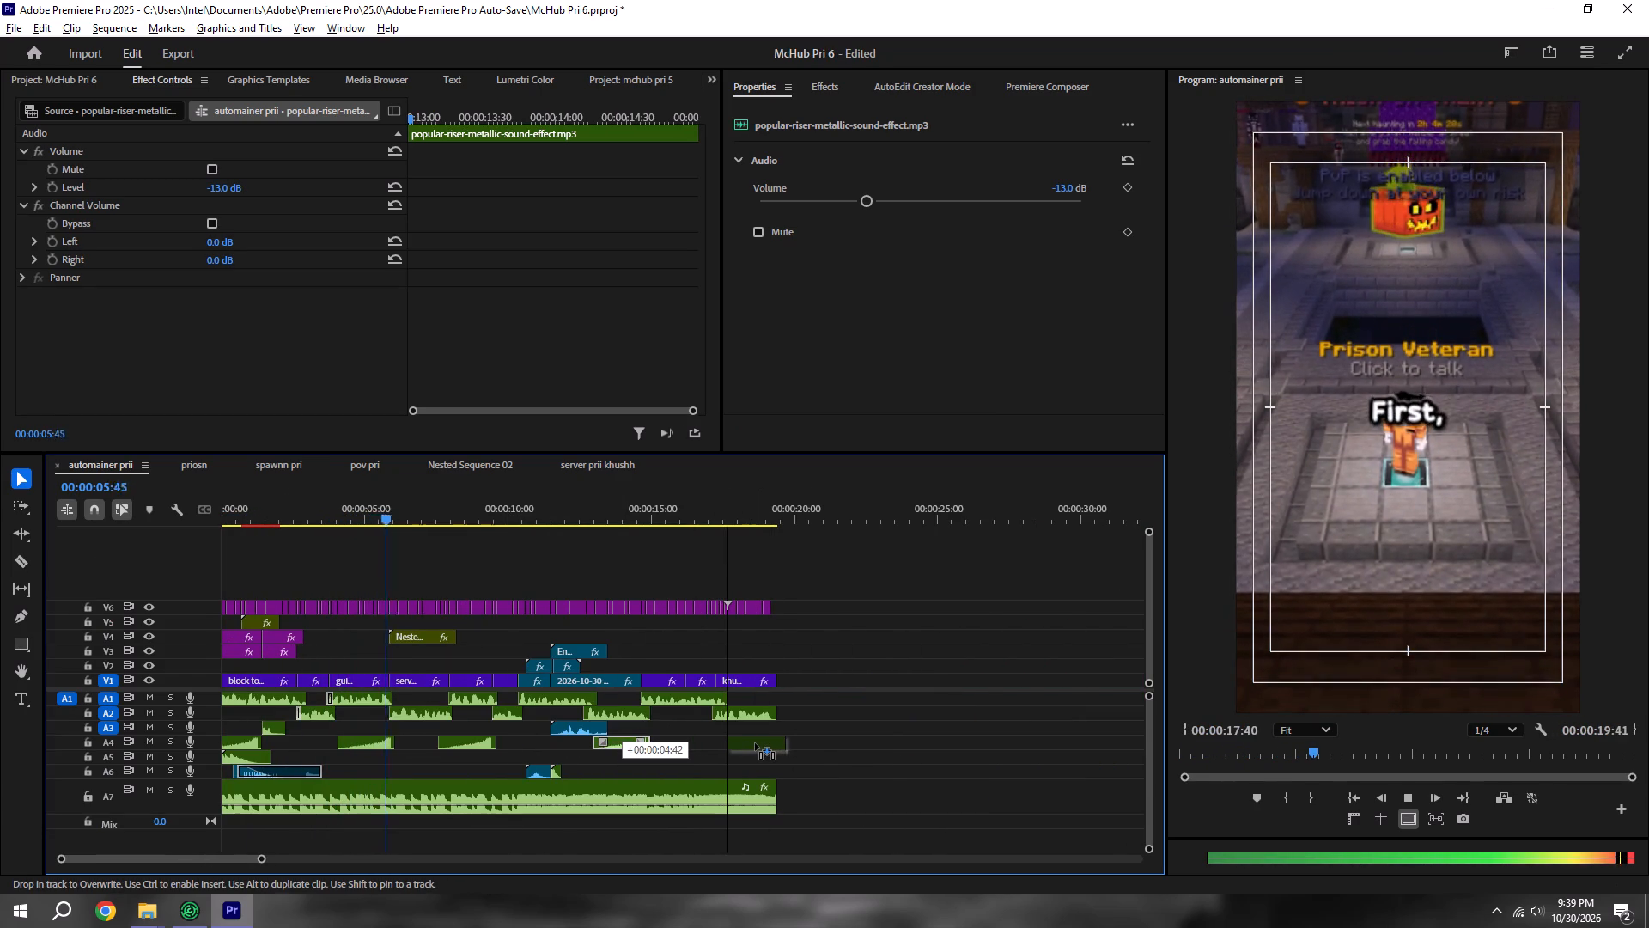
pyautogui.keyDown('alt'); pyautogui.moveTo(755, 743); pyautogui.dragTo(748, 743); pyautogui.keyUp('alt')
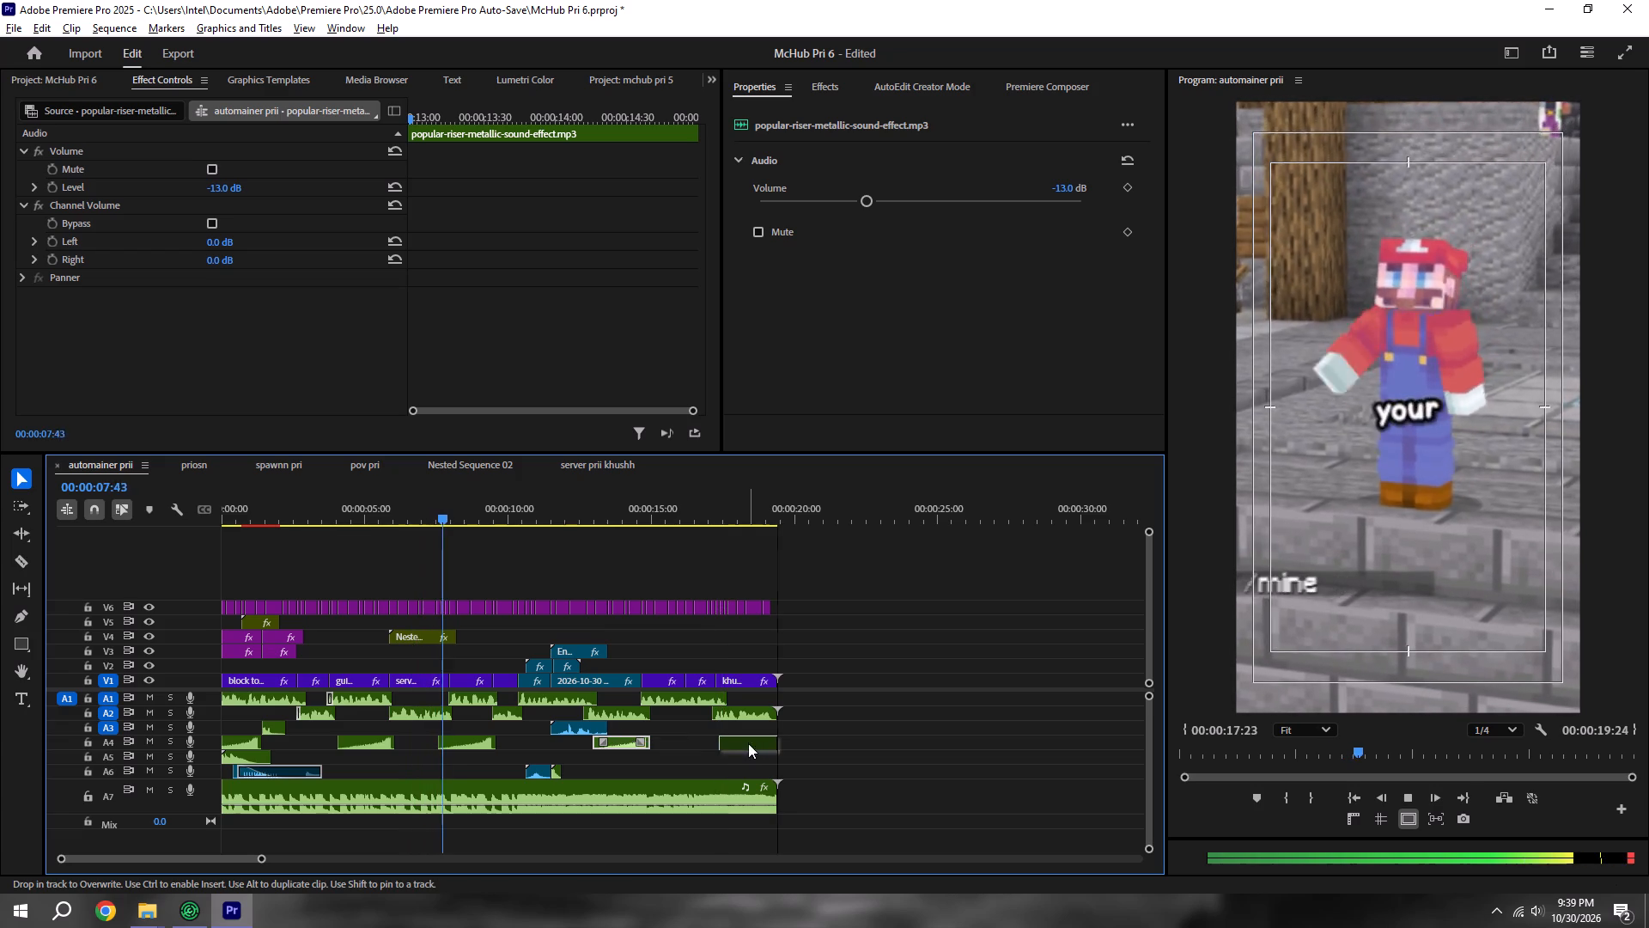
pyautogui.click(833, 753)
# Move the riser before the pickaxe enchant menu about one second later to end near 00:00:10:30, save, and play it back.
pyautogui.press('space')
pyautogui.keyDown('alt'); pyautogui.scroll(3, 551, 742); pyautogui.keyUp('alt')
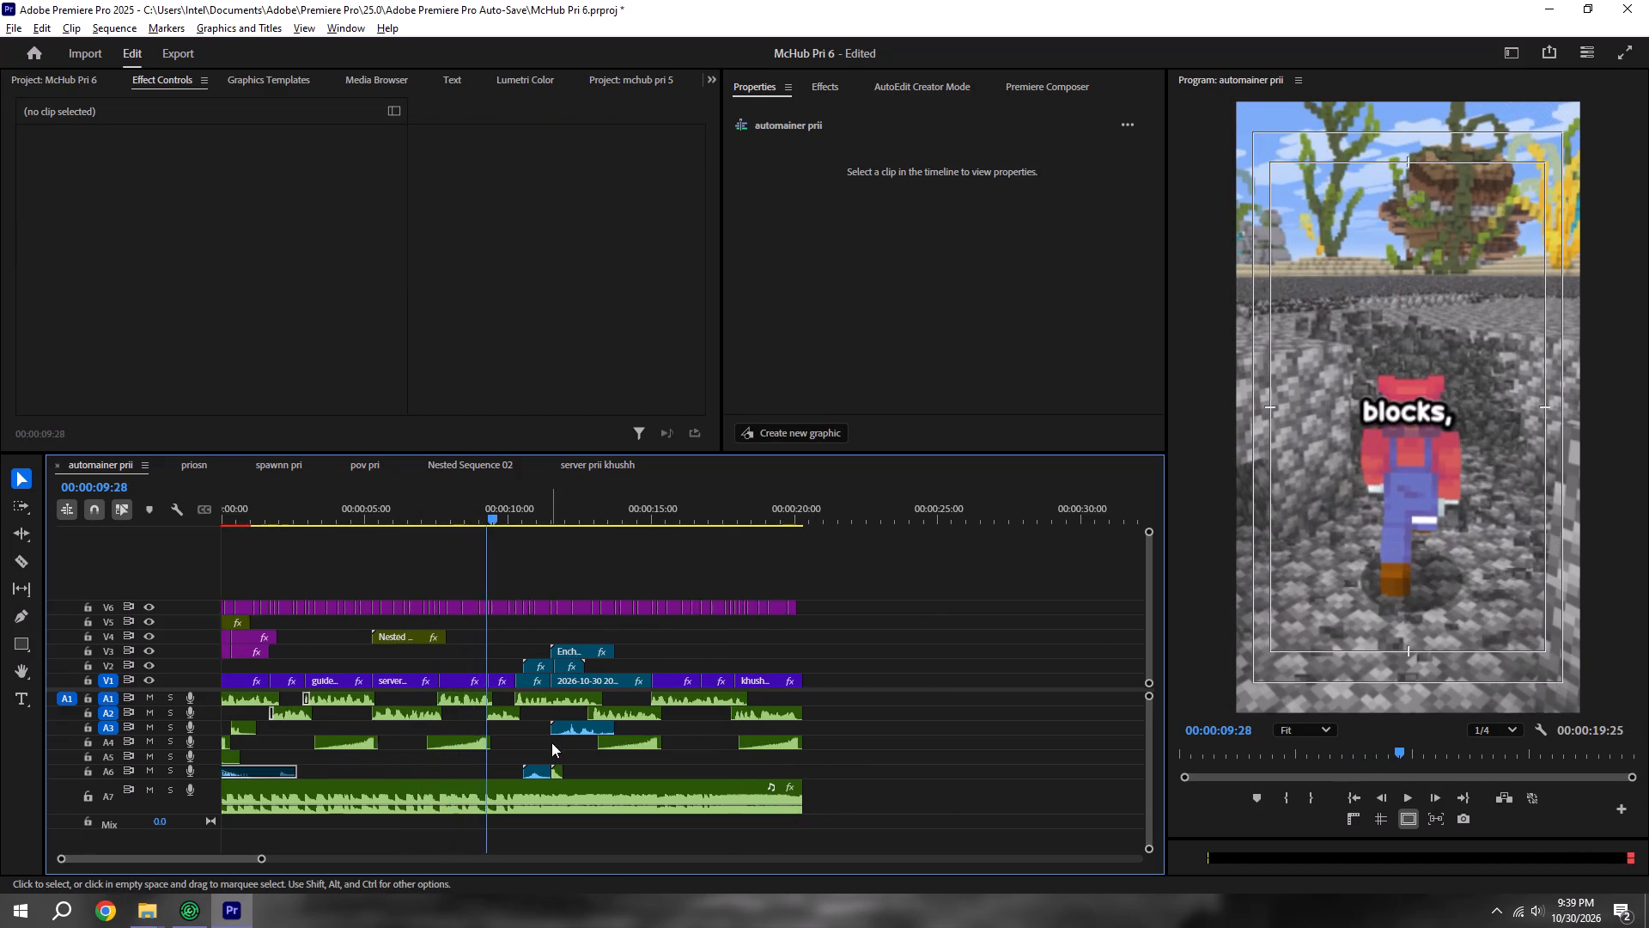
pyautogui.keyDown('alt'); pyautogui.scroll(2, 551, 742); pyautogui.keyUp('alt')
pyautogui.moveTo(434, 743); pyautogui.dragTo(459, 743)
pyautogui.hotkey('ctrl', 's')
pyautogui.press('space')
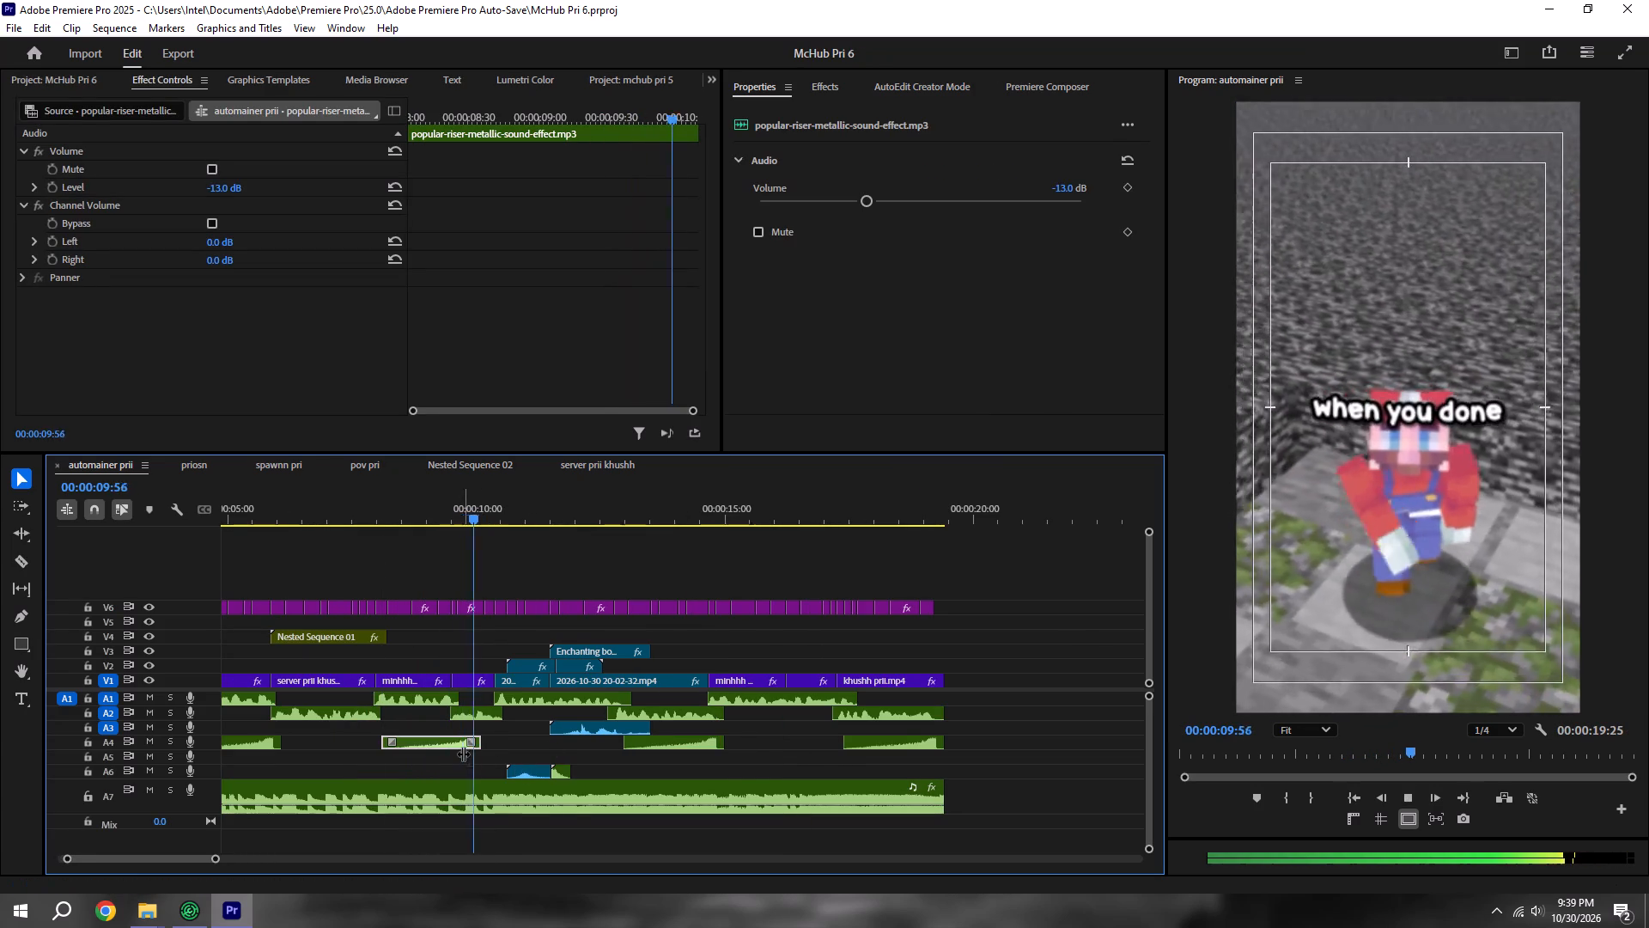
pyautogui.keyDown('alt'); pyautogui.scroll(5, 453, 742); pyautogui.keyUp('alt')
pyautogui.press('space')
pyautogui.moveTo(463, 742); pyautogui.dragTo(493, 744)
pyautogui.hotkey('ctrl', 's')
pyautogui.keyDown('shift'); pyautogui.moveTo(476, 491); pyautogui.dragTo(467, 495); pyautogui.keyUp('shift')
pyautogui.press('space')
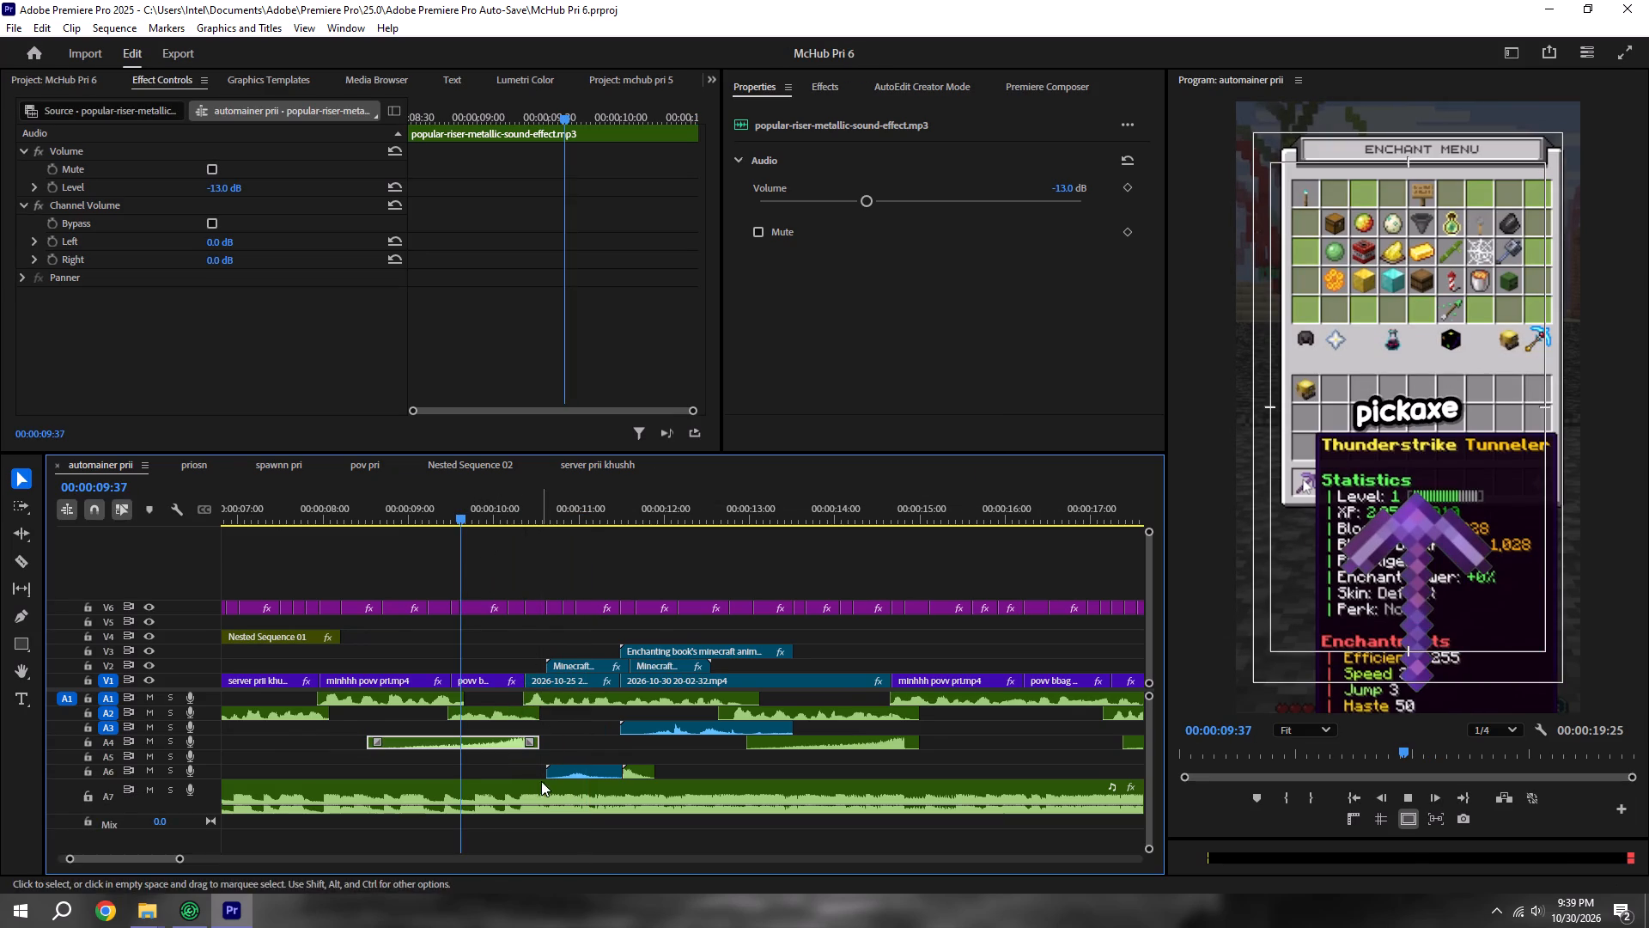
pyautogui.press('space')
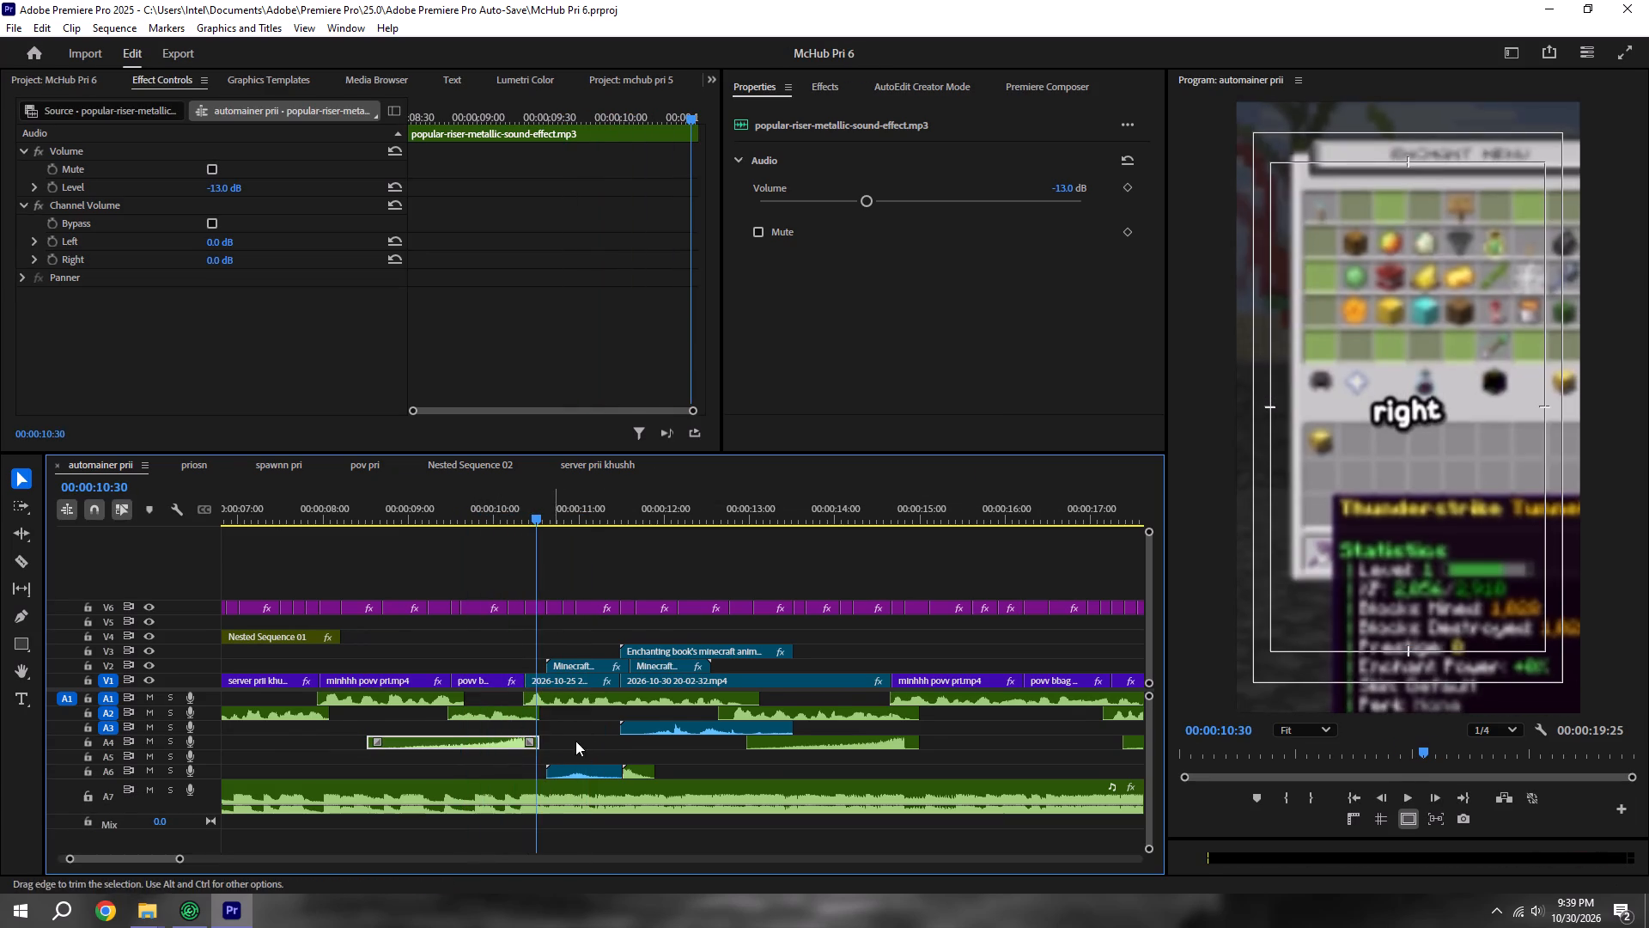
# Play the sequence from the start through the riser under guideeee.mp4 to check its timing.
pyautogui.keyDown('alt'); pyautogui.scroll(-6, 612, 741); pyautogui.keyUp('alt')
pyautogui.press('space')
pyautogui.keyDown('alt'); pyautogui.scroll(-5, 603, 744); pyautogui.keyUp('alt')
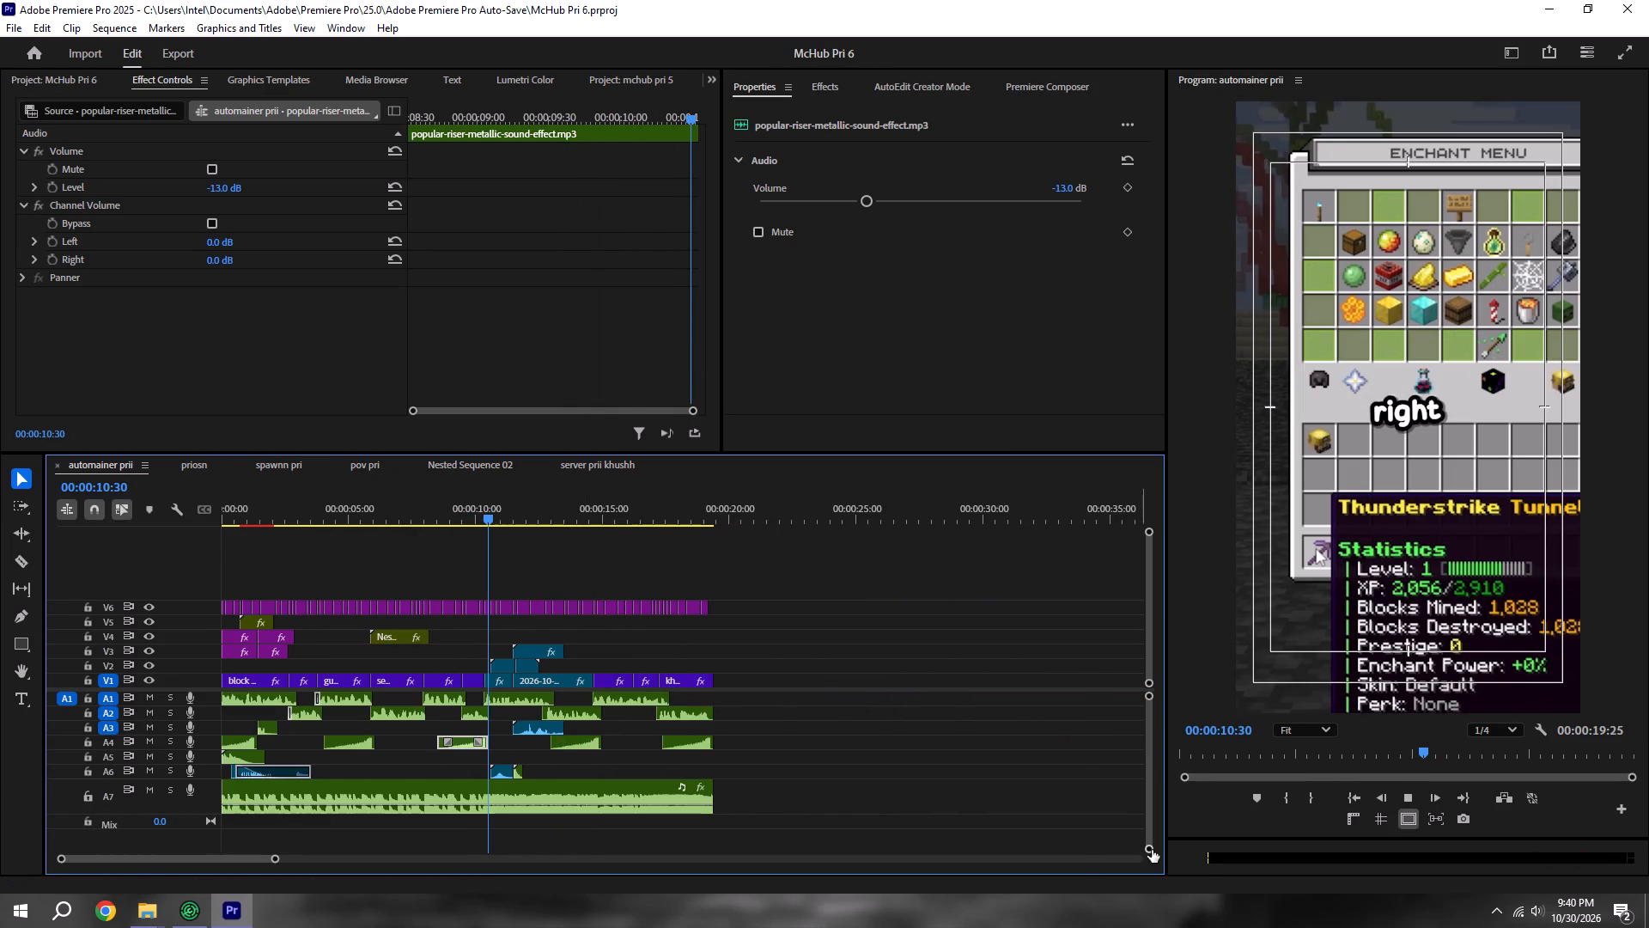
pyautogui.click(1355, 798)
pyautogui.press('space')
pyautogui.press('space')
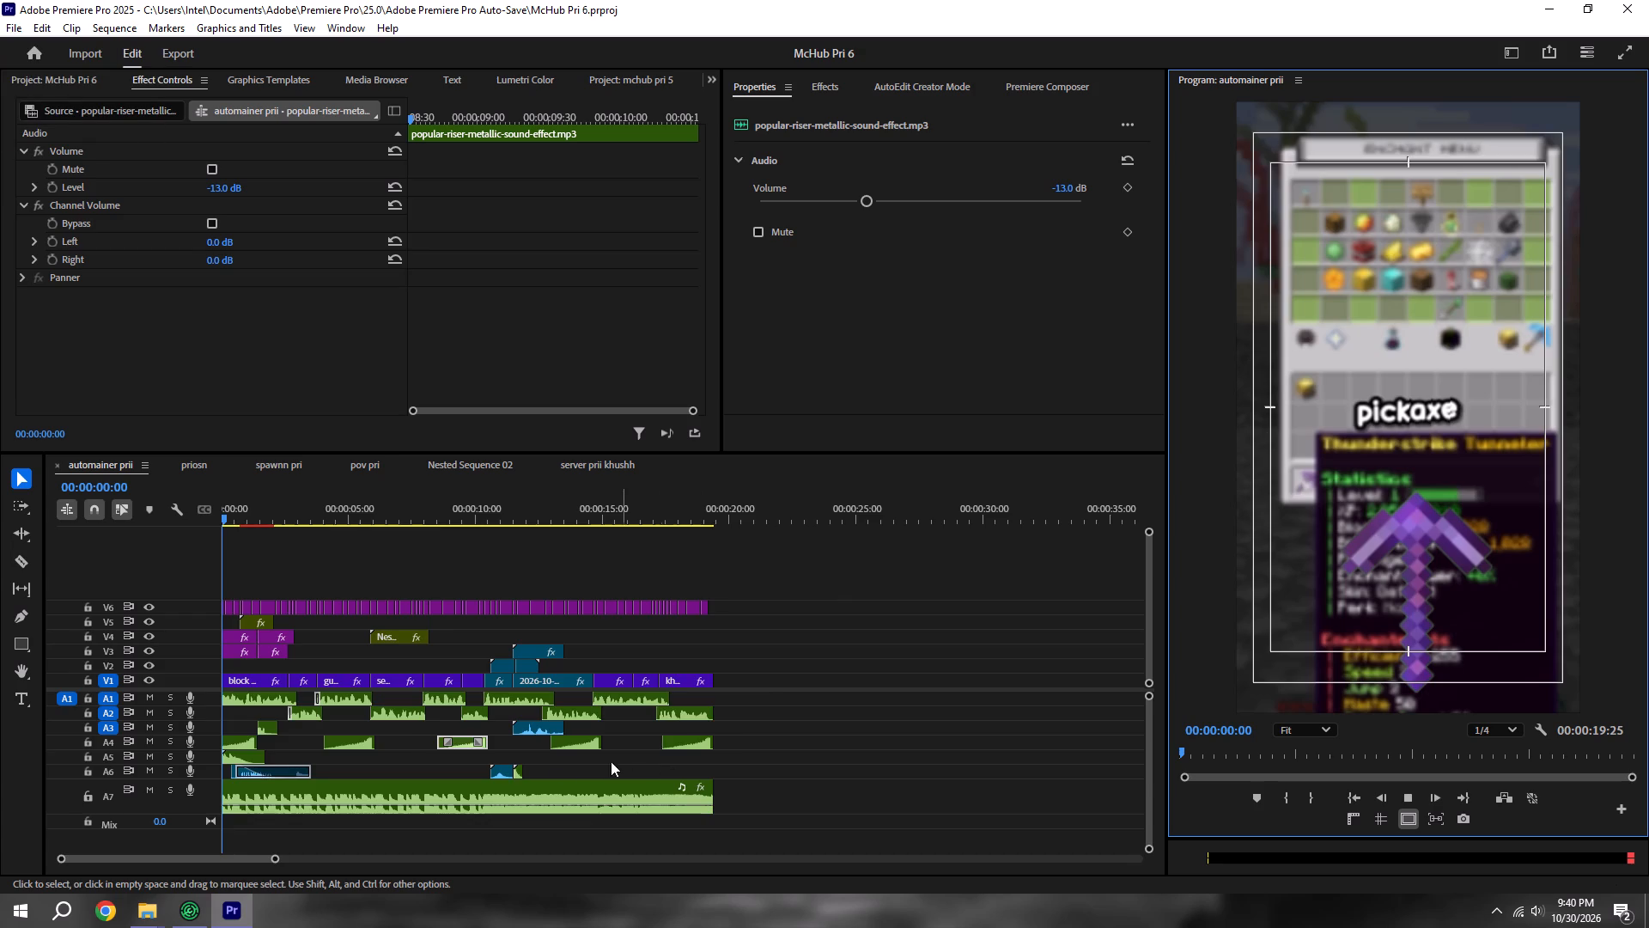
pyautogui.keyDown('alt'); pyautogui.scroll(6, 539, 772); pyautogui.keyUp('alt')
pyautogui.scroll(4, 497, 766)
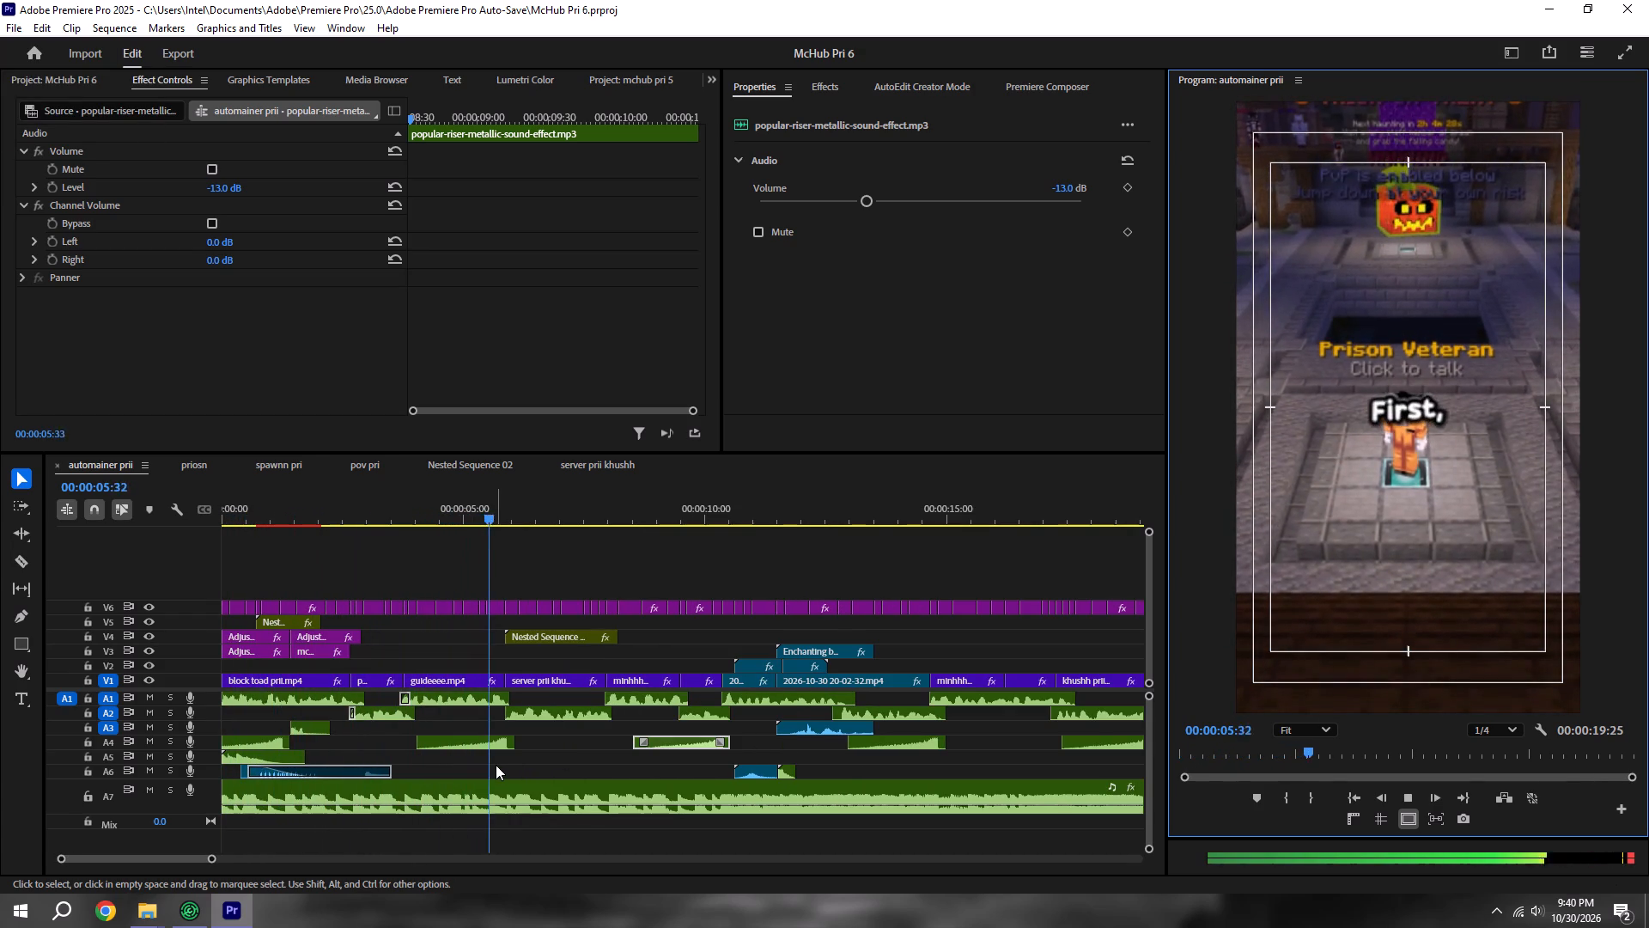
pyautogui.press('space')
# Move the riser under guideeee.mp4 earlier on A4 so it runs from about 00:00:03:23 to 00:00:05:24, checking playback and saving.
pyautogui.keyDown('alt'); pyautogui.scroll(5, 490, 762); pyautogui.keyUp('alt')
pyautogui.moveTo(471, 742); pyautogui.dragTo(527, 740)
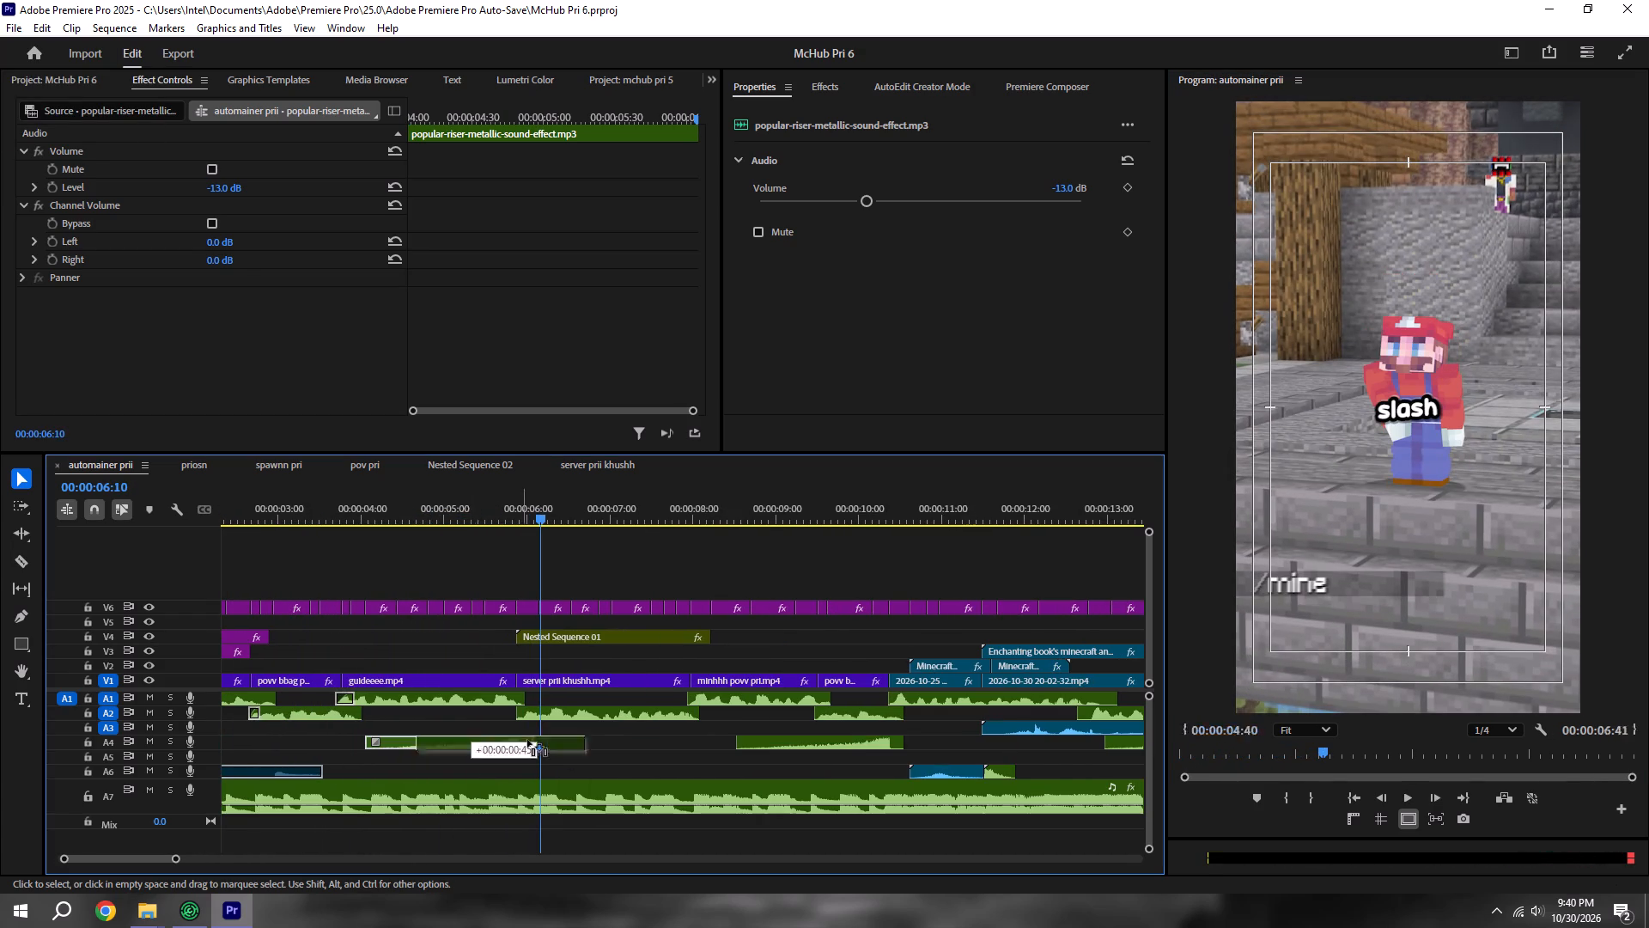
pyautogui.moveTo(527, 740); pyautogui.dragTo(408, 740)
pyautogui.hotkey('ctrl', 's')
pyautogui.moveTo(313, 496); pyautogui.dragTo(308, 497)
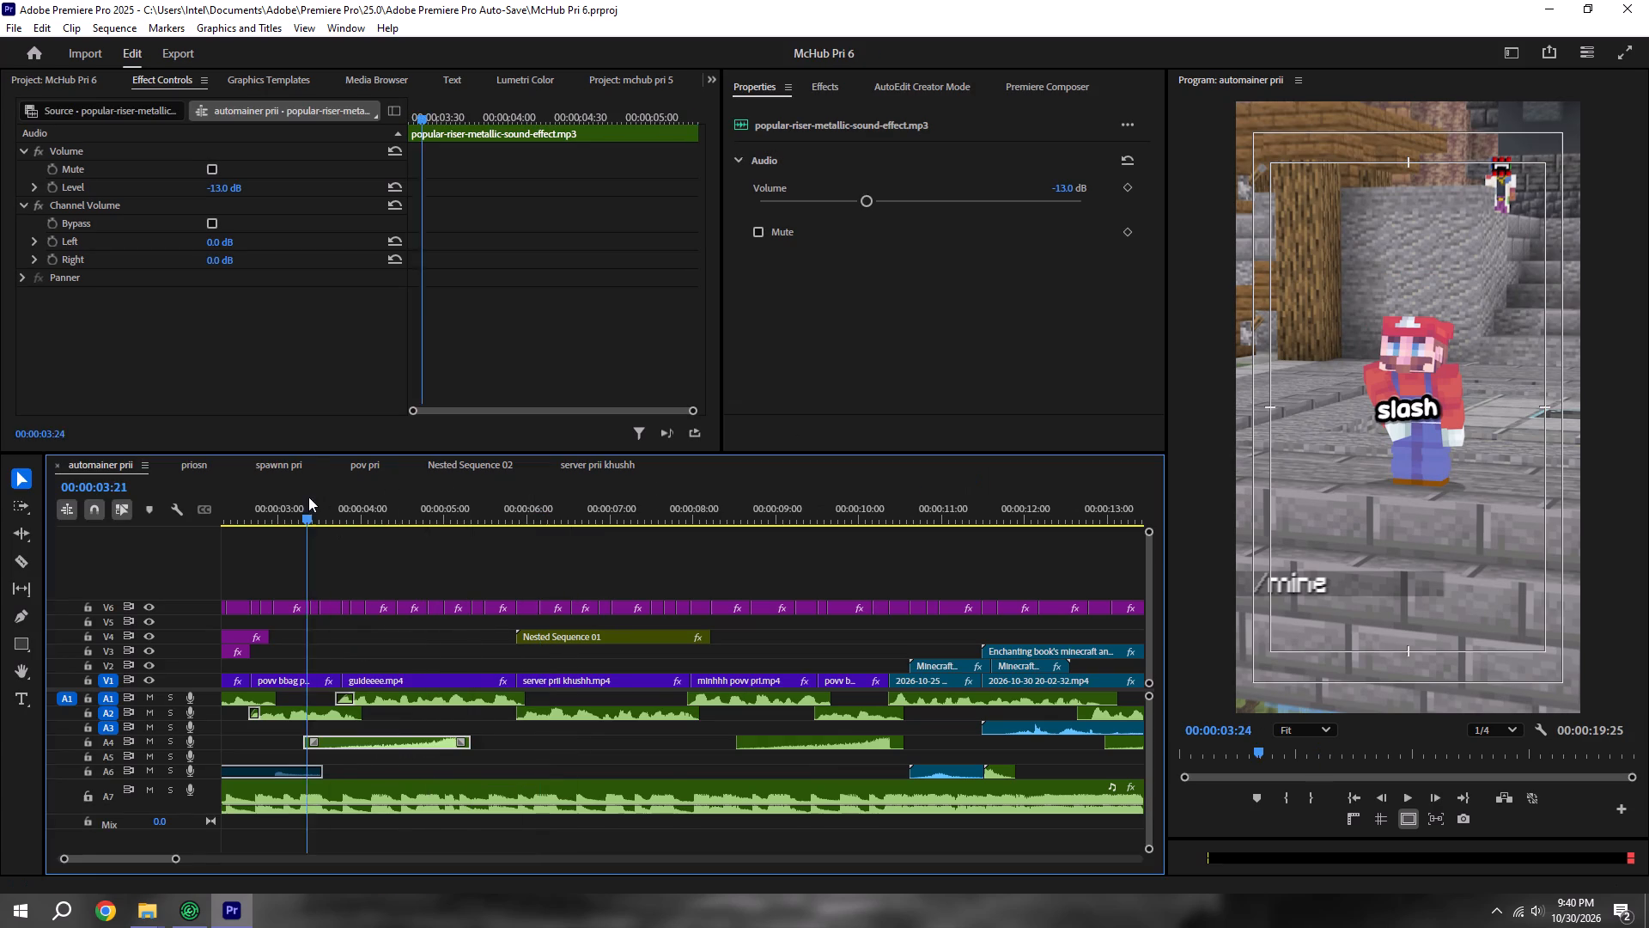
pyautogui.moveTo(308, 497); pyautogui.dragTo(303, 502)
pyautogui.press('space')
pyautogui.keyDown('alt'); pyautogui.scroll(-4, 355, 650); pyautogui.keyUp('alt')
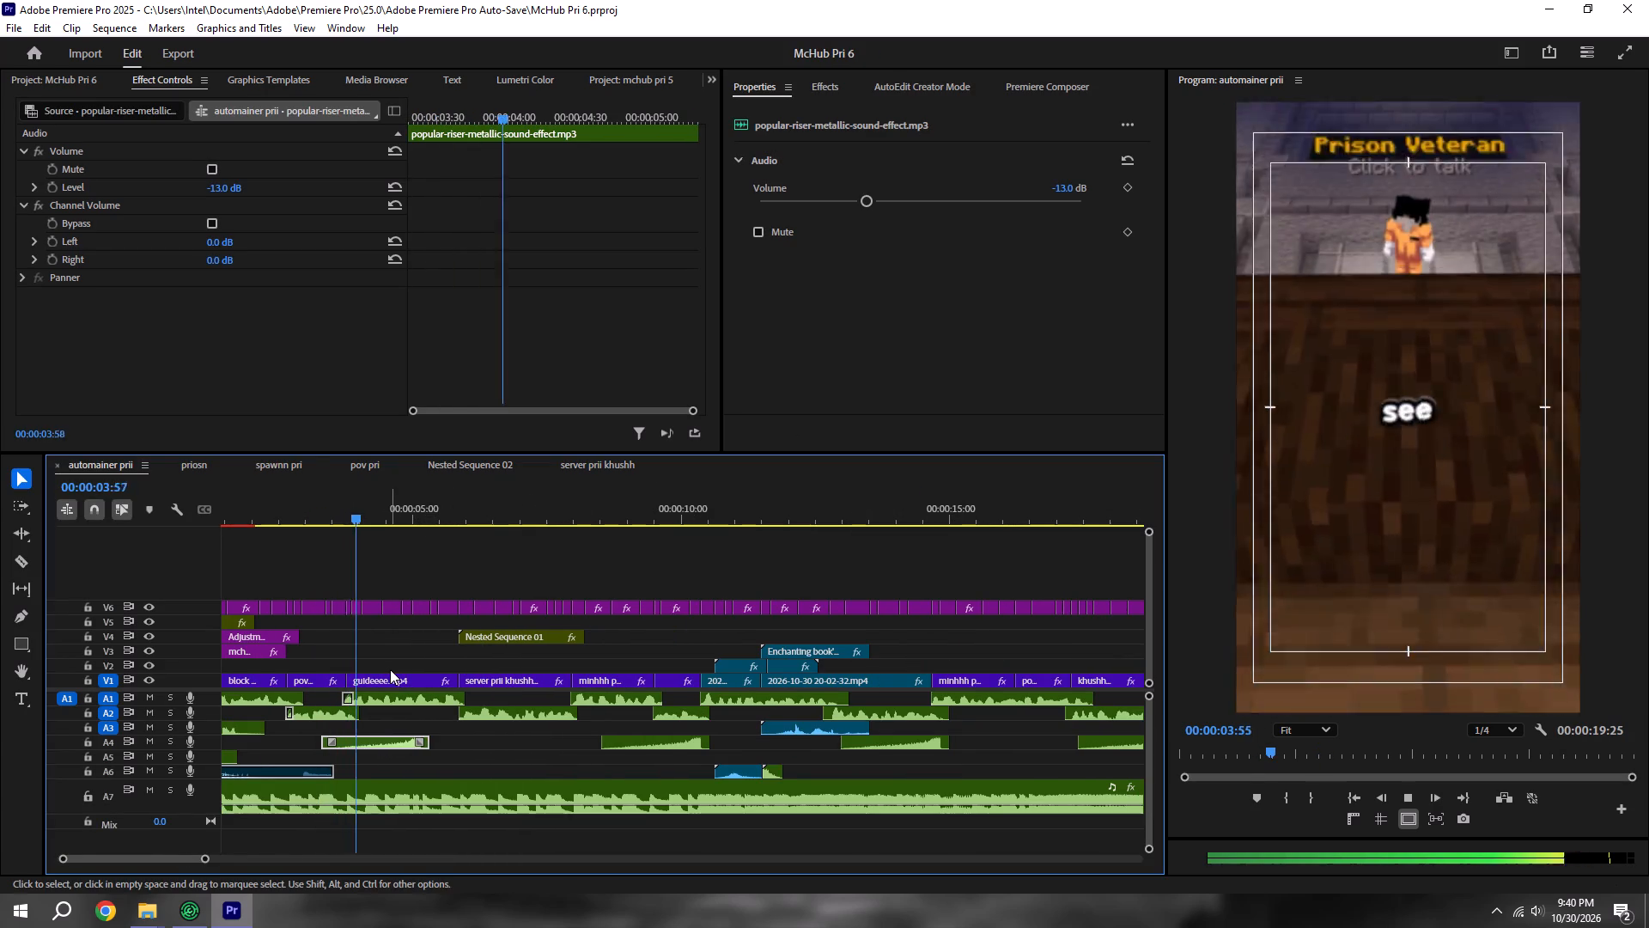
pyautogui.press('space')
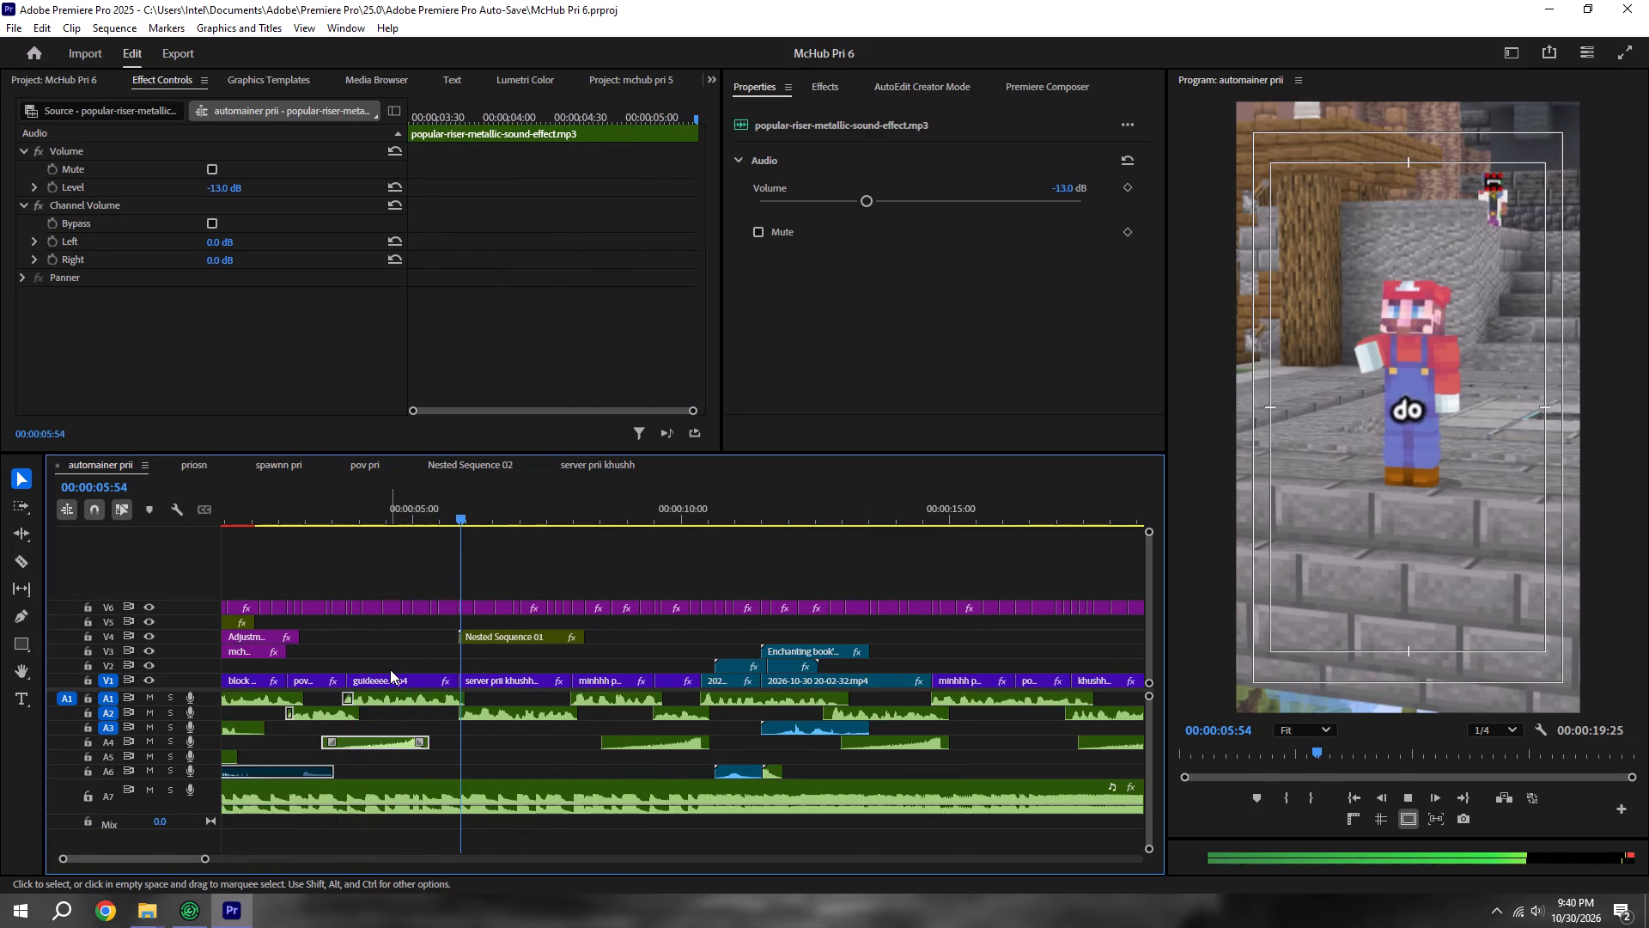
pyautogui.click(395, 741)
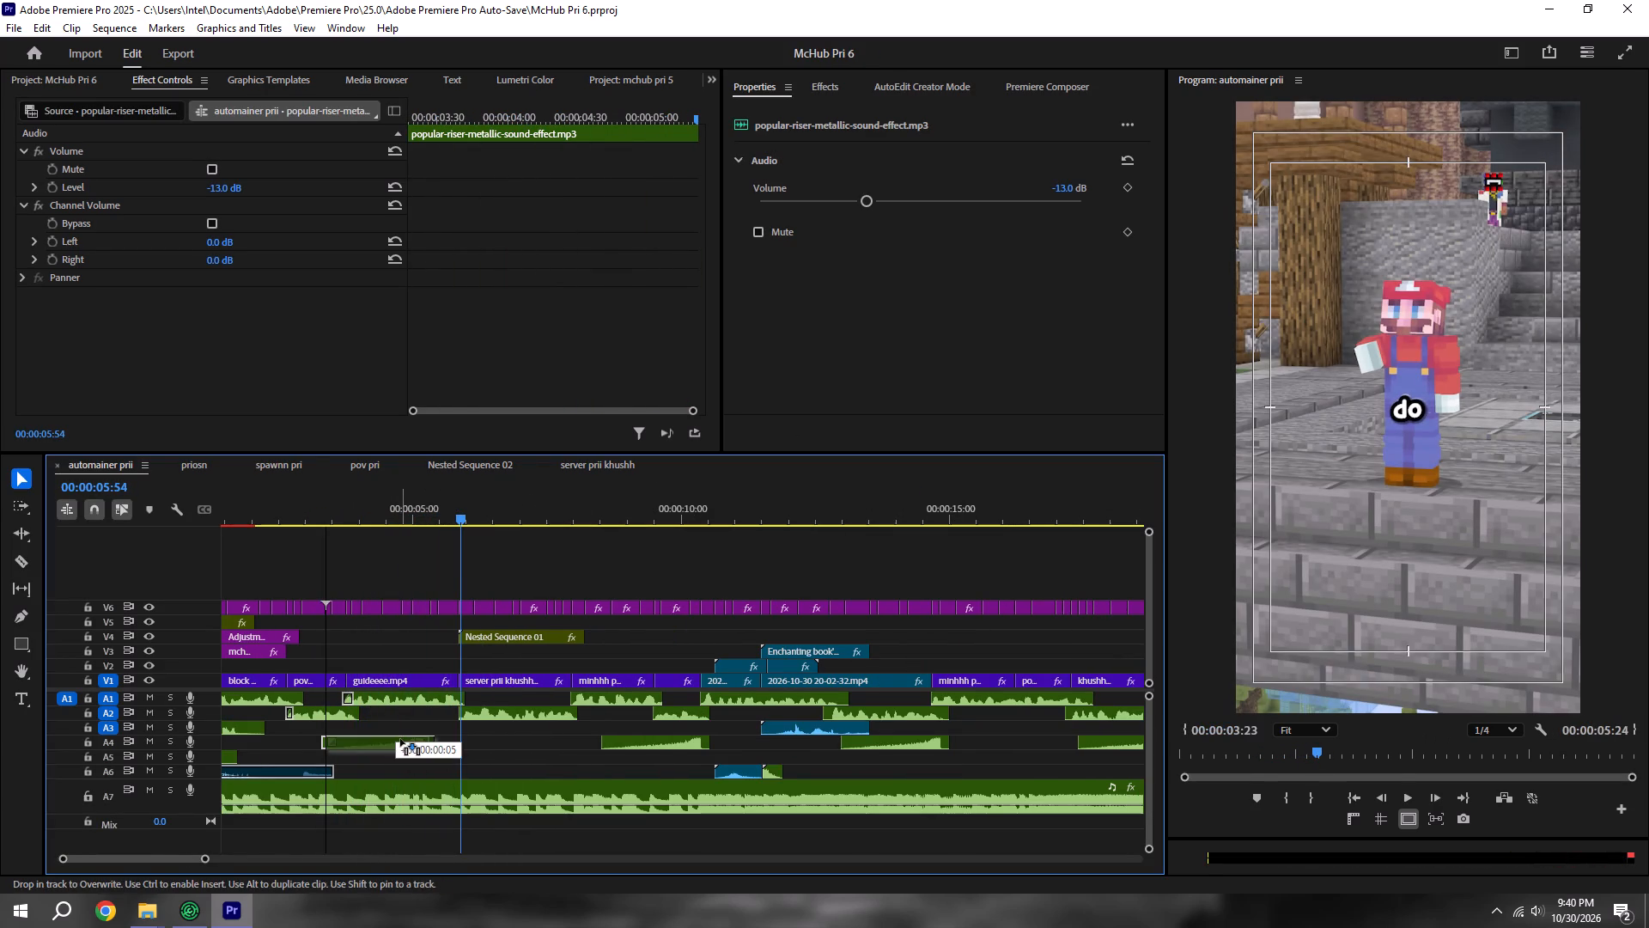
pyautogui.hotkey('ctrl', 's')
# Play the sequence from the start to about 00:00:15:00 to check the placed risers.
pyautogui.scroll(9, 338, 622)
pyautogui.moveTo(309, 509); pyautogui.dragTo(265, 508)
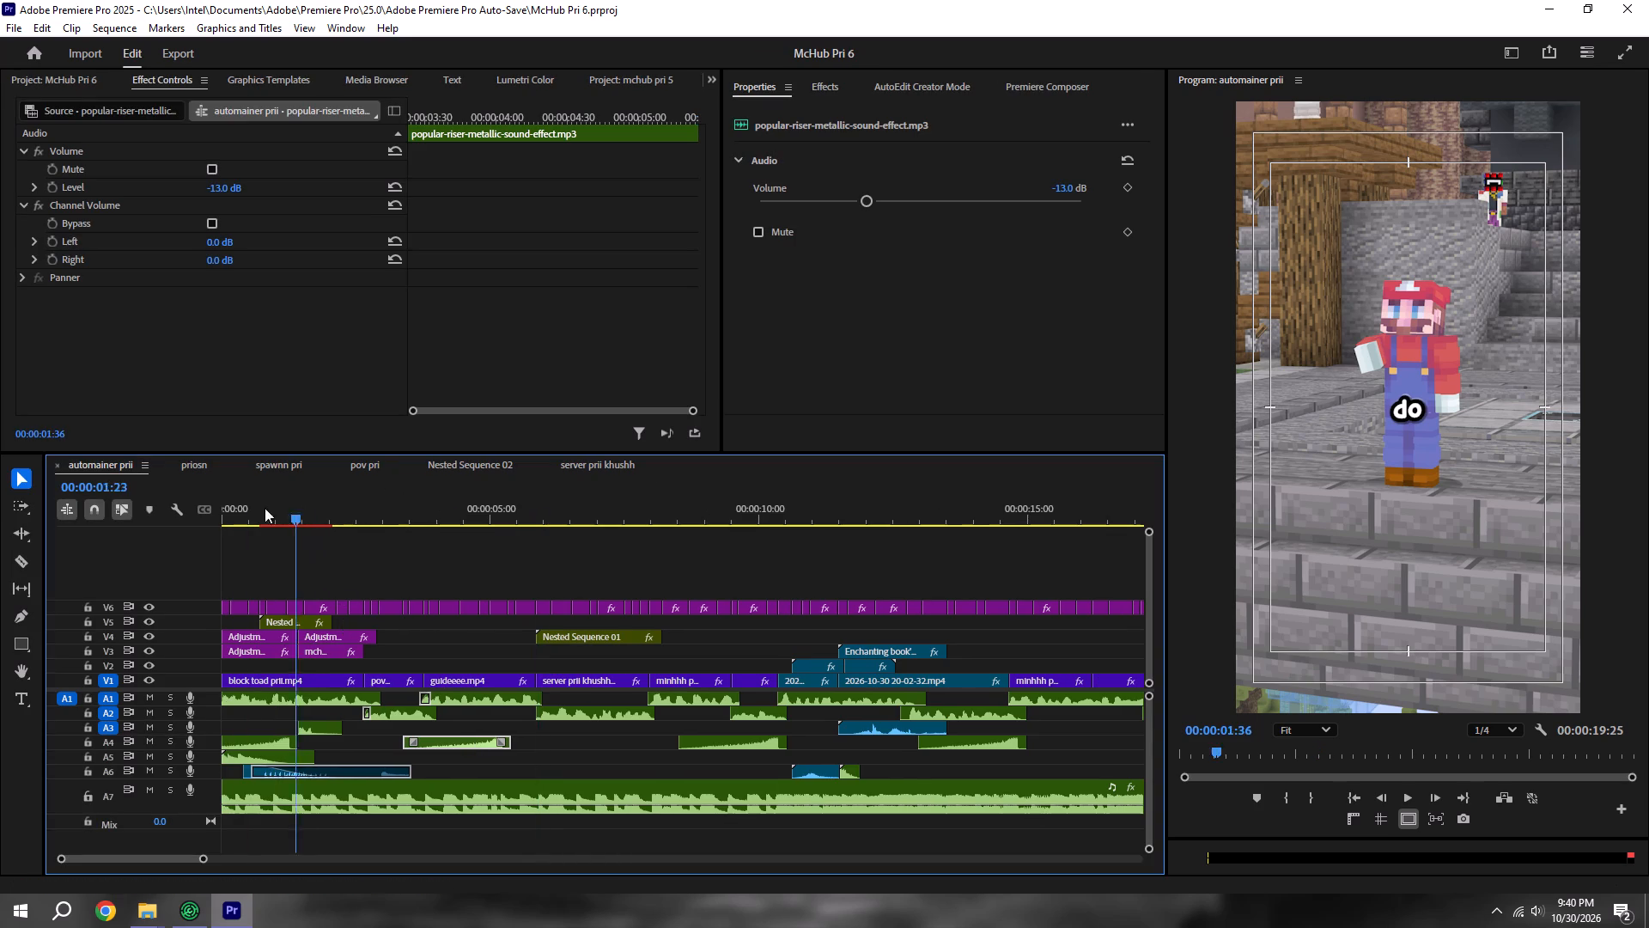
pyautogui.moveTo(265, 508); pyautogui.dragTo(215, 530)
pyautogui.press('space')
pyautogui.keyDown('alt'); pyautogui.scroll(-5, 268, 571); pyautogui.keyUp('alt')
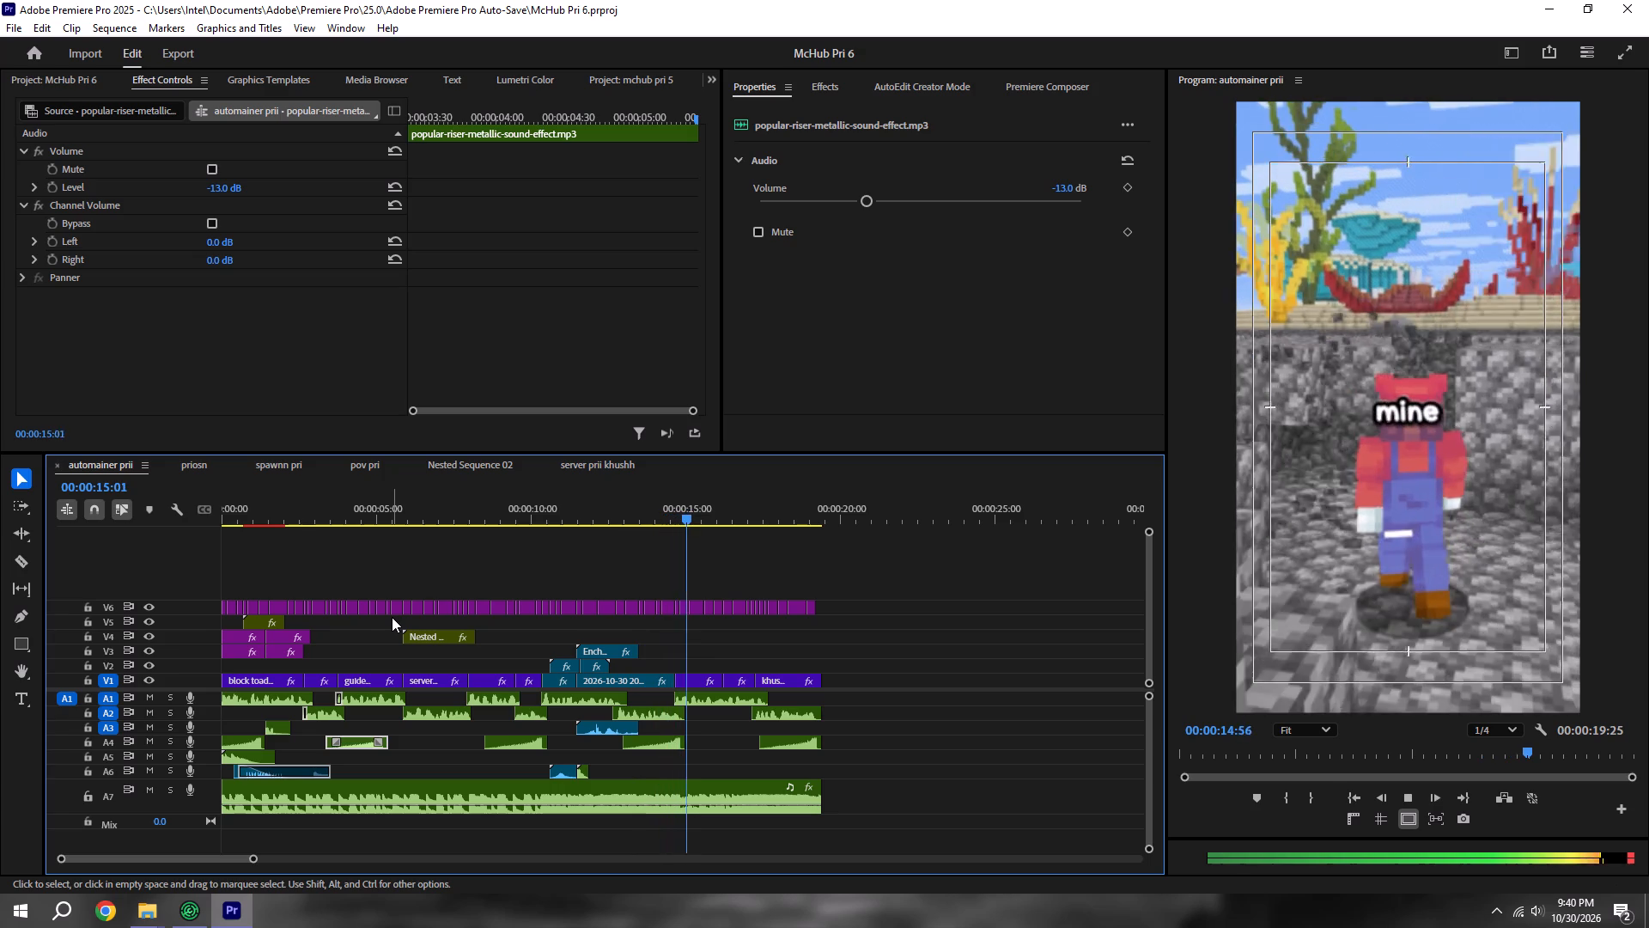
pyautogui.press('space')
pyautogui.keyDown('alt'); pyautogui.scroll(6, 508, 663); pyautogui.keyUp('alt')
pyautogui.hotkey('ctrl', 's')
pyautogui.moveTo(749, 742); pyautogui.dragTo(716, 742)
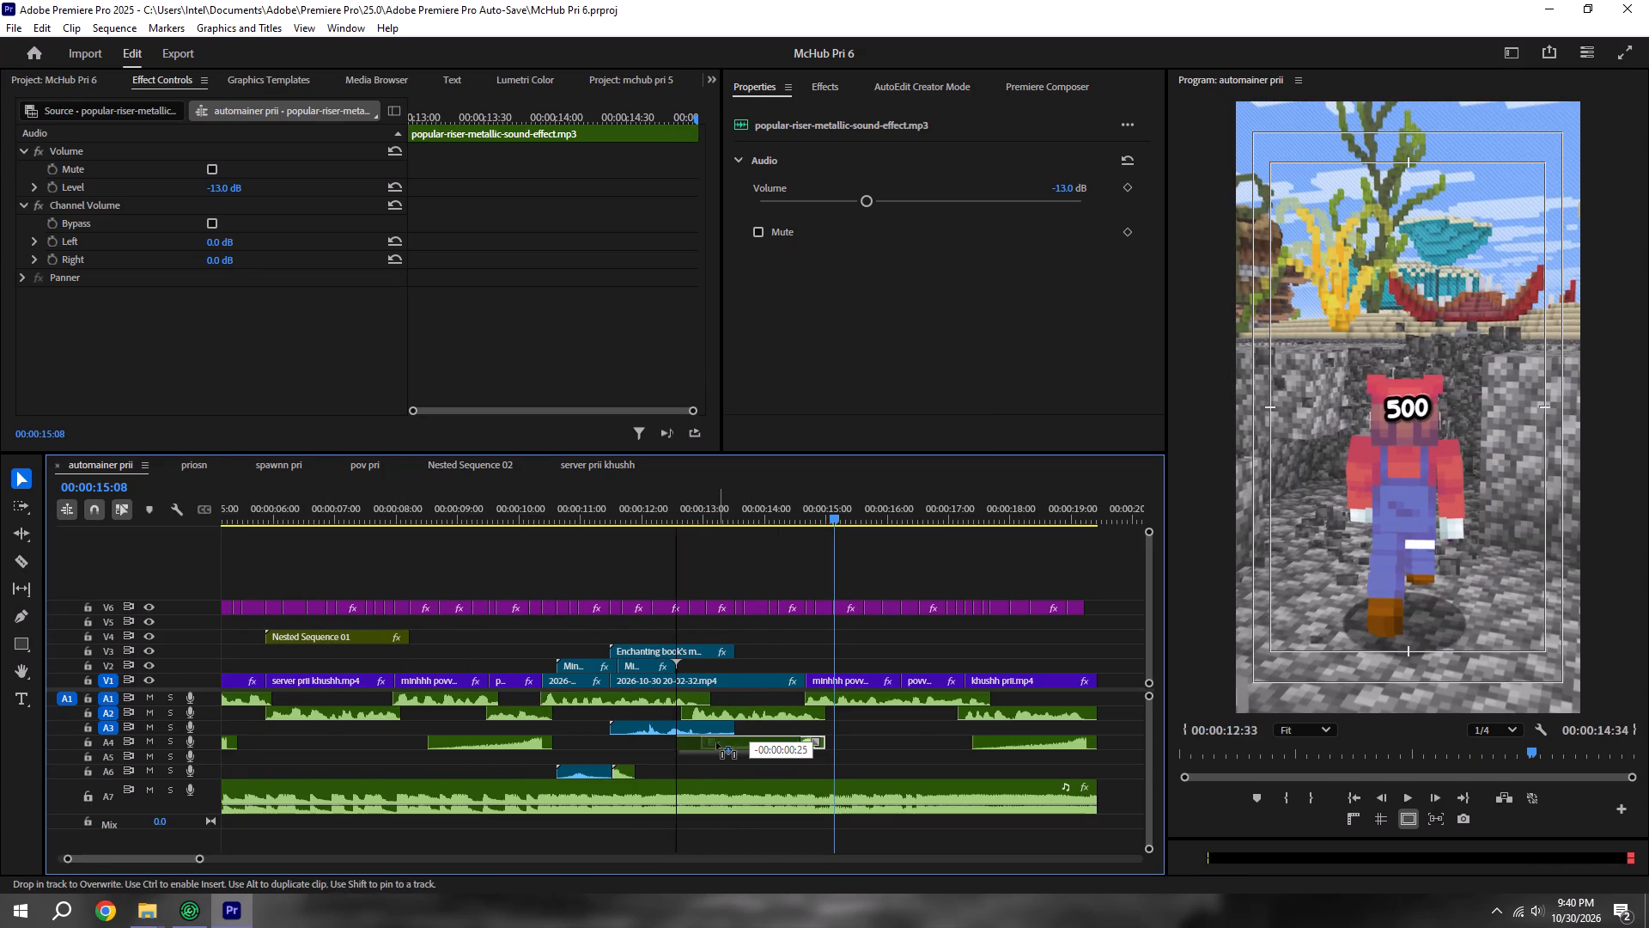
pyautogui.moveTo(716, 742); pyautogui.dragTo(691, 742)
pyautogui.hotkey('ctrl', 's')
pyautogui.click(598, 522)
pyautogui.press('space')
pyautogui.scroll(-4, 596, 535)
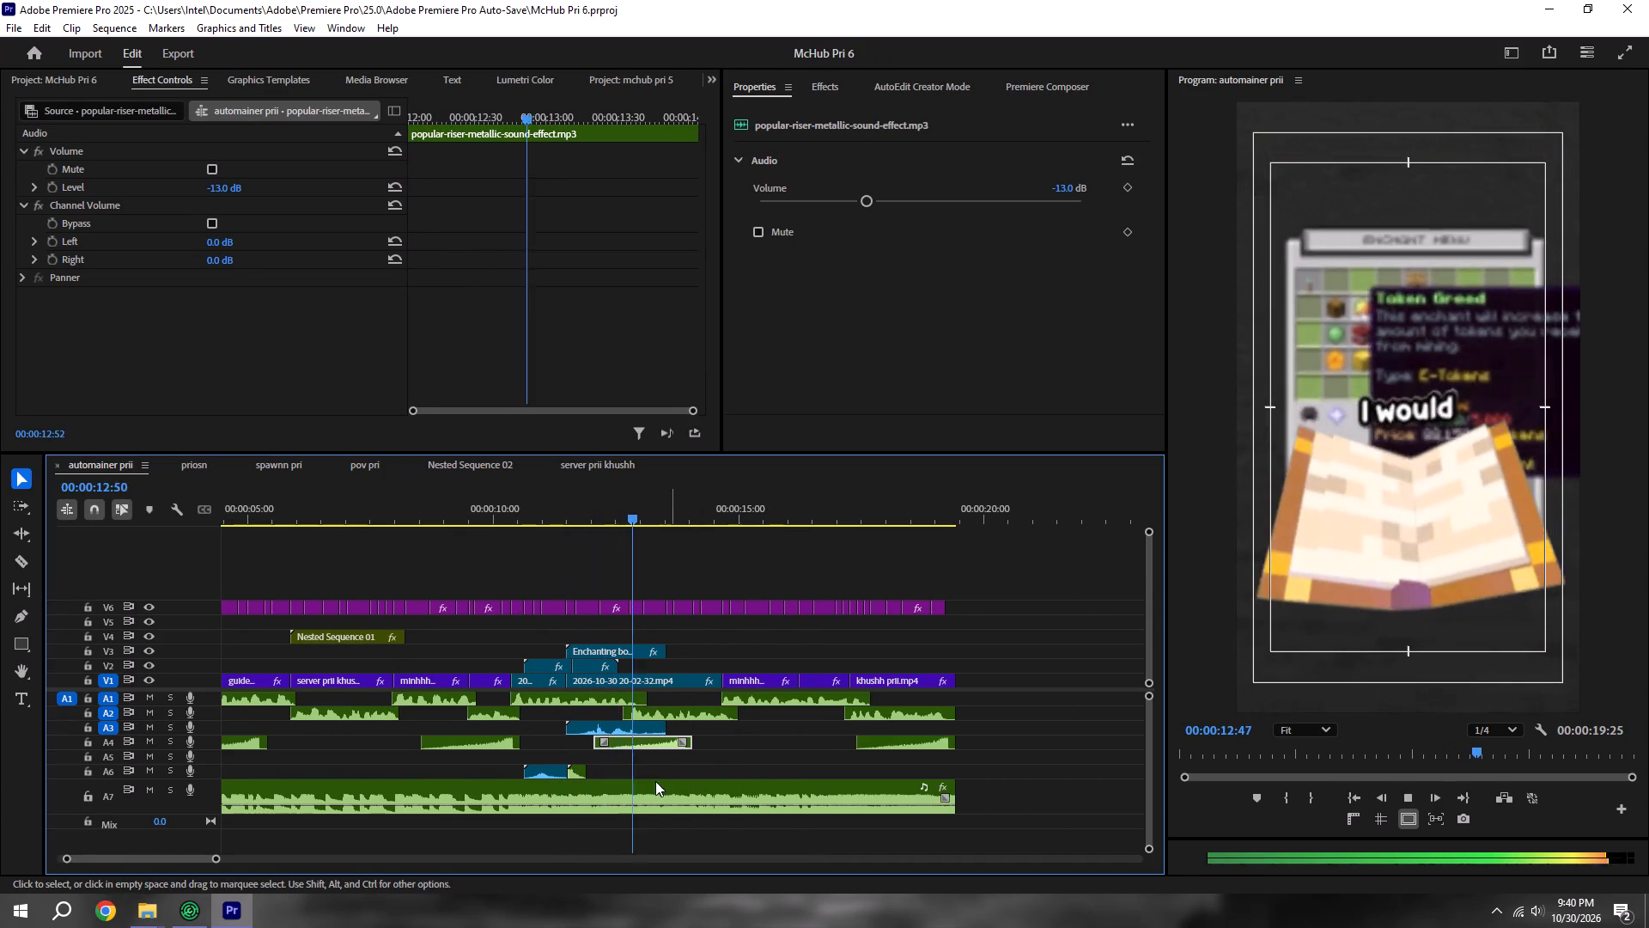
pyautogui.press('space')
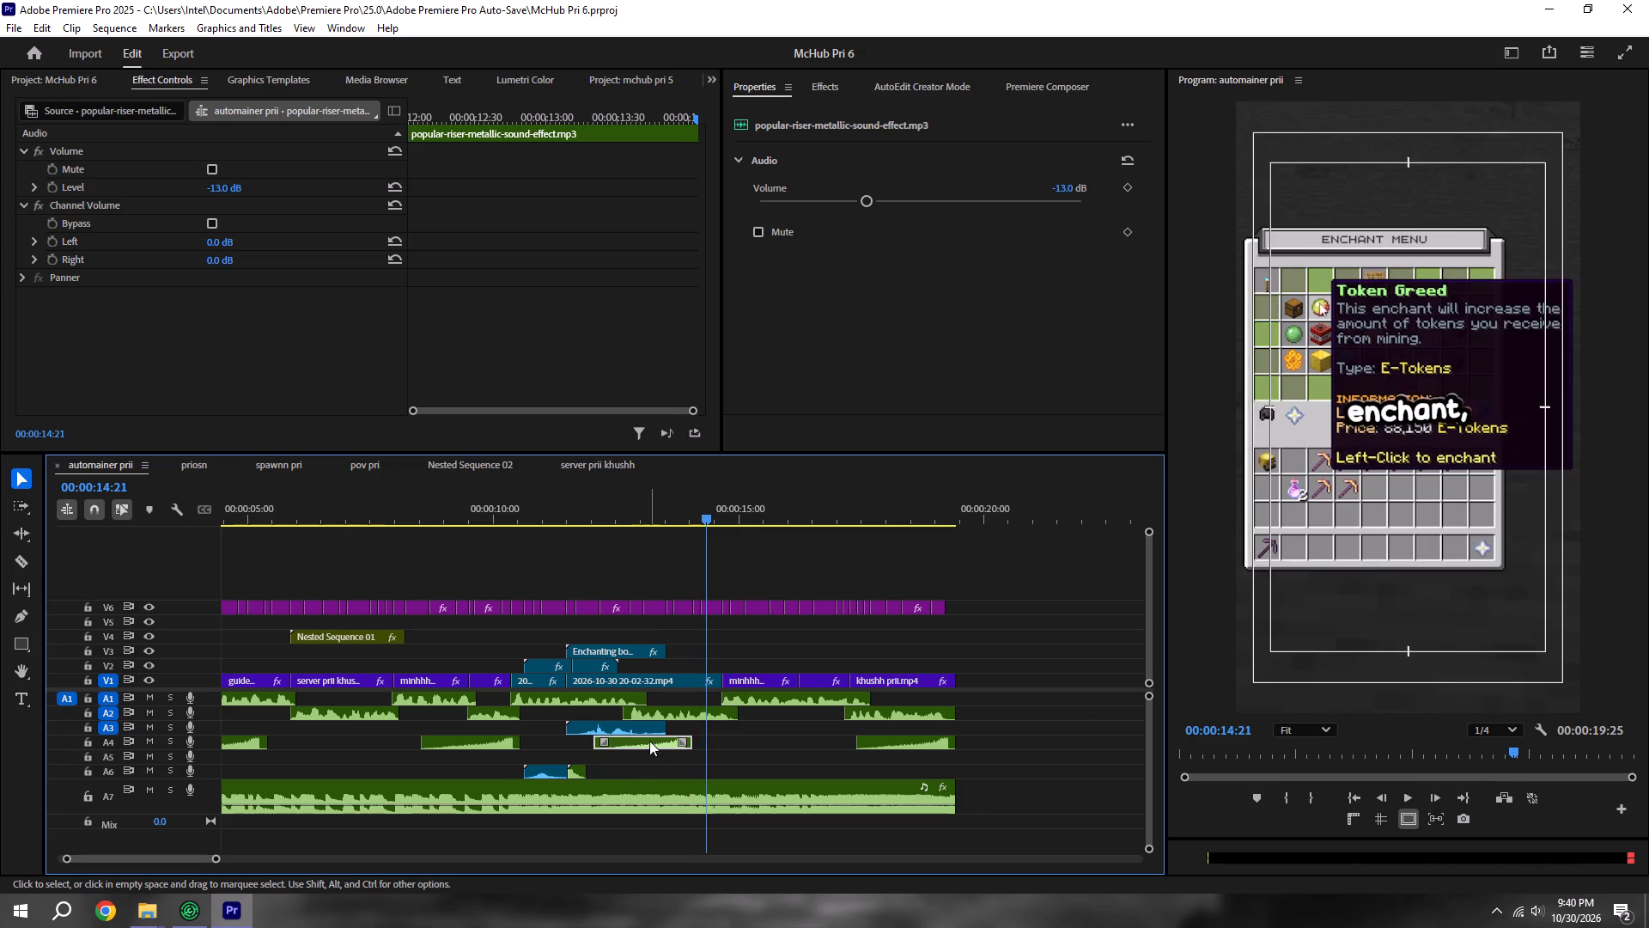
pyautogui.moveTo(649, 736); pyautogui.dragTo(678, 741)
pyautogui.hotkey('ctrl', 's')
# Play from the end of the adjusted riser into the following mining clip to check the transition, and save the project.
pyautogui.press('space')
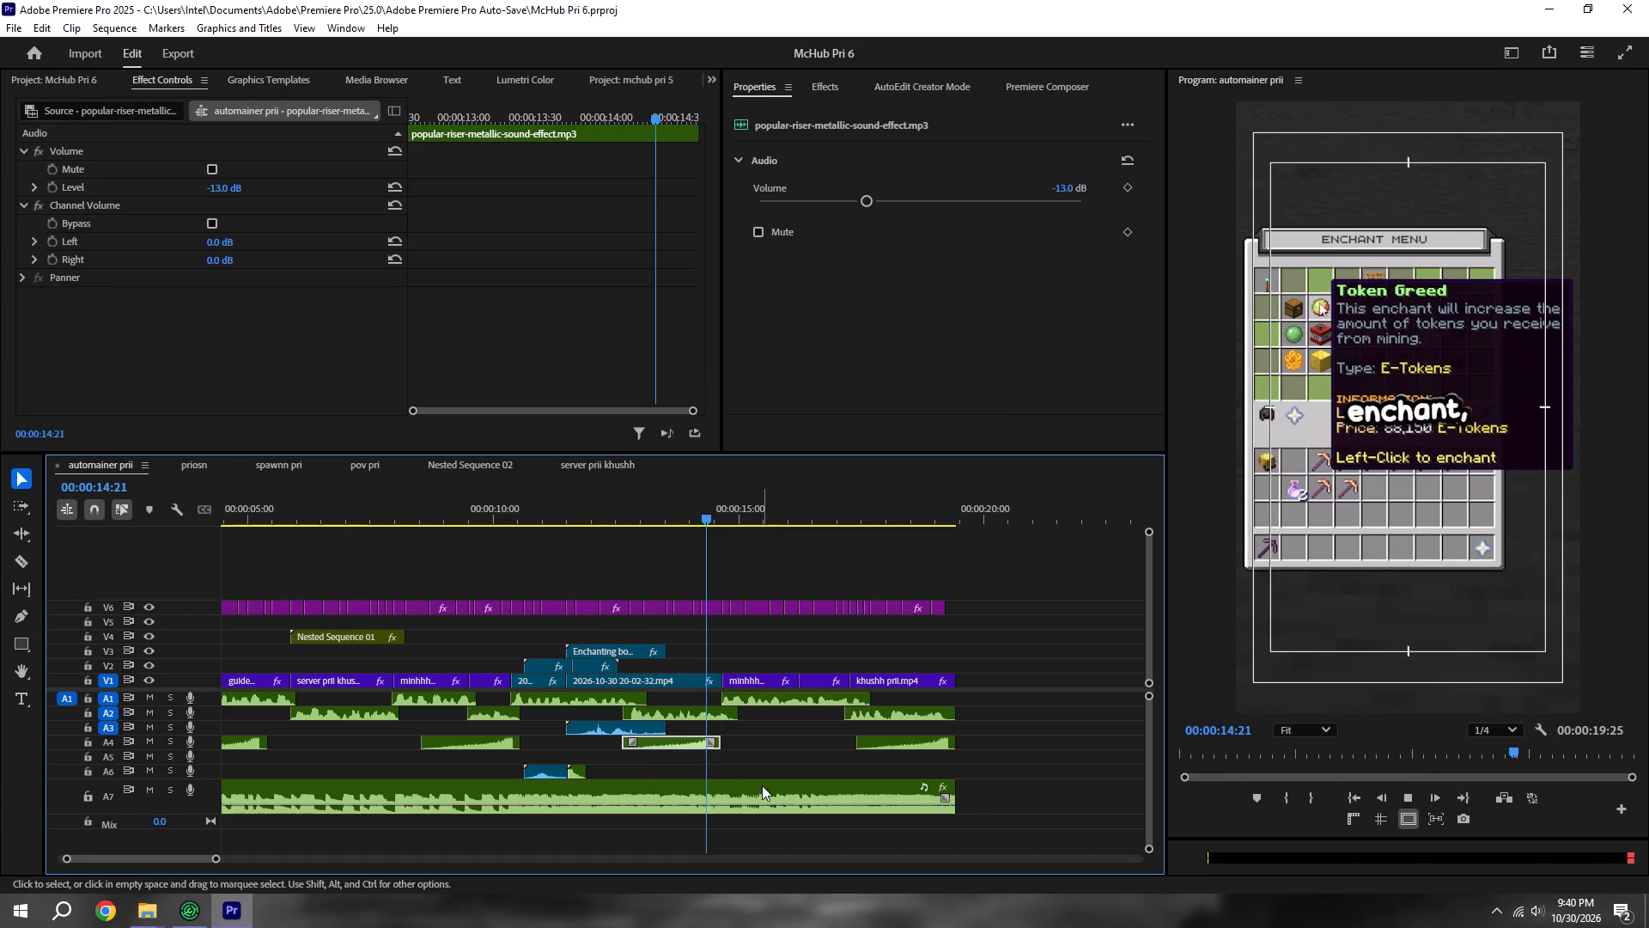
pyautogui.keyDown('alt'); pyautogui.scroll(-2, 757, 785); pyautogui.keyUp('alt')
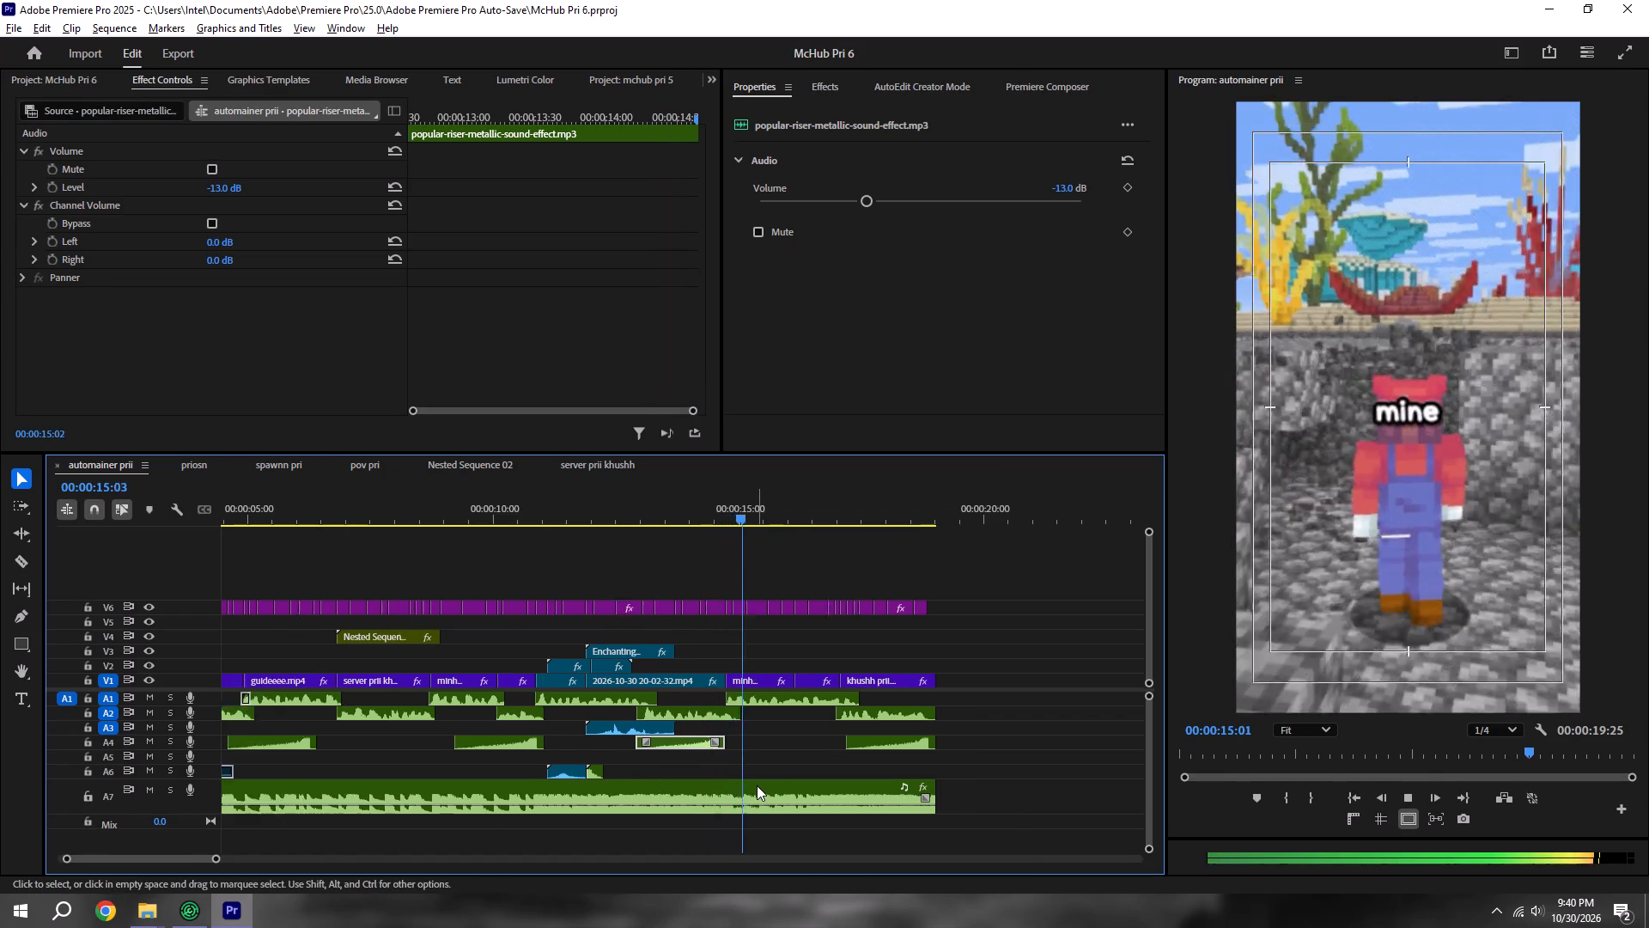
pyautogui.keyDown('alt'); pyautogui.scroll(-2, 757, 785); pyautogui.keyUp('alt')
pyautogui.hotkey('ctrl', 's')
pyautogui.press('space')
pyautogui.keyDown('alt'); pyautogui.scroll(-5, 893, 798); pyautogui.keyUp('alt')
pyautogui.hotkey('ctrl', 's')
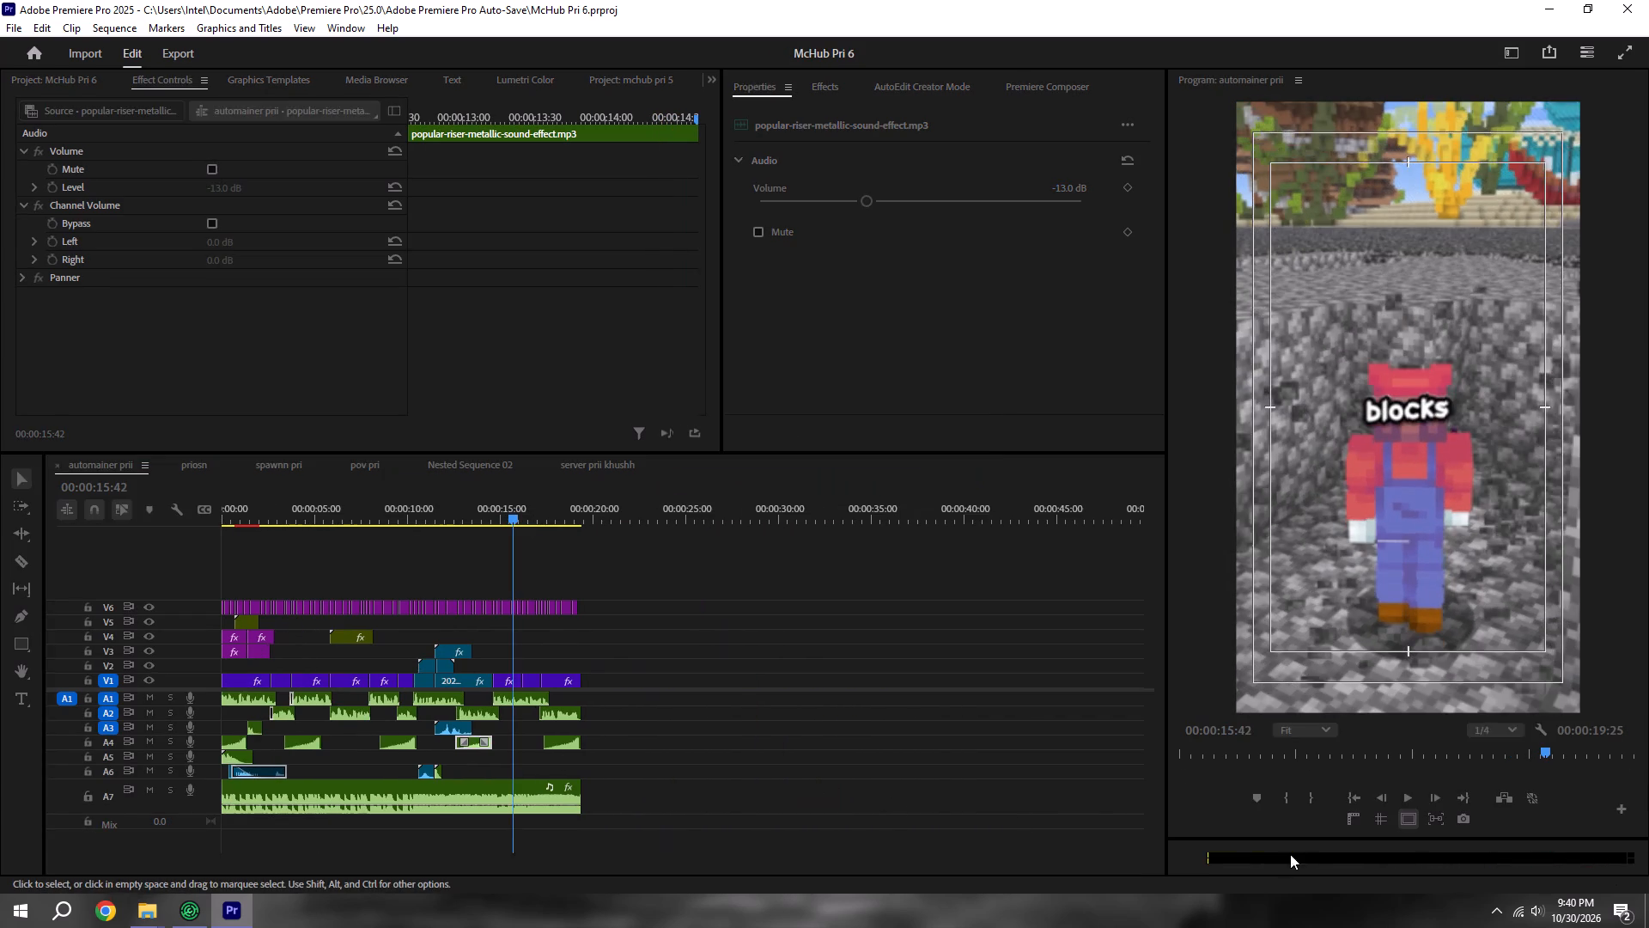
# Play the opening, then move the riser under guideeee.mp4 on A4 later to start at about 00:00:03:40, and save.
pyautogui.click(1358, 801)
pyautogui.press('space')
pyautogui.keyDown('alt'); pyautogui.scroll(12, 581, 769); pyautogui.keyUp('alt')
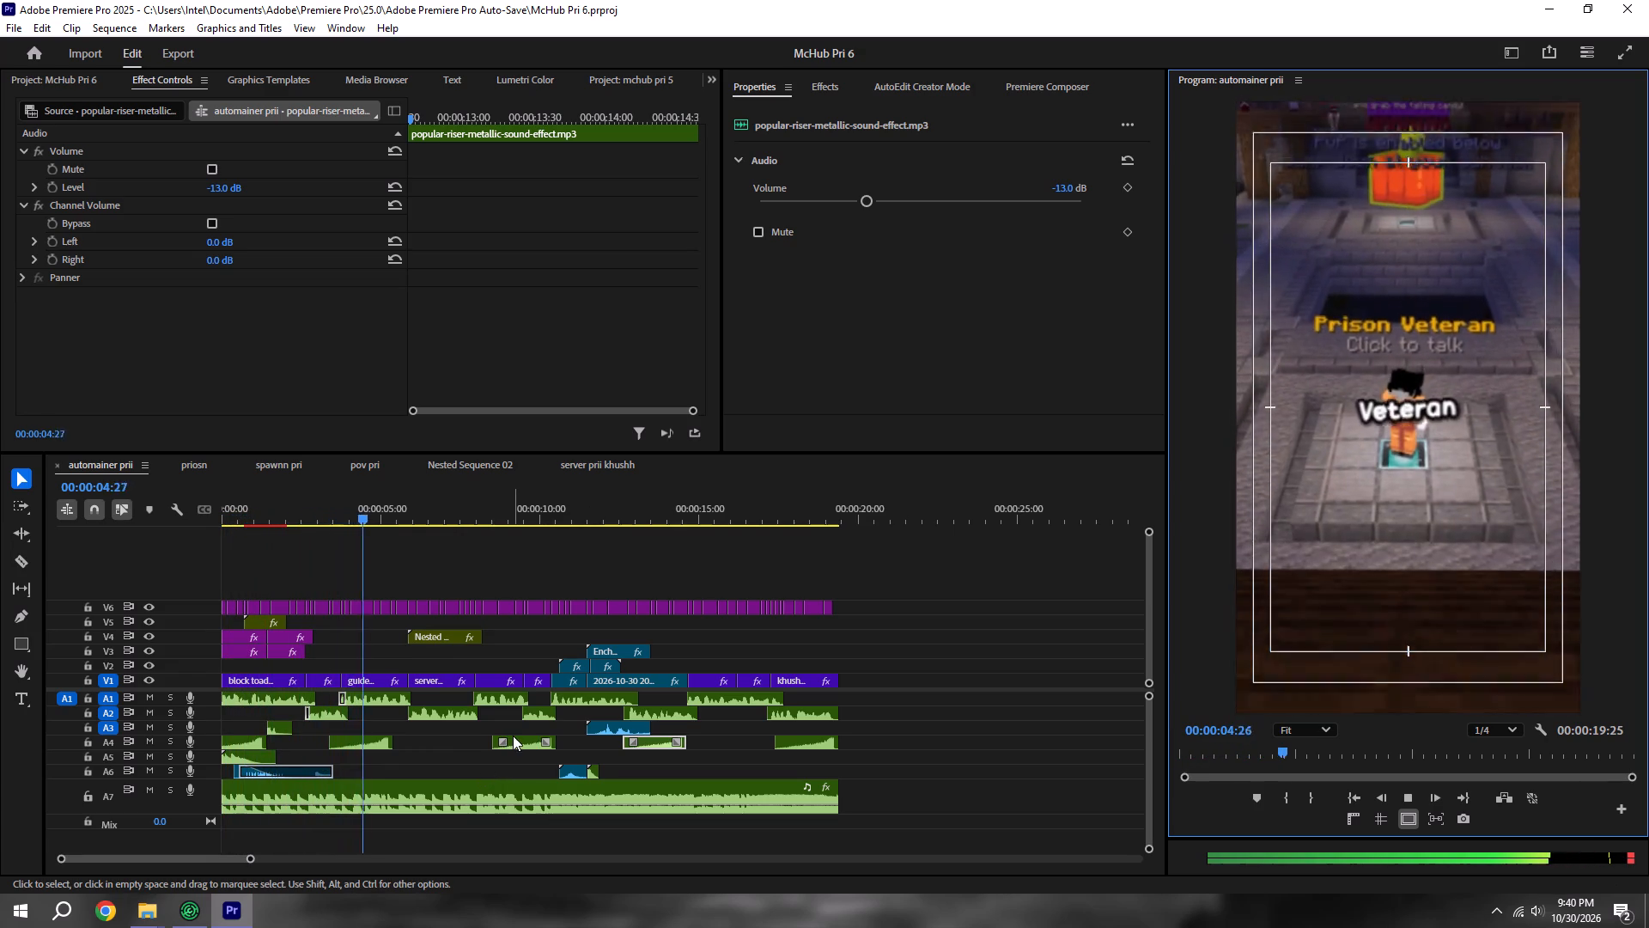
pyautogui.press('space')
pyautogui.press('space')
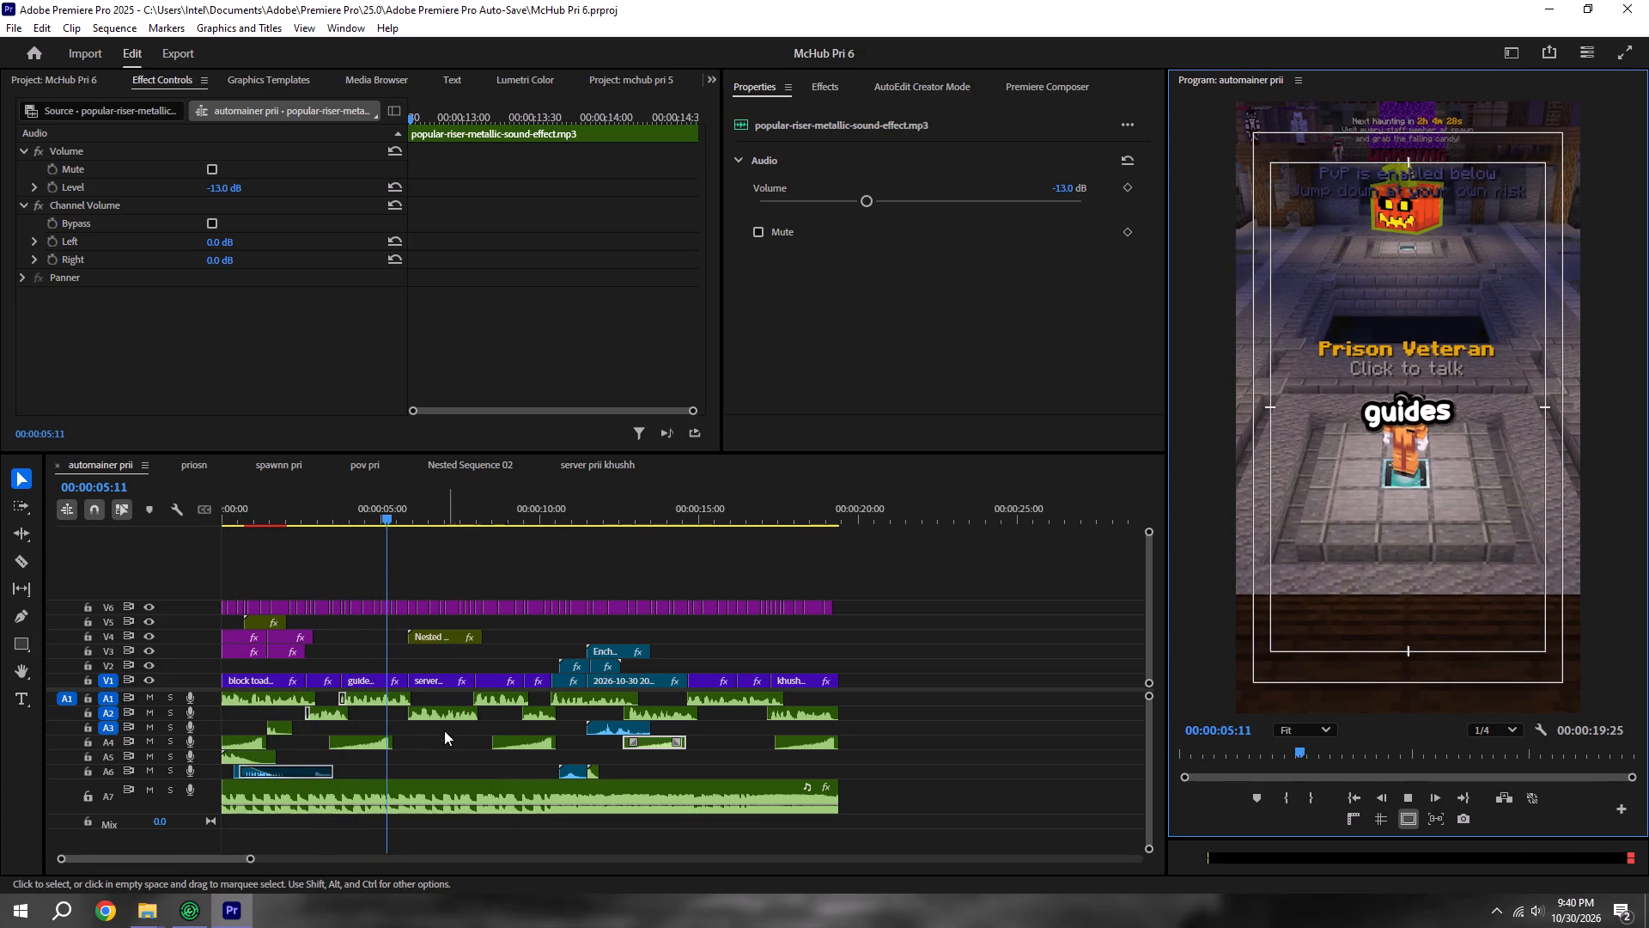
pyautogui.press('space')
pyautogui.keyDown('alt'); pyautogui.scroll(5, 405, 745); pyautogui.keyUp('alt')
pyautogui.moveTo(362, 747); pyautogui.dragTo(374, 744)
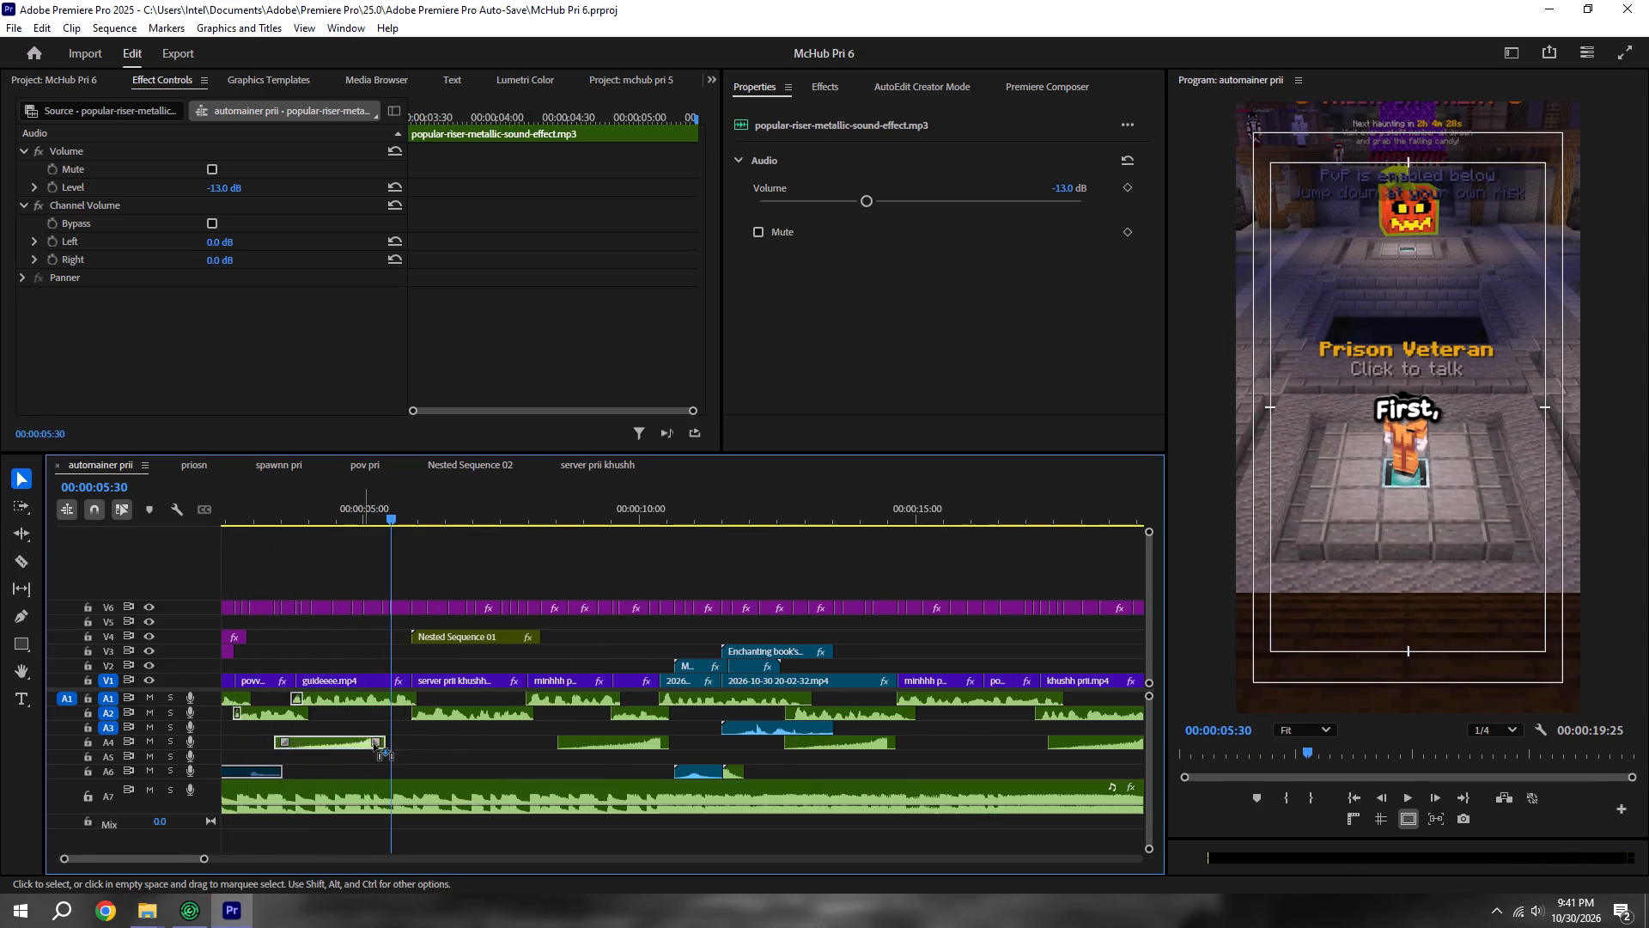
pyautogui.moveTo(374, 744); pyautogui.dragTo(375, 744)
pyautogui.hotkey('ctrl', 's')
# Play from the start of the moved riser to about 00:00:07:24 to check its timing against the cut, and save.
pyautogui.click(295, 508)
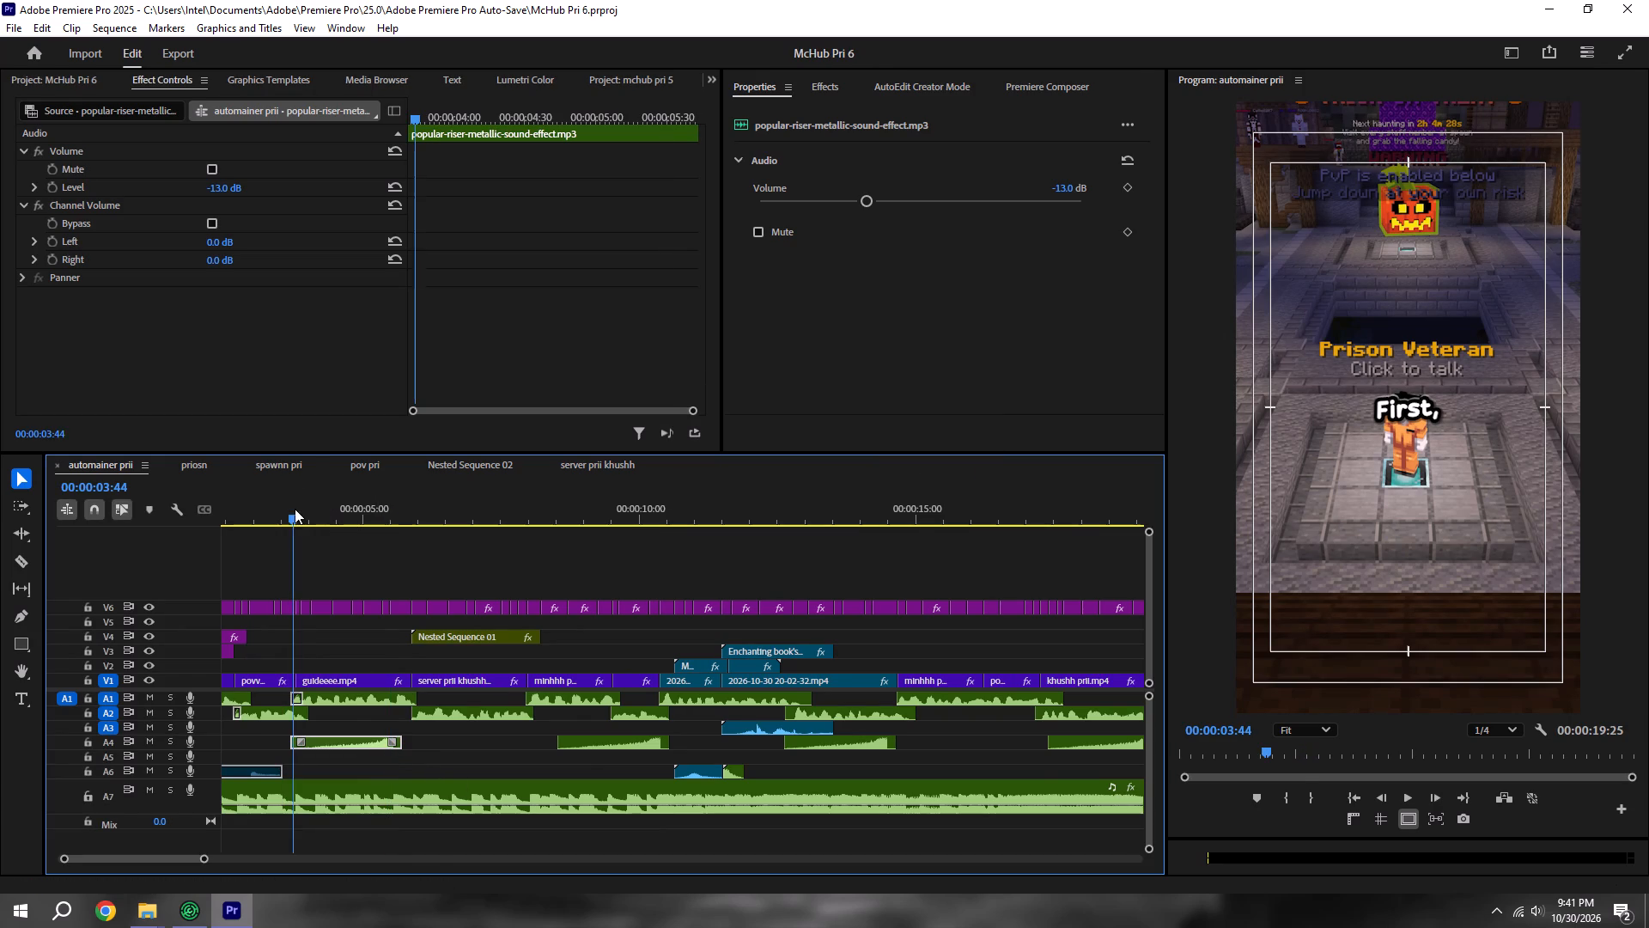
pyautogui.press('space')
pyautogui.keyDown('alt'); pyautogui.scroll(-4, 333, 613); pyautogui.keyUp('alt')
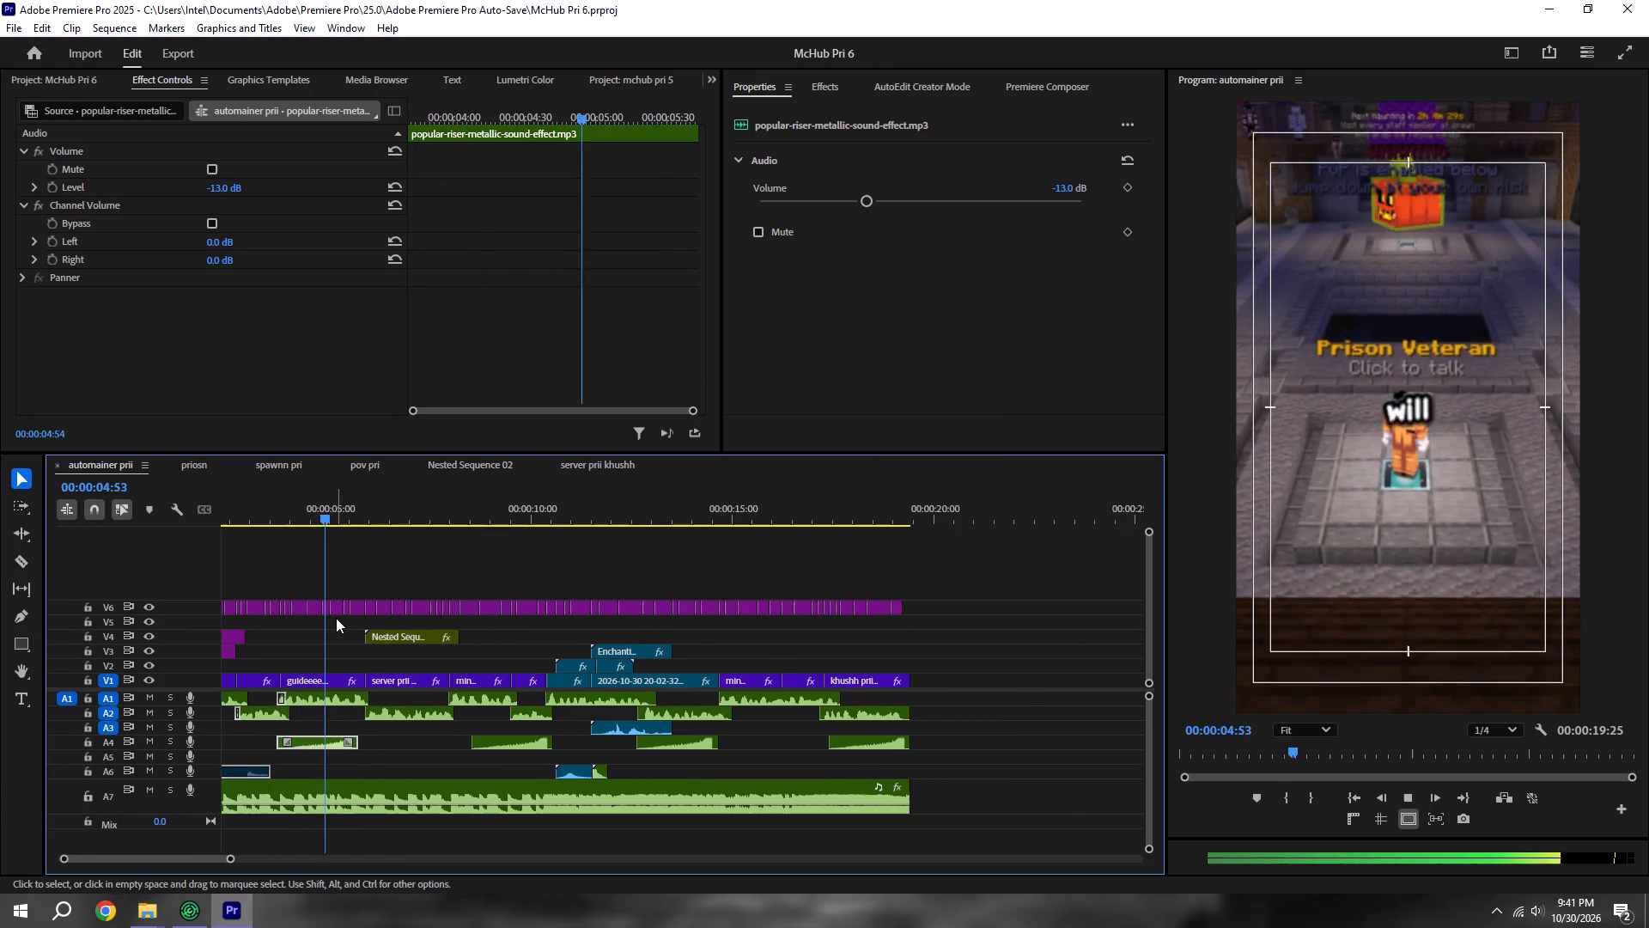
pyautogui.press('space')
pyautogui.scroll(-5, 481, 714)
pyautogui.press('space')
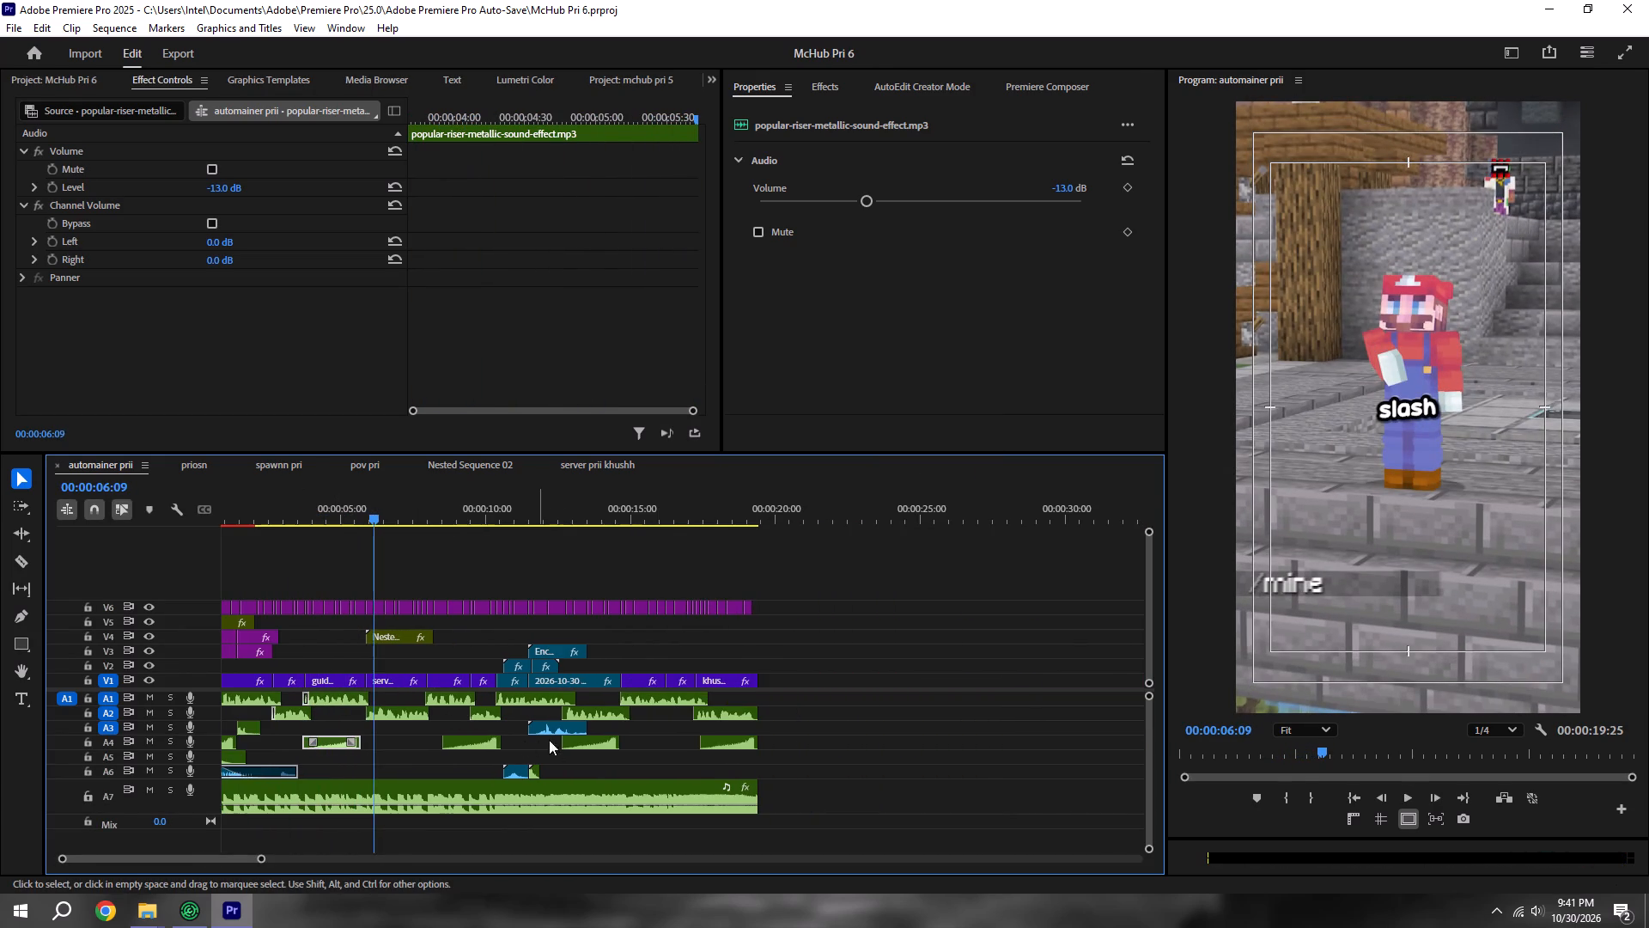
pyautogui.keyDown('alt'); pyautogui.scroll(-4, 434, 741); pyautogui.keyUp('alt')
pyautogui.click(796, 759)
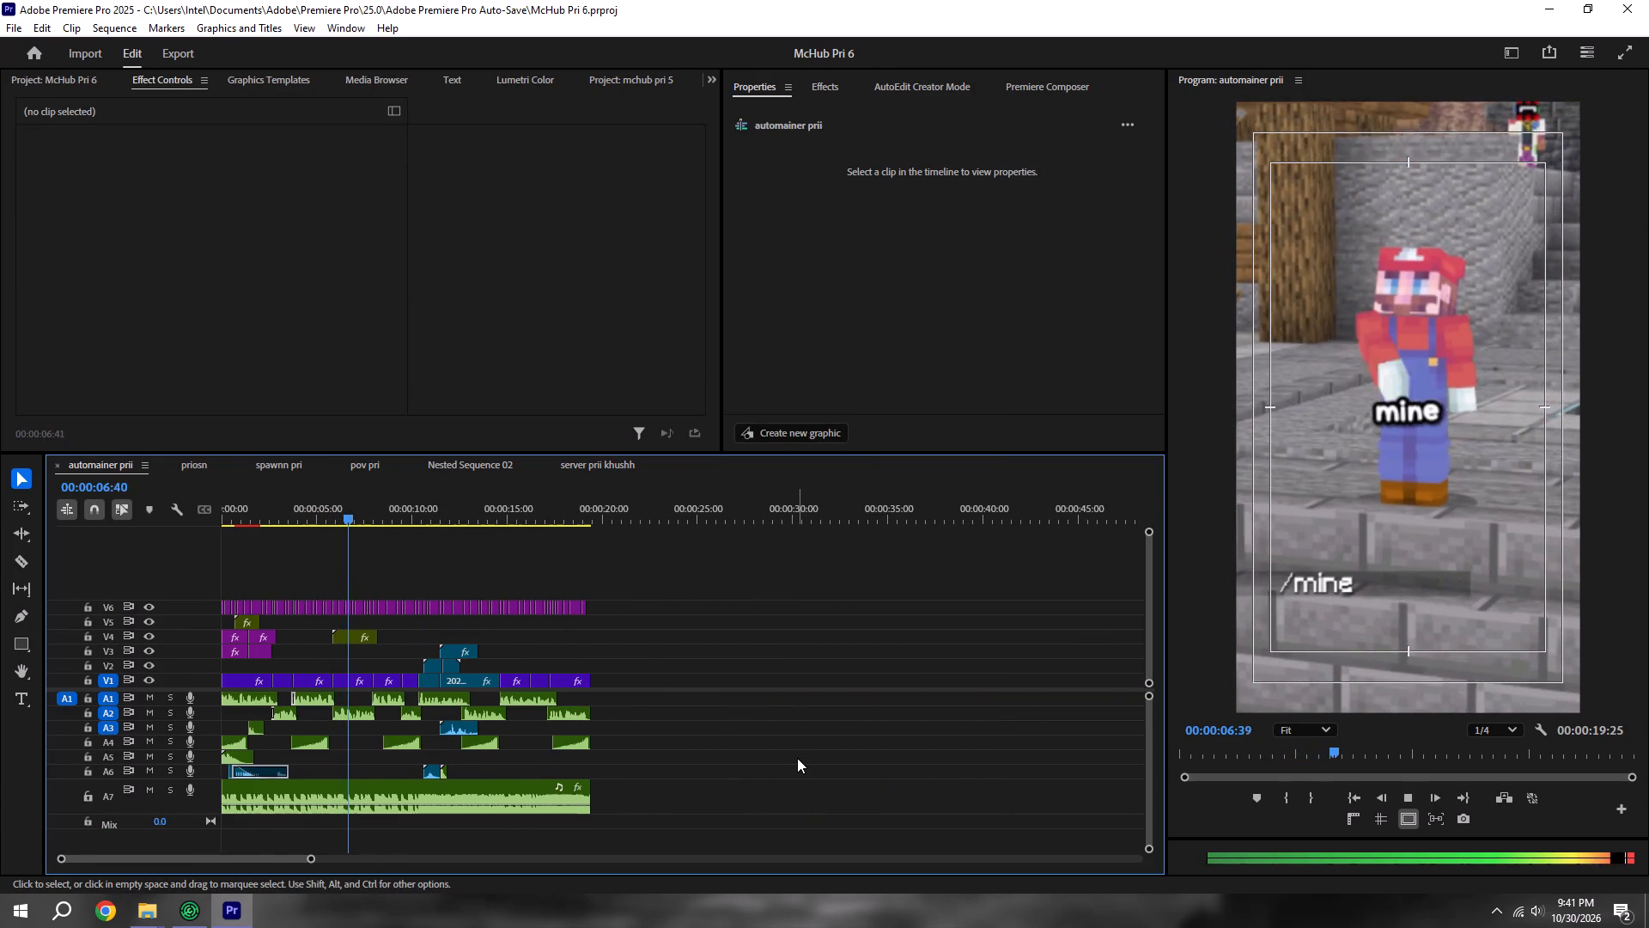
pyautogui.hotkey('ctrl', 's')
pyautogui.press('space')
pyautogui.keyDown('alt'); pyautogui.scroll(10, 587, 770); pyautogui.keyUp('alt')
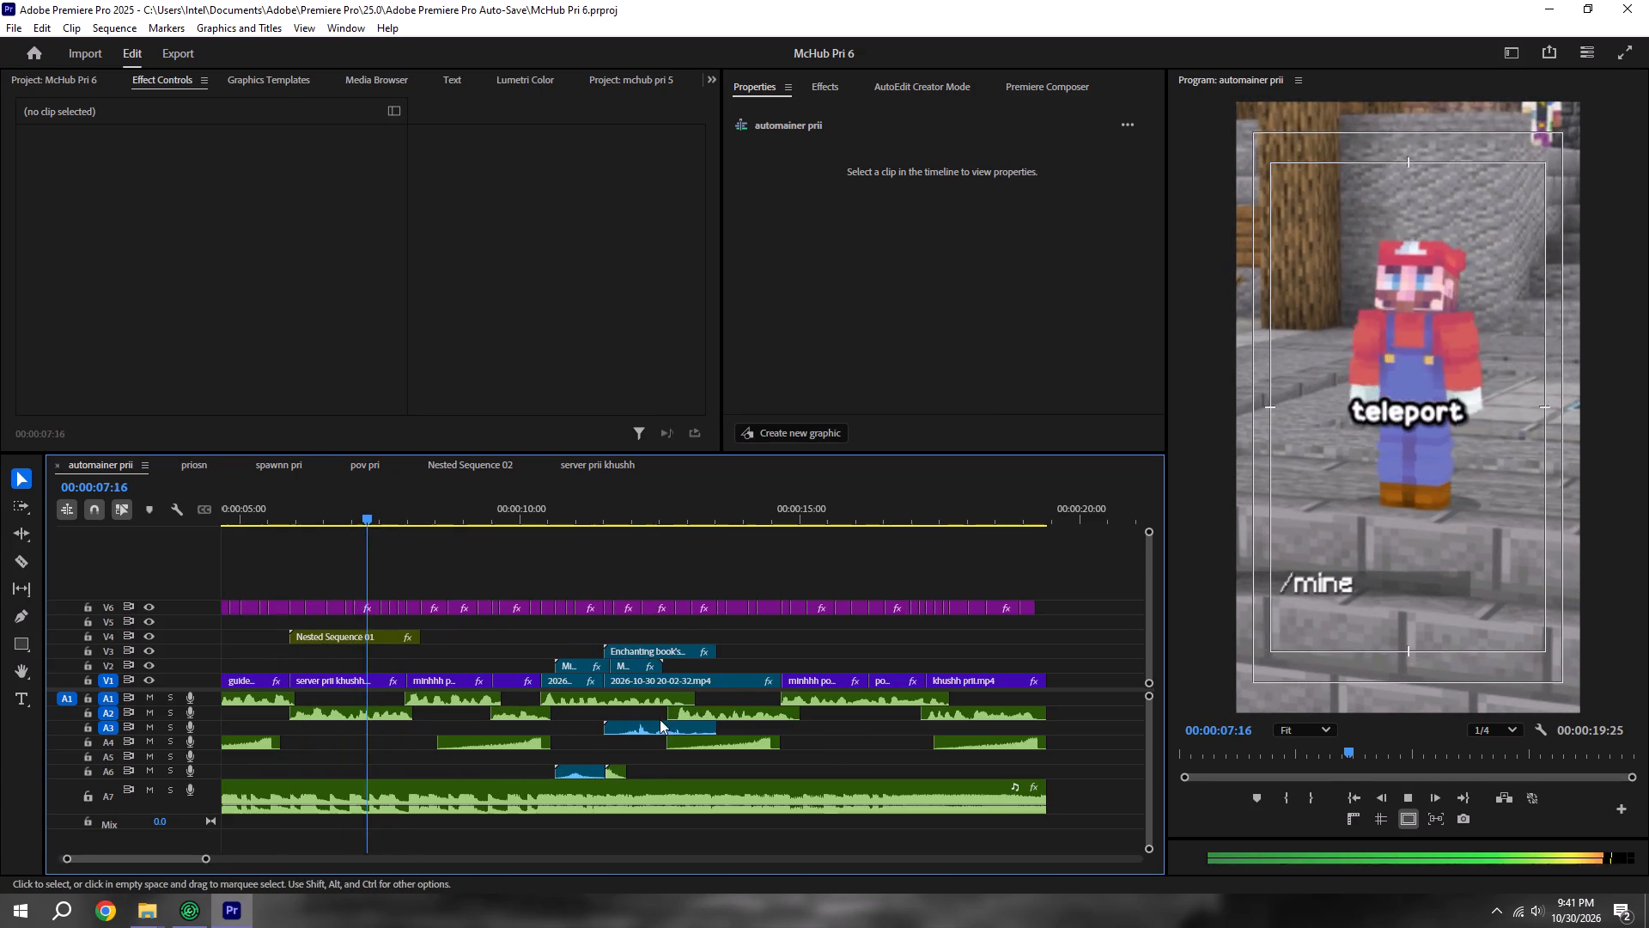
pyautogui.hotkey('ctrl', 's')
# Examine the server prii khushh and priosn sequences for ending clips to reuse.
pyautogui.click(605, 459)
pyautogui.scroll(-1, 785, 626)
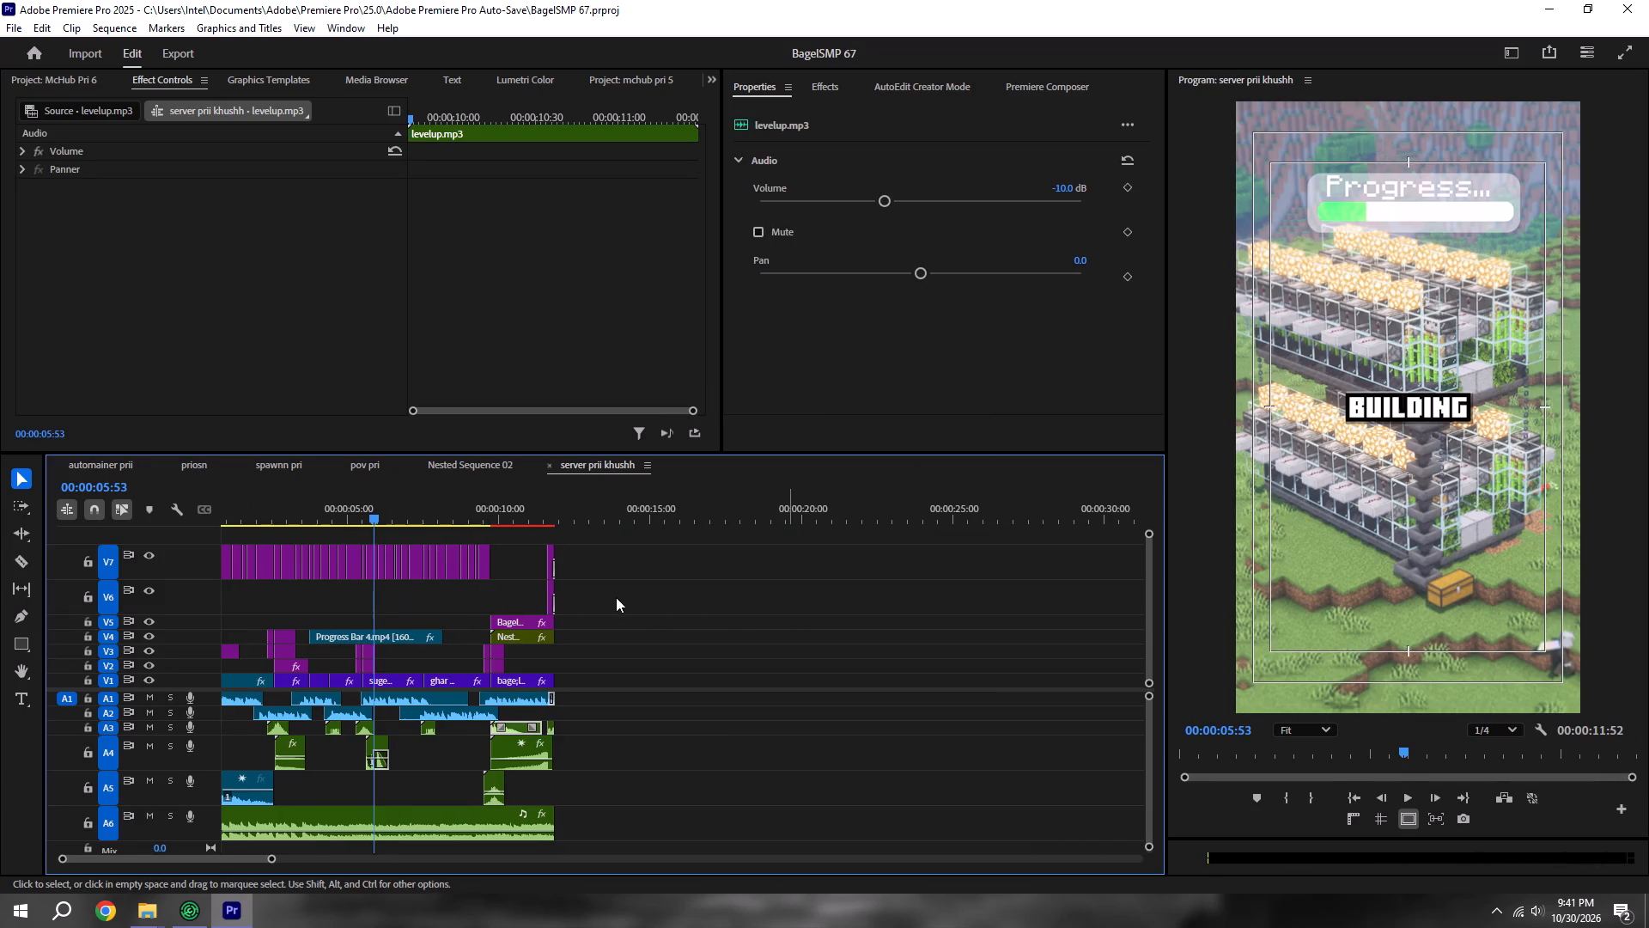
pyautogui.moveTo(612, 604); pyautogui.dragTo(541, 564)
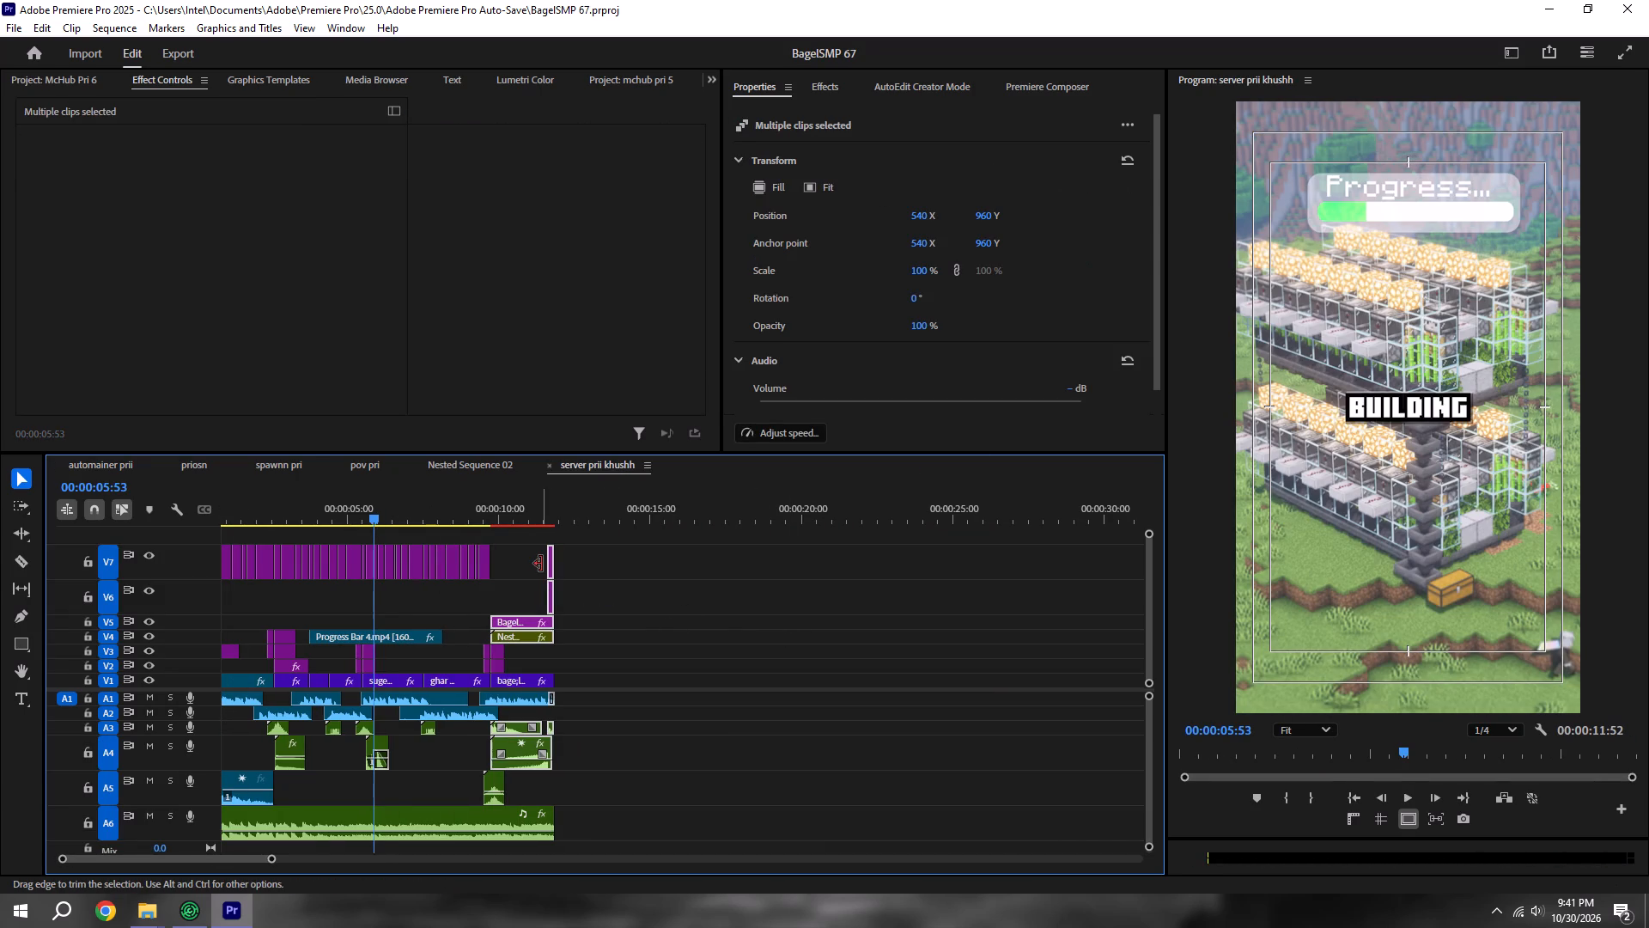
pyautogui.click(632, 585)
pyautogui.hotkey('ctrl', 's')
pyautogui.click(205, 469)
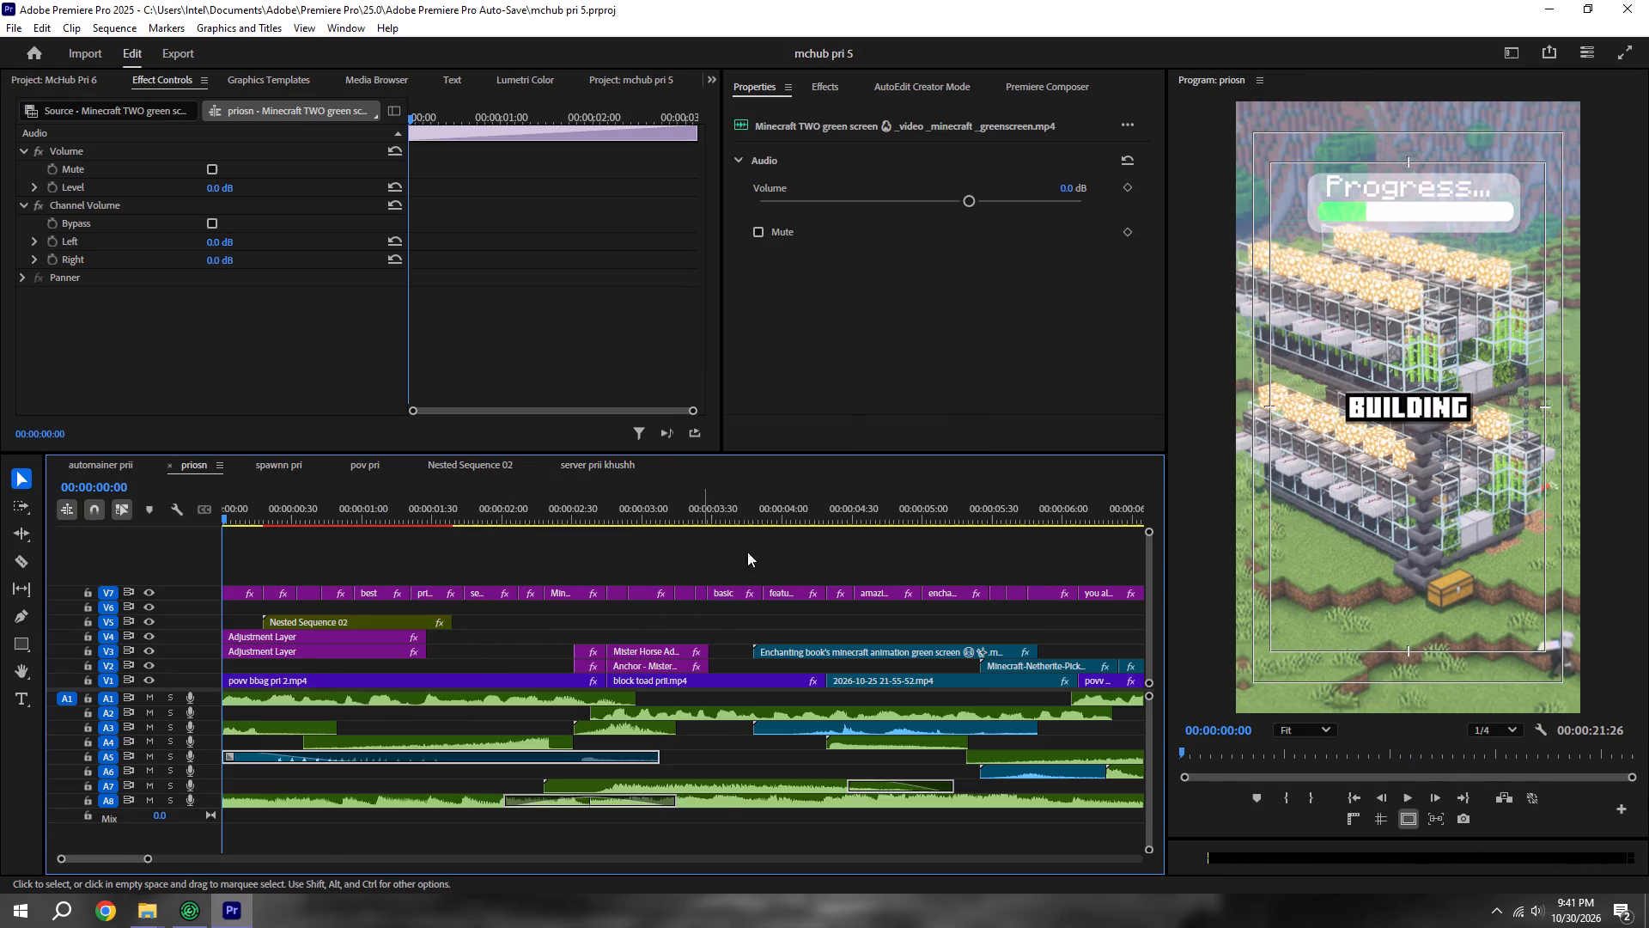
pyautogui.keyDown('alt'); pyautogui.scroll(-11, 755, 569); pyautogui.keyUp('alt')
pyautogui.scroll(-2, 983, 594)
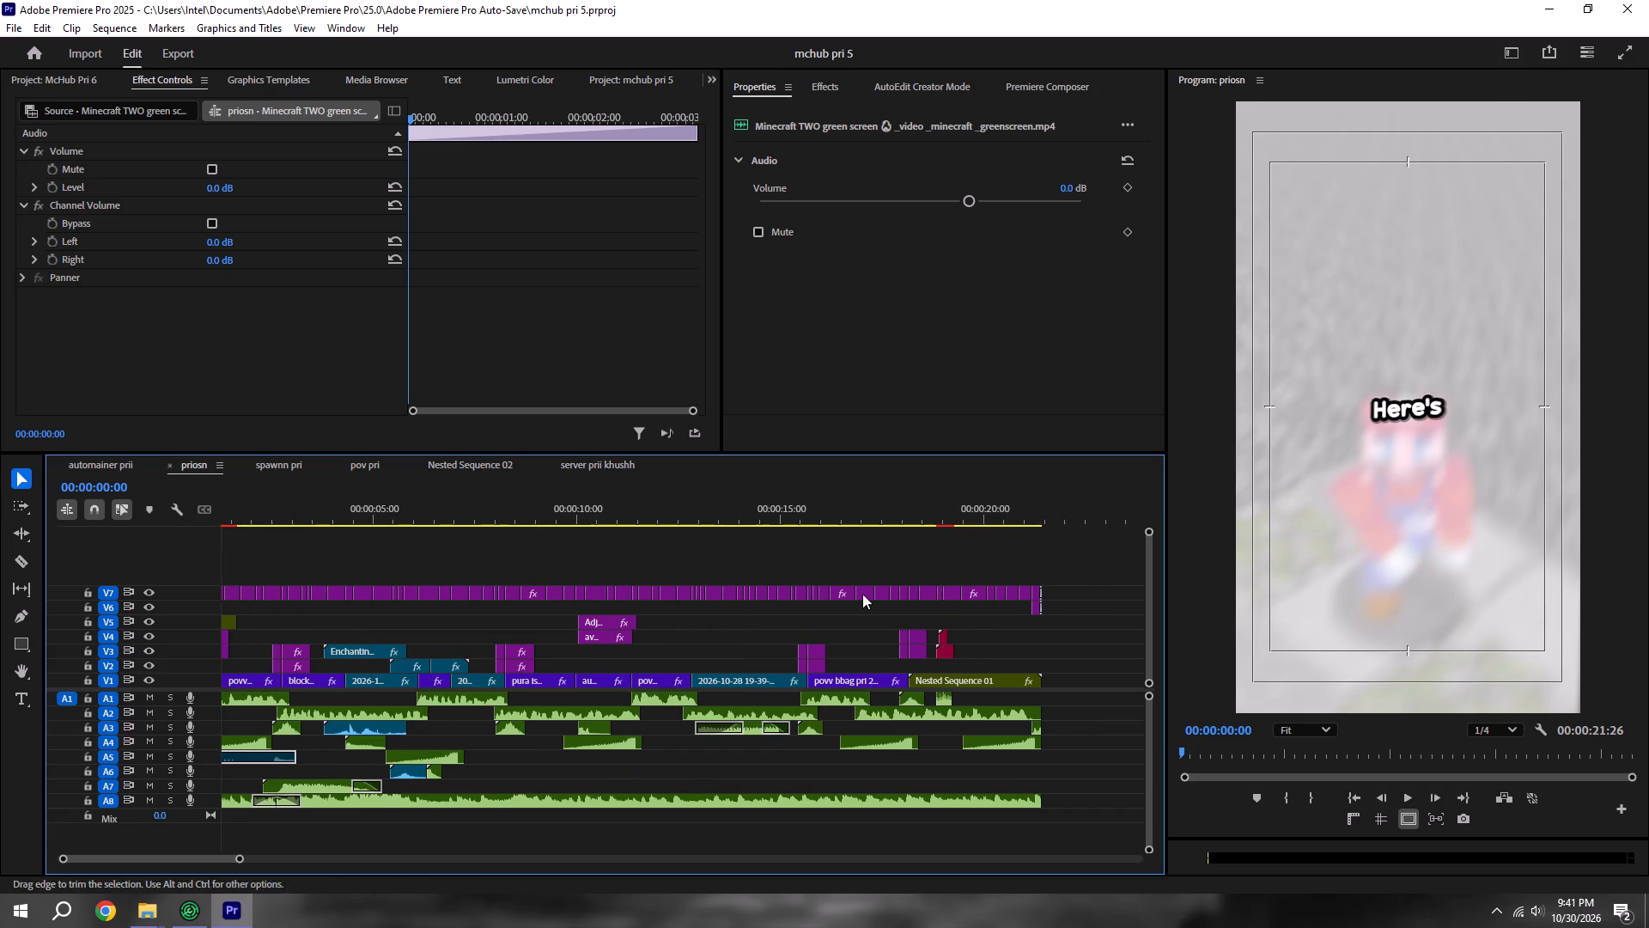
pyautogui.hotkey('ctrl', 's')
# Preview the ending of the spawnn pri sequence and copy its mchub.com port - 19132 title, nested logo sequence and closing transition clips.
pyautogui.click(276, 463)
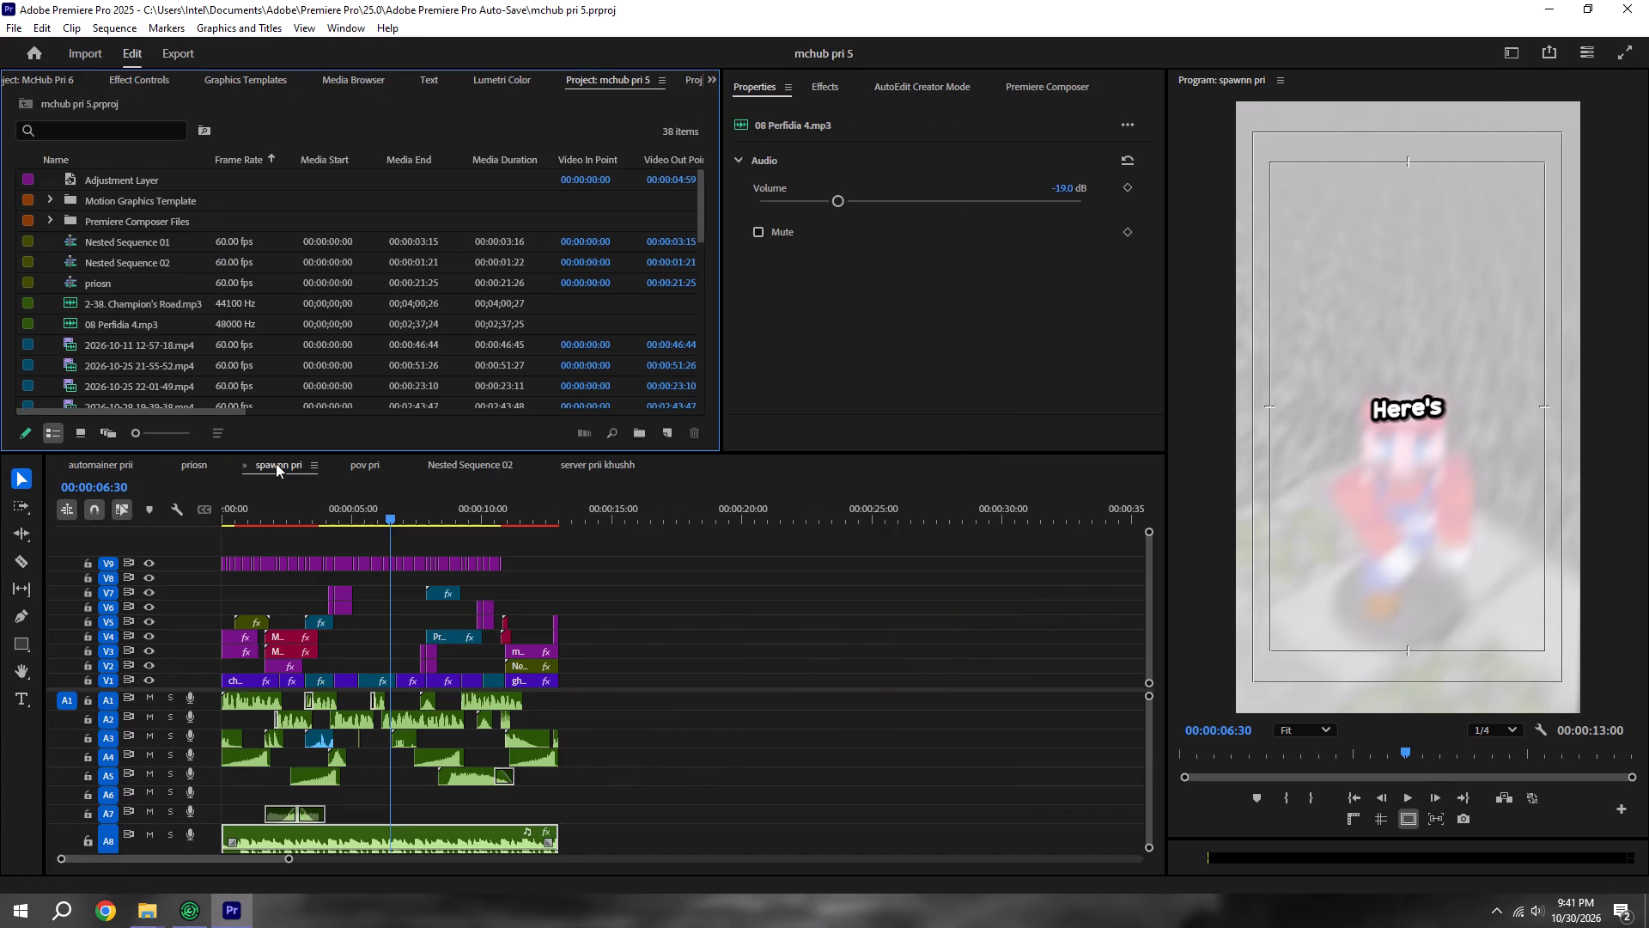
pyautogui.click(512, 527)
pyautogui.click(510, 513)
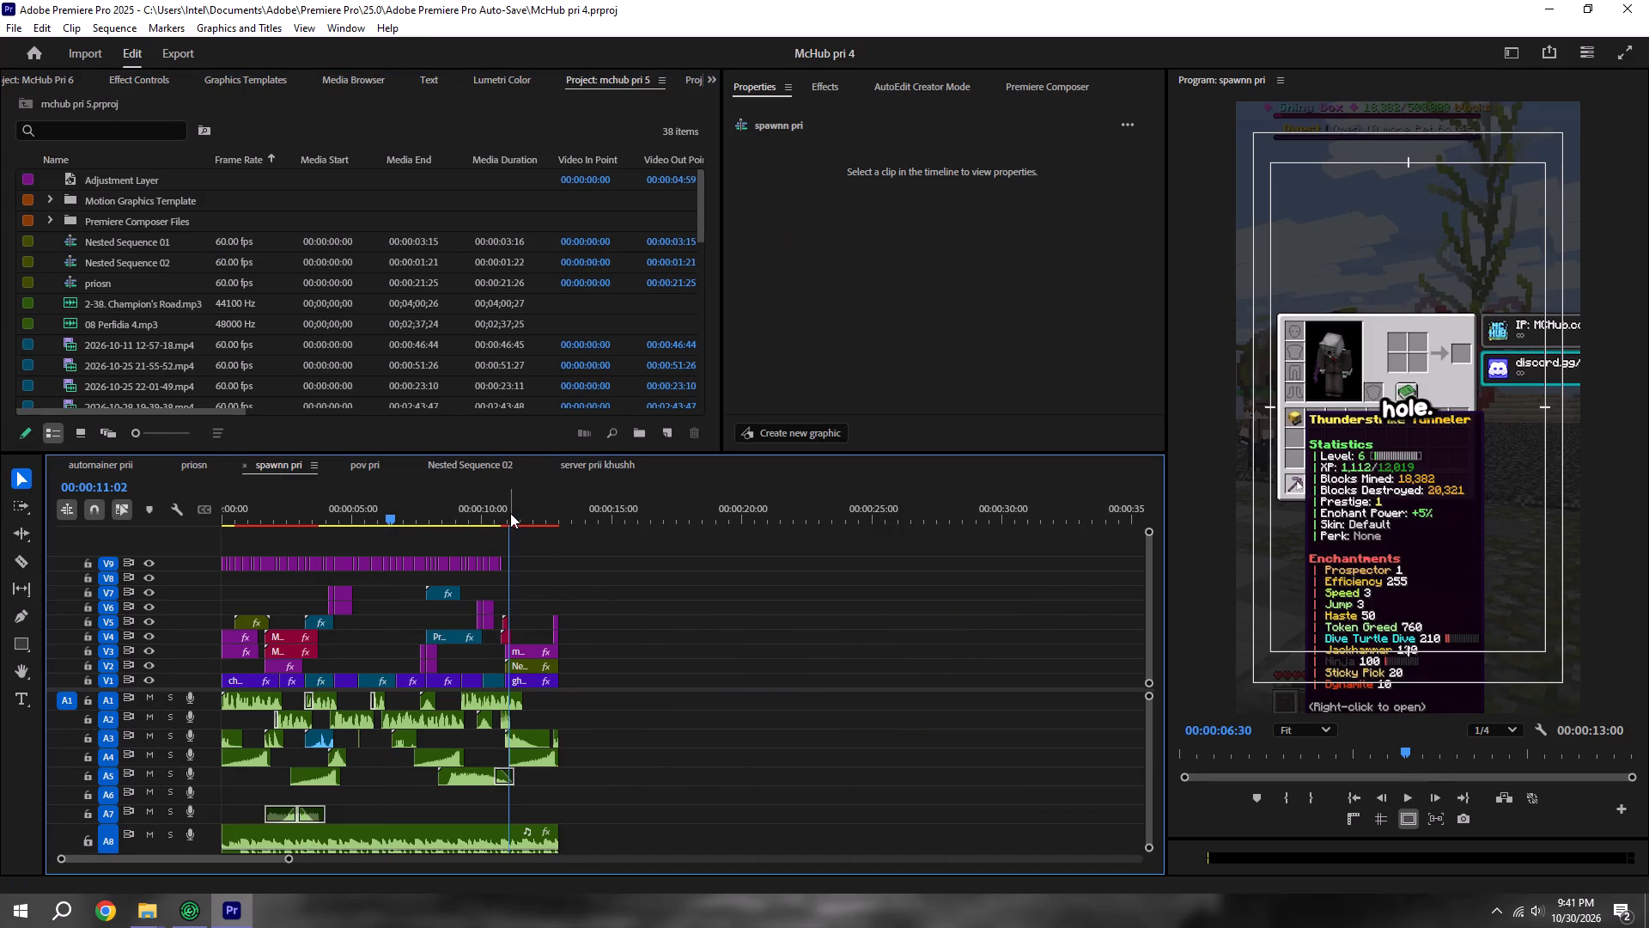
pyautogui.press('space')
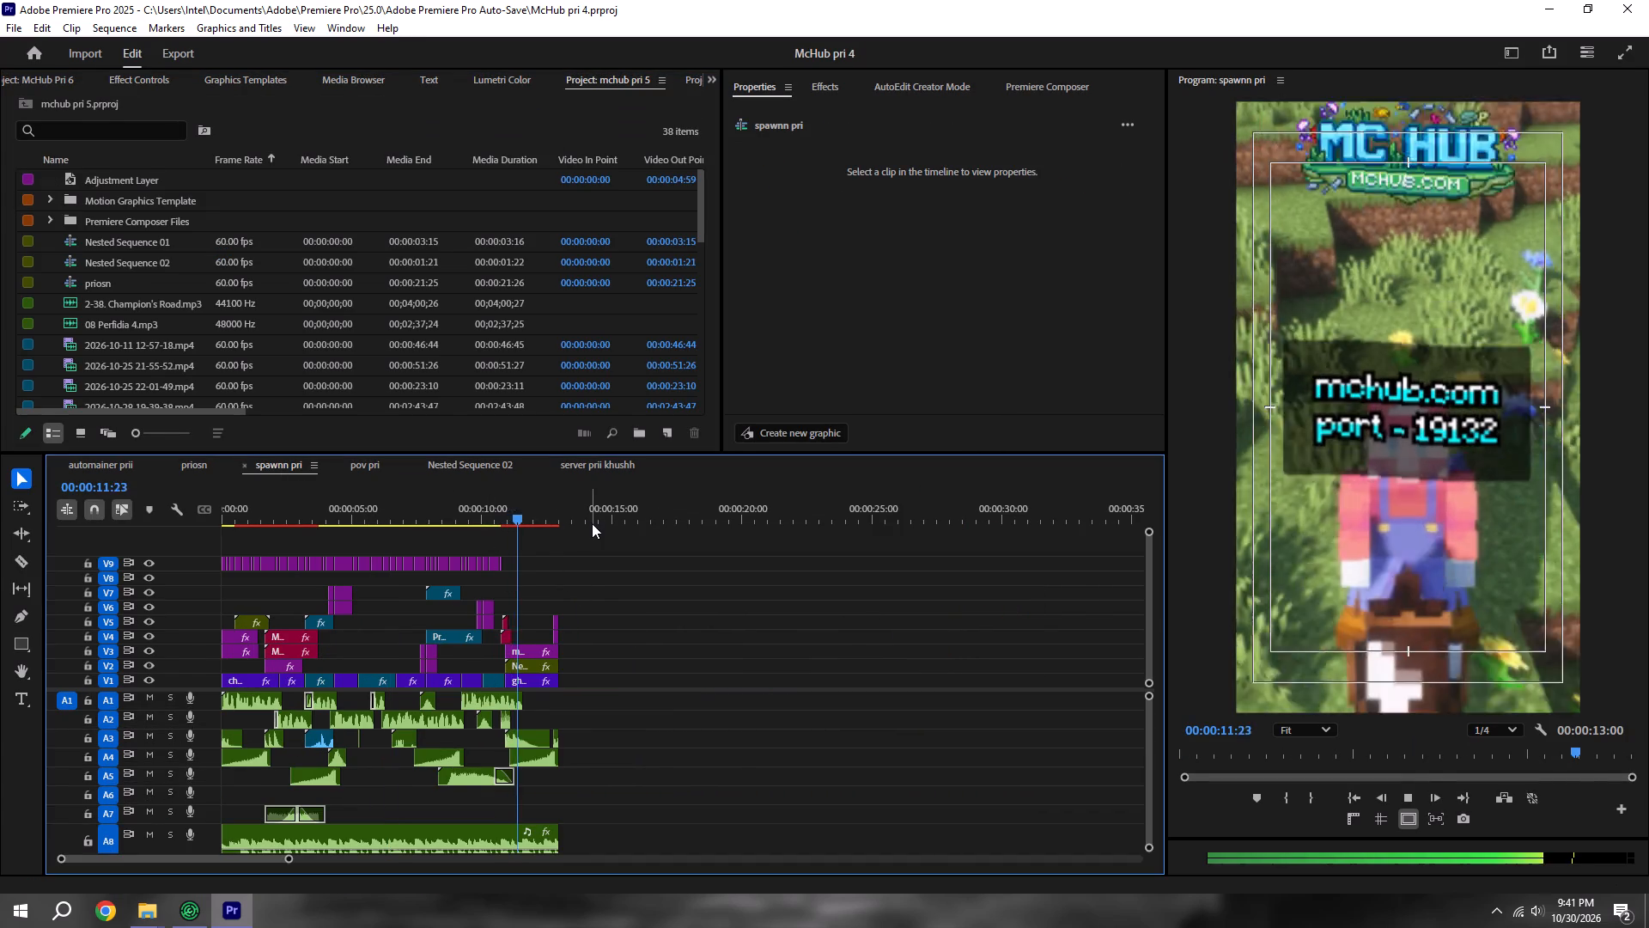
pyautogui.press('space')
pyautogui.moveTo(654, 596); pyautogui.dragTo(626, 613)
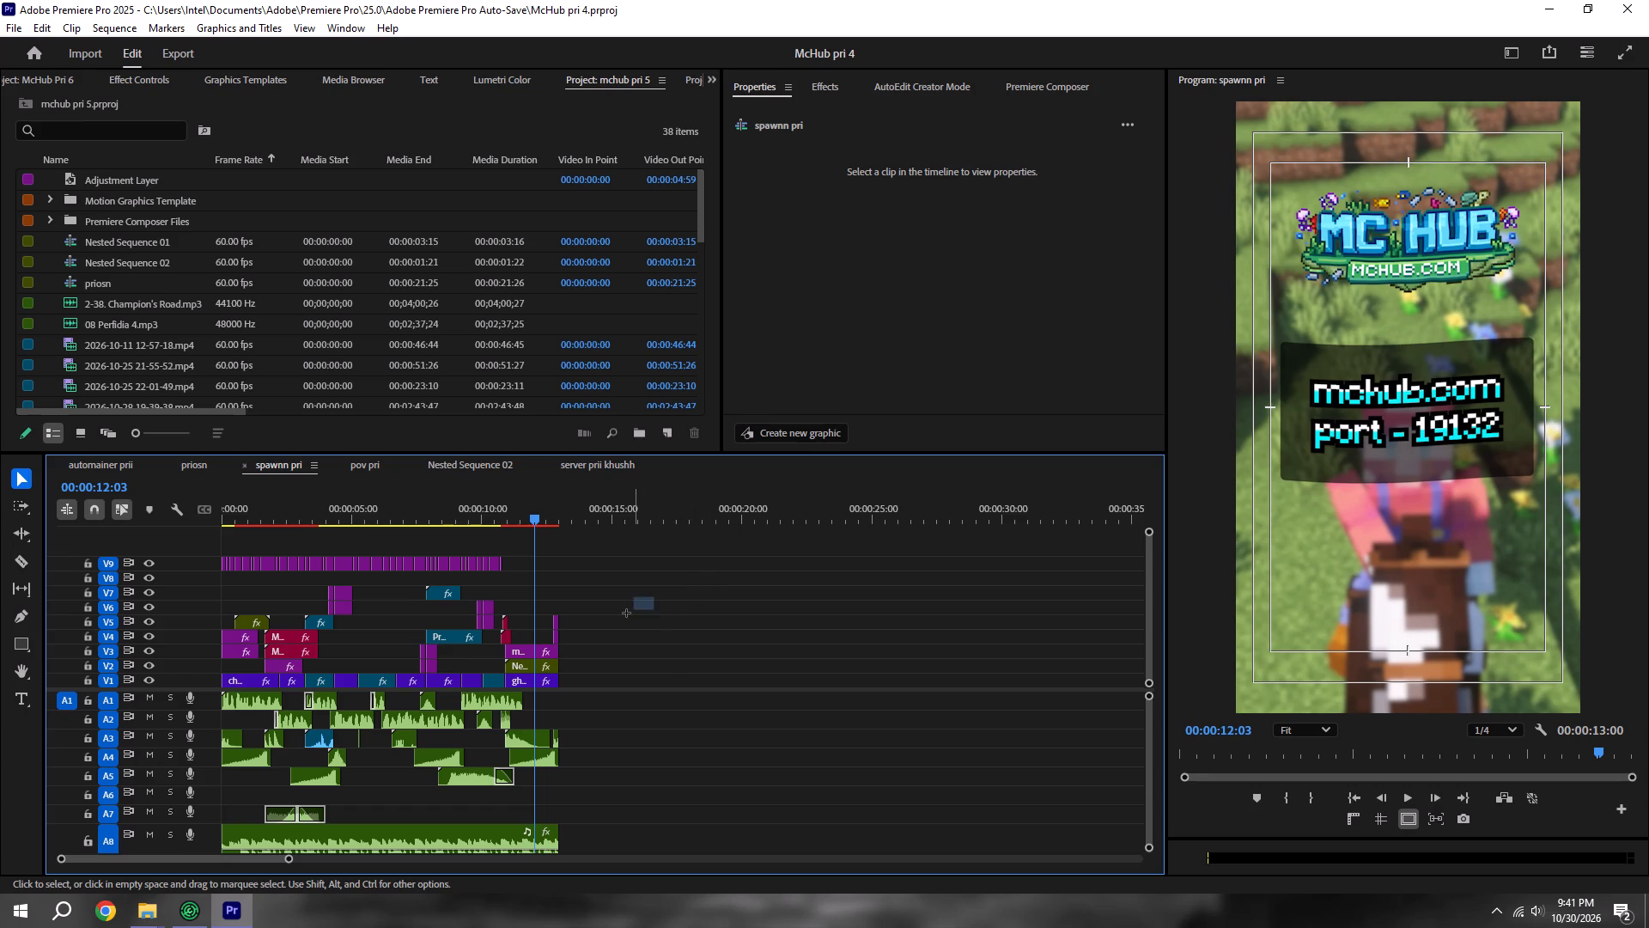
pyautogui.moveTo(626, 613); pyautogui.dragTo(533, 667)
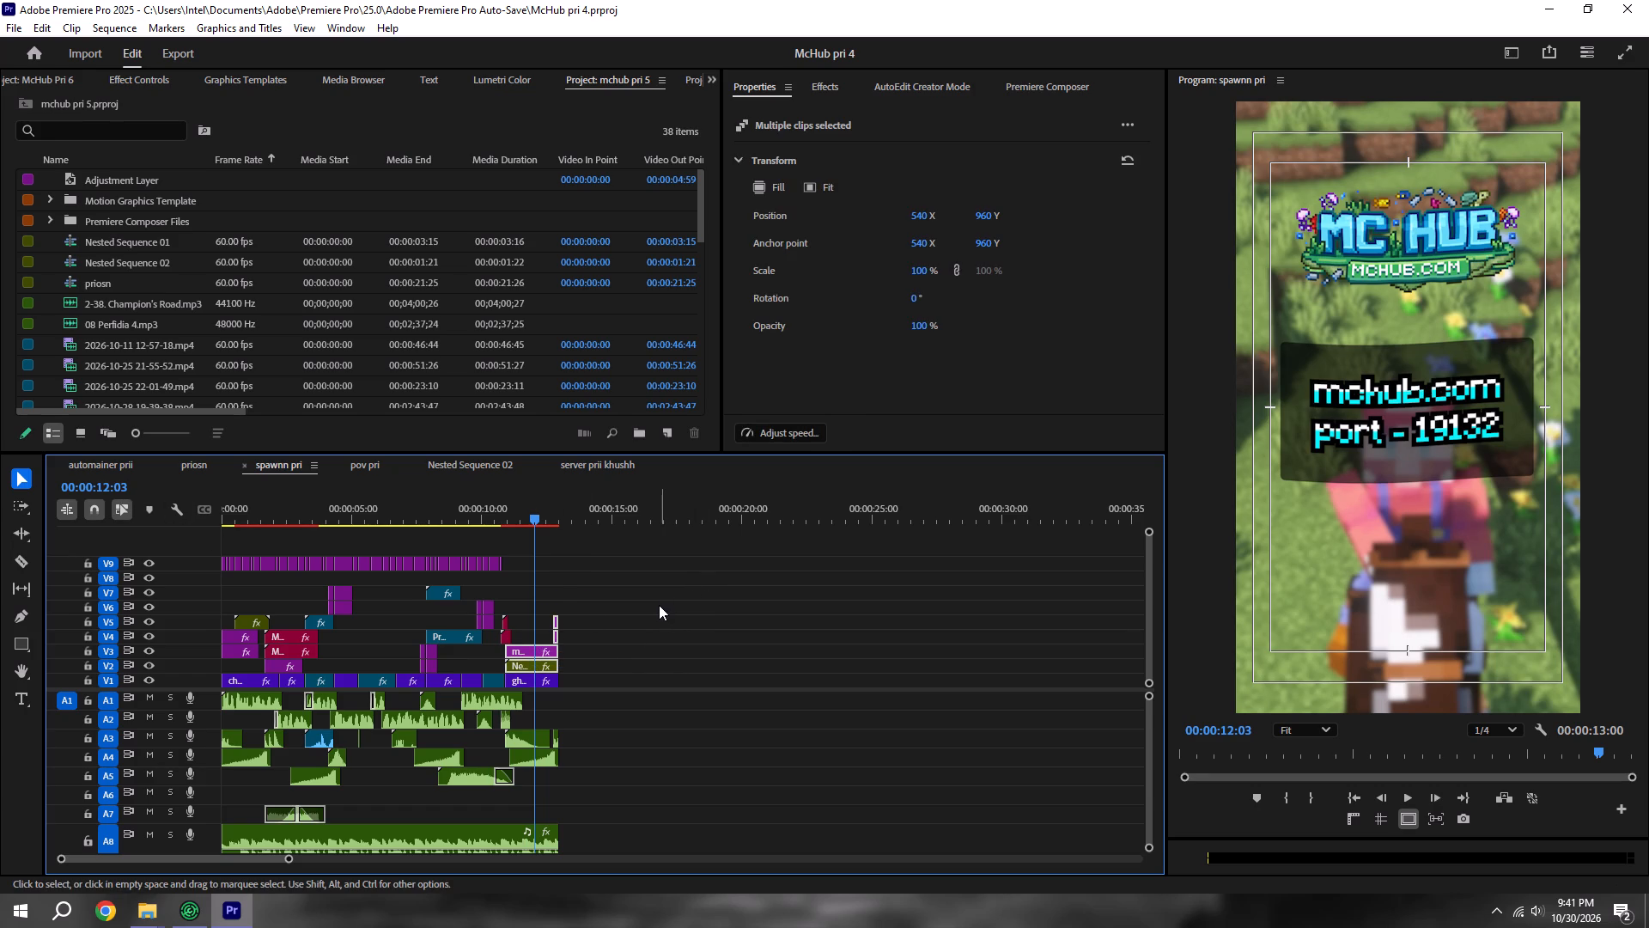
pyautogui.hotkey('ctrl', 'c')
# Paste the copied end-card clips into automainer prii at 00:00:17:15, above the start of khushh prii.mp4.
pyautogui.click(117, 465)
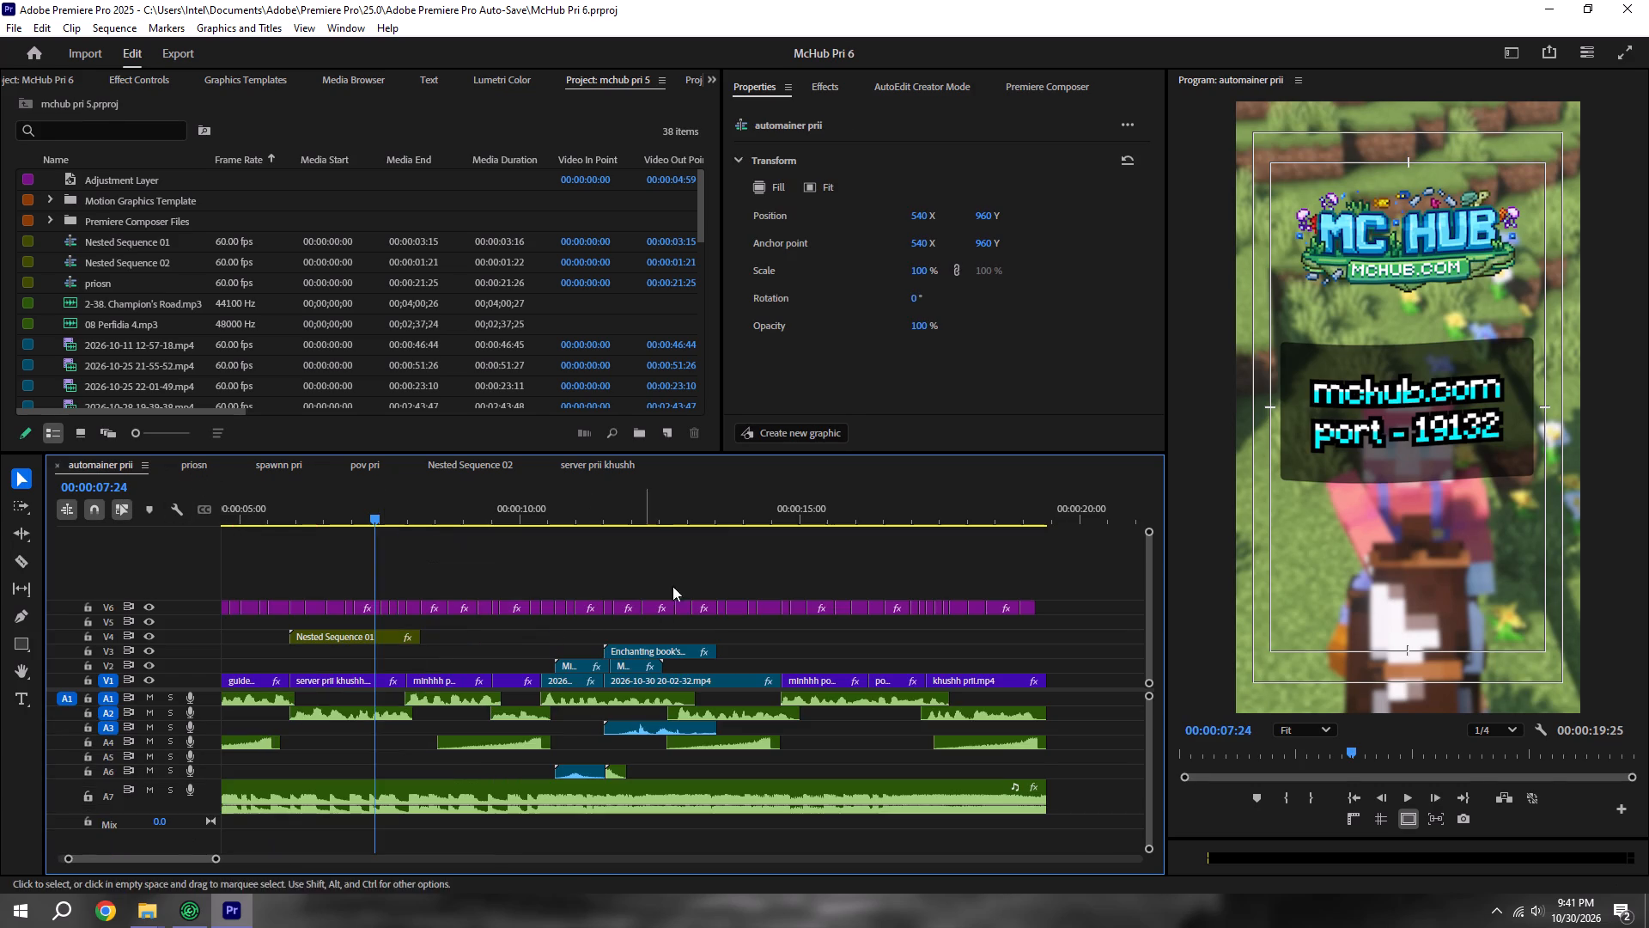
pyautogui.keyDown('alt'); pyautogui.scroll(5, 1023, 626); pyautogui.keyUp('alt')
pyautogui.keyDown('shift'); pyautogui.moveTo(914, 520); pyautogui.dragTo(864, 515); pyautogui.keyUp('shift')
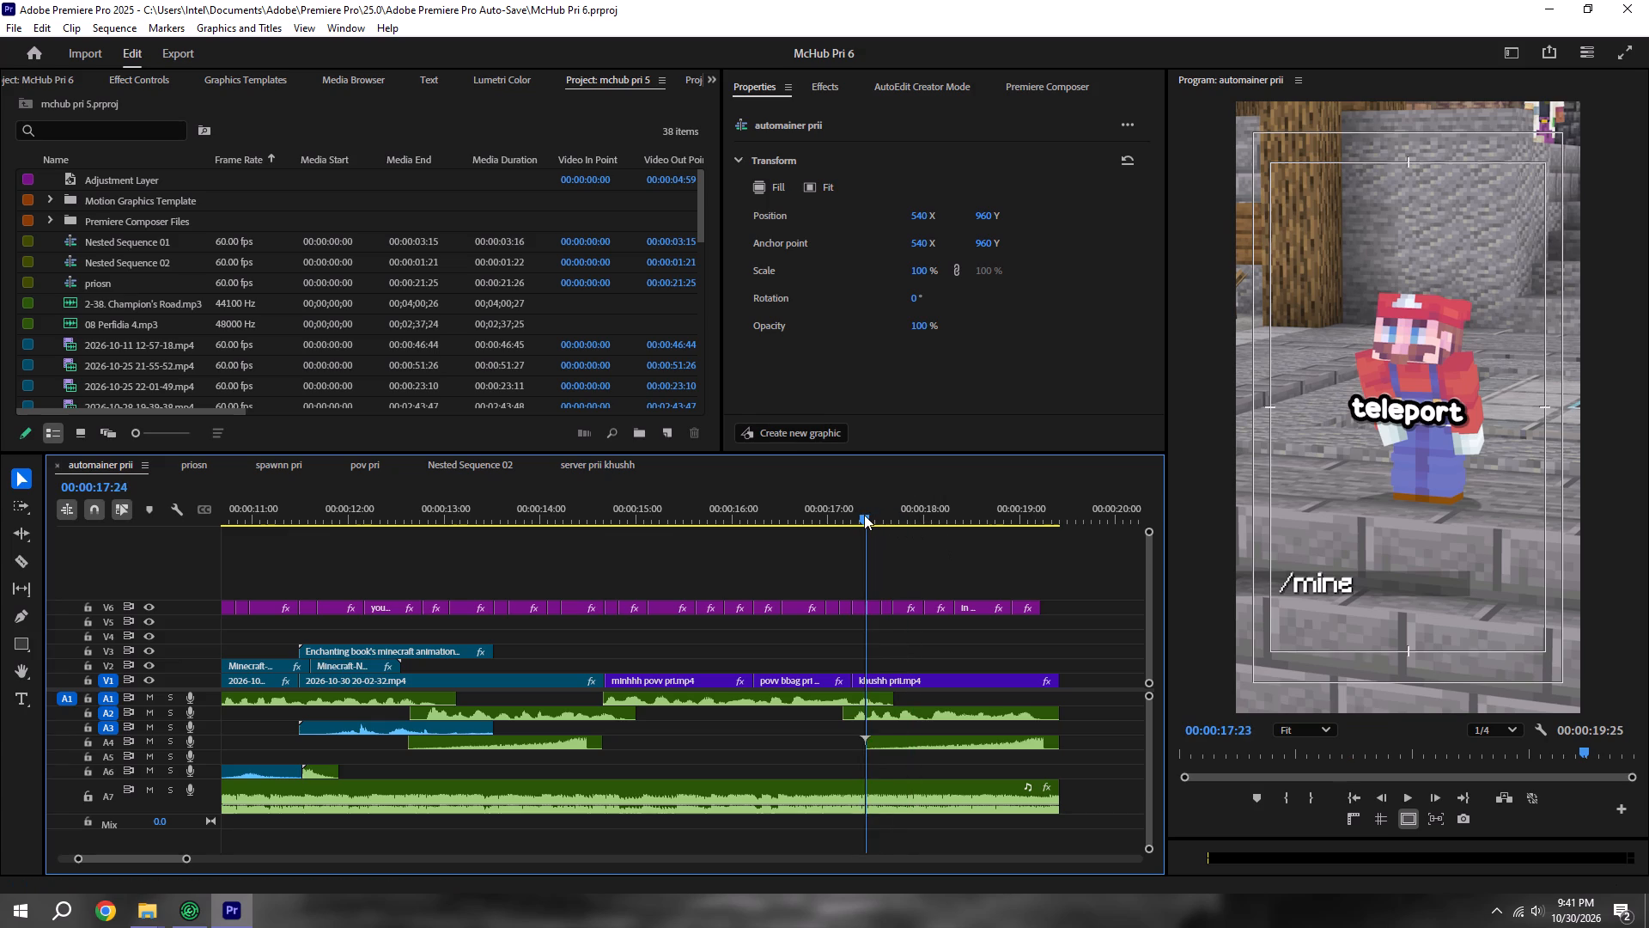
pyautogui.keyDown('shift'); pyautogui.moveTo(864, 515); pyautogui.dragTo(863, 515); pyautogui.keyUp('shift')
pyautogui.keyDown('alt'); pyautogui.scroll(5, 864, 521); pyautogui.keyUp('alt')
pyautogui.keyDown('shift'); pyautogui.click(857, 512); pyautogui.keyUp('shift')
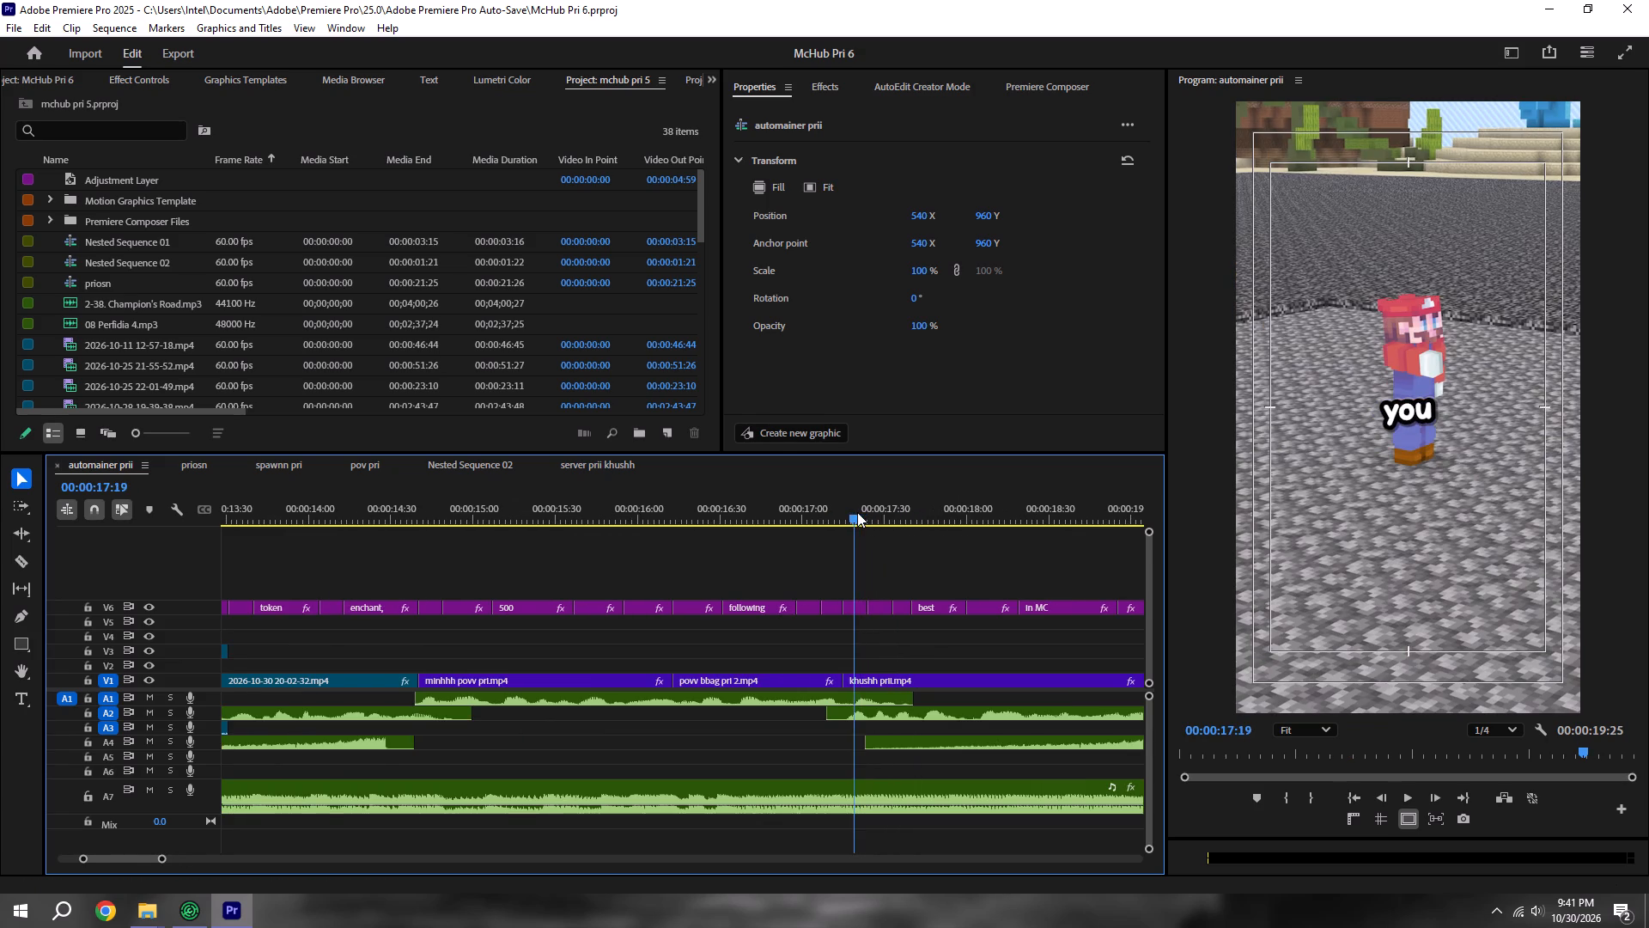
pyautogui.keyDown('alt'); pyautogui.scroll(-13, 857, 512); pyautogui.keyUp('alt')
pyautogui.keyDown('shift'); pyautogui.moveTo(854, 499); pyautogui.dragTo(861, 501); pyautogui.keyUp('shift')
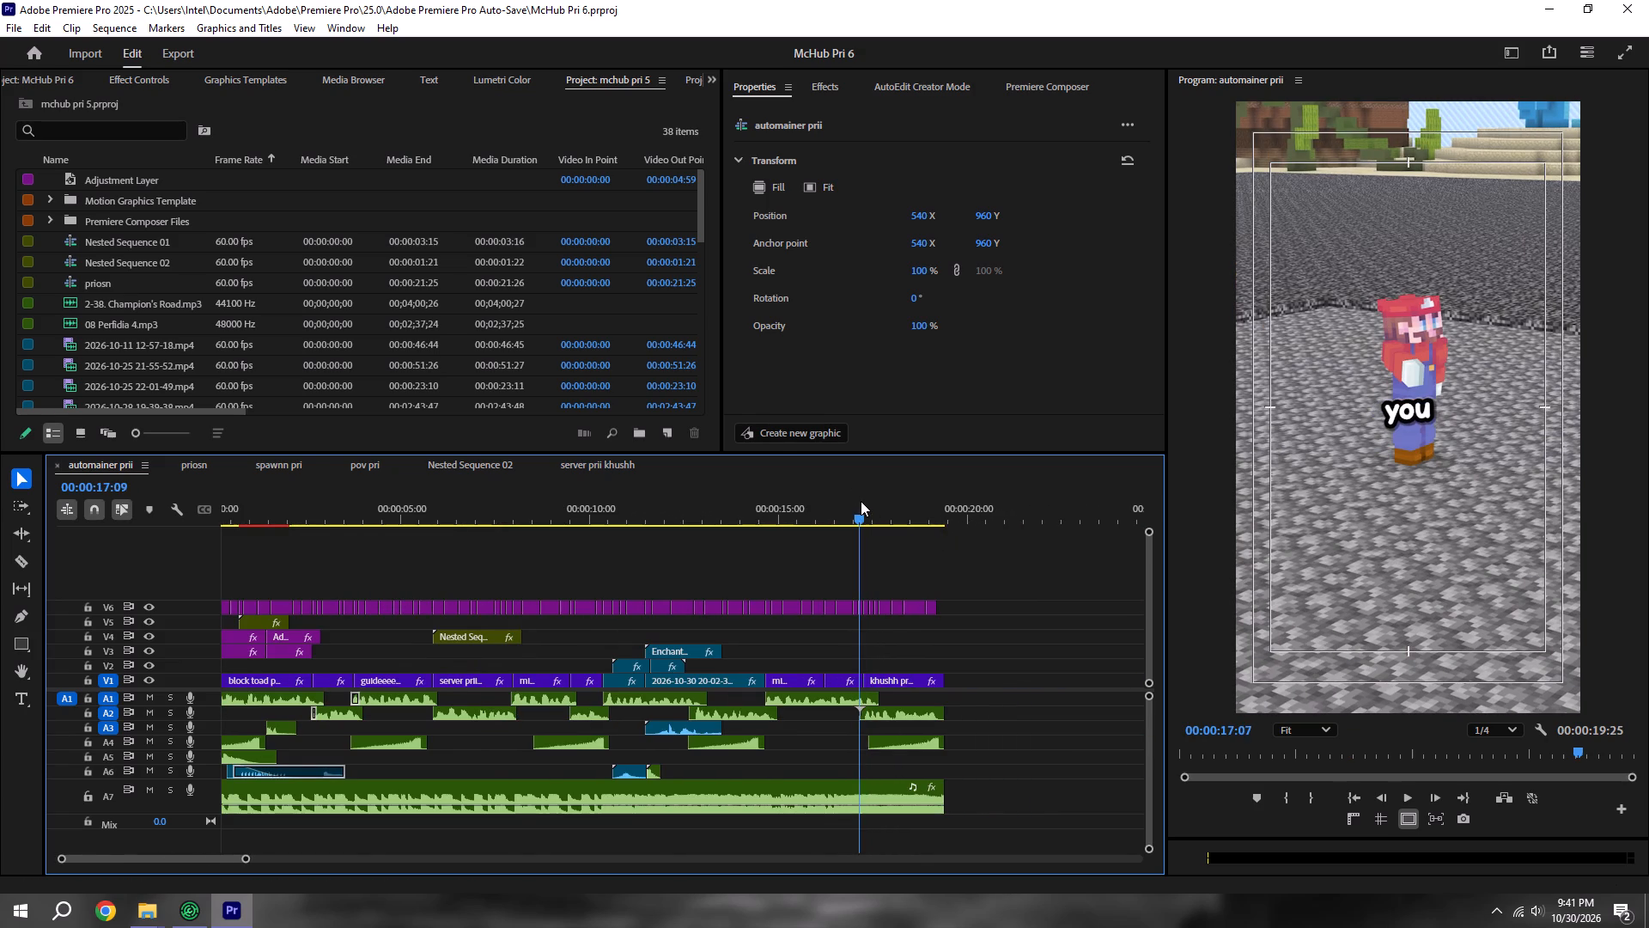
pyautogui.keyDown('shift'); pyautogui.moveTo(861, 501); pyautogui.dragTo(865, 501); pyautogui.keyUp('shift')
pyautogui.hotkey('ctrl', 'v')
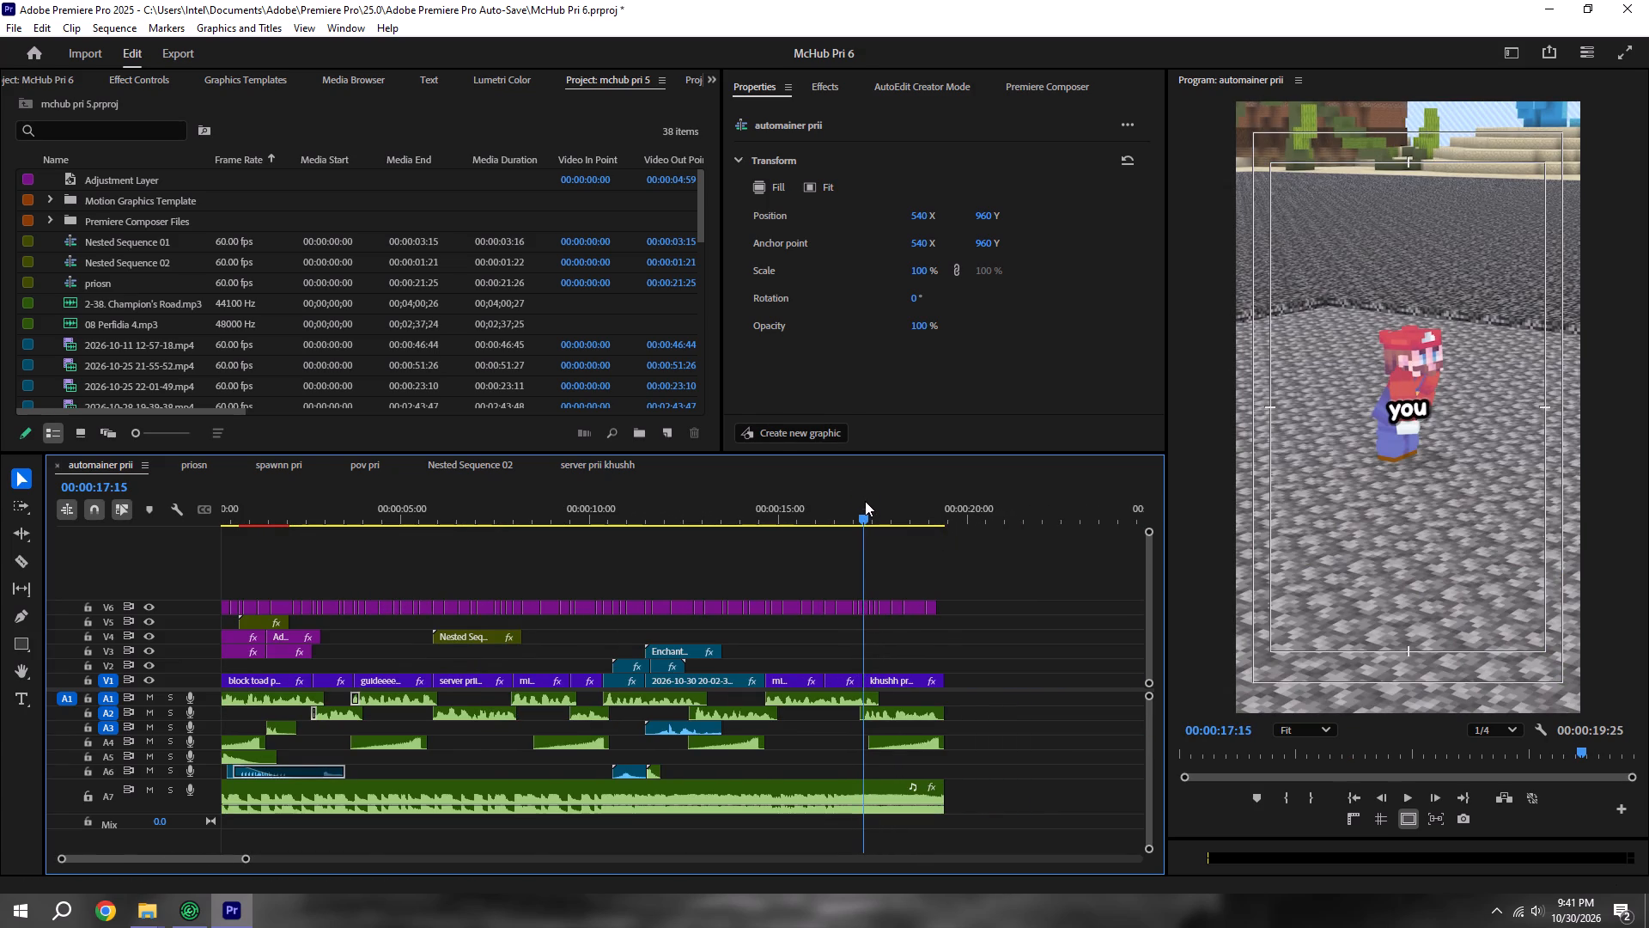
pyautogui.keyDown('alt'); pyautogui.scroll(9, 927, 549); pyautogui.keyUp('alt')
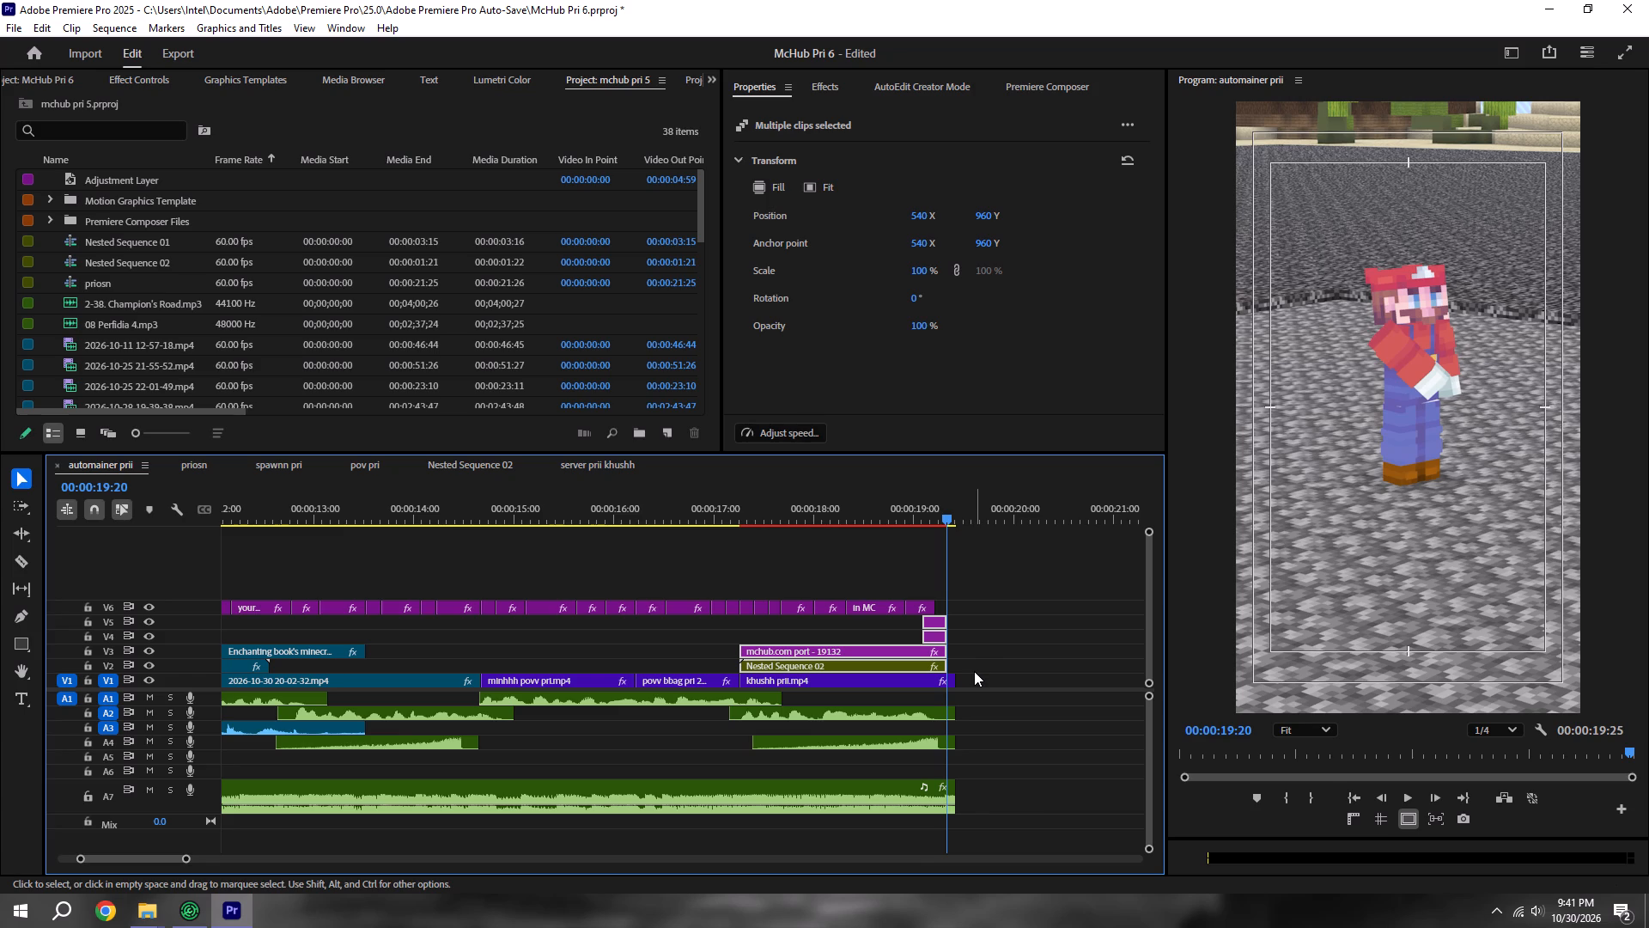
# Trim the ends of khushh prii.mp4, the A2 voice-over, the A4 riser and the A7 music to 00:00:19:20, and save.
pyautogui.click(968, 672)
pyautogui.moveTo(965, 682); pyautogui.dragTo(957, 682)
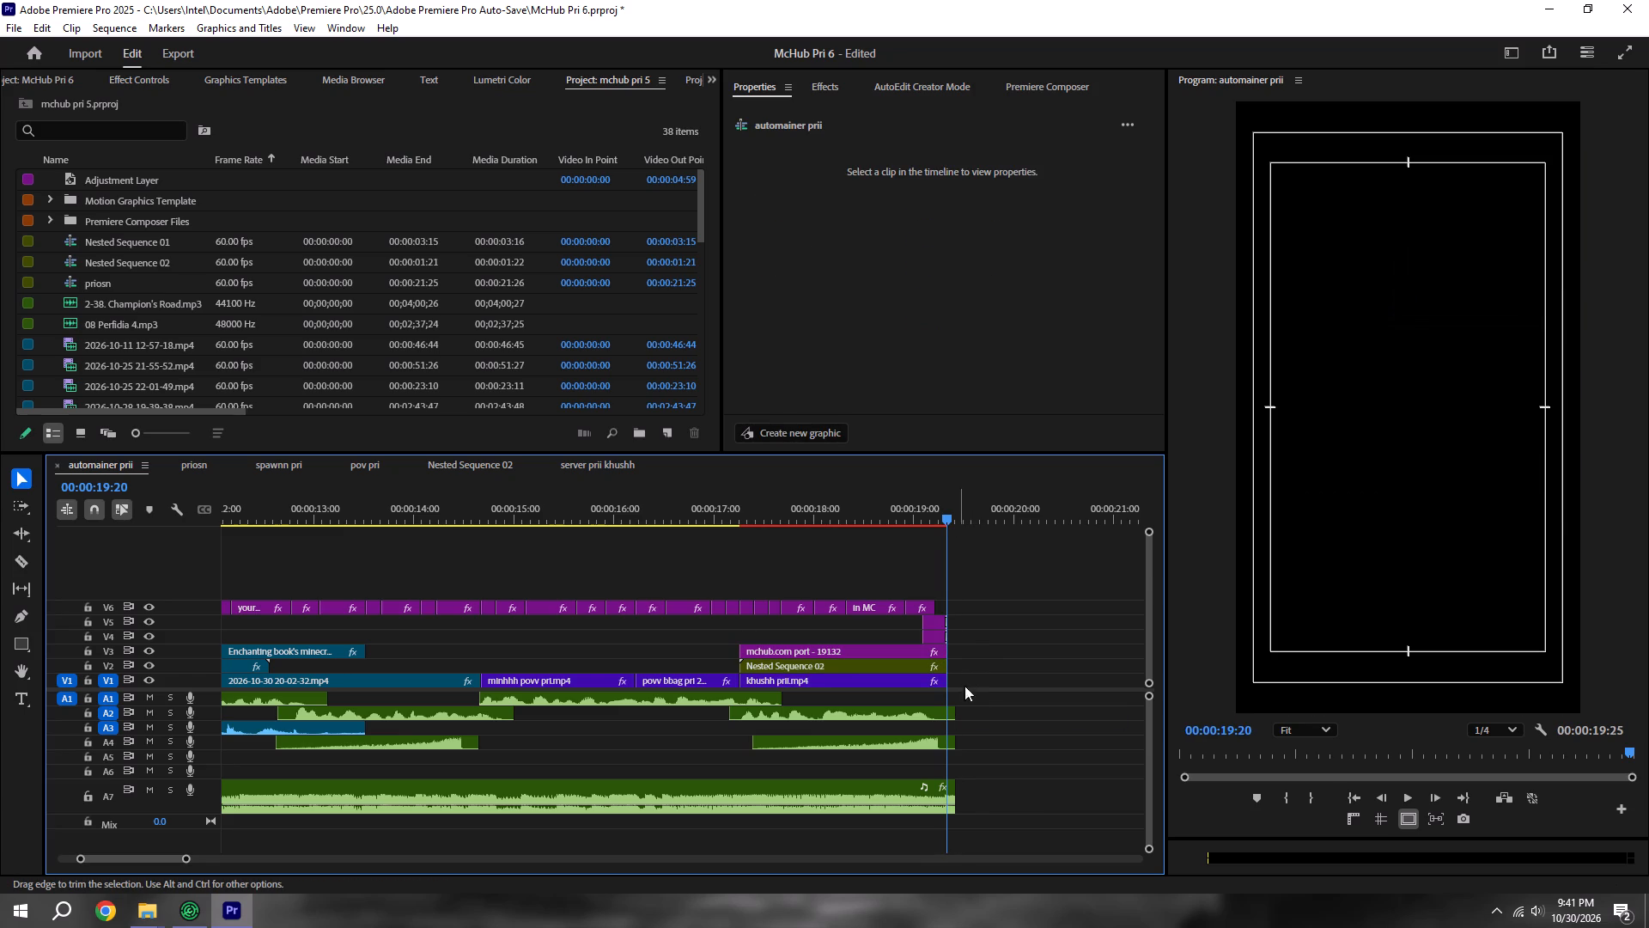
pyautogui.moveTo(963, 709); pyautogui.dragTo(955, 709)
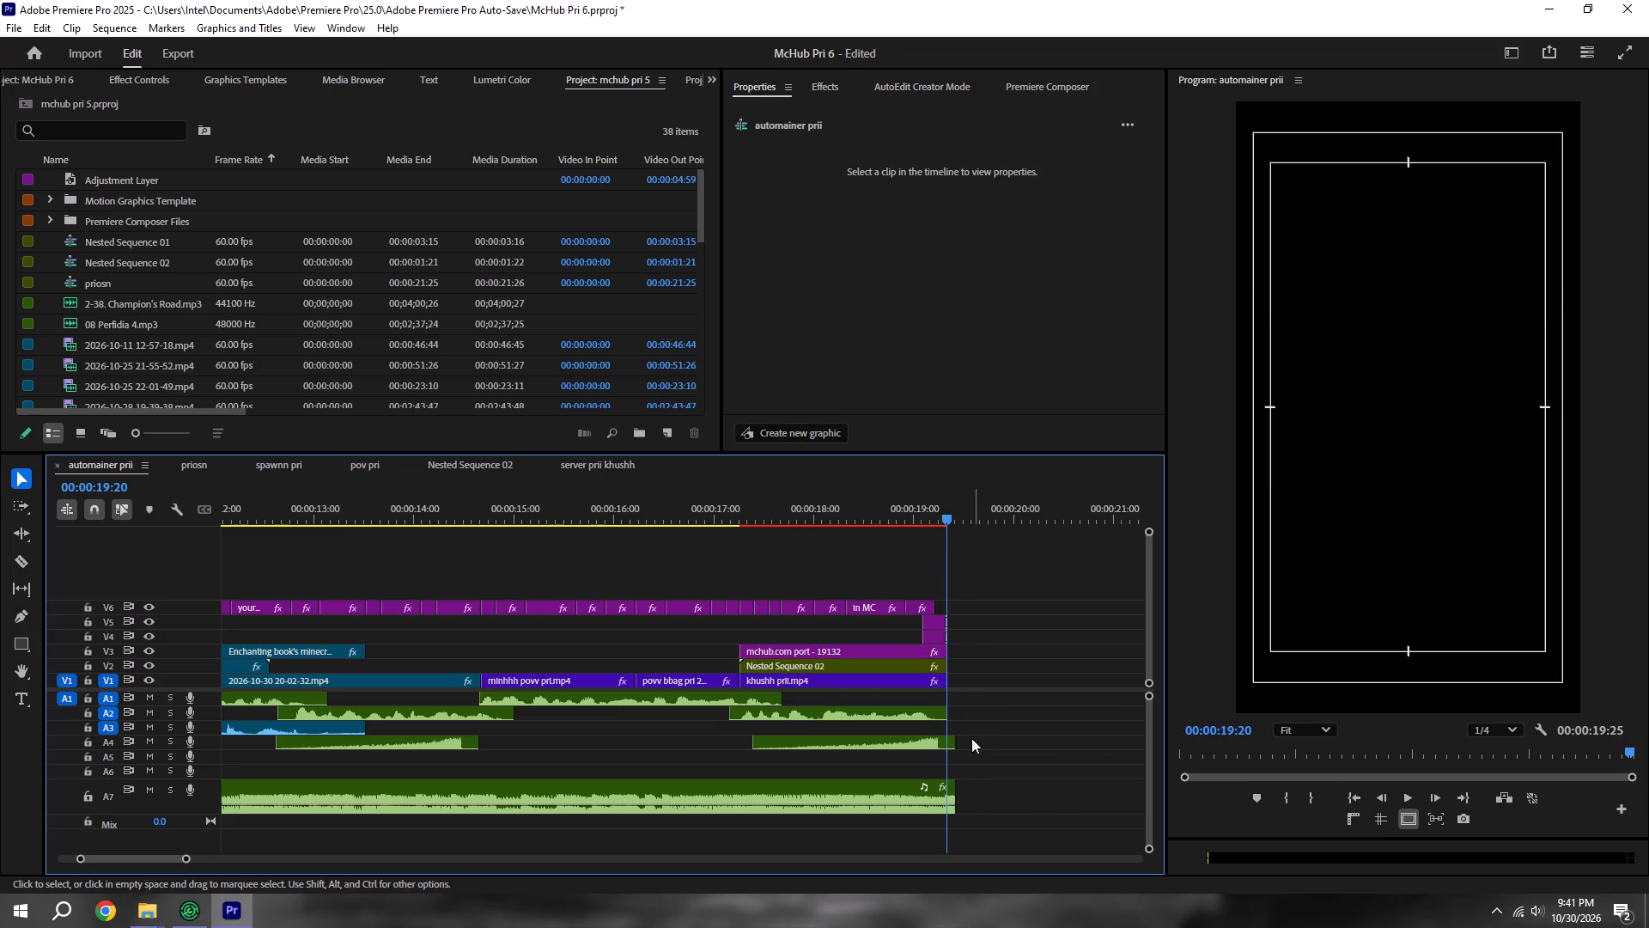
pyautogui.moveTo(967, 736); pyautogui.dragTo(958, 738)
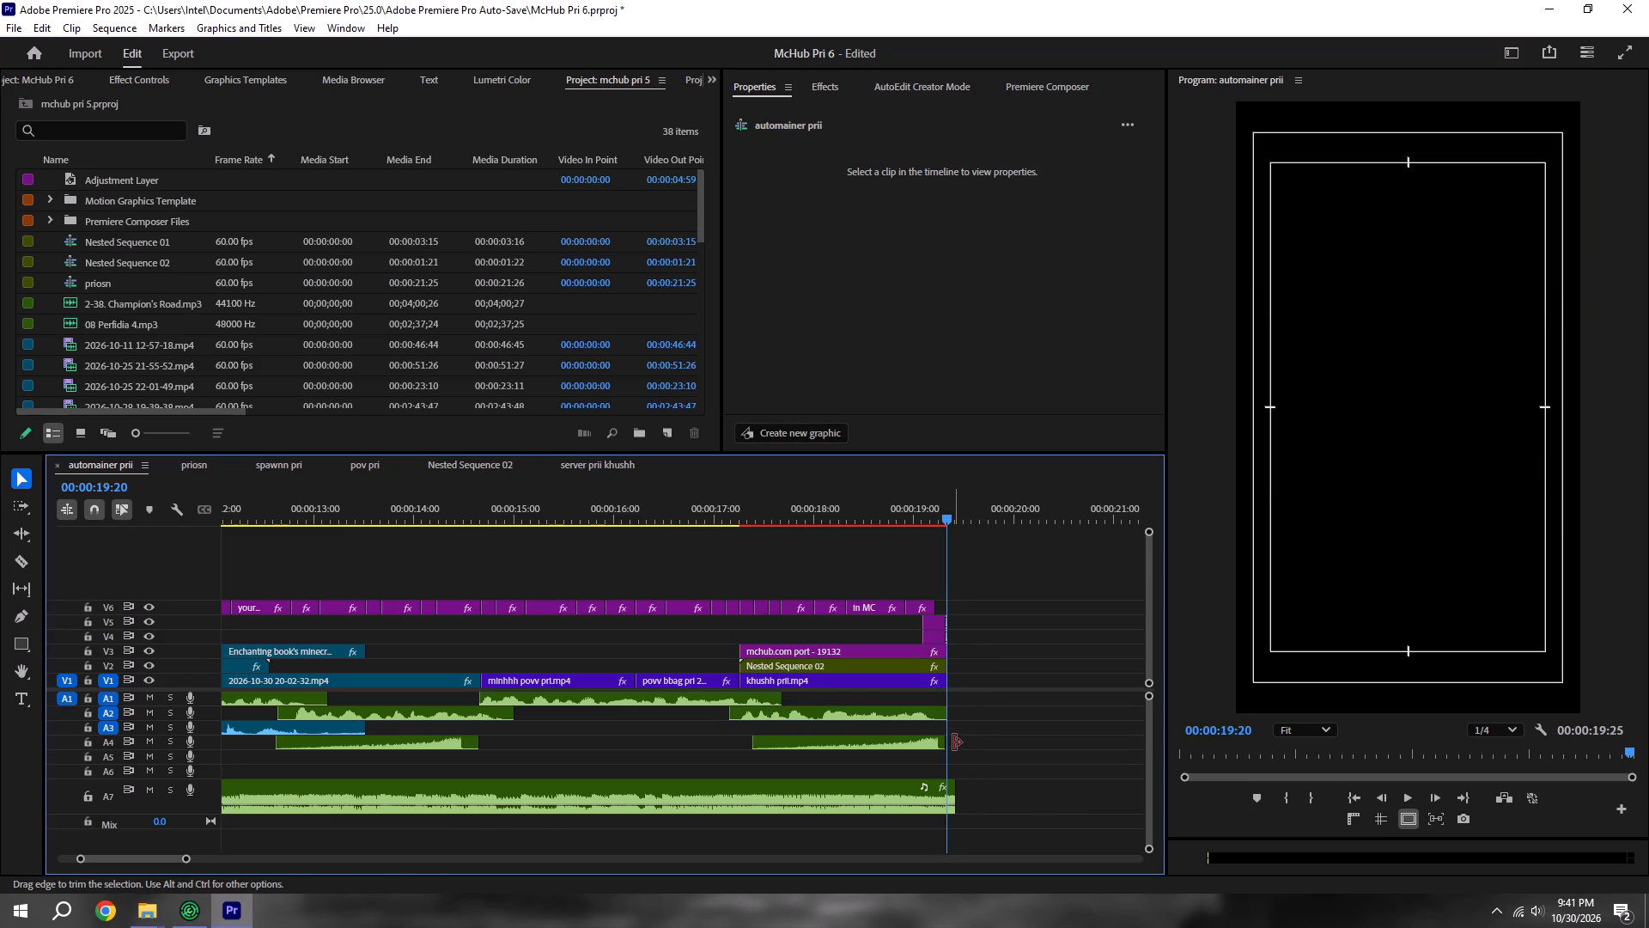
pyautogui.click(952, 742)
pyautogui.moveTo(974, 785); pyautogui.dragTo(965, 785)
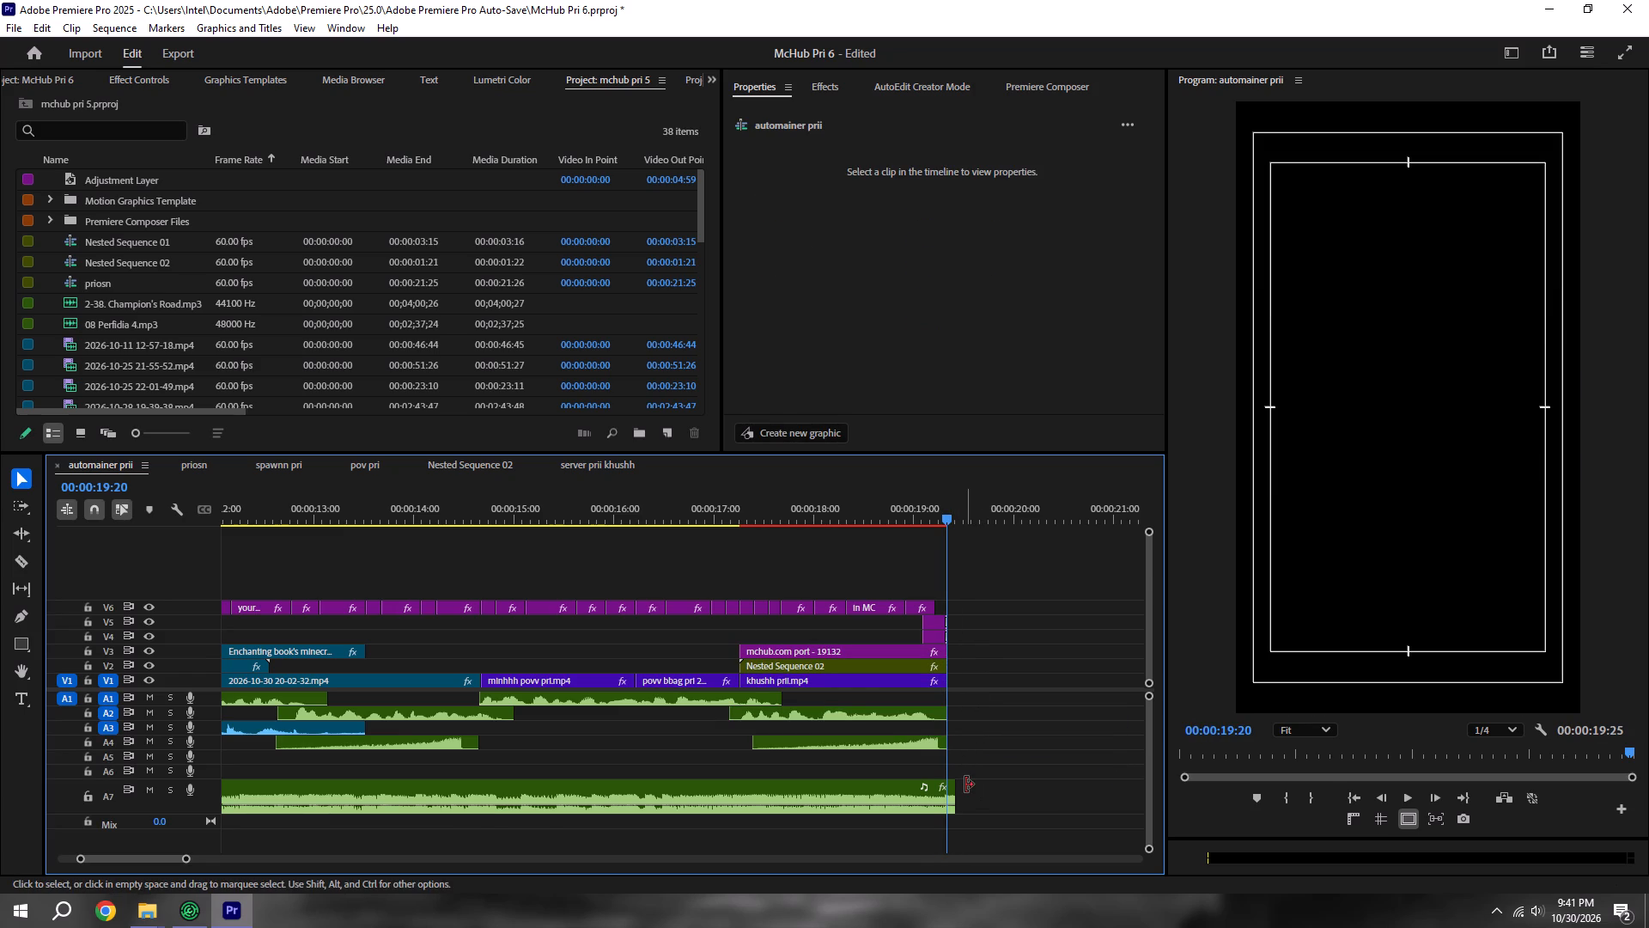
pyautogui.click(961, 785)
pyautogui.click(970, 781)
pyautogui.hotkey('ctrl', 's')
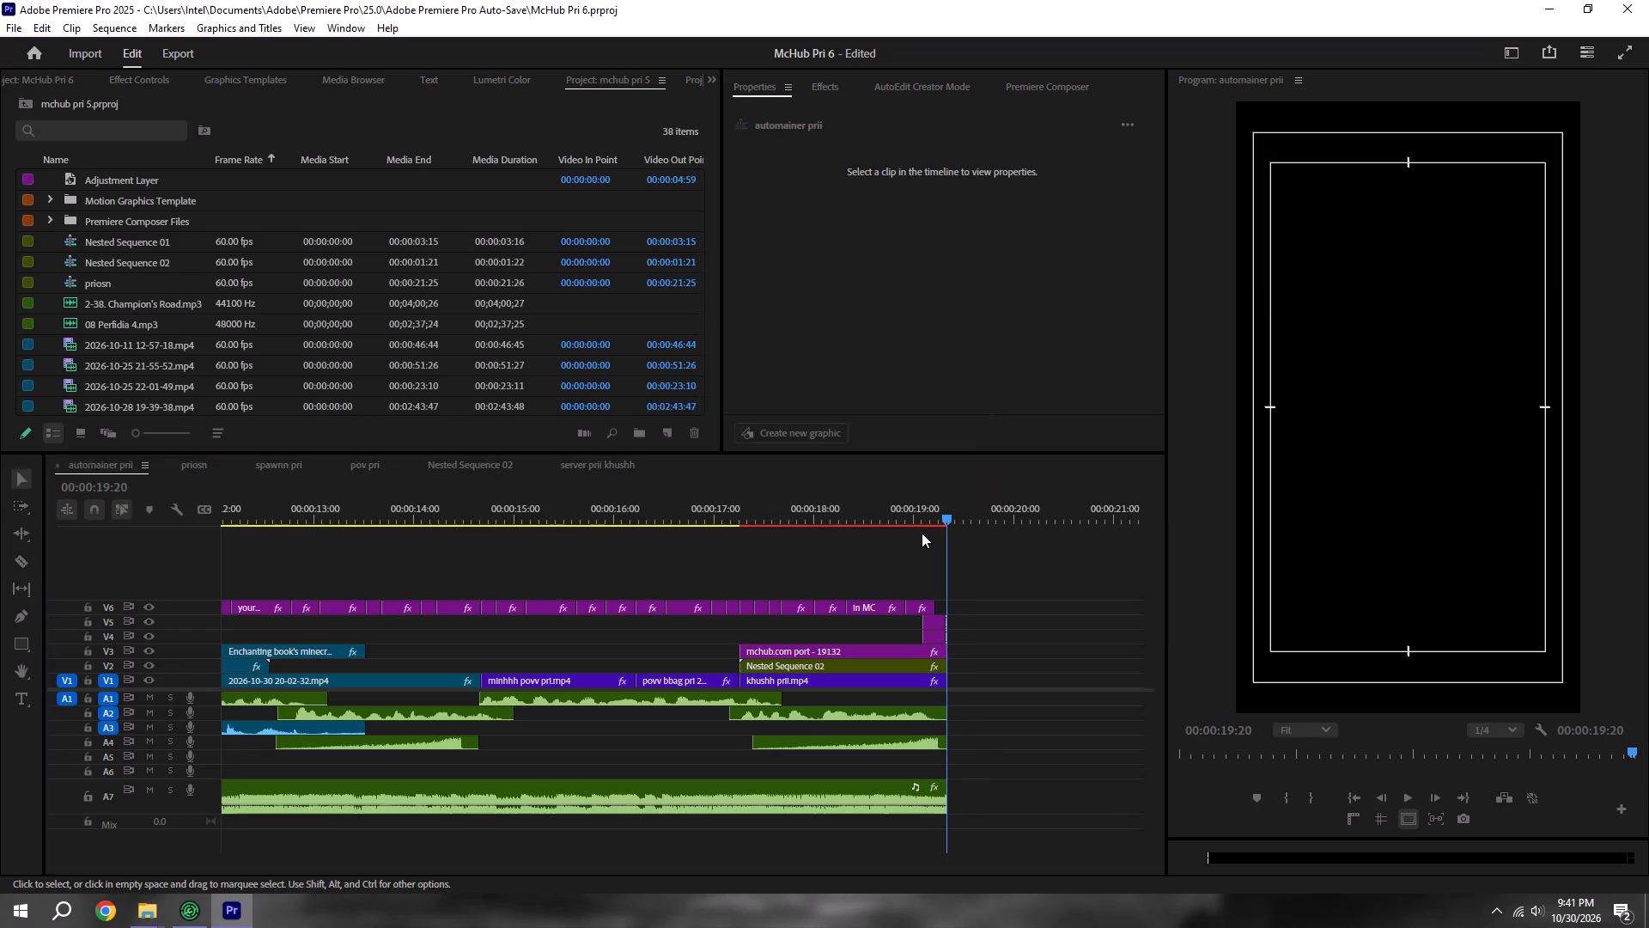
# Check the closing frames at 00:00:19:05, then examine the priosn, Nested Sequence 02 and pov pri sequences for ending sound effects.
pyautogui.keyDown('shift'); pyautogui.click(922, 513); pyautogui.keyUp('shift')
pyautogui.click(186, 461)
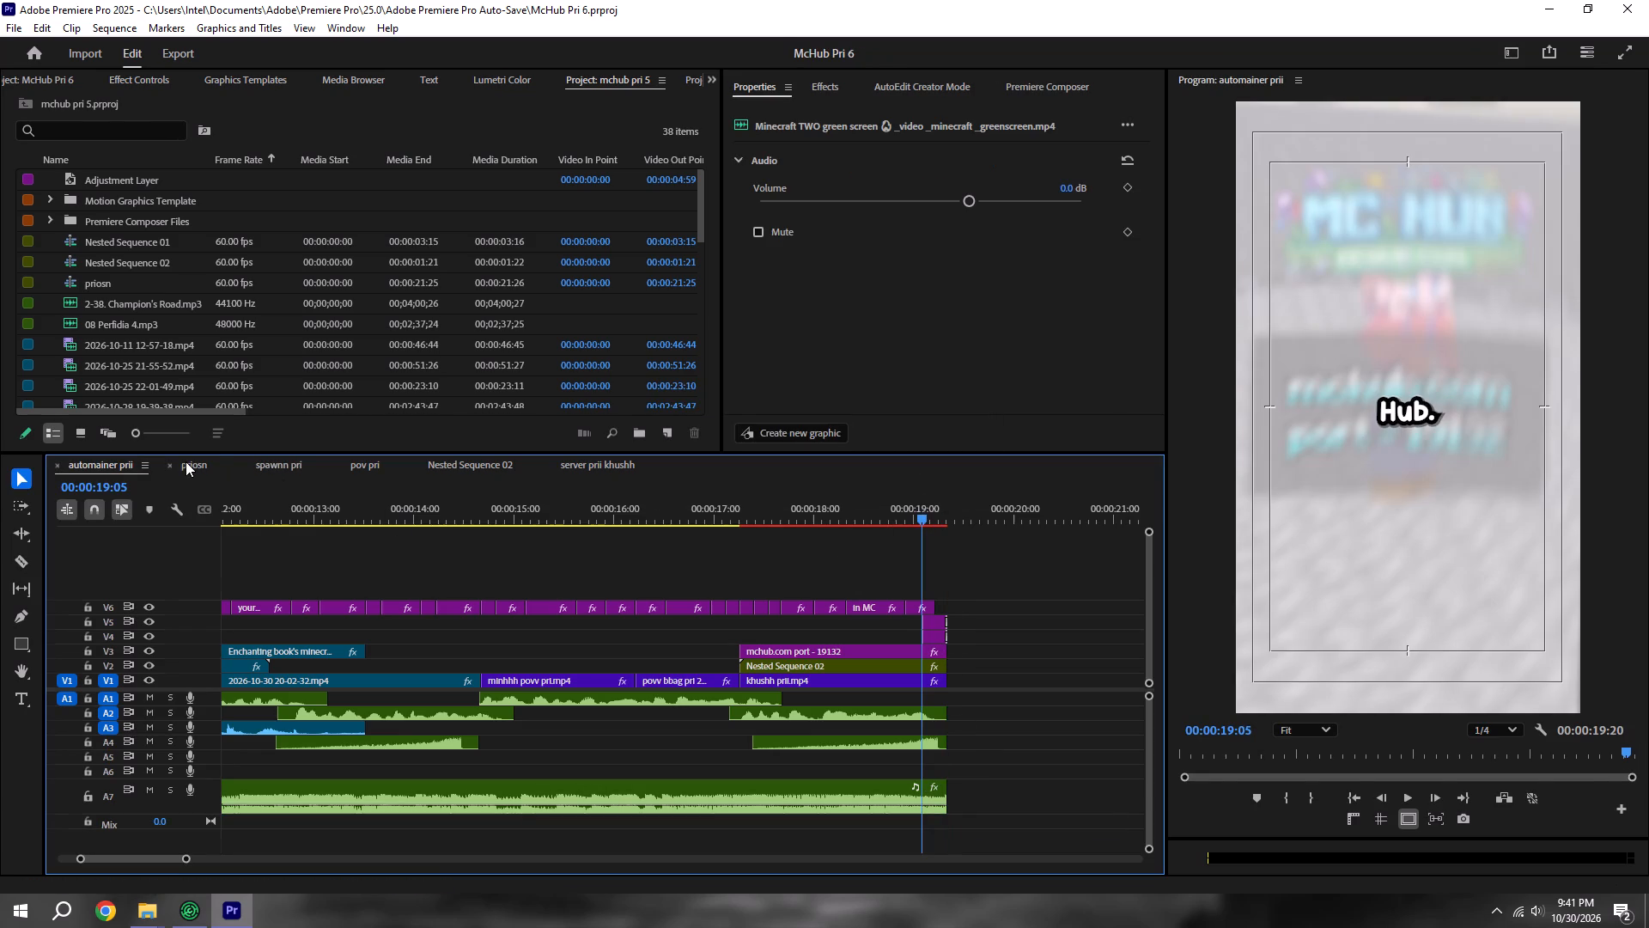
pyautogui.click(467, 461)
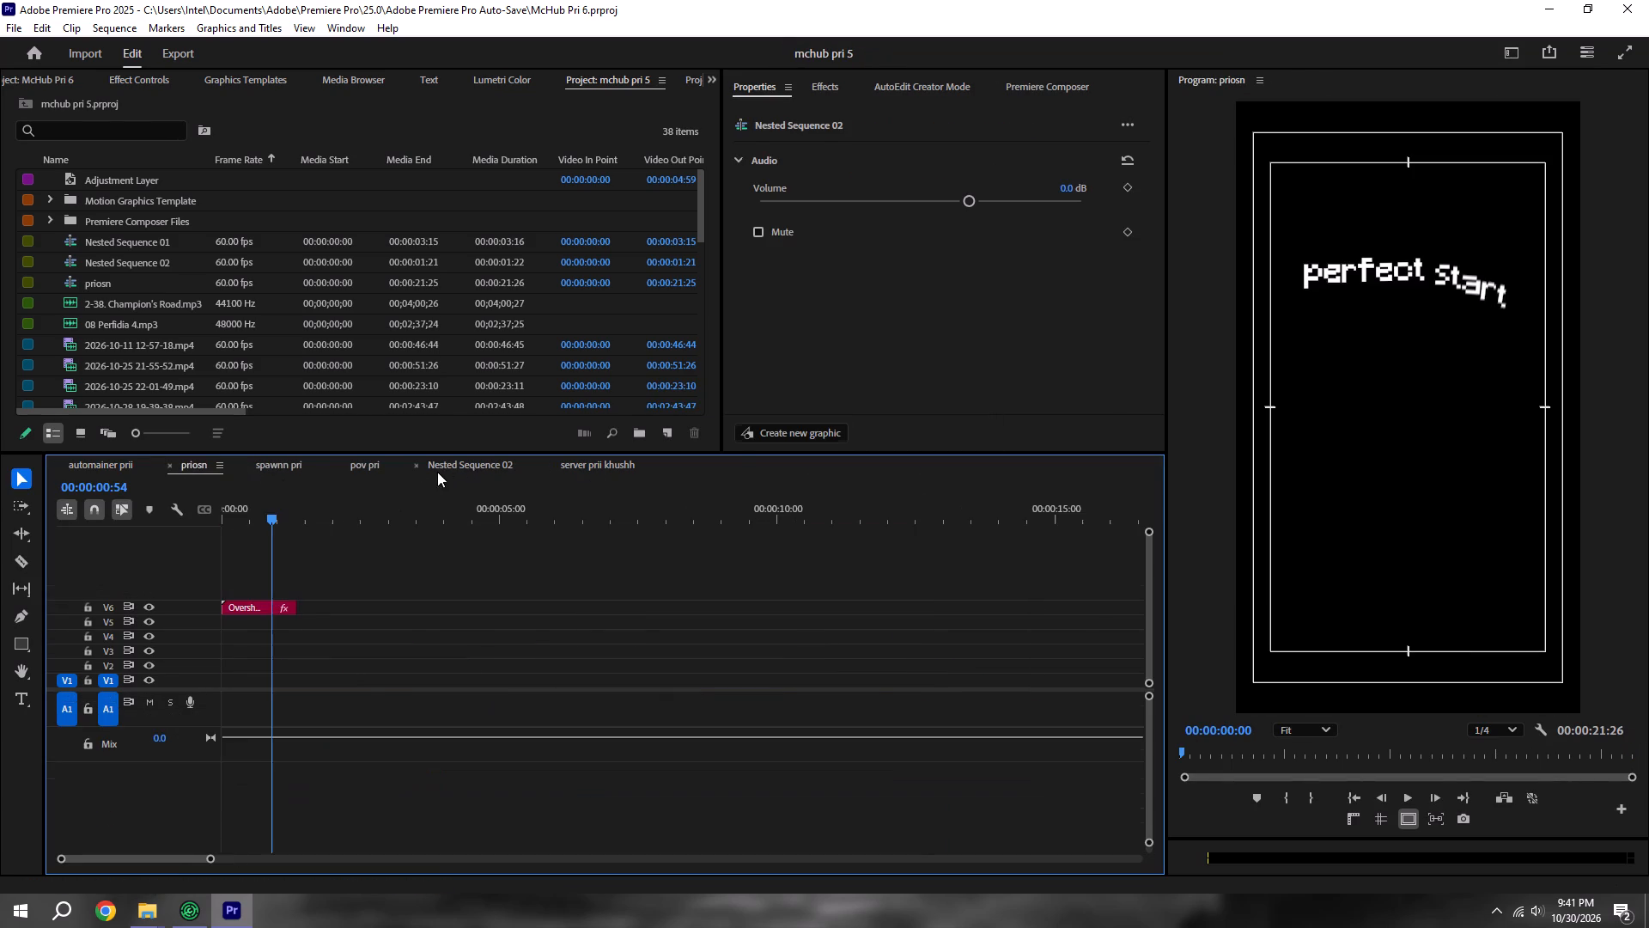
pyautogui.click(370, 475)
pyautogui.click(370, 468)
pyautogui.keyDown('alt'); pyautogui.scroll(-6, 443, 480); pyautogui.keyUp('alt')
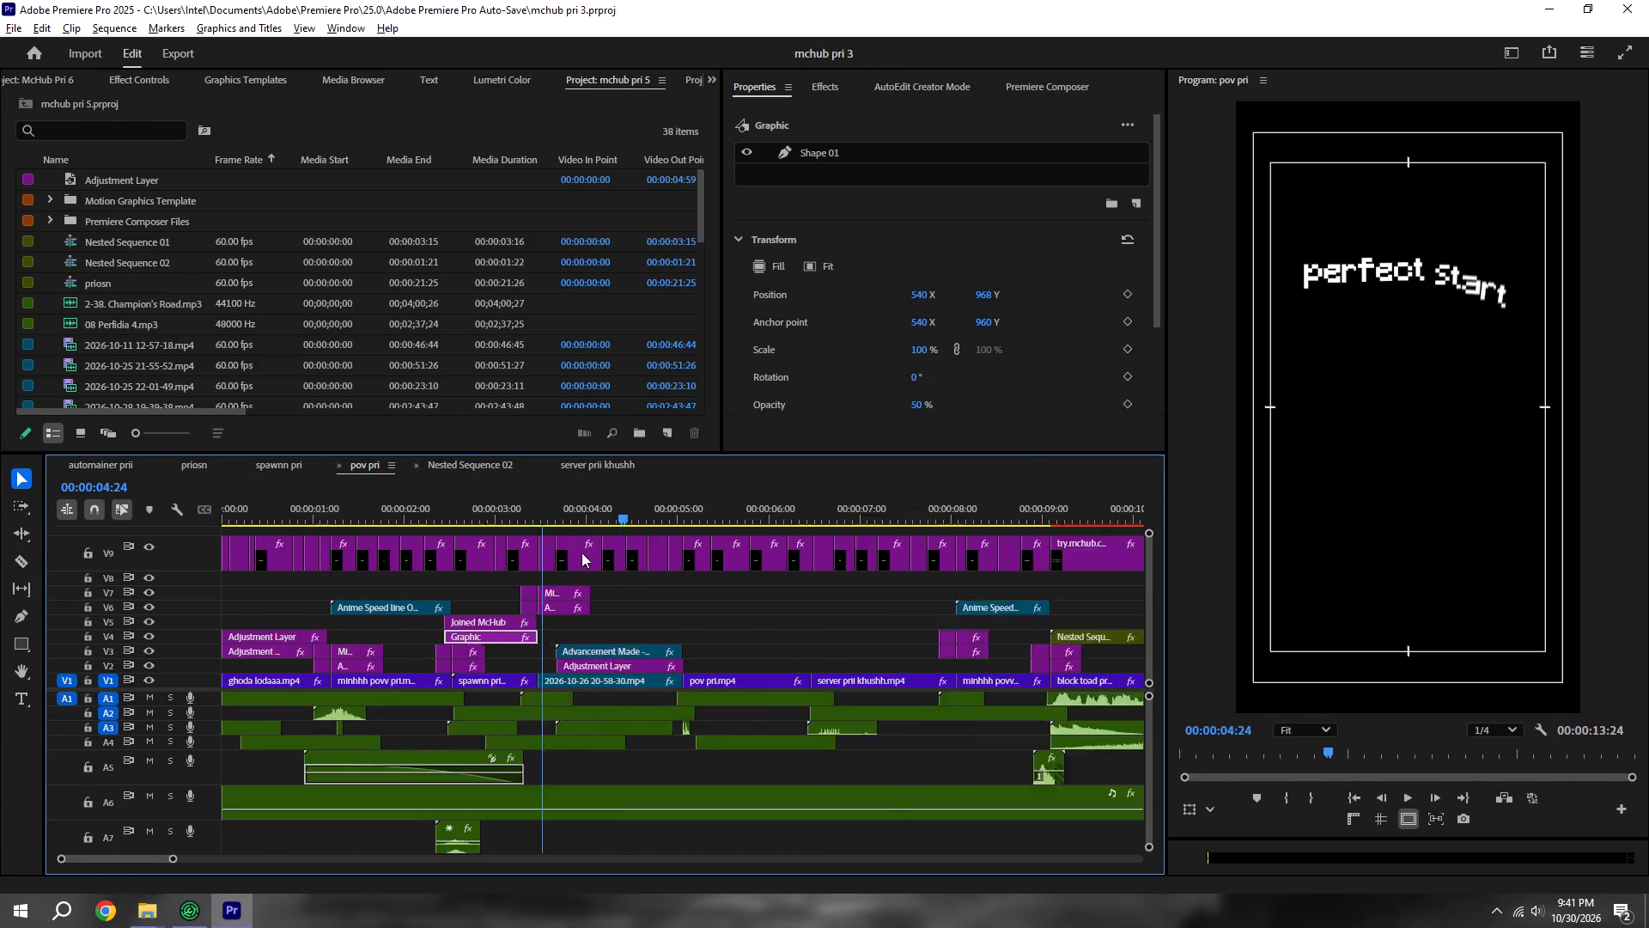
pyautogui.moveTo(937, 770); pyautogui.dragTo(863, 735)
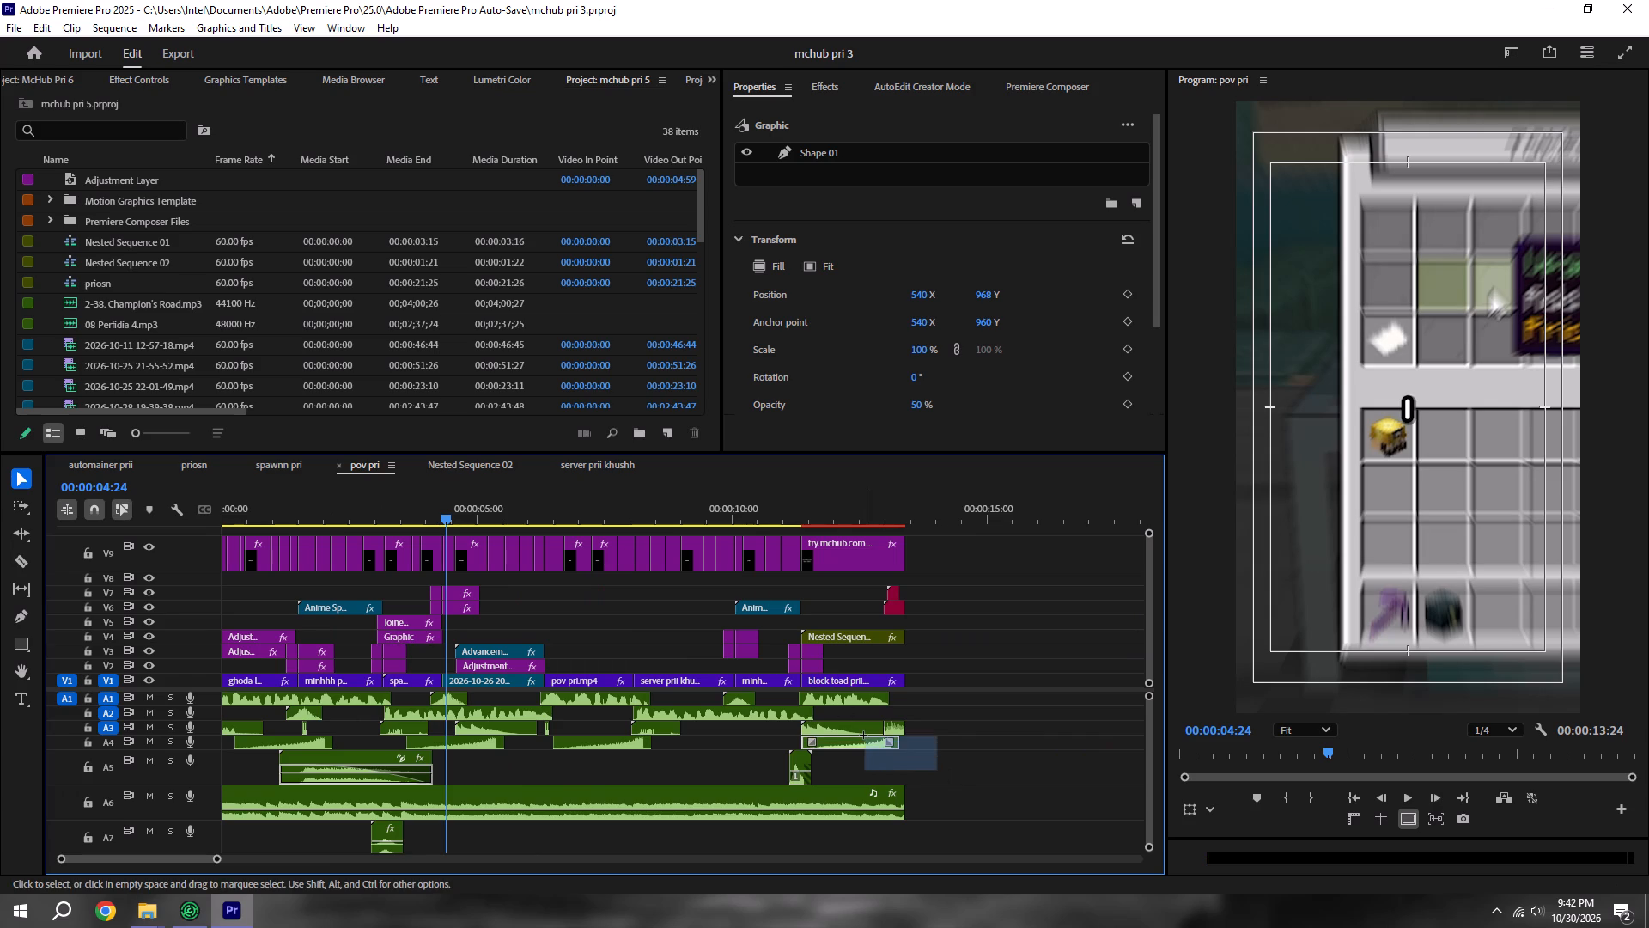
pyautogui.moveTo(863, 735); pyautogui.dragTo(861, 732)
pyautogui.moveTo(1101, 757); pyautogui.dragTo(1068, 739)
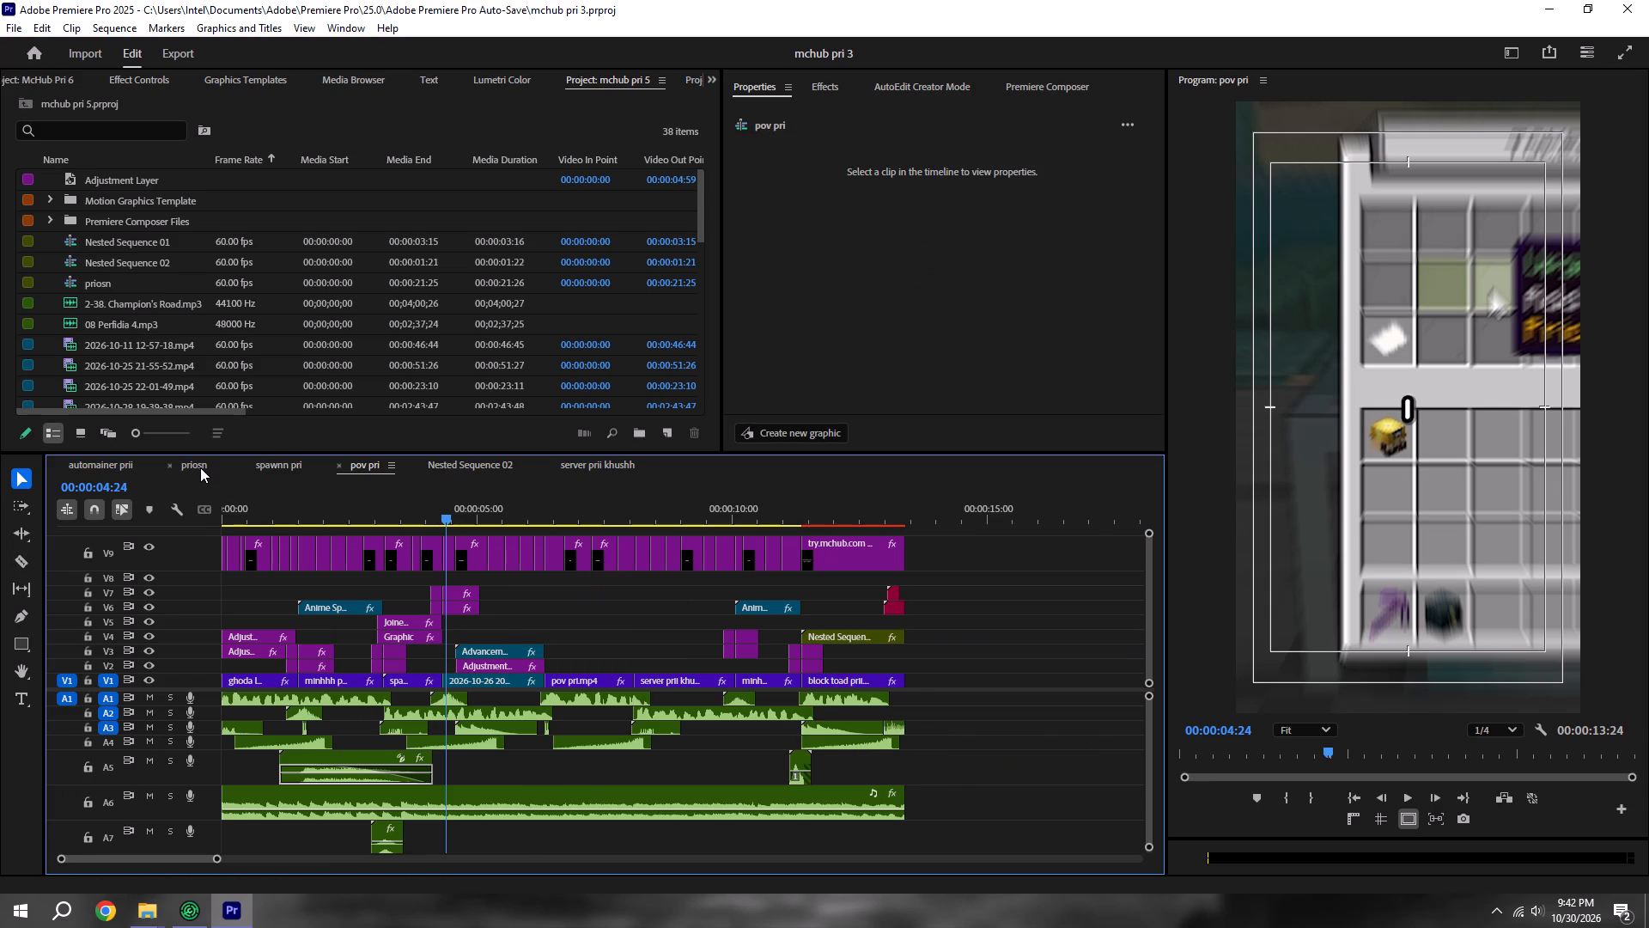
pyautogui.click(200, 466)
# Copy the two A3 sound effects from the end of spawnn pri into automainer prii at 00:00:17:15, and save.
pyautogui.click(280, 471)
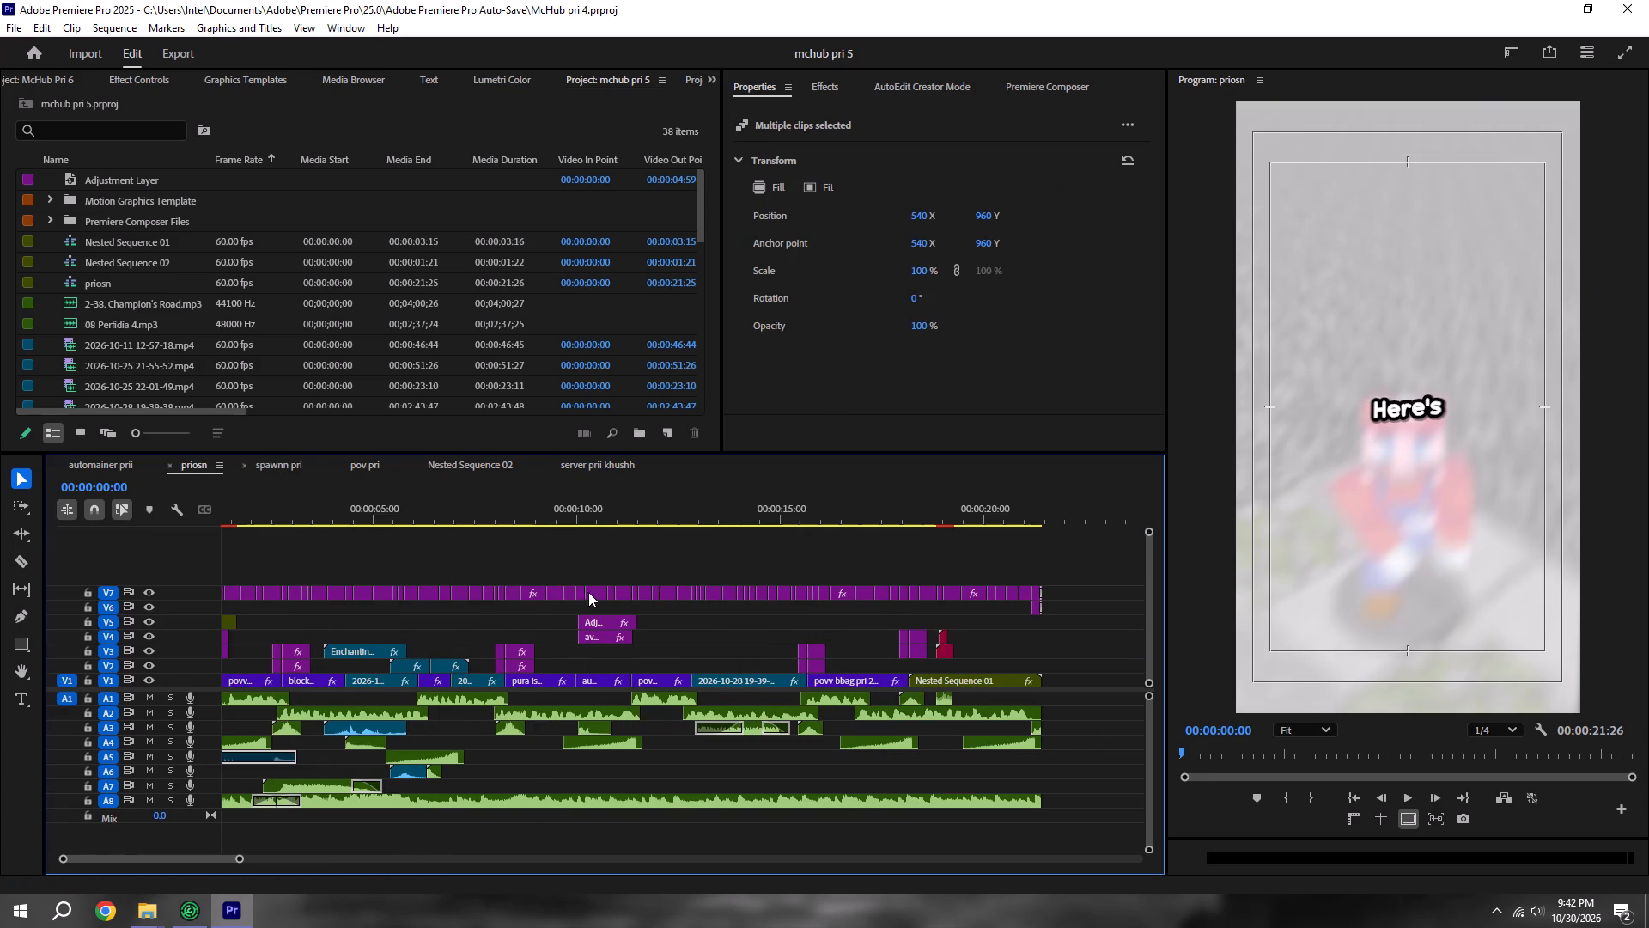
pyautogui.moveTo(601, 769); pyautogui.dragTo(551, 755)
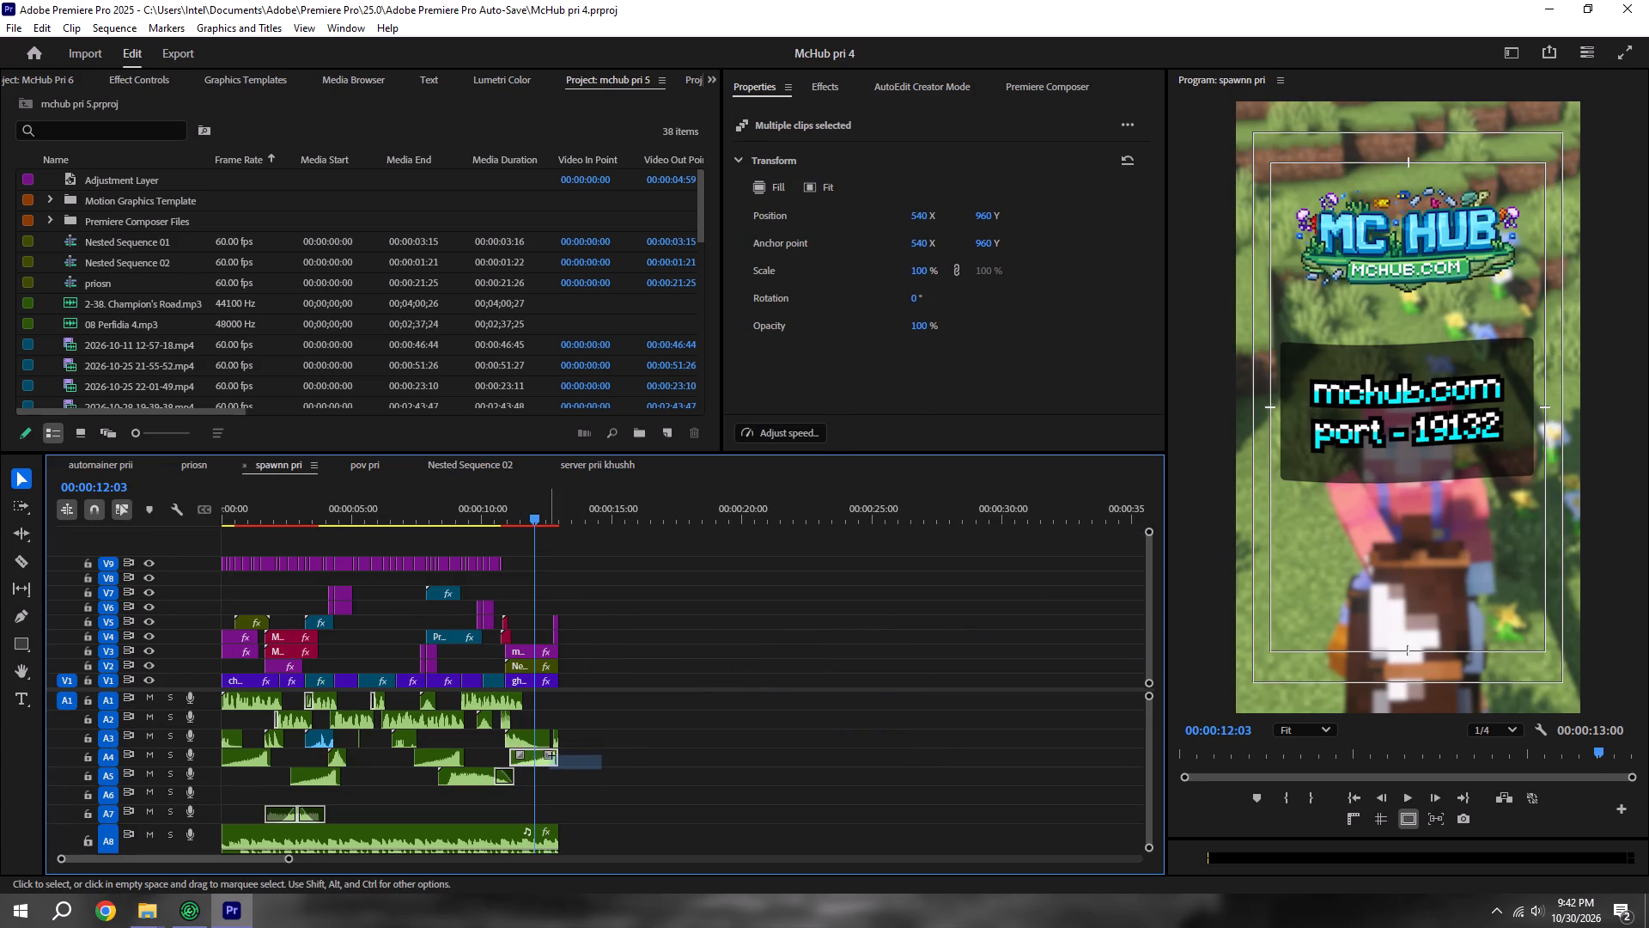
pyautogui.moveTo(551, 755); pyautogui.dragTo(562, 725)
pyautogui.click(628, 723)
pyautogui.keyDown('alt'); pyautogui.scroll(5, 585, 717); pyautogui.keyUp('alt')
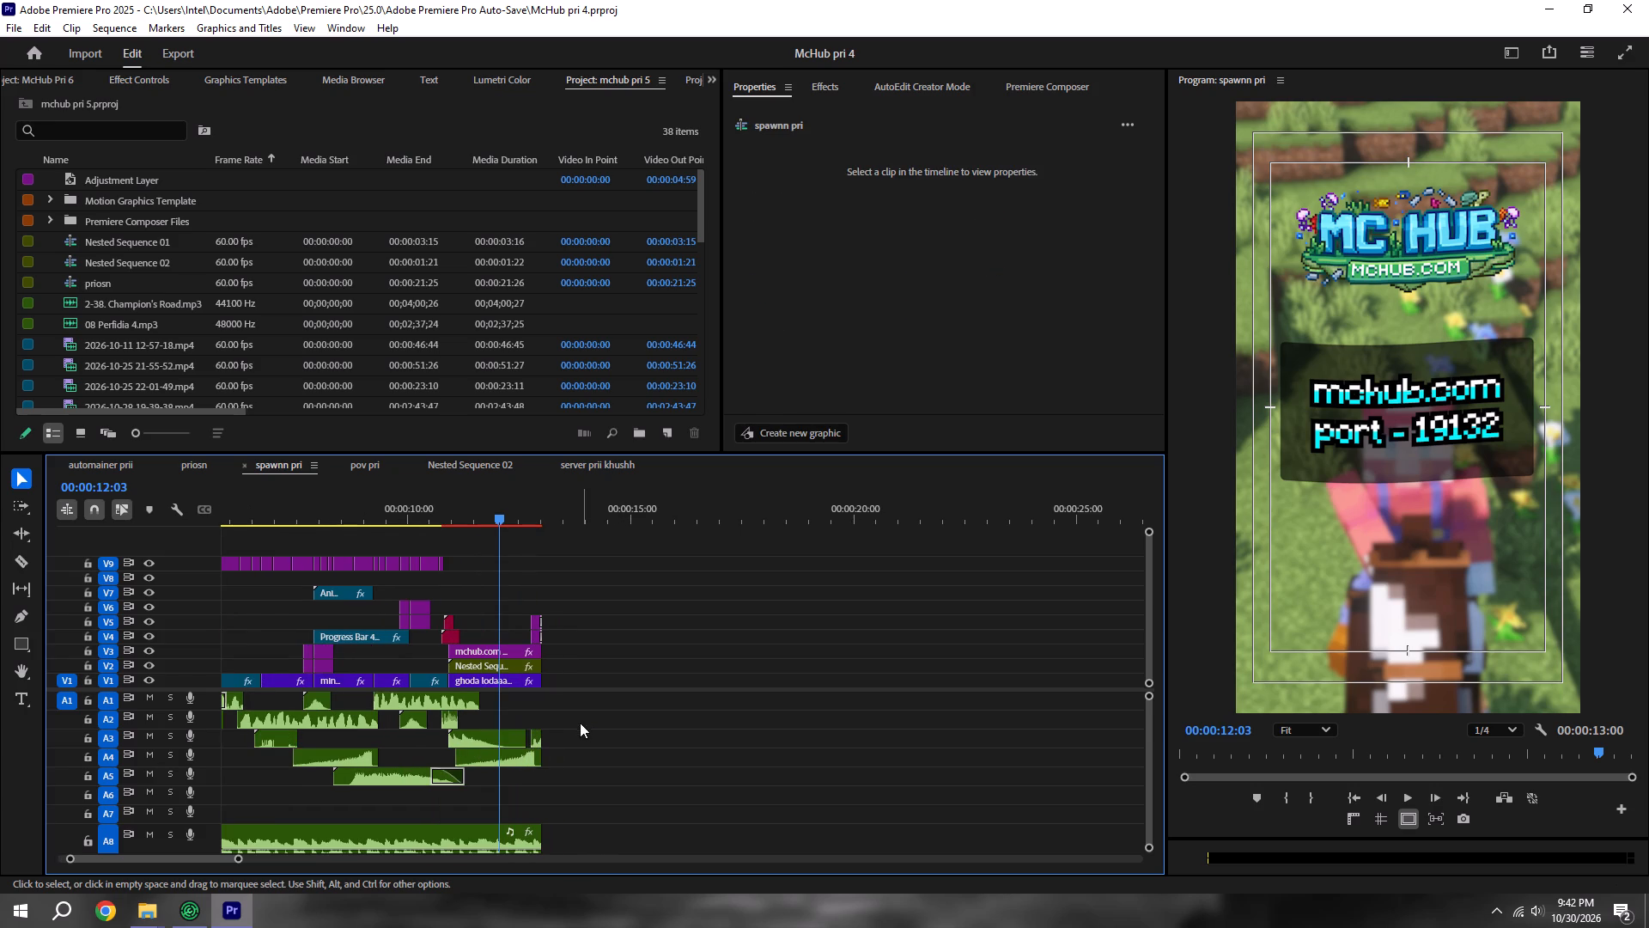
pyautogui.moveTo(594, 728); pyautogui.dragTo(507, 733)
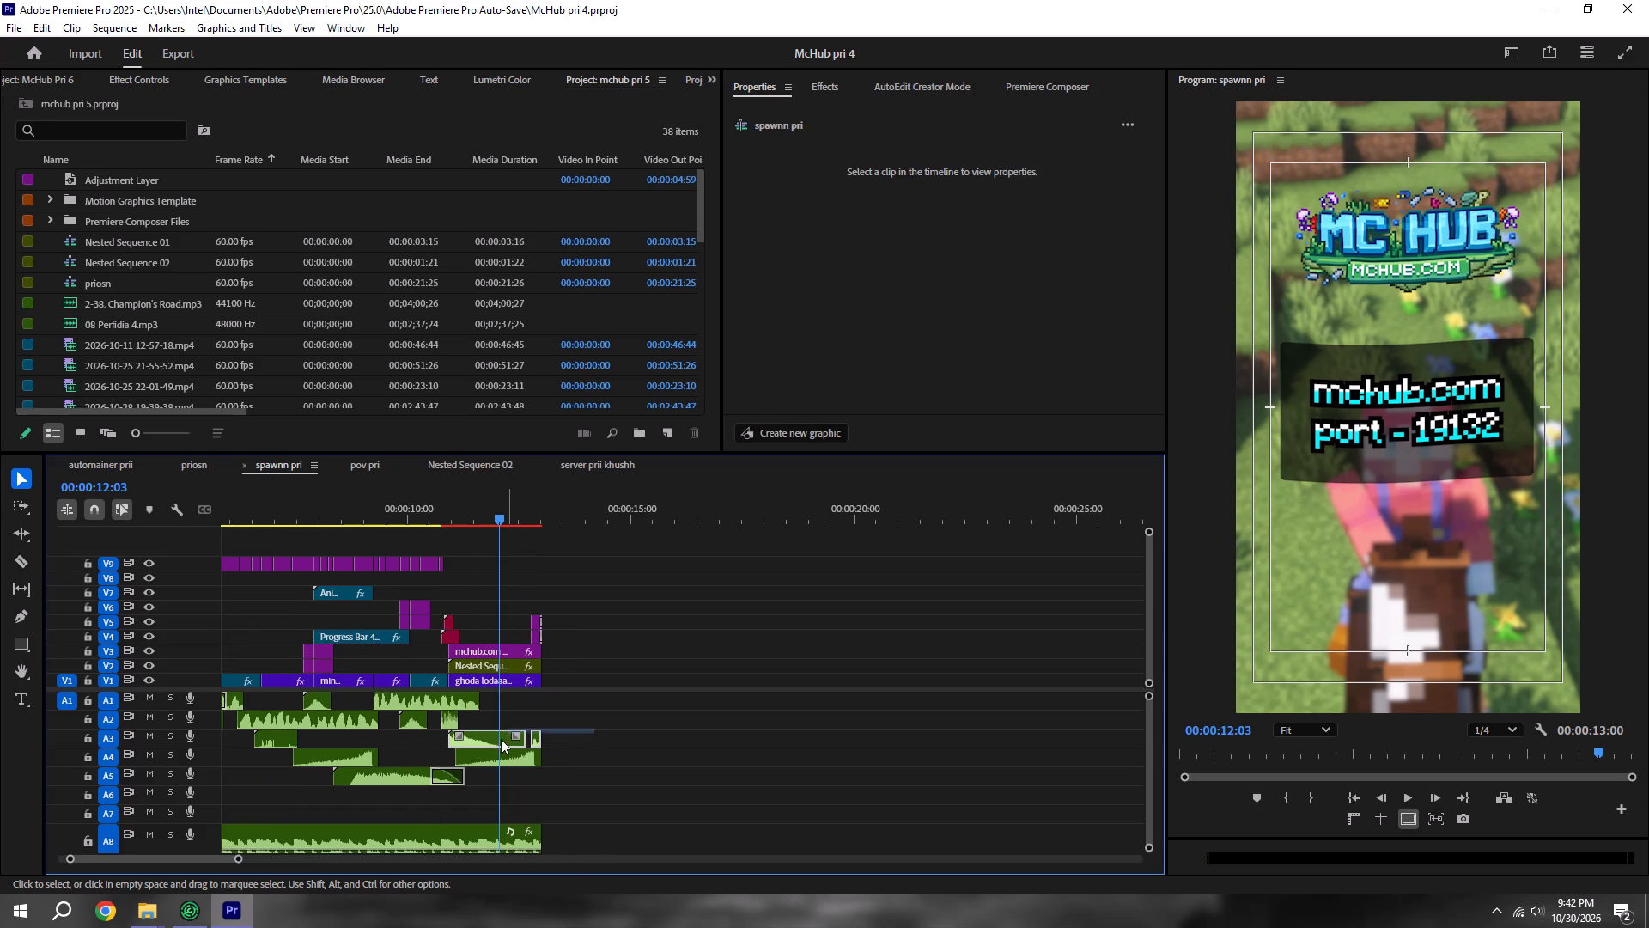
pyautogui.hotkey('ctrl', 'c')
pyautogui.click(131, 468)
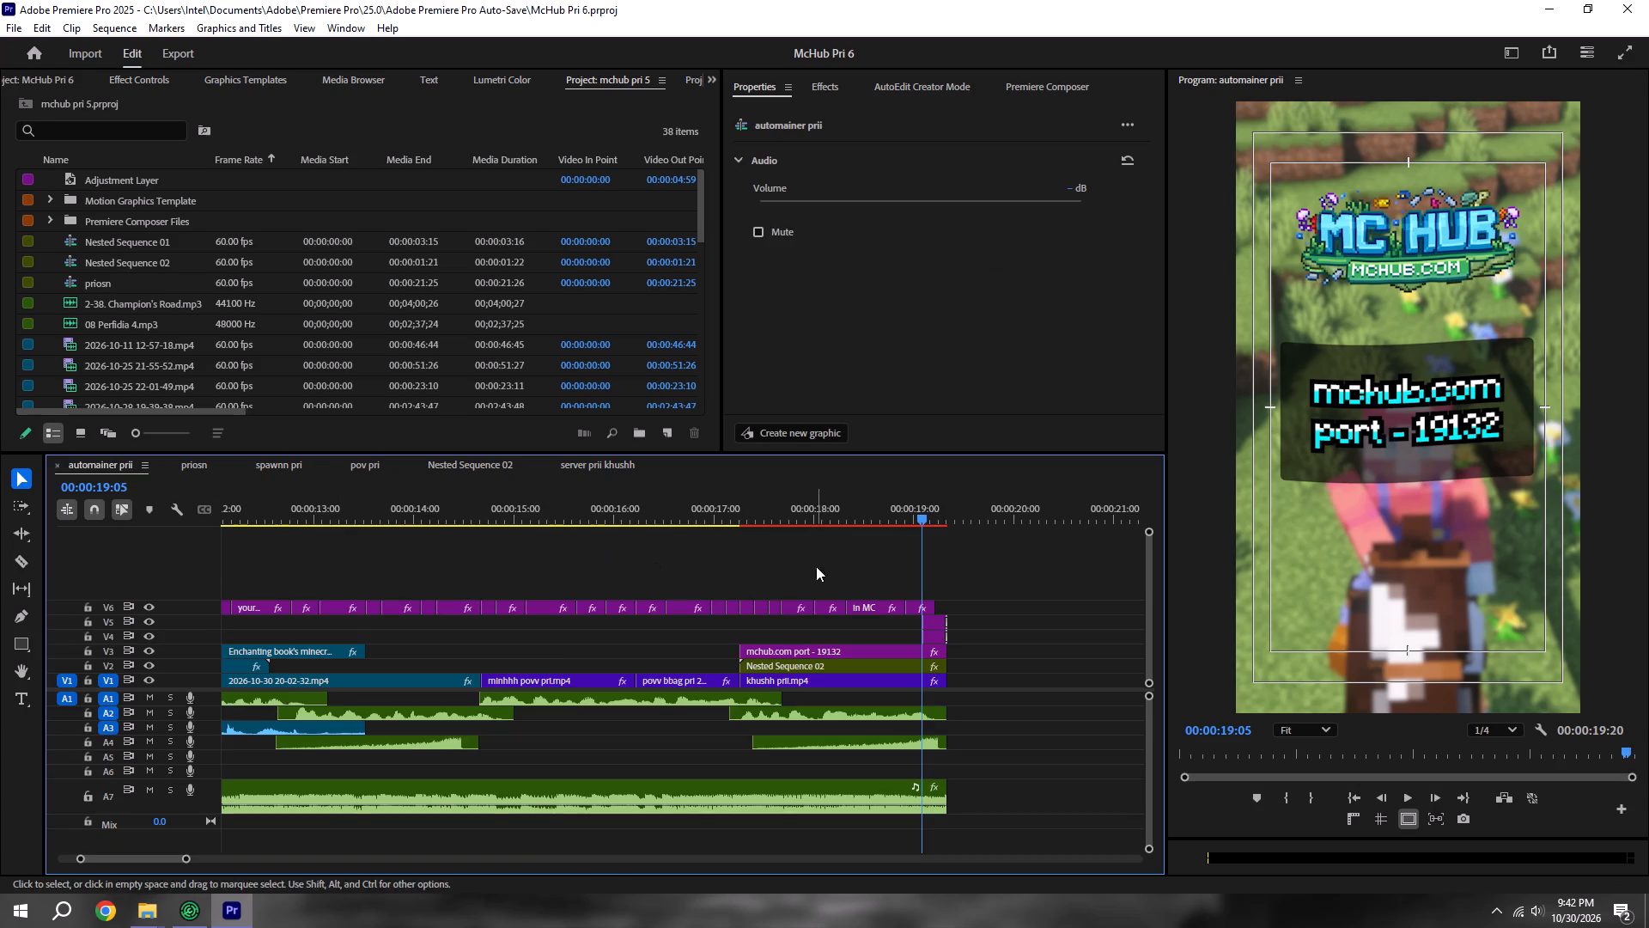
pyautogui.keyDown('shift'); pyautogui.click(740, 514); pyautogui.keyUp('shift')
pyautogui.hotkey('ctrl', 'v')
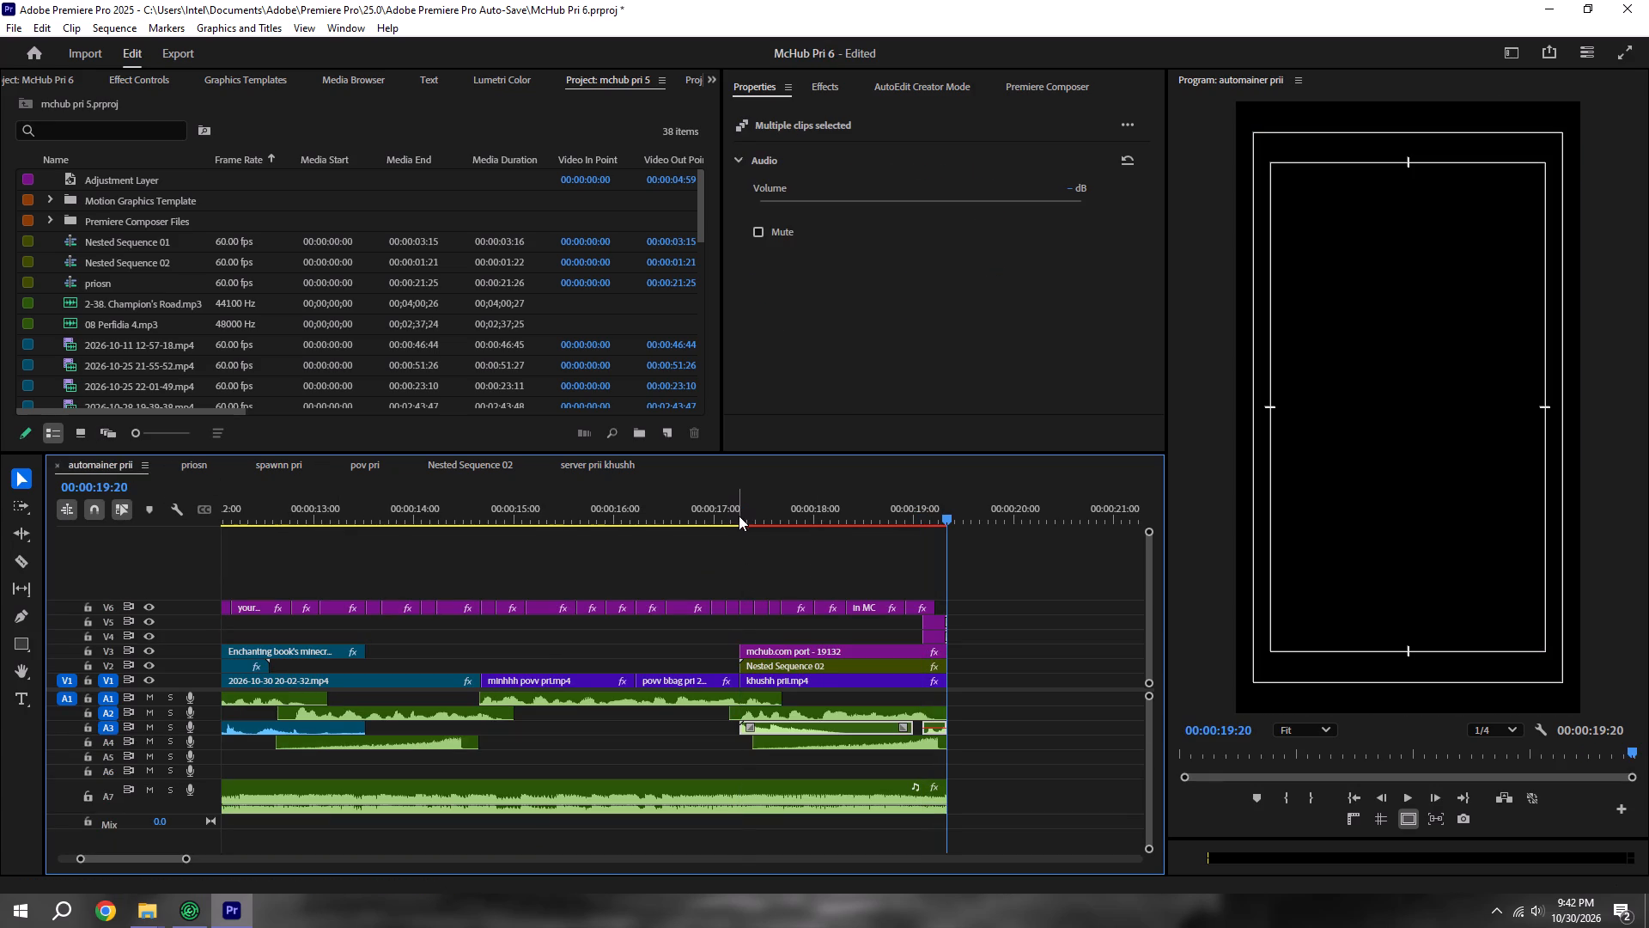
pyautogui.hotkey('ctrl', 's')
# Play back the ending of automainer prii to check the end card, its captions and the pasted sounds.
pyautogui.keyDown('shift'); pyautogui.moveTo(724, 504); pyautogui.dragTo(694, 504); pyautogui.keyUp('shift')
pyautogui.press('space')
pyautogui.keyDown('alt'); pyautogui.scroll(-3, 755, 559); pyautogui.keyUp('alt')
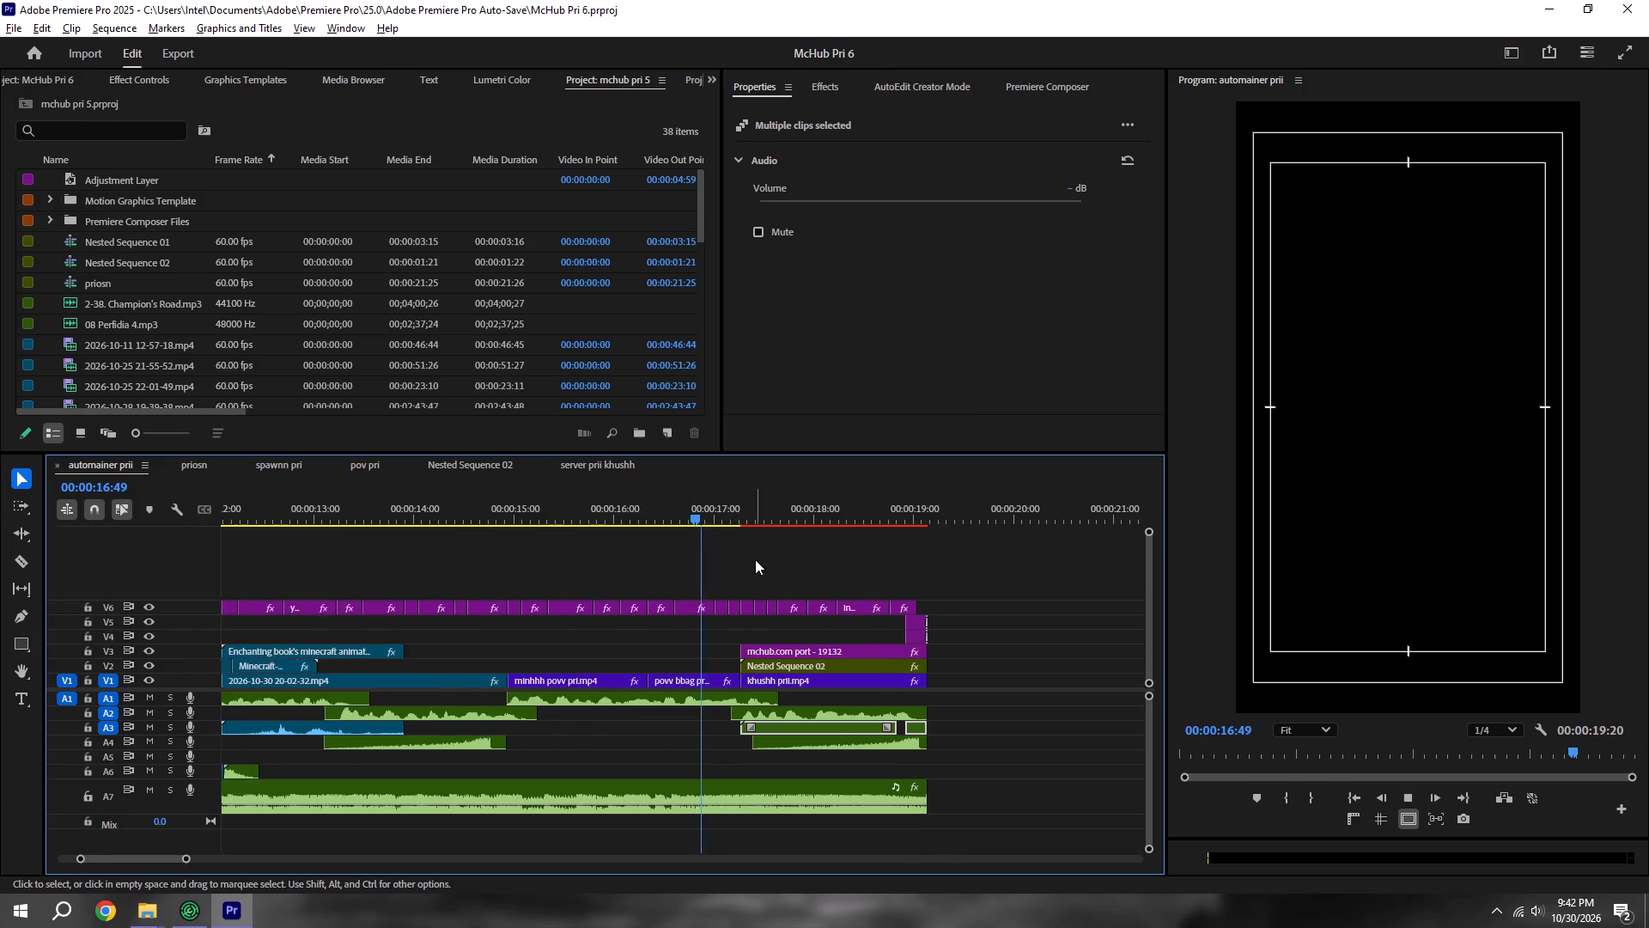
pyautogui.keyDown('alt'); pyautogui.scroll(-2, 755, 559); pyautogui.keyUp('alt')
pyautogui.click(992, 630)
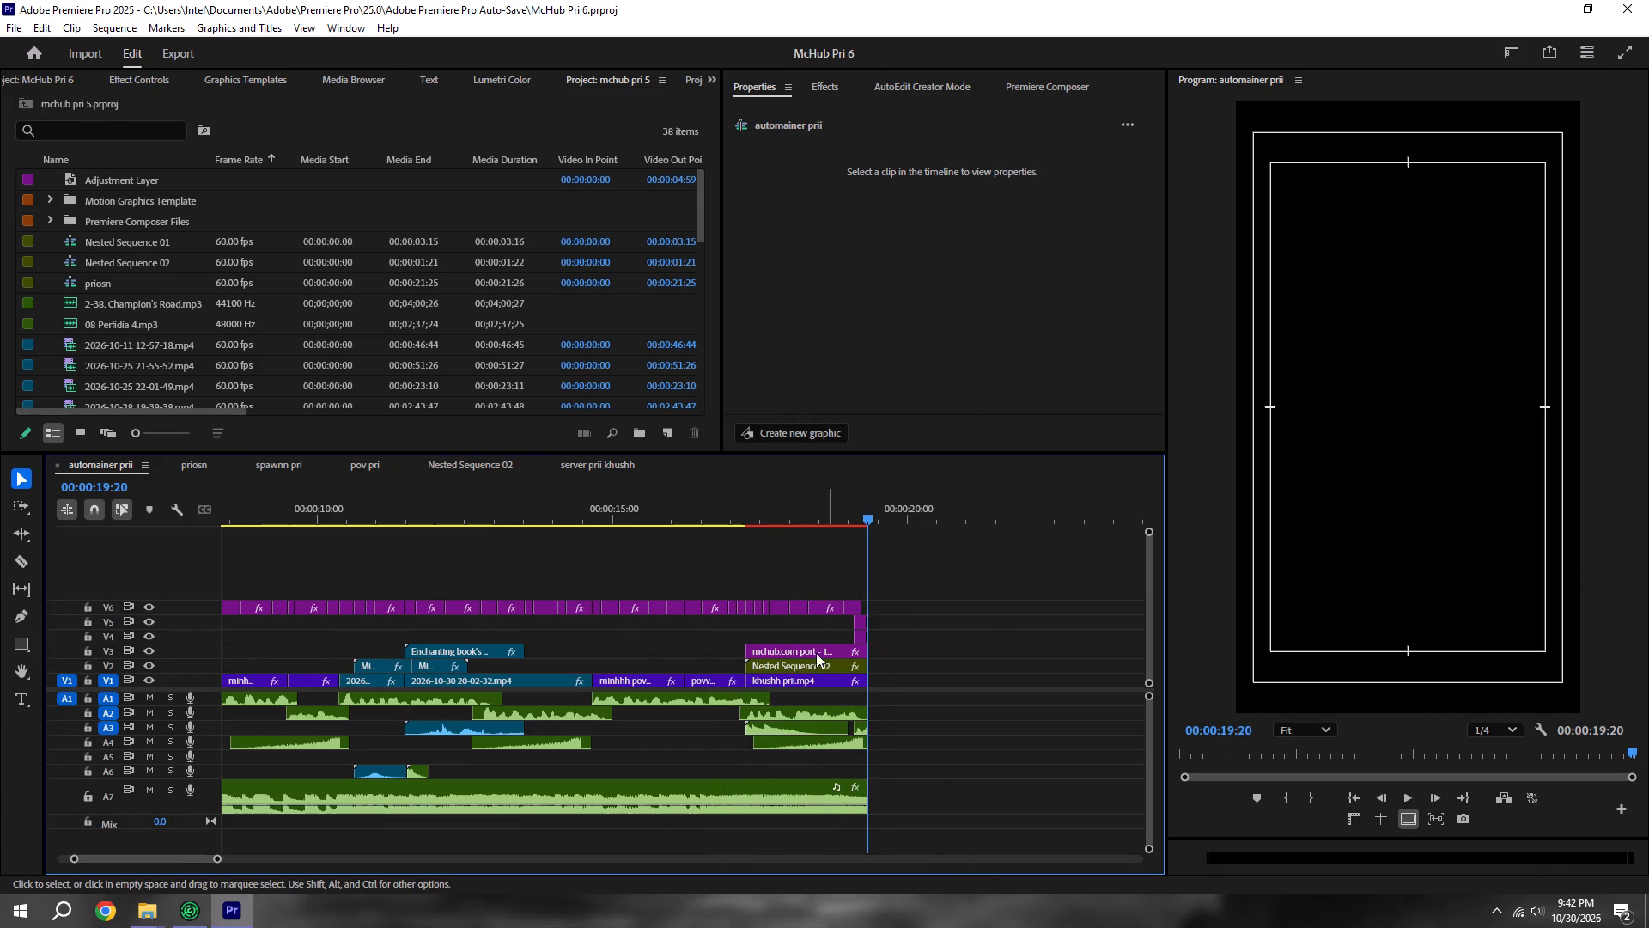
pyautogui.moveTo(887, 610); pyautogui.dragTo(828, 588)
pyautogui.moveTo(828, 588); pyautogui.dragTo(751, 586)
pyautogui.keyDown('alt'); pyautogui.scroll(9, 748, 590); pyautogui.keyUp('alt')
pyautogui.click(804, 549)
pyautogui.hotkey('ctrl', 's')
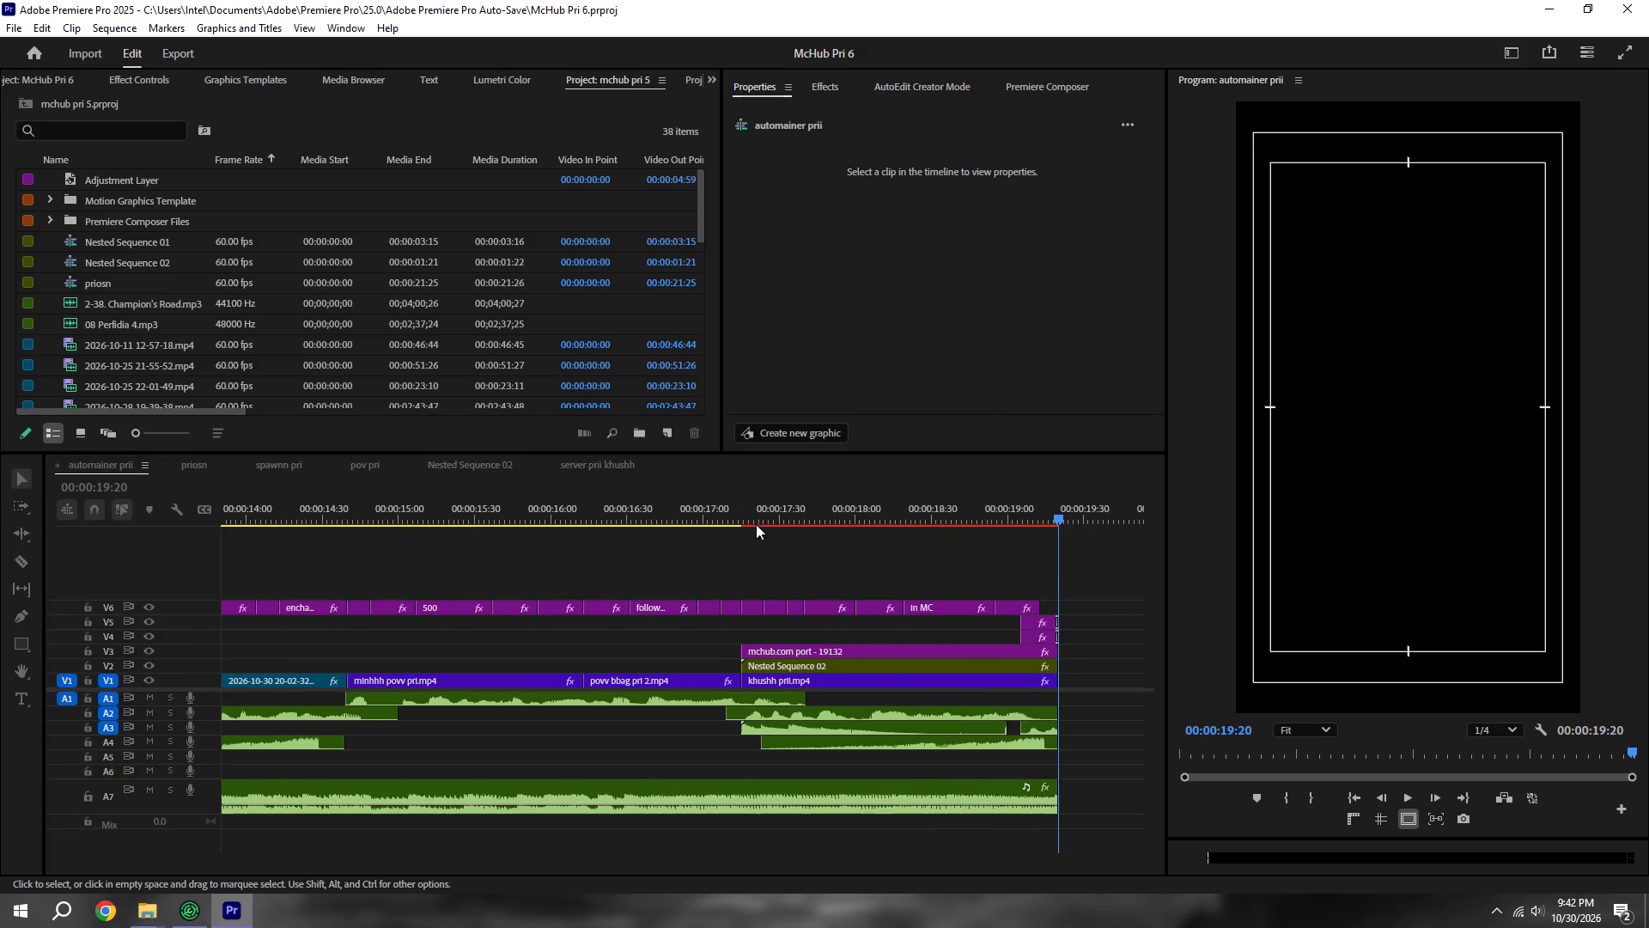
pyautogui.keyDown('shift'); pyautogui.moveTo(739, 504); pyautogui.dragTo(643, 510); pyautogui.keyUp('shift')
pyautogui.press('space')
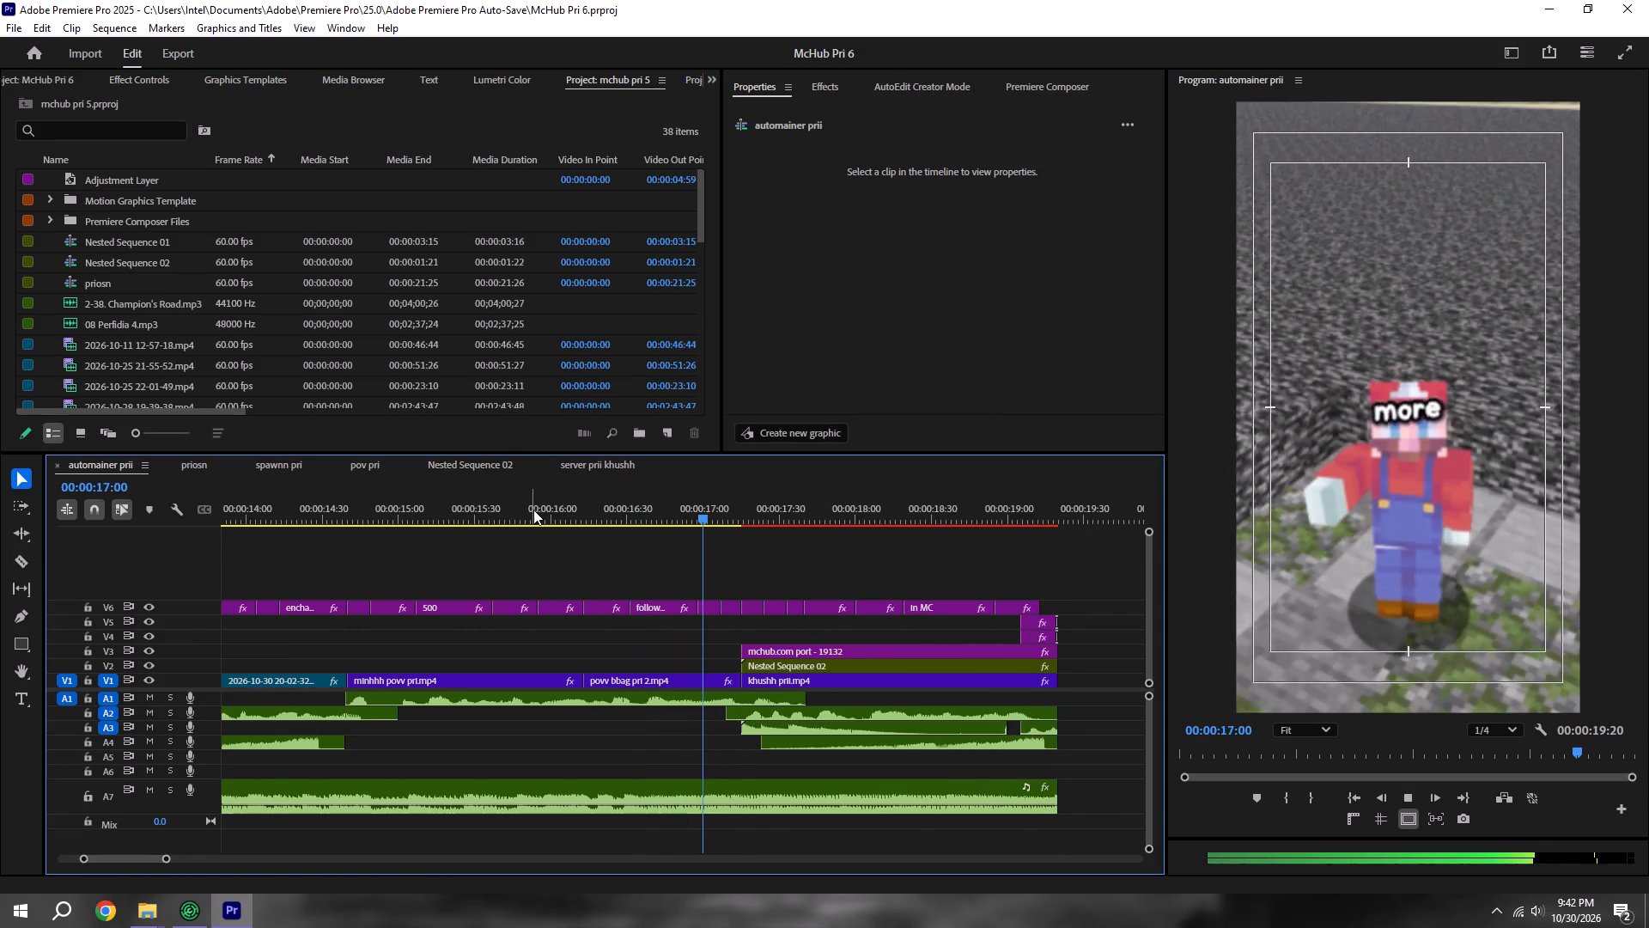
pyautogui.press('space')
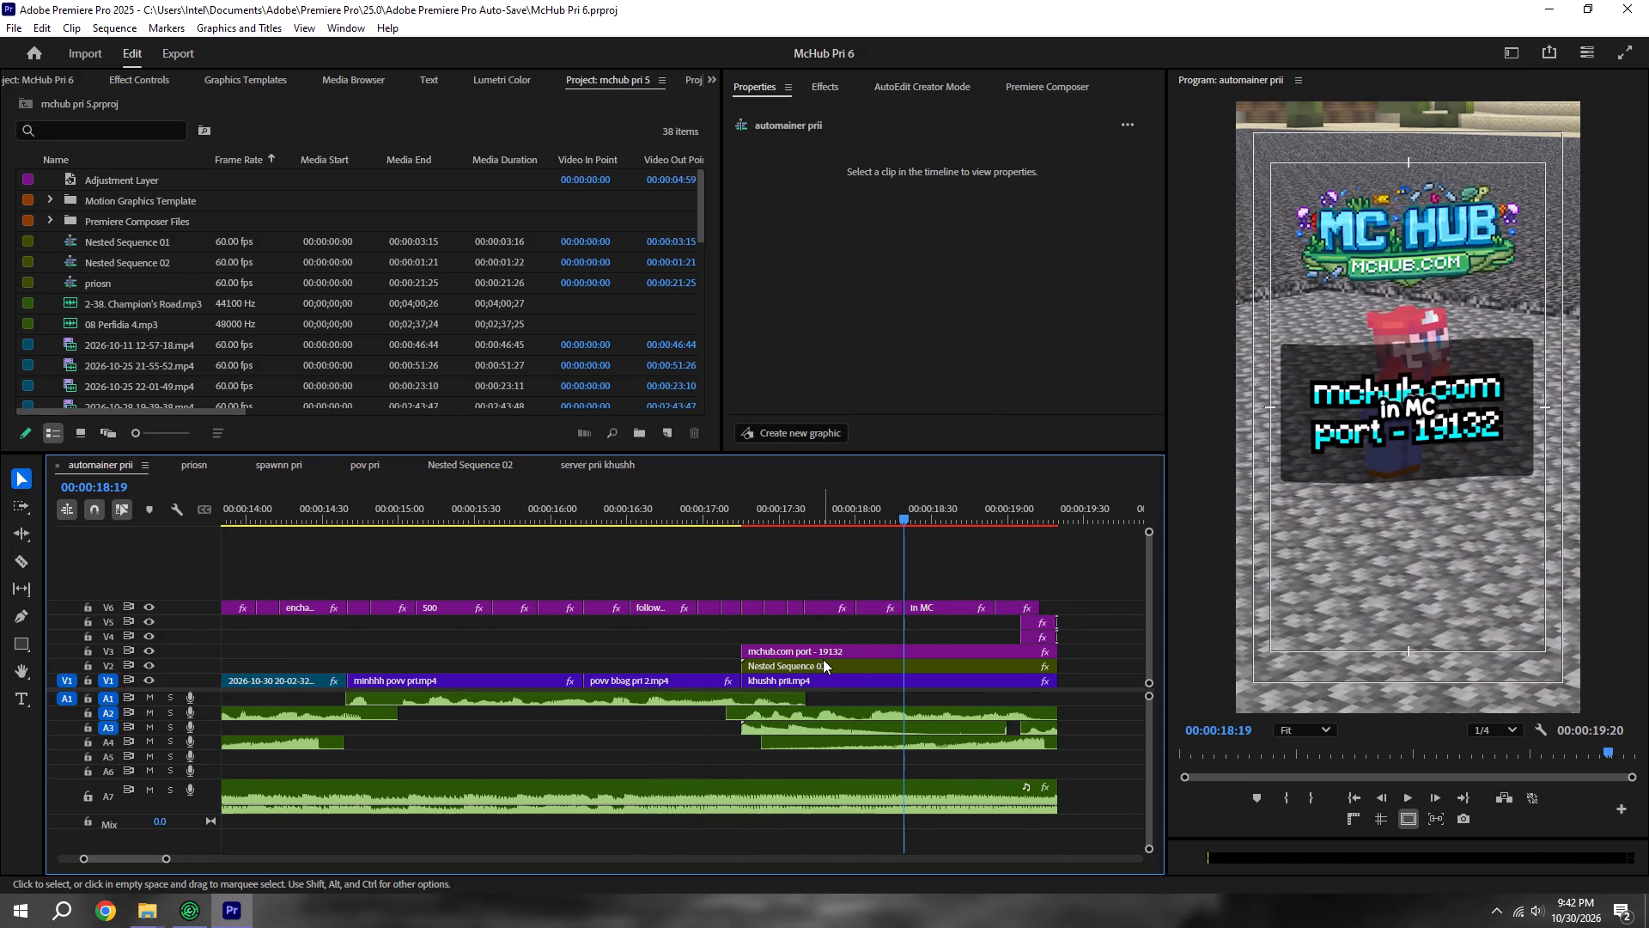
# Spread the mchub.com port - 19132 title's linear gradient fill, with the white stop at 0% and the cyan stop at 100%, and save.
pyautogui.click(823, 659)
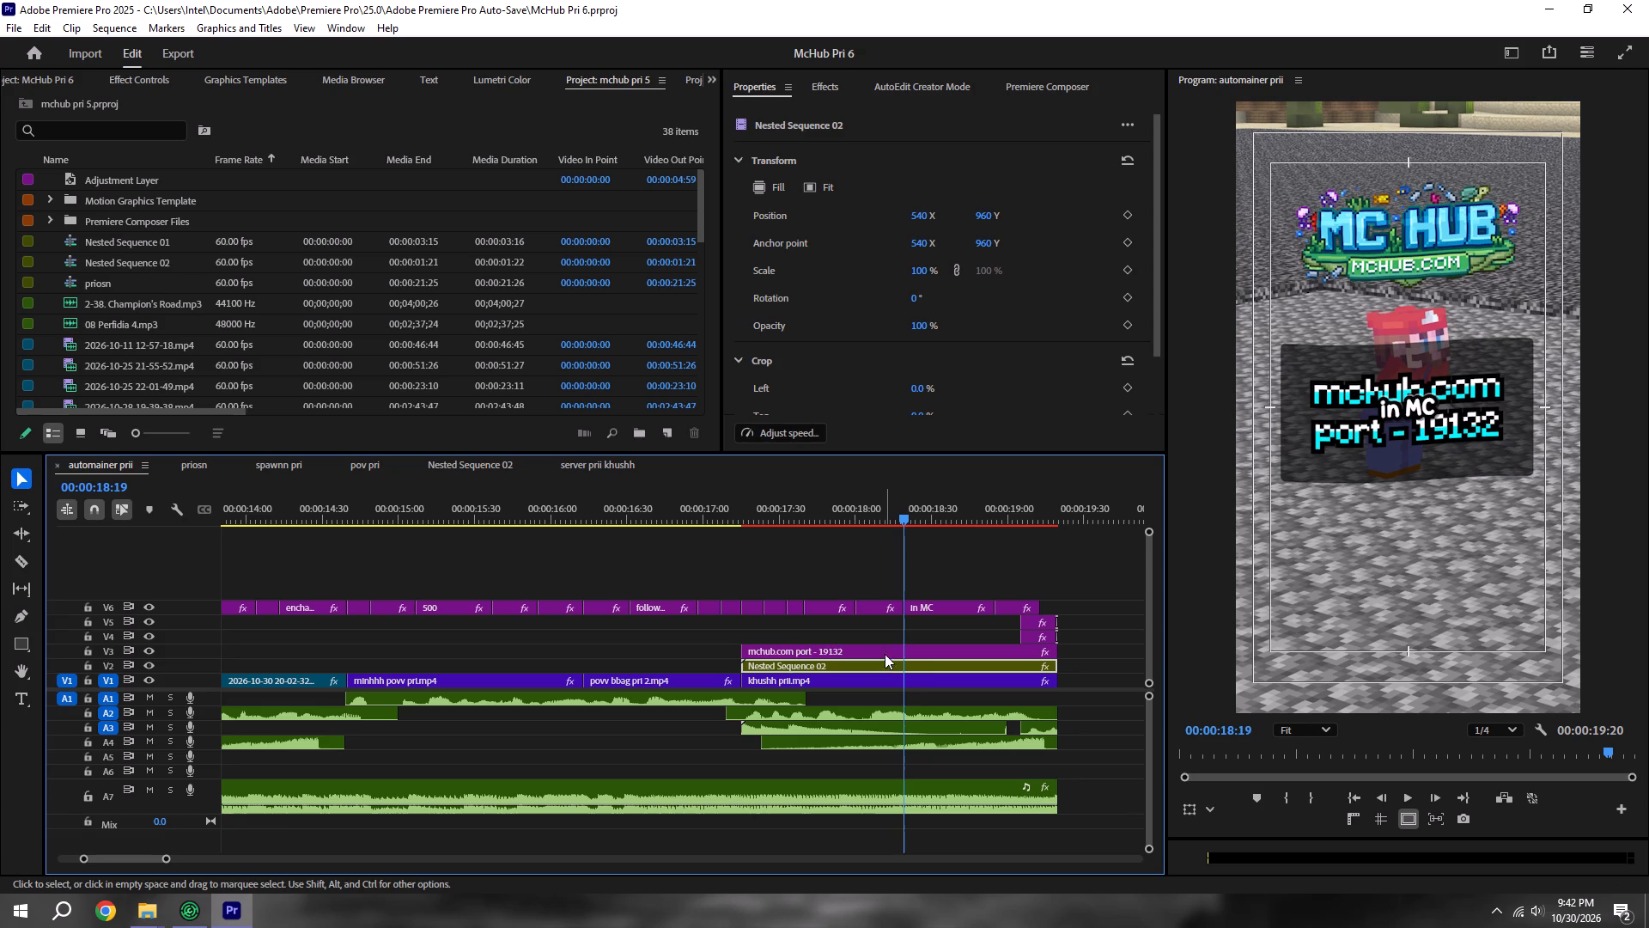
pyautogui.click(885, 651)
pyautogui.click(831, 86)
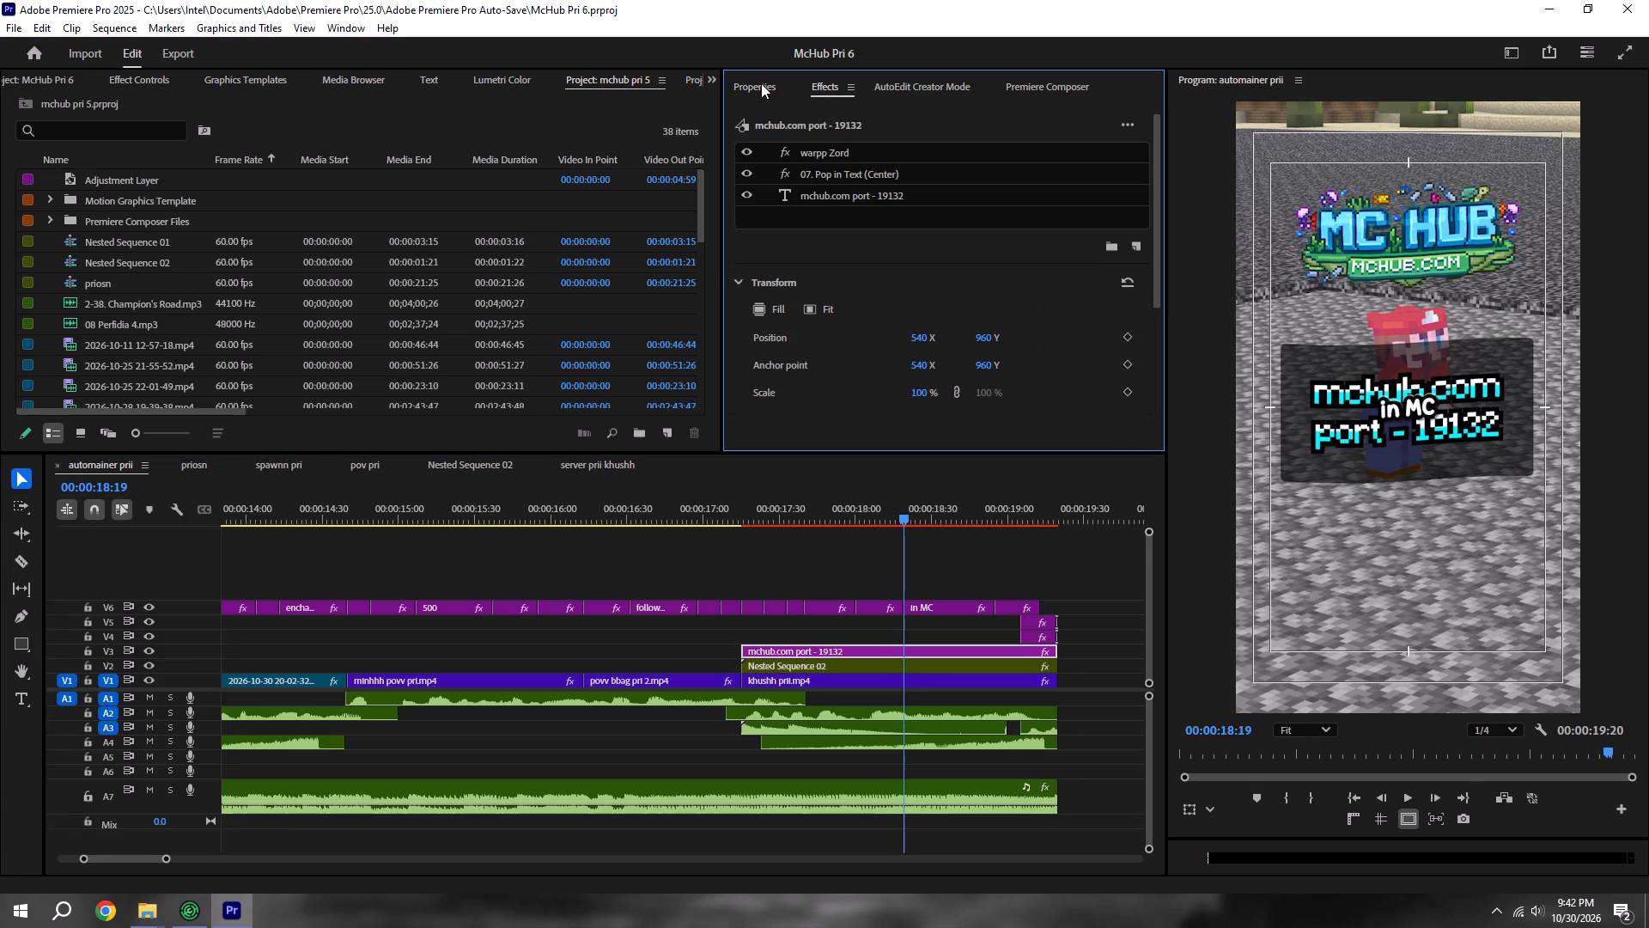
pyautogui.click(761, 83)
pyautogui.doubleClick(849, 202)
pyautogui.scroll(-7, 849, 202)
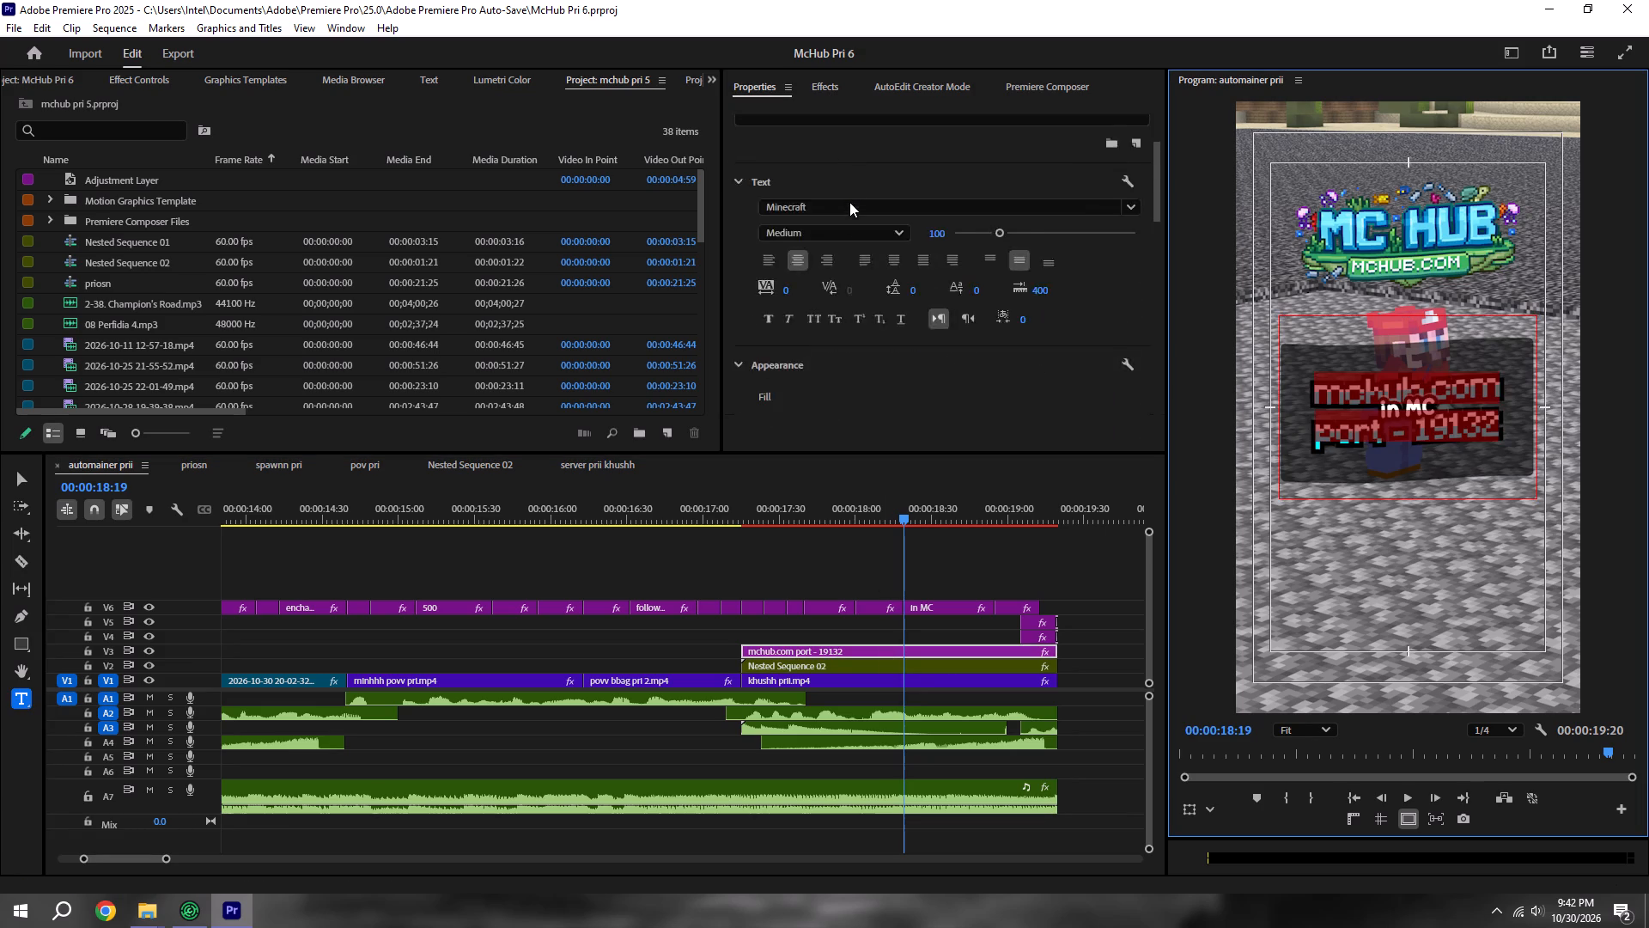
pyautogui.scroll(-4, 849, 202)
pyautogui.scroll(-5, 857, 275)
pyautogui.click(807, 257)
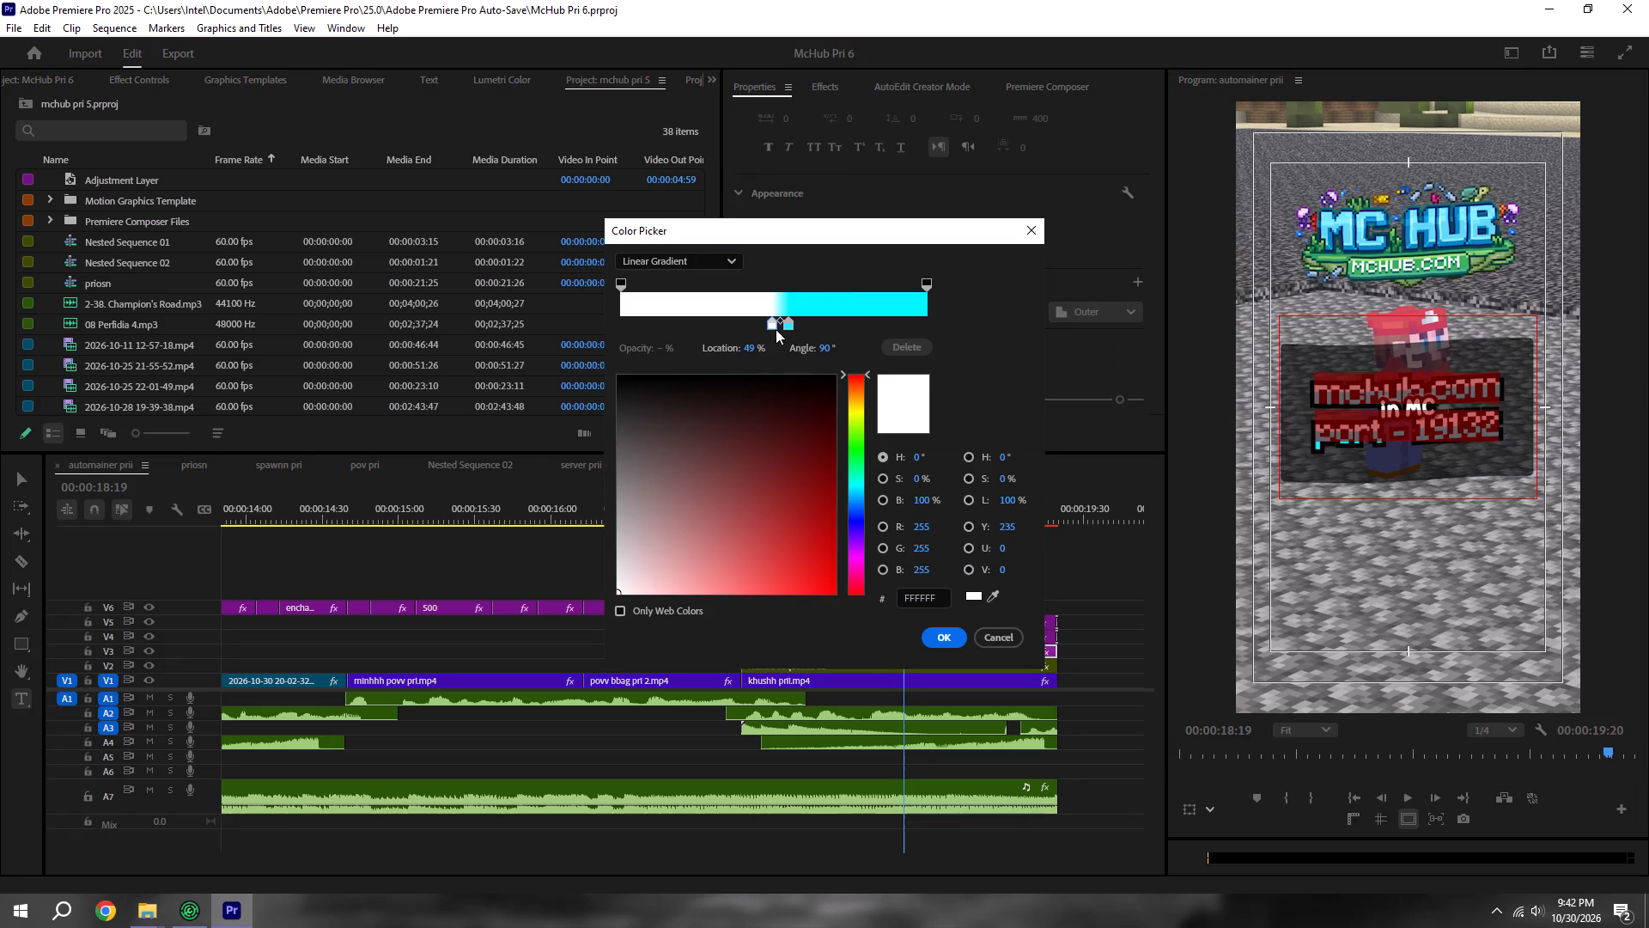
pyautogui.moveTo(774, 327); pyautogui.dragTo(507, 359)
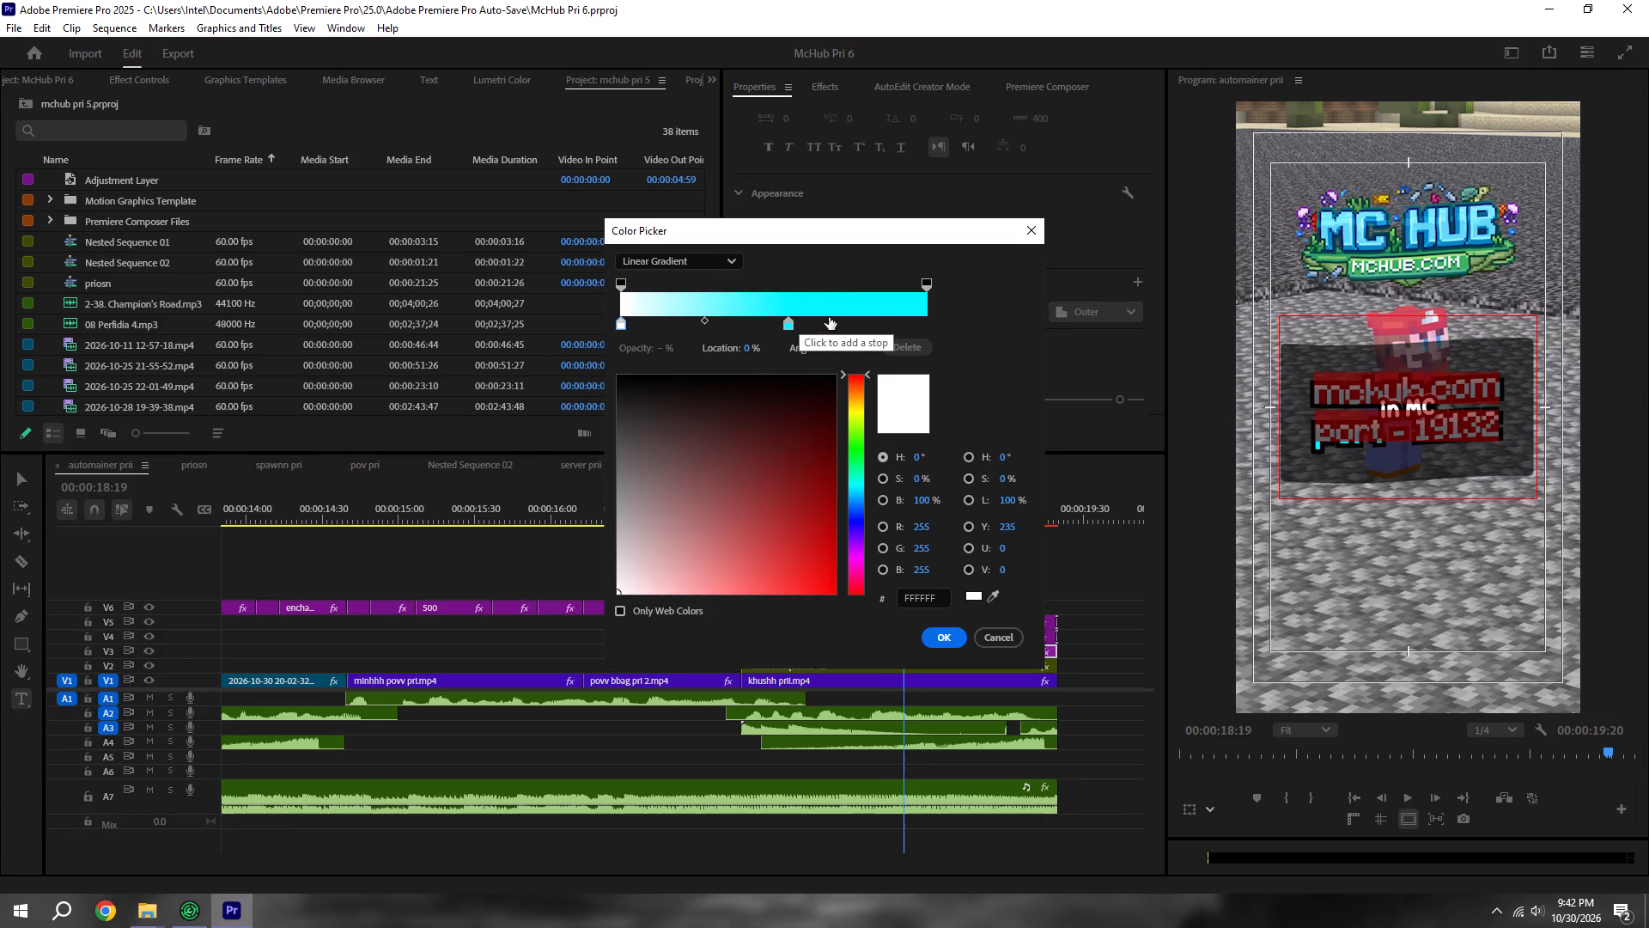
pyautogui.moveTo(788, 329); pyautogui.dragTo(971, 345)
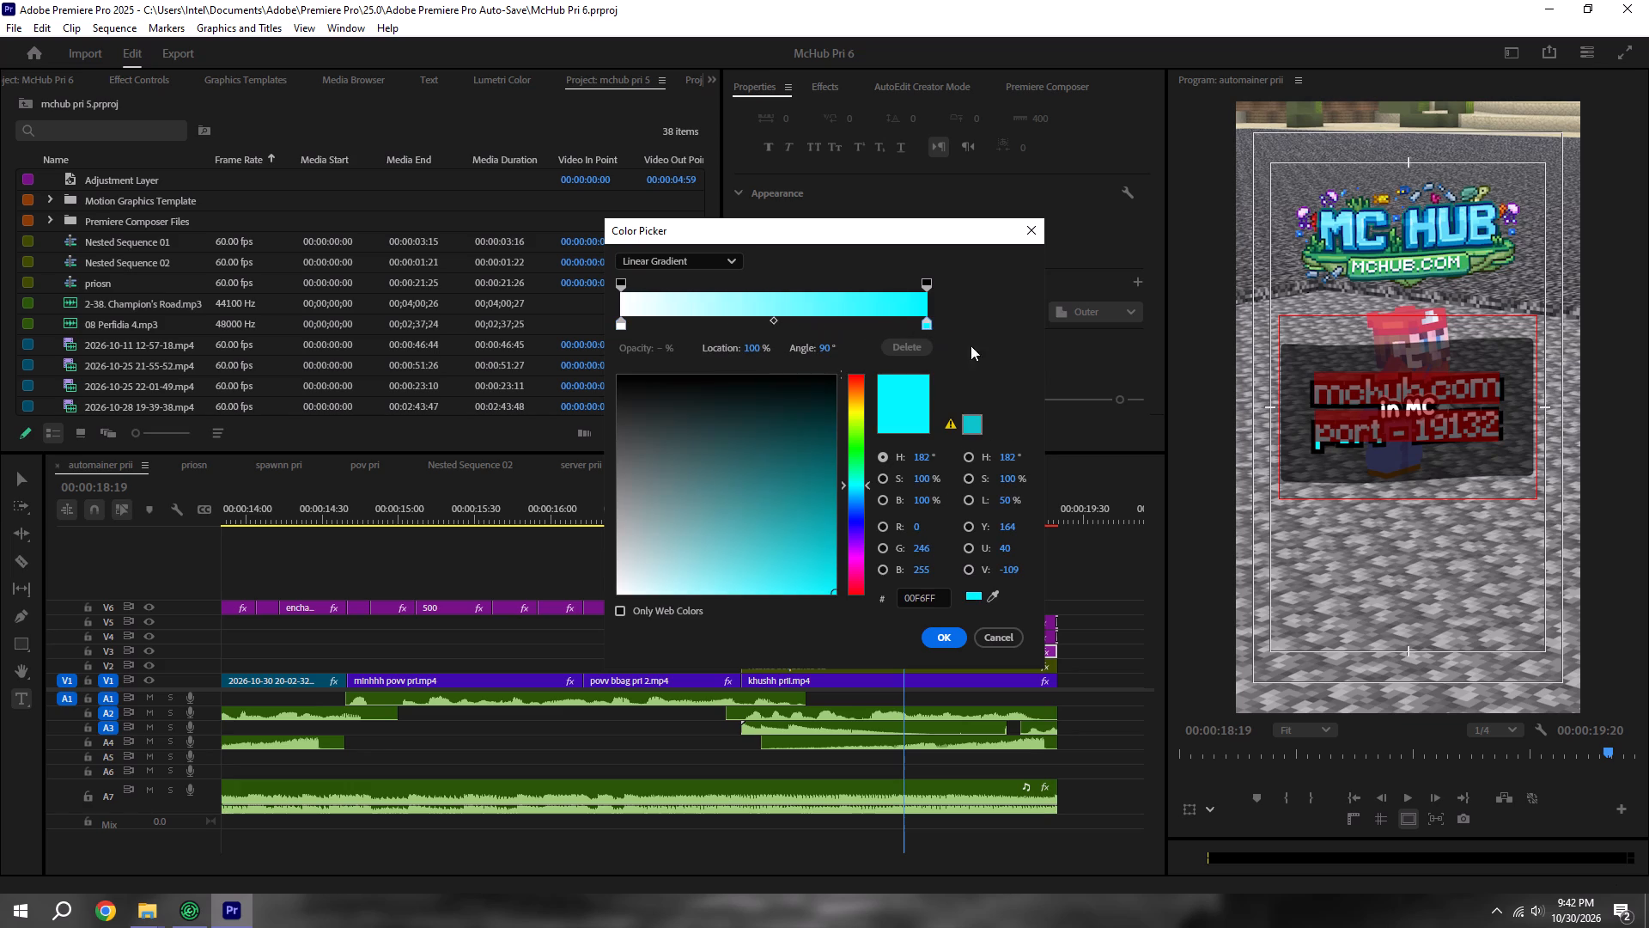
pyautogui.moveTo(971, 345); pyautogui.dragTo(989, 346)
pyautogui.click(942, 642)
pyautogui.click(1113, 669)
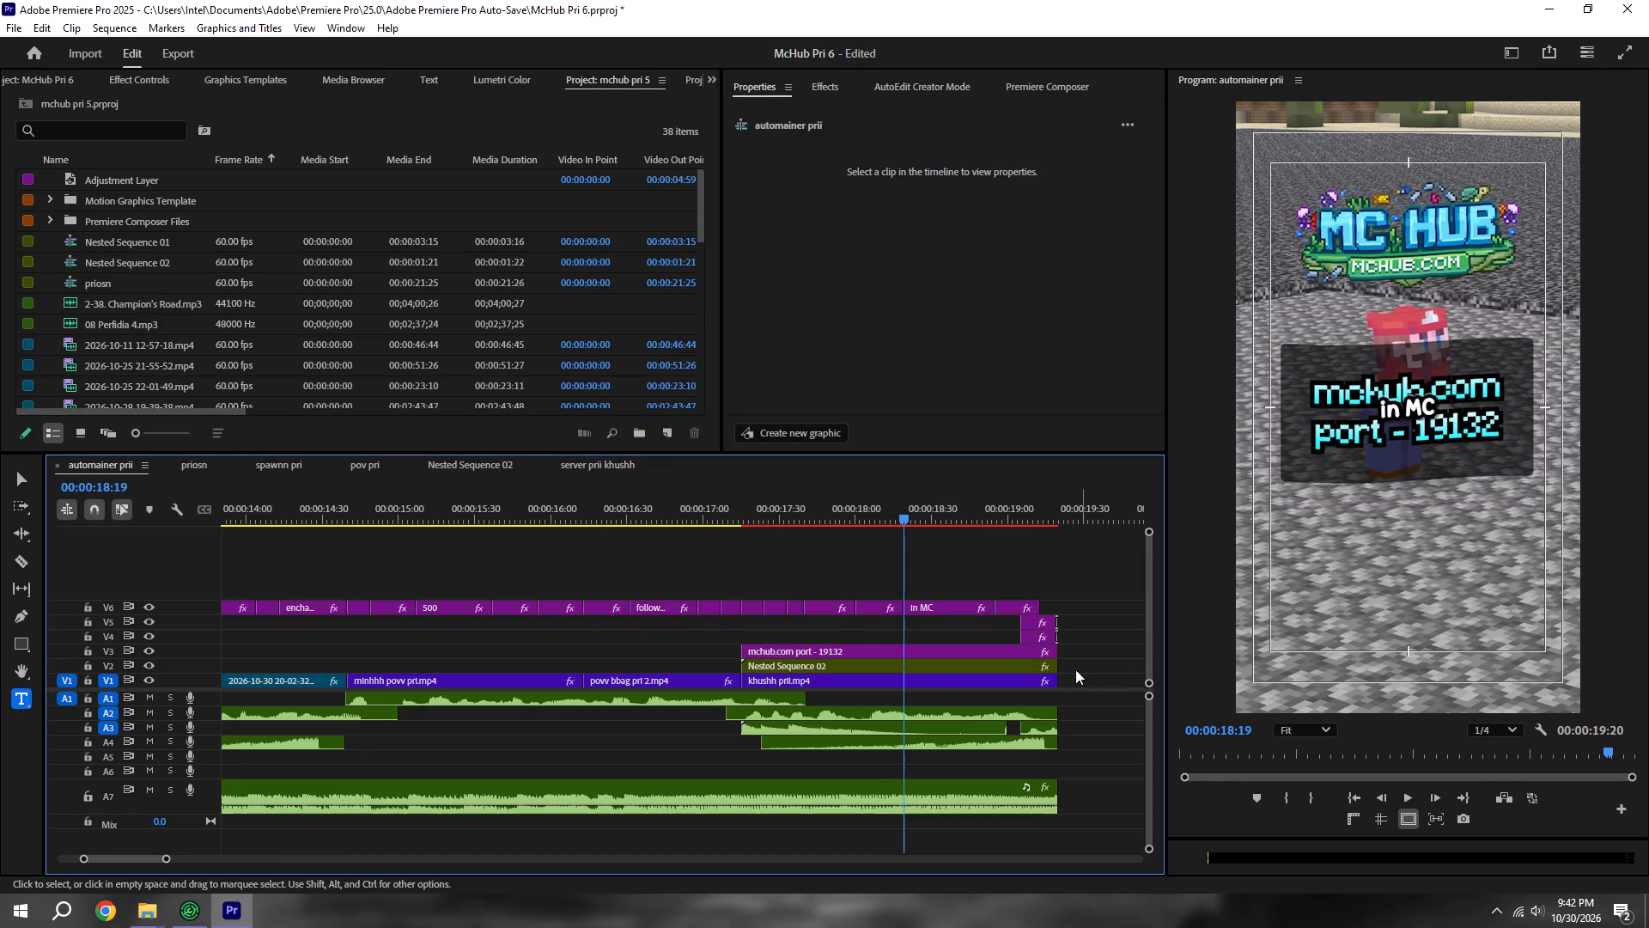
pyautogui.hotkey('ctrl', 's')
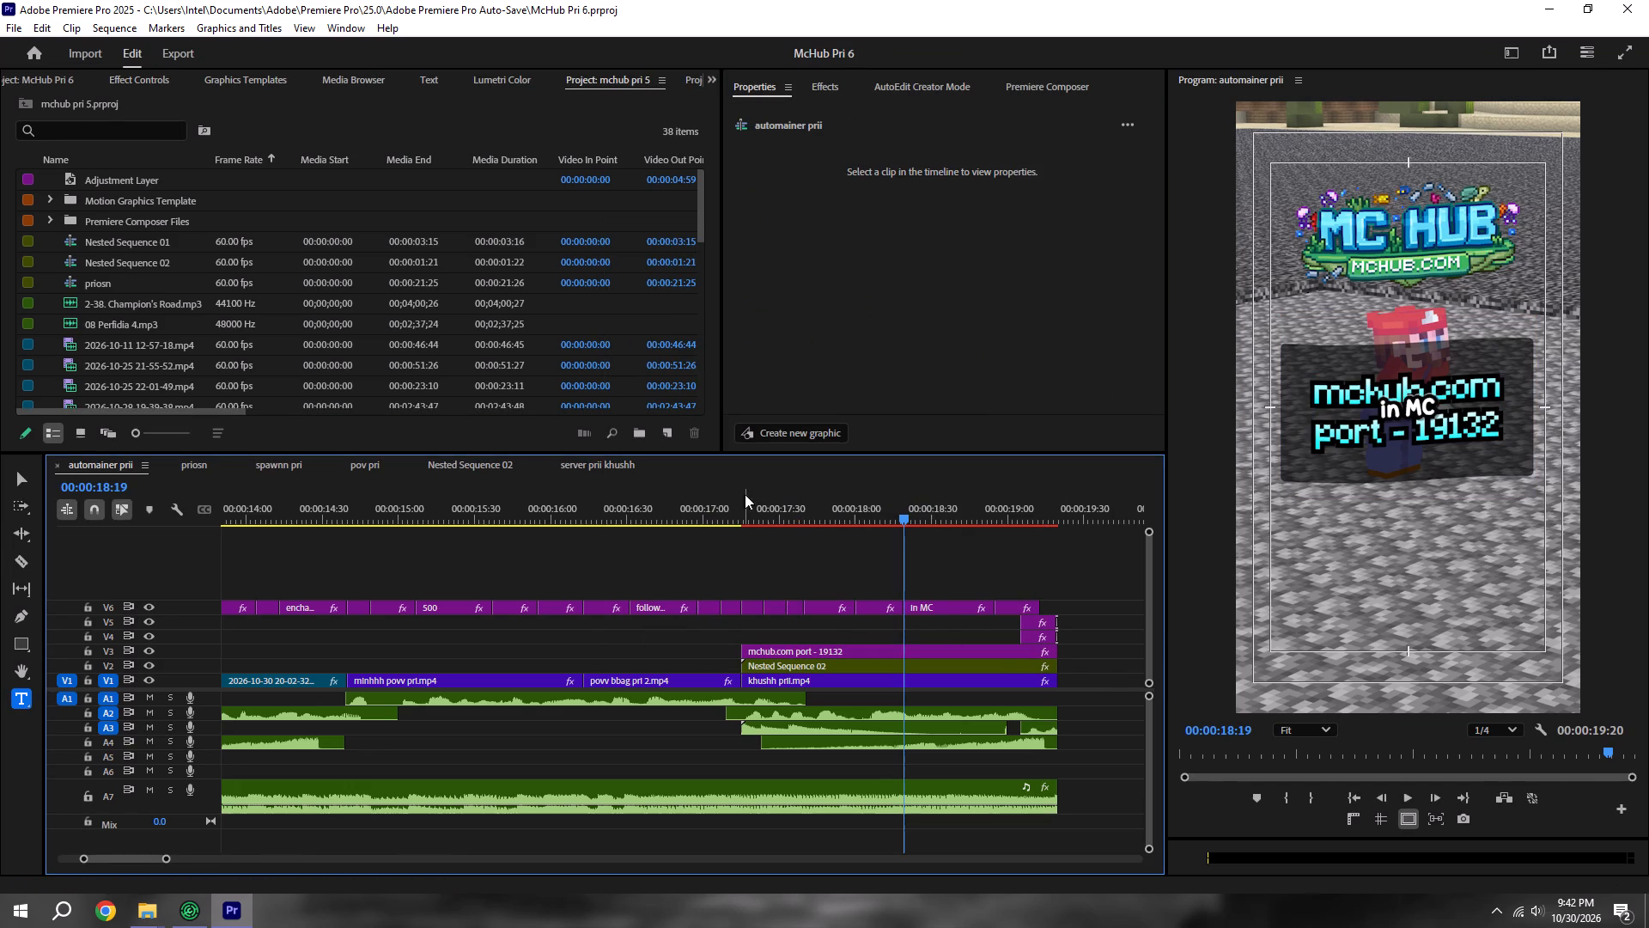
# Remove the warpp Zord effect from the mchub.com port - 19132 title, save, and replay the end card.
pyautogui.keyDown('shift'); pyautogui.click(717, 500); pyautogui.keyUp('shift')
pyautogui.press('space')
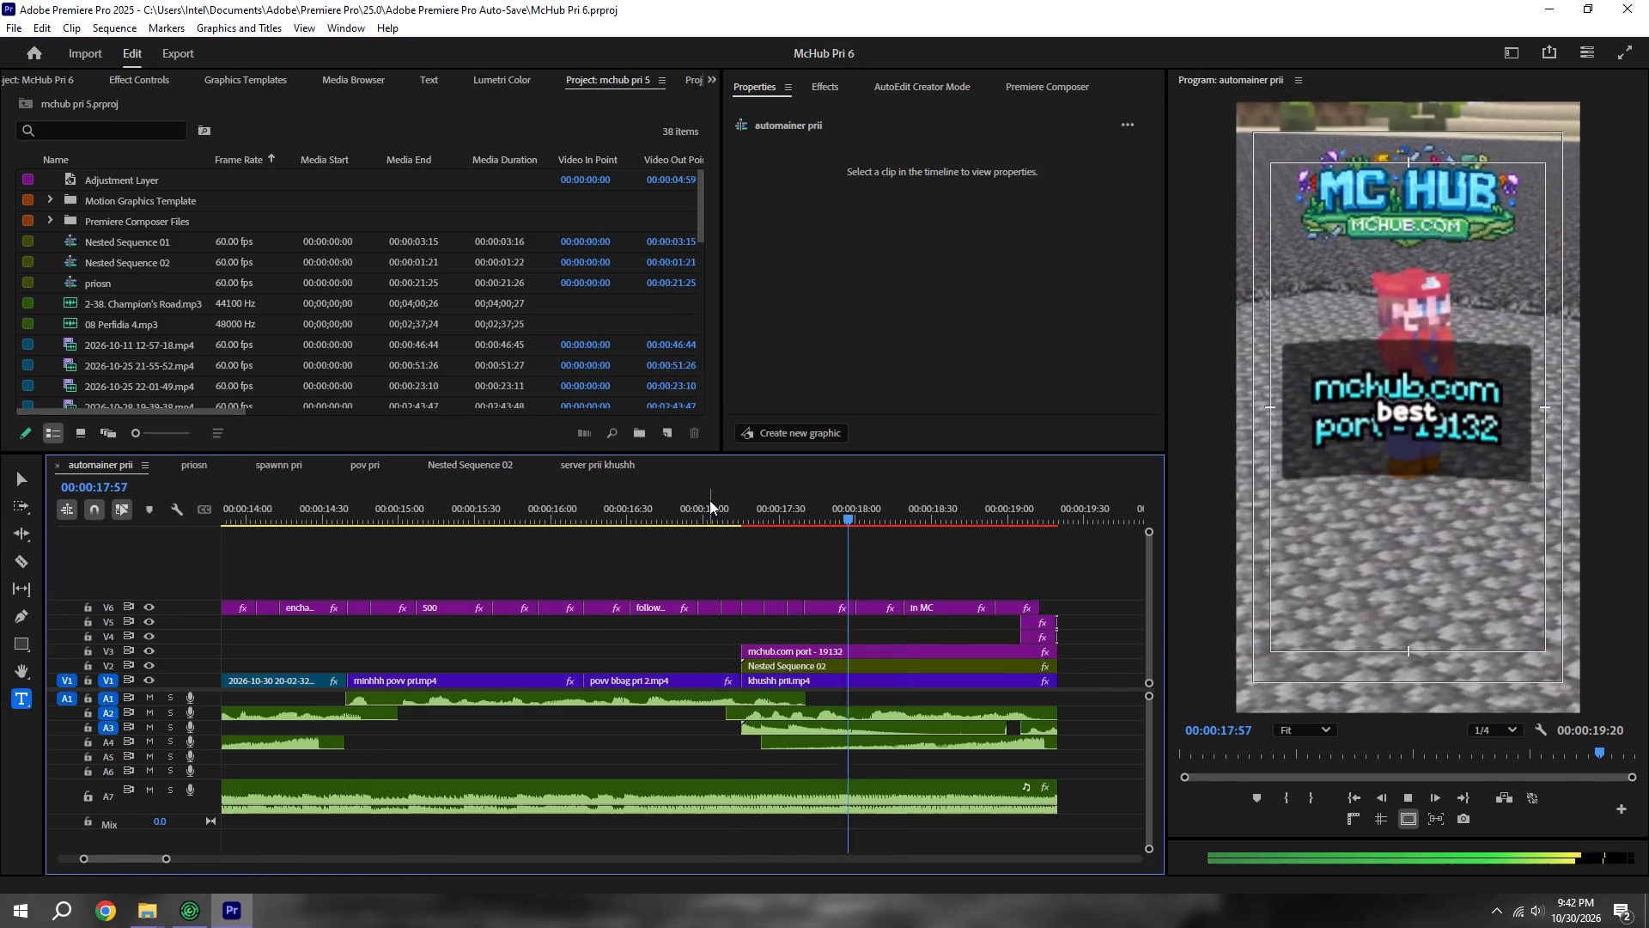
pyautogui.press('space')
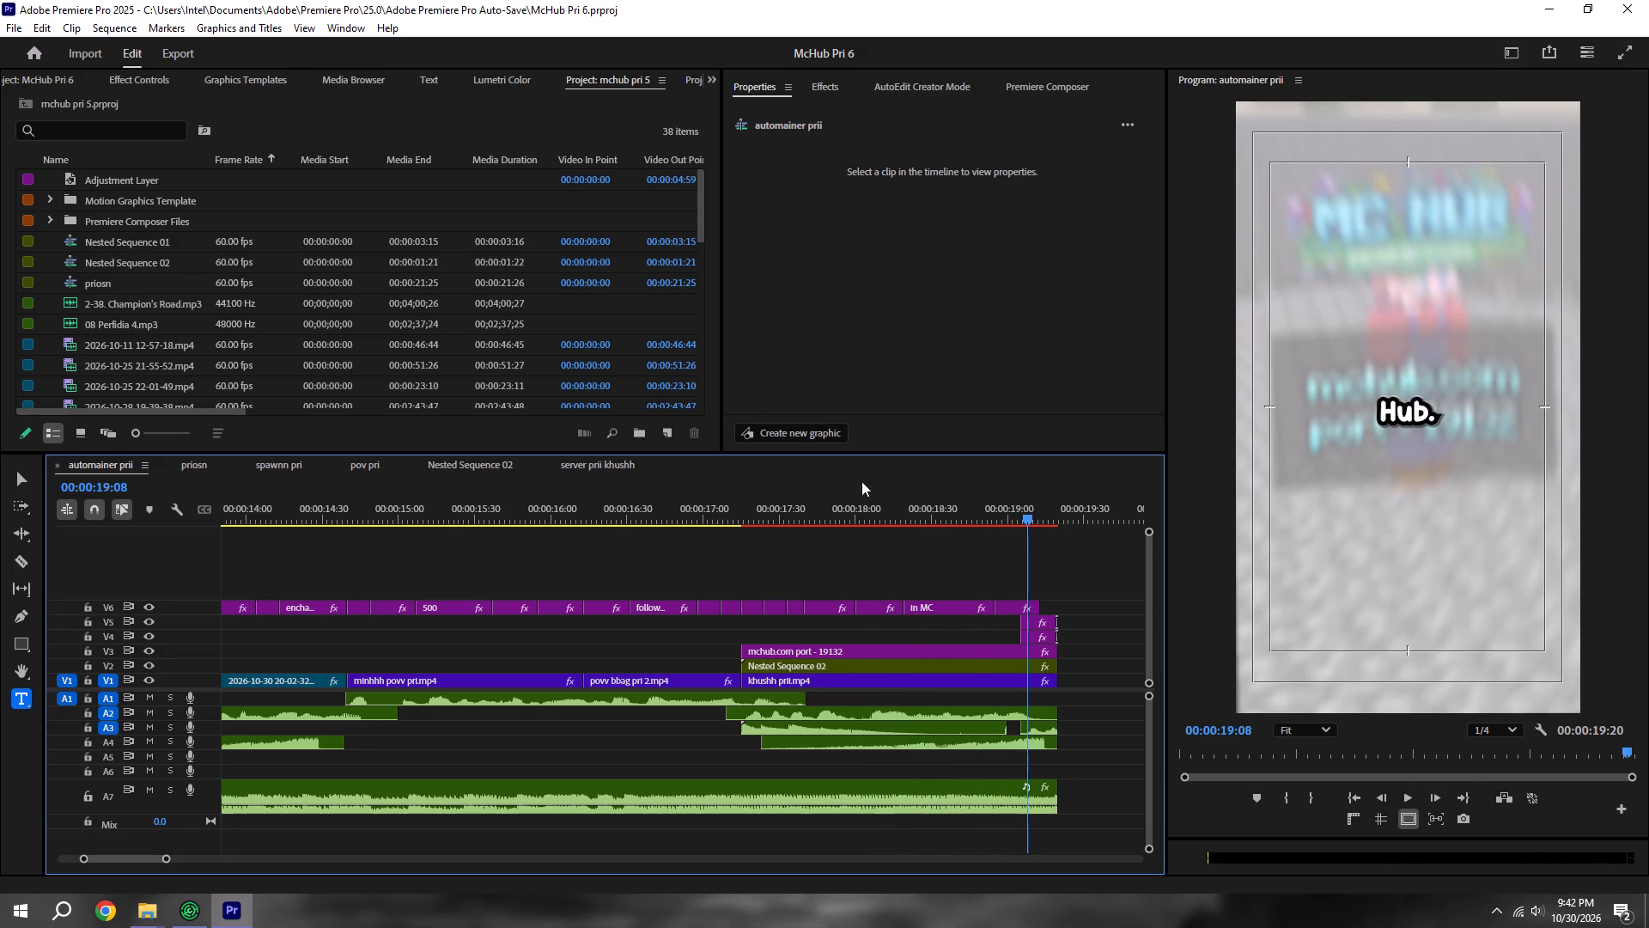
pyautogui.click(790, 513)
pyautogui.click(814, 644)
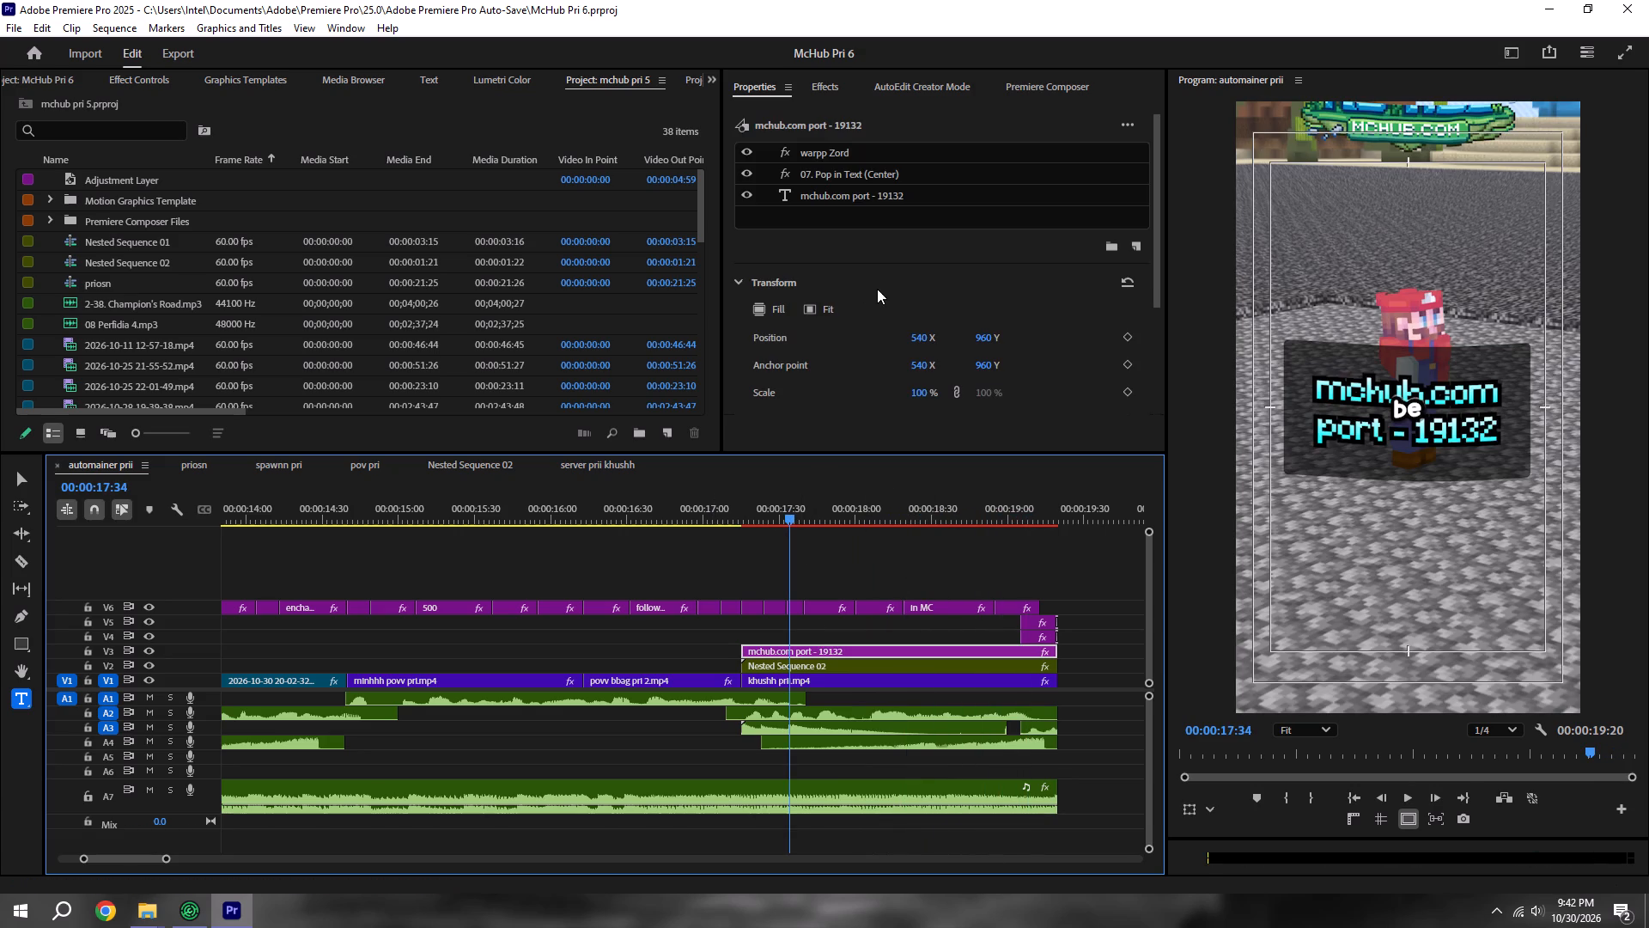
pyautogui.click(821, 159)
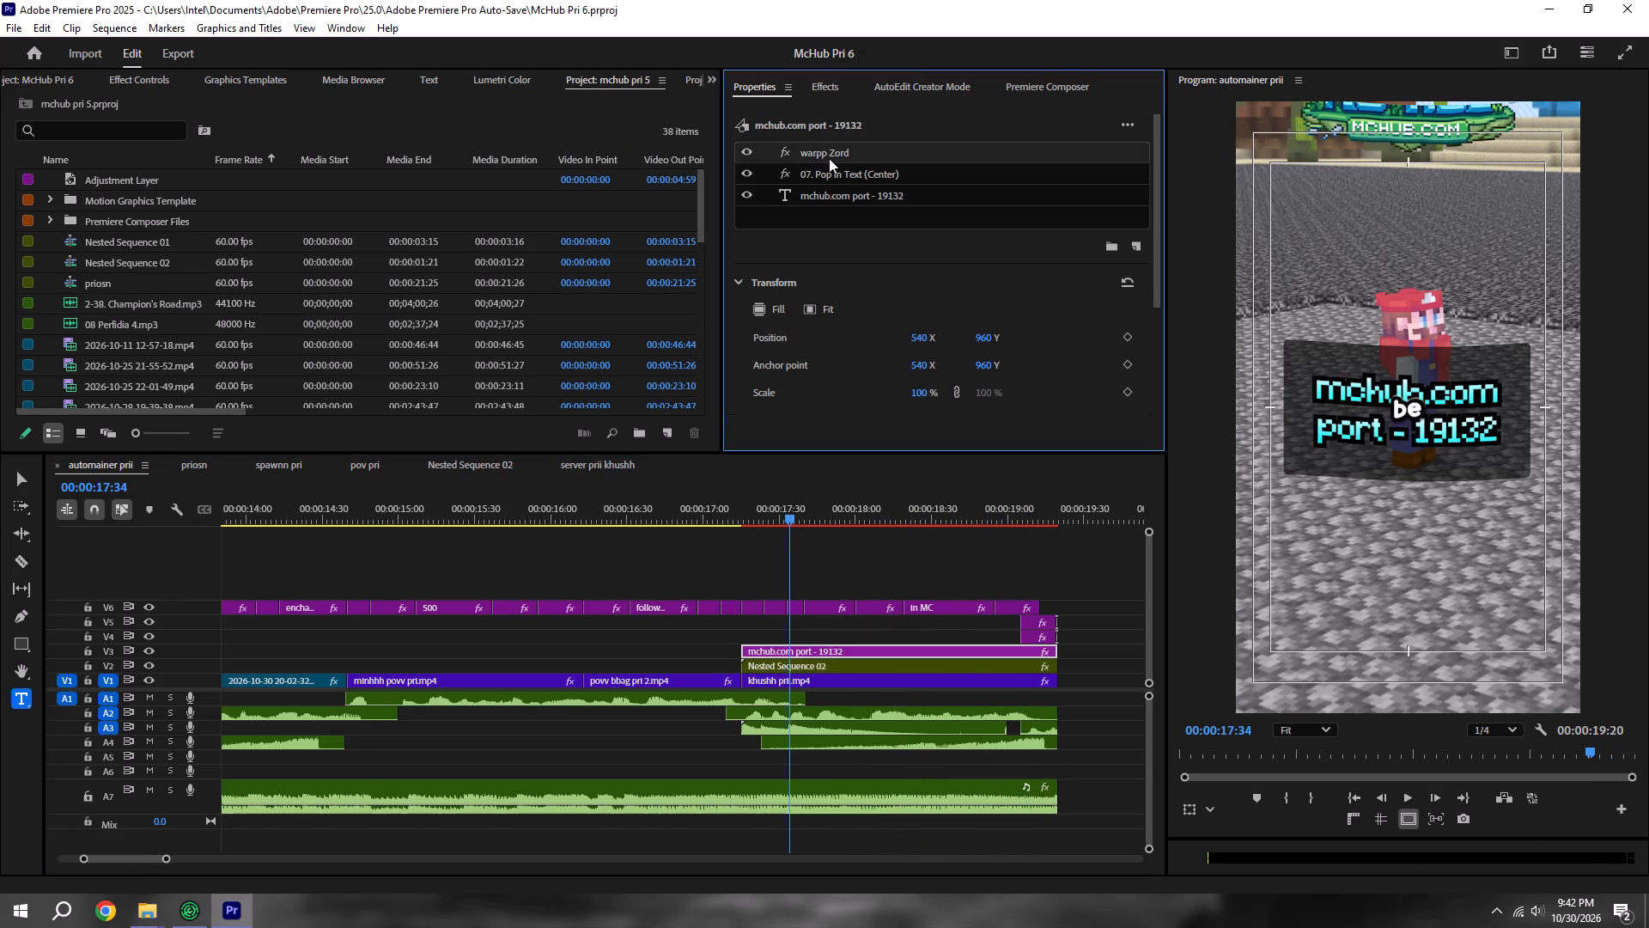
pyautogui.press('BackSpace')
pyautogui.hotkey('ctrl', 's')
pyautogui.keyDown('shift'); pyautogui.moveTo(715, 503); pyautogui.dragTo(705, 509); pyautogui.keyUp('shift')
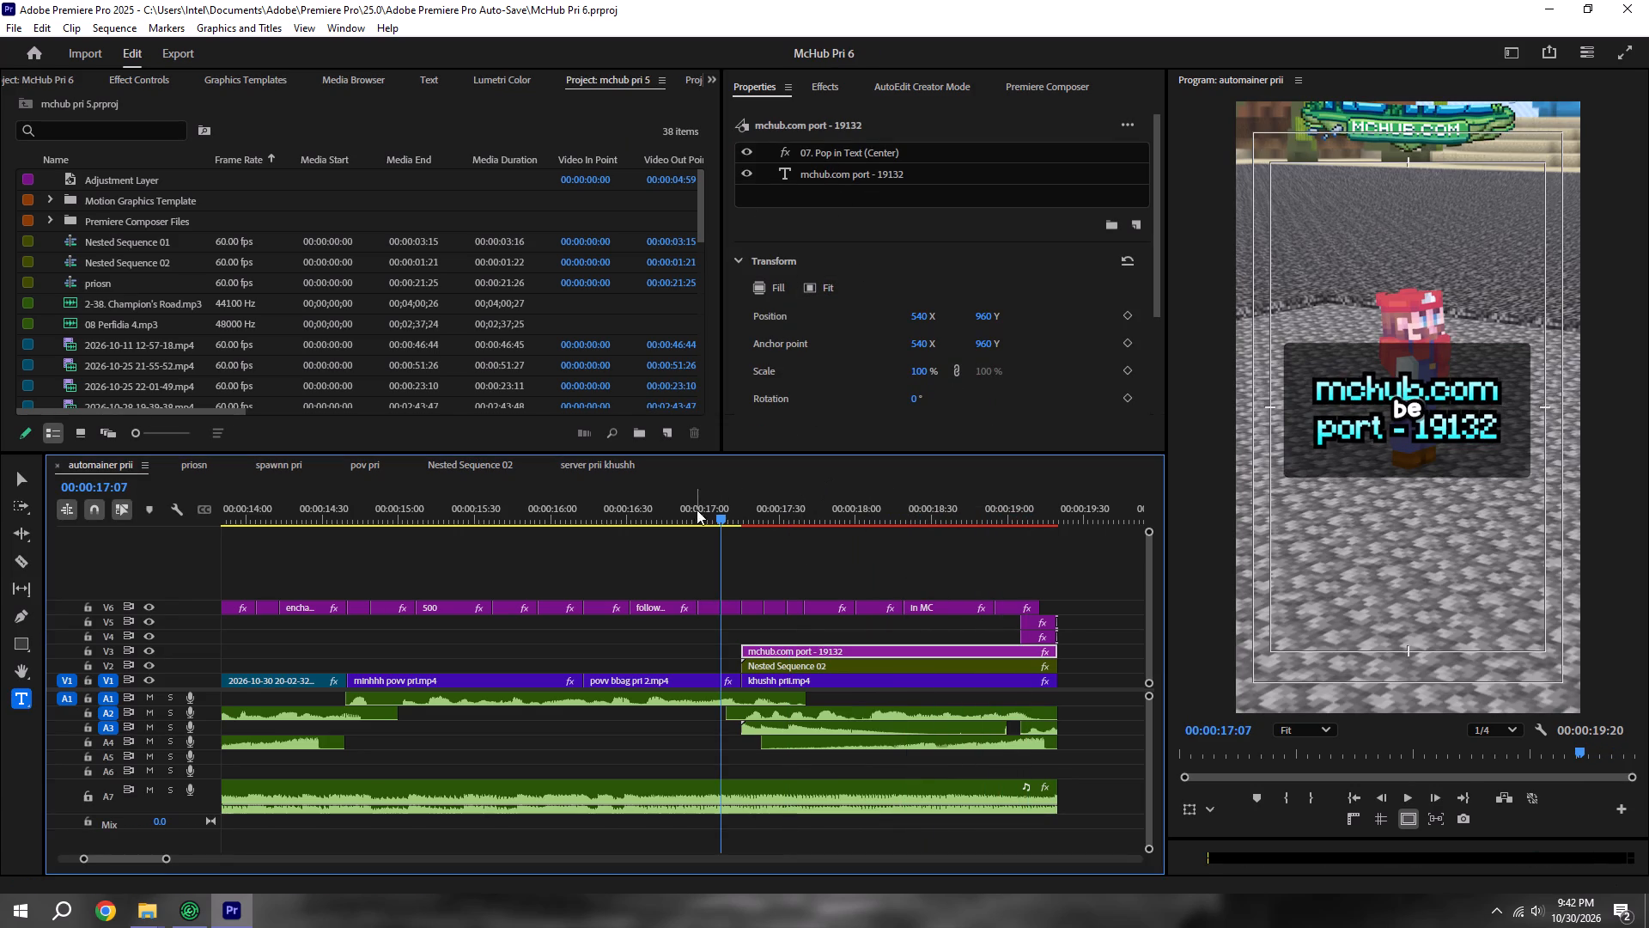
pyautogui.press('space')
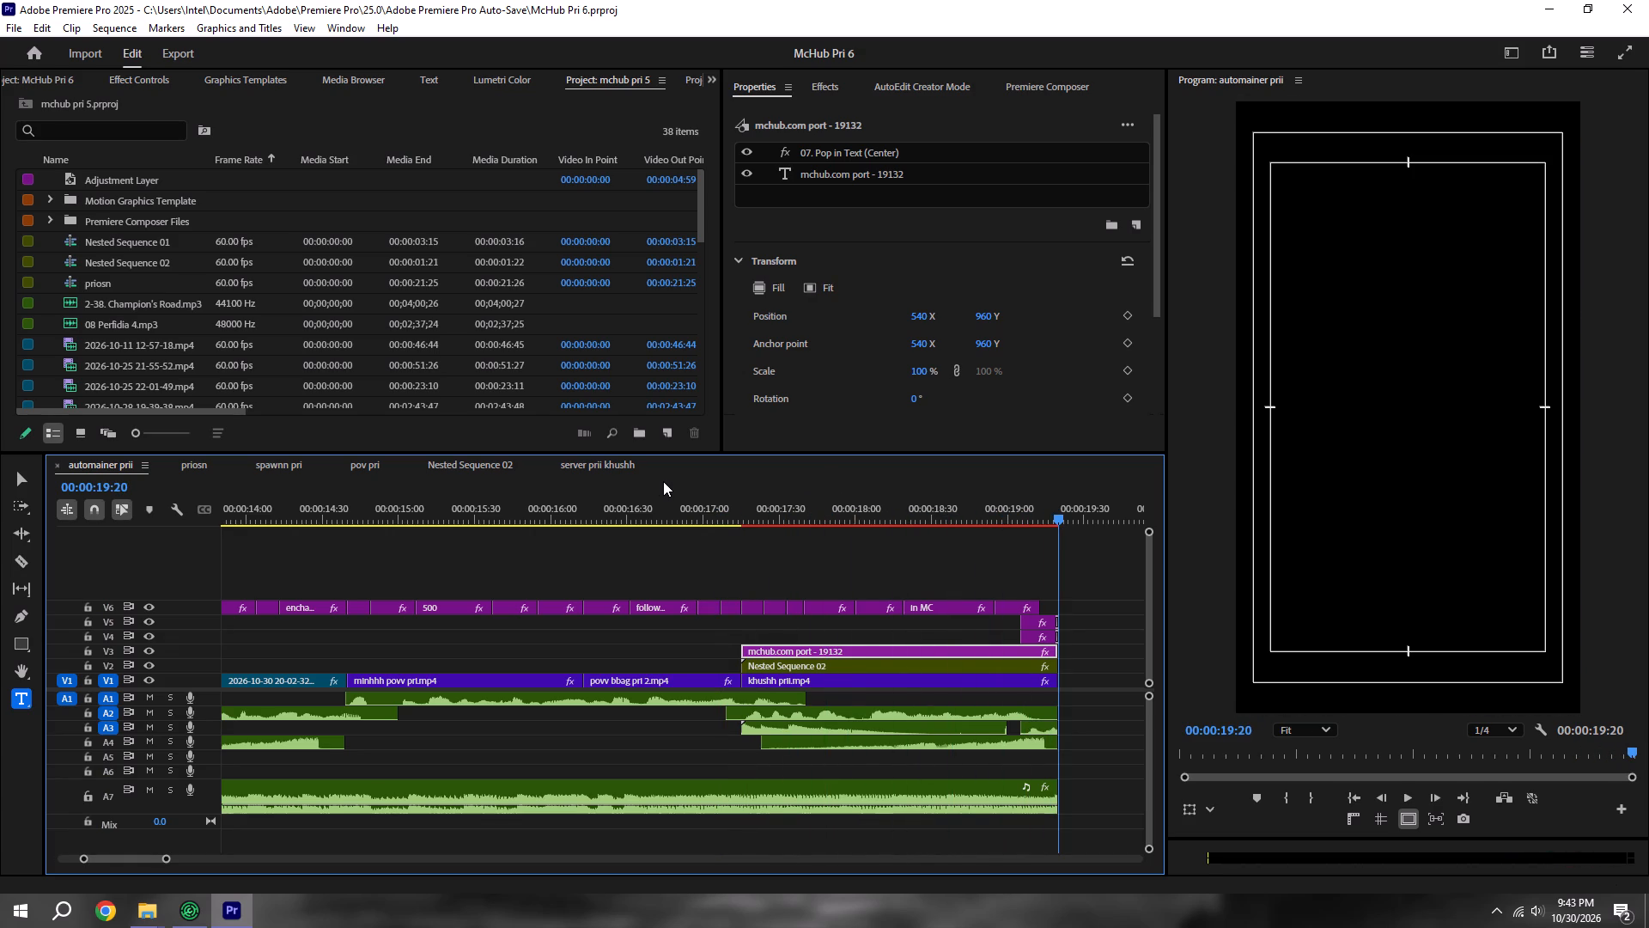
pyautogui.click(680, 484)
pyautogui.click(677, 514)
pyautogui.press('space')
# Delete the V6 caption clips above the end card from 00:00:17:15 onward, save, and replay the ending.
pyautogui.moveTo(1059, 592); pyautogui.dragTo(995, 592)
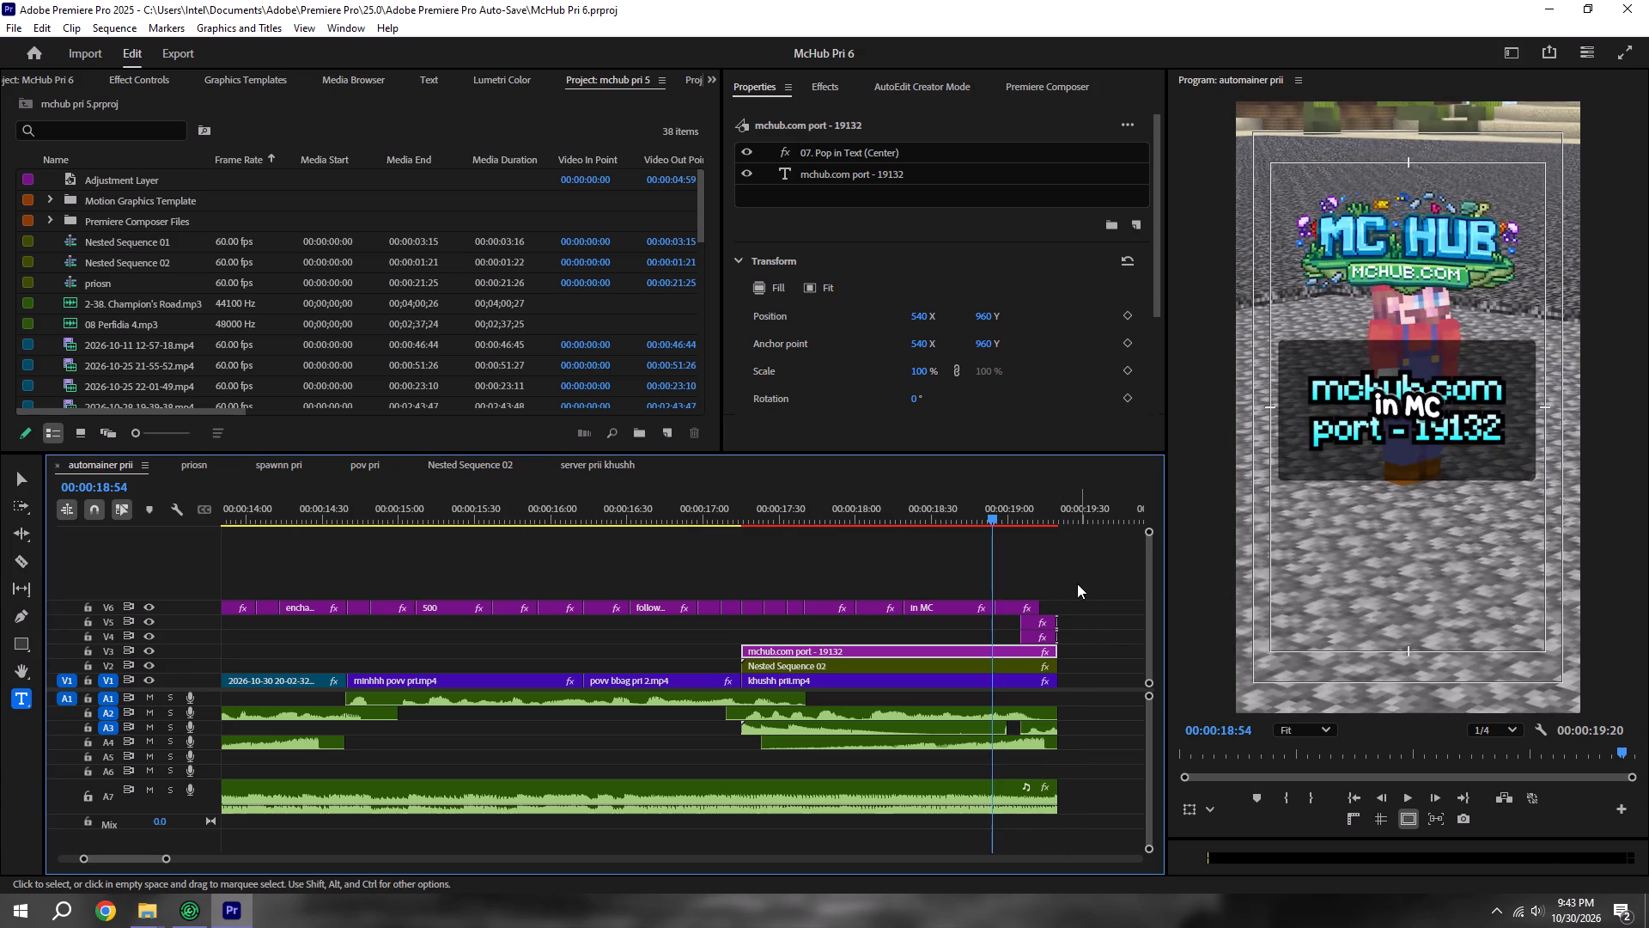
pyautogui.moveTo(1074, 583); pyautogui.dragTo(759, 609)
pyautogui.press('BackSpace')
pyautogui.hotkey('ctrl', 's')
pyautogui.keyDown('shift'); pyautogui.click(666, 513); pyautogui.keyUp('shift')
pyautogui.press('space')
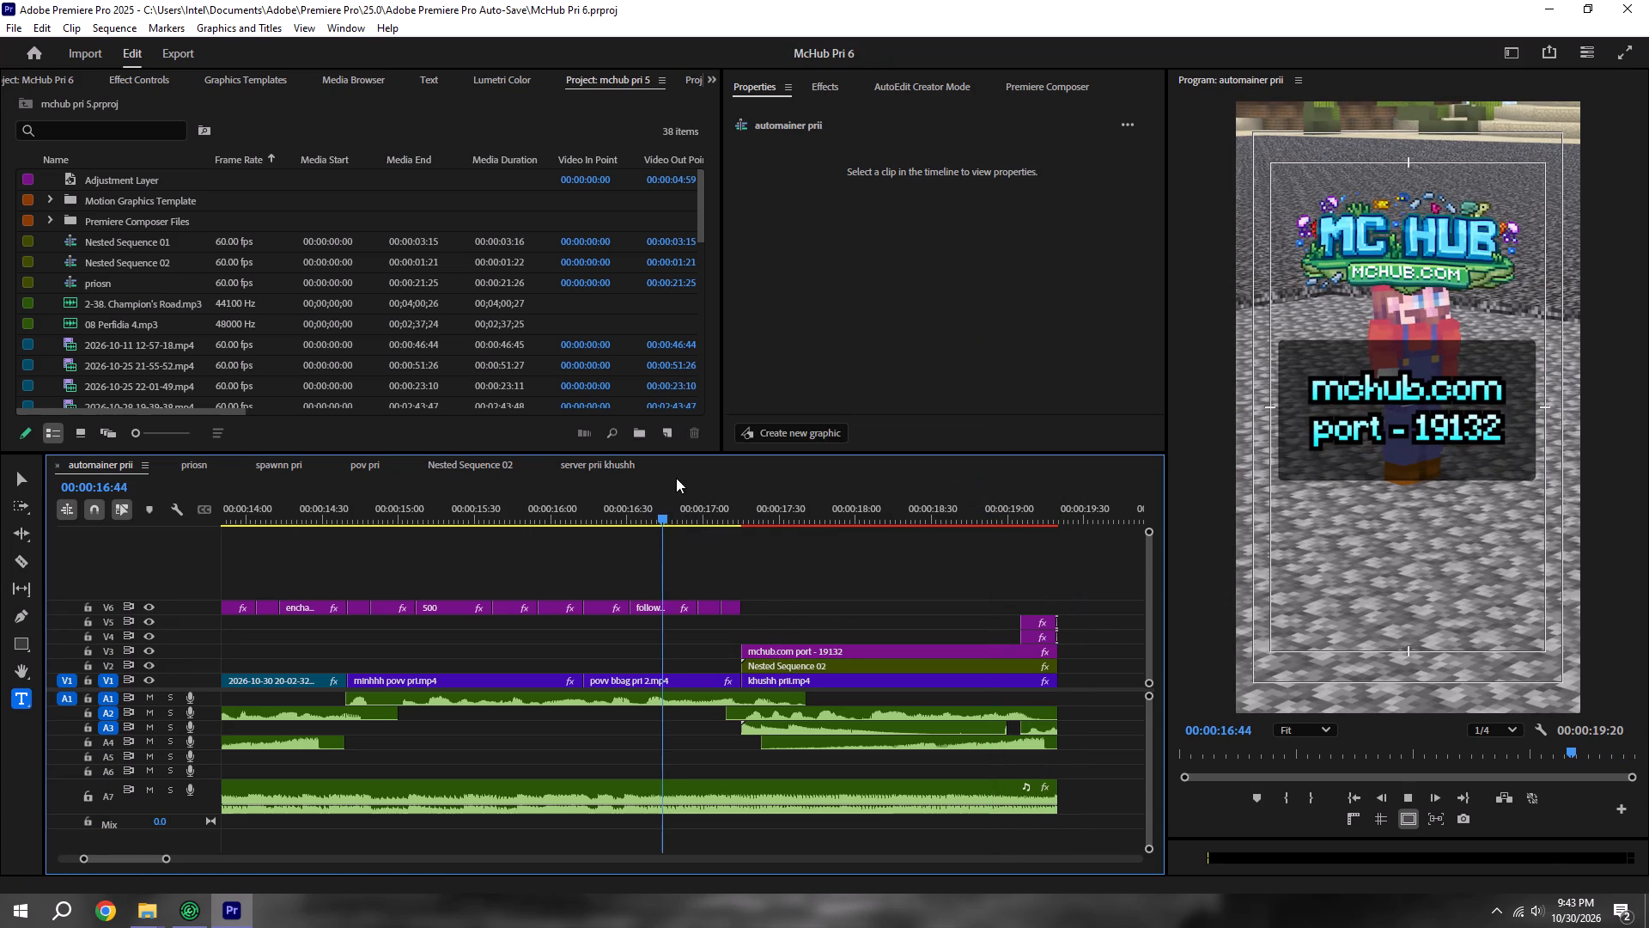
pyautogui.keyDown('alt'); pyautogui.scroll(-5, 694, 561); pyautogui.keyUp('alt')
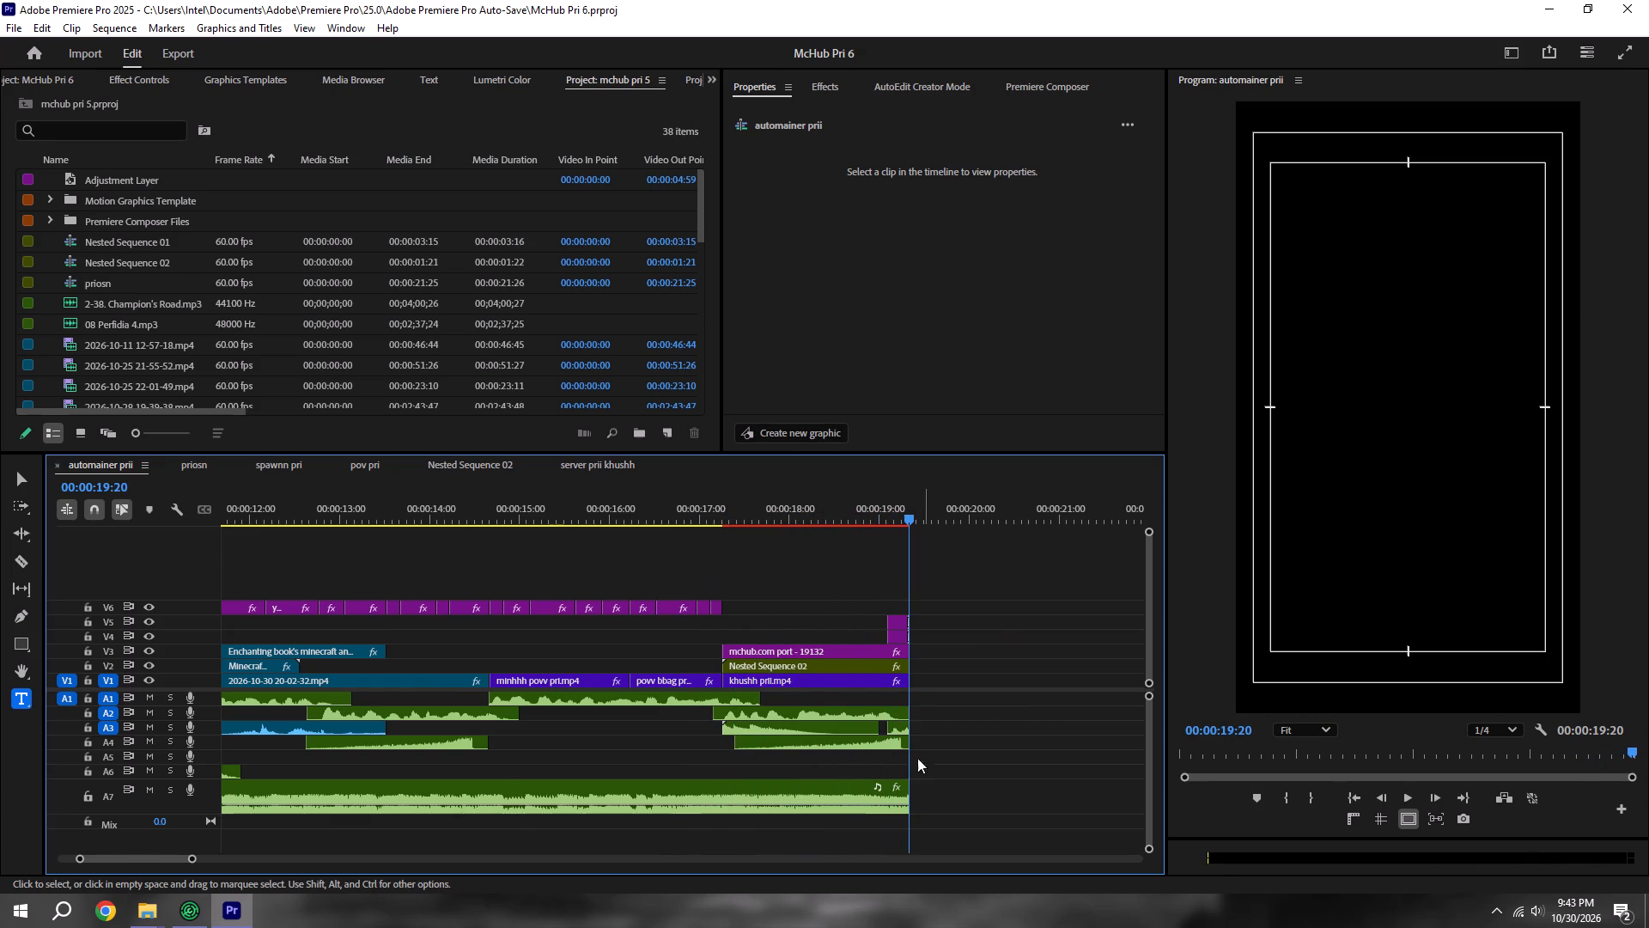
pyautogui.click(857, 687)
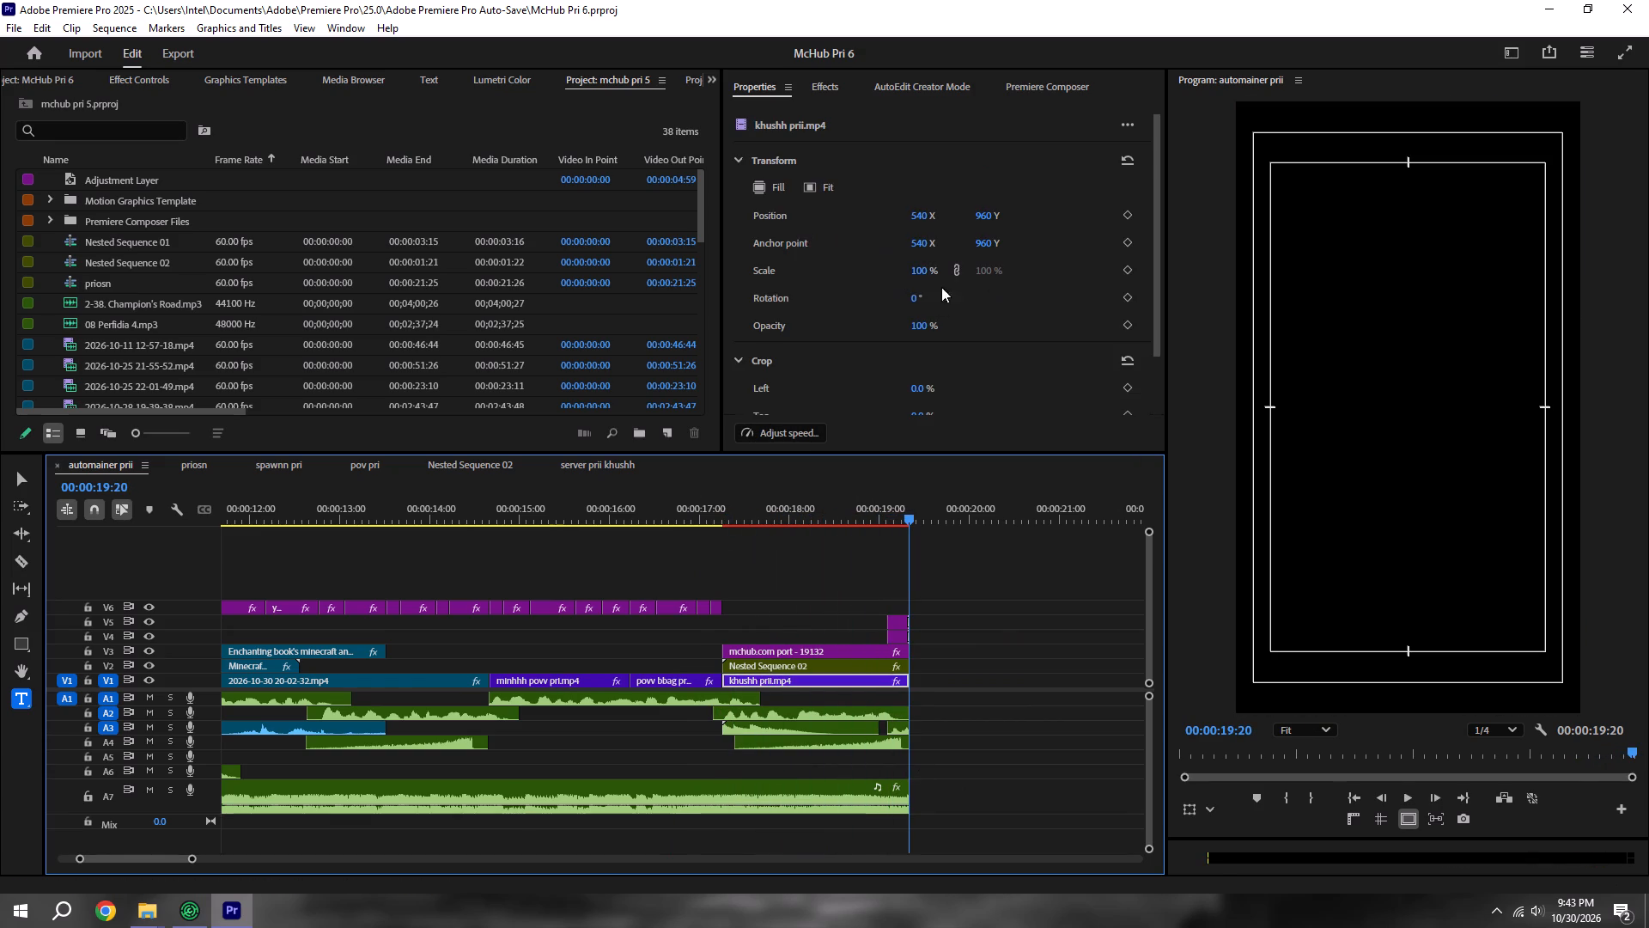
pyautogui.click(820, 90)
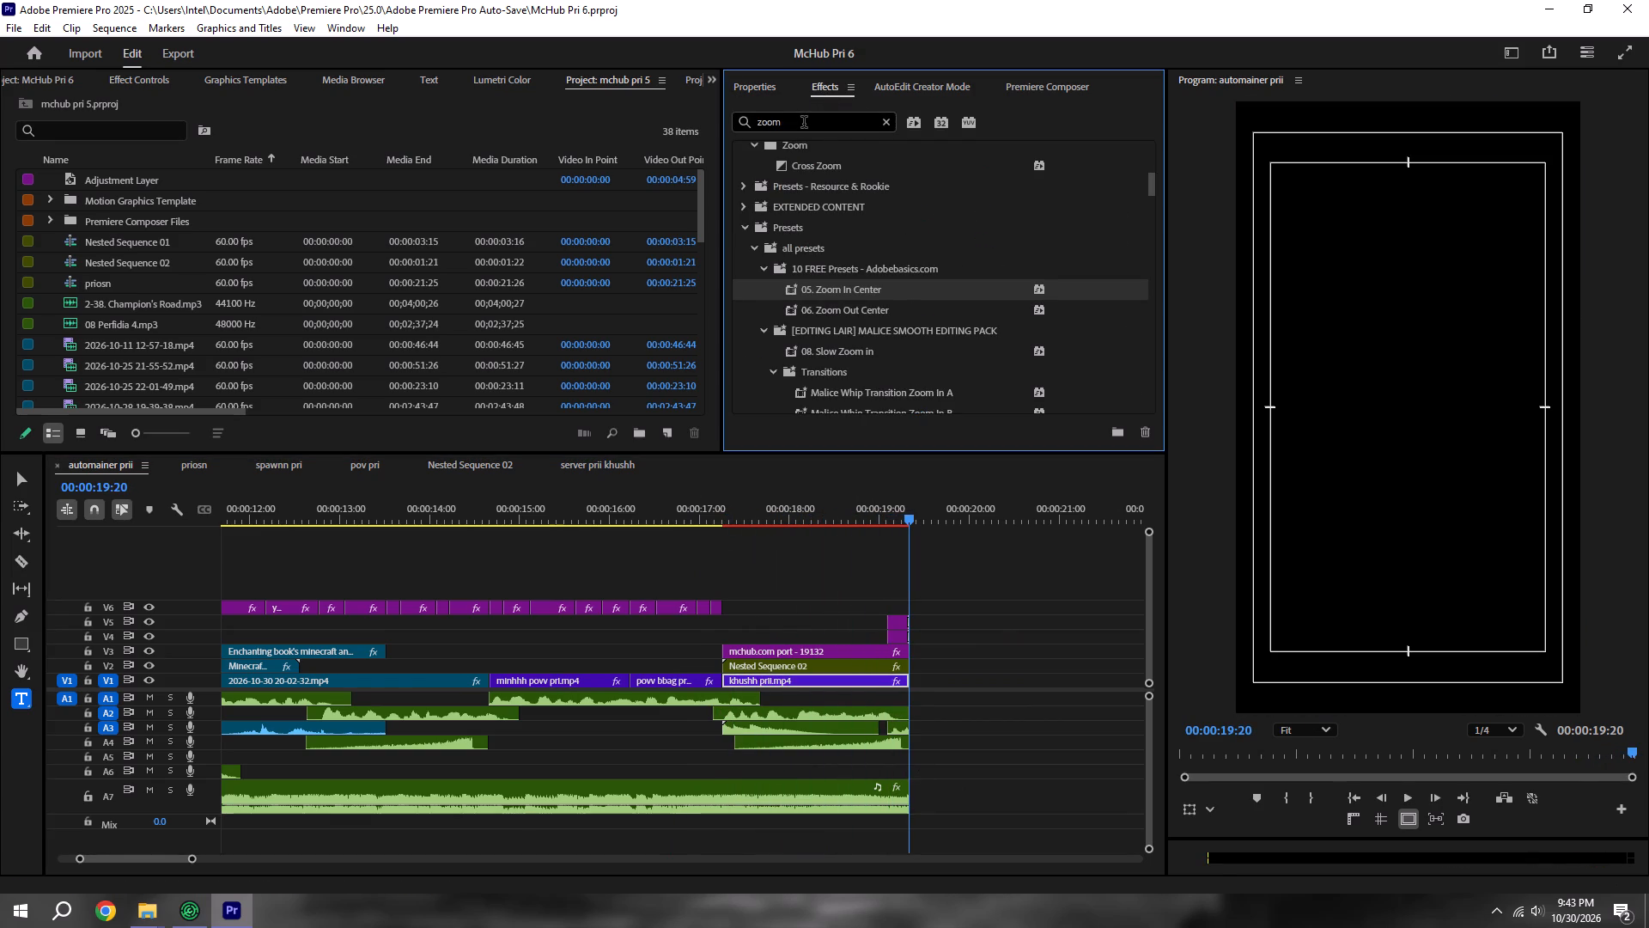
pyautogui.keyDown('shift'); pyautogui.click(721, 517); pyautogui.keyUp('shift')
pyautogui.press('space')
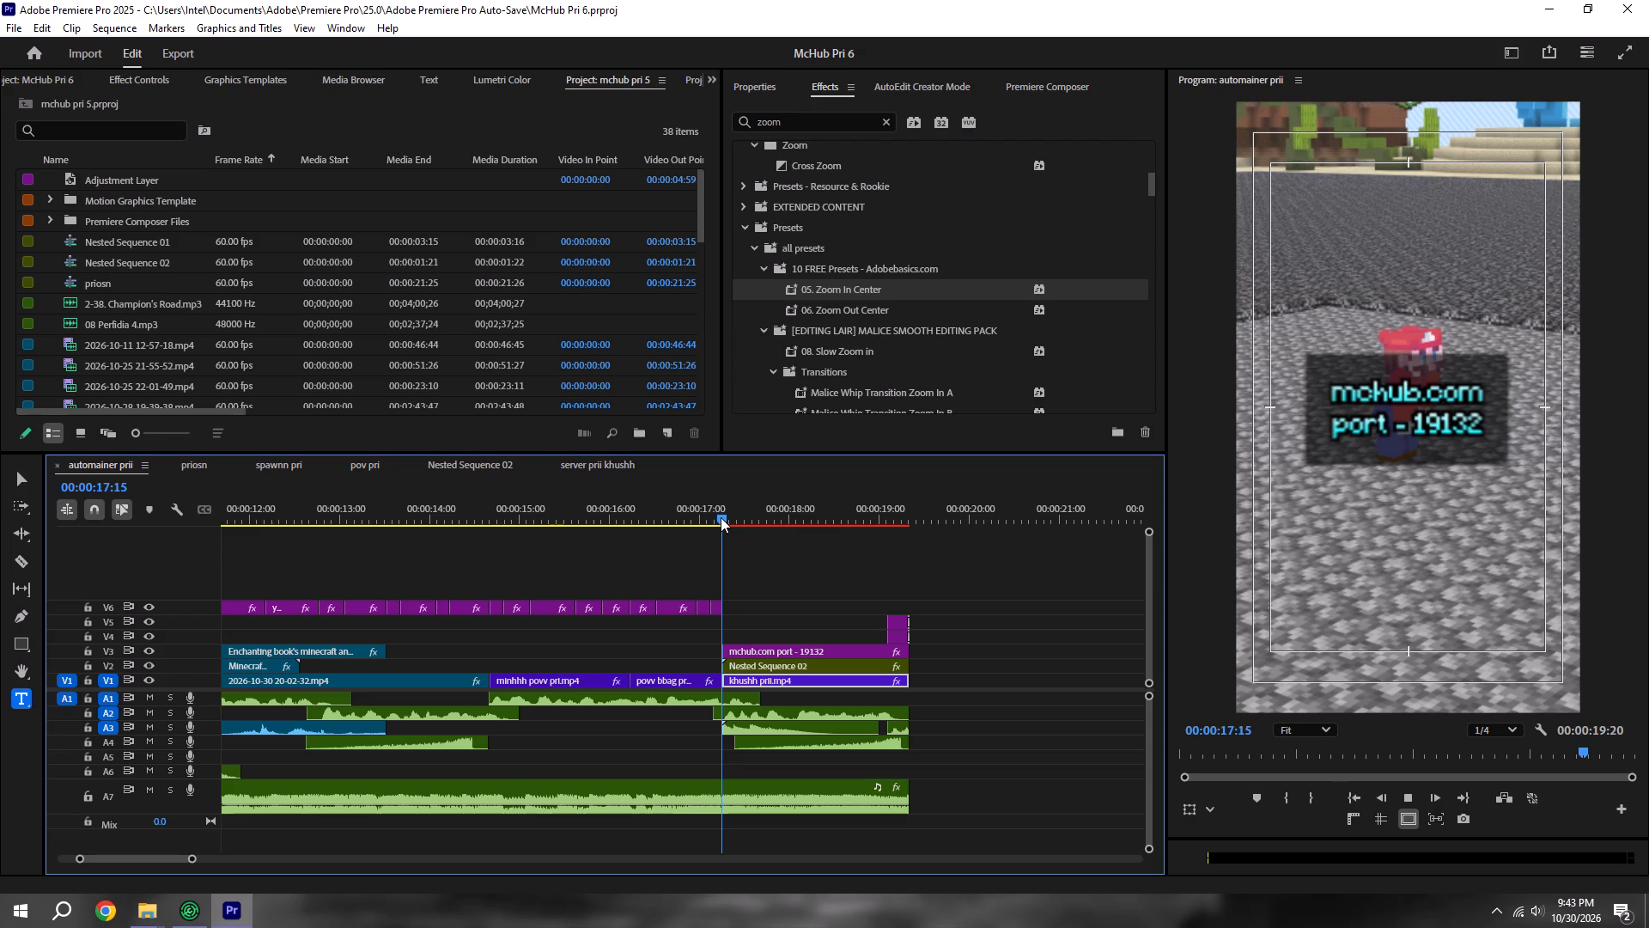
pyautogui.press('space')
pyautogui.moveTo(817, 121); pyautogui.dragTo(745, 121)
pyautogui.press('BackSpace')
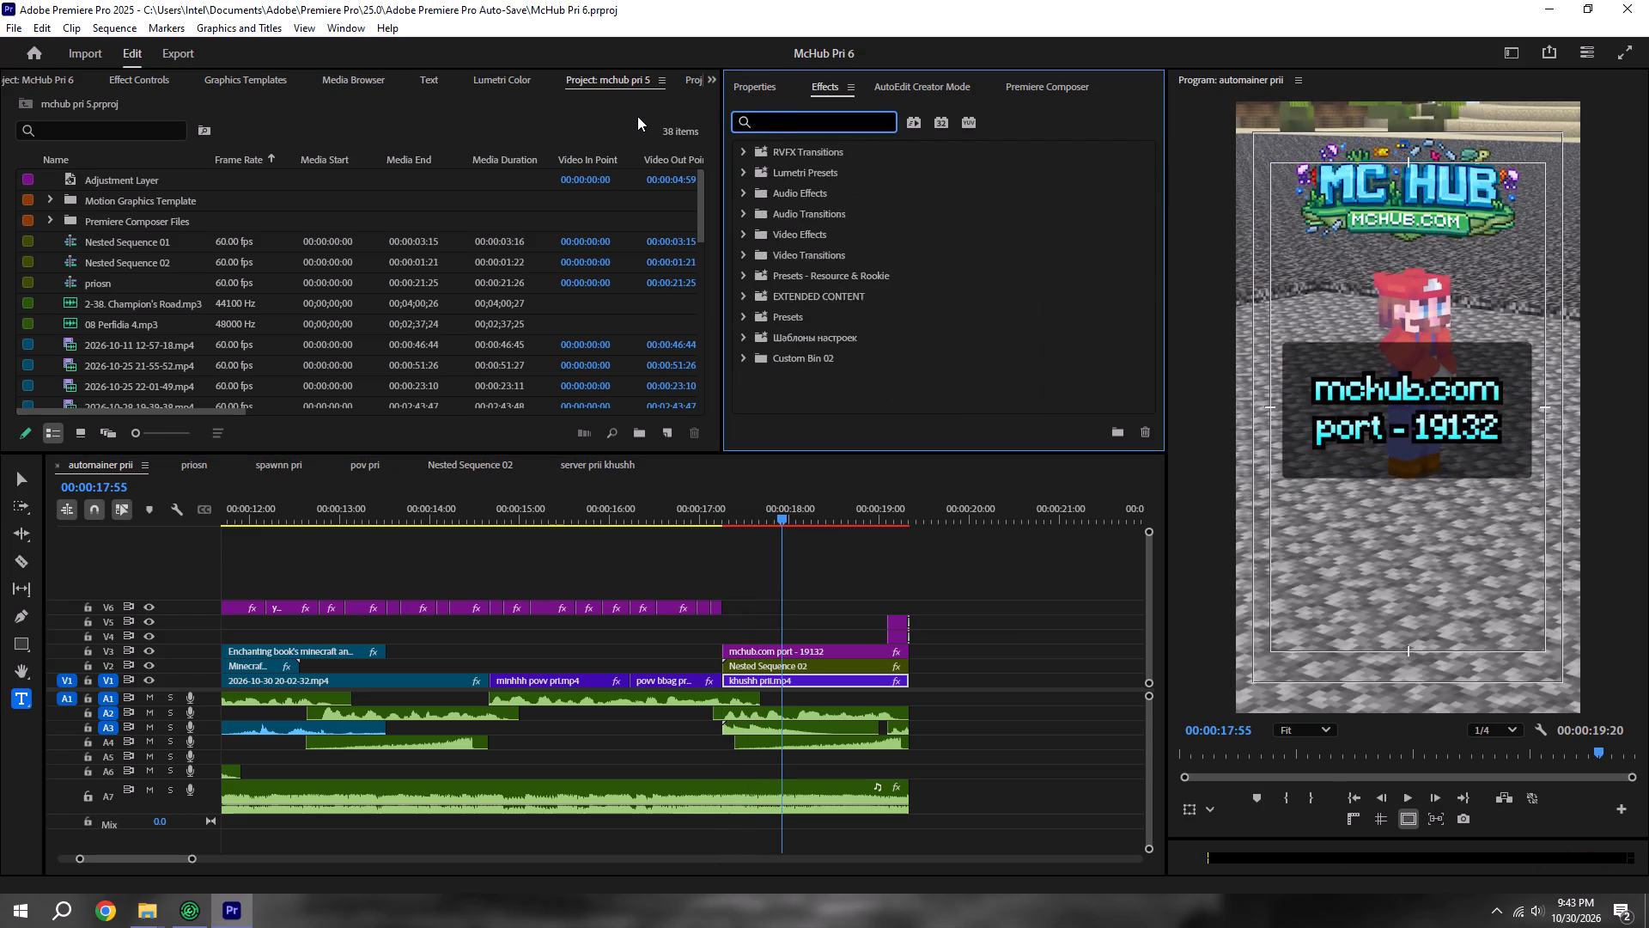
pyautogui.write('gau')
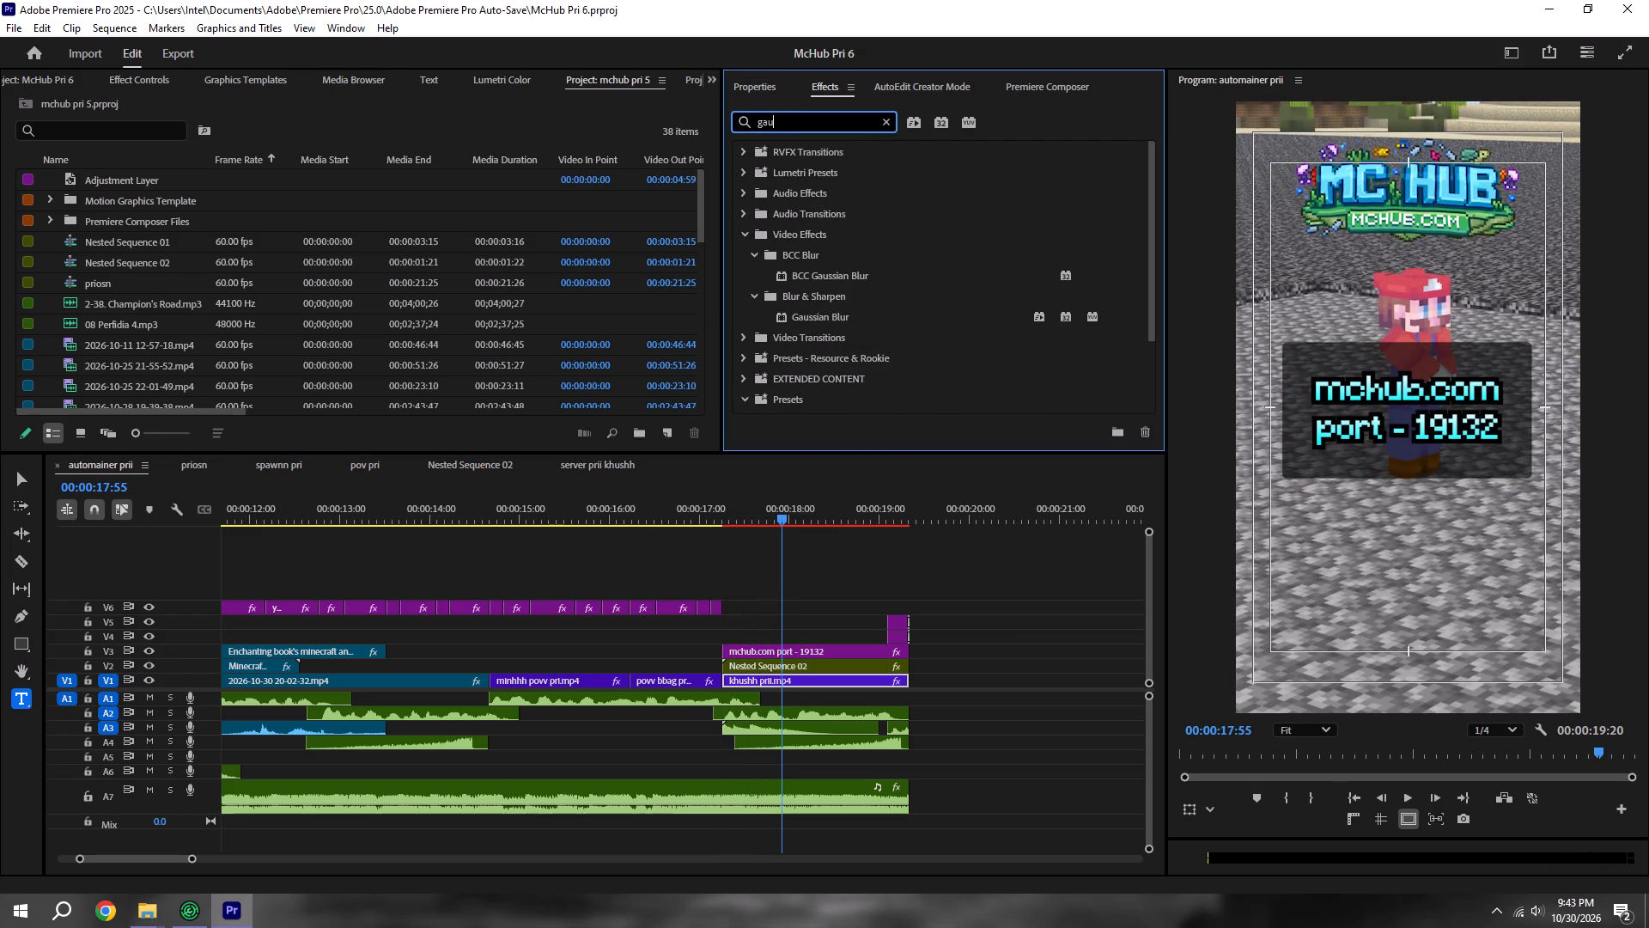
pyautogui.moveTo(818, 323); pyautogui.dragTo(798, 363)
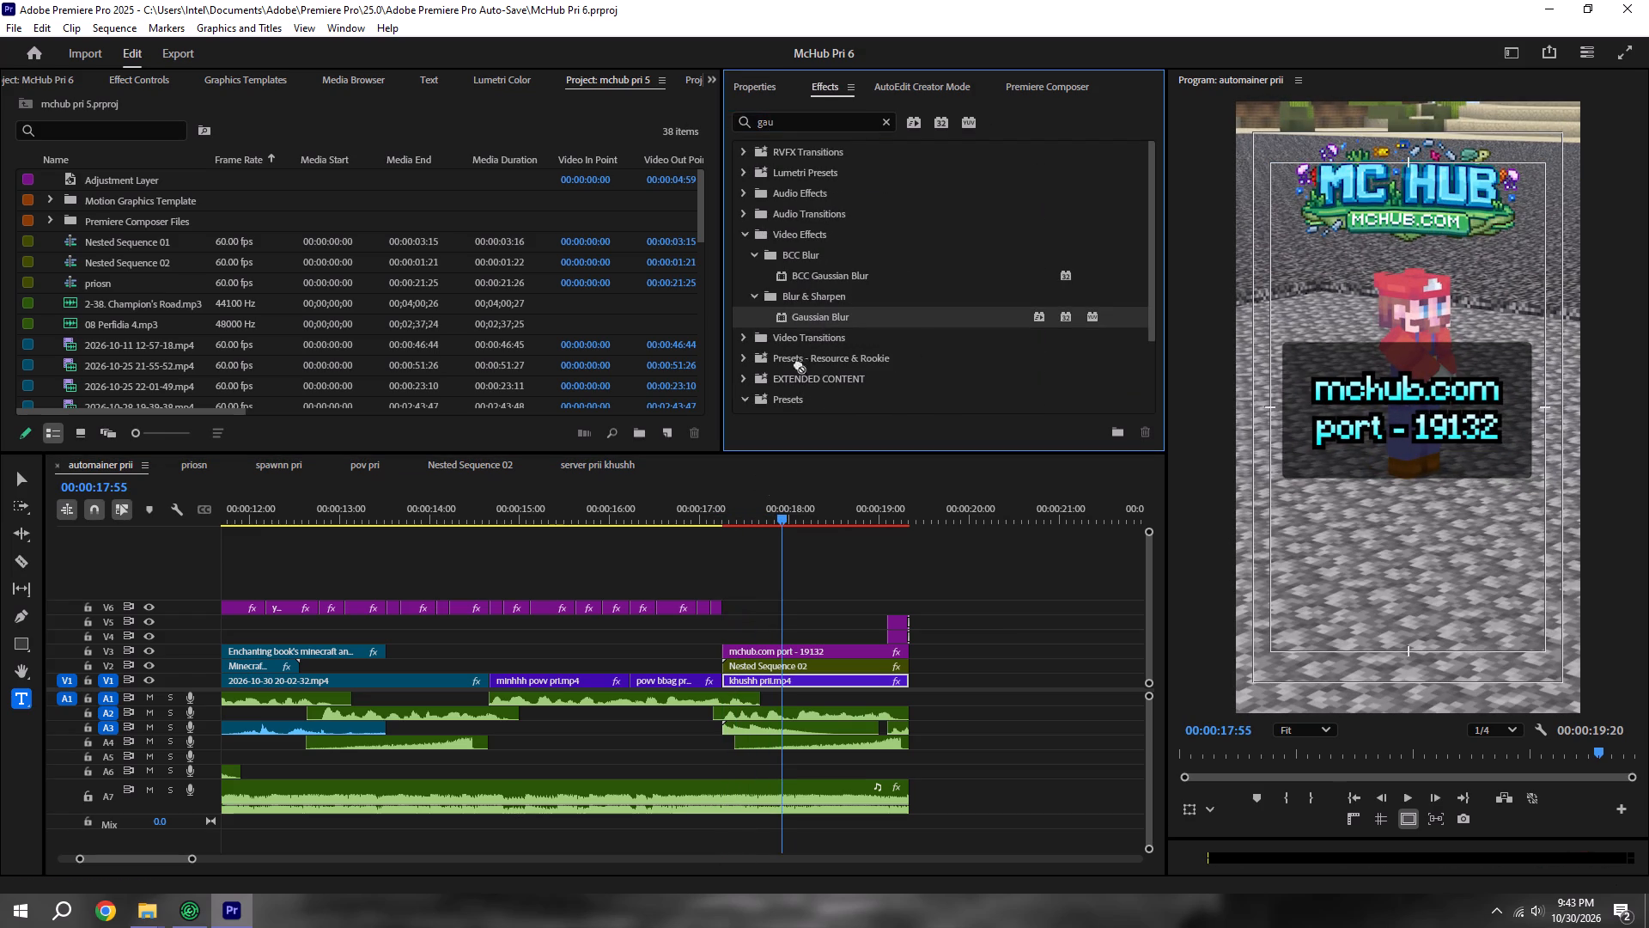
pyautogui.moveTo(798, 363); pyautogui.dragTo(782, 681)
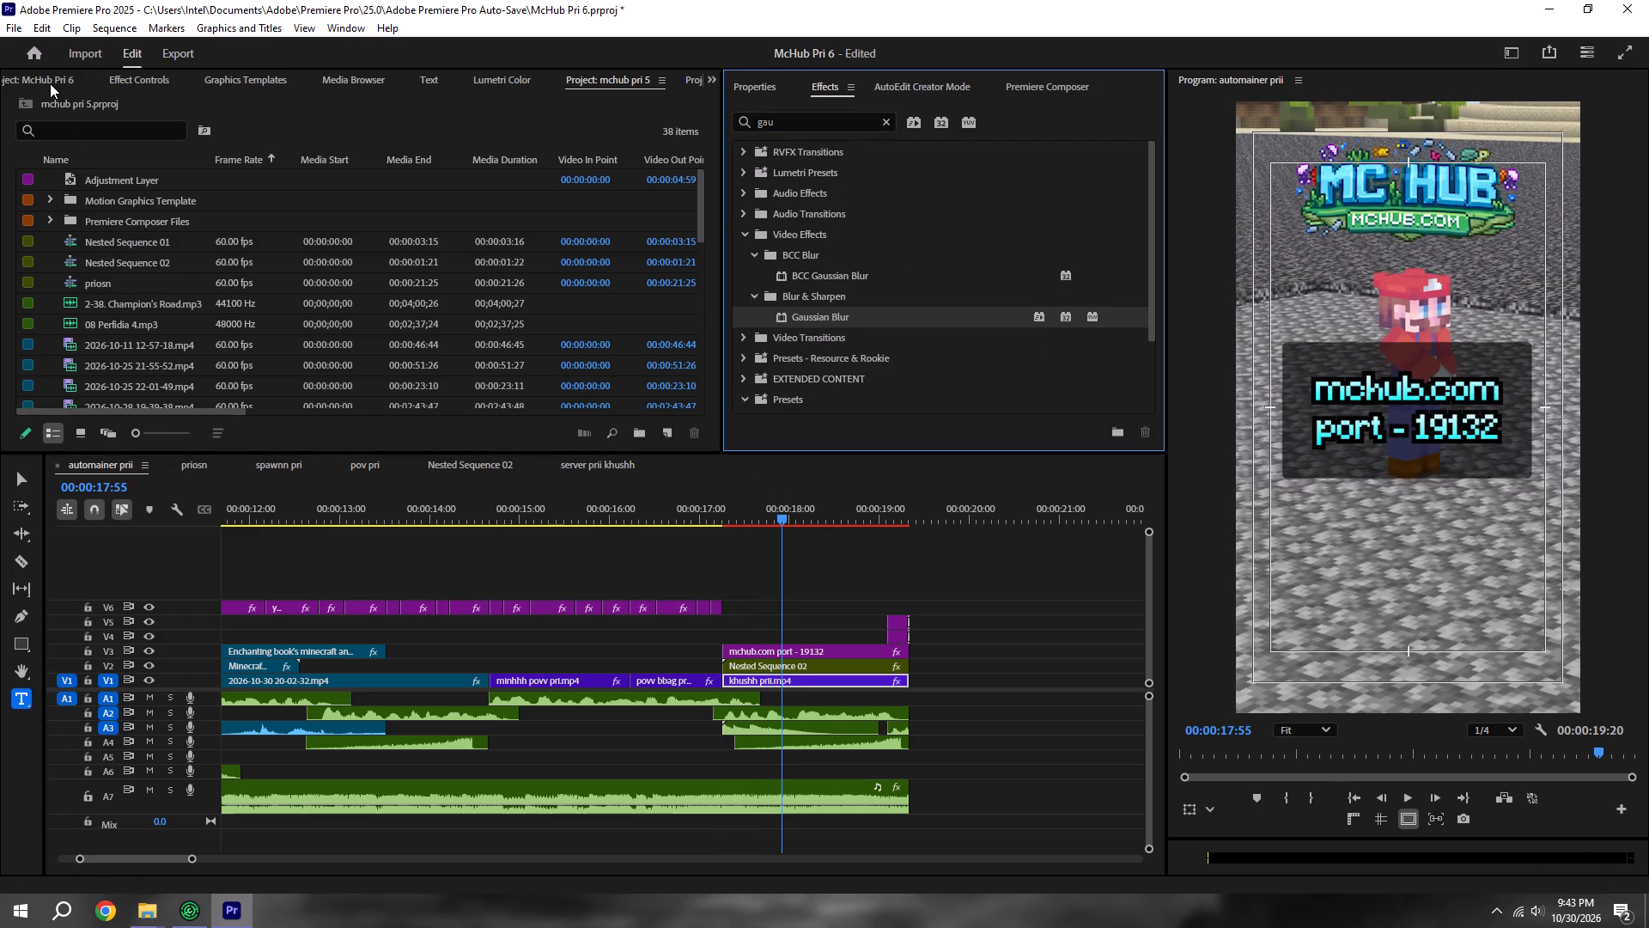
# Set the Gaussian Blur blurriness of khushh prii.mp4 to 25, save, and play the end card.
pyautogui.click(50, 83)
pyautogui.click(160, 92)
pyautogui.click(147, 82)
pyautogui.scroll(-12, 104, 279)
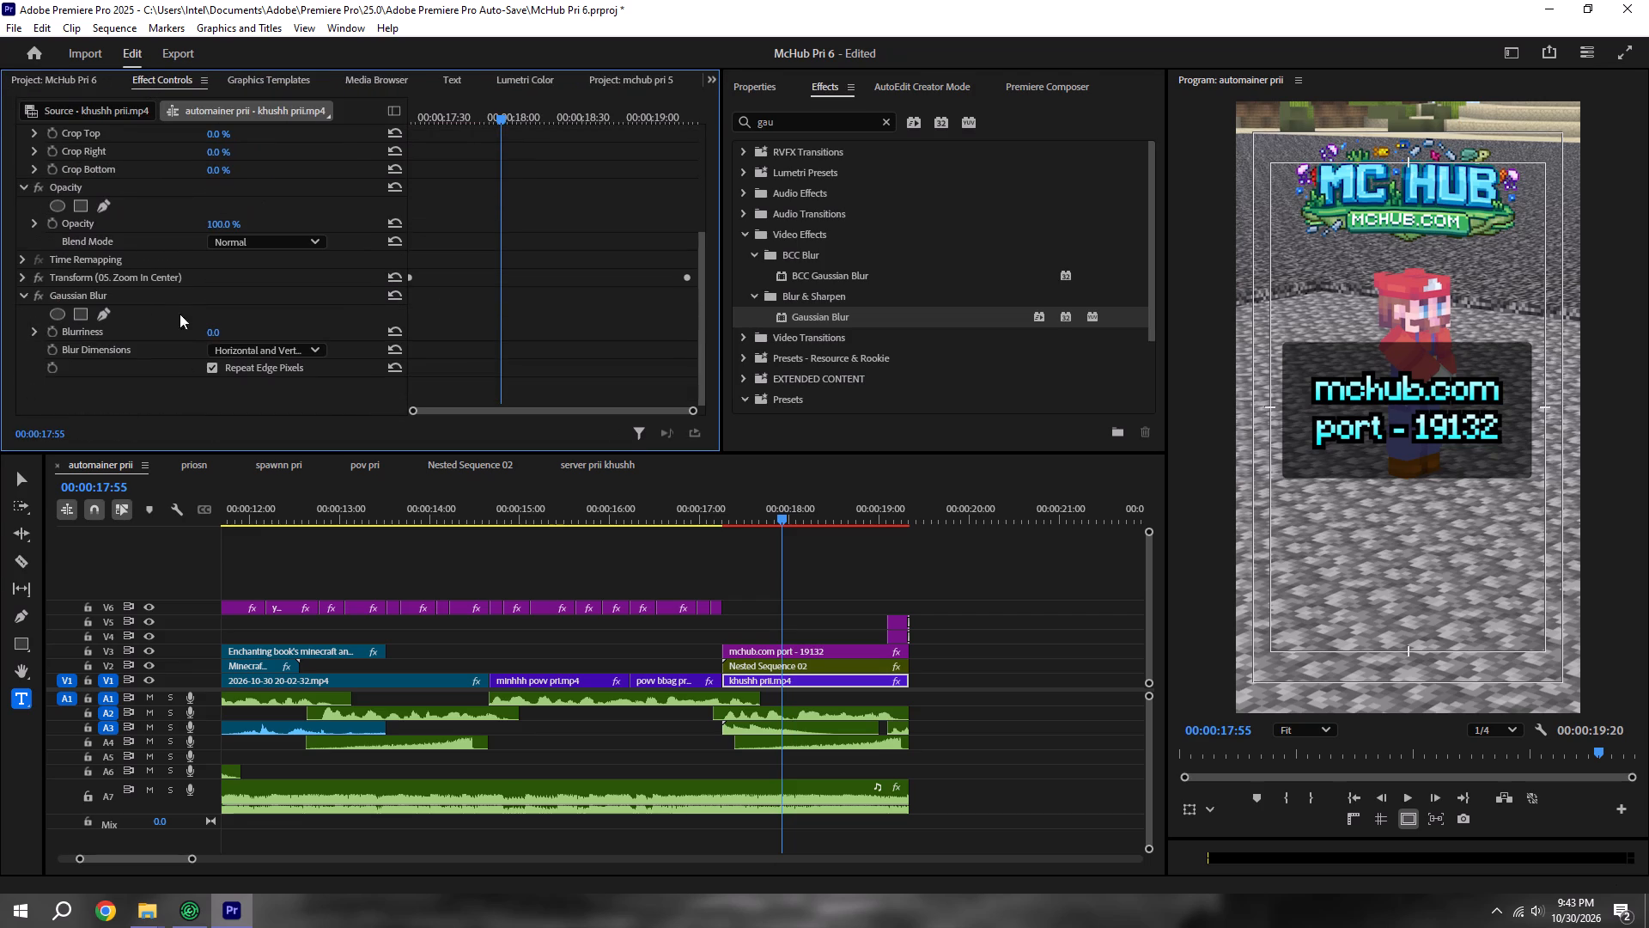
pyautogui.click(218, 336)
pyautogui.write('25')
pyautogui.press('Return')
pyautogui.hotkey('ctrl', 's')
pyautogui.press('space')
pyautogui.keyDown('alt'); pyautogui.scroll(-6, 724, 571); pyautogui.keyUp('alt')
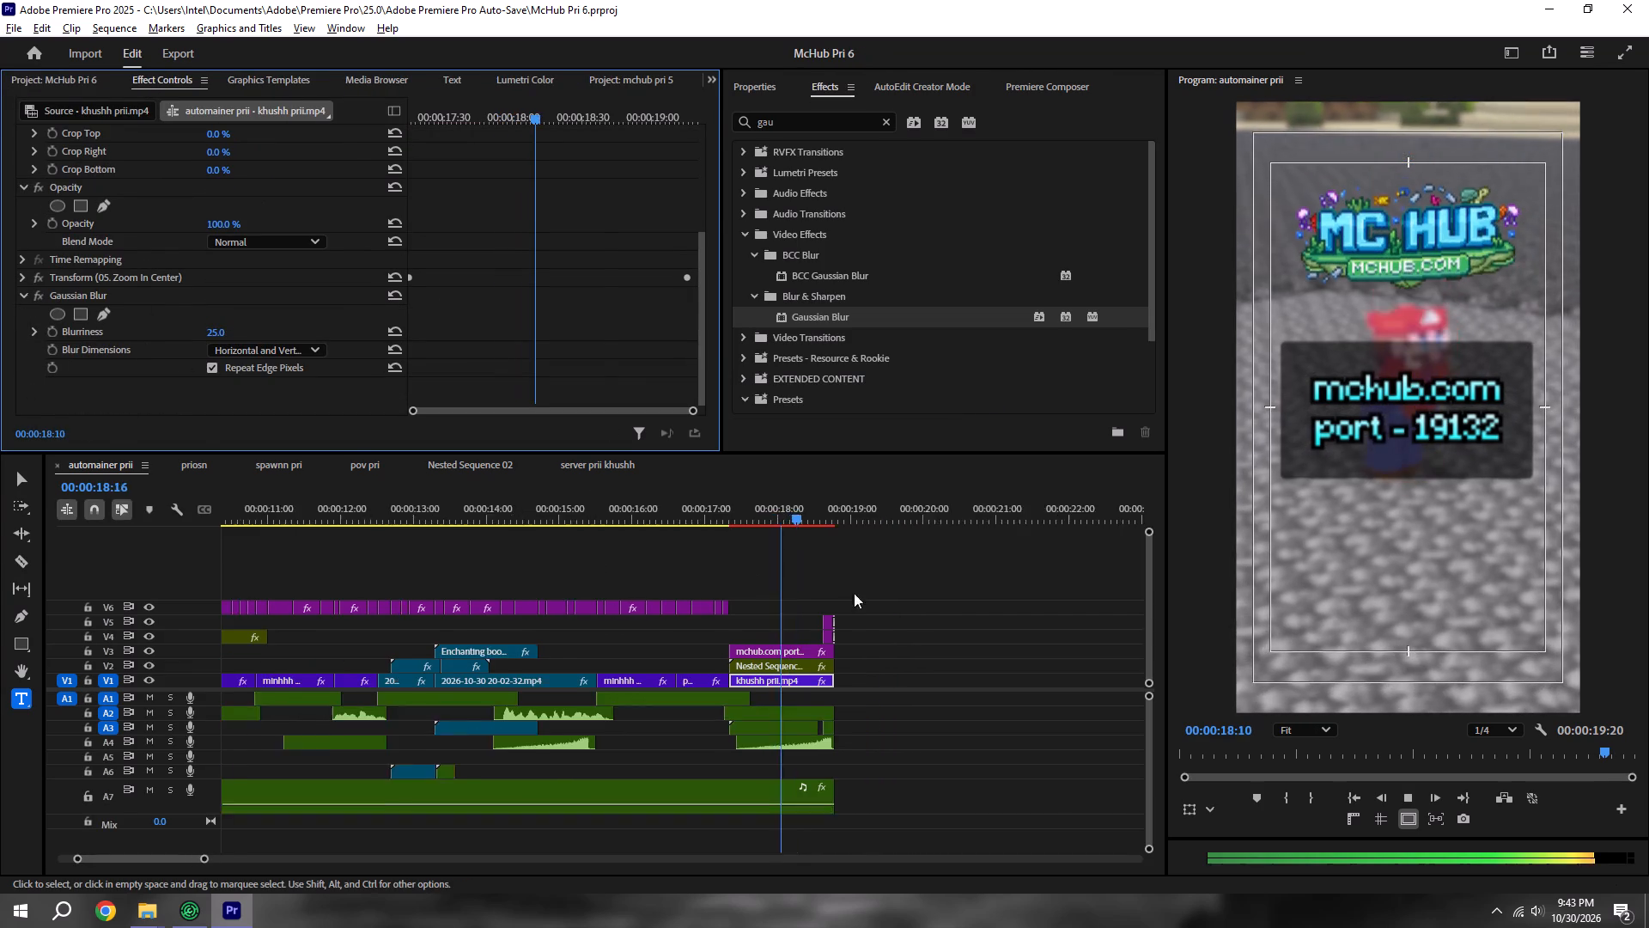
pyautogui.hotkey('ctrl', 's')
# Play automainer prii from the beginning through the server prii khushh.mp4 clip to review the edit, and save.
pyautogui.click(979, 652)
pyautogui.click(1354, 797)
pyautogui.keyDown('alt'); pyautogui.scroll(-6, 992, 770); pyautogui.keyUp('alt')
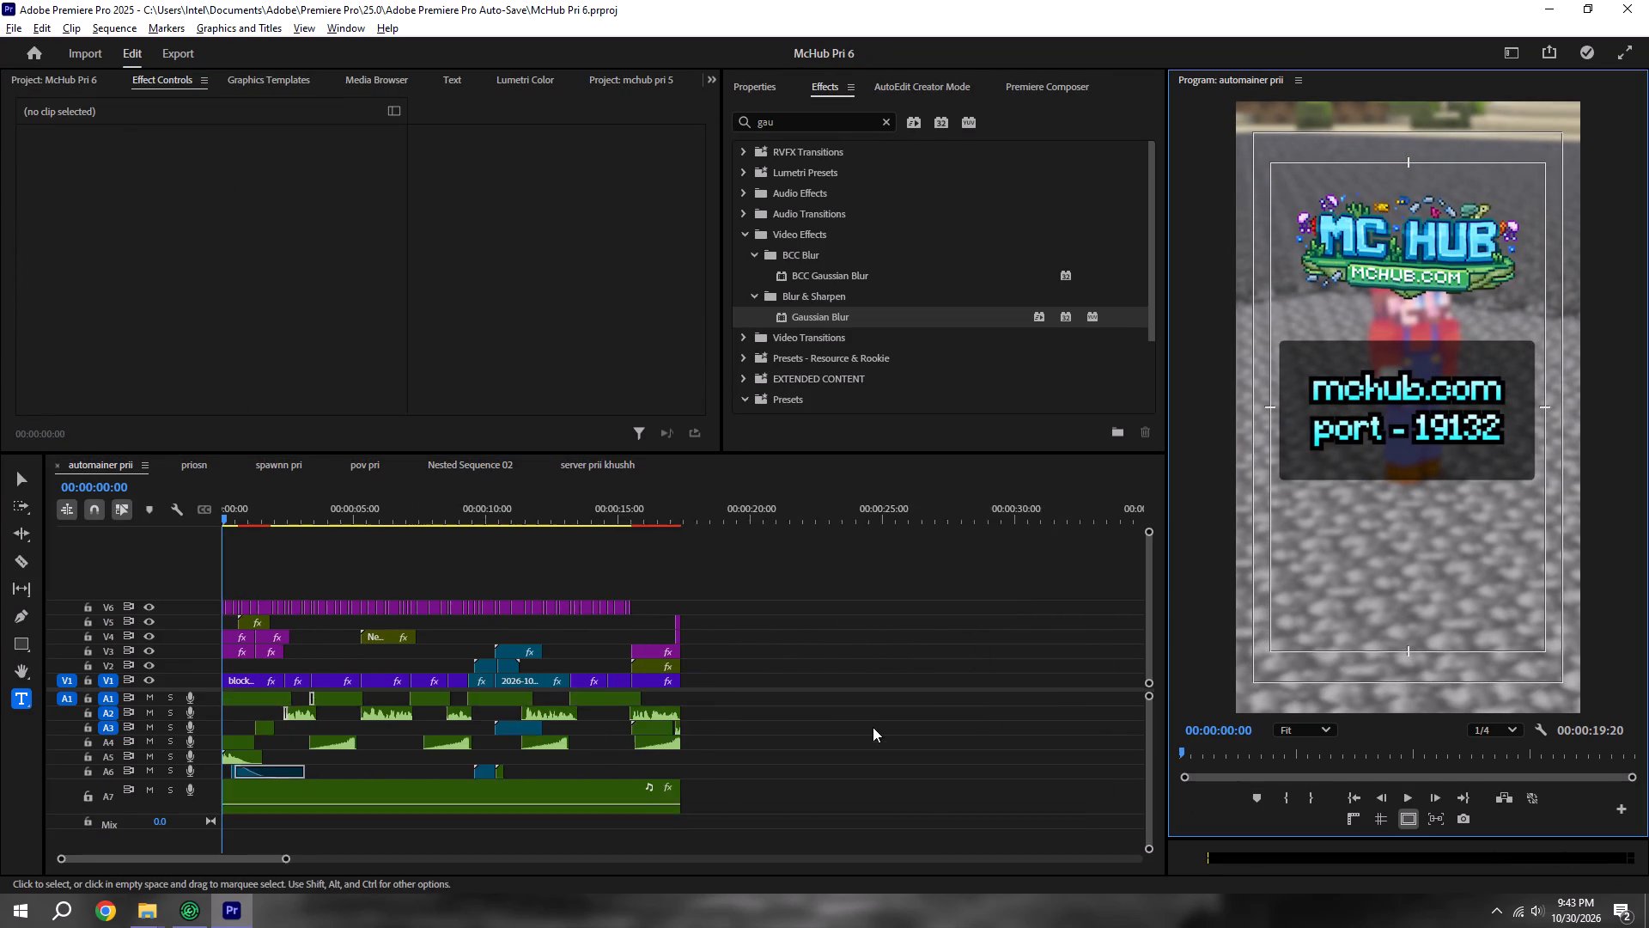
pyautogui.press('space')
pyautogui.scroll(17, 539, 681)
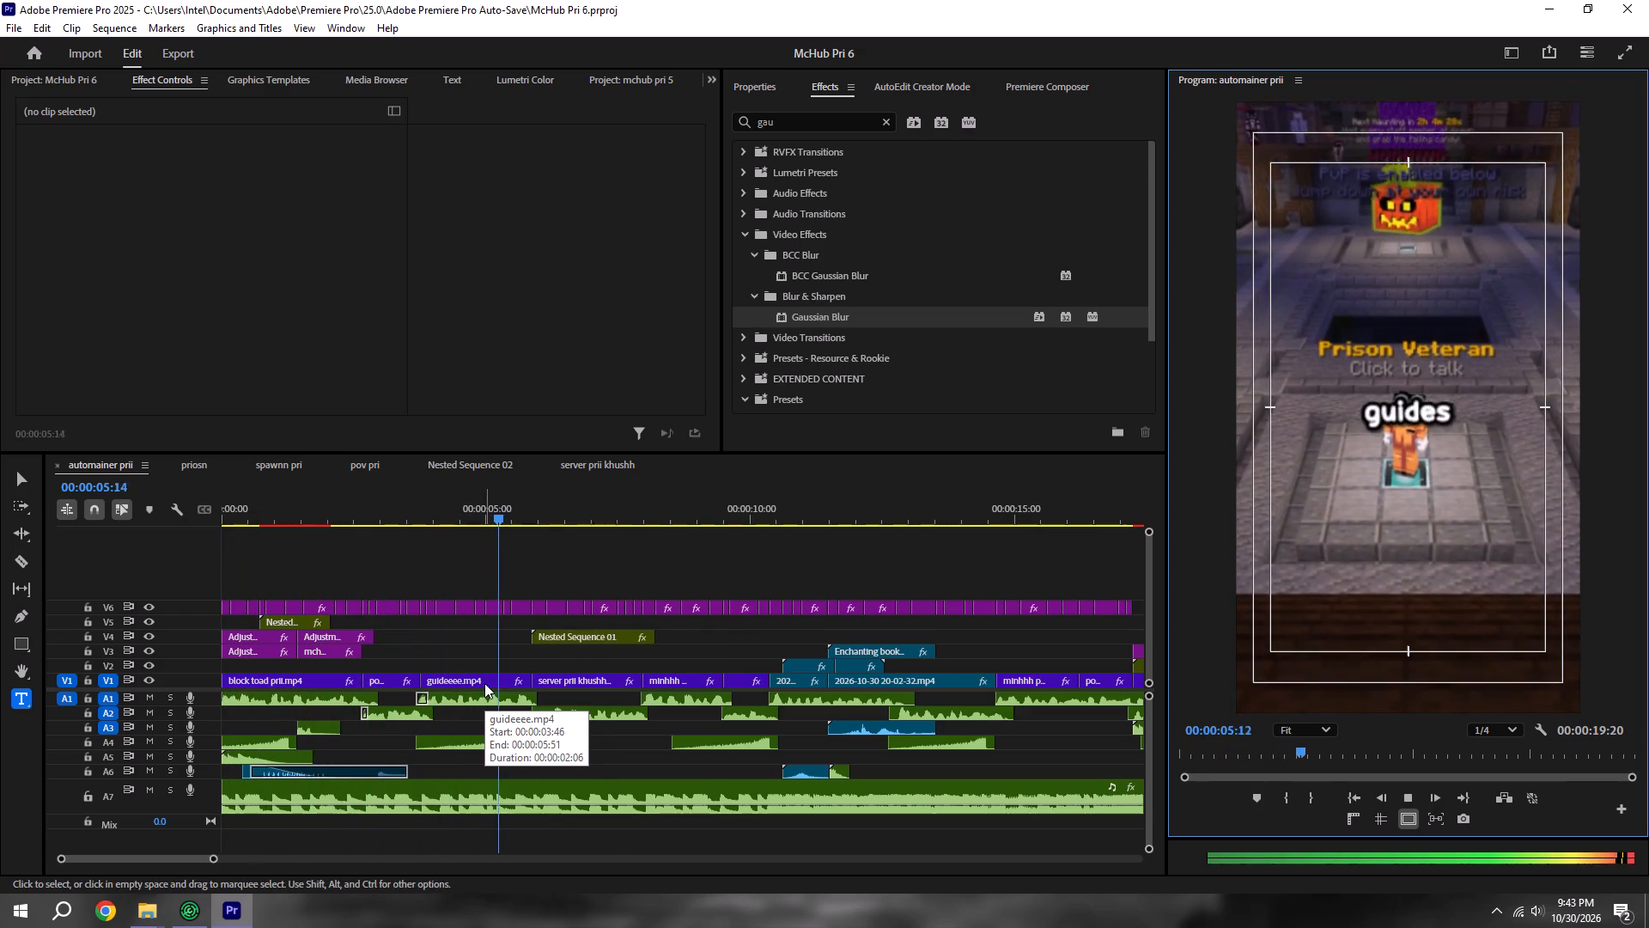
pyautogui.press('space')
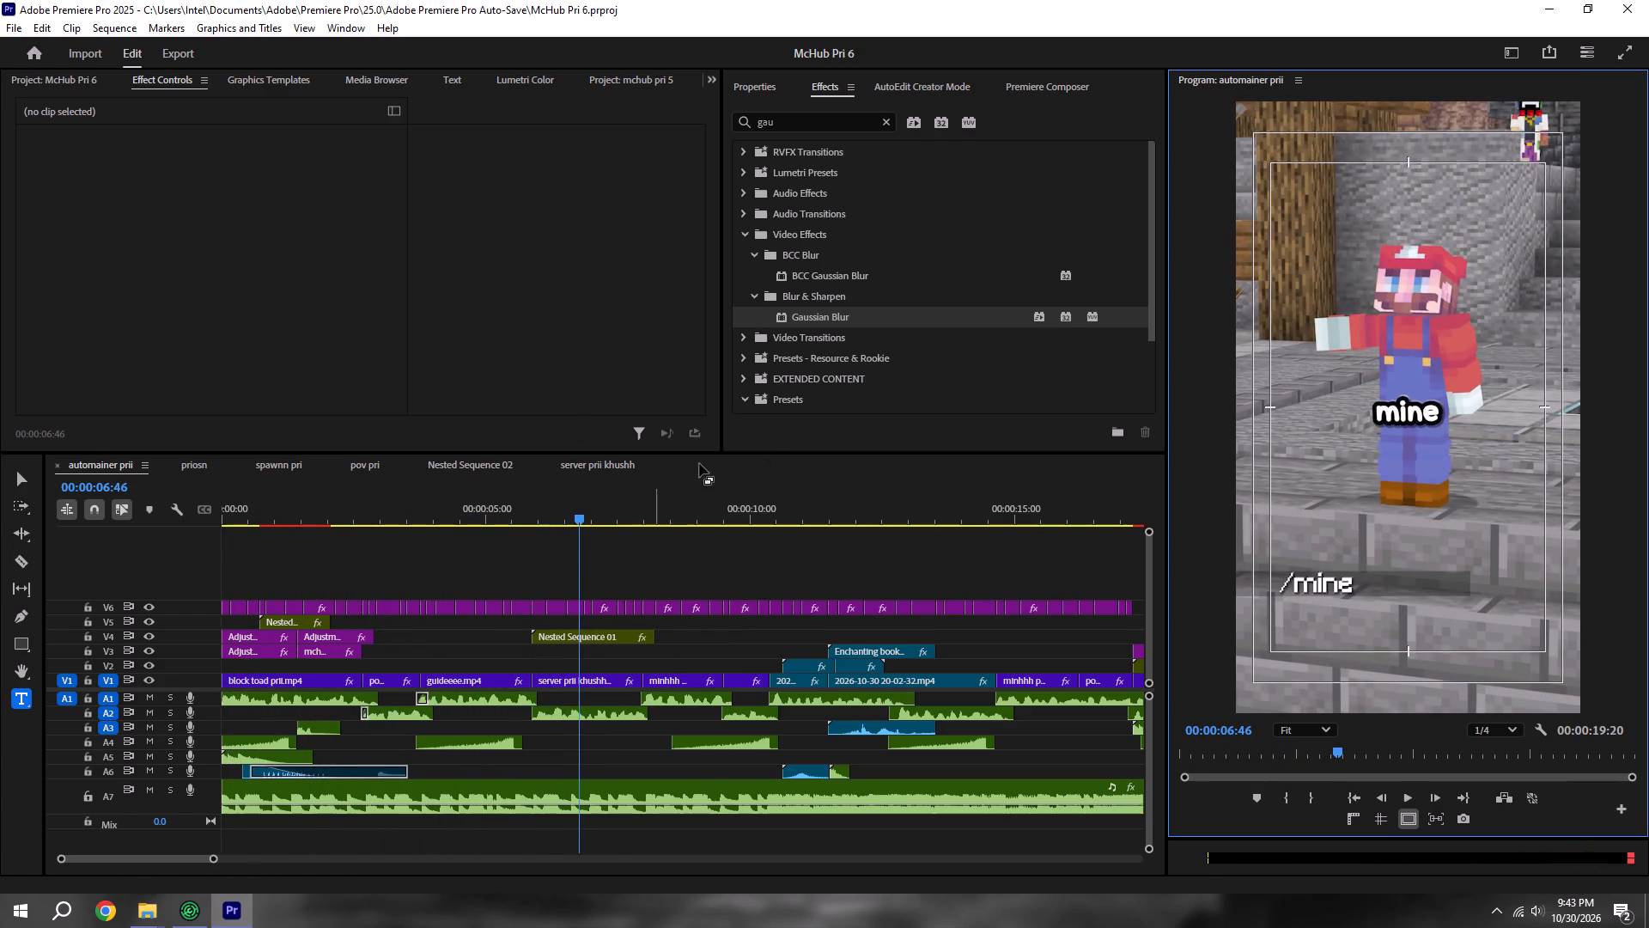
pyautogui.hotkey('ctrl', 's')
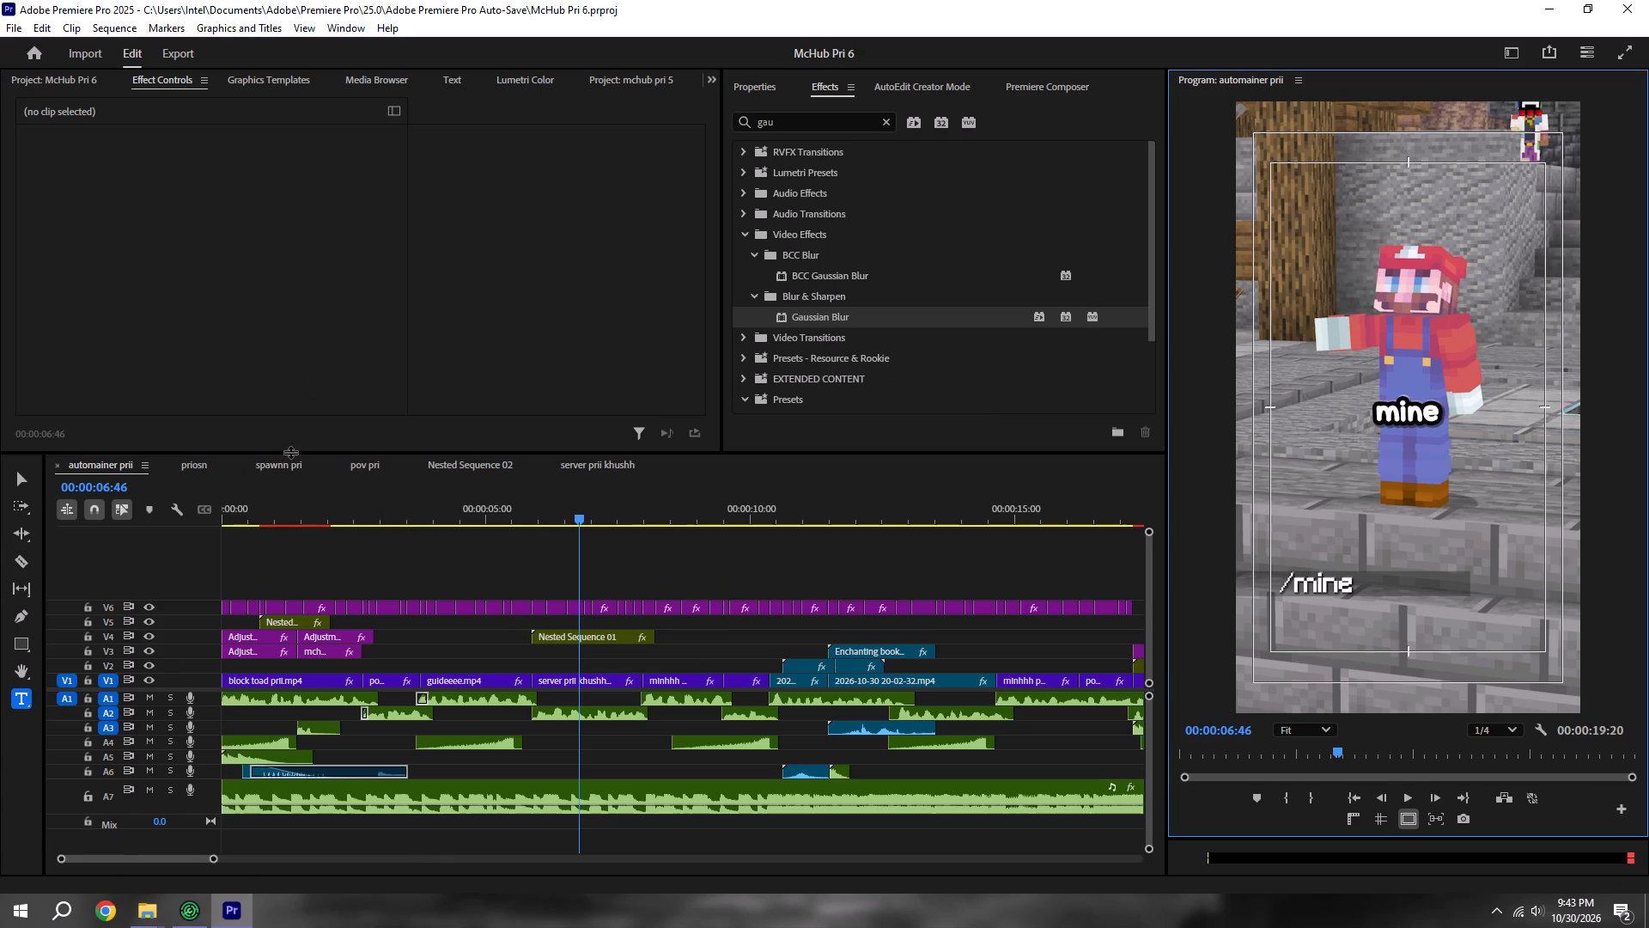
# Look through the server prii khushh, Nested Sequence 02 and pov pri sequences, return to automainer prii, and save.
pyautogui.click(289, 461)
pyautogui.click(598, 461)
pyautogui.scroll(5, 402, 591)
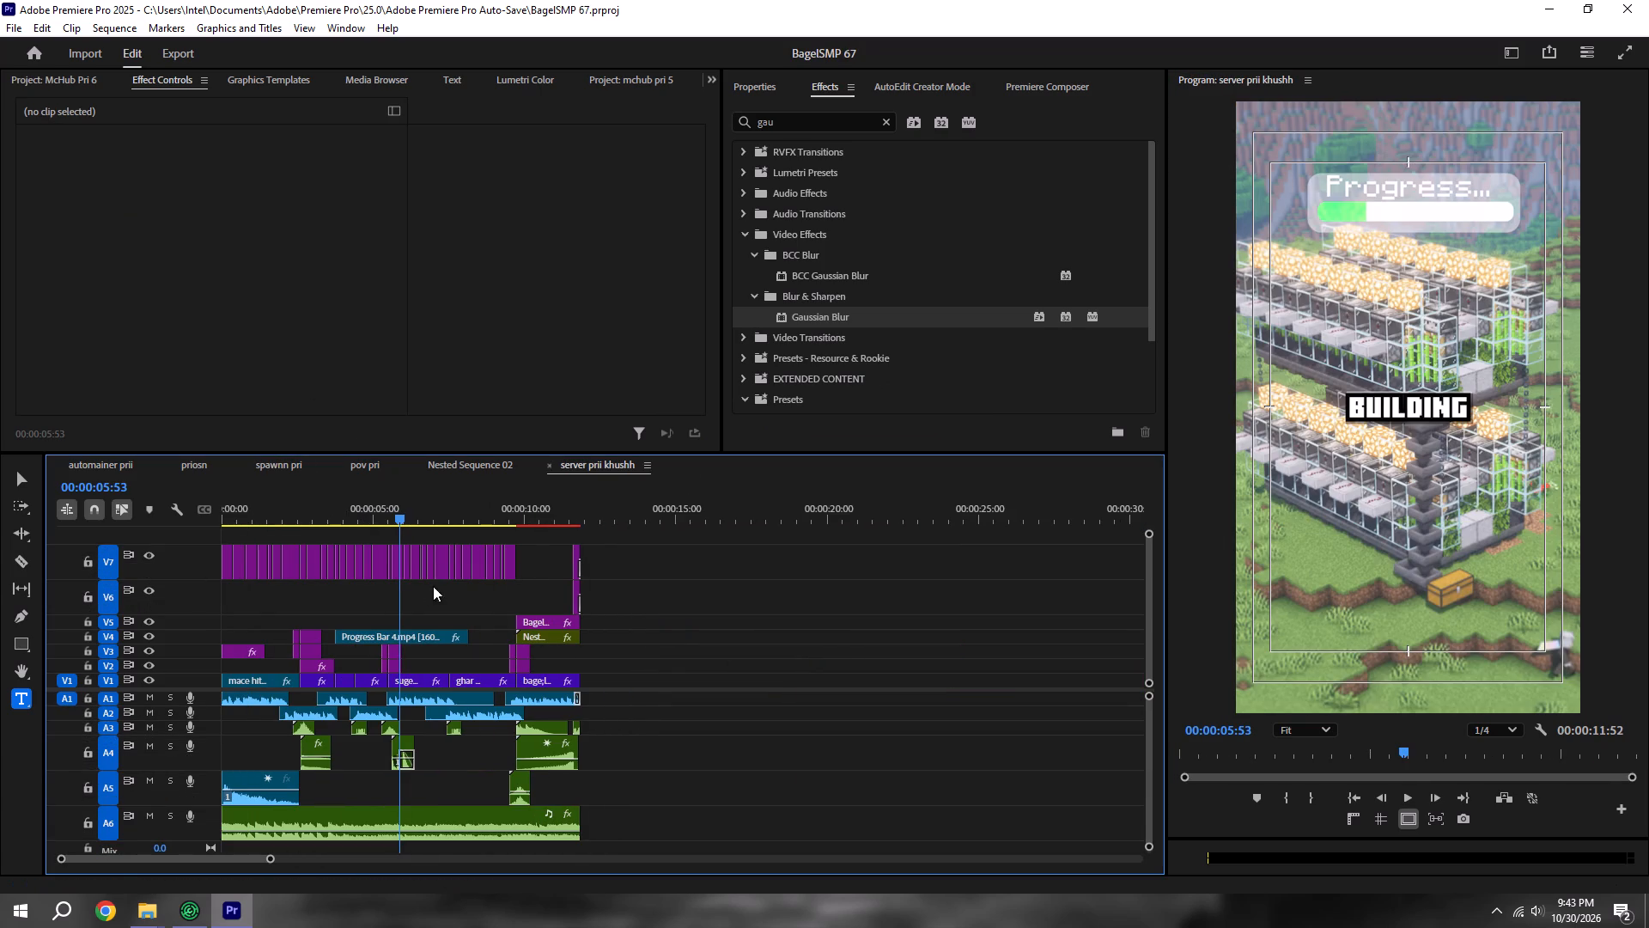
pyautogui.click(468, 463)
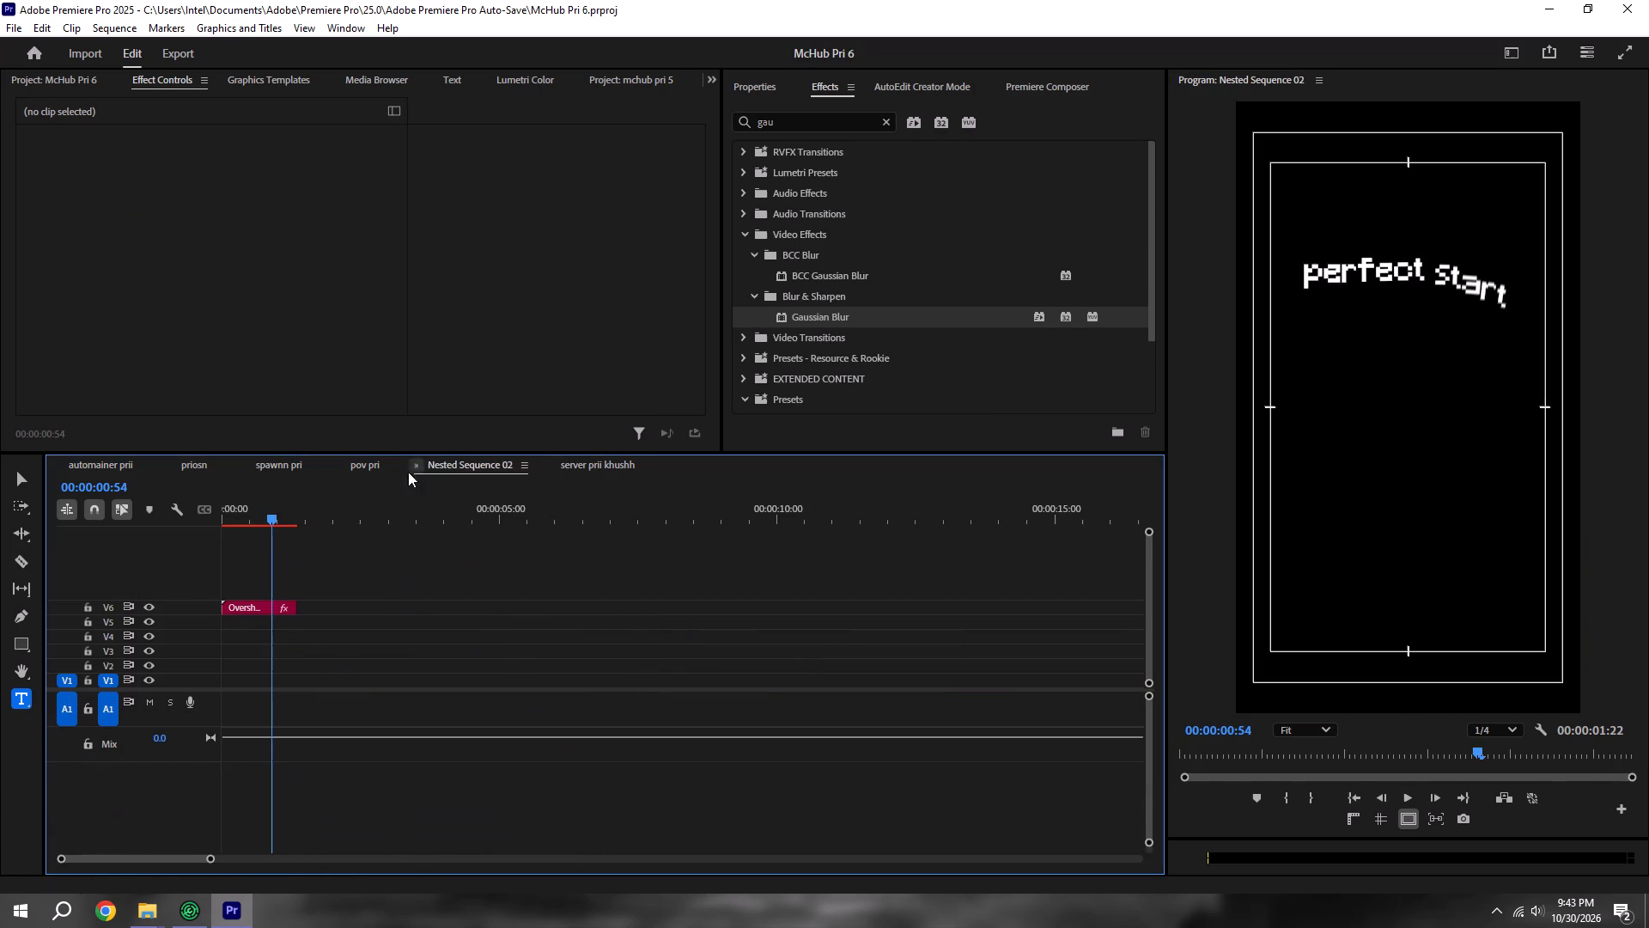
pyautogui.click(422, 465)
pyautogui.click(371, 467)
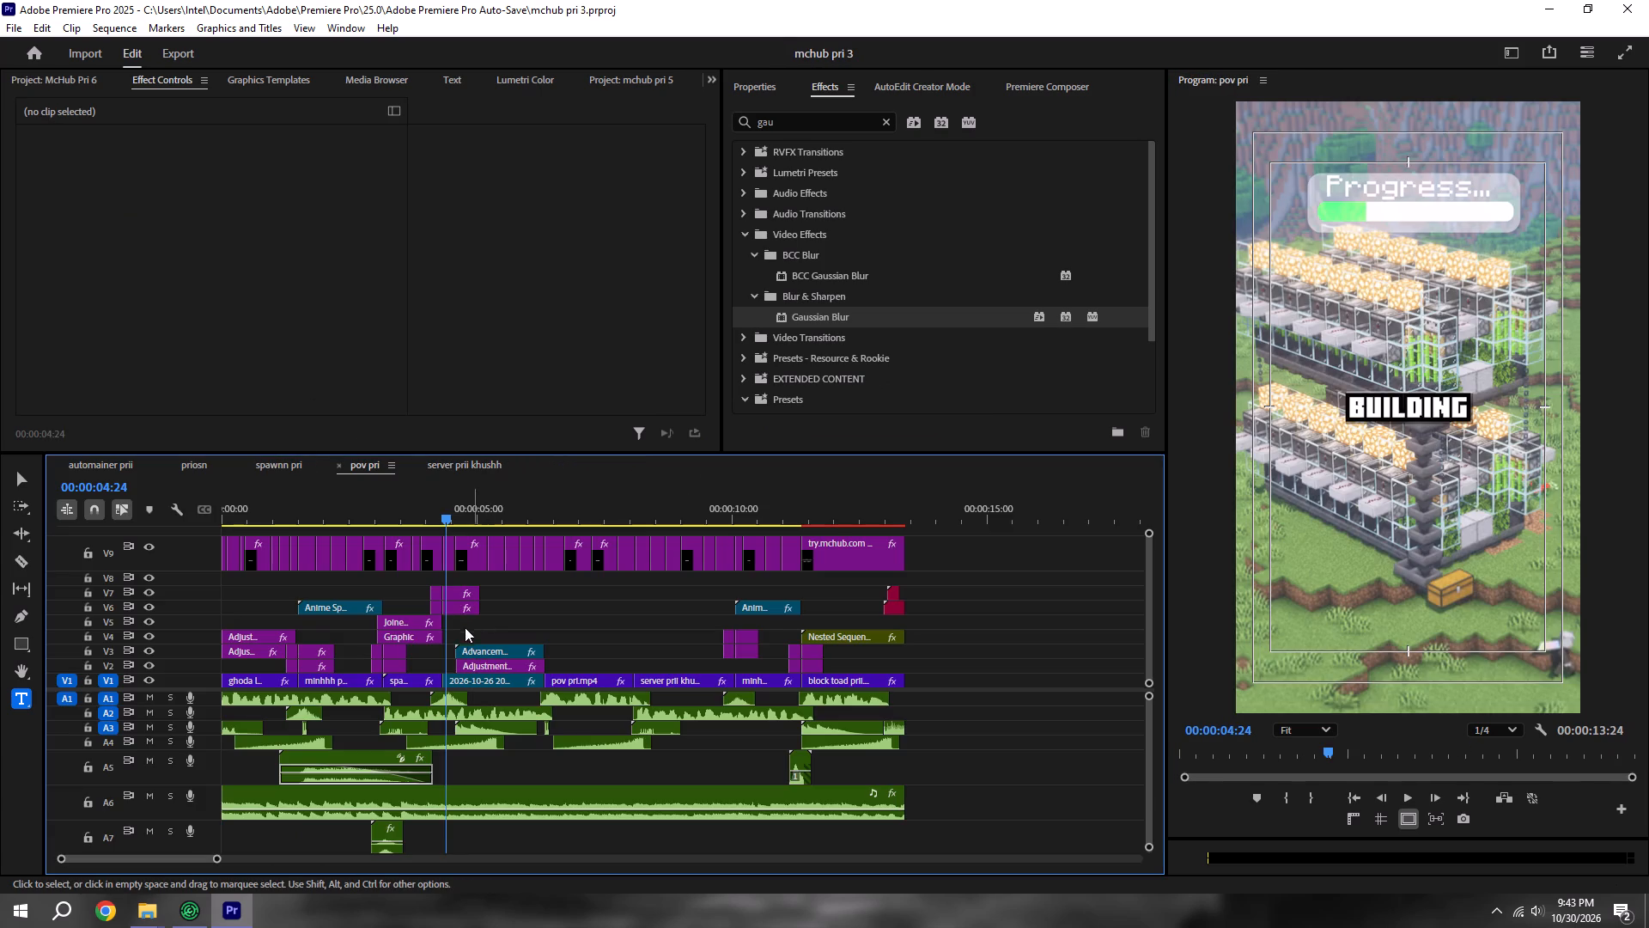
pyautogui.click(106, 465)
pyautogui.hotkey('ctrl', 's')
pyautogui.keyDown('alt'); pyautogui.scroll(-4, 387, 553); pyautogui.keyUp('alt')
pyautogui.hotkey('ctrl', 's')
# Add orb.mp3 from the Editing Things > Minecraft folder to track A5 beneath the server prii khushh.mp4 clip, and save.
pyautogui.click(144, 915)
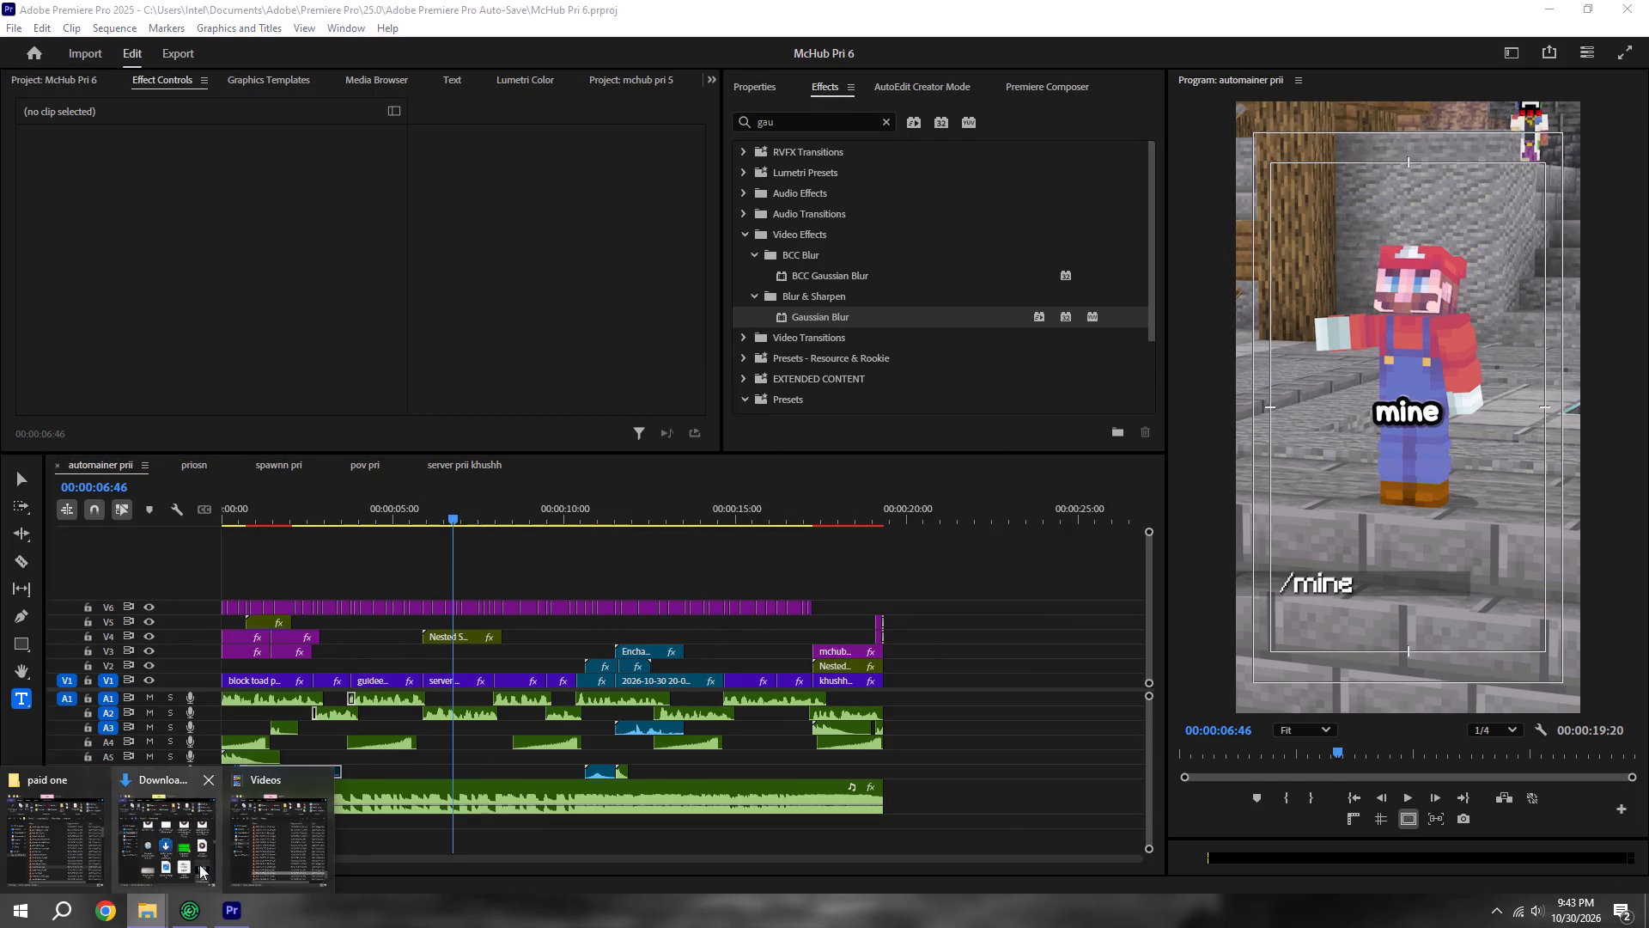
pyautogui.click(181, 849)
pyautogui.click(873, 420)
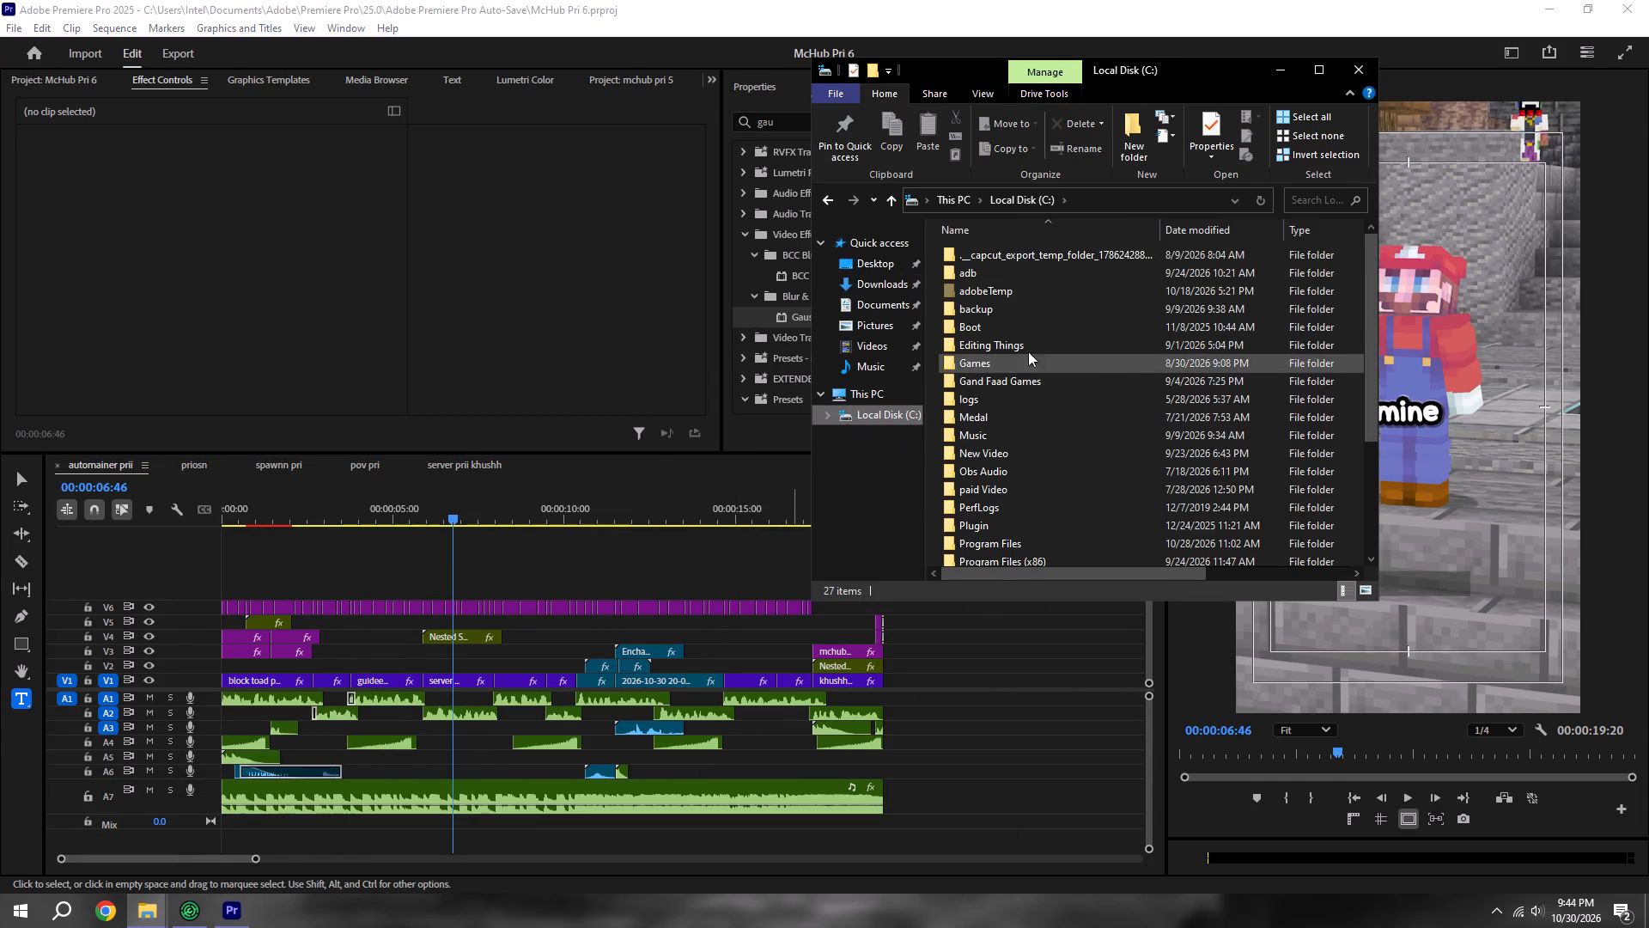
pyautogui.doubleClick(1017, 352)
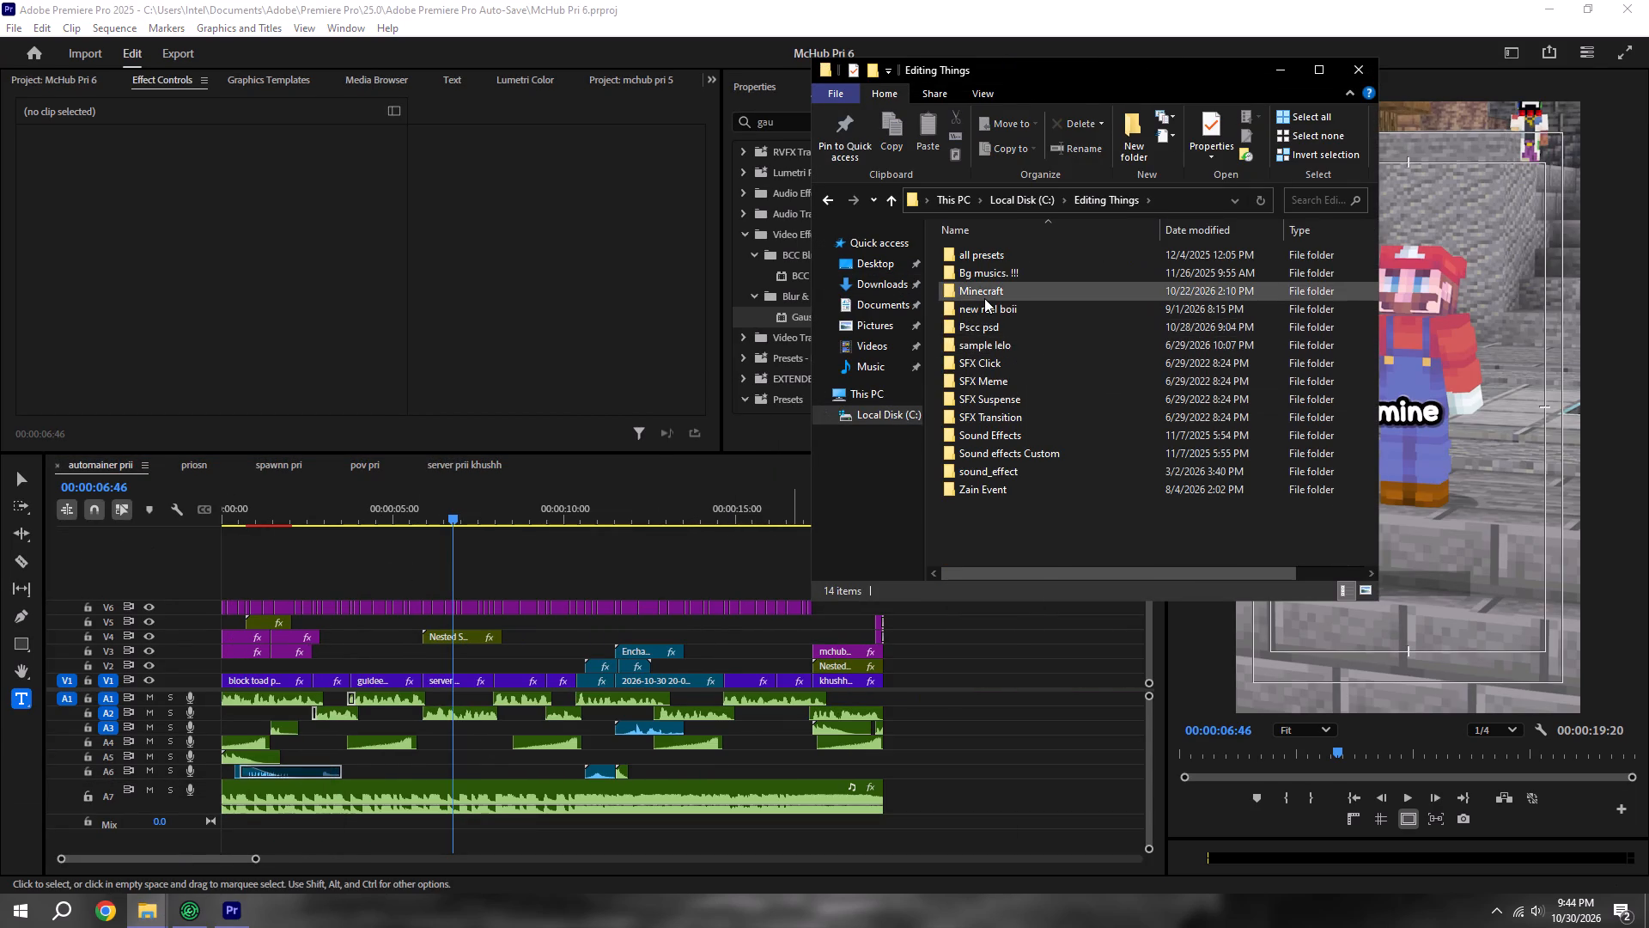
pyautogui.doubleClick(984, 298)
pyautogui.scroll(-12, 1009, 329)
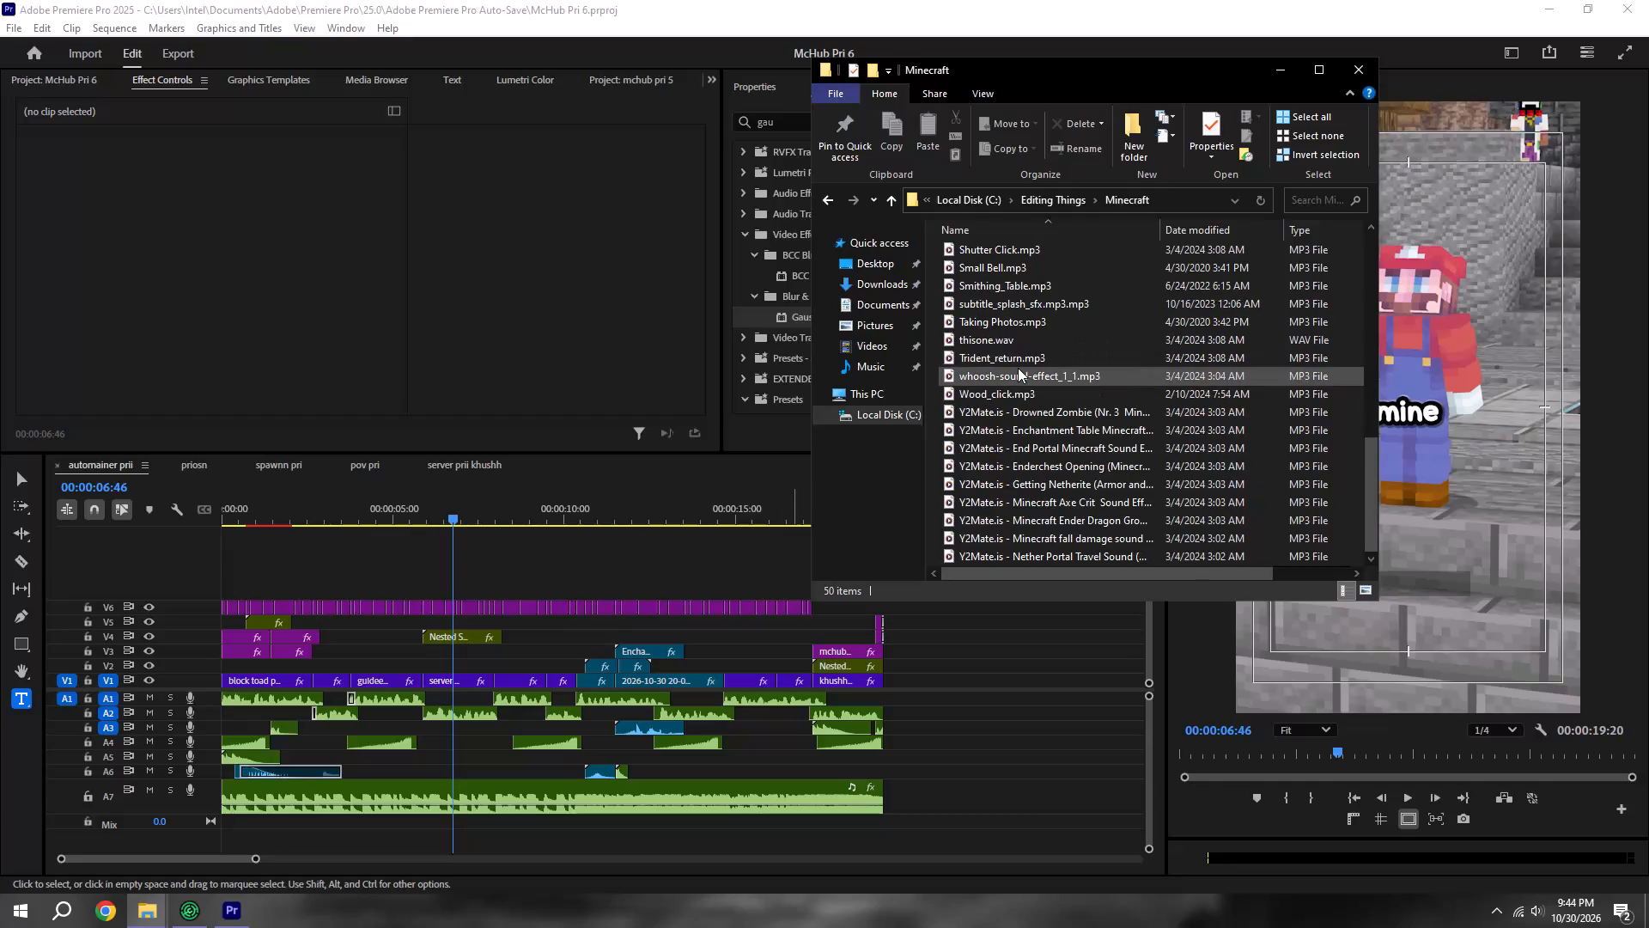
pyautogui.scroll(-12, 1018, 368)
pyautogui.scroll(16, 1016, 400)
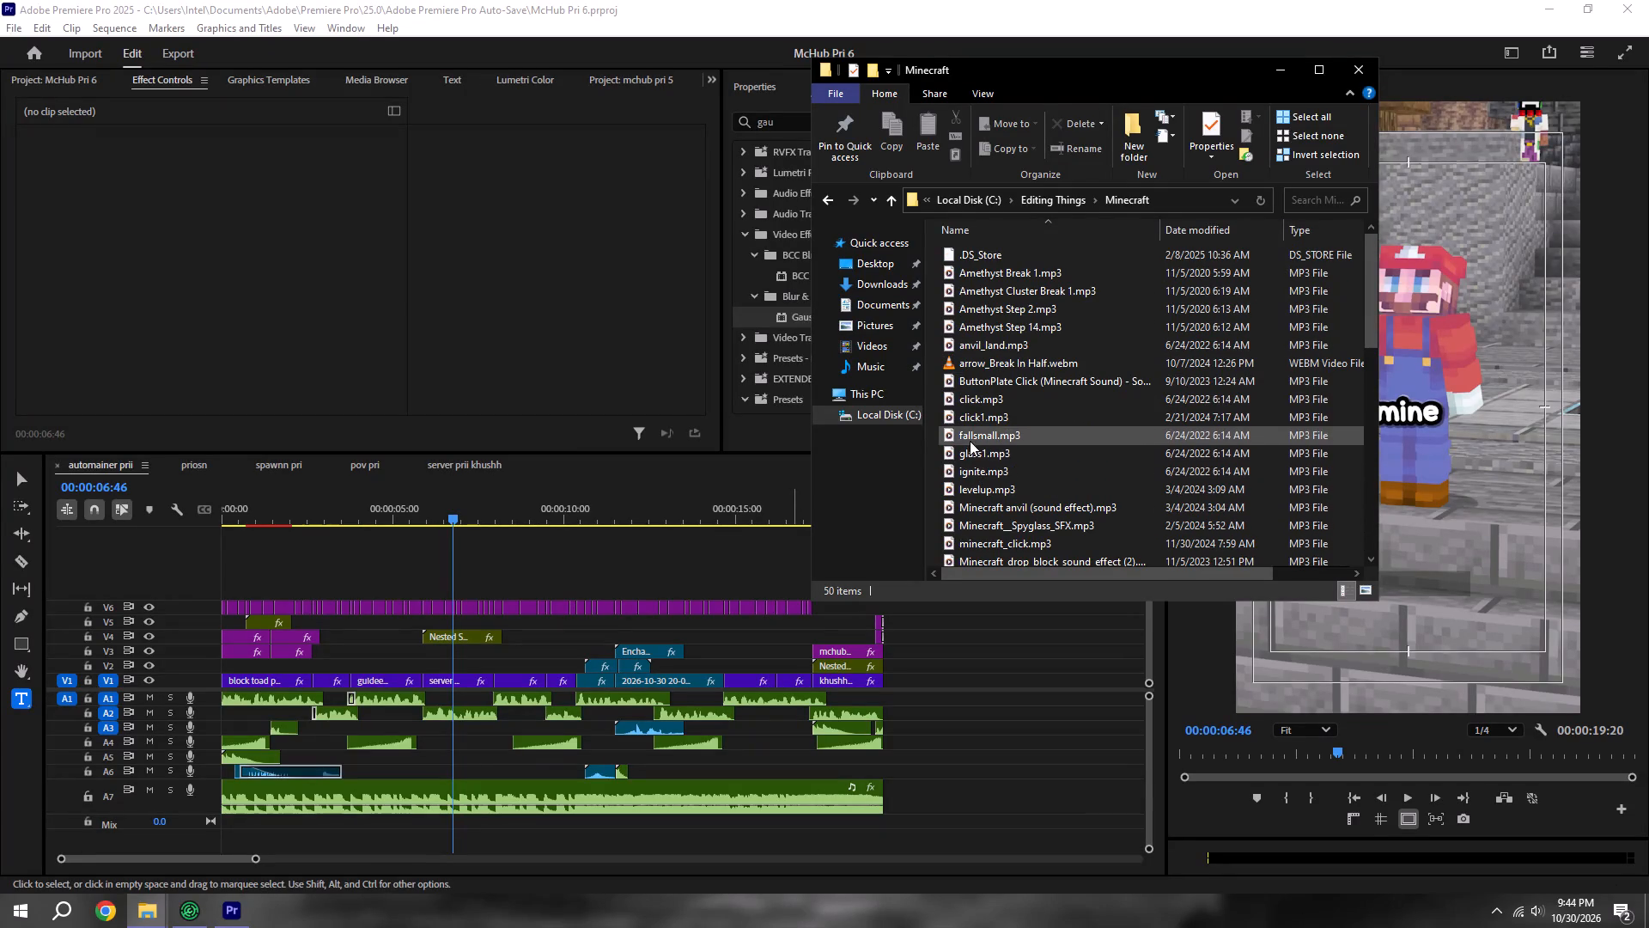
pyautogui.scroll(-3, 968, 358)
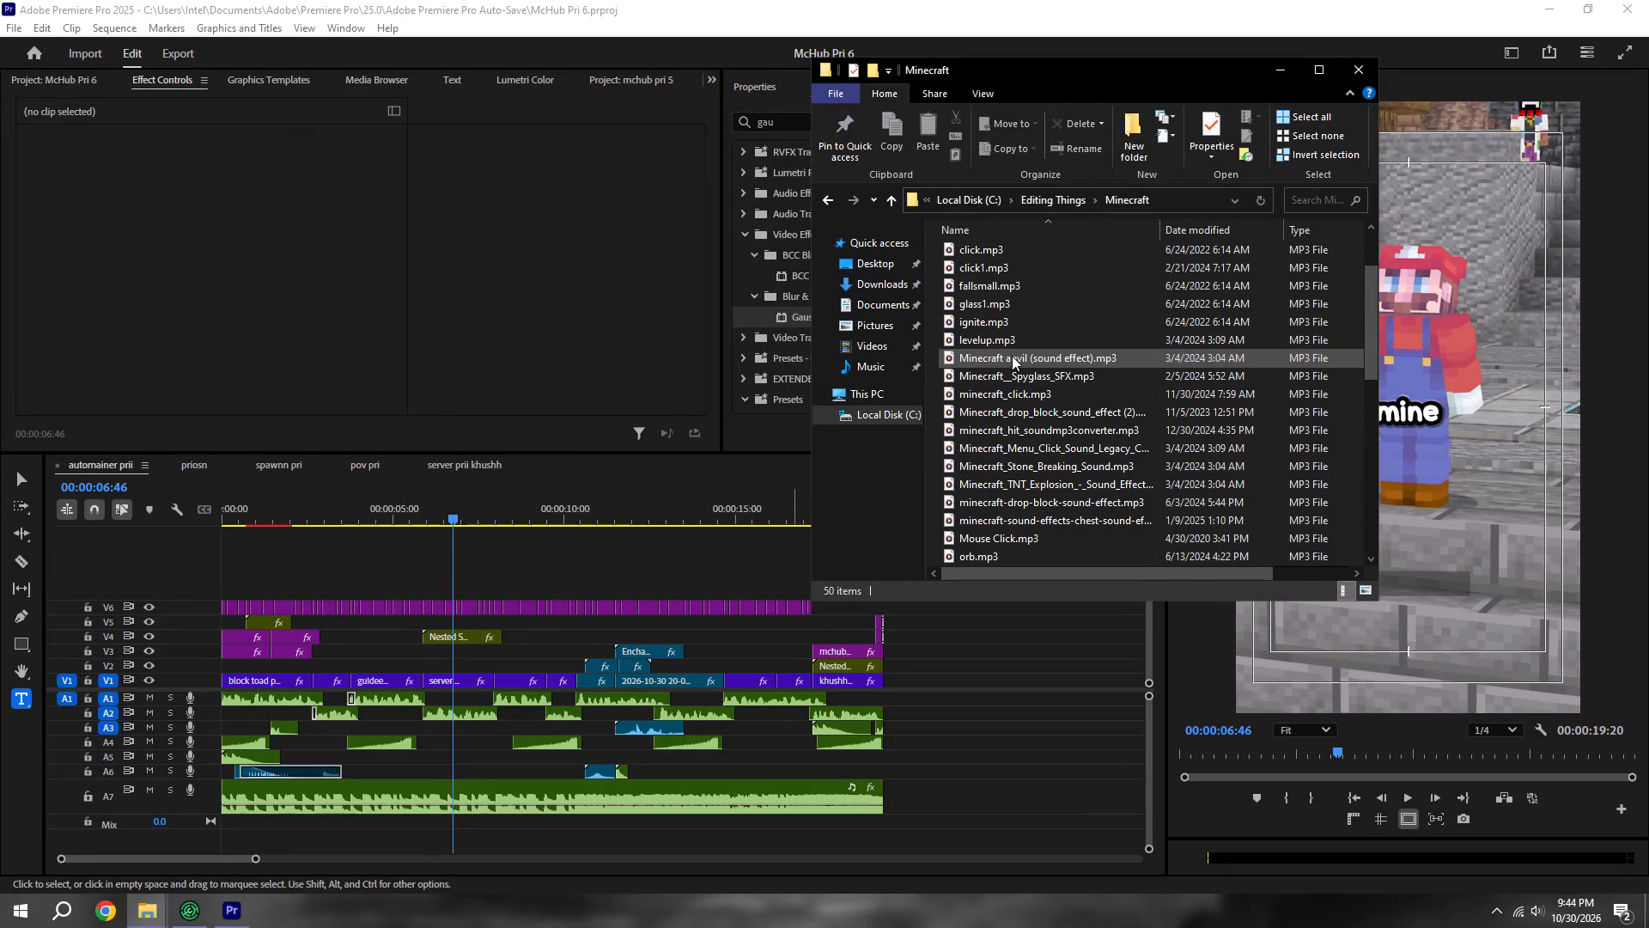
pyautogui.scroll(5, 1008, 350)
pyautogui.scroll(-8, 1008, 350)
pyautogui.moveTo(975, 282); pyautogui.dragTo(962, 282)
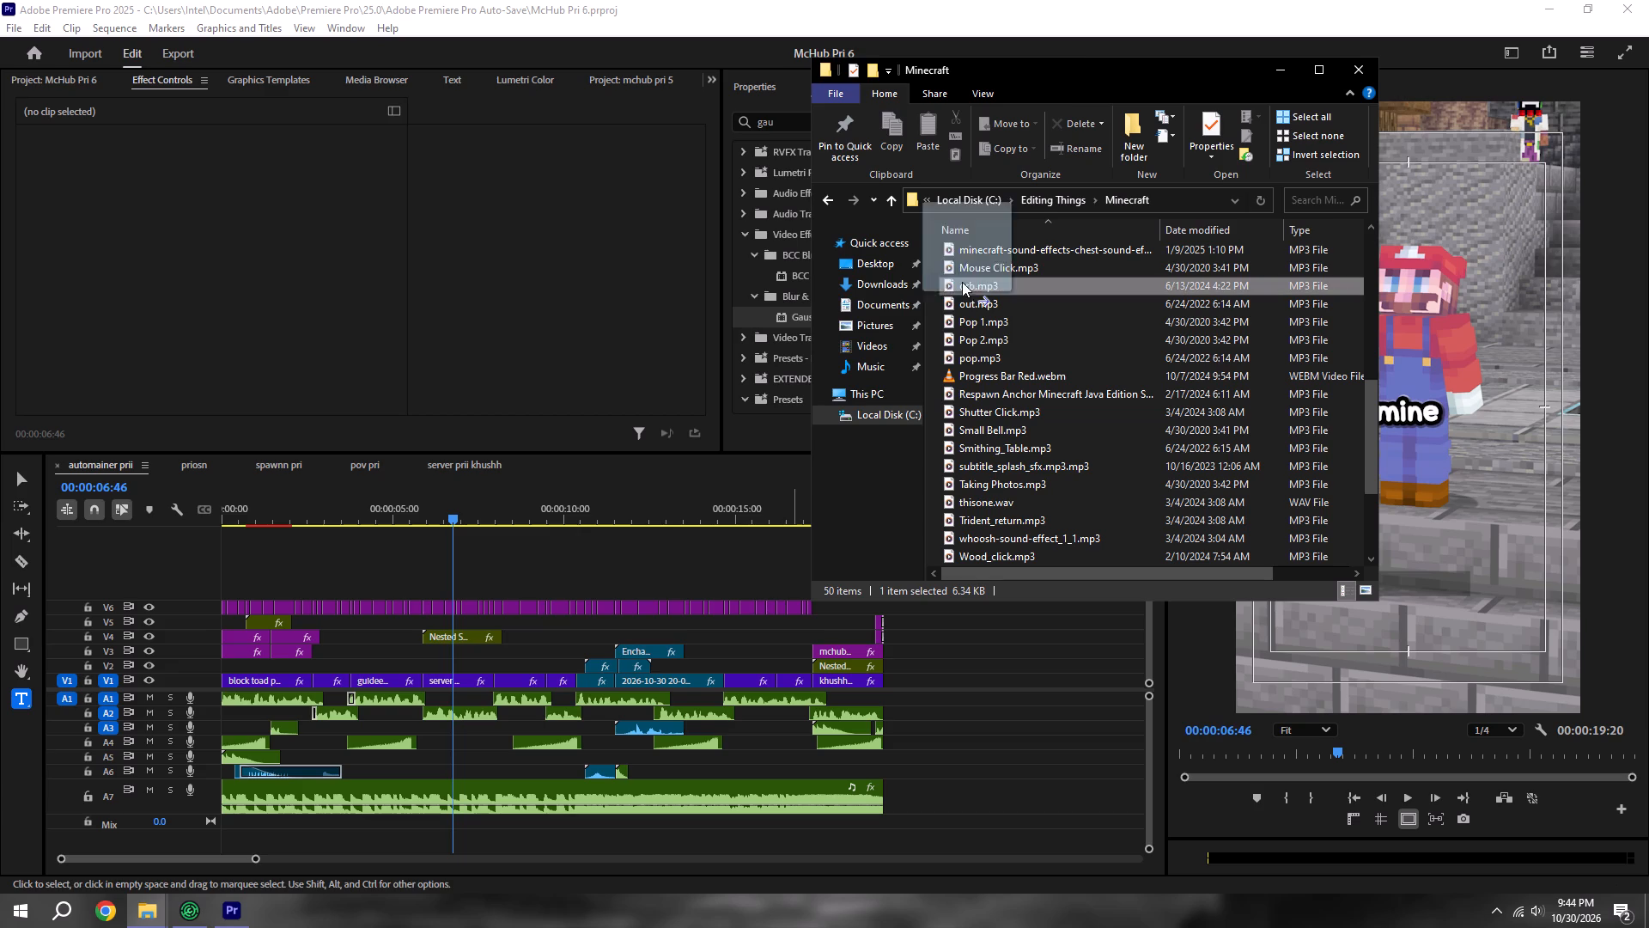
pyautogui.moveTo(962, 282); pyautogui.dragTo(445, 753)
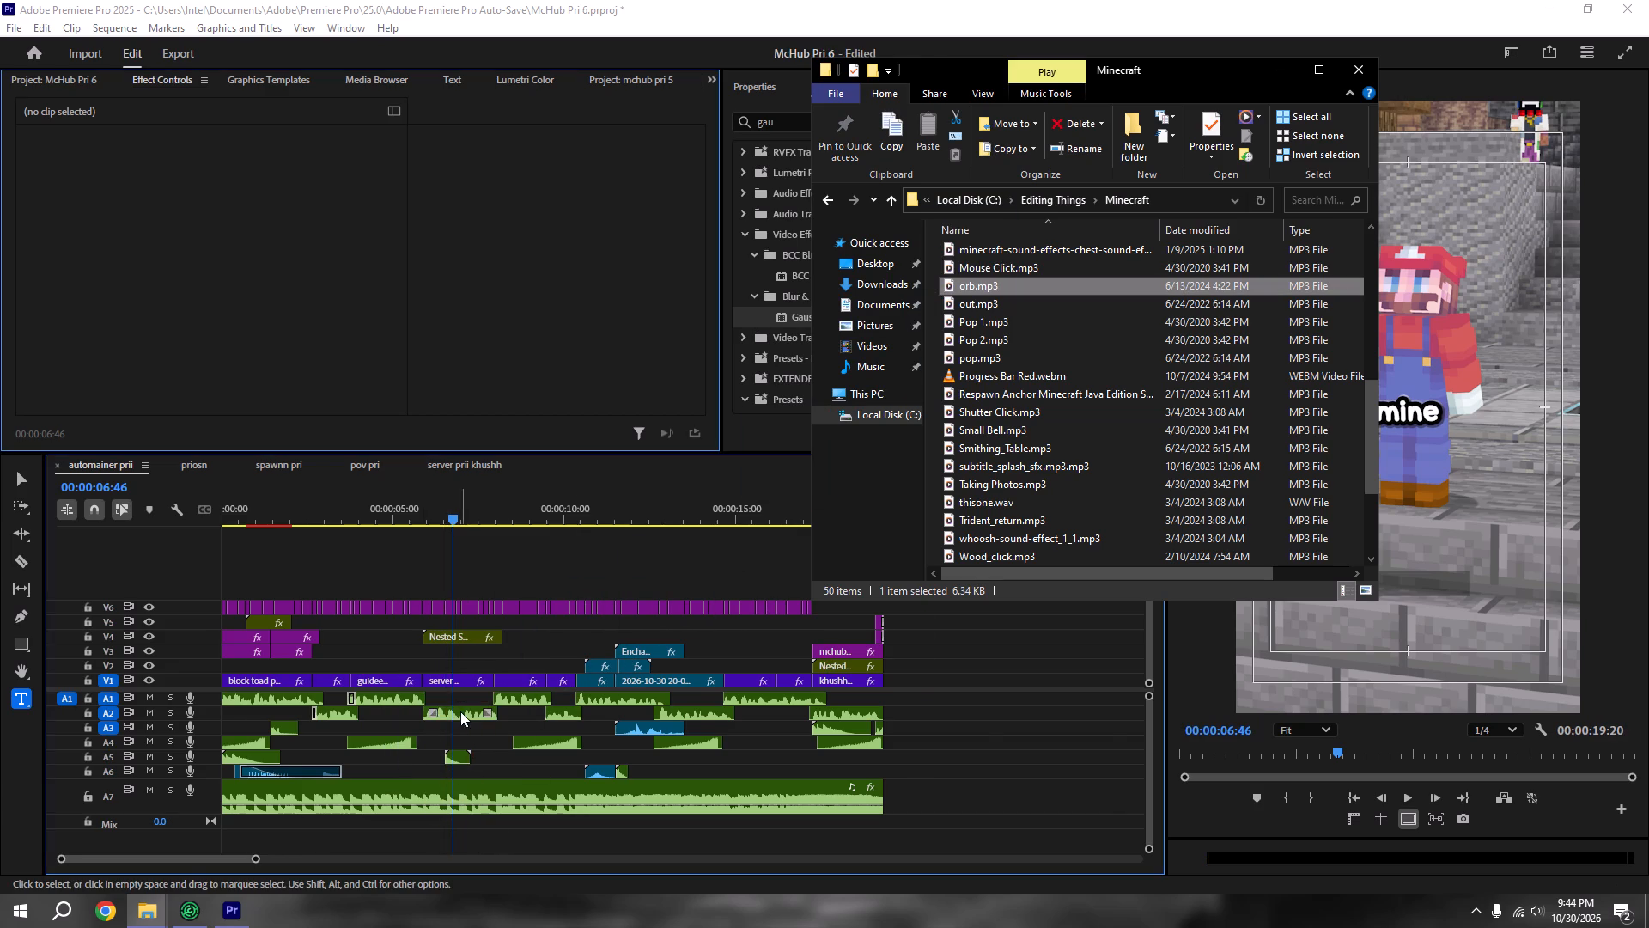
pyautogui.keyDown('alt'); pyautogui.scroll(10, 460, 711); pyautogui.keyUp('alt')
pyautogui.hotkey('ctrl', 's')
# Move orb.mp3 on A5 to start at 00:00:05:52, aligned with the server prii khushh.mp4 clip, then preview and save.
pyautogui.keyDown('shift'); pyautogui.click(343, 504); pyautogui.keyUp('shift')
pyautogui.keyDown('shift'); pyautogui.moveTo(348, 500); pyautogui.dragTo(360, 498); pyautogui.keyUp('shift')
pyautogui.moveTo(465, 749); pyautogui.dragTo(449, 757)
pyautogui.moveTo(450, 757); pyautogui.dragTo(383, 759)
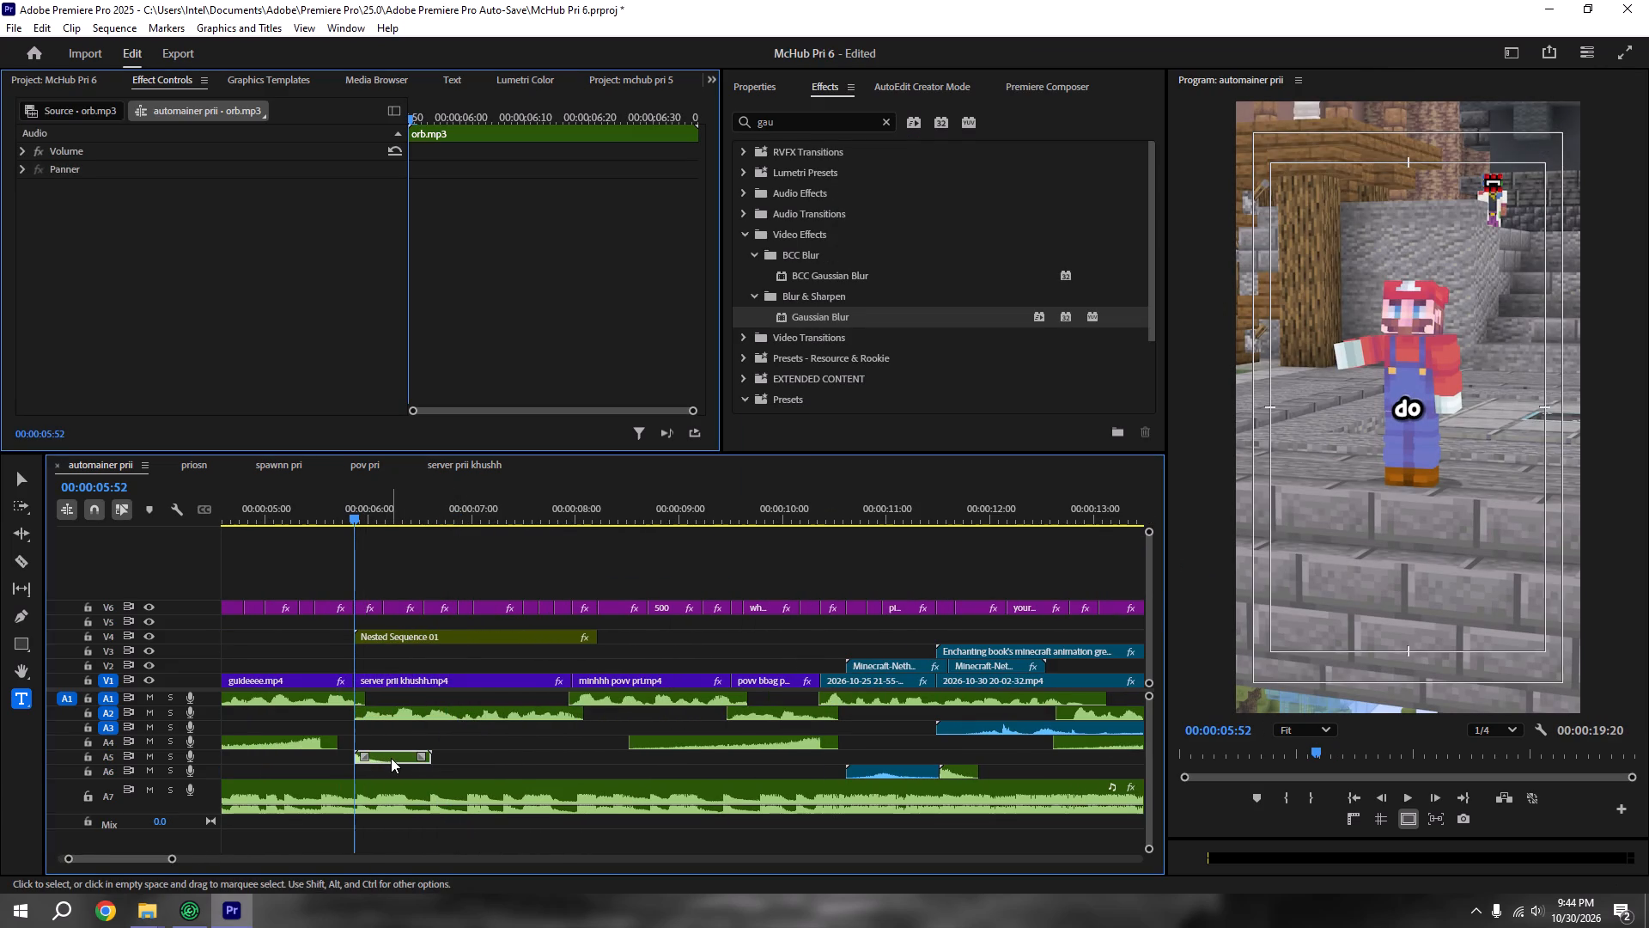
pyautogui.press('space')
pyautogui.press('space')
pyautogui.hotkey('ctrl', 's')
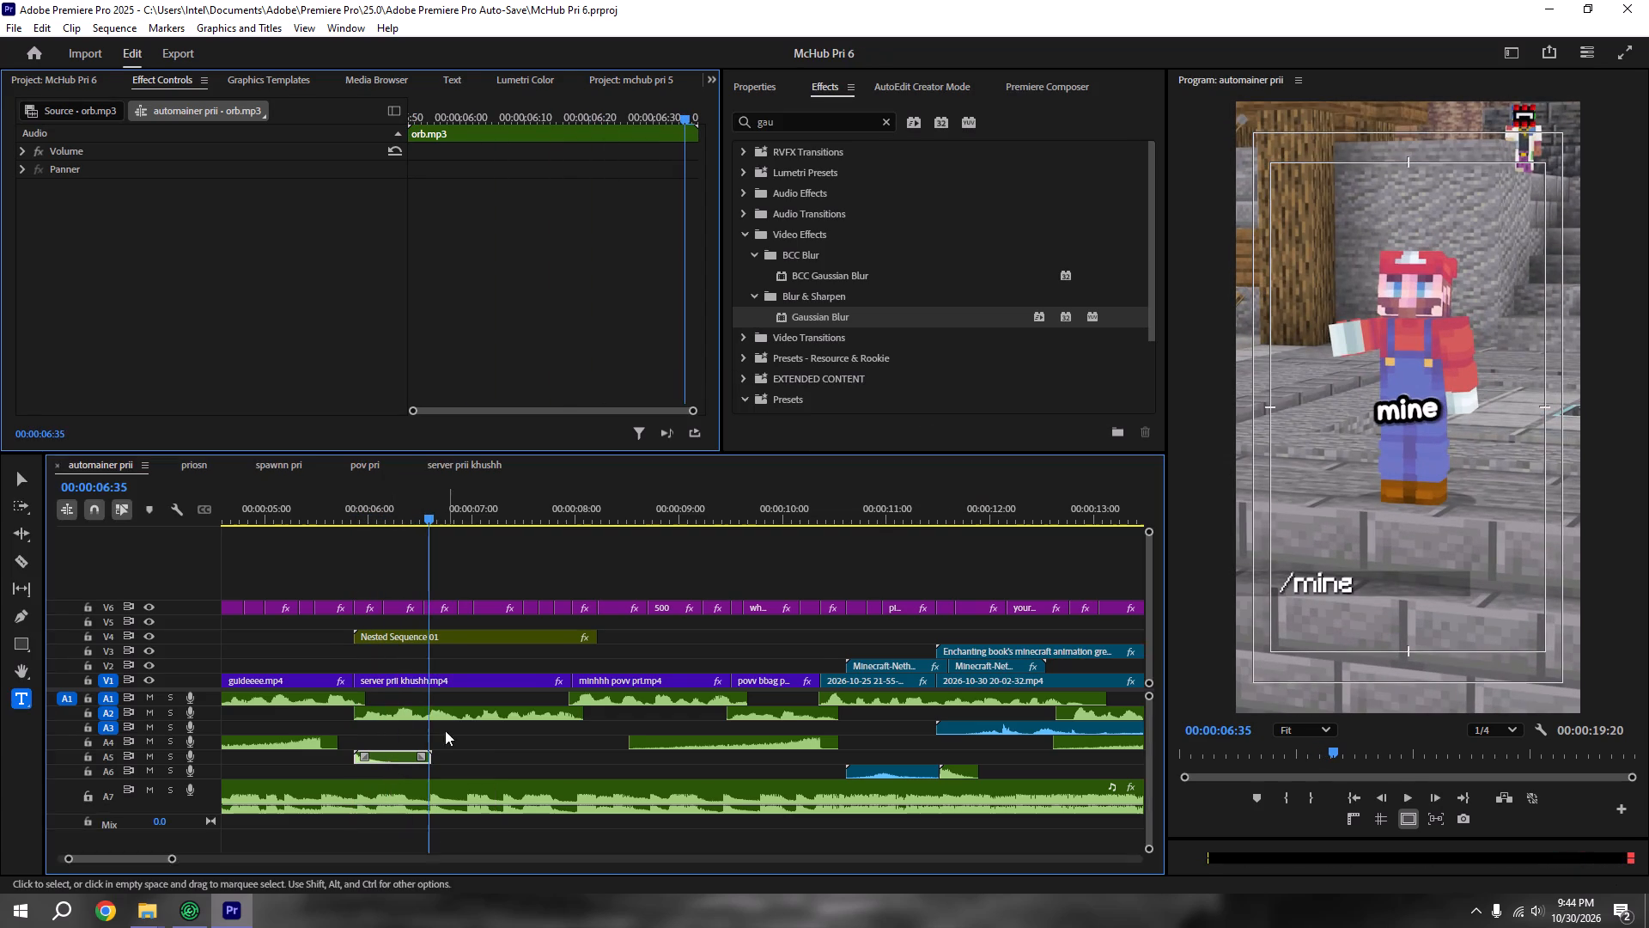
# Replay automainer prii from the beginning to check the opening, and save.
pyautogui.scroll(-5, 444, 727)
pyautogui.hotkey('ctrl', 's')
pyautogui.moveTo(355, 509); pyautogui.dragTo(138, 528)
pyautogui.press('space')
pyautogui.keyDown('alt'); pyautogui.scroll(-6, 336, 682); pyautogui.keyUp('alt')
pyautogui.hotkey('ctrl', 's')
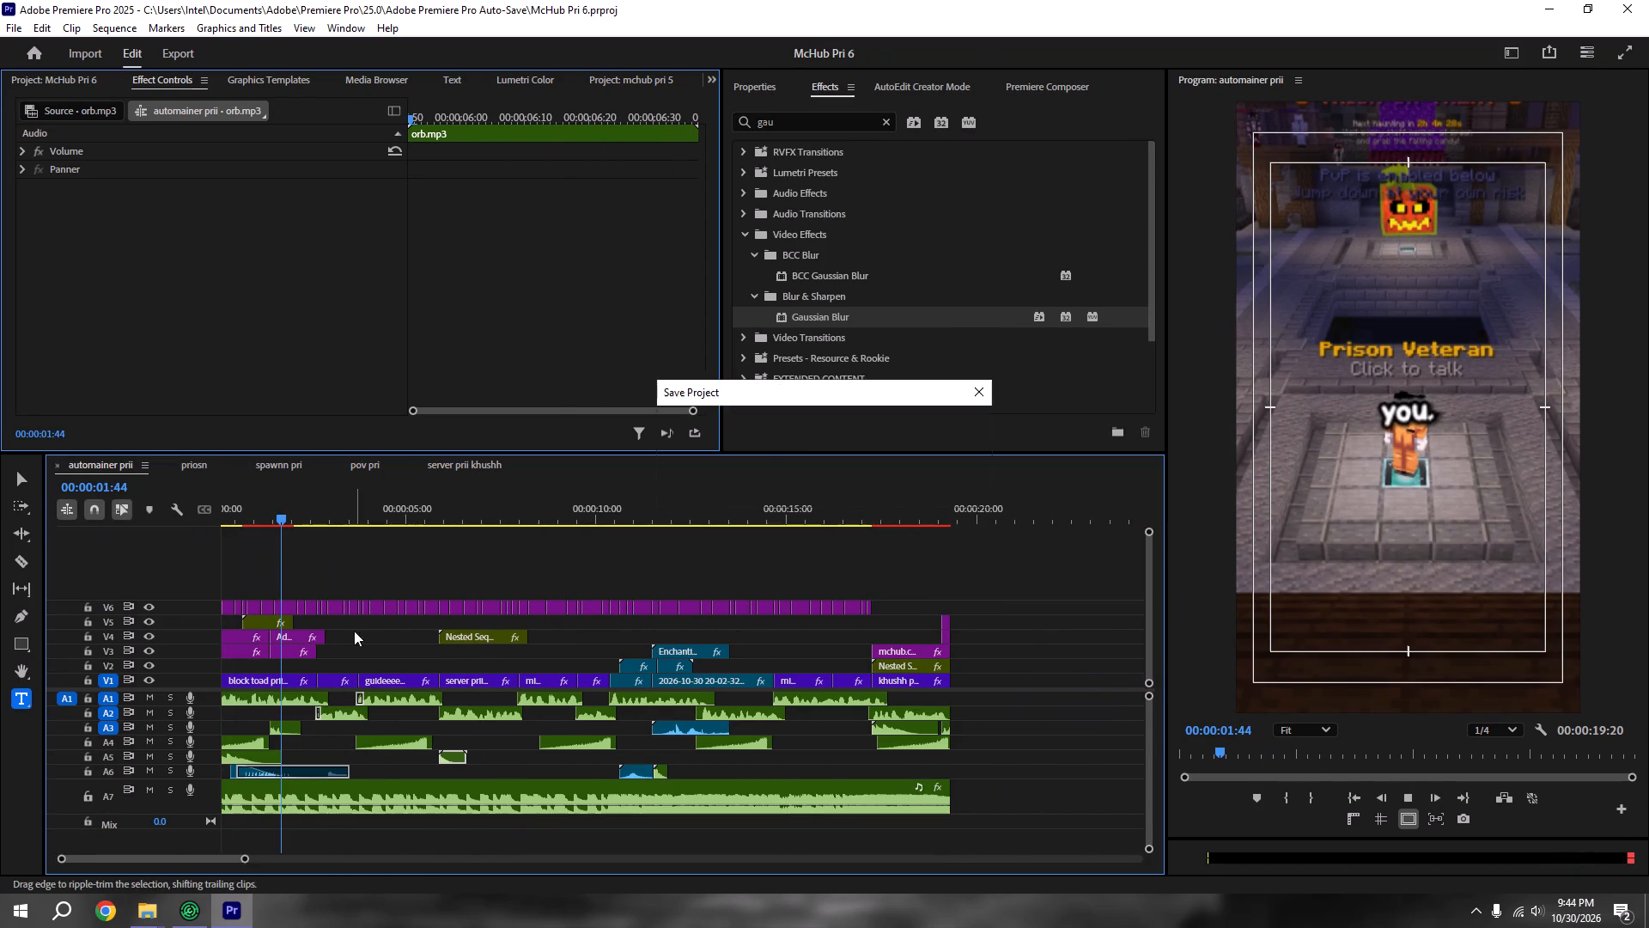
# Examine the priosn sequence's audio tracks for reusable sounds, playing it from 00:00:09:41.
pyautogui.click(192, 461)
pyautogui.scroll(2, 423, 706)
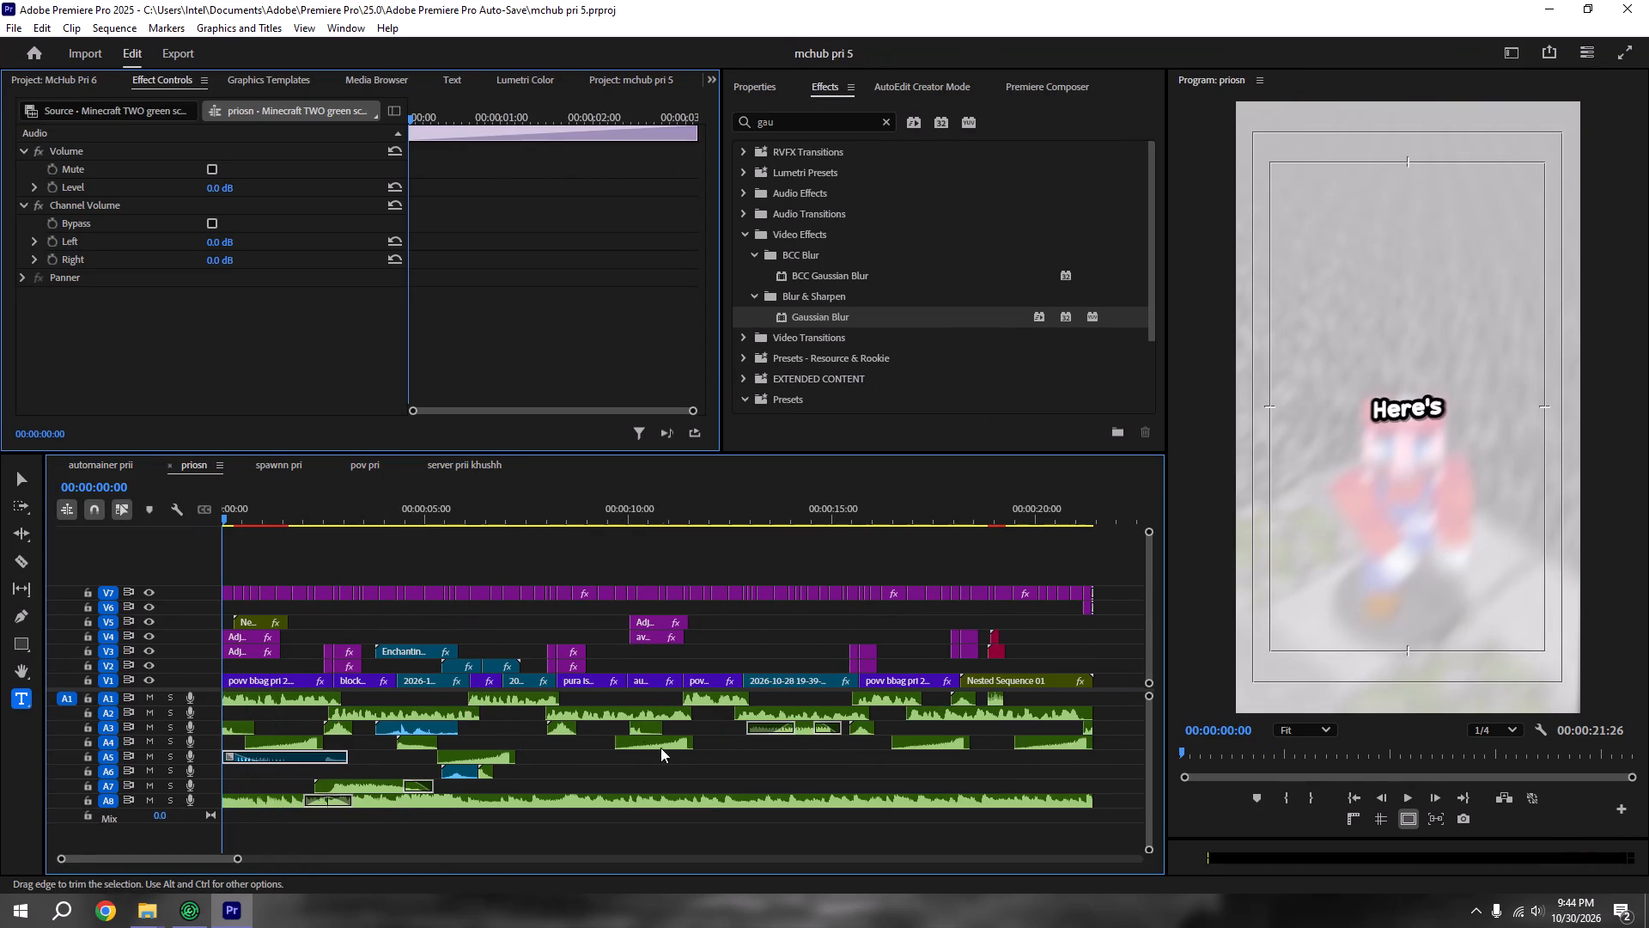
pyautogui.click(677, 731)
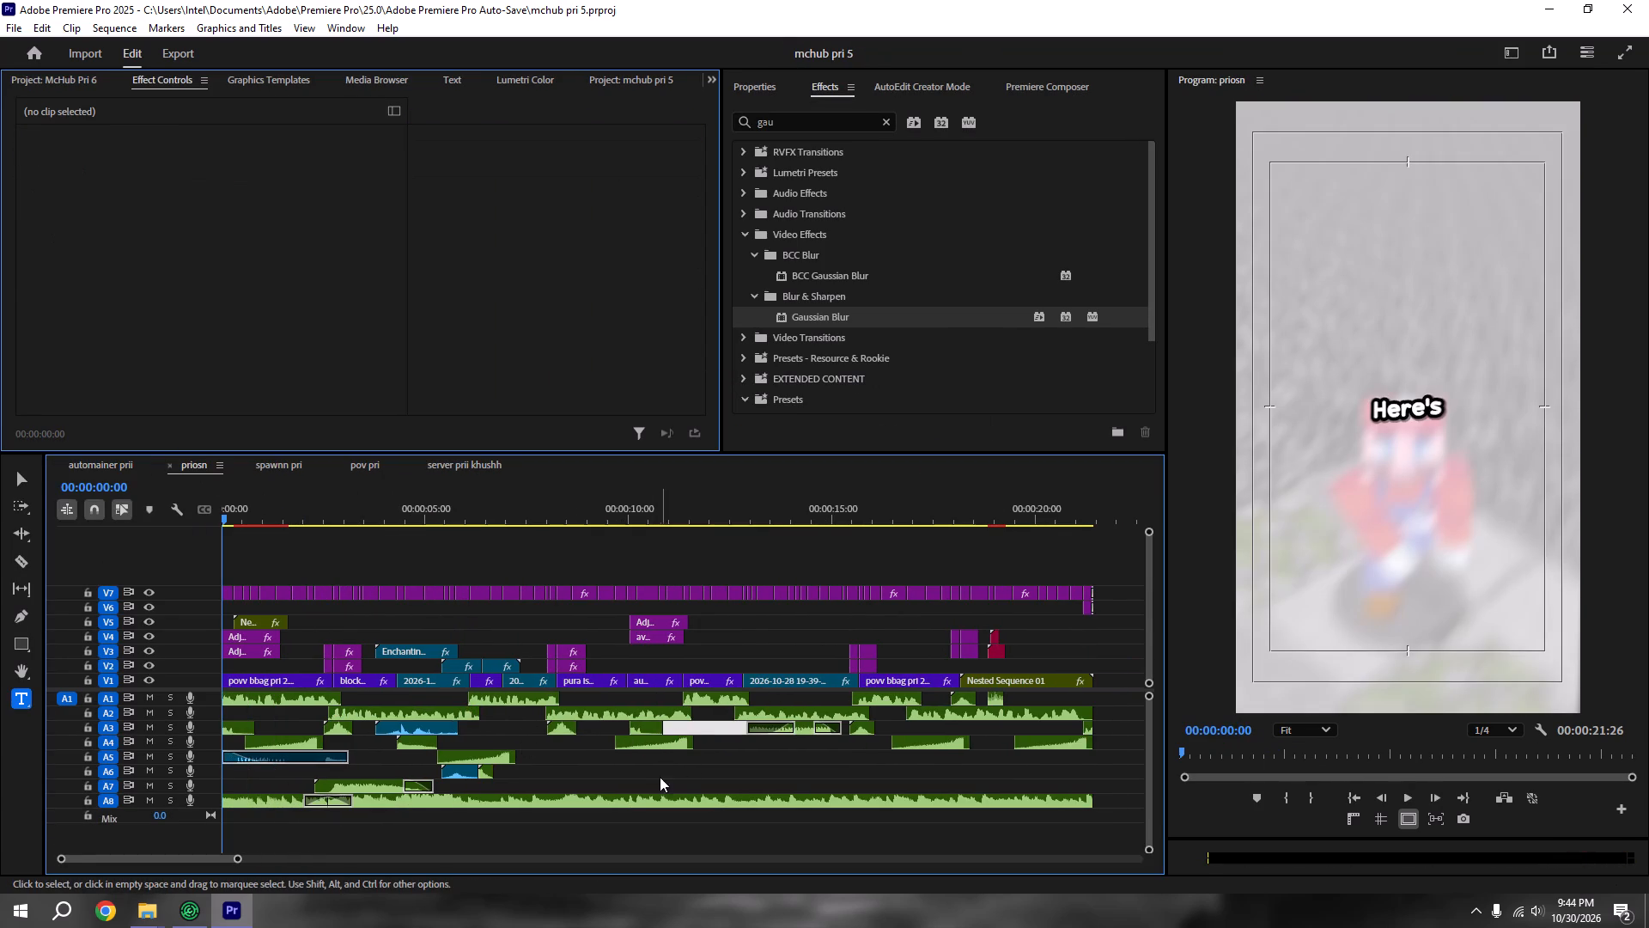
pyautogui.keyDown('shift'); pyautogui.click(615, 549); pyautogui.keyUp('shift')
pyautogui.keyDown('shift'); pyautogui.click(629, 538); pyautogui.keyUp('shift')
pyautogui.keyDown('shift'); pyautogui.click(623, 516); pyautogui.keyUp('shift')
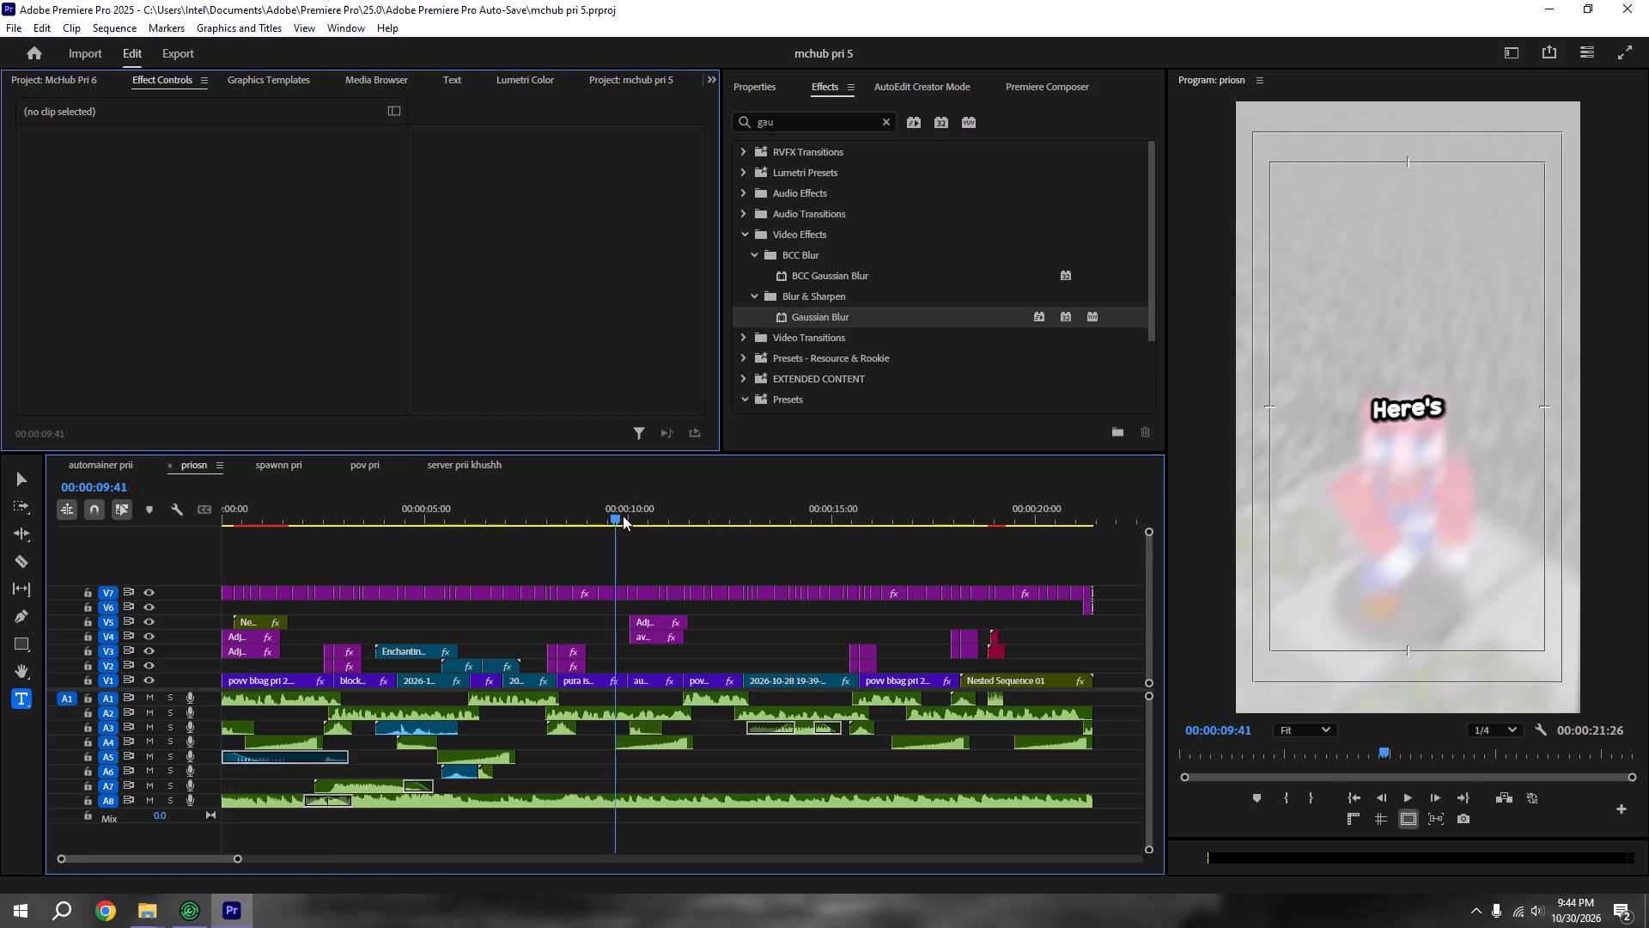
pyautogui.press('space')
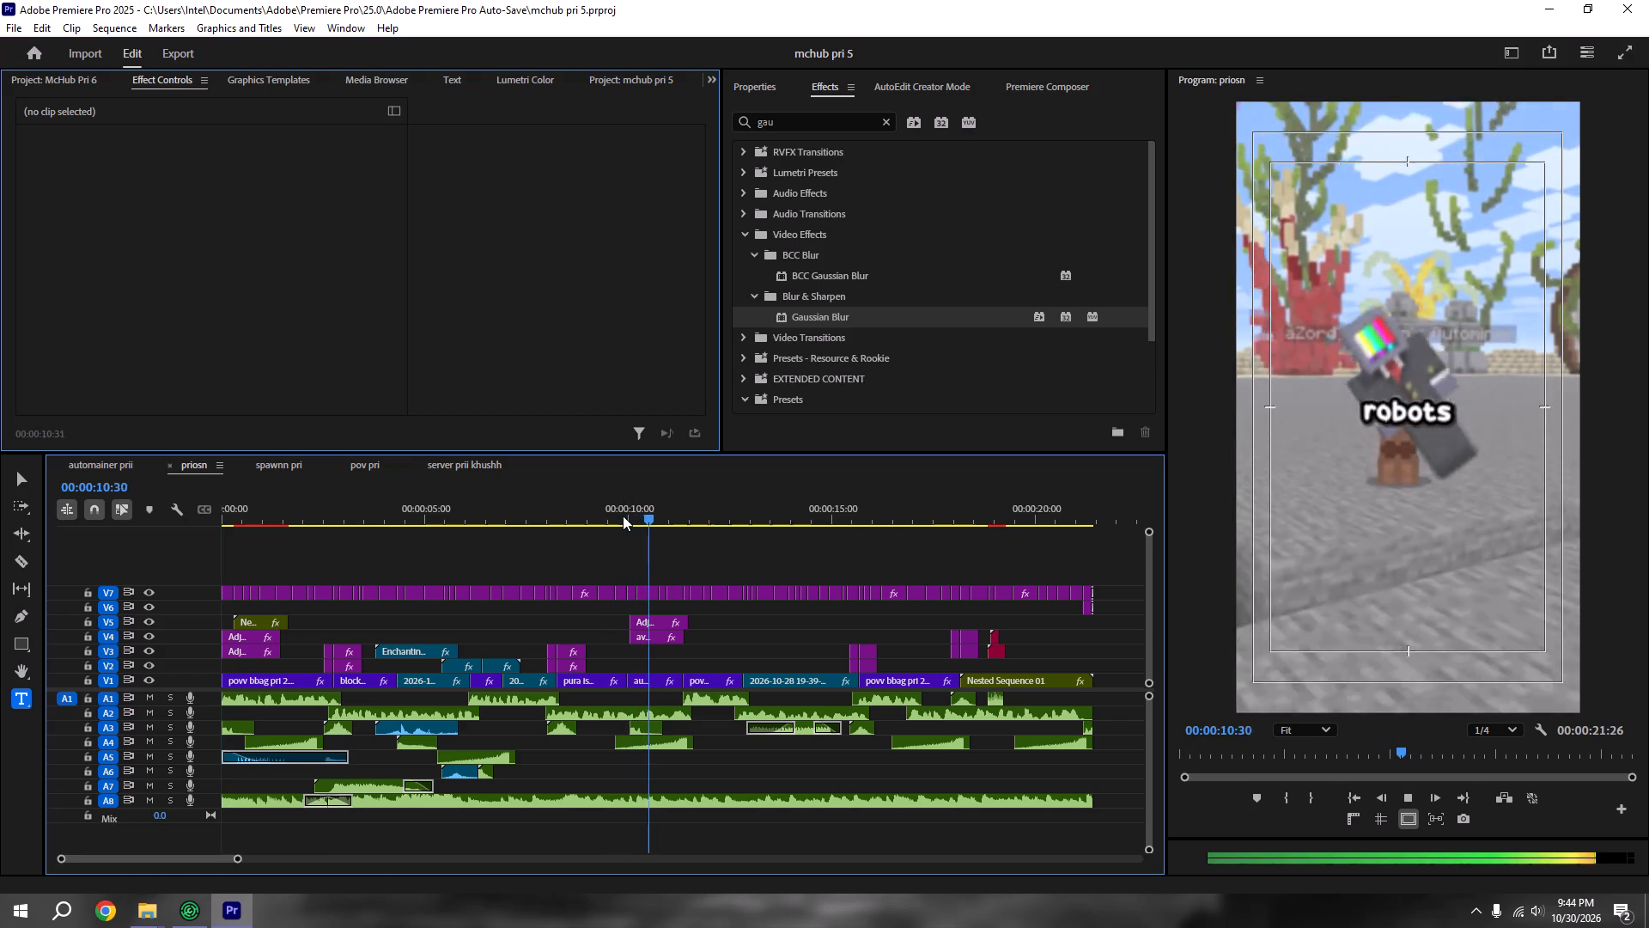
pyautogui.press('space')
pyautogui.keyDown('alt'); pyautogui.scroll(-3, 621, 762); pyautogui.keyUp('alt')
pyautogui.hotkey('ctrl', 's')
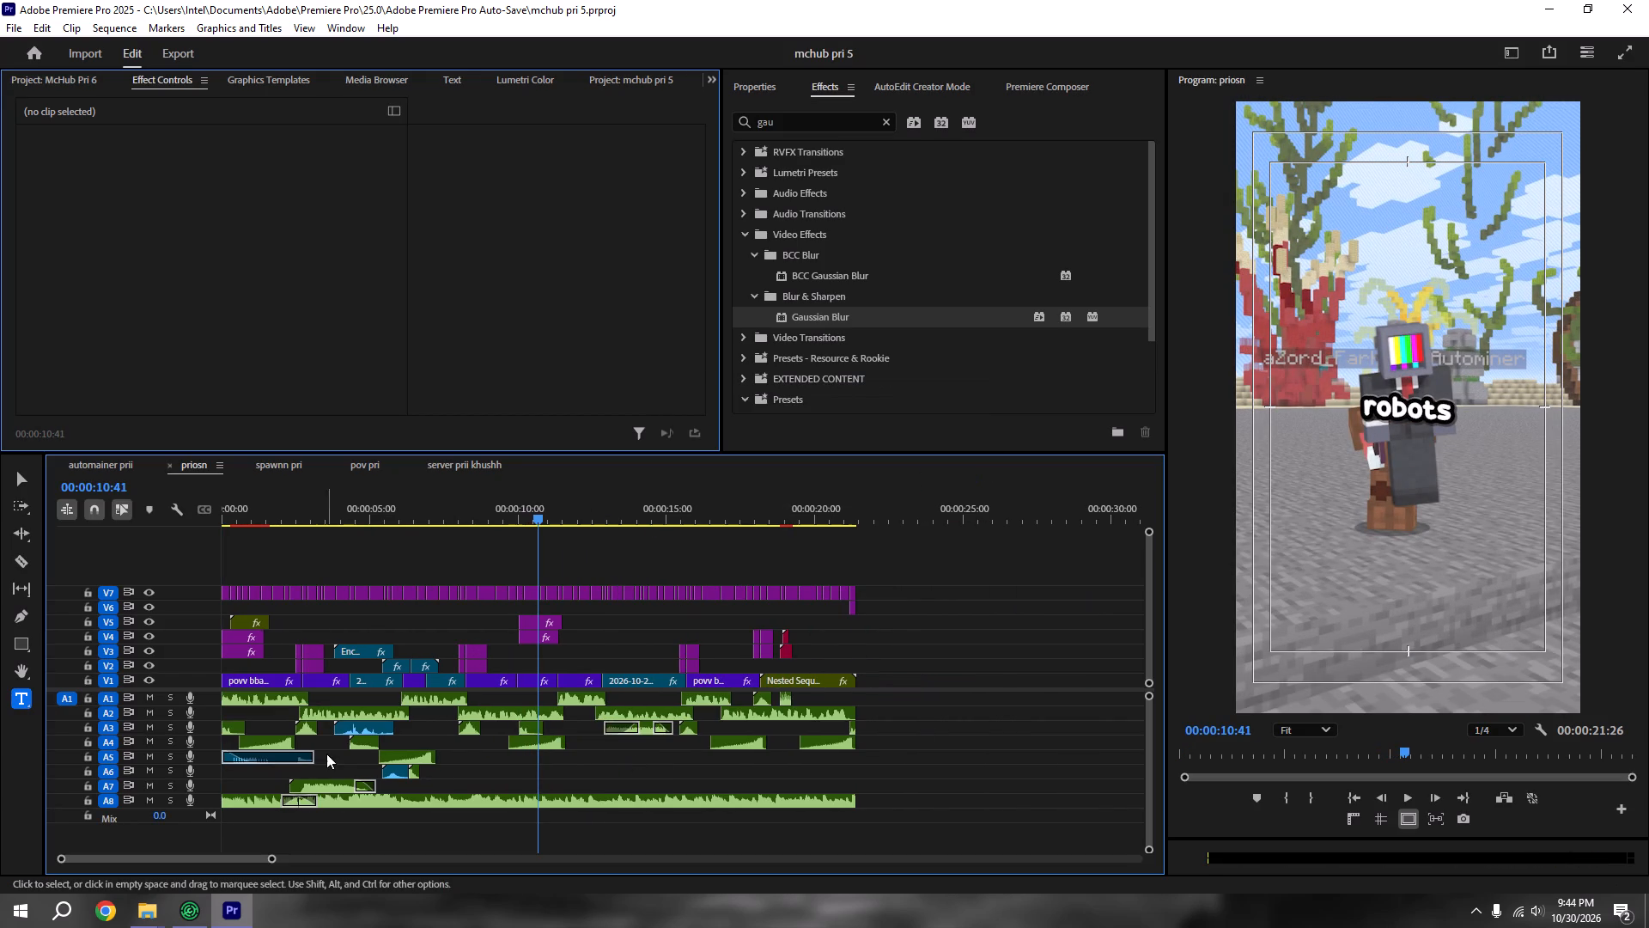
pyautogui.scroll(5, 366, 750)
# Copy Minecraft__Spyglass_SFX.mp3 from track A3 of spawnn pri into automainer prii at 00:00:03:46, and play it back.
pyautogui.click(266, 458)
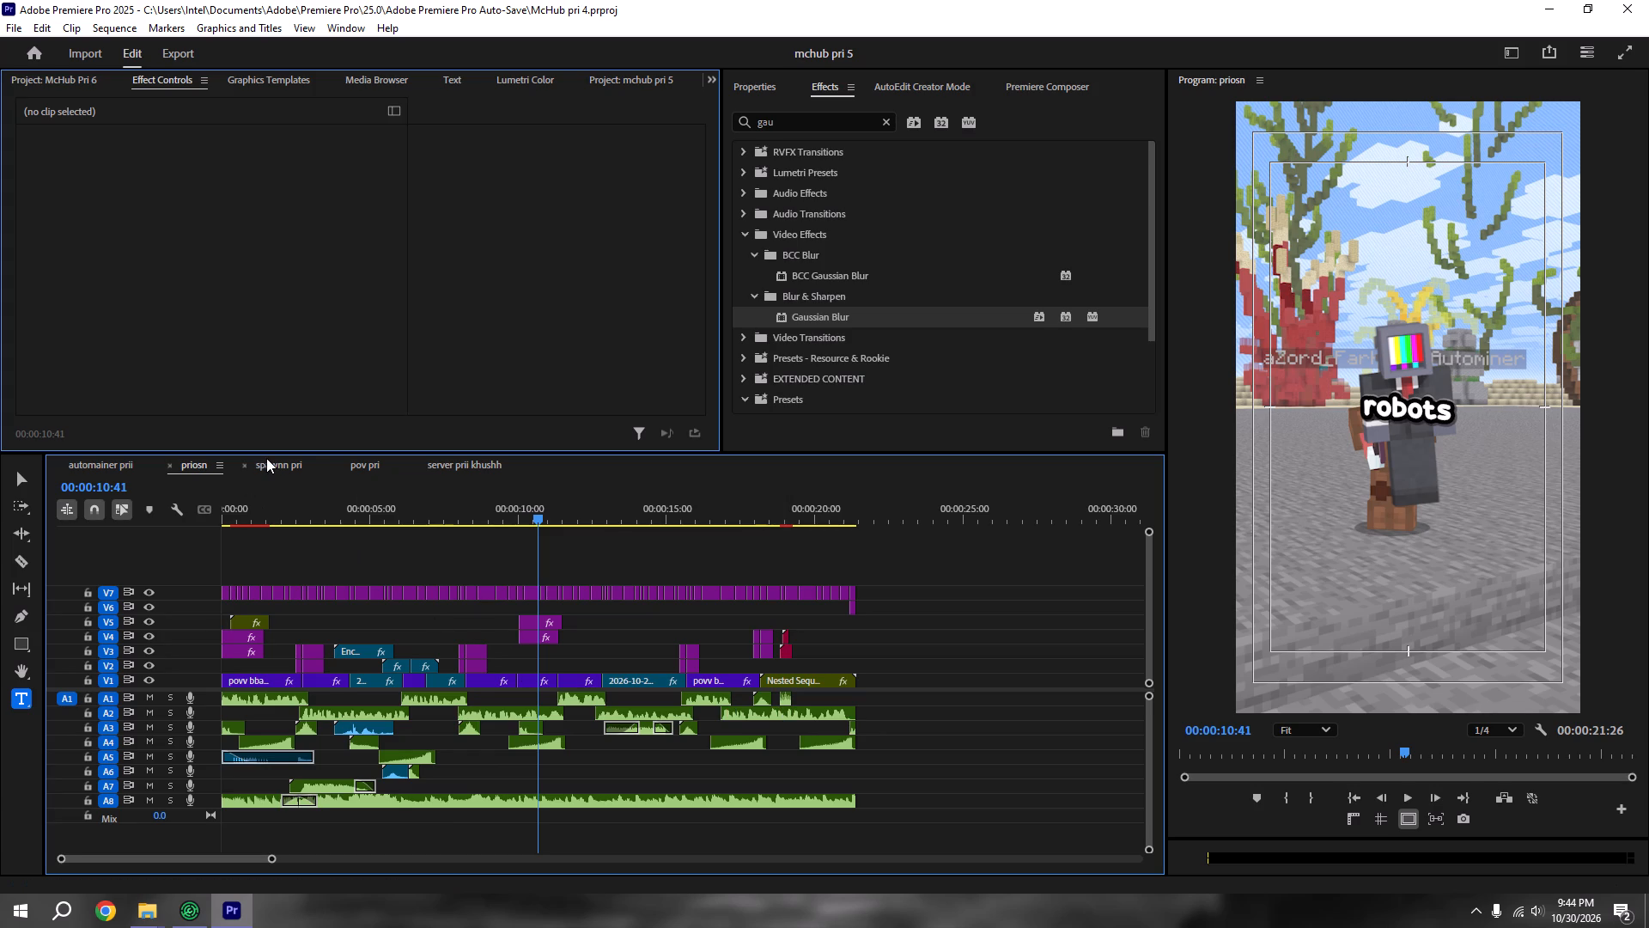
pyautogui.scroll(10, 393, 756)
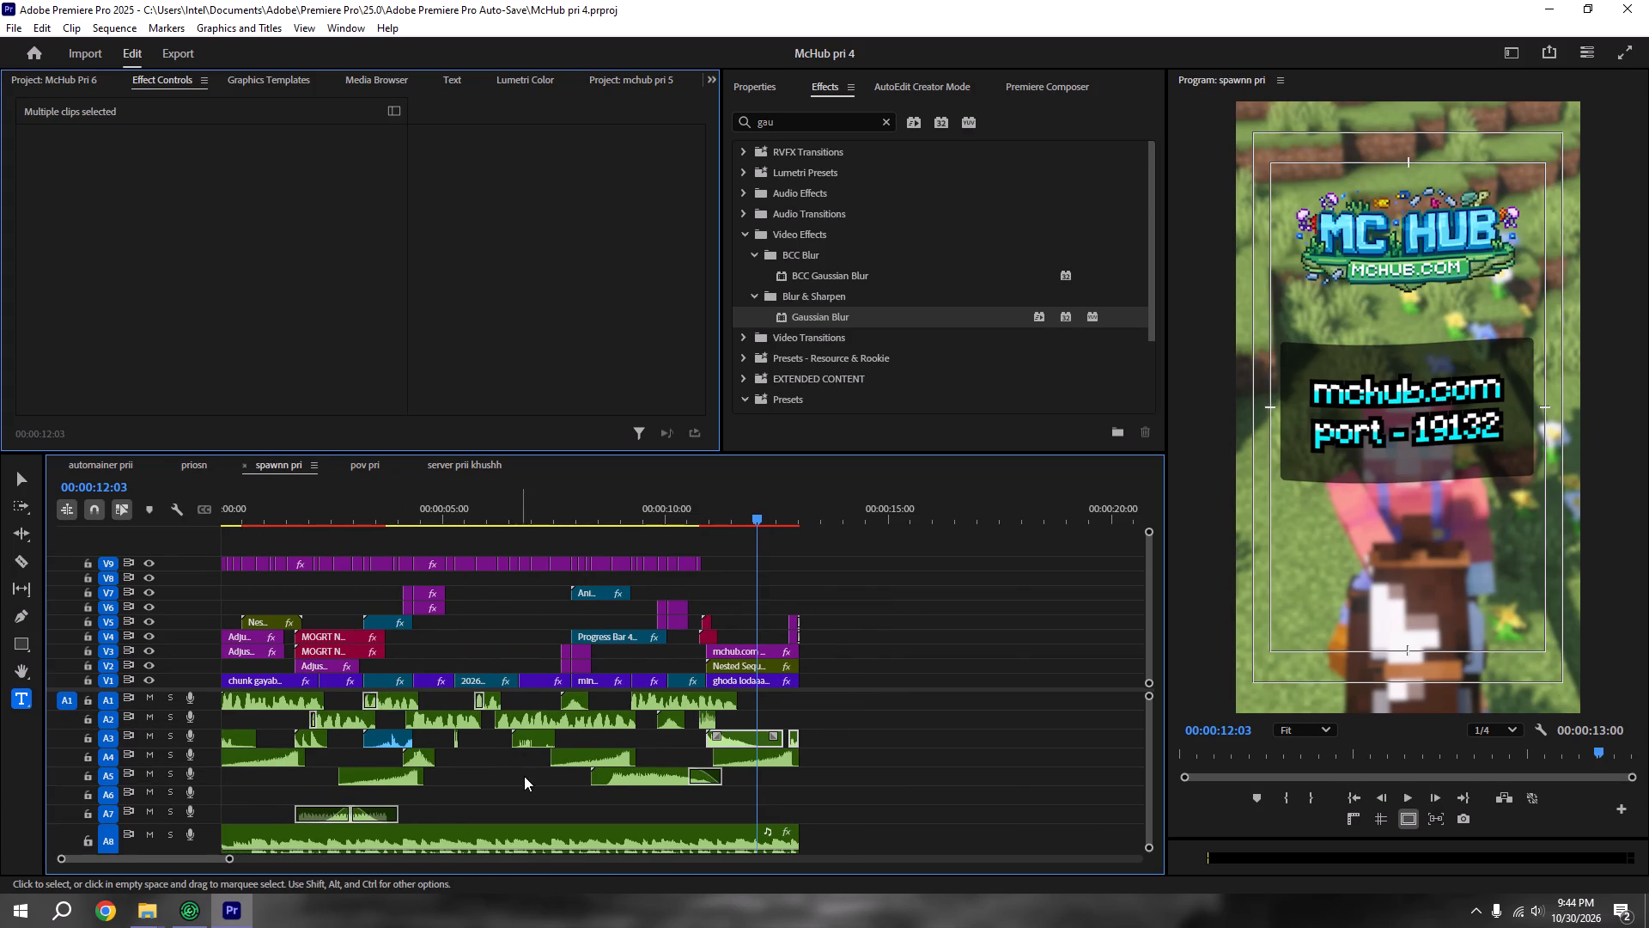
pyautogui.moveTo(532, 773); pyautogui.dragTo(519, 738)
pyautogui.hotkey('ctrl', 'c')
pyautogui.click(103, 461)
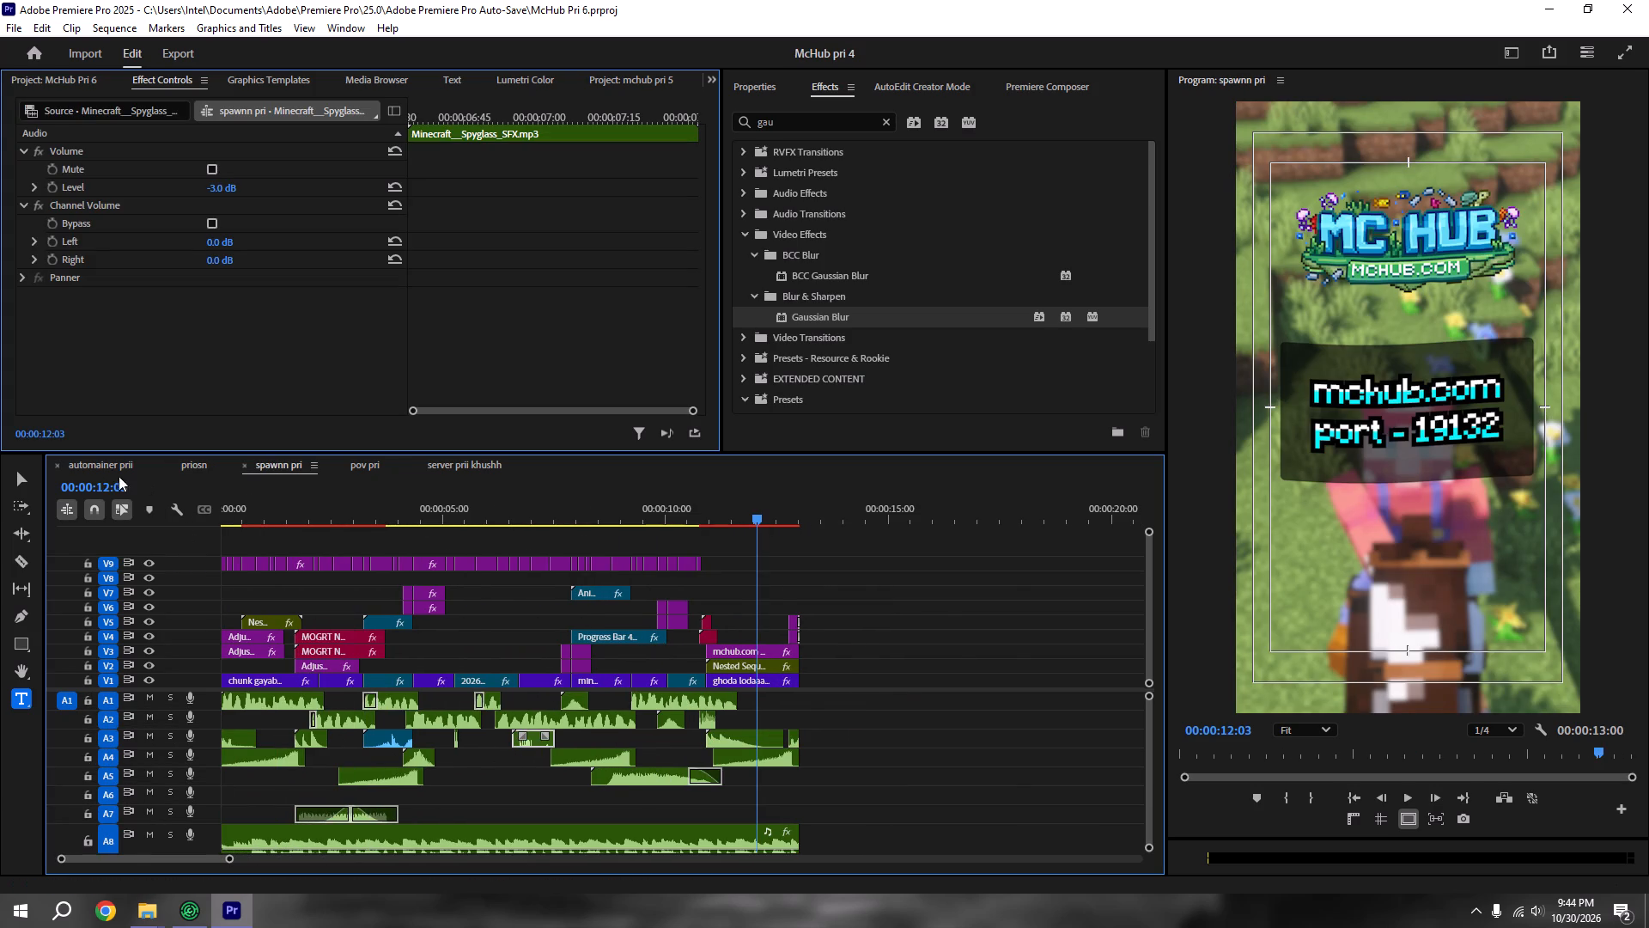
pyautogui.scroll(5, 357, 615)
pyautogui.press('space')
pyautogui.scroll(2, 412, 648)
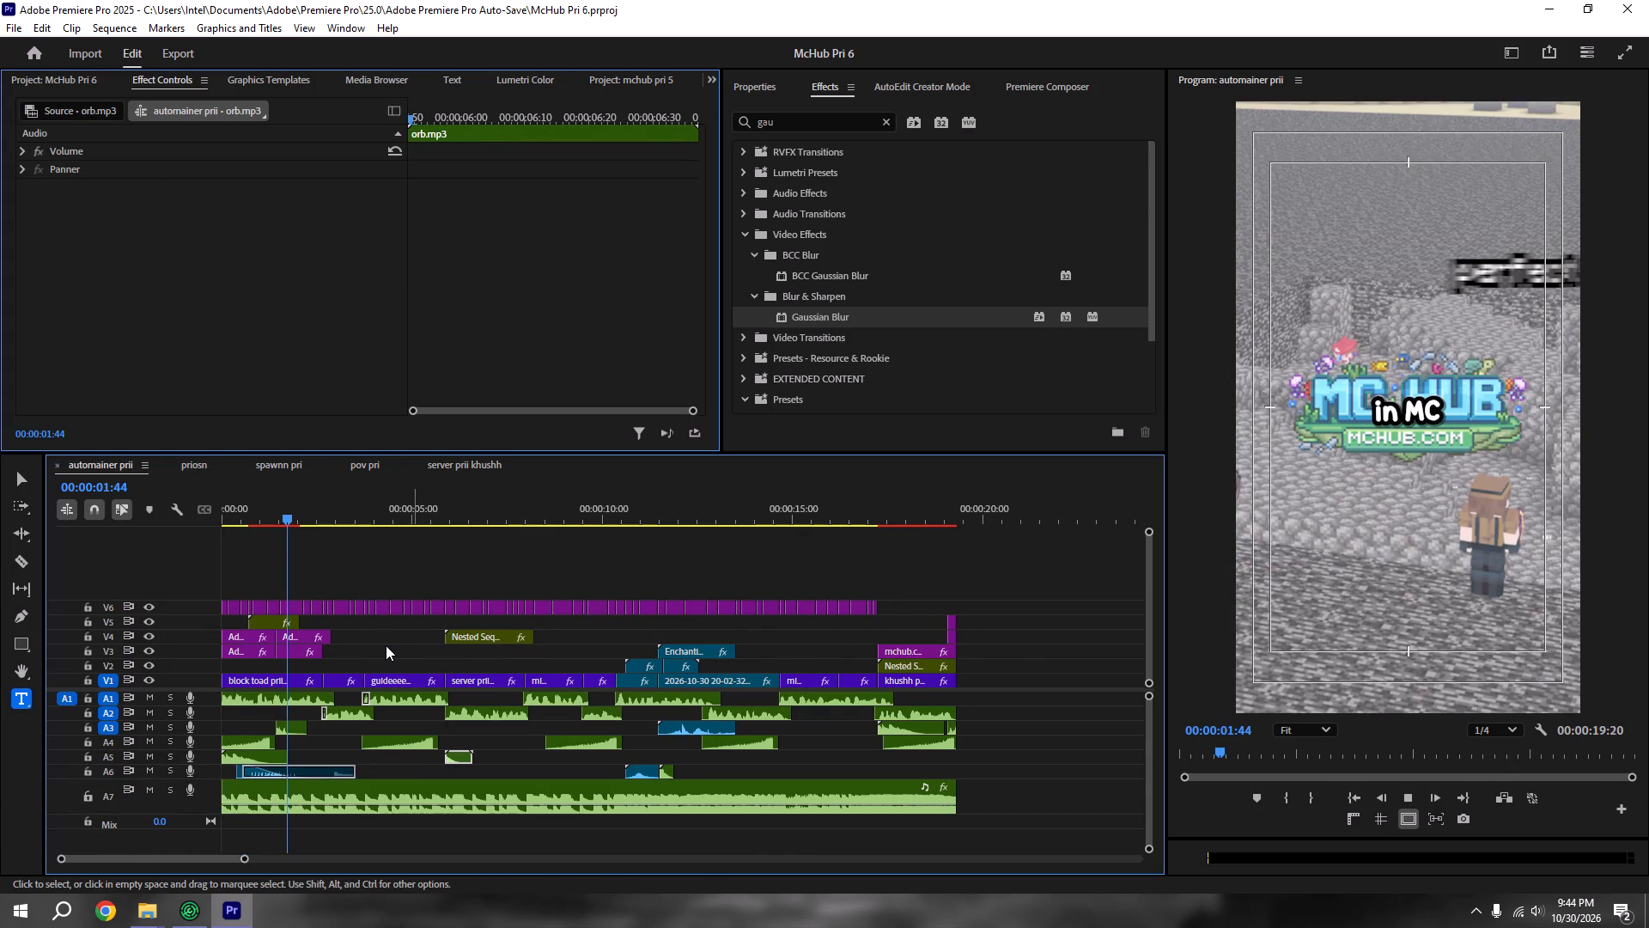
pyautogui.keyDown('alt'); pyautogui.scroll(5, 382, 628); pyautogui.keyUp('alt')
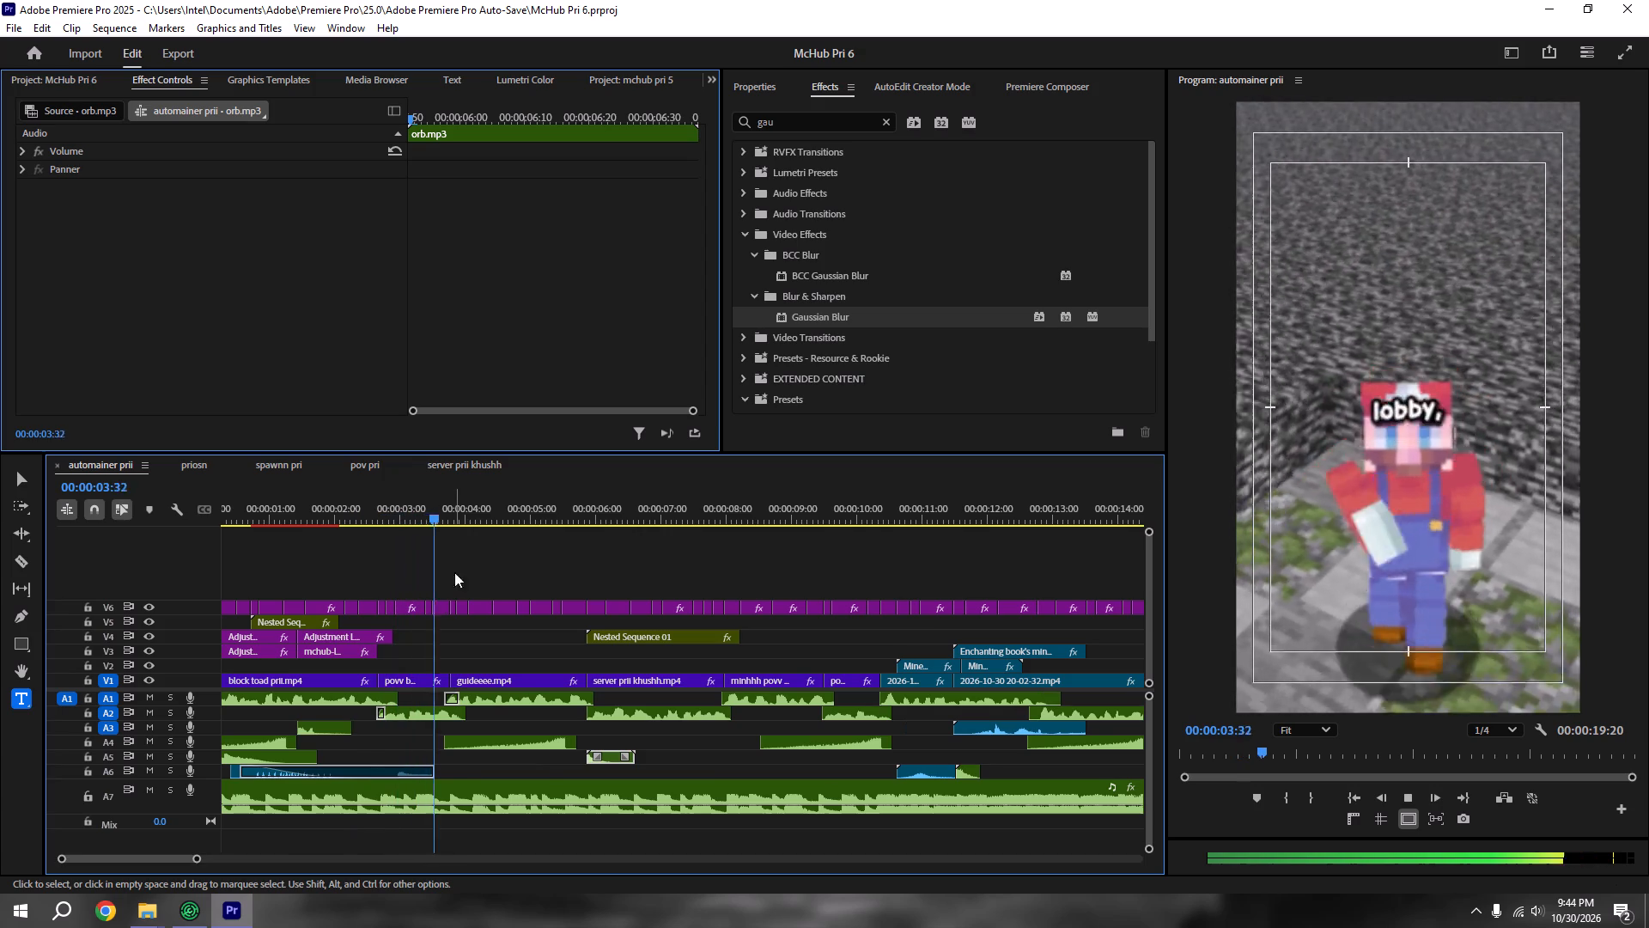
pyautogui.keyDown('shift'); pyautogui.click(457, 526); pyautogui.keyUp('shift')
pyautogui.keyDown('shift'); pyautogui.click(453, 505); pyautogui.keyUp('shift')
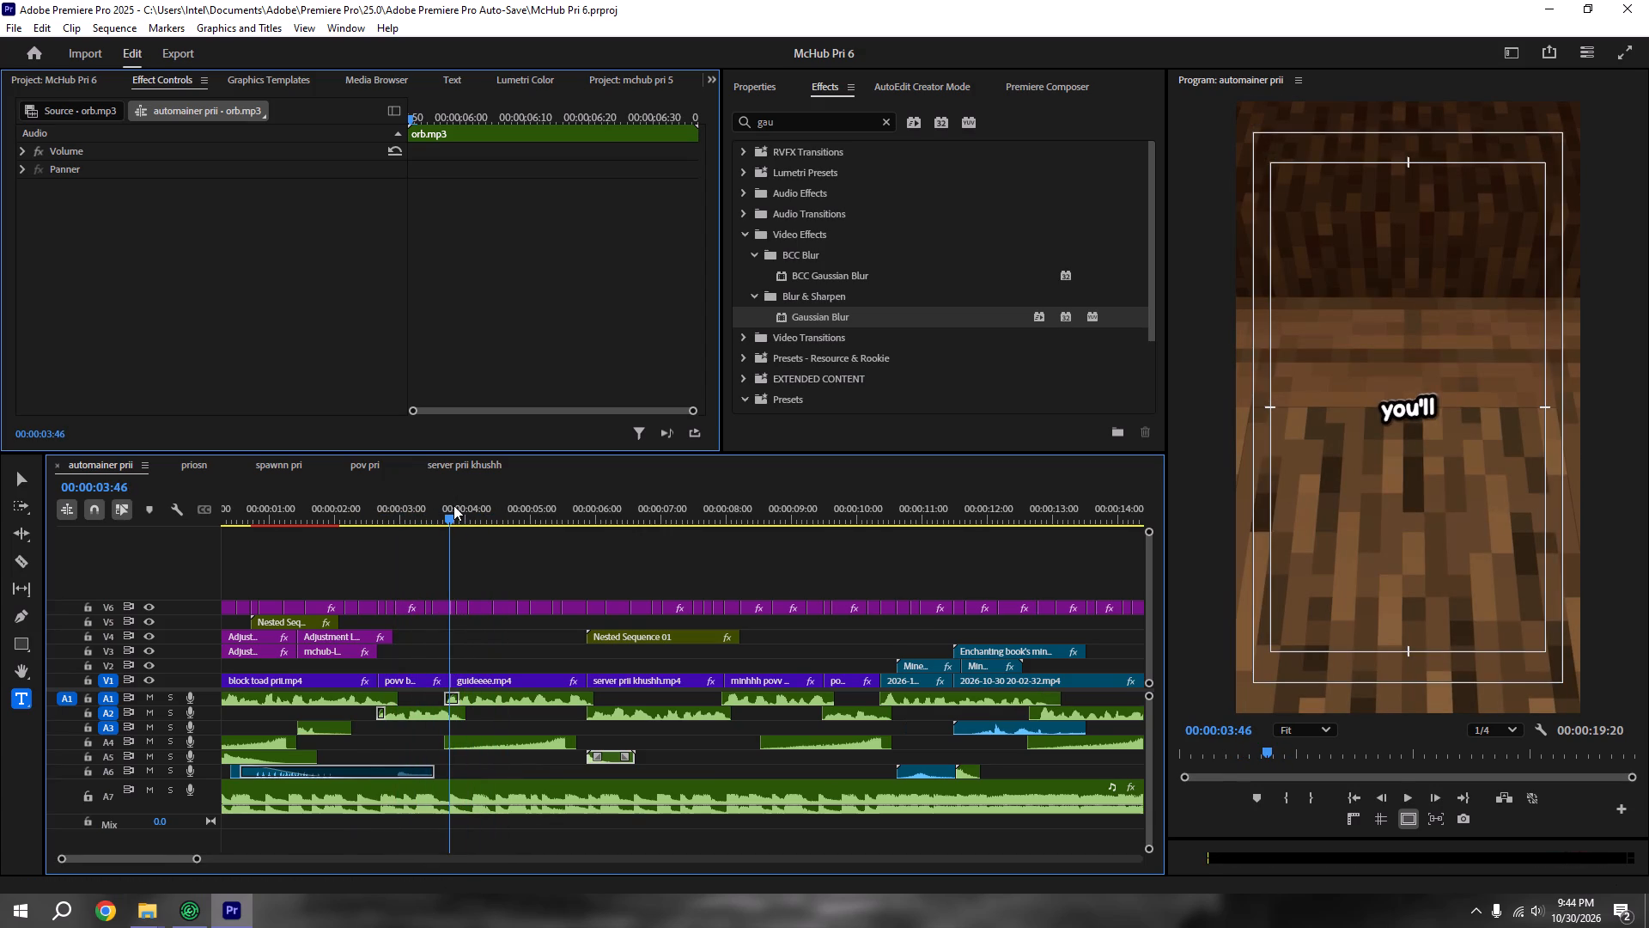
pyautogui.keyDown('alt'); pyautogui.scroll(-3, 453, 505); pyautogui.keyUp('alt')
pyautogui.hotkey('ctrl', 'v')
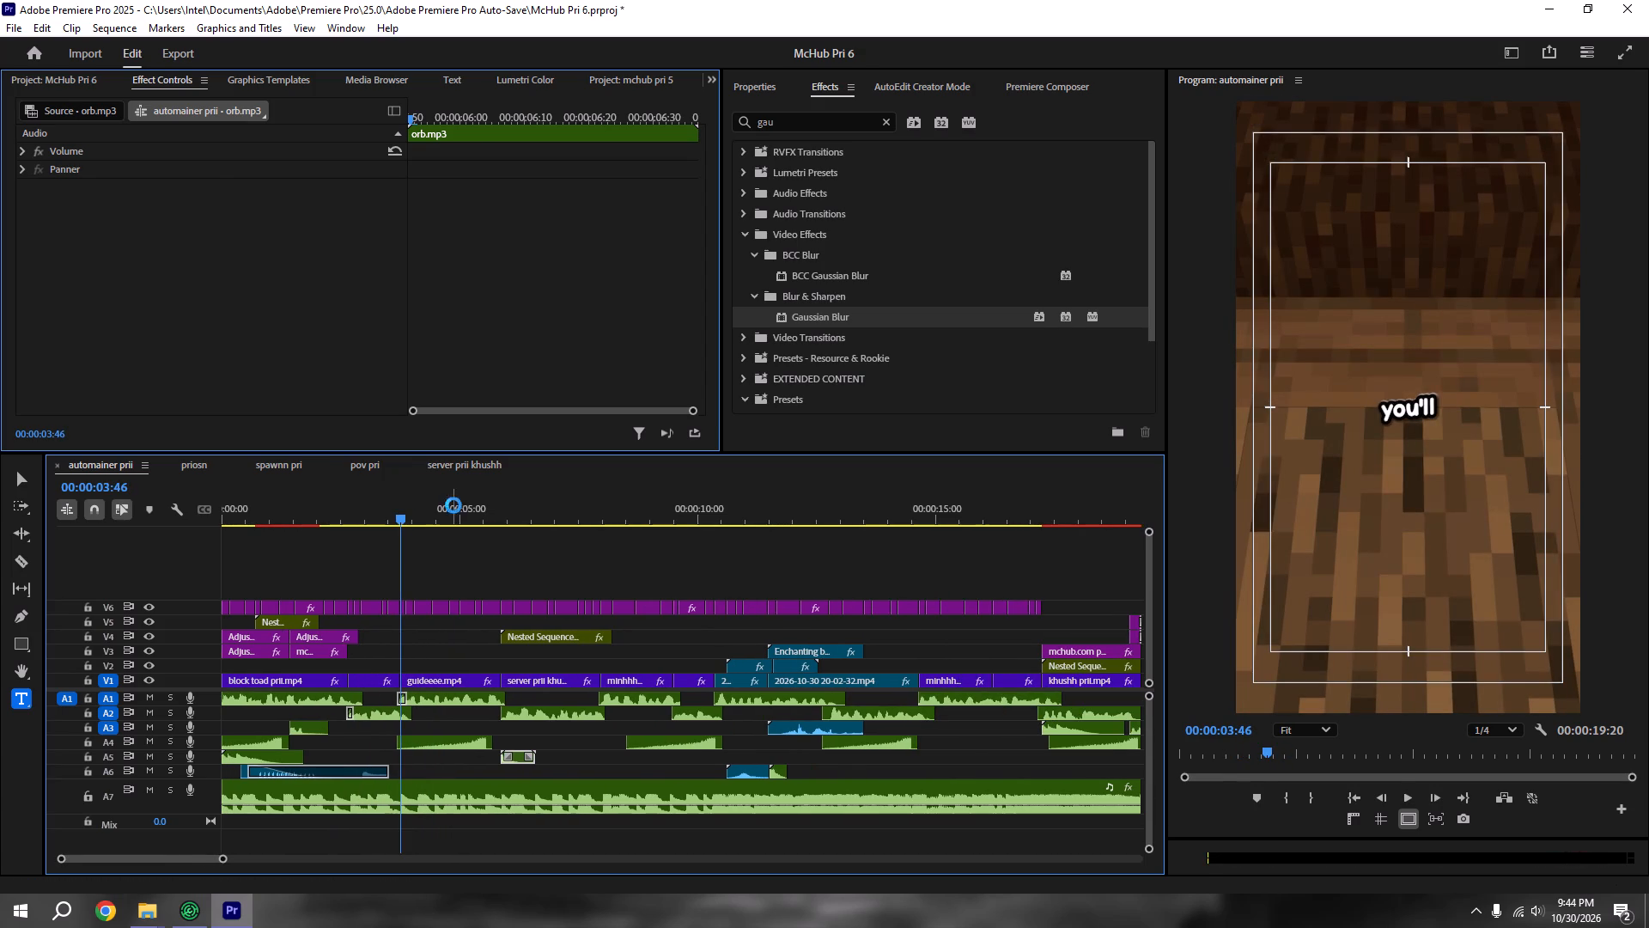
pyautogui.keyDown('shift'); pyautogui.click(374, 508); pyautogui.keyUp('shift')
pyautogui.press('space')
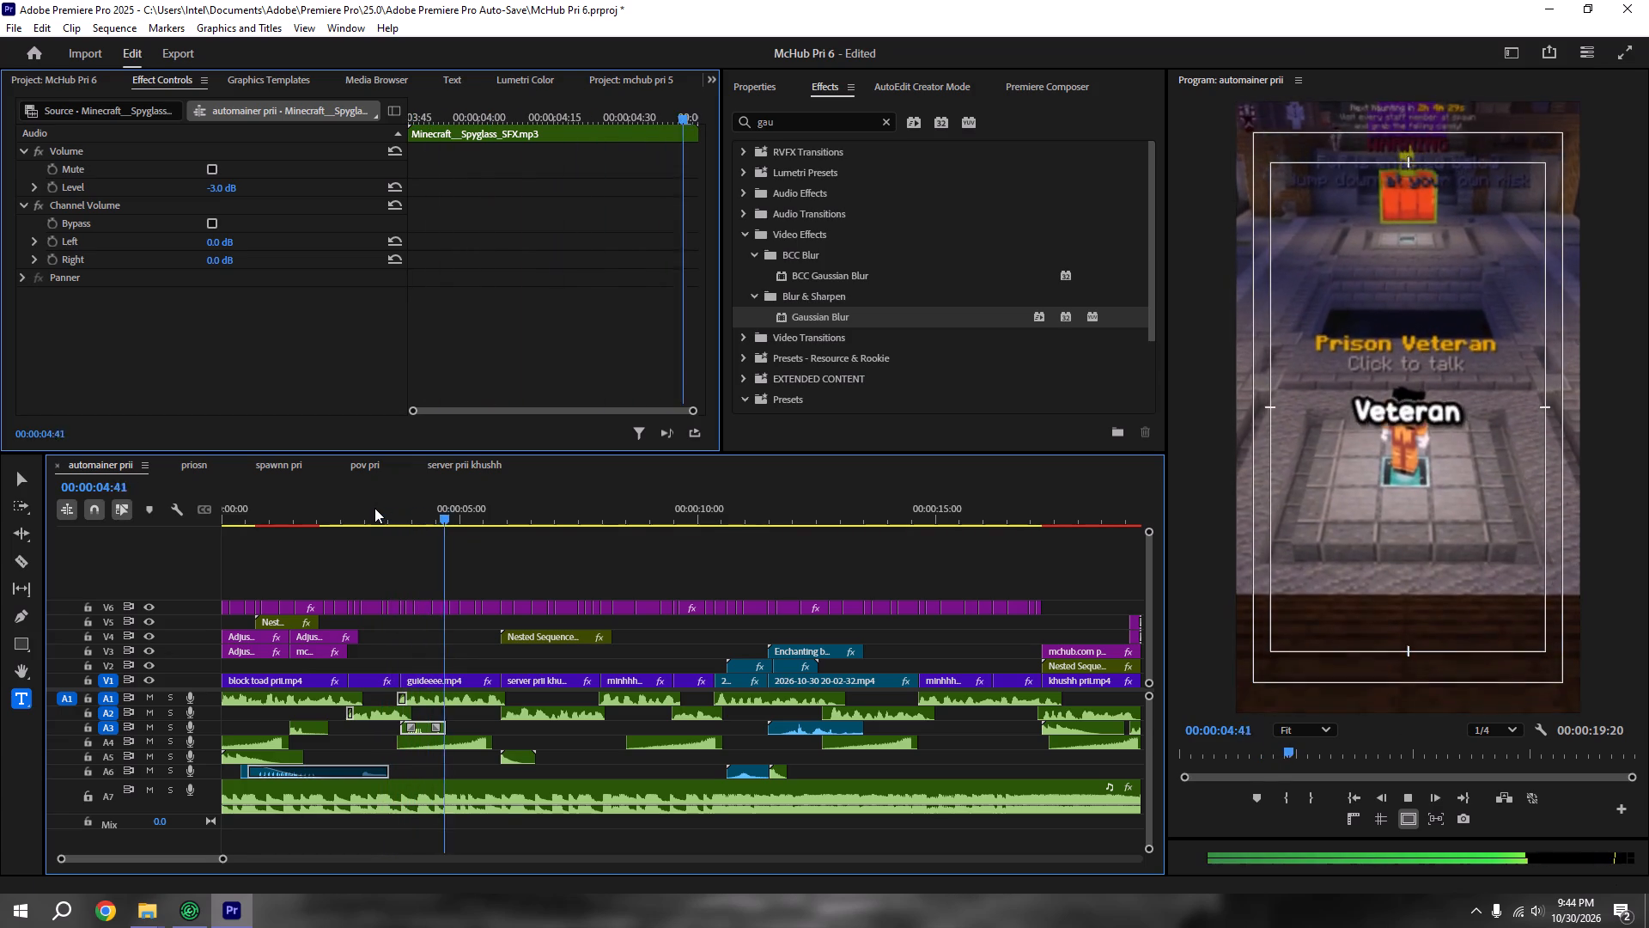
pyautogui.press('space')
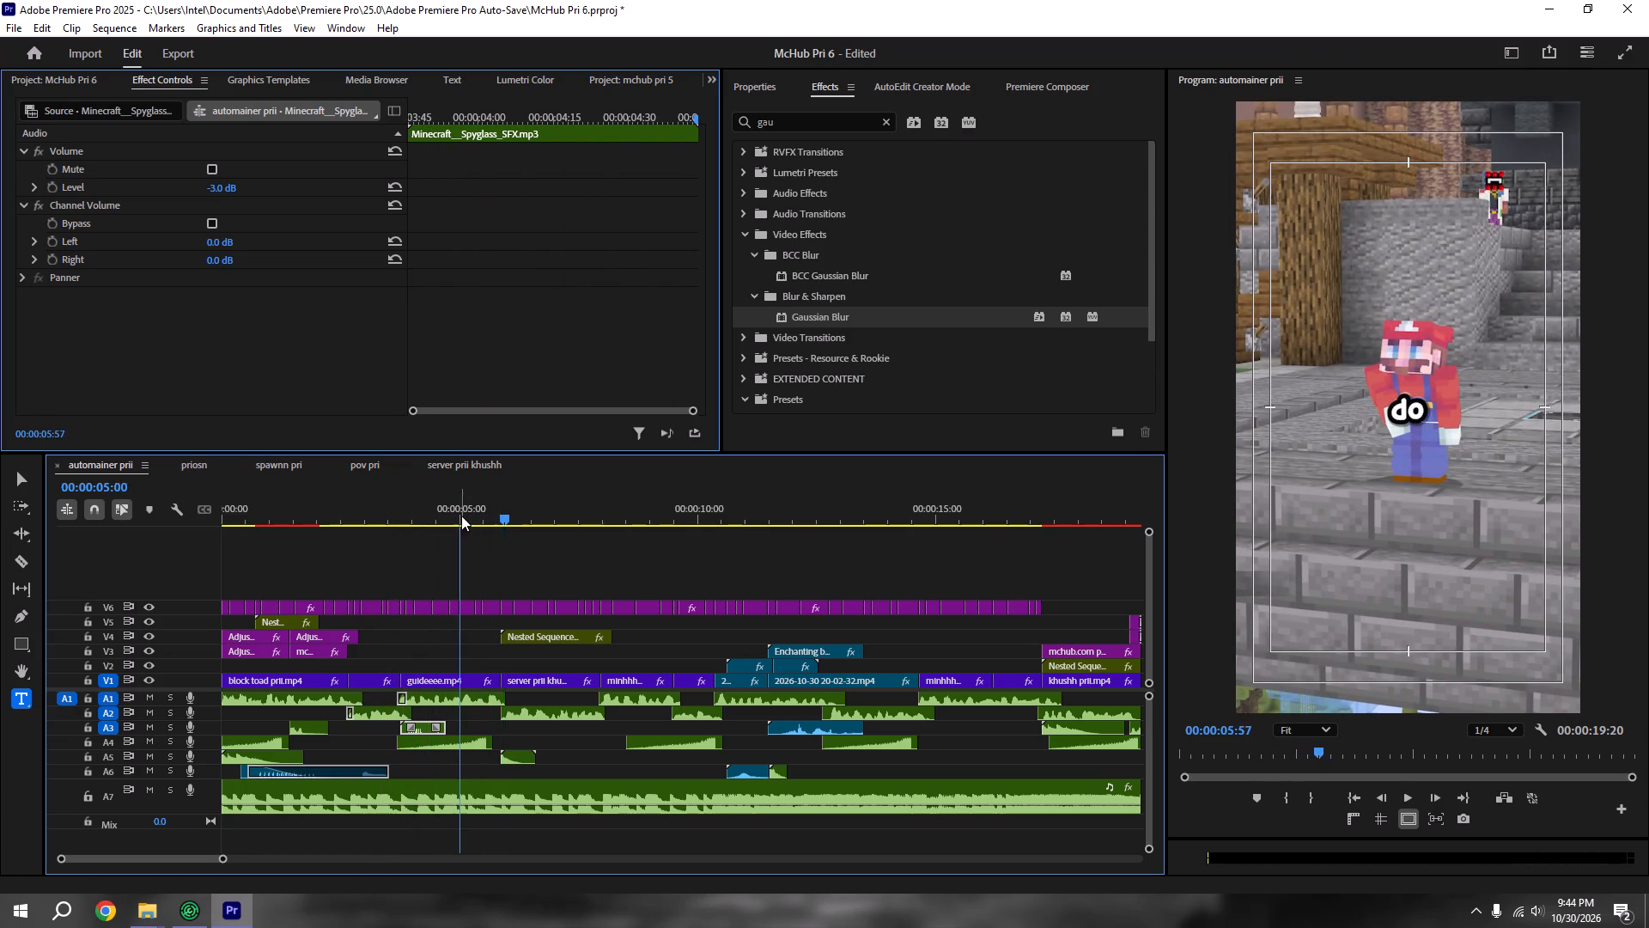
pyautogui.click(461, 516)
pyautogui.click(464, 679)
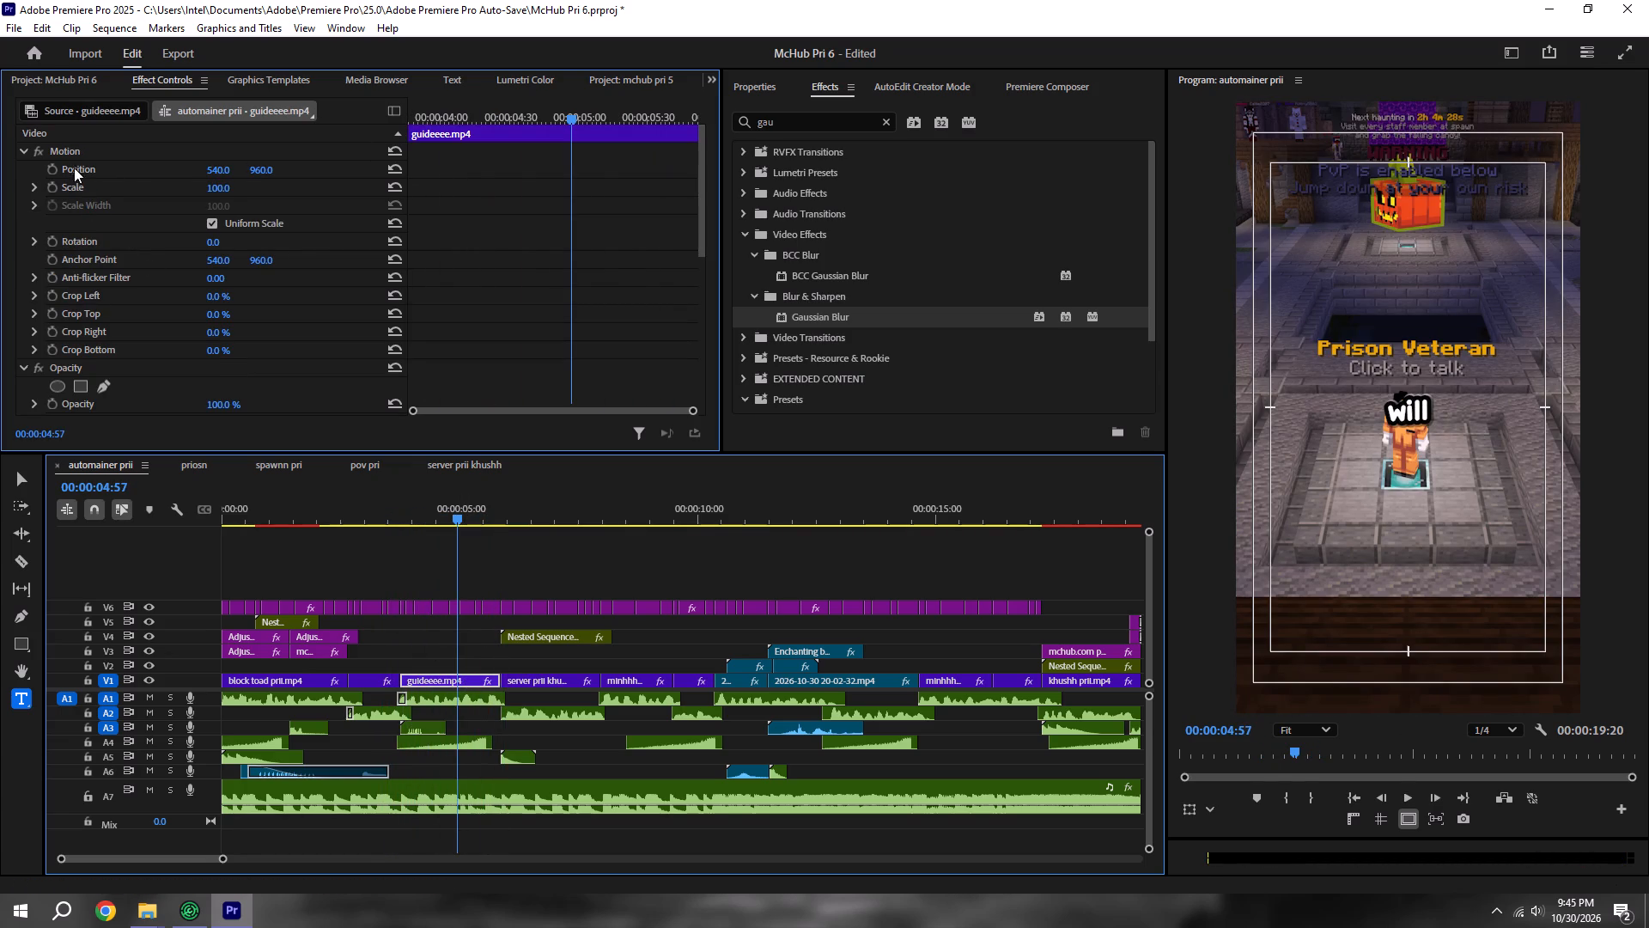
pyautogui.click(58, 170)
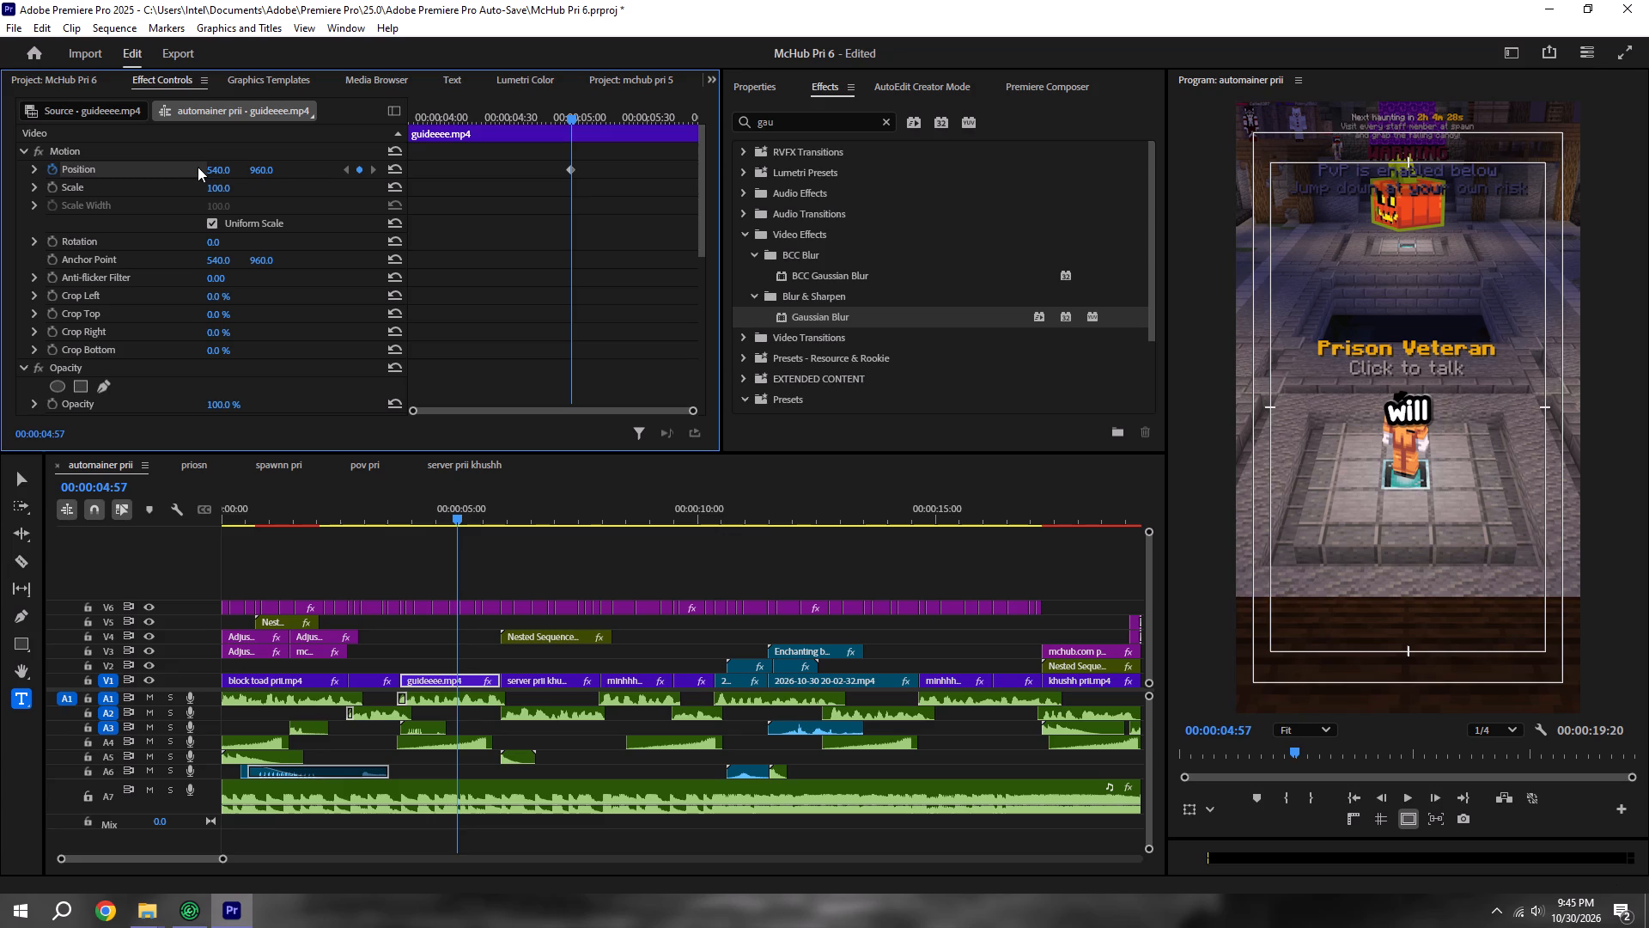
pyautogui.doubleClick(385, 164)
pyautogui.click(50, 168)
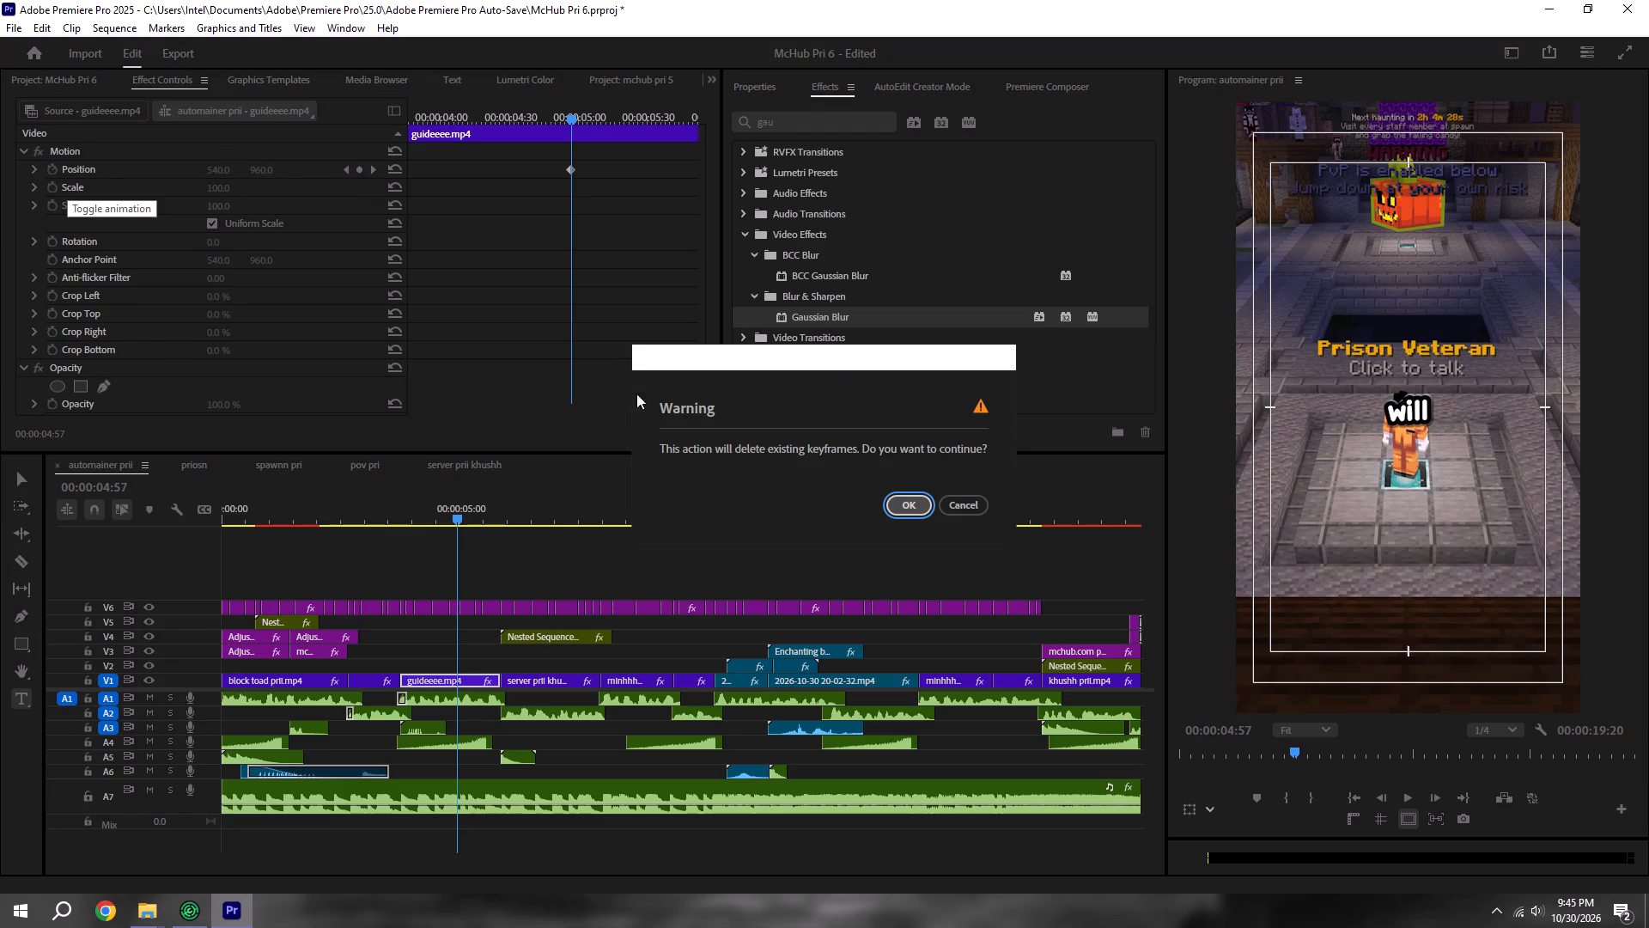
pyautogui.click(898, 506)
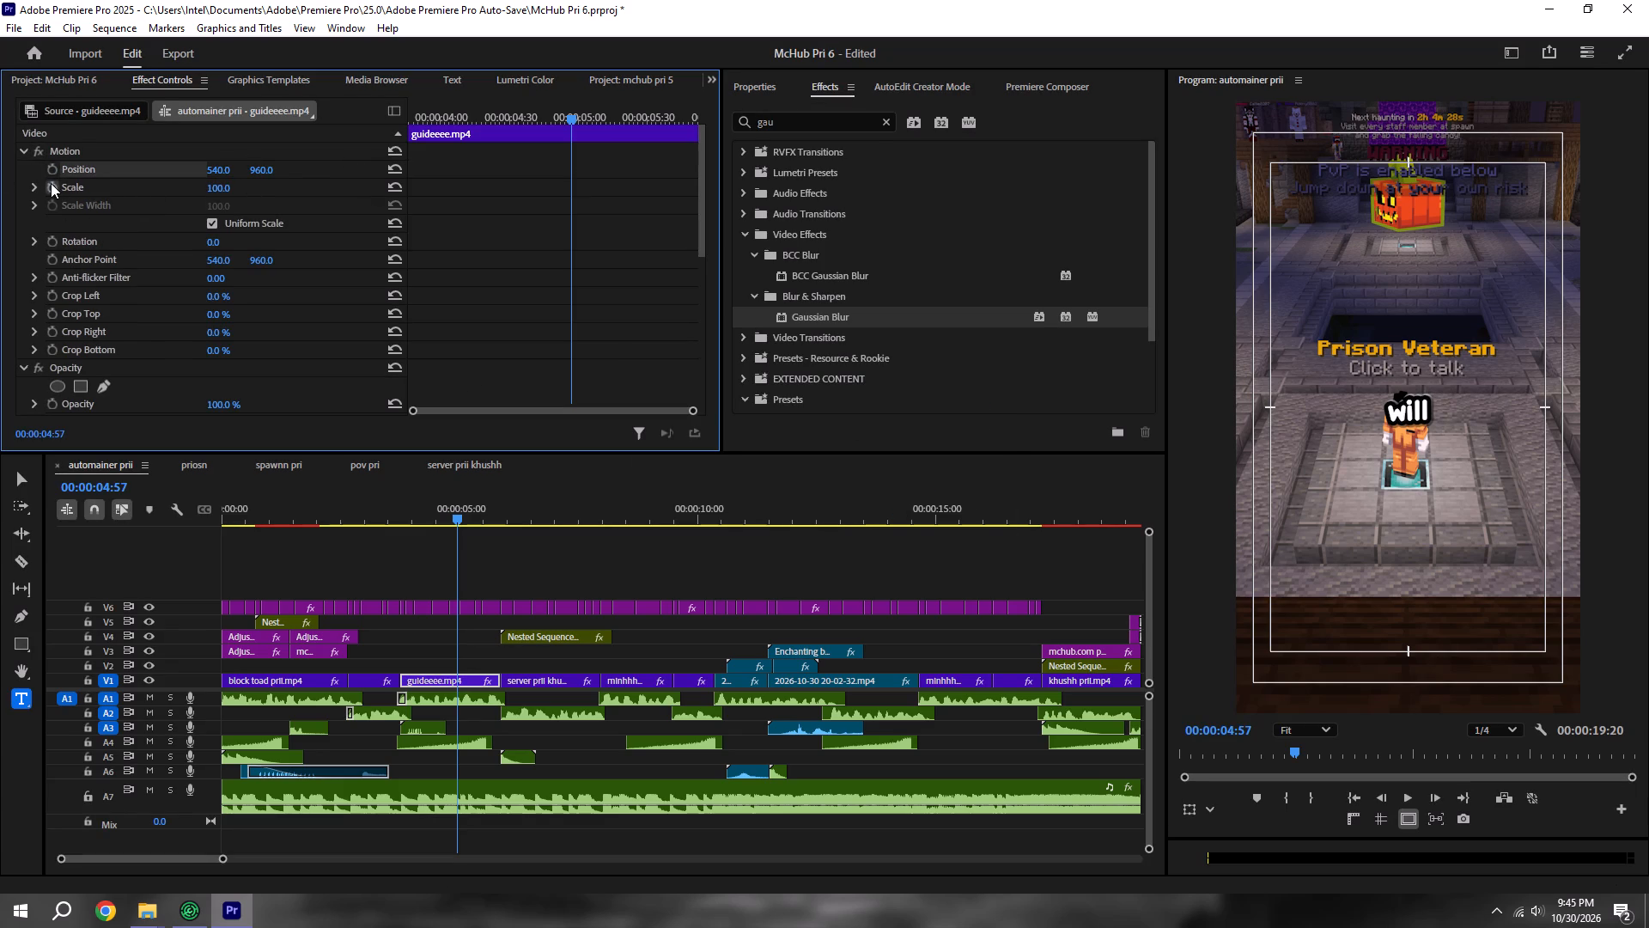
# Keyframe the guideeee.mp4 clip's Scale at 120, save, and move that keyframe to the clip's start.
pyautogui.click(51, 183)
pyautogui.click(224, 183)
pyautogui.write('120')
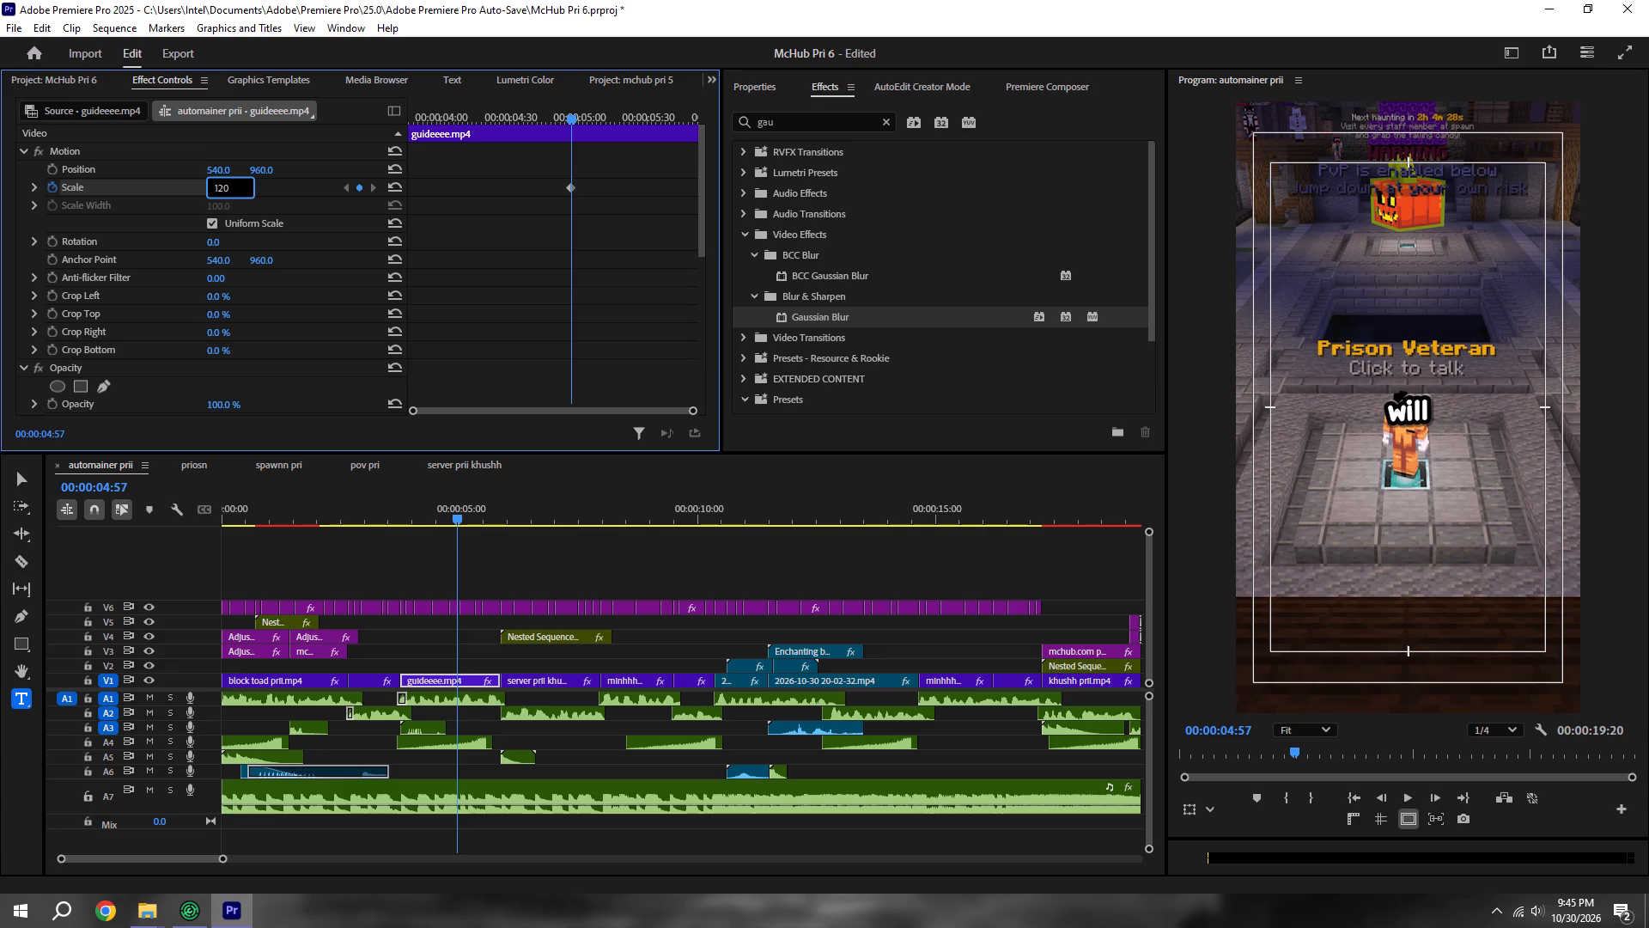
pyautogui.press('Return')
pyautogui.hotkey('ctrl', 's')
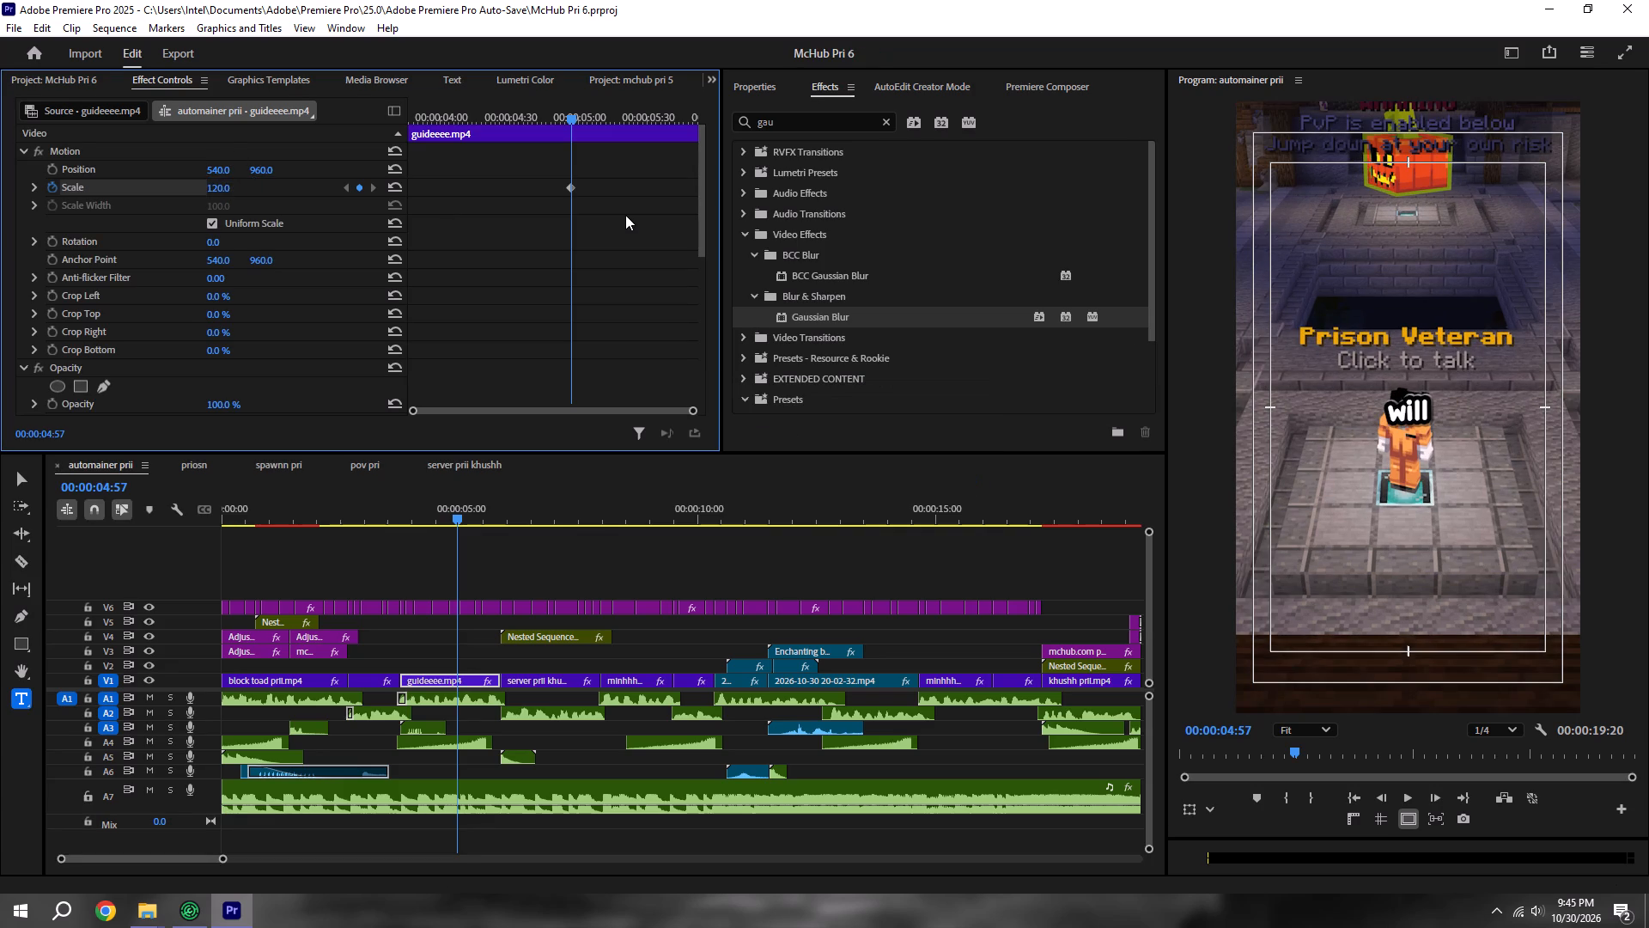
pyautogui.moveTo(569, 184); pyautogui.dragTo(351, 202)
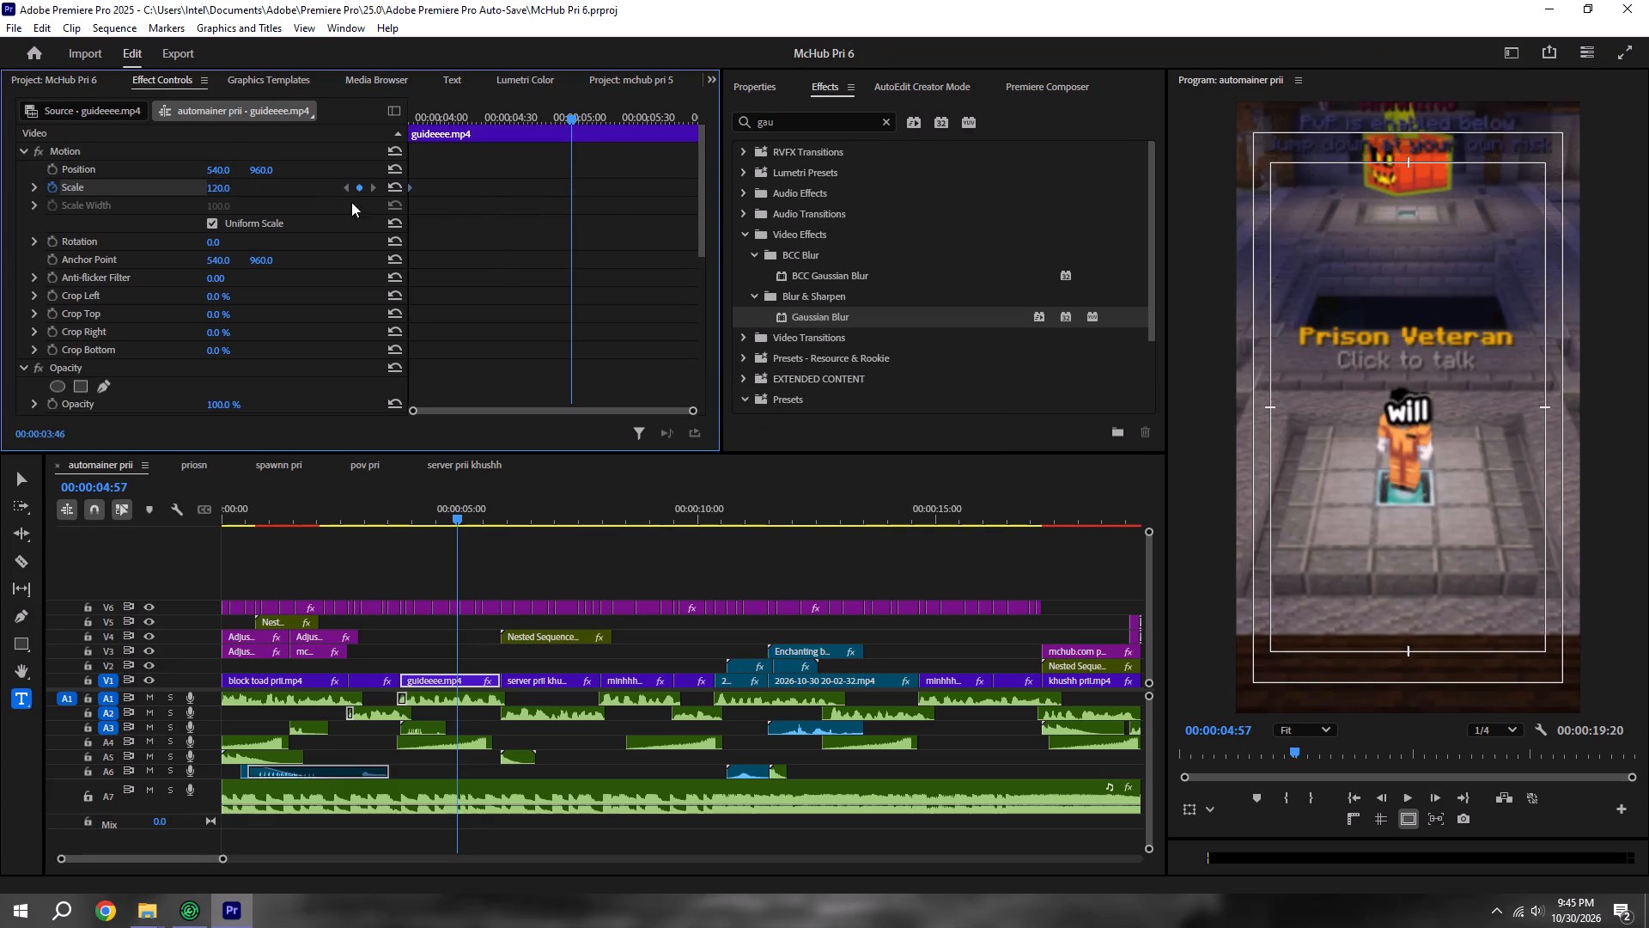
pyautogui.moveTo(351, 202); pyautogui.dragTo(327, 202)
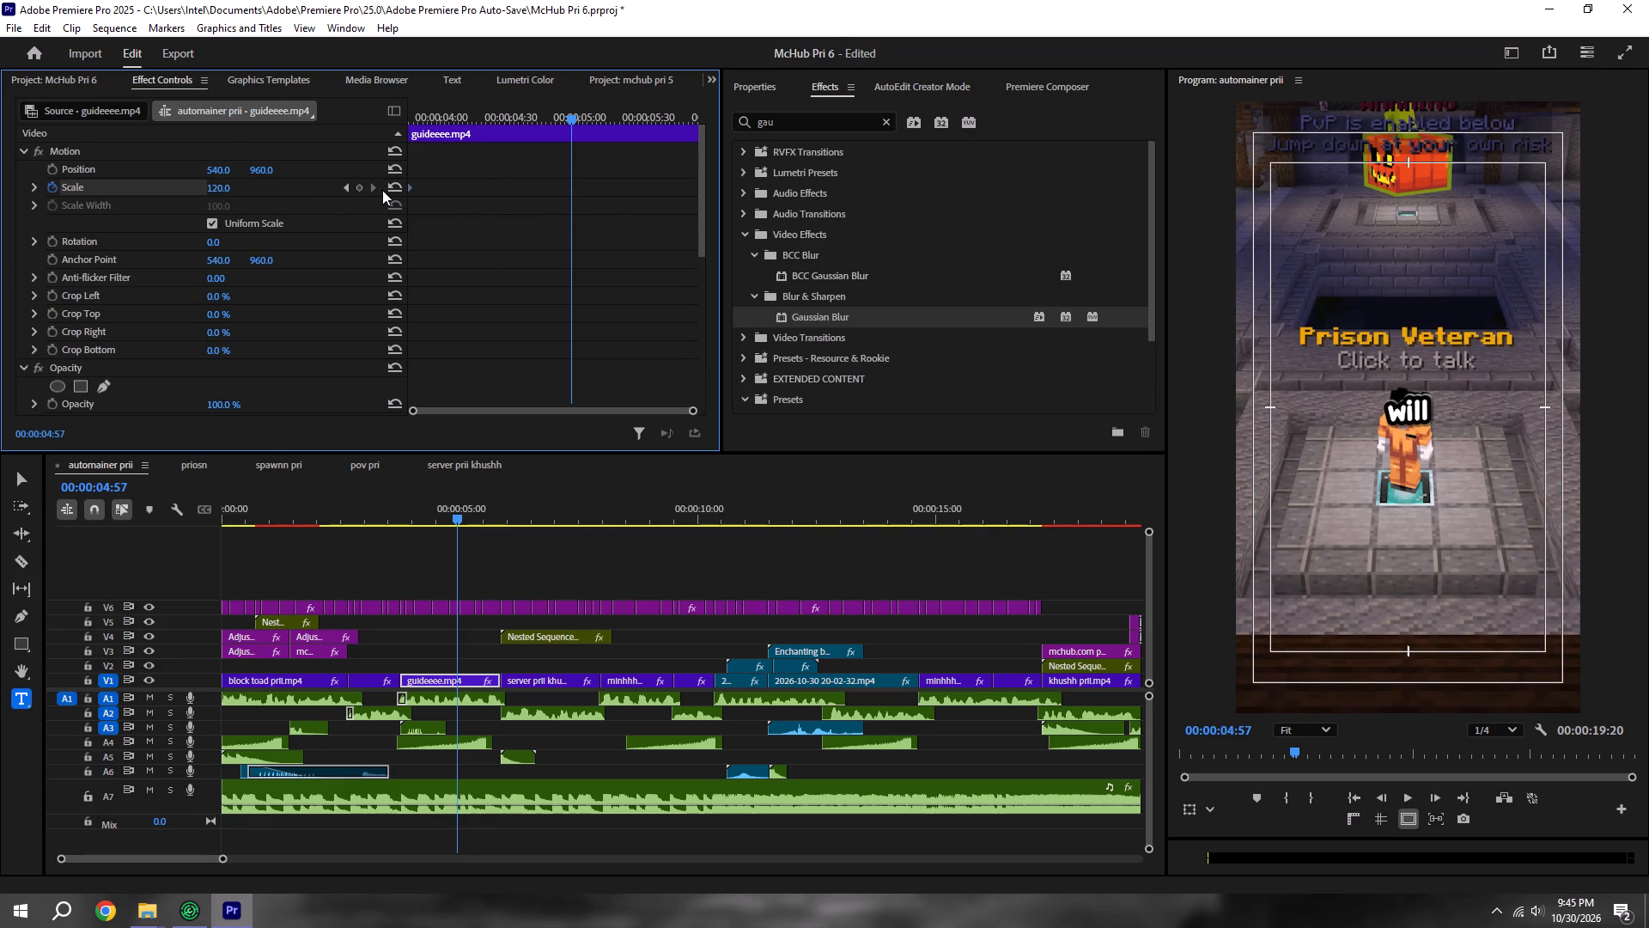
# Add a second Scale keyframe at the default 100 on guideeee.mp4, move it to the clip's end, and save.
pyautogui.click(362, 188)
pyautogui.click(392, 184)
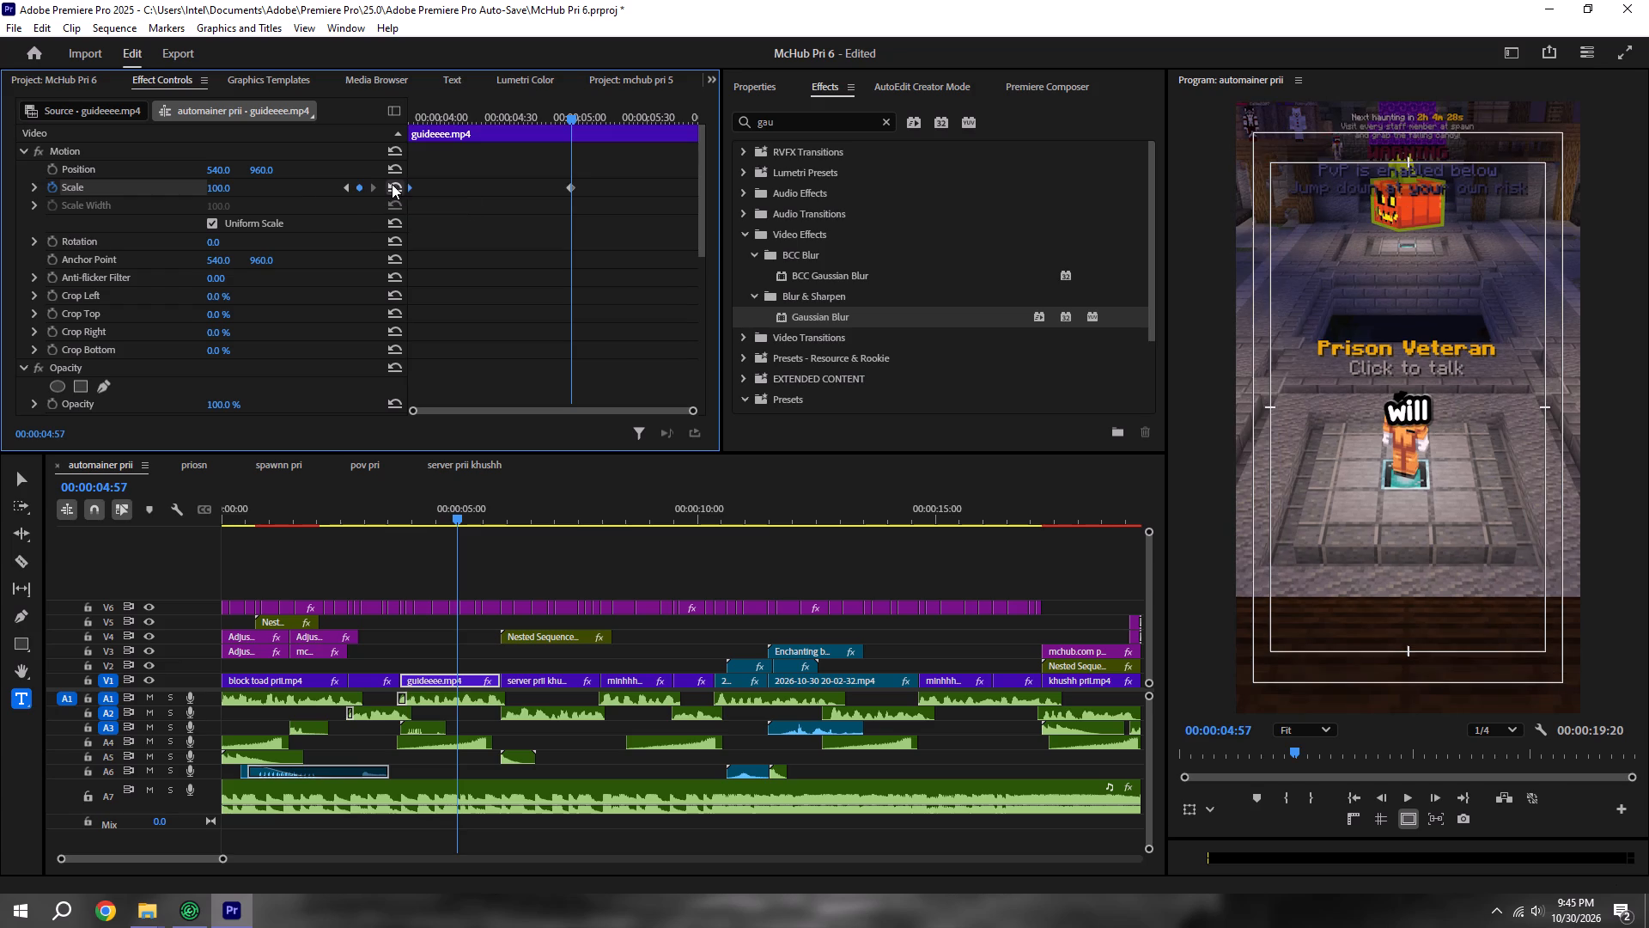
pyautogui.moveTo(575, 188); pyautogui.dragTo(890, 246)
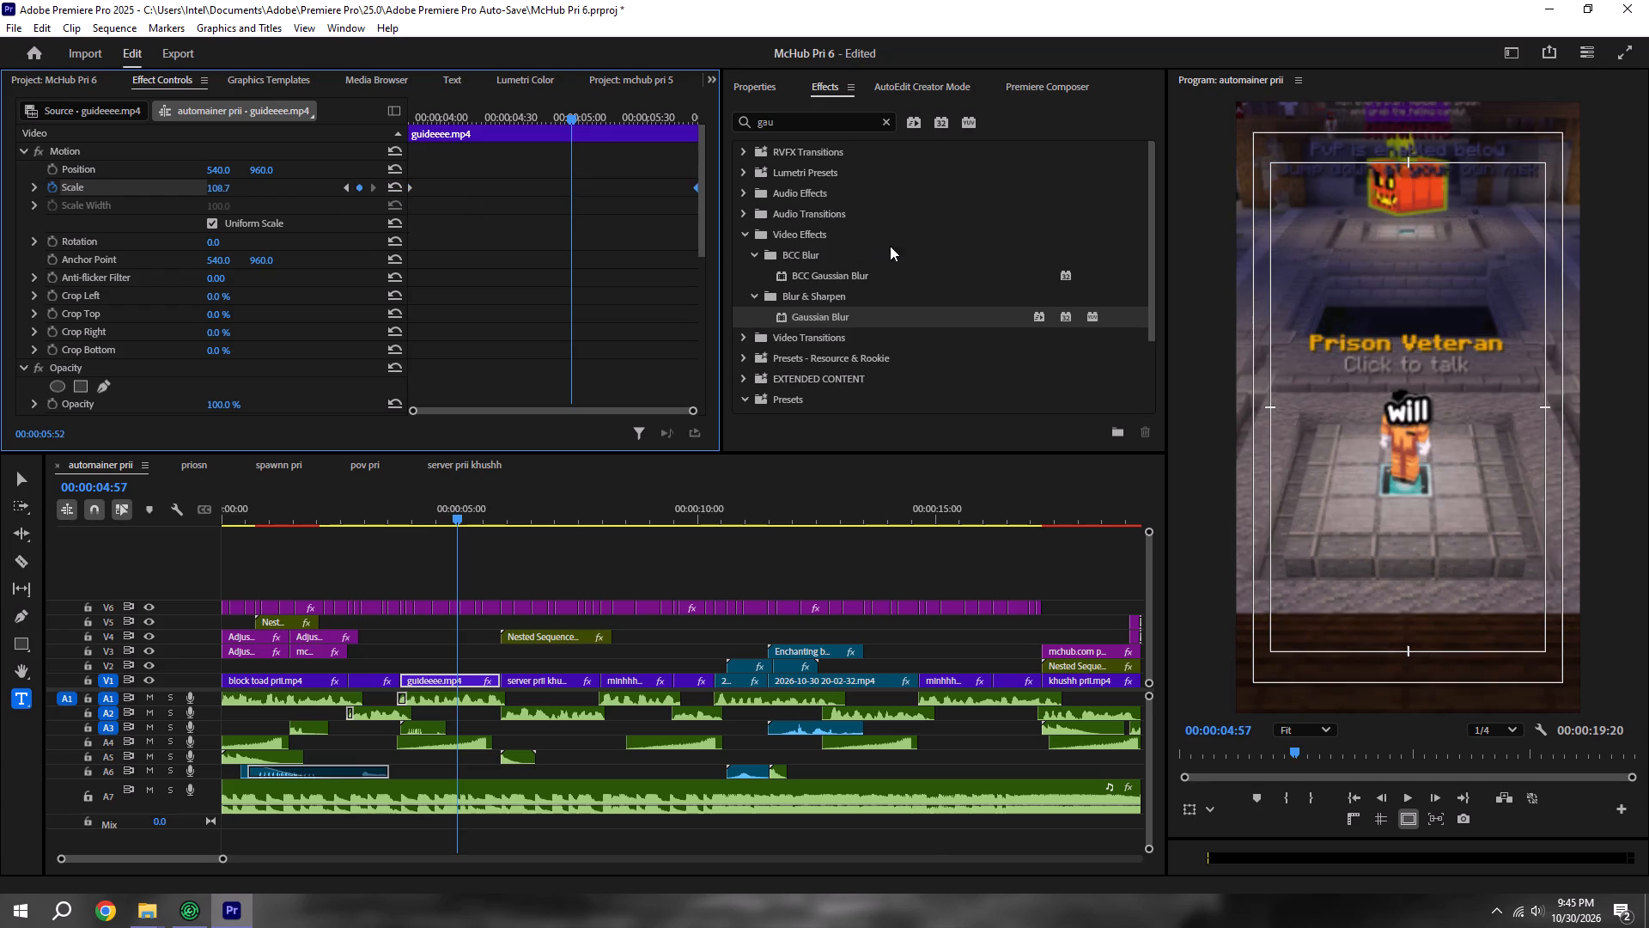
pyautogui.hotkey('ctrl', 's')
# Preview the guideeee.mp4 zoom, save, and replay automainer prii from the beginning through the server prii khushh.mp4 clip.
pyautogui.moveTo(543, 113); pyautogui.dragTo(268, 175)
pyautogui.click(495, 656)
pyautogui.press('space')
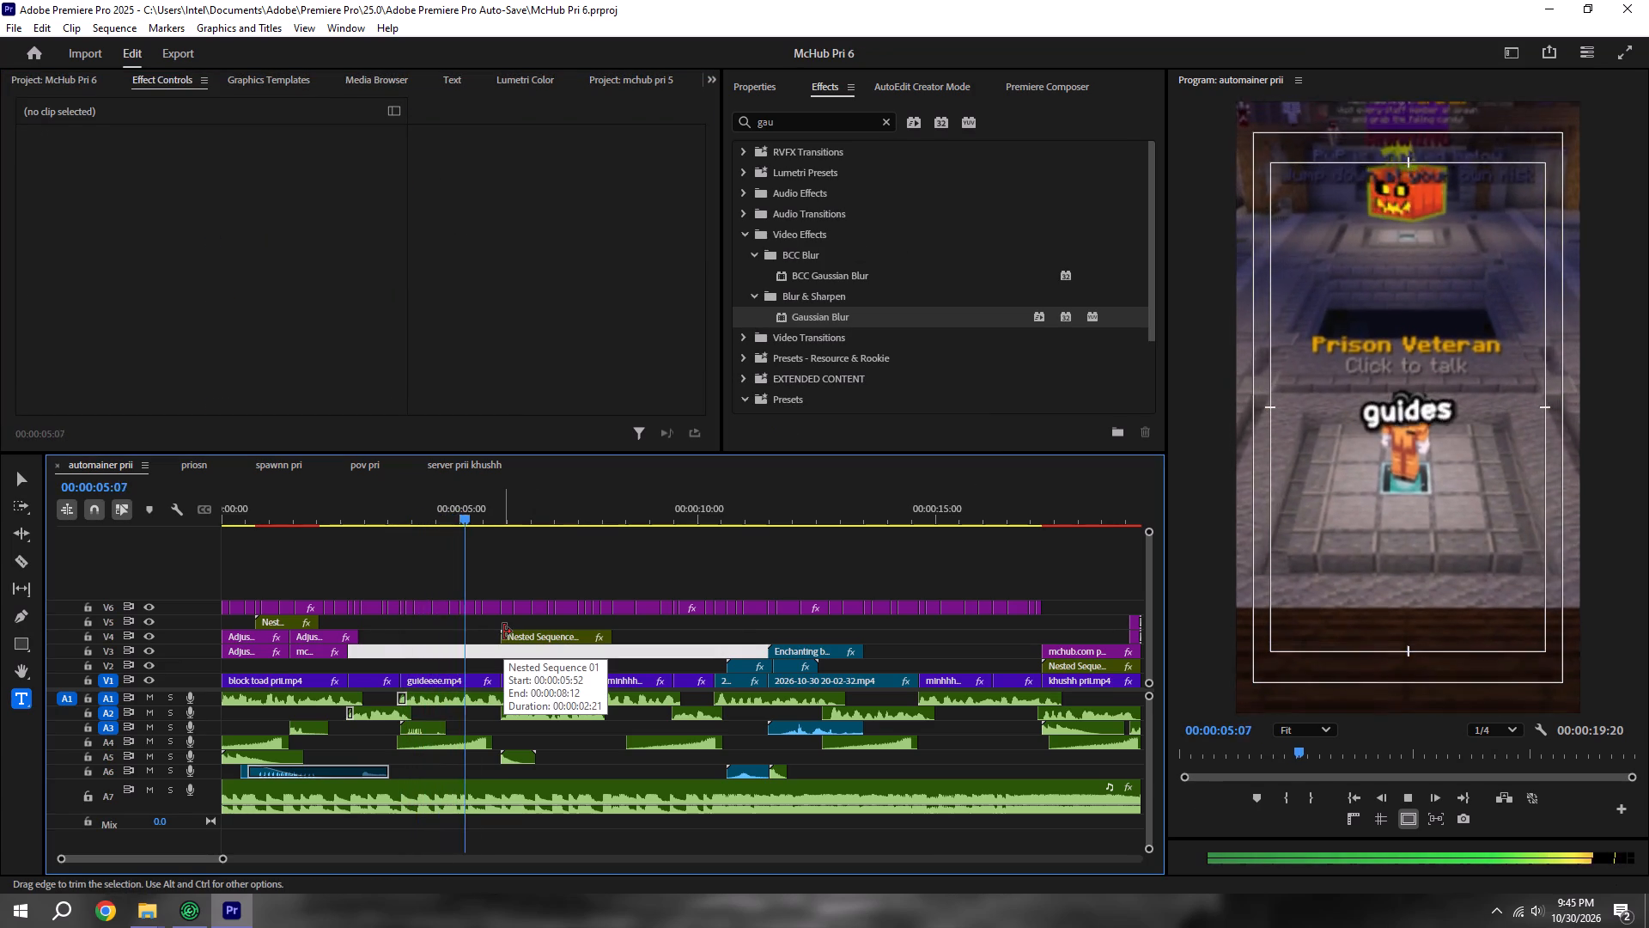
pyautogui.hotkey('ctrl', 's')
pyautogui.press('space')
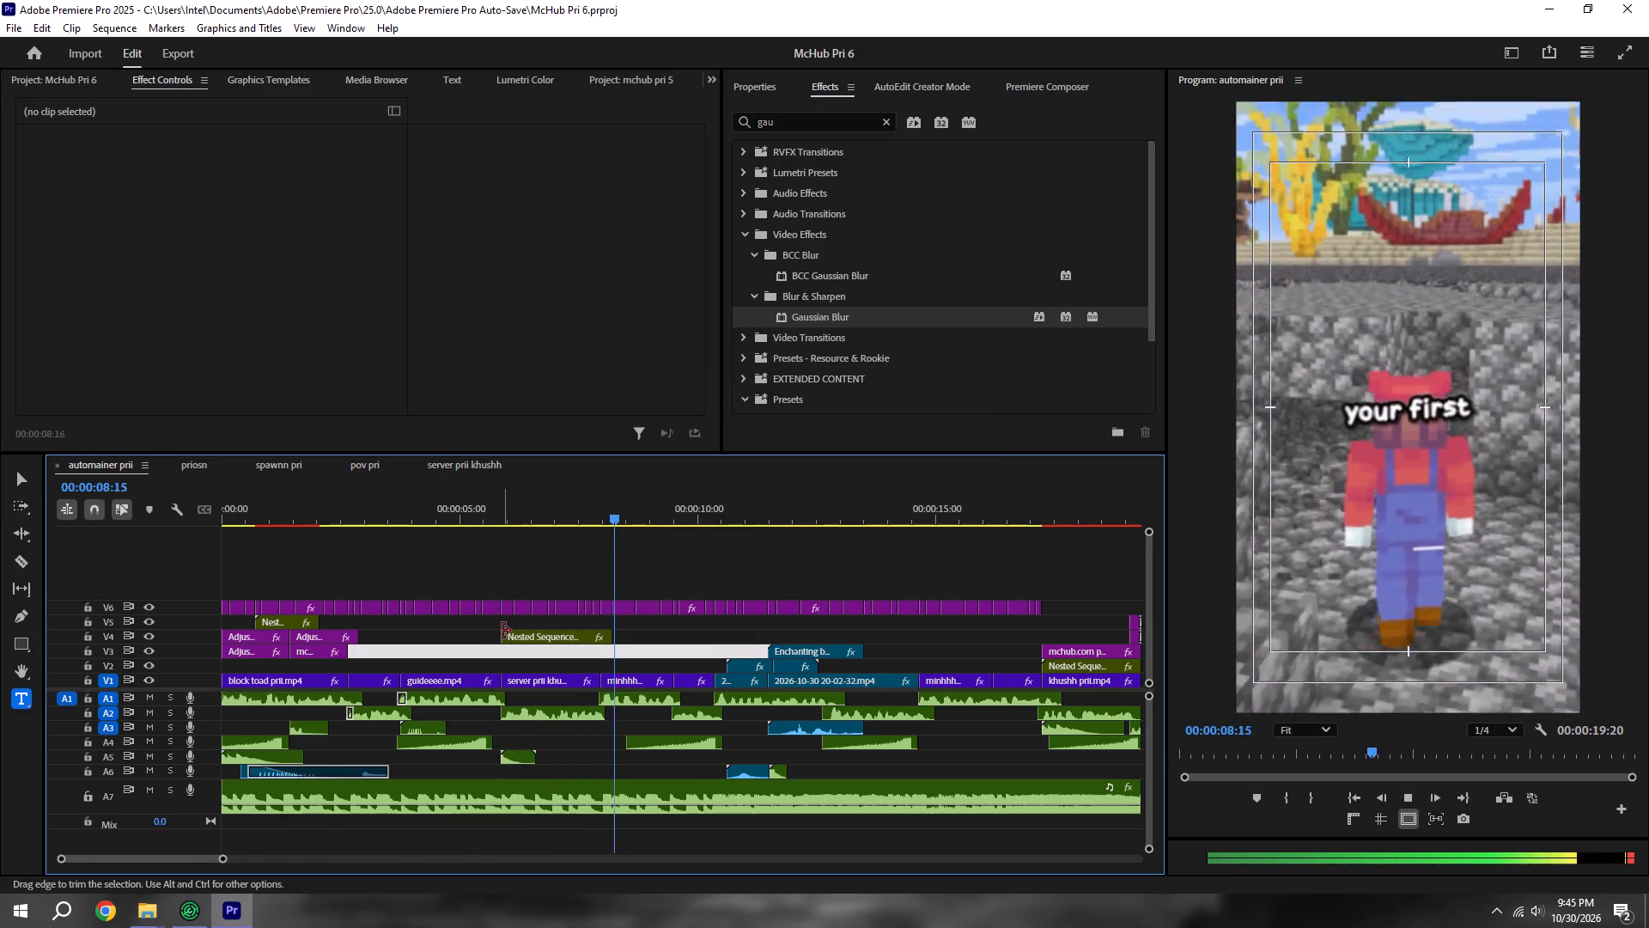
pyautogui.keyDown('alt'); pyautogui.scroll(-5, 502, 631); pyautogui.keyUp('alt')
pyautogui.hotkey('ctrl', 's')
pyautogui.moveTo(305, 516); pyautogui.dragTo(117, 501)
pyautogui.press('space')
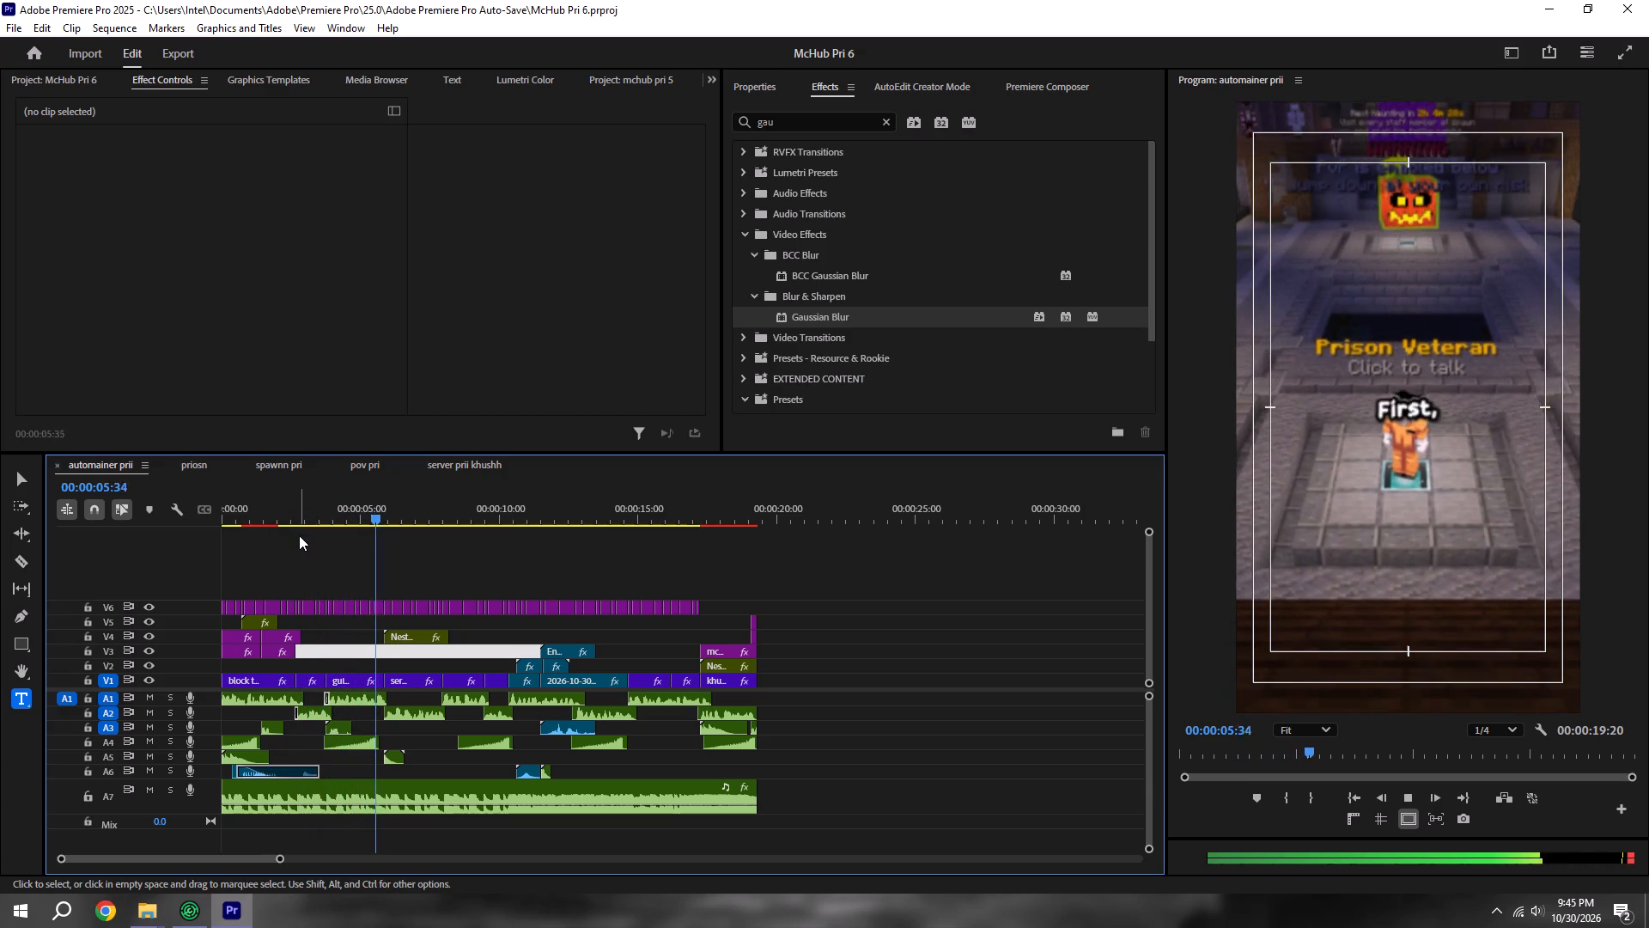
pyautogui.press('space')
# Shift Minecraft__Spyglass_SFX.mp3 on A3 slightly earlier to align with the start of the A4 sound below, then save and preview.
pyautogui.keyDown('alt'); pyautogui.scroll(10, 409, 644); pyautogui.keyUp('alt')
pyautogui.keyDown('alt'); pyautogui.scroll(7, 414, 716); pyautogui.keyUp('alt')
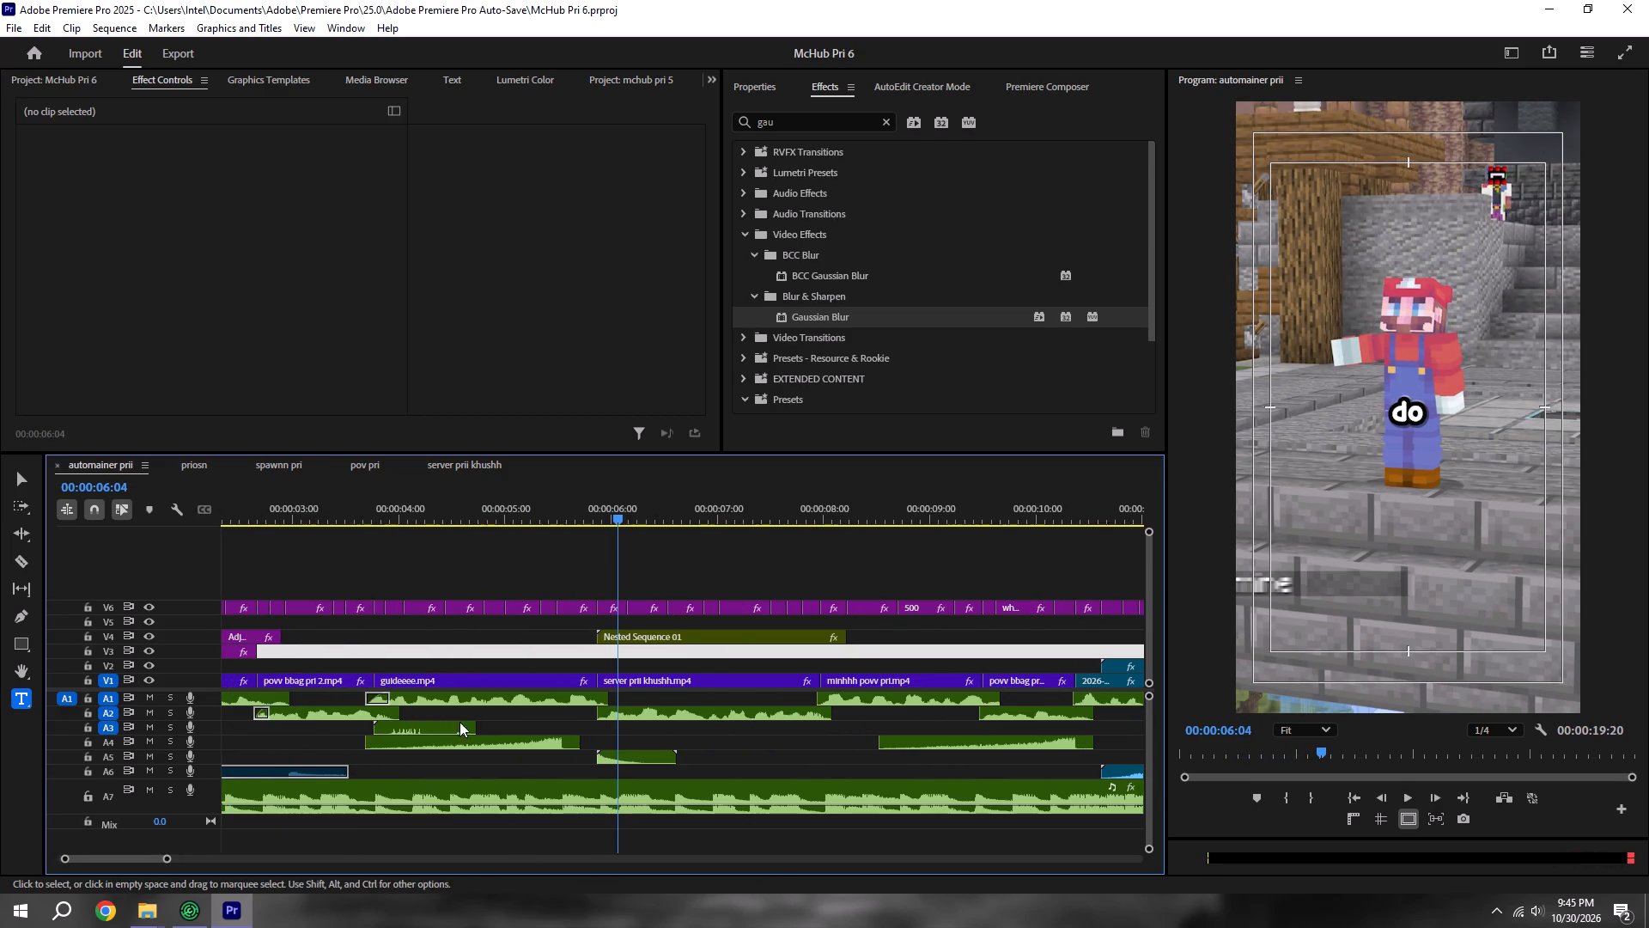
pyautogui.hotkey('ctrl', 's')
pyautogui.moveTo(421, 729); pyautogui.dragTo(410, 729)
pyautogui.hotkey('ctrl', 's')
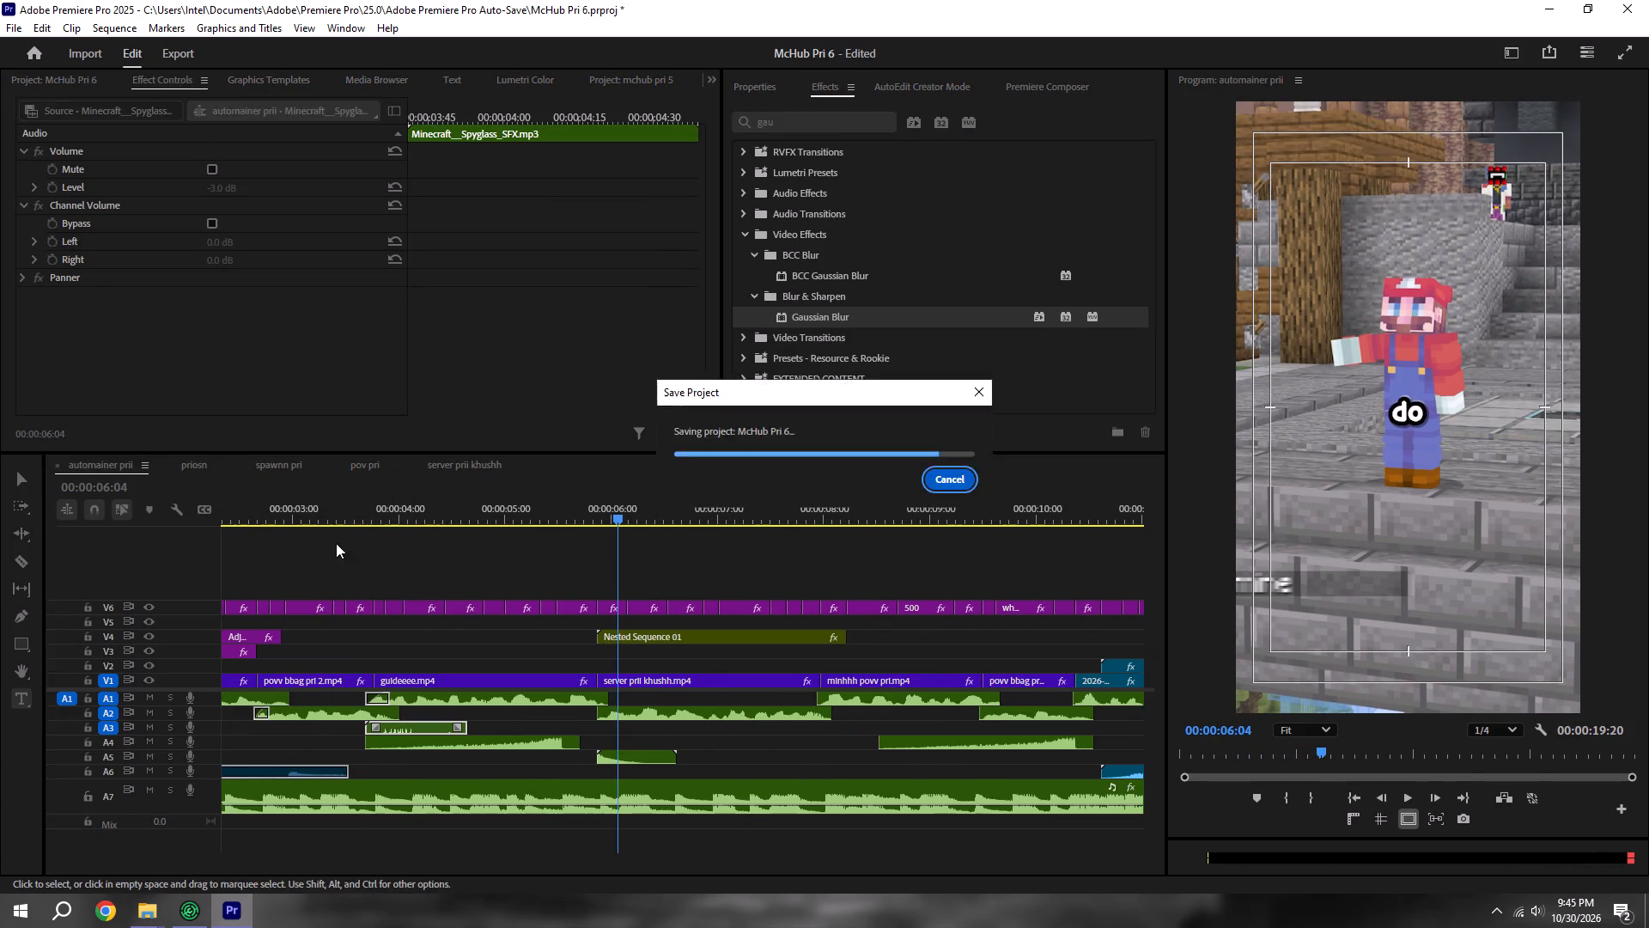
pyautogui.click(335, 517)
pyautogui.press('space')
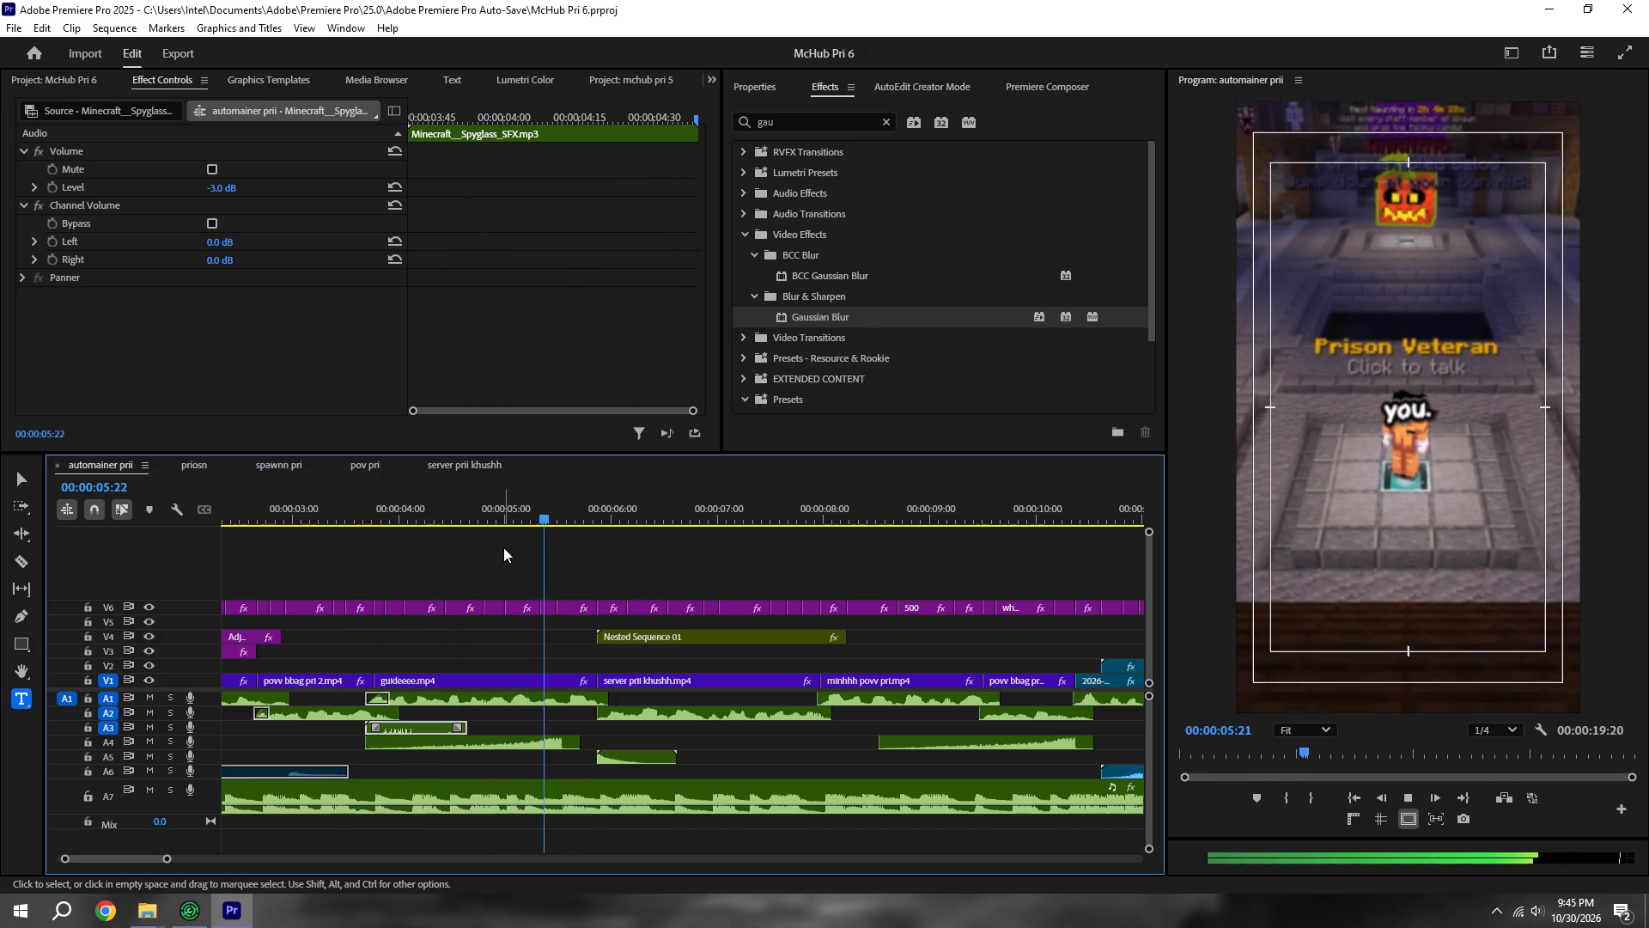
pyautogui.keyDown('alt'); pyautogui.scroll(-5, 549, 558); pyautogui.keyUp('alt')
pyautogui.keyDown('alt'); pyautogui.scroll(-4, 693, 629); pyautogui.keyUp('alt')
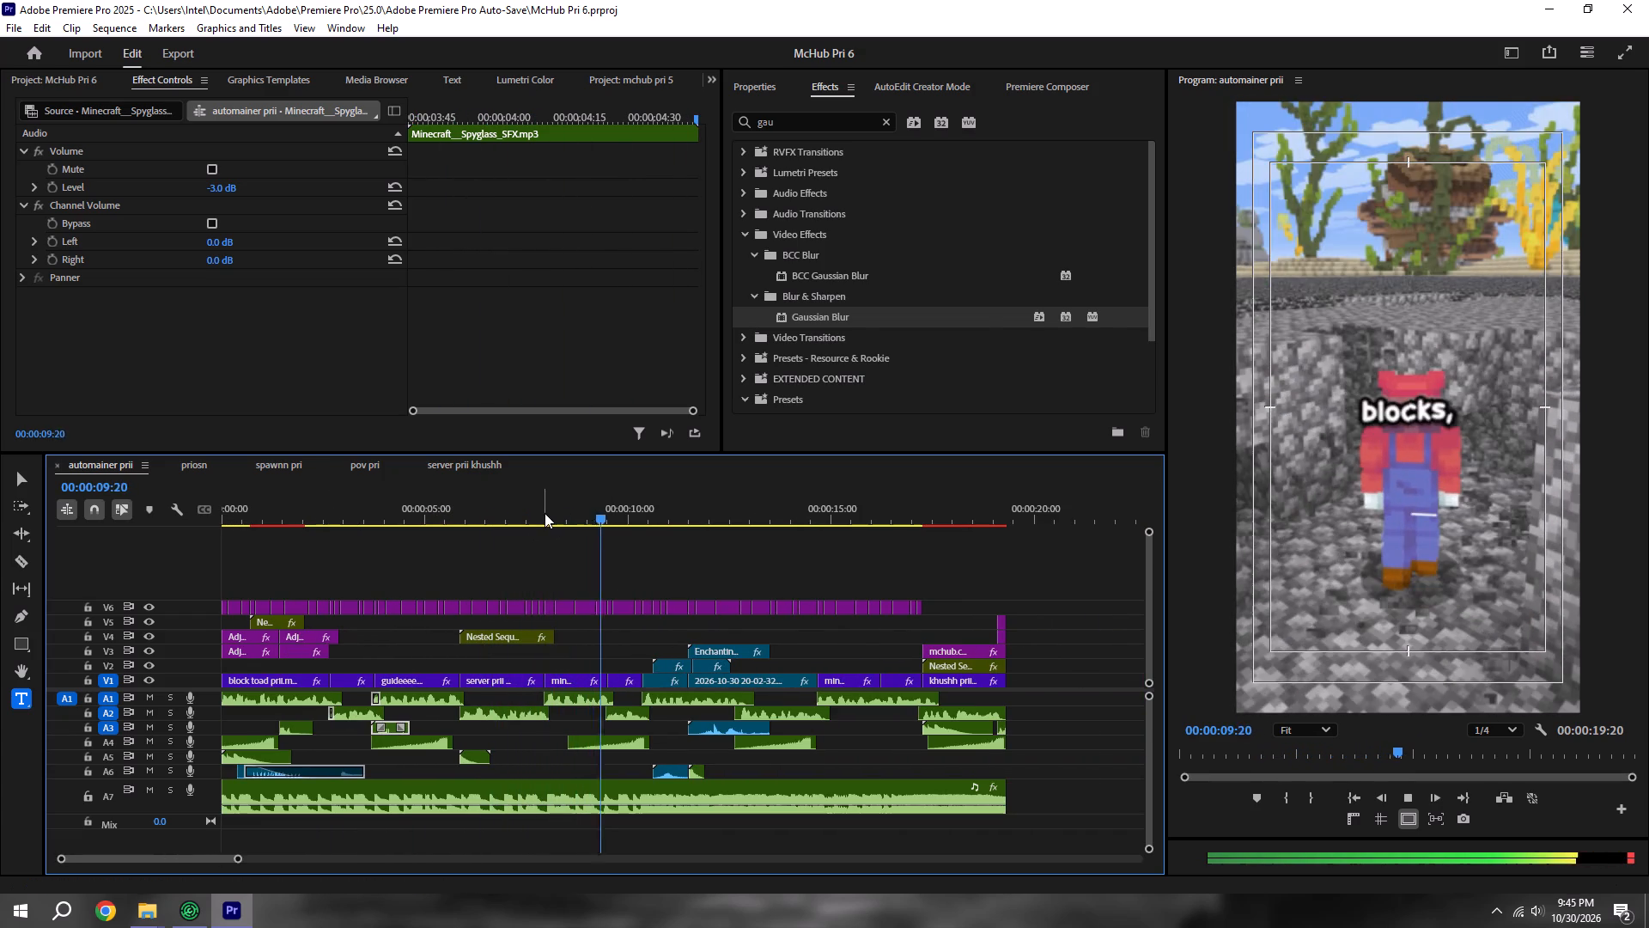
pyautogui.keyDown('shift'); pyautogui.click(545, 513); pyautogui.keyUp('shift')
pyautogui.hotkey('ctrl', 's')
# Copy Smithing_Table.mp3 from track A3 of spawnn pri into automainer prii at 00:00:08:13, and preview it from just before.
pyautogui.click(196, 457)
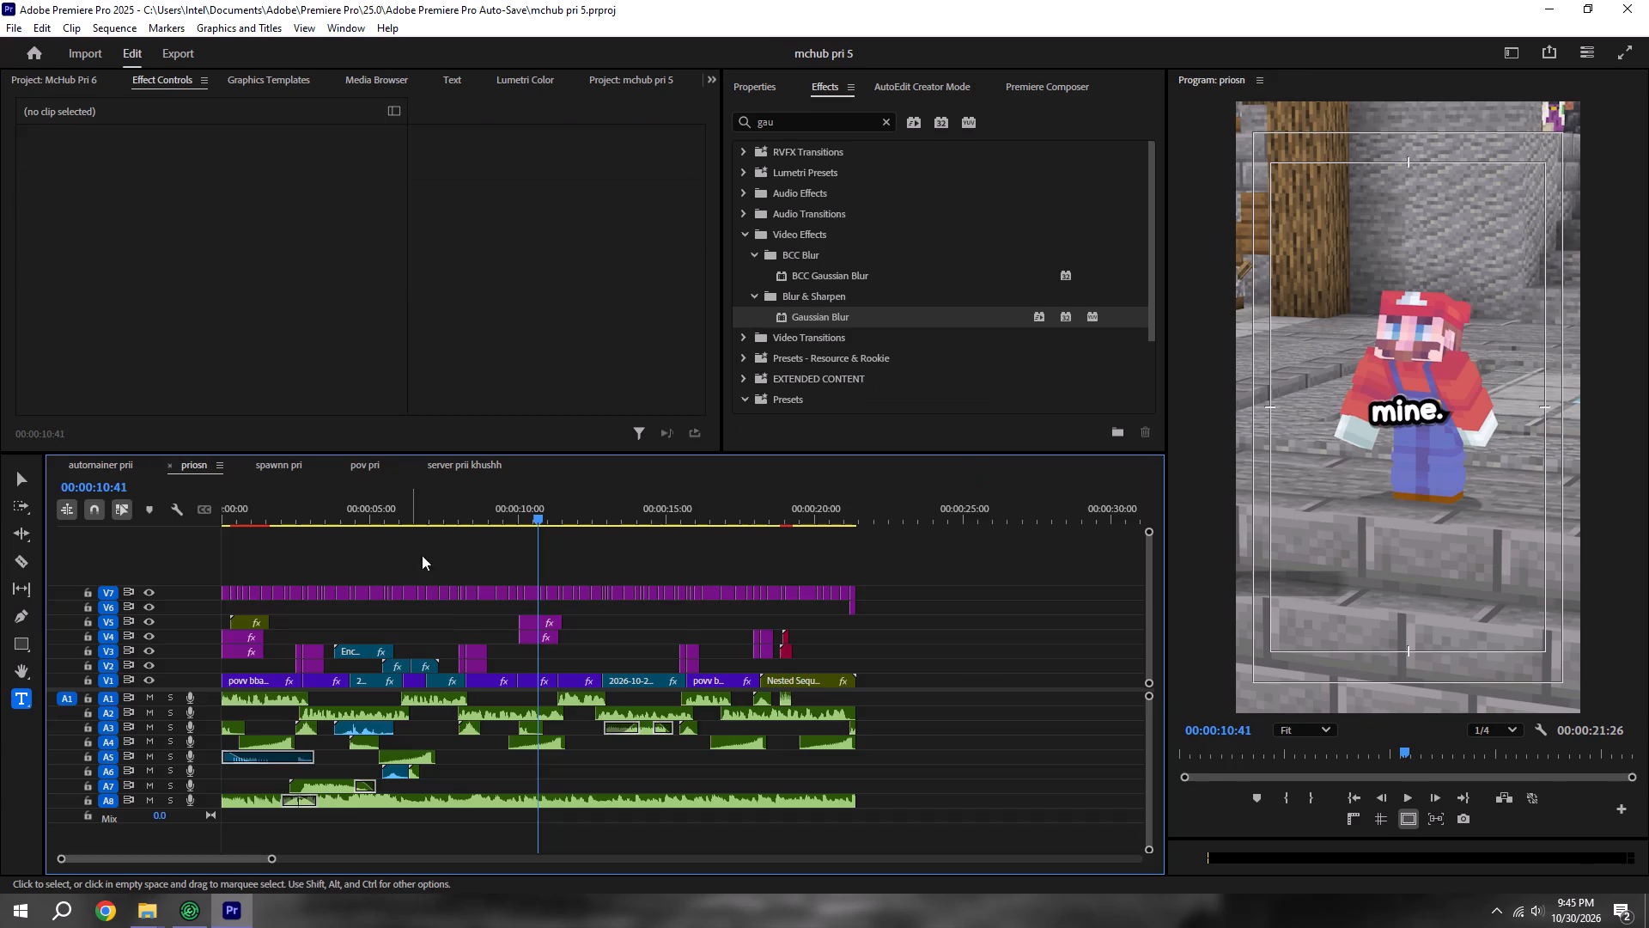
pyautogui.click(297, 468)
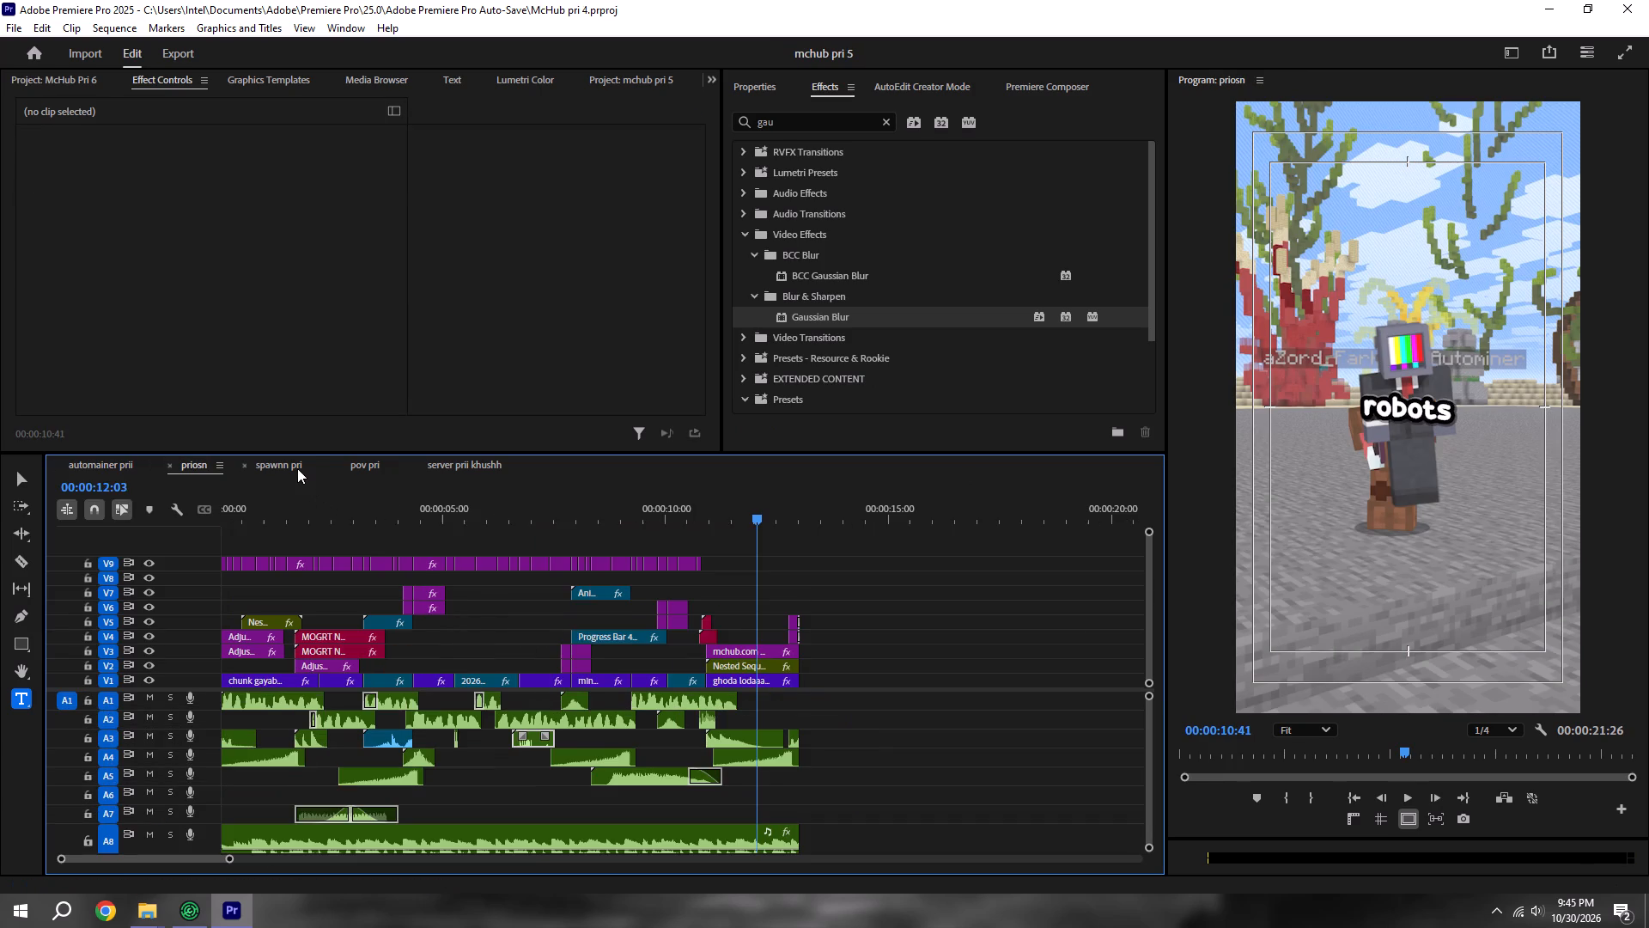
pyautogui.moveTo(337, 754); pyautogui.dragTo(310, 737)
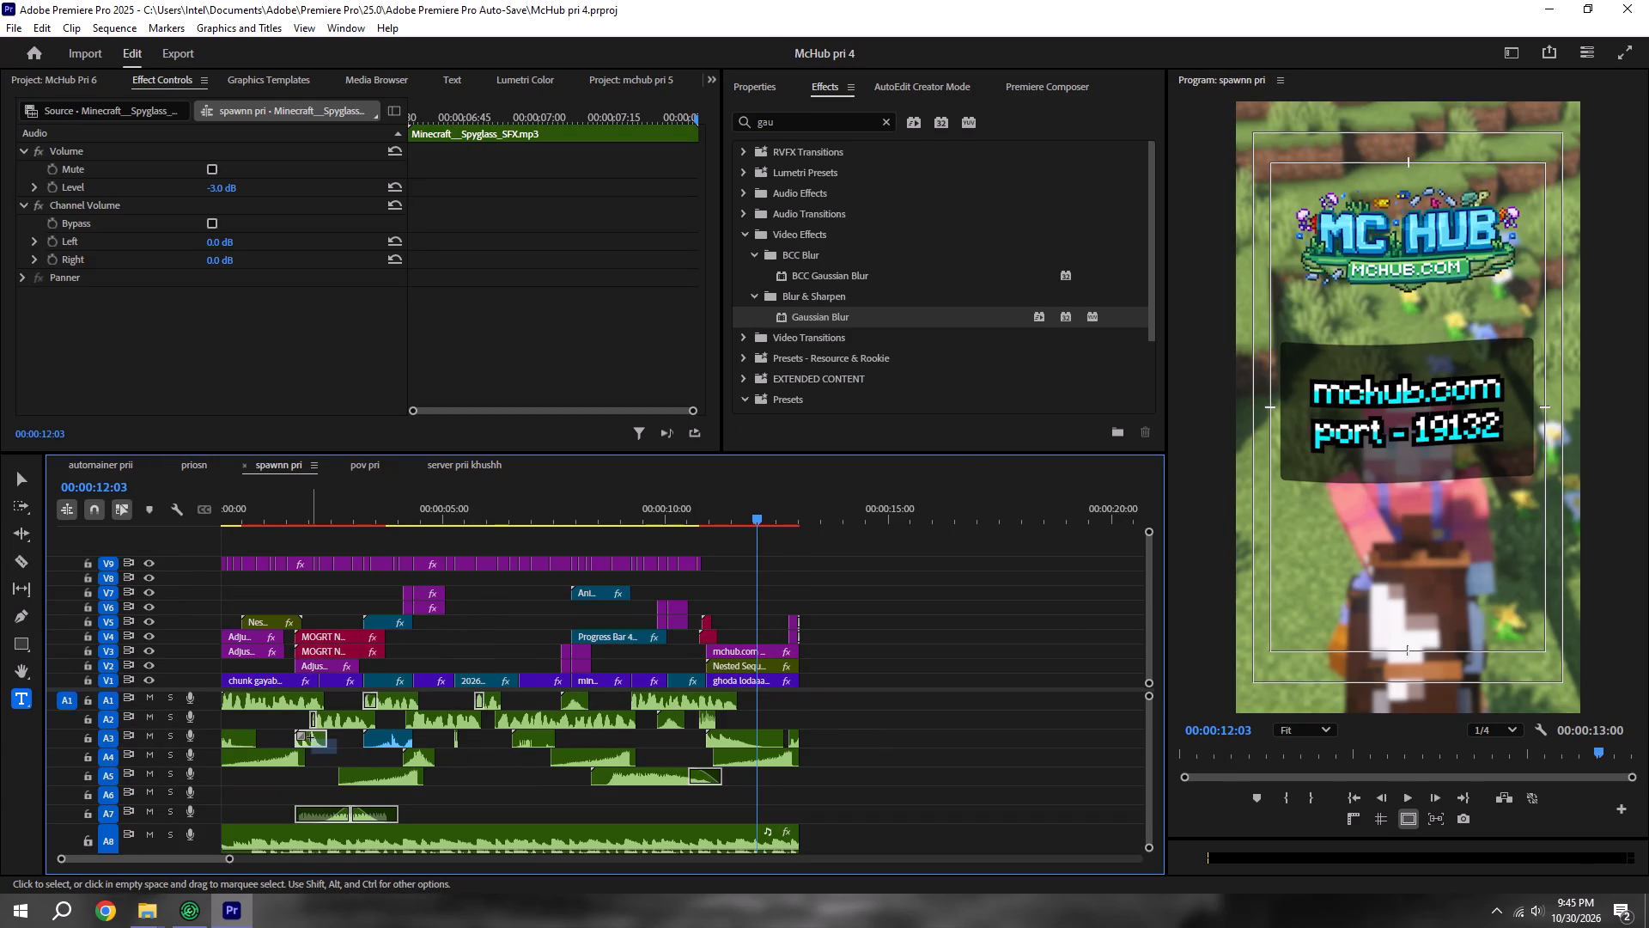
pyautogui.moveTo(310, 737); pyautogui.dragTo(308, 736)
pyautogui.hotkey('ctrl', 'c')
pyautogui.click(129, 465)
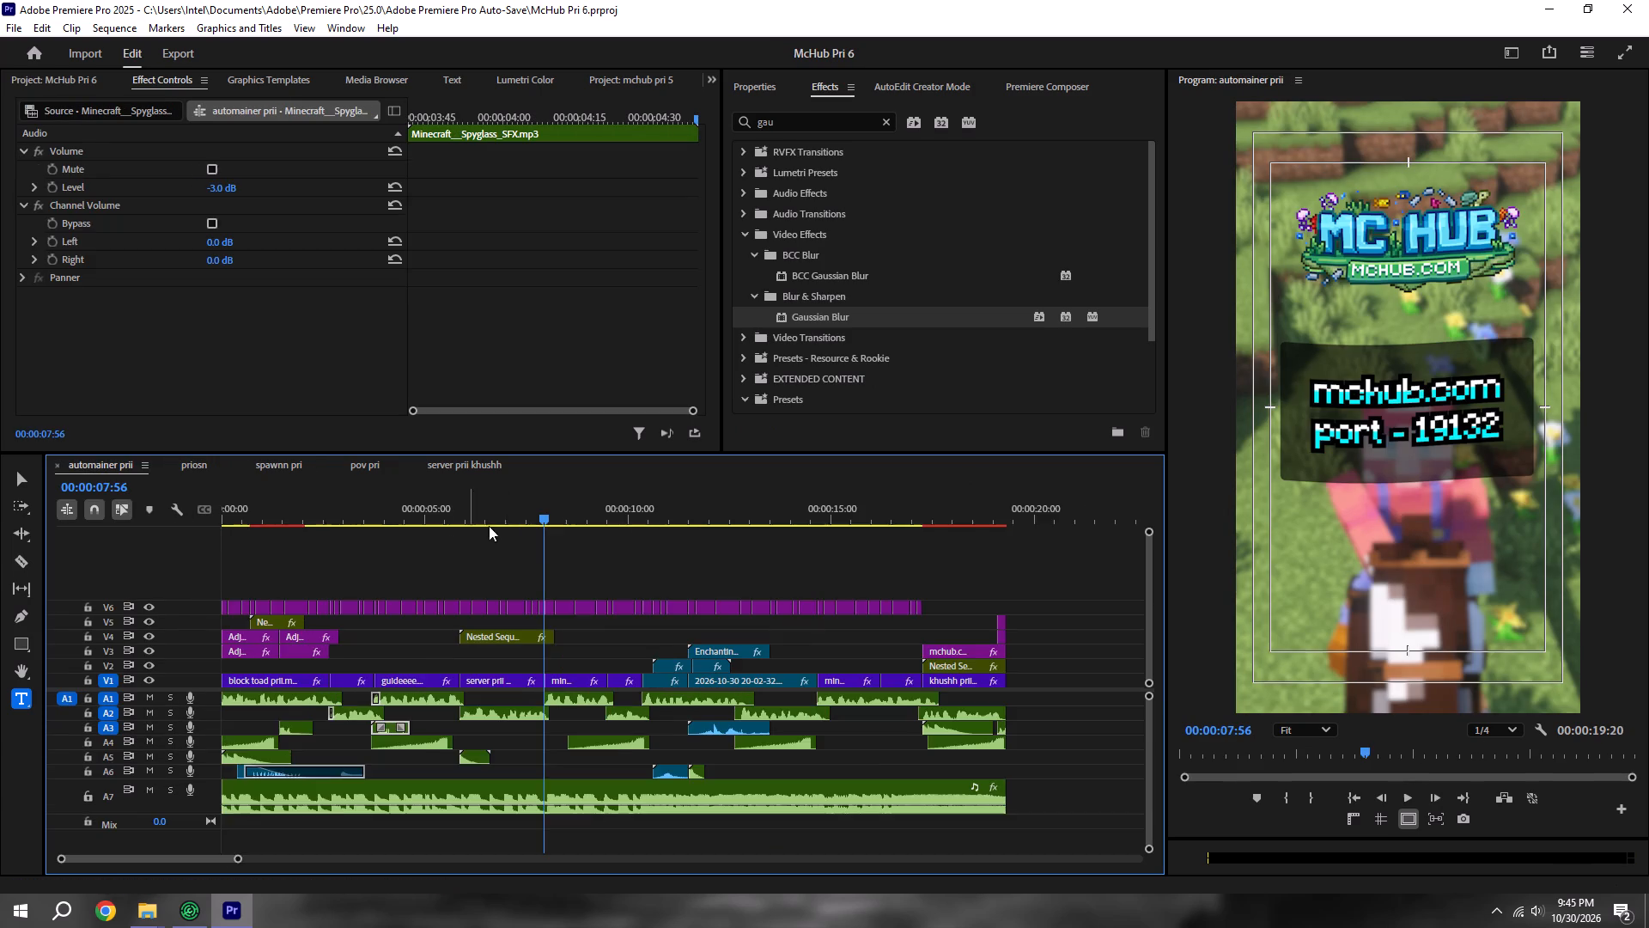
pyautogui.keyDown('alt'); pyautogui.scroll(5, 600, 606); pyautogui.keyUp('alt')
pyautogui.keyDown('shift'); pyautogui.moveTo(514, 513); pyautogui.dragTo(522, 515); pyautogui.keyUp('shift')
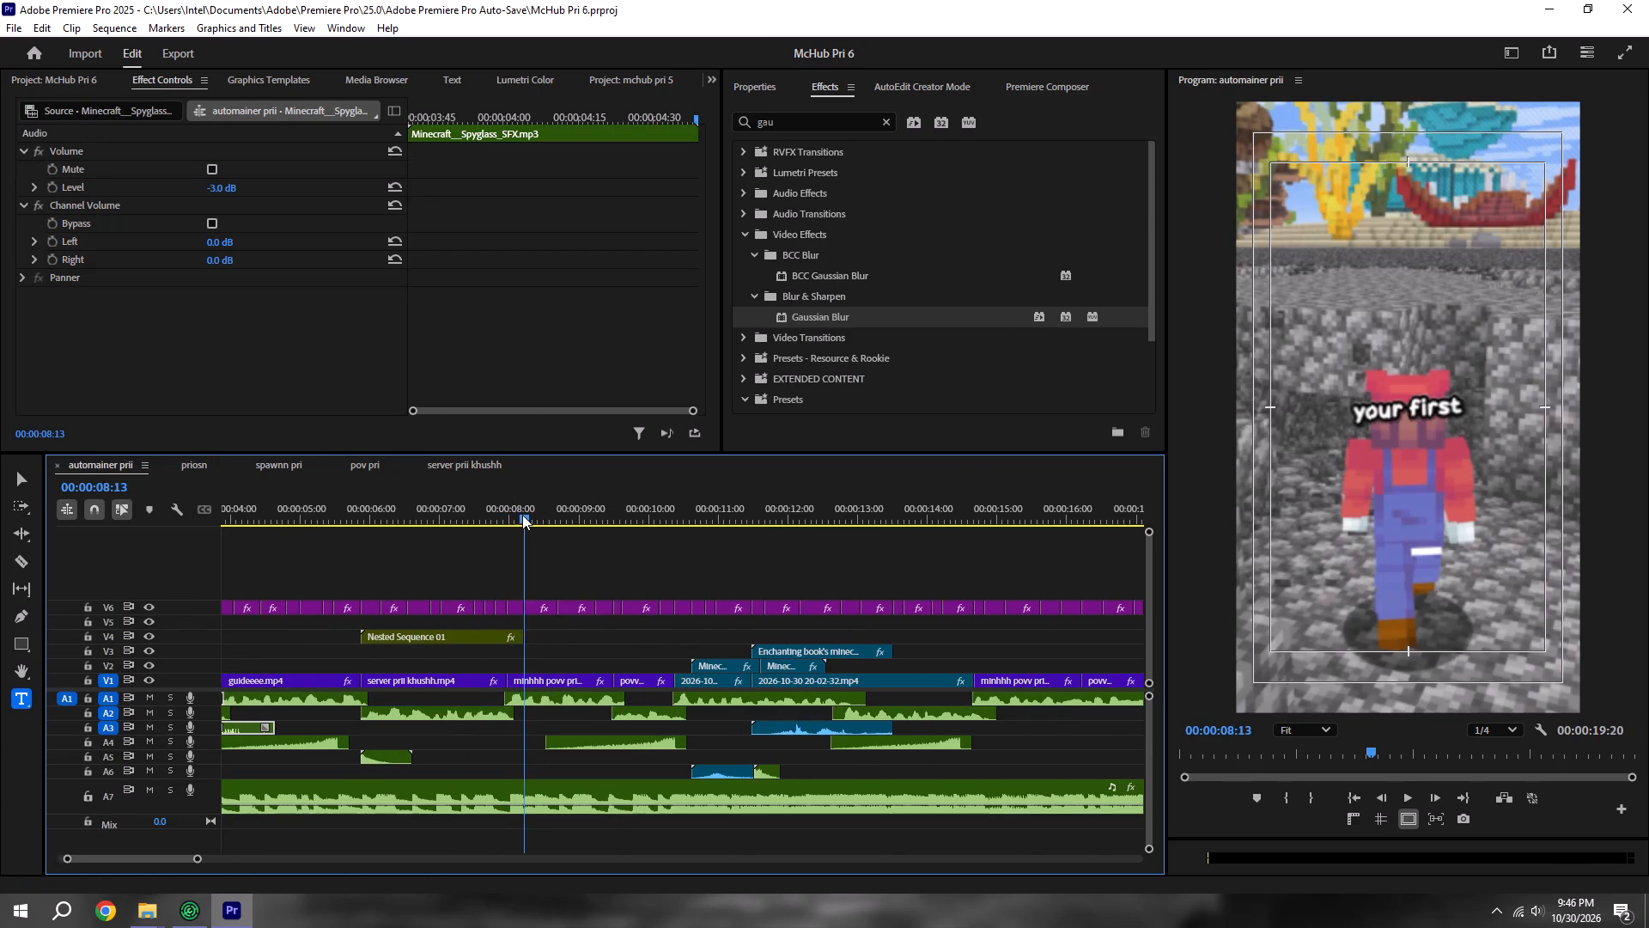
pyautogui.keyDown('shift'); pyautogui.moveTo(522, 515); pyautogui.dragTo(526, 516); pyautogui.keyUp('shift')
pyautogui.hotkey('ctrl', 'v')
pyautogui.keyDown('shift'); pyautogui.moveTo(520, 507); pyautogui.dragTo(465, 514); pyautogui.keyUp('shift')
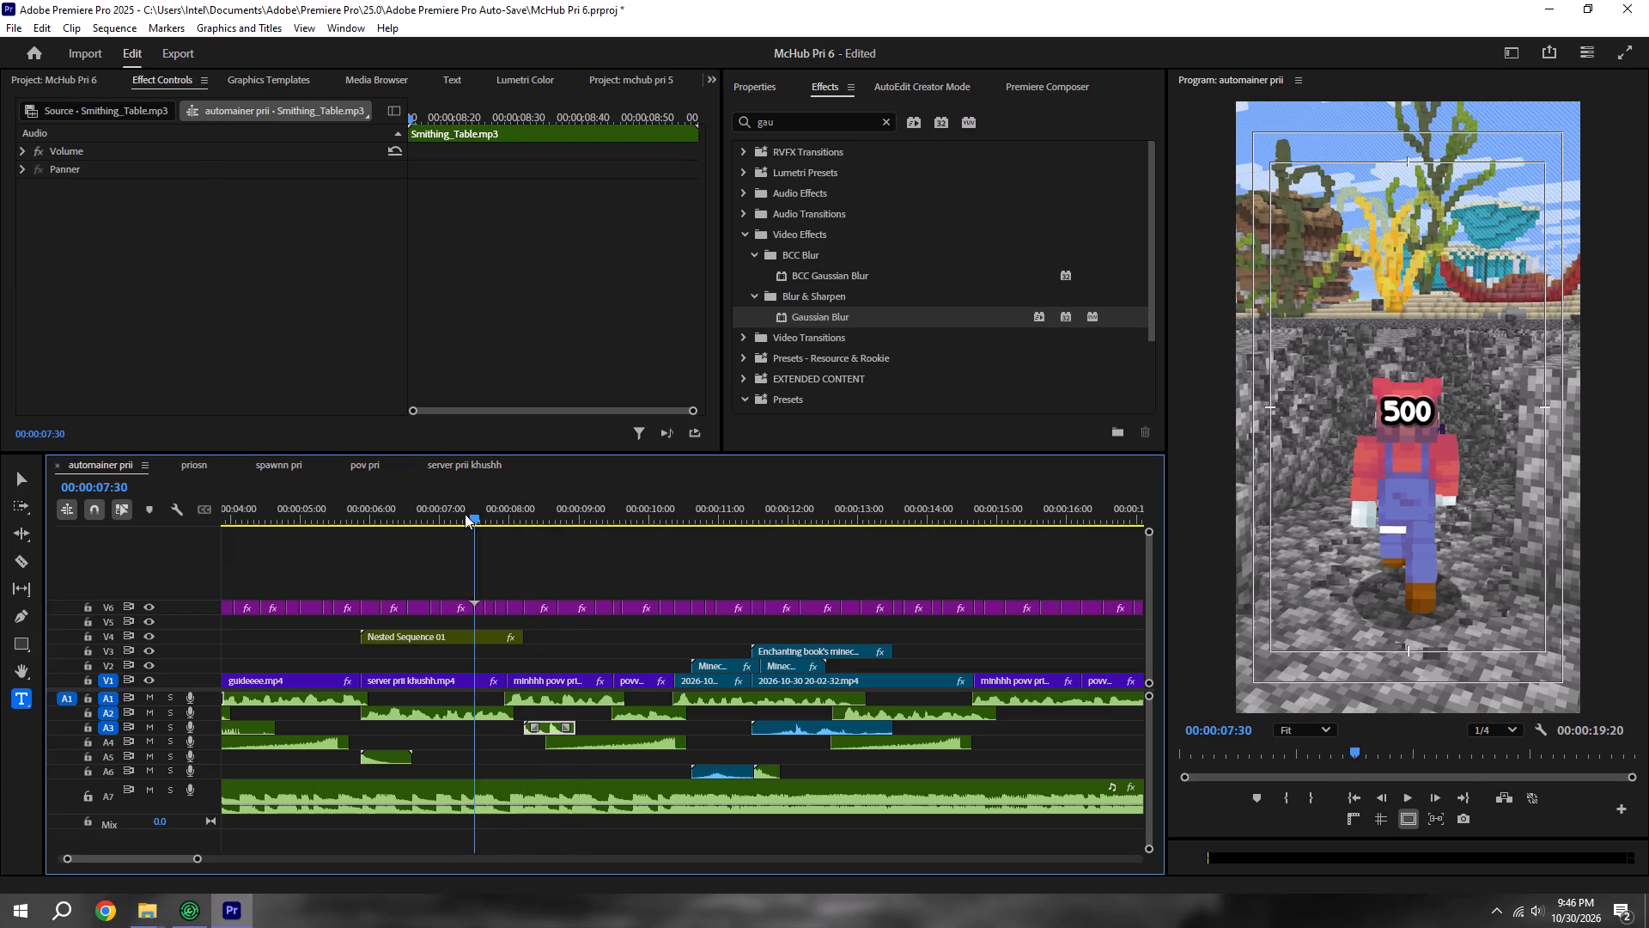
pyautogui.keyDown('shift'); pyautogui.moveTo(465, 514); pyautogui.dragTo(450, 514); pyautogui.keyUp('shift')
pyautogui.press('space')
pyautogui.keyDown('alt'); pyautogui.scroll(-4, 438, 514); pyautogui.keyUp('alt')
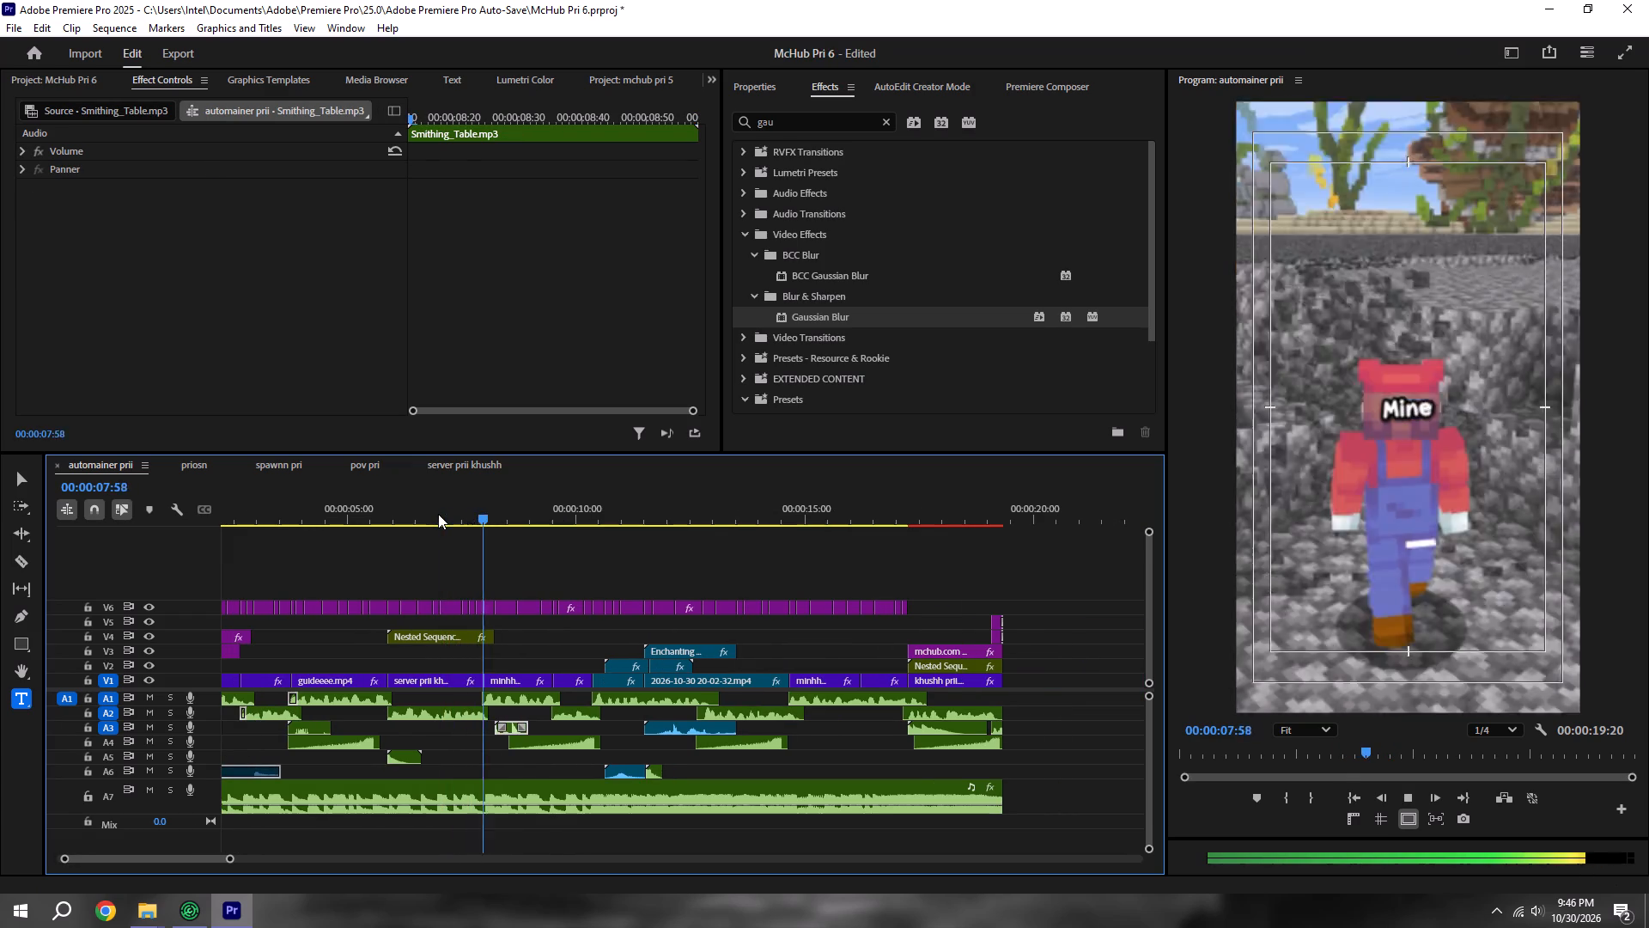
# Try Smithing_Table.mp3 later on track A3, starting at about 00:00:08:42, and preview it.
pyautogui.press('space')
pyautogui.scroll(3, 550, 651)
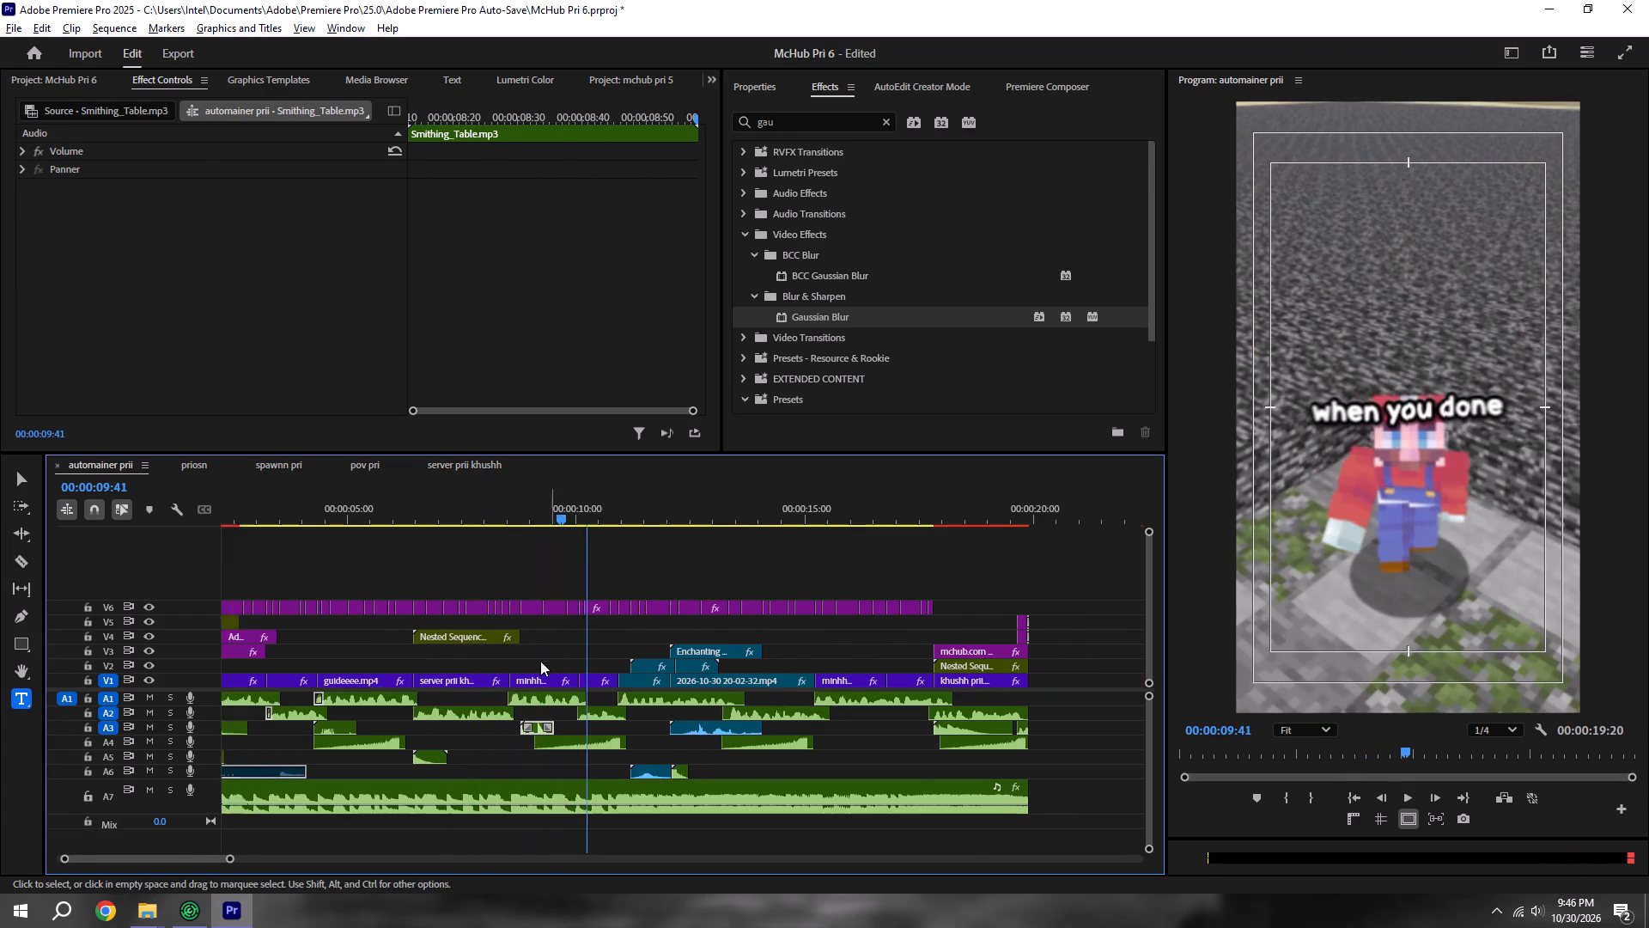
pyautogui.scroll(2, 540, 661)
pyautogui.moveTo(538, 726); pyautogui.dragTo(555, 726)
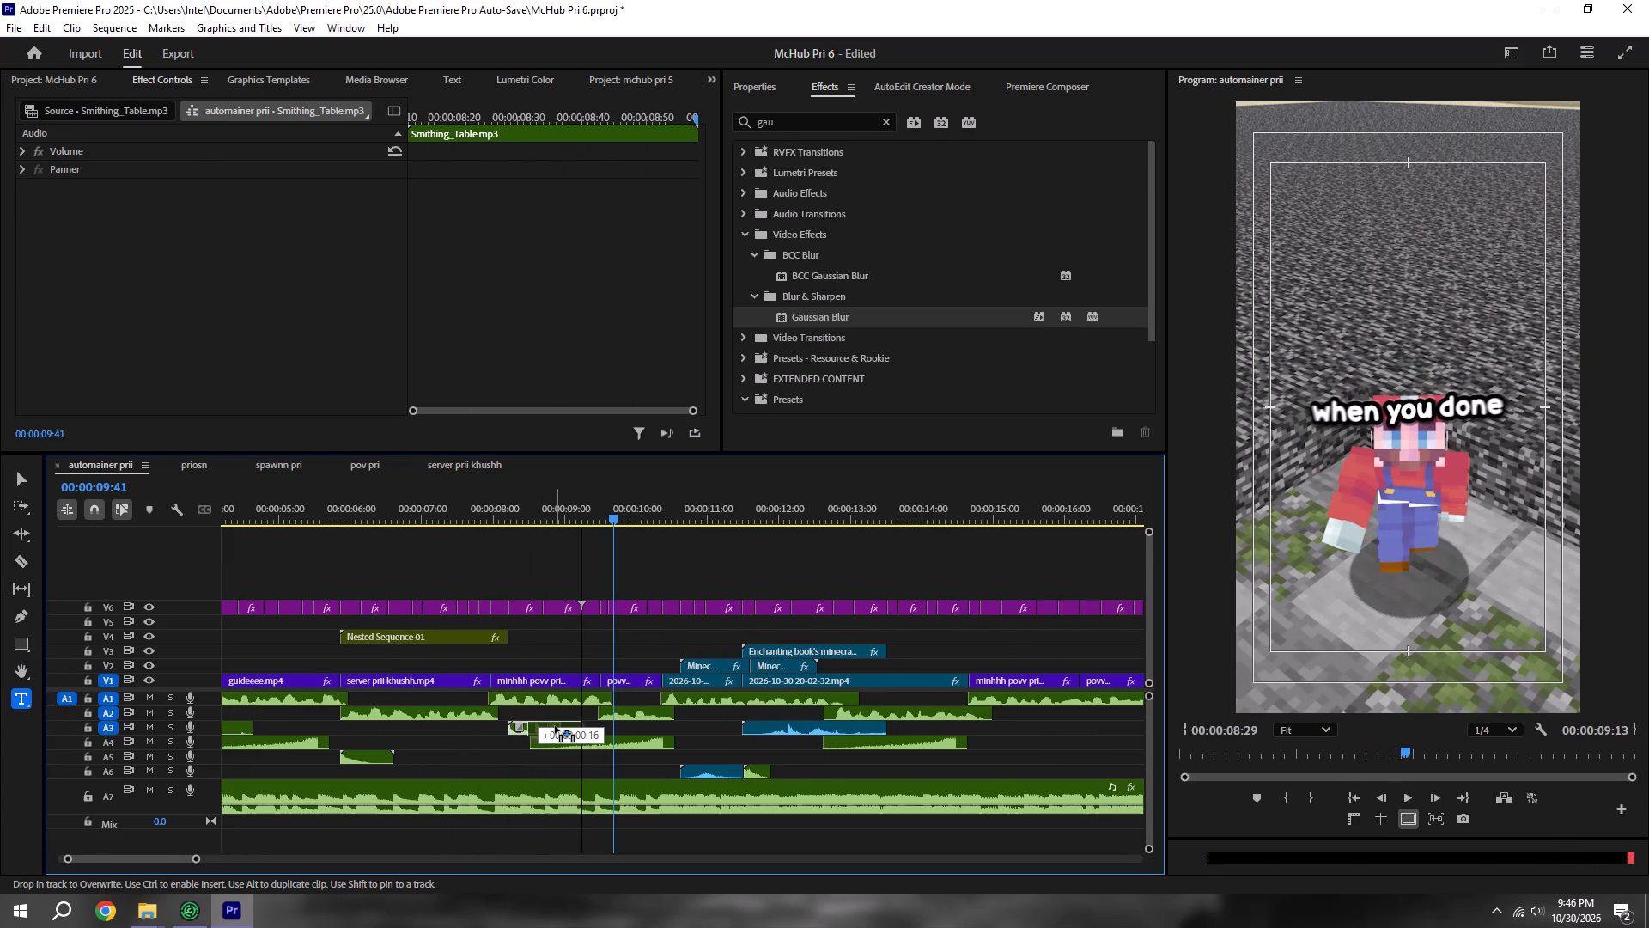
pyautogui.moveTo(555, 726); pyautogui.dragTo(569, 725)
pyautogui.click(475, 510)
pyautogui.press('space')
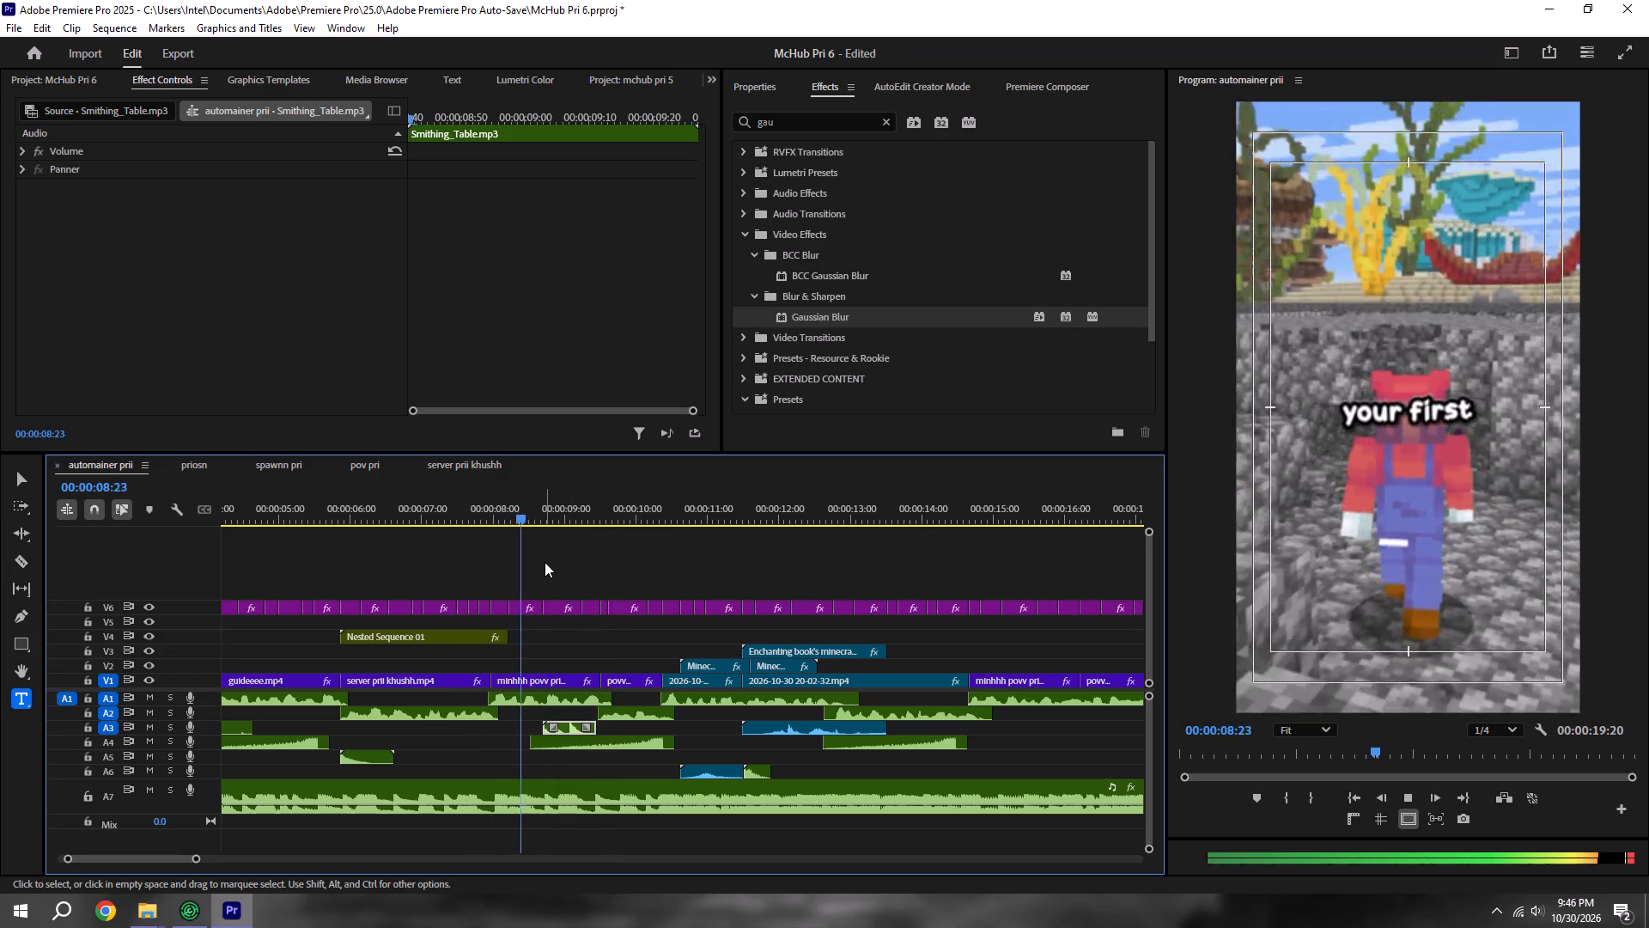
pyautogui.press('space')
# Move Smithing_Table.mp3 on track A3 earlier to about 00:00:08:29, aligned with the A4 sound's start, then save and preview.
pyautogui.keyDown('alt'); pyautogui.scroll(10, 578, 681); pyautogui.keyUp('alt')
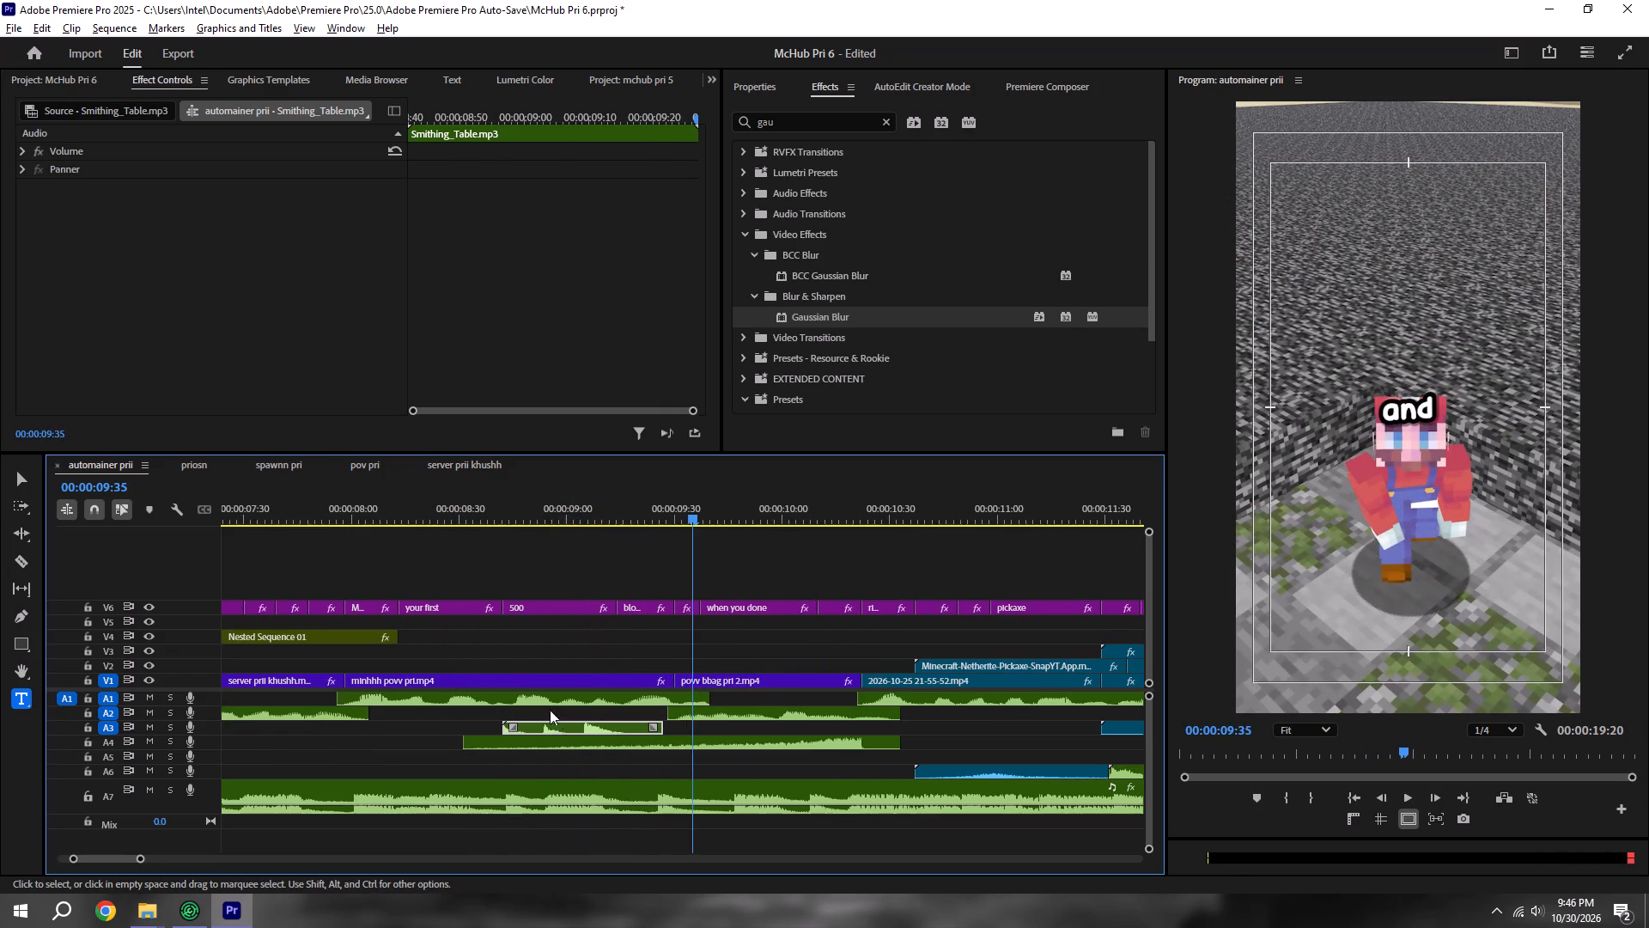
pyautogui.moveTo(567, 722); pyautogui.dragTo(521, 718)
pyautogui.hotkey('ctrl', 's')
pyautogui.click(395, 512)
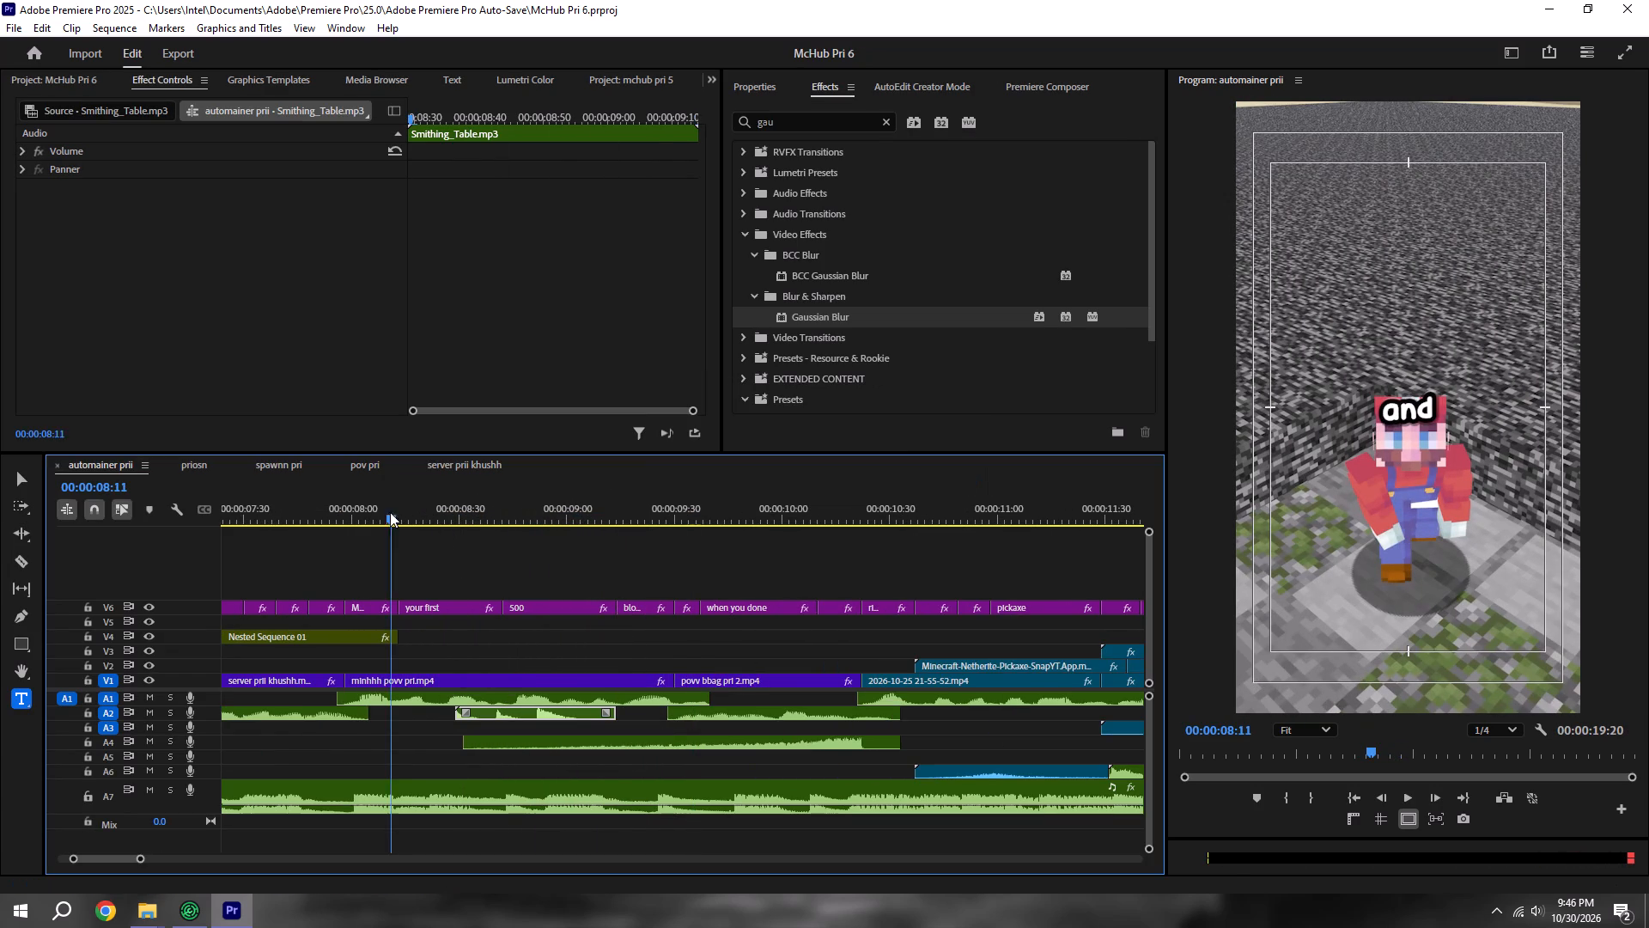
pyautogui.press('space')
pyautogui.keyDown('alt'); pyautogui.scroll(-4, 386, 529); pyautogui.keyUp('alt')
pyautogui.moveTo(471, 713); pyautogui.dragTo(470, 726)
pyautogui.keyDown('alt'); pyautogui.scroll(-5, 498, 679); pyautogui.keyUp('alt')
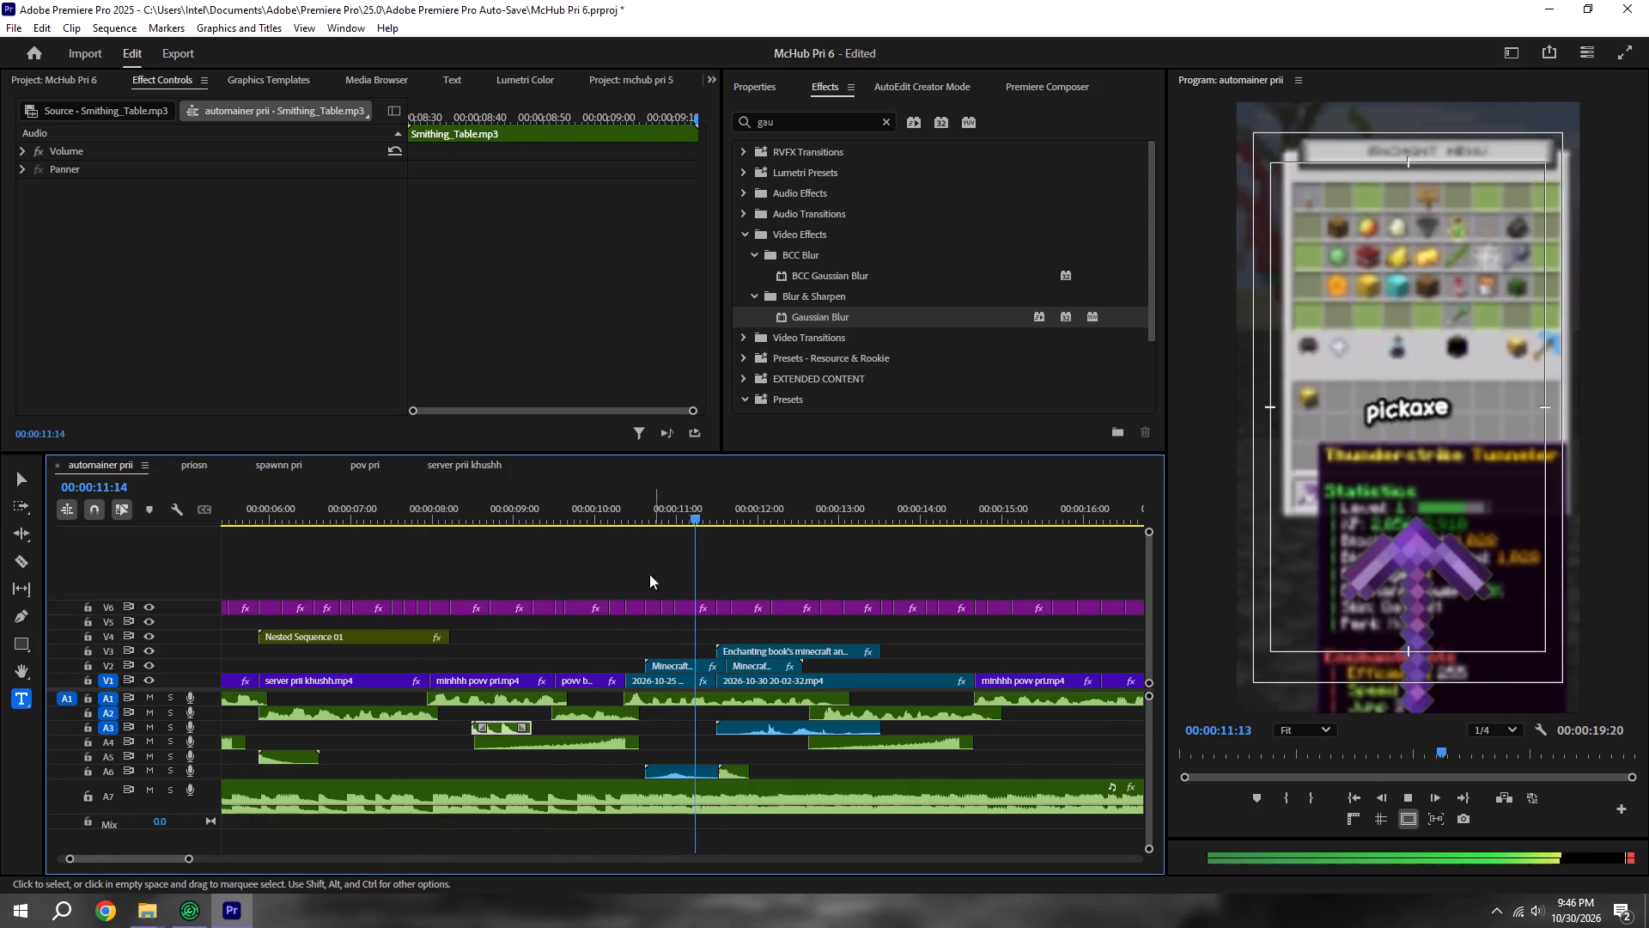
# Copy Minecraft__Spyglass_SFX.mp3 from under guideeee.mp4 to about 00:00:10:15 on track A3, save, and preview the following clips.
pyautogui.keyDown('shift'); pyautogui.click(631, 511); pyautogui.keyUp('shift')
pyautogui.keyDown('alt'); pyautogui.scroll(-3, 643, 591); pyautogui.keyUp('alt')
pyautogui.keyDown('shift'); pyautogui.click(635, 510); pyautogui.keyUp('shift')
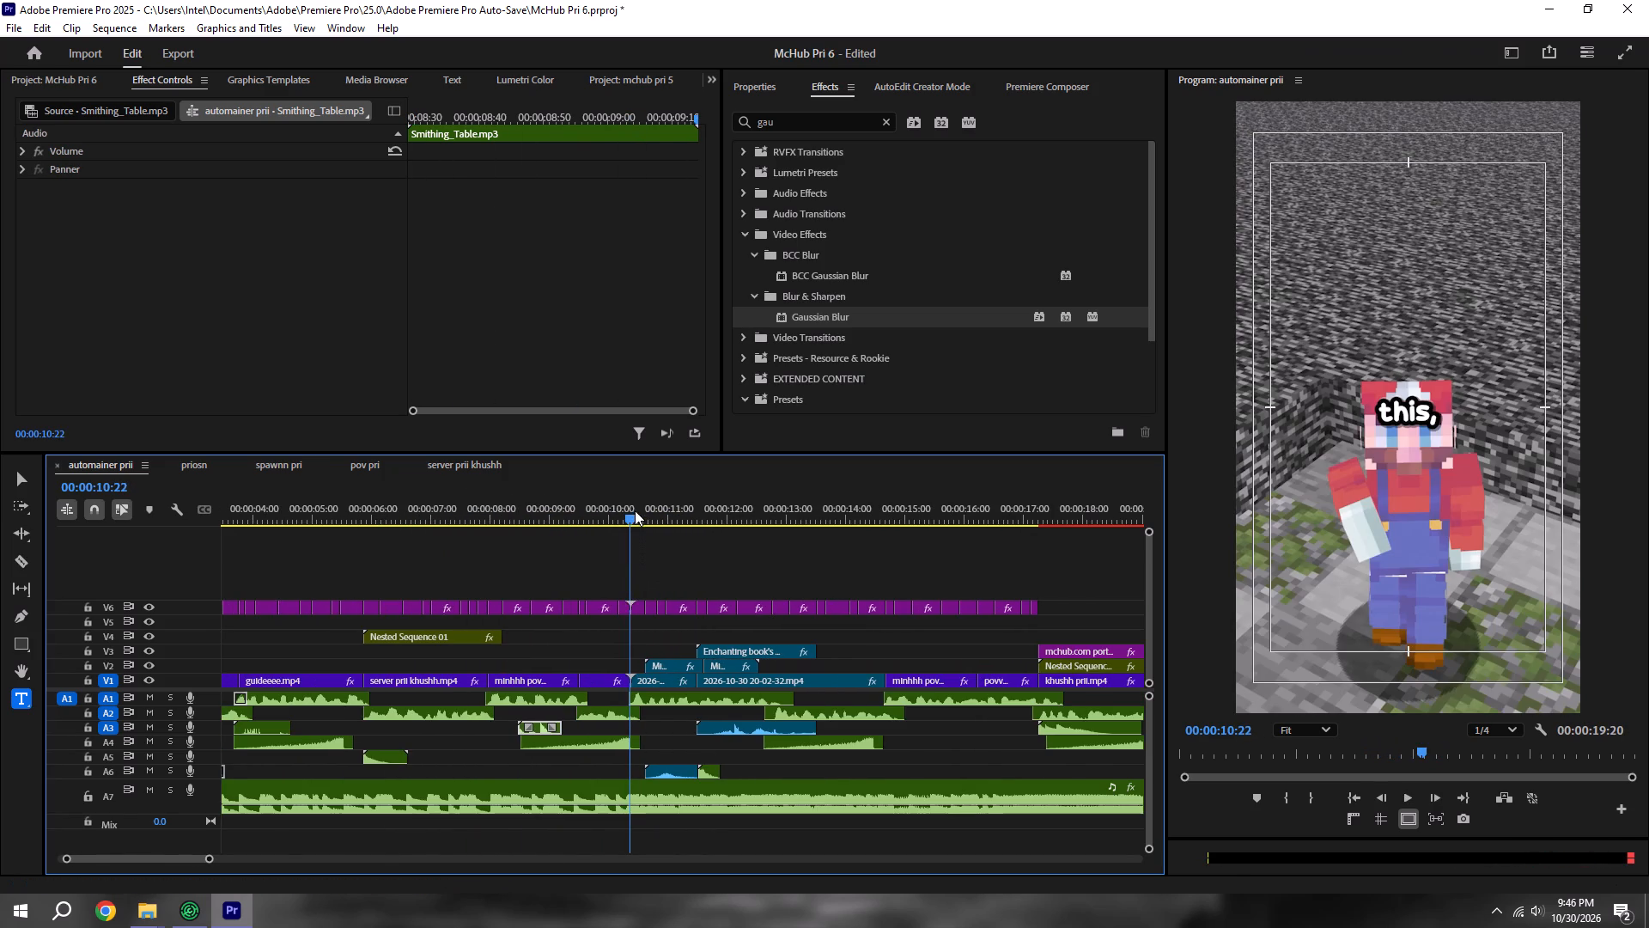
pyautogui.moveTo(271, 732); pyautogui.dragTo(670, 730)
pyautogui.keyDown('alt'); pyautogui.scroll(10, 637, 734); pyautogui.keyUp('alt')
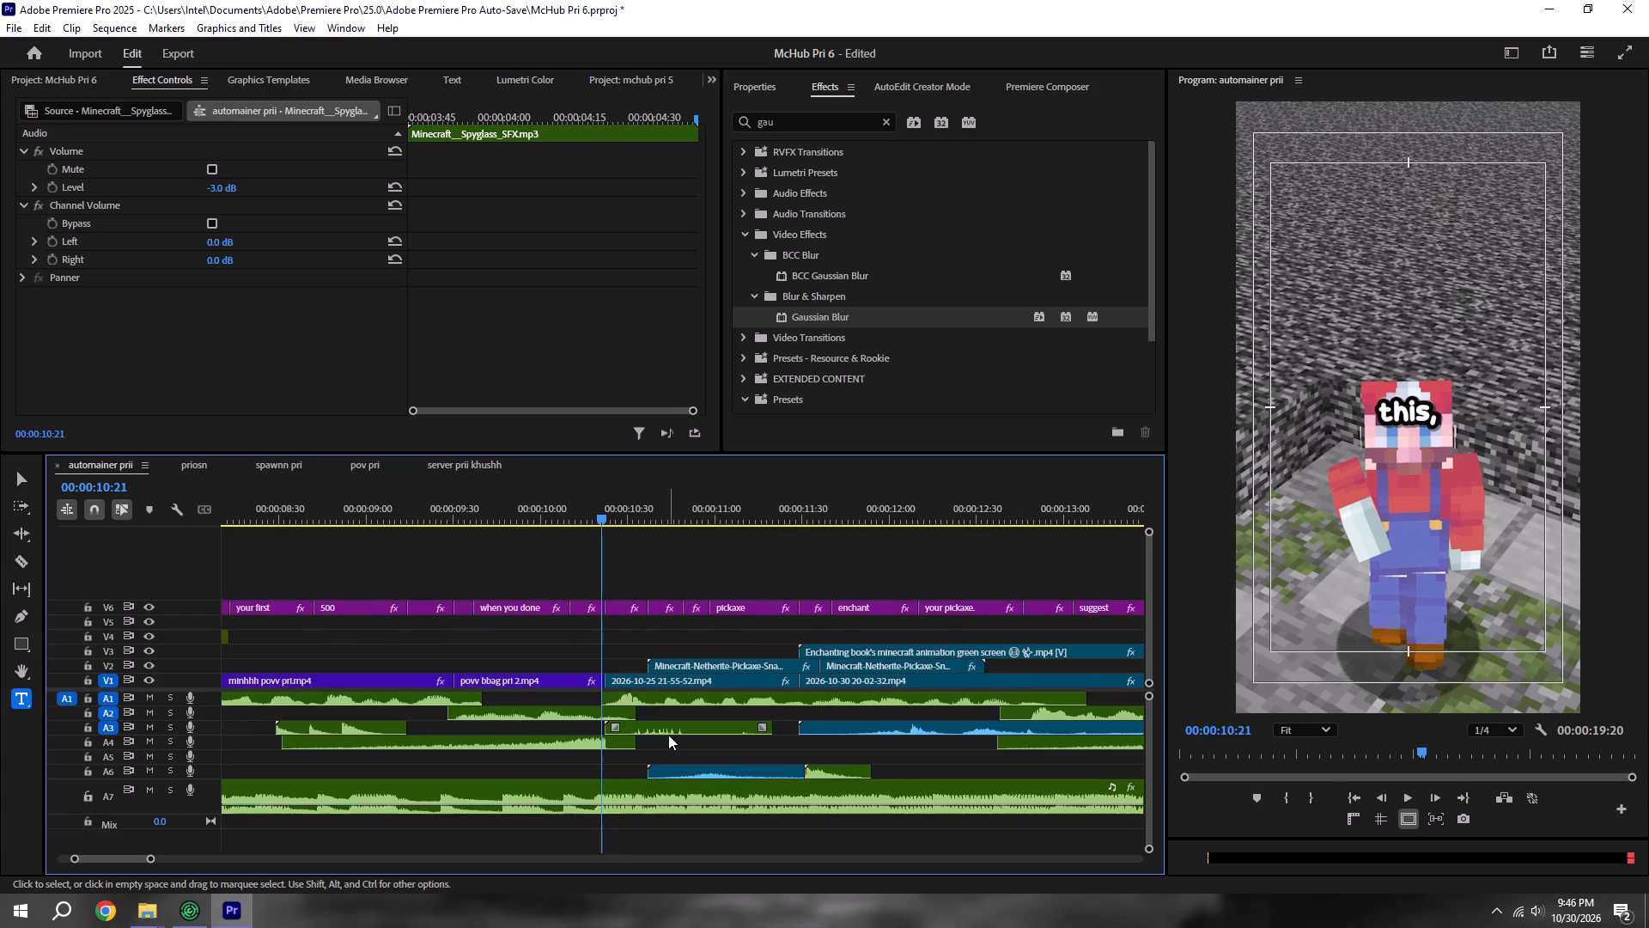
pyautogui.moveTo(670, 726); pyautogui.dragTo(650, 728)
pyautogui.hotkey('ctrl', 's')
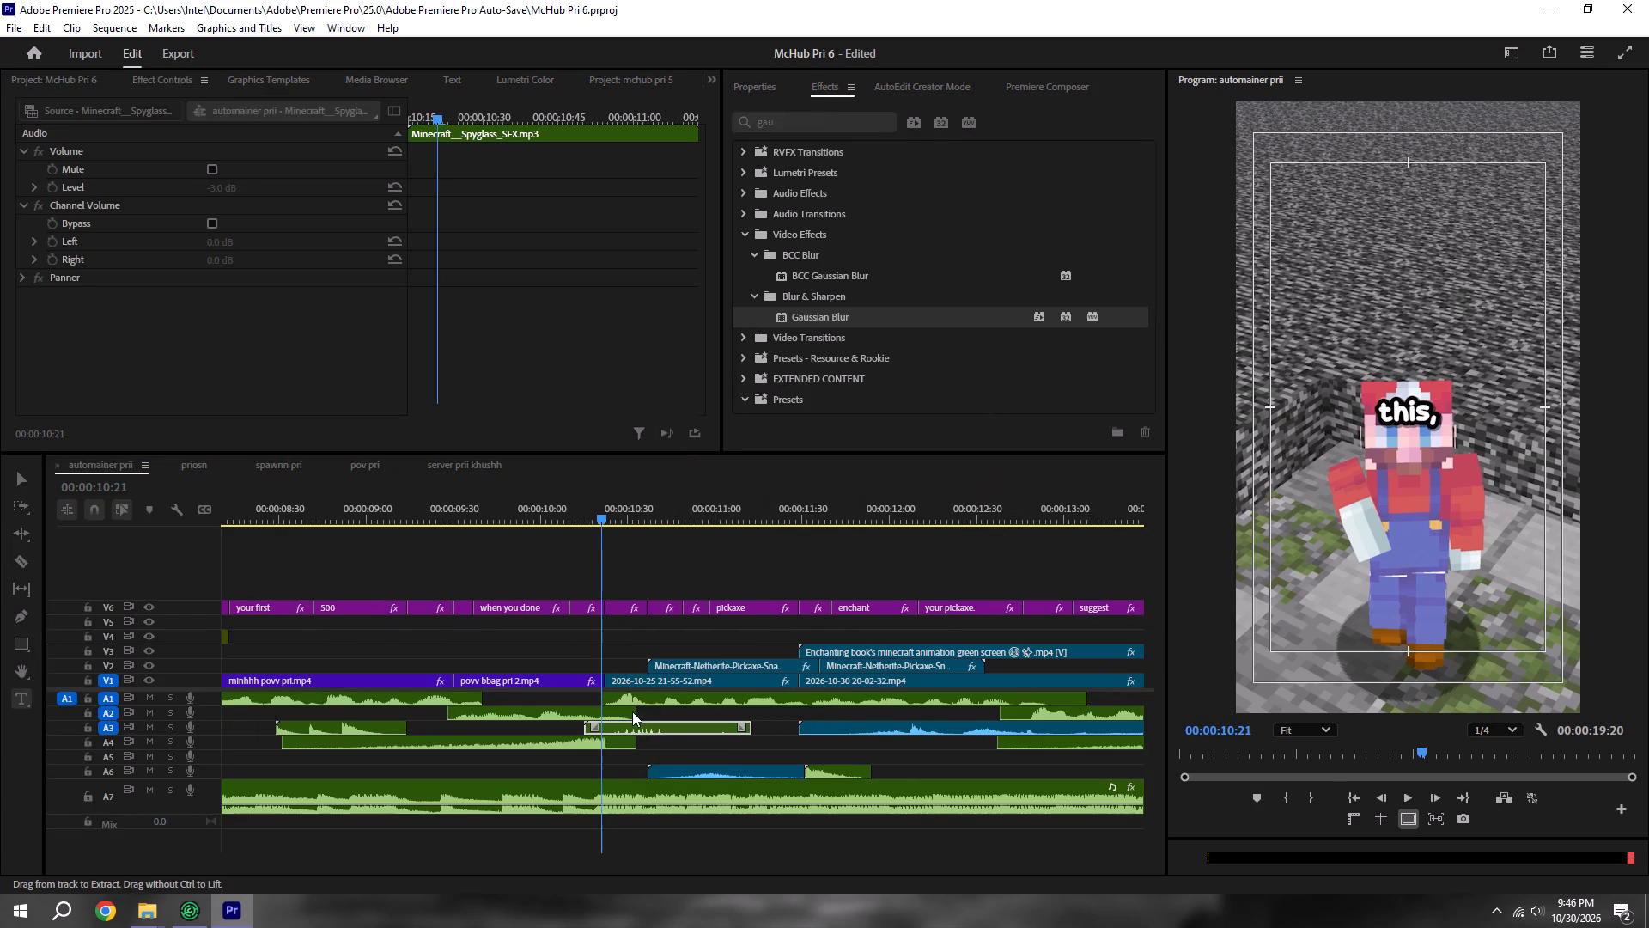
pyautogui.press('space')
pyautogui.keyDown('alt'); pyautogui.scroll(-6, 576, 582); pyautogui.keyUp('alt')
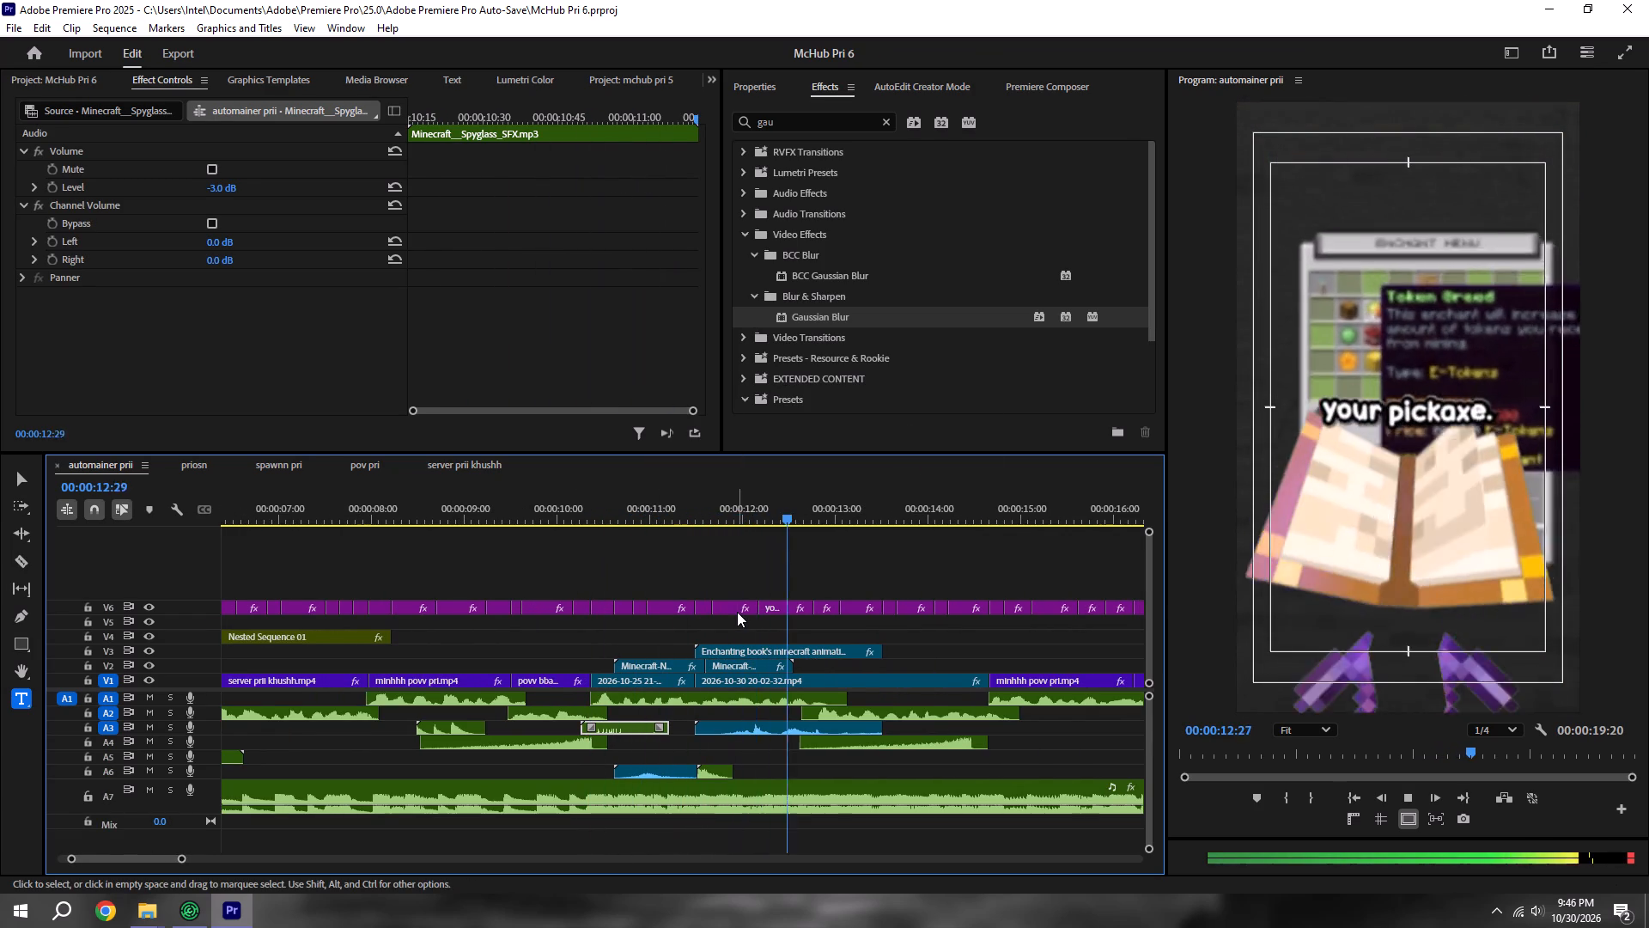
pyautogui.keyDown('alt'); pyautogui.scroll(-4, 737, 612); pyautogui.keyUp('alt')
pyautogui.keyDown('alt'); pyautogui.scroll(-5, 868, 693); pyautogui.keyUp('alt')
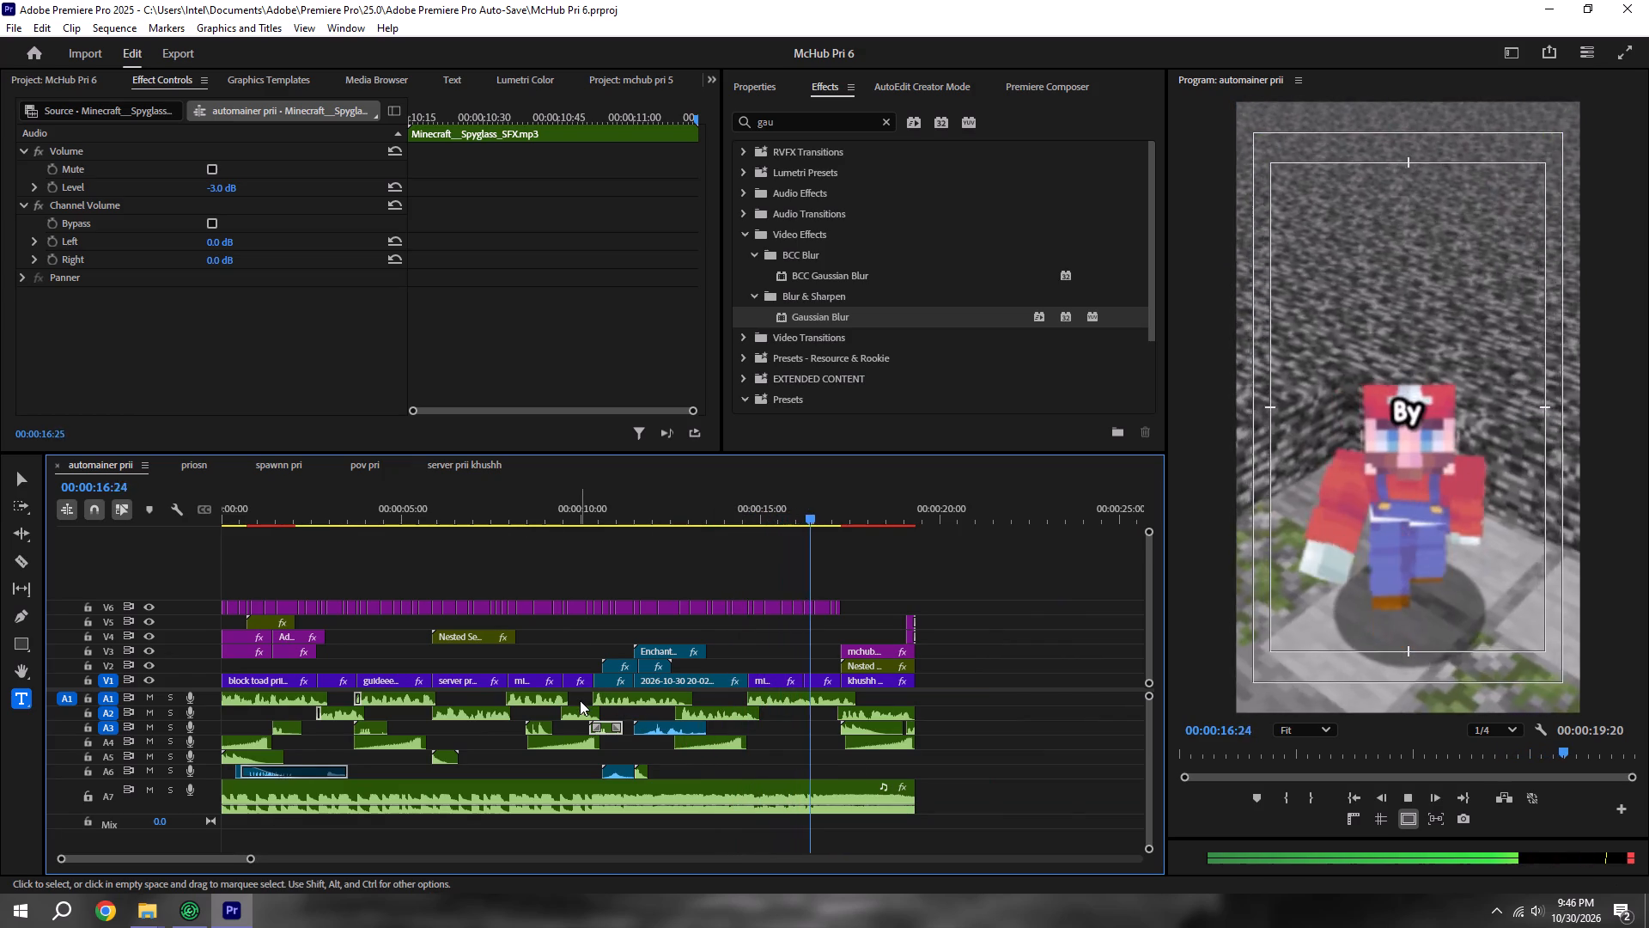
# Duplicate the Minecraft__Spyglass_SFX.mp3 clip onto track A5 at about 00:00:16:09, near the last povv bbag pri 2.mp4 clip, and save.
pyautogui.press('space')
pyautogui.keyDown('alt'); pyautogui.moveTo(606, 730); pyautogui.dragTo(608, 730); pyautogui.keyUp('alt')
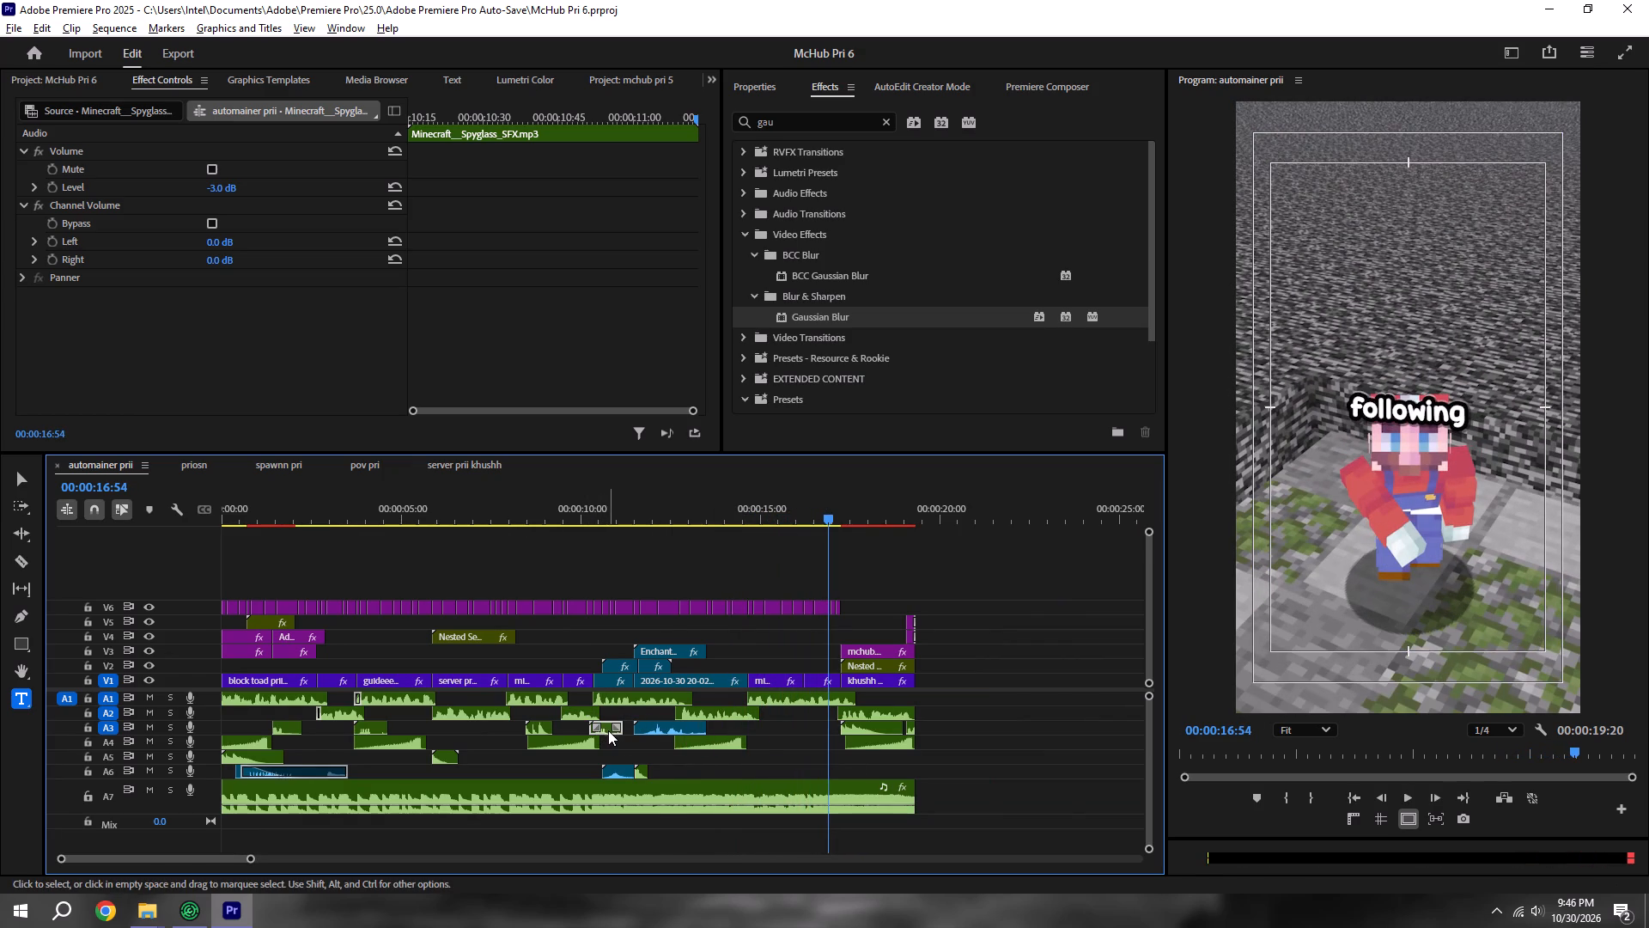
pyautogui.keyDown('alt'); pyautogui.moveTo(608, 730); pyautogui.dragTo(831, 761); pyautogui.keyUp('alt')
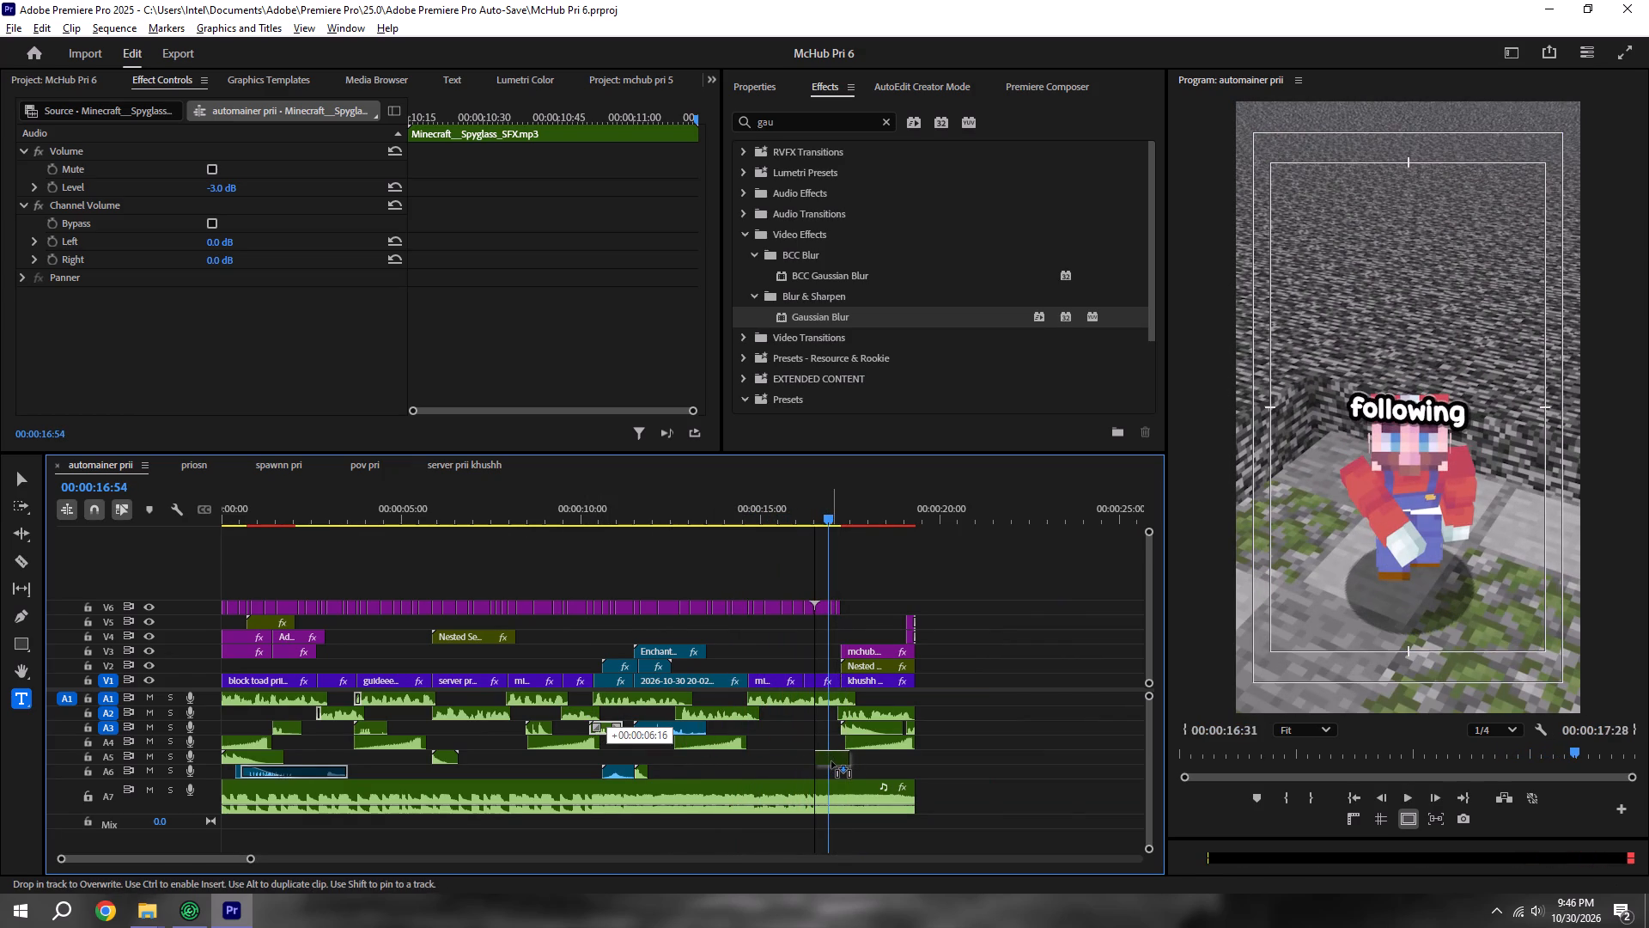
pyautogui.keyDown('alt'); pyautogui.moveTo(831, 761); pyautogui.dragTo(816, 761); pyautogui.keyUp('alt')
pyautogui.keyDown('alt'); pyautogui.scroll(10, 805, 755); pyautogui.keyUp('alt')
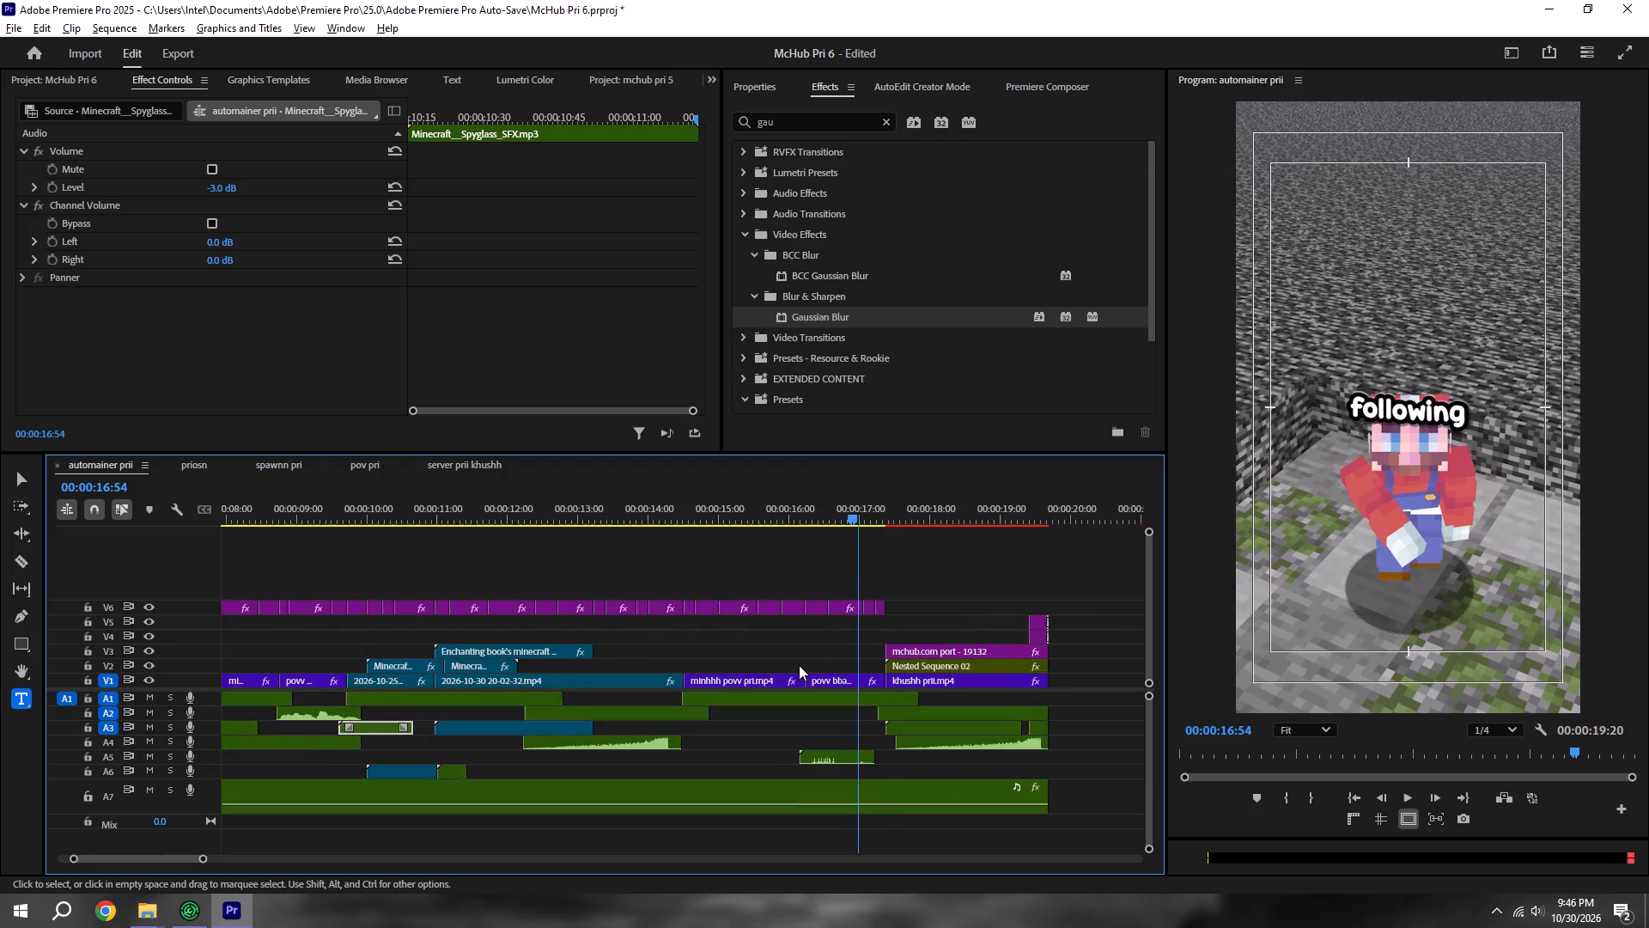
pyautogui.keyDown('alt'); pyautogui.scroll(1, 799, 665); pyautogui.keyUp('alt')
pyautogui.hotkey('ctrl', 's')
# Move the new Minecraft__Spyglass_SFX.mp3 copy from A5 to A3, nudge its start to about 00:00:16:03, then save and preview.
pyautogui.keyDown('shift'); pyautogui.click(798, 502); pyautogui.keyUp('shift')
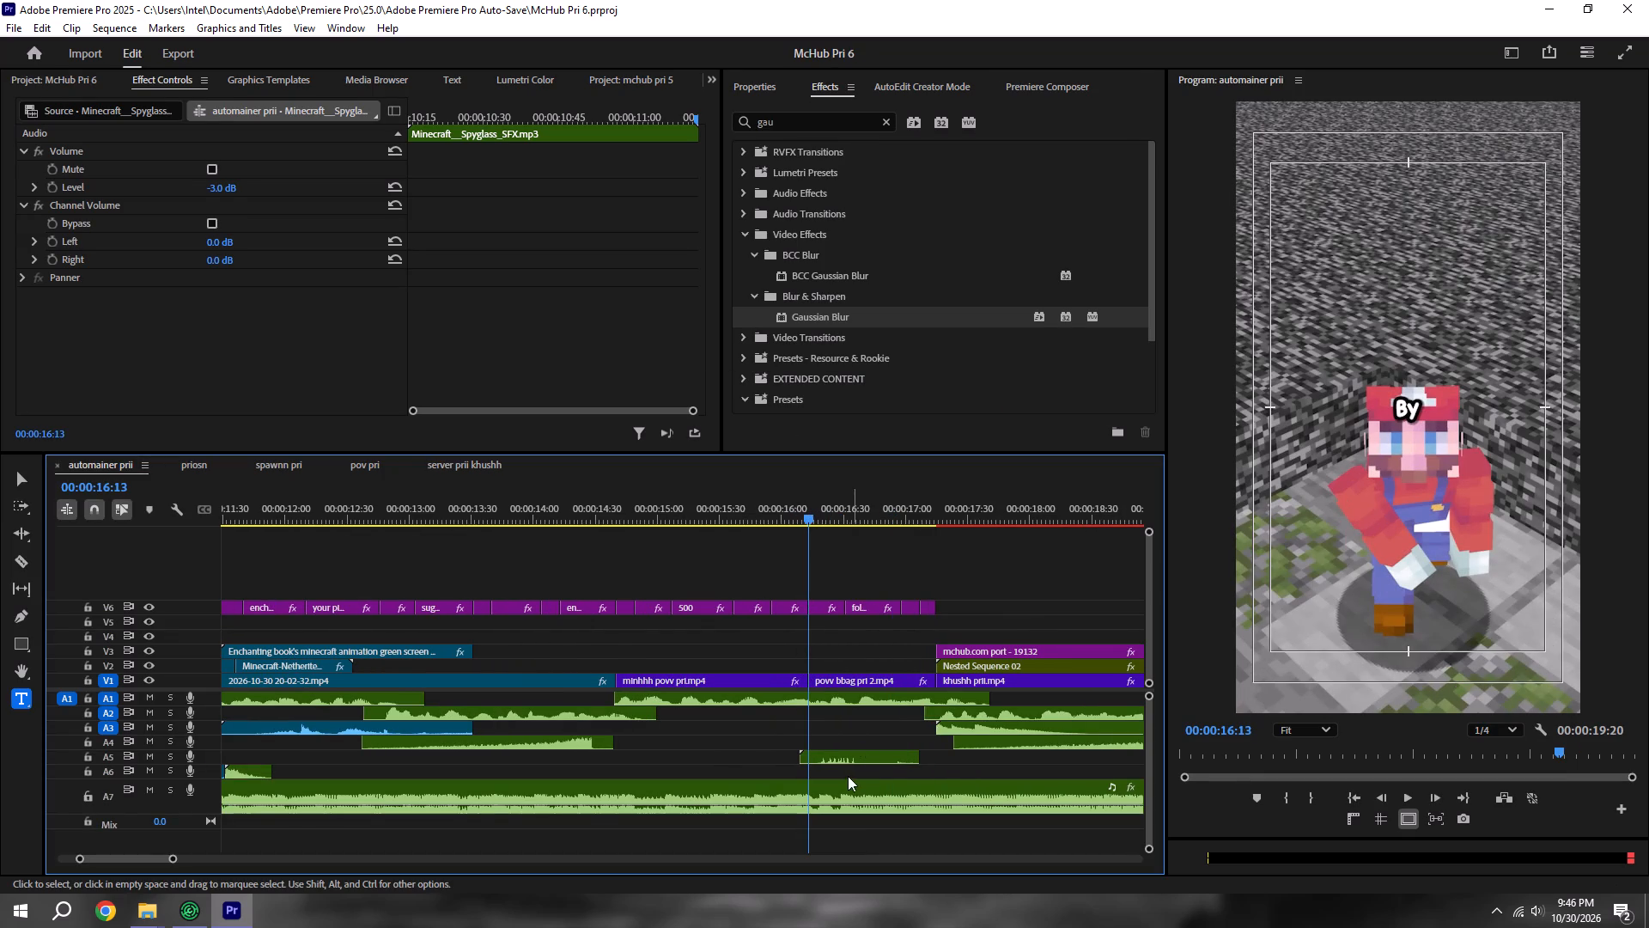
pyautogui.moveTo(843, 763); pyautogui.dragTo(806, 726)
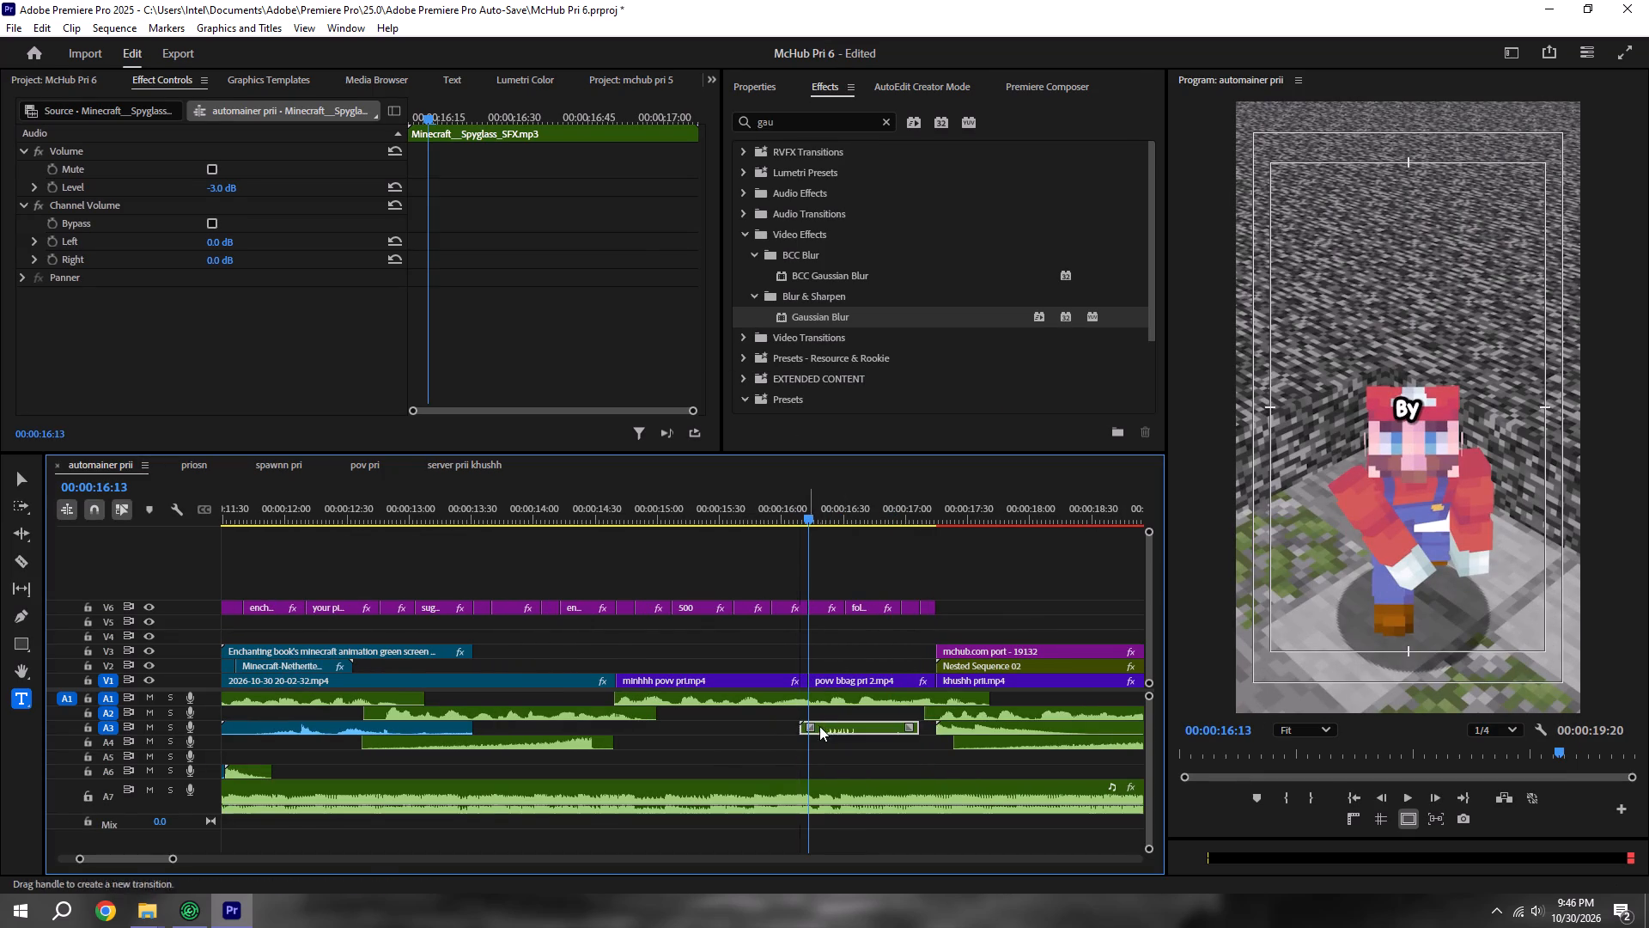
pyautogui.moveTo(833, 729); pyautogui.dragTo(822, 729)
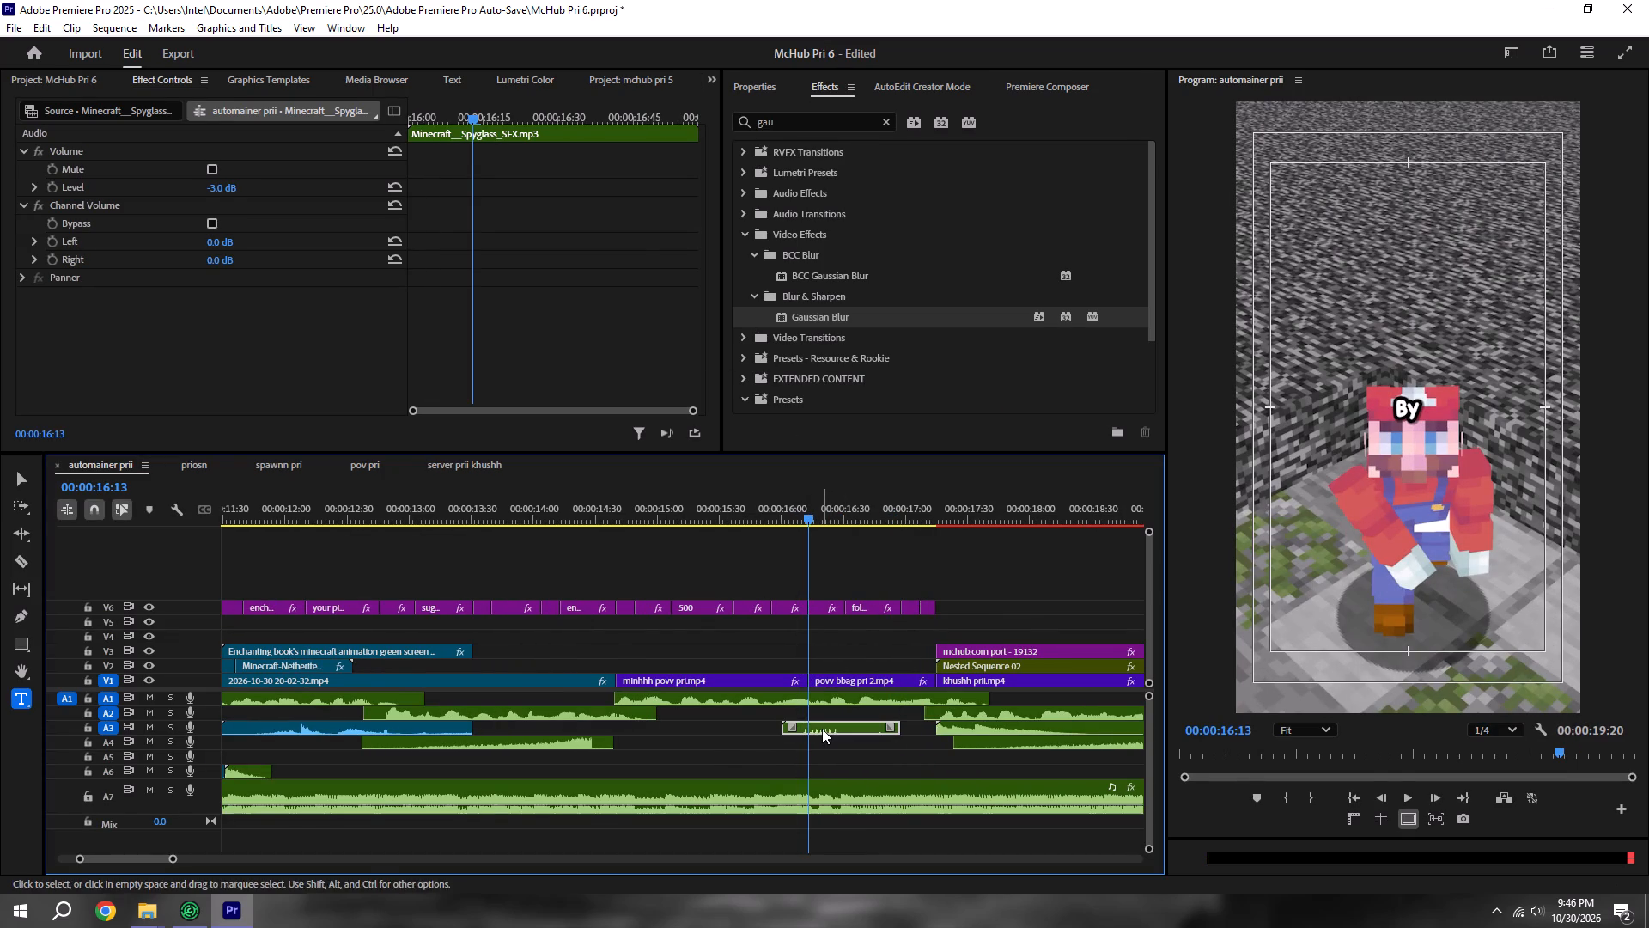
pyautogui.hotkey('ctrl', 's')
pyautogui.keyDown('alt'); pyautogui.scroll(5, 806, 754); pyautogui.keyUp('alt')
pyautogui.moveTo(824, 730); pyautogui.dragTo(830, 730)
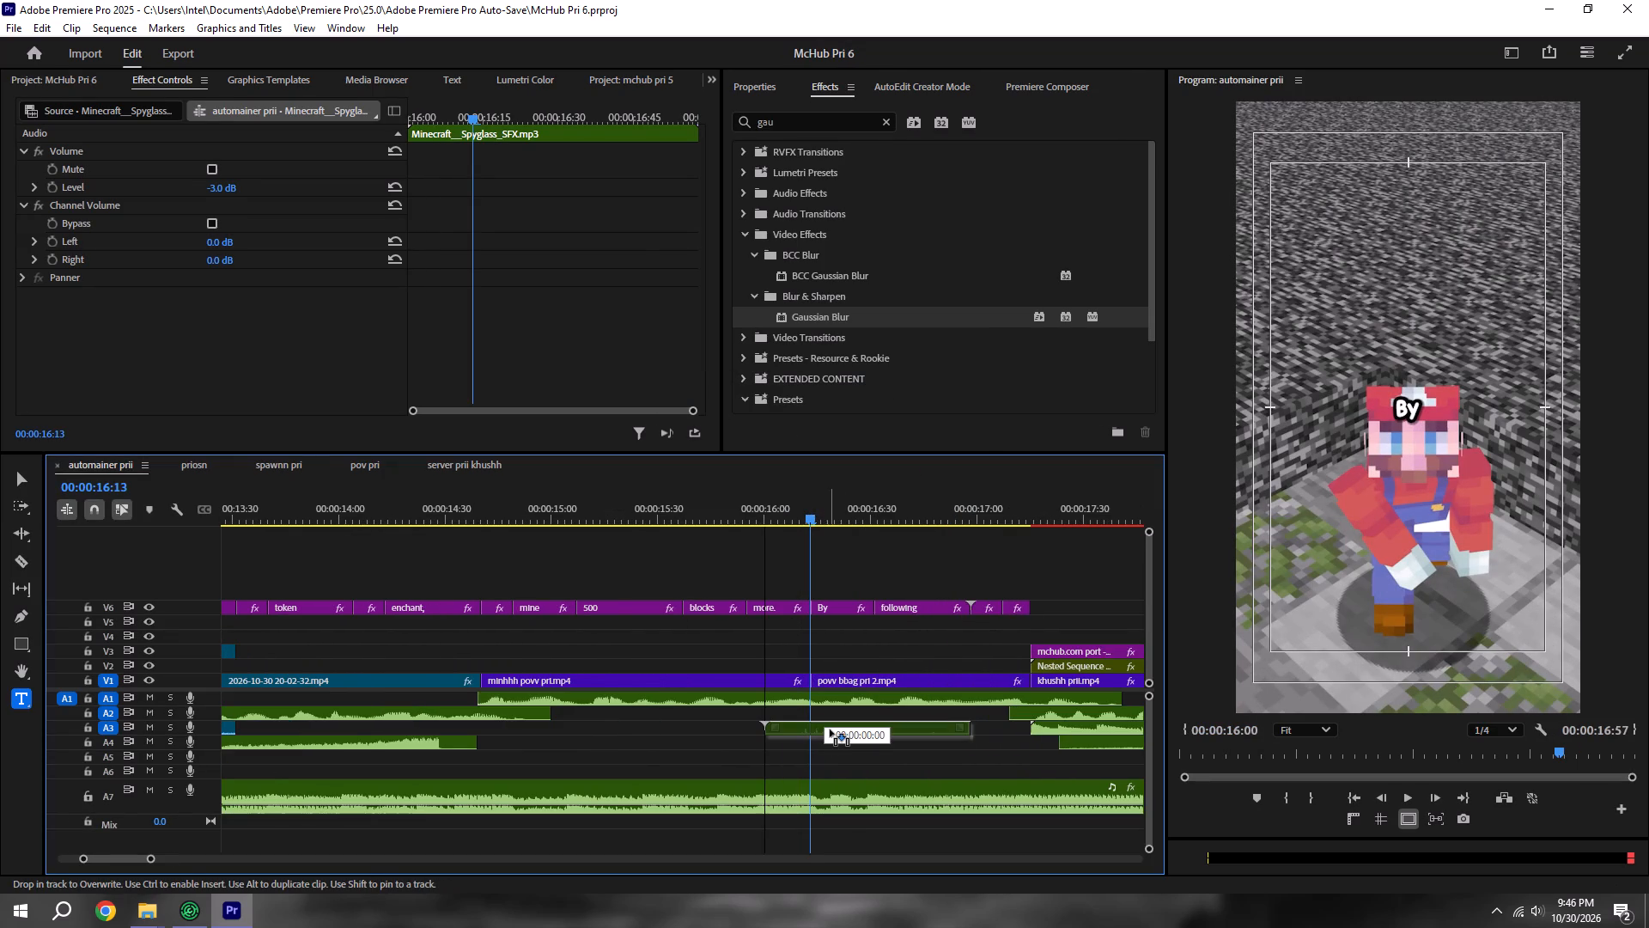
pyautogui.moveTo(830, 730); pyautogui.dragTo(834, 730)
pyautogui.hotkey('ctrl', 's')
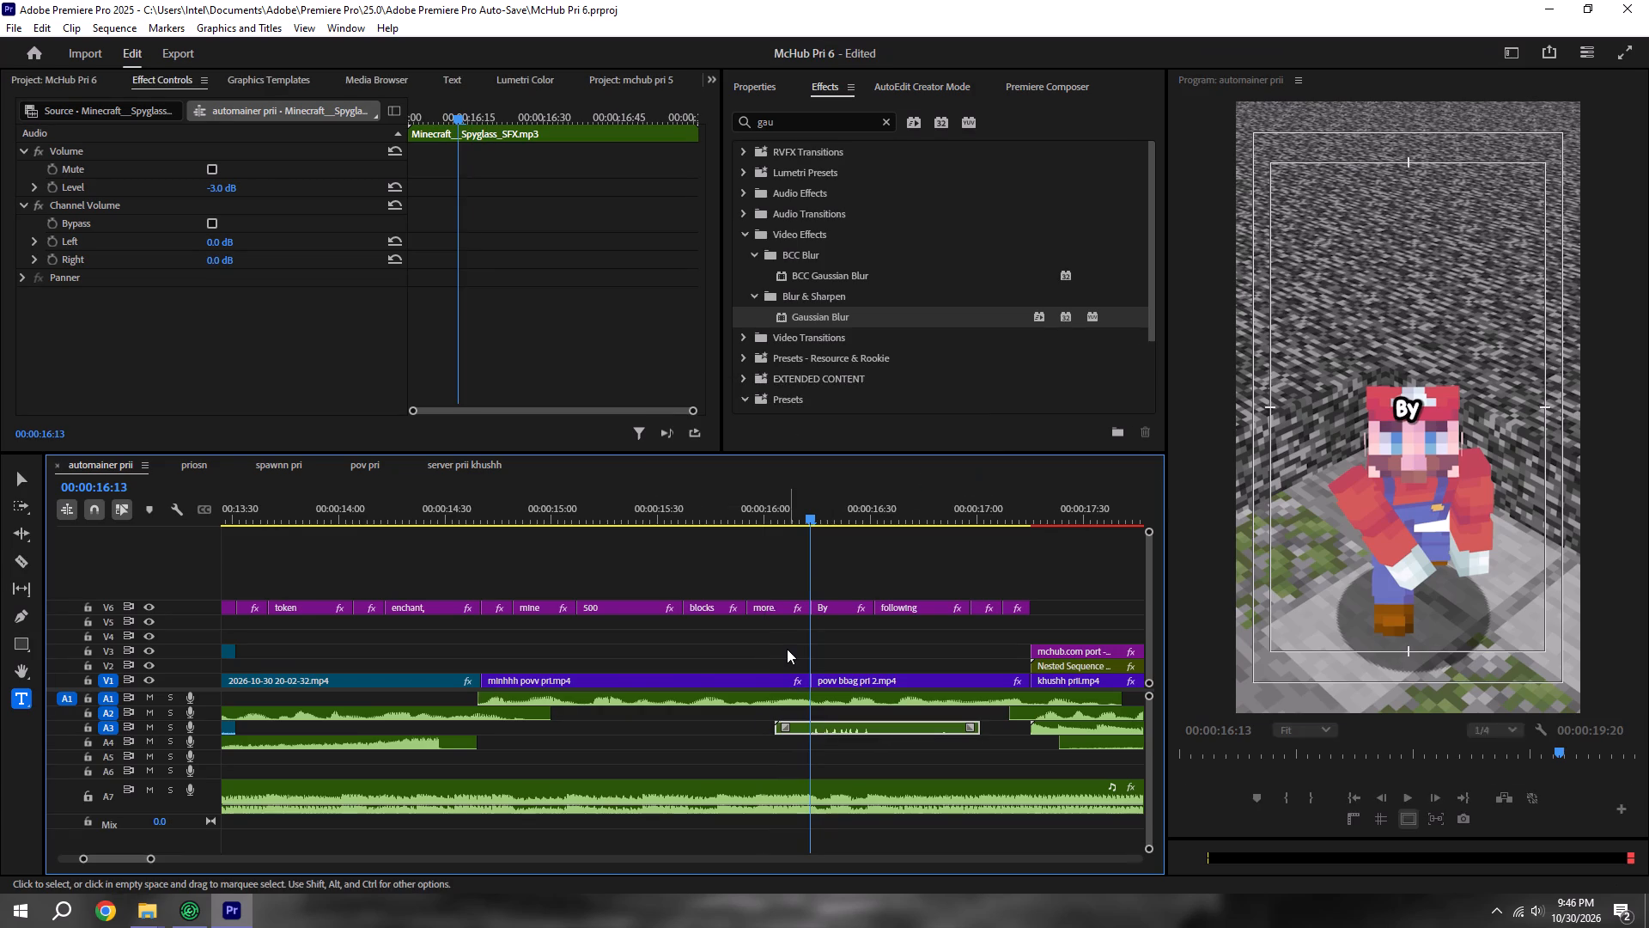
pyautogui.keyDown('alt'); pyautogui.scroll(-5, 787, 649); pyautogui.keyUp('alt')
pyautogui.hotkey('ctrl', 's')
pyautogui.moveTo(761, 516); pyautogui.dragTo(729, 515)
pyautogui.press('space')
pyautogui.keyDown('alt'); pyautogui.scroll(-12, 706, 559); pyautogui.keyUp('alt')
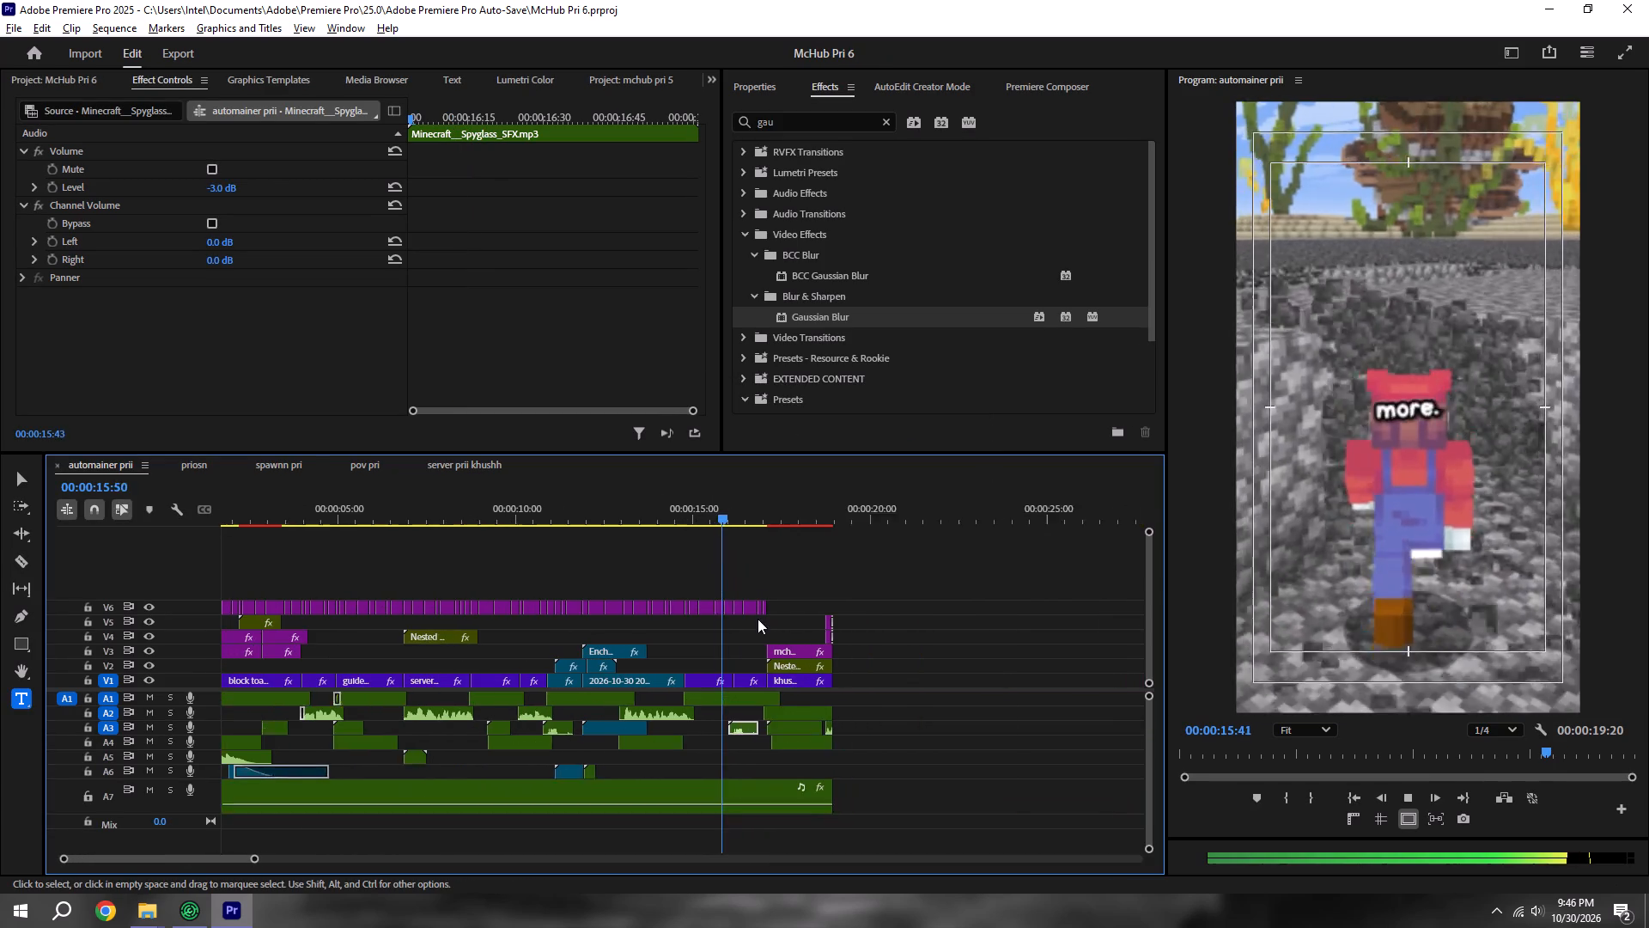
pyautogui.hotkey('ctrl', 's')
# Shift the last Minecraft__Spyglass_SFX.mp3 on A3 slightly later to about 00:00:16:10, then save and preview the cut.
pyautogui.keyDown('alt'); pyautogui.scroll(6, 706, 738); pyautogui.keyUp('alt')
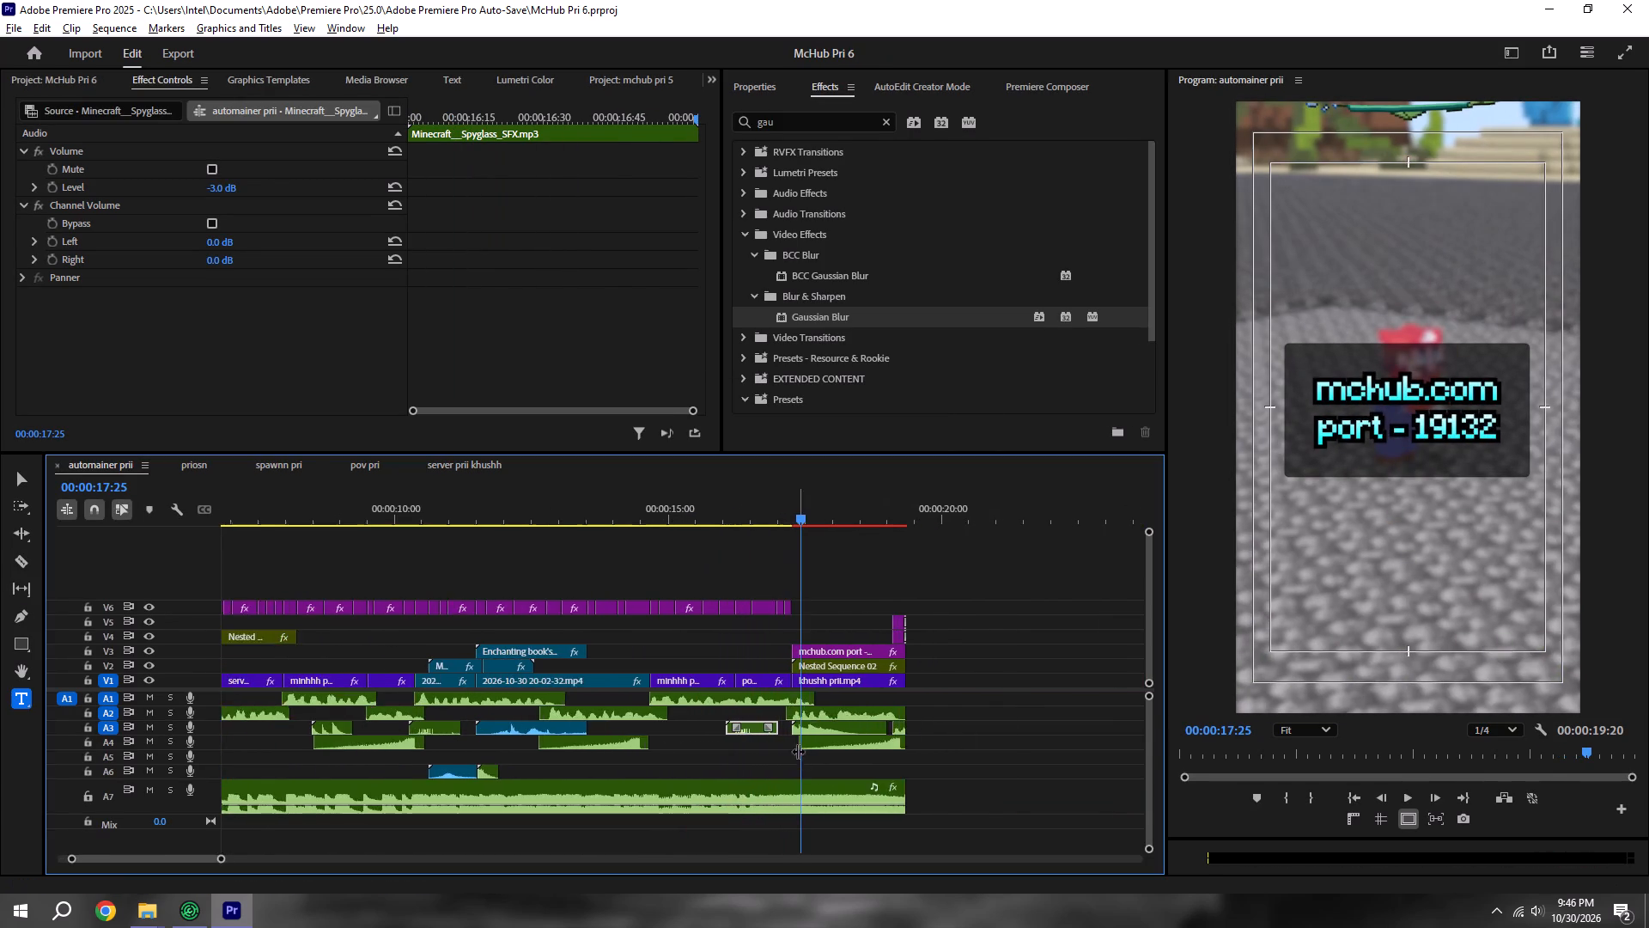
pyautogui.keyDown('alt'); pyautogui.scroll(9, 798, 751); pyautogui.keyUp('alt')
pyautogui.moveTo(706, 730); pyautogui.dragTo(724, 730)
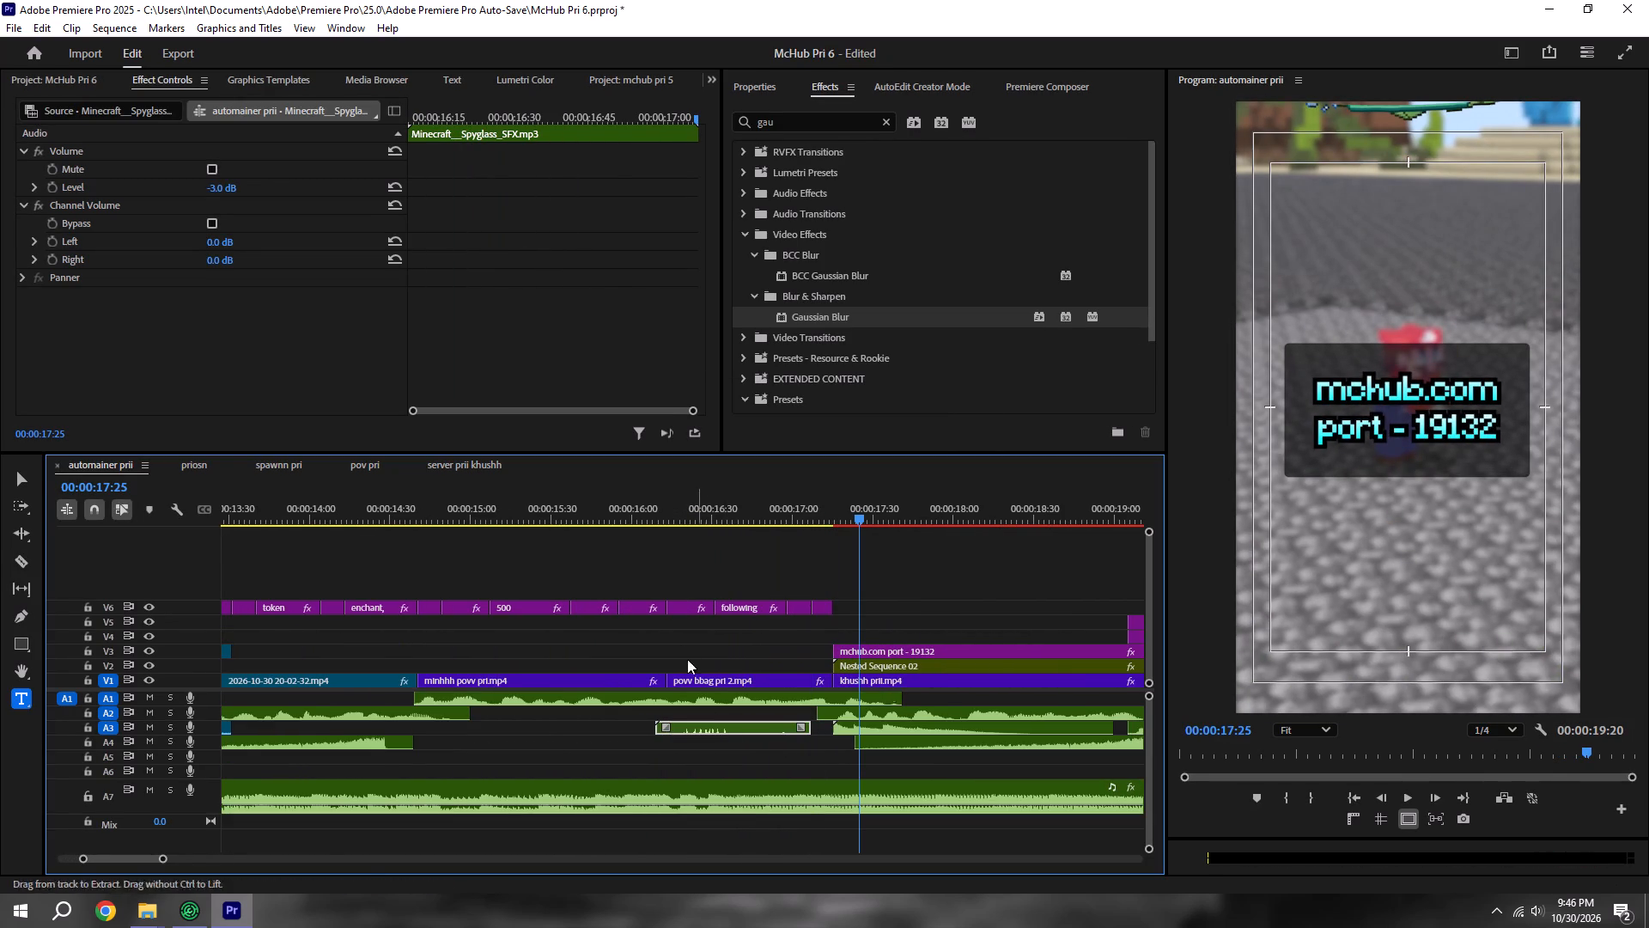
pyautogui.hotkey('ctrl', 's')
pyautogui.keyDown('shift'); pyautogui.click(656, 498); pyautogui.keyUp('shift')
pyautogui.press('space')
pyautogui.keyDown('alt'); pyautogui.scroll(-5, 656, 498); pyautogui.keyUp('alt')
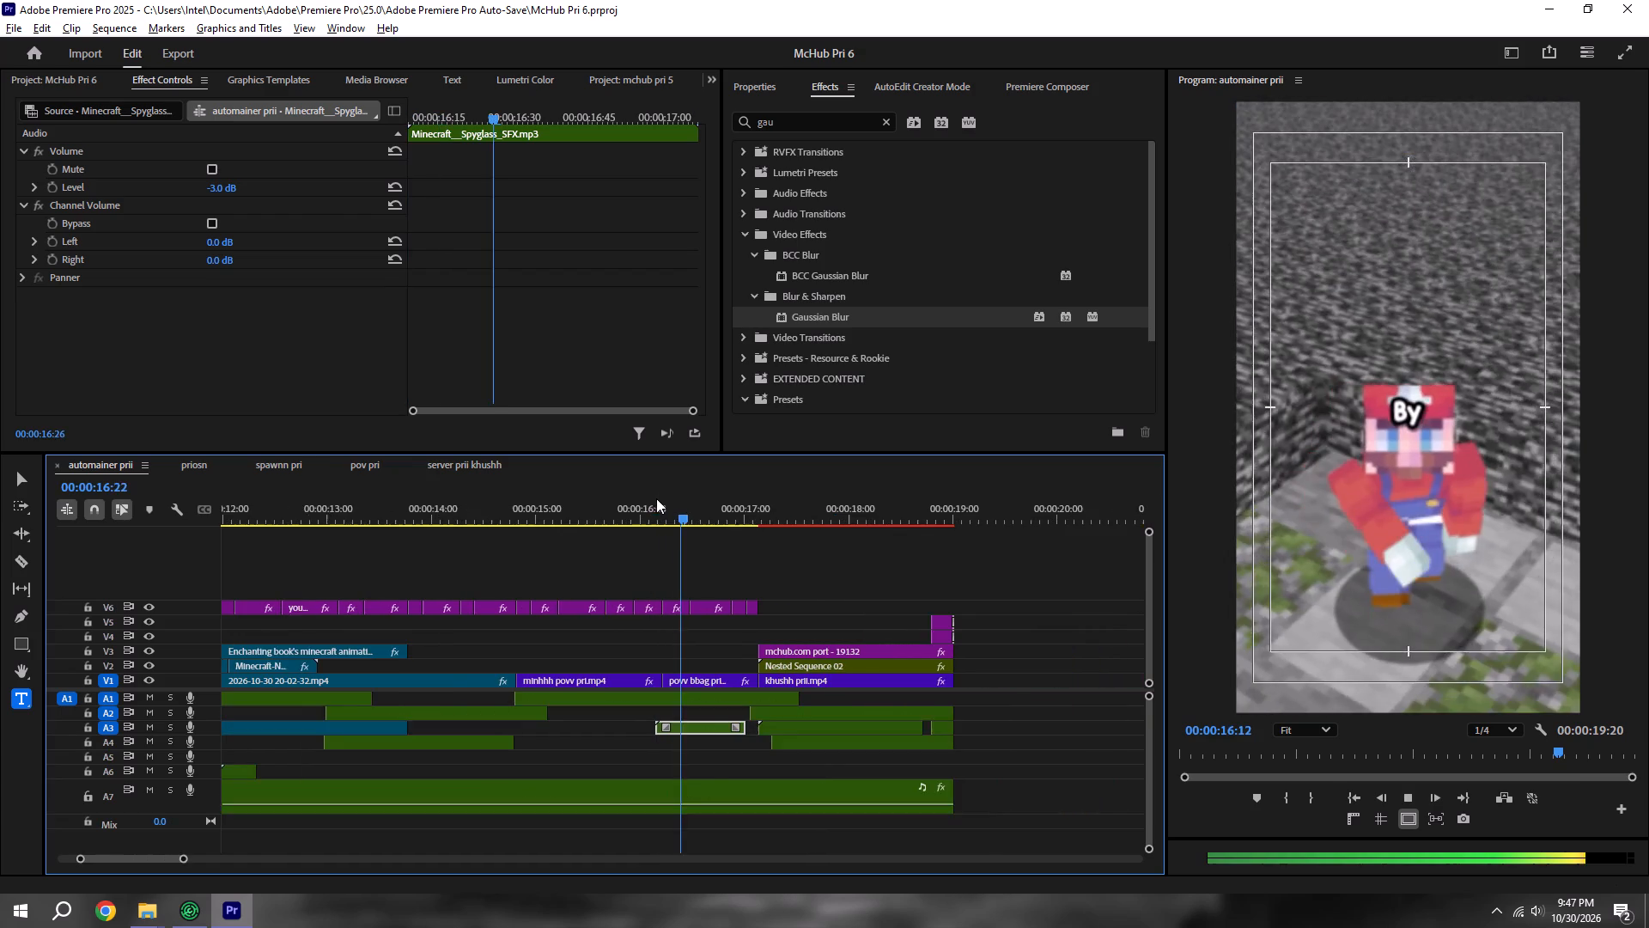
pyautogui.keyDown('alt'); pyautogui.scroll(-3, 656, 498); pyautogui.keyUp('alt')
pyautogui.hotkey('ctrl', 's')
# Play automainer prii from the beginning through the end card repeatedly to check the sound effects and cuts, then save.
pyautogui.click(1358, 796)
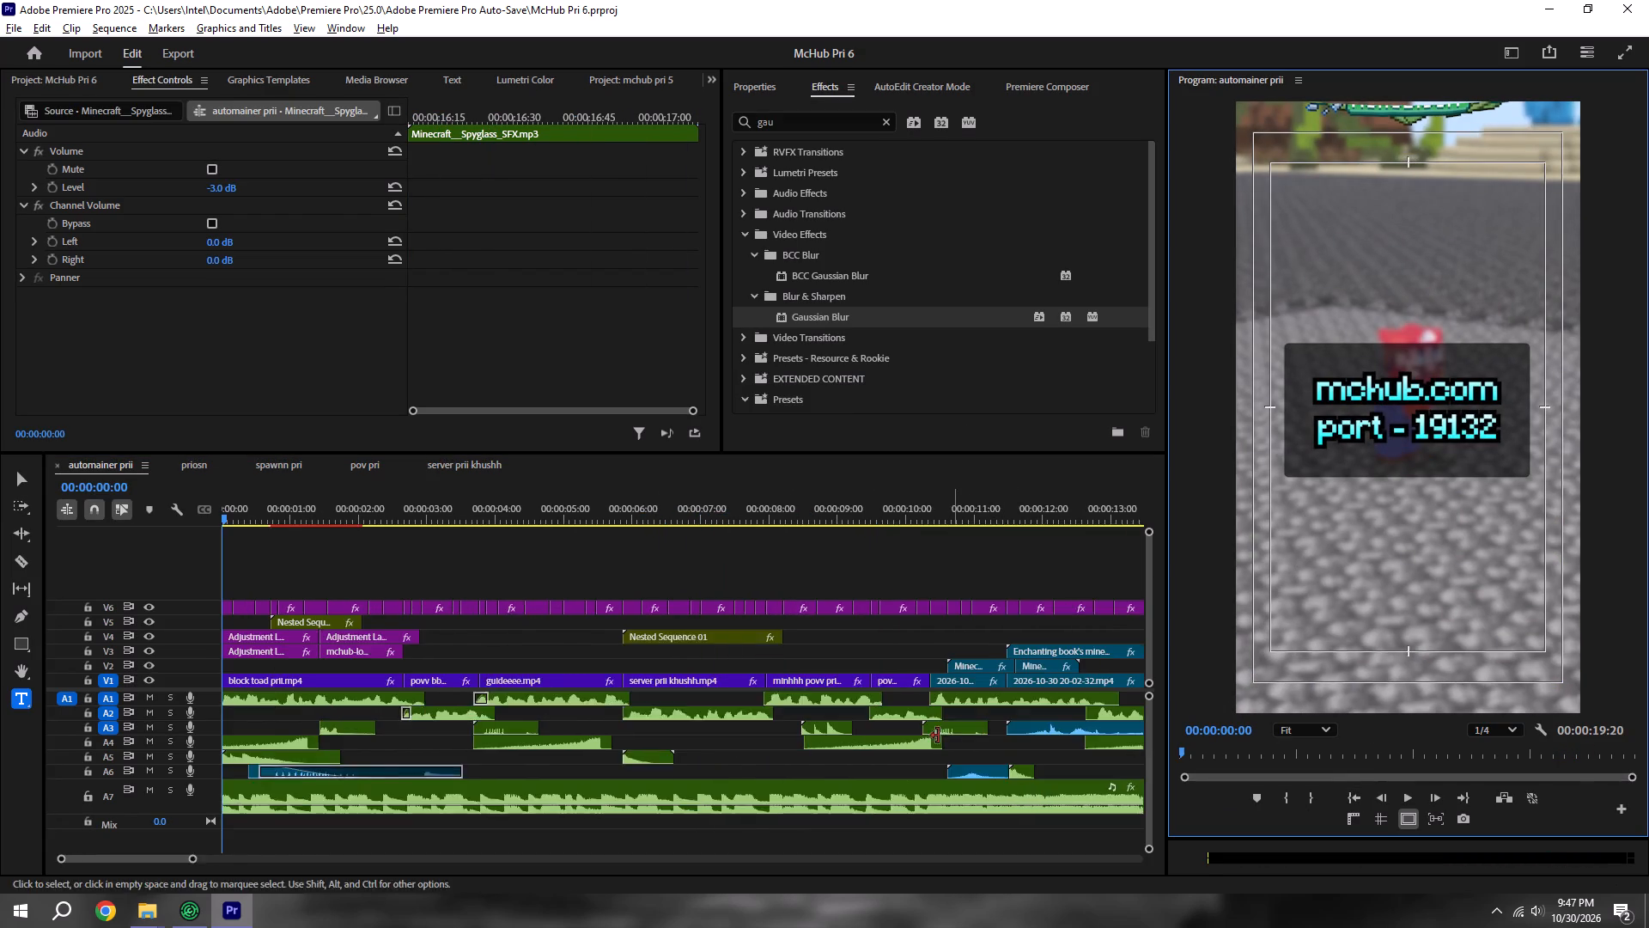
pyautogui.keyDown('alt'); pyautogui.scroll(-7, 925, 733); pyautogui.keyUp('alt')
pyautogui.click(1037, 699)
pyautogui.press('space')
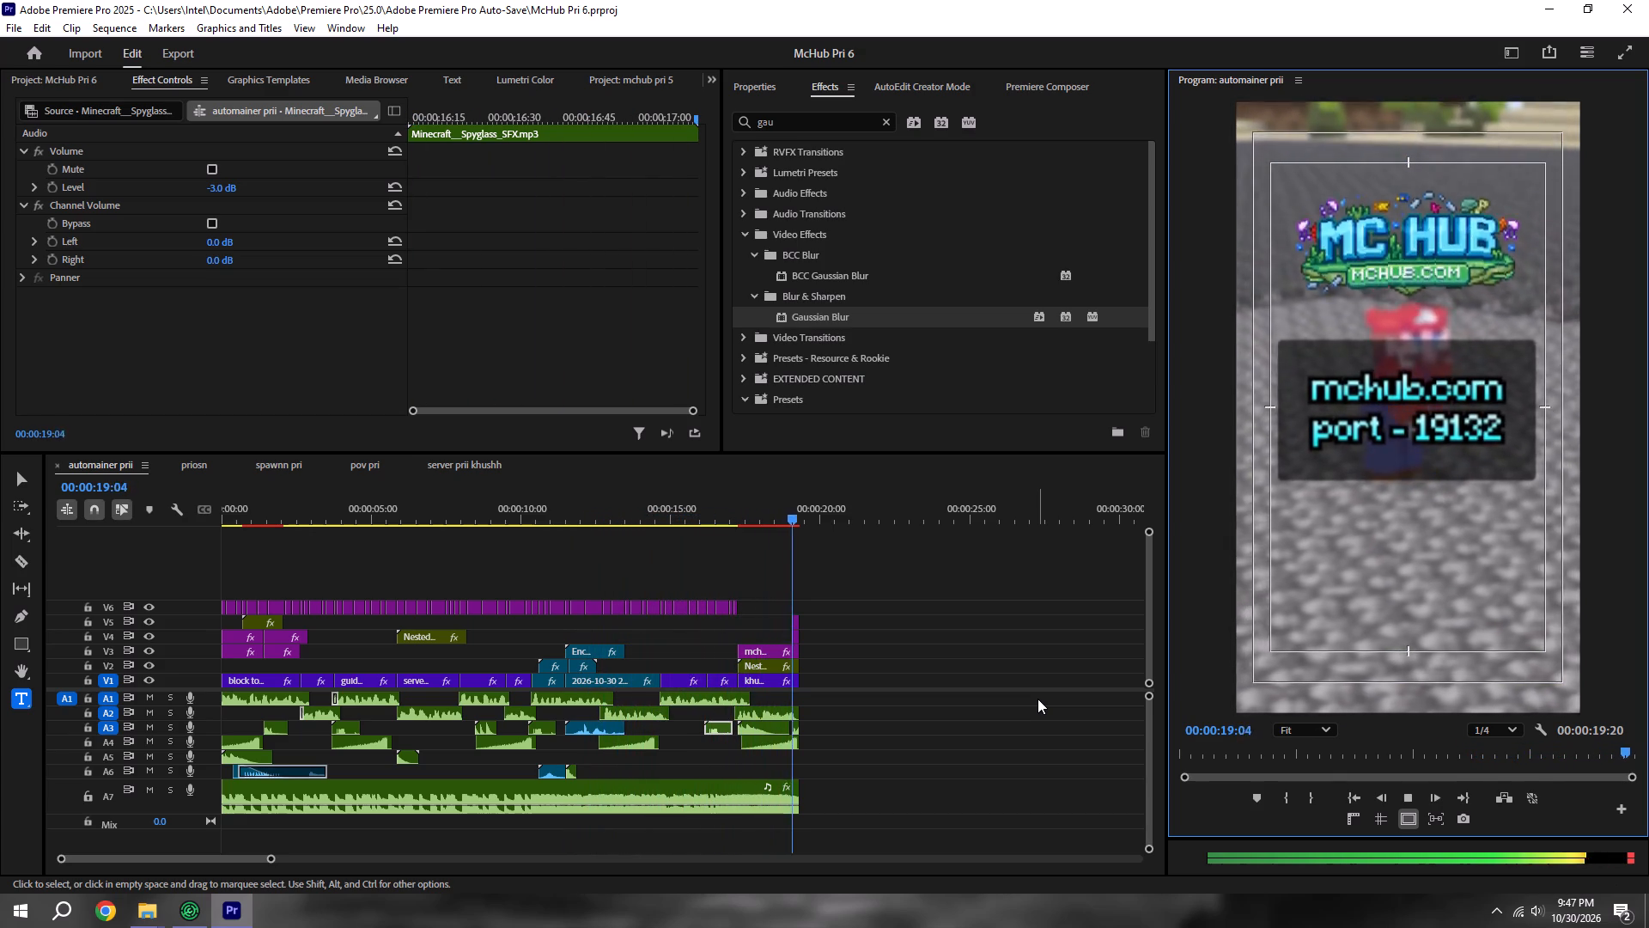
pyautogui.press('space')
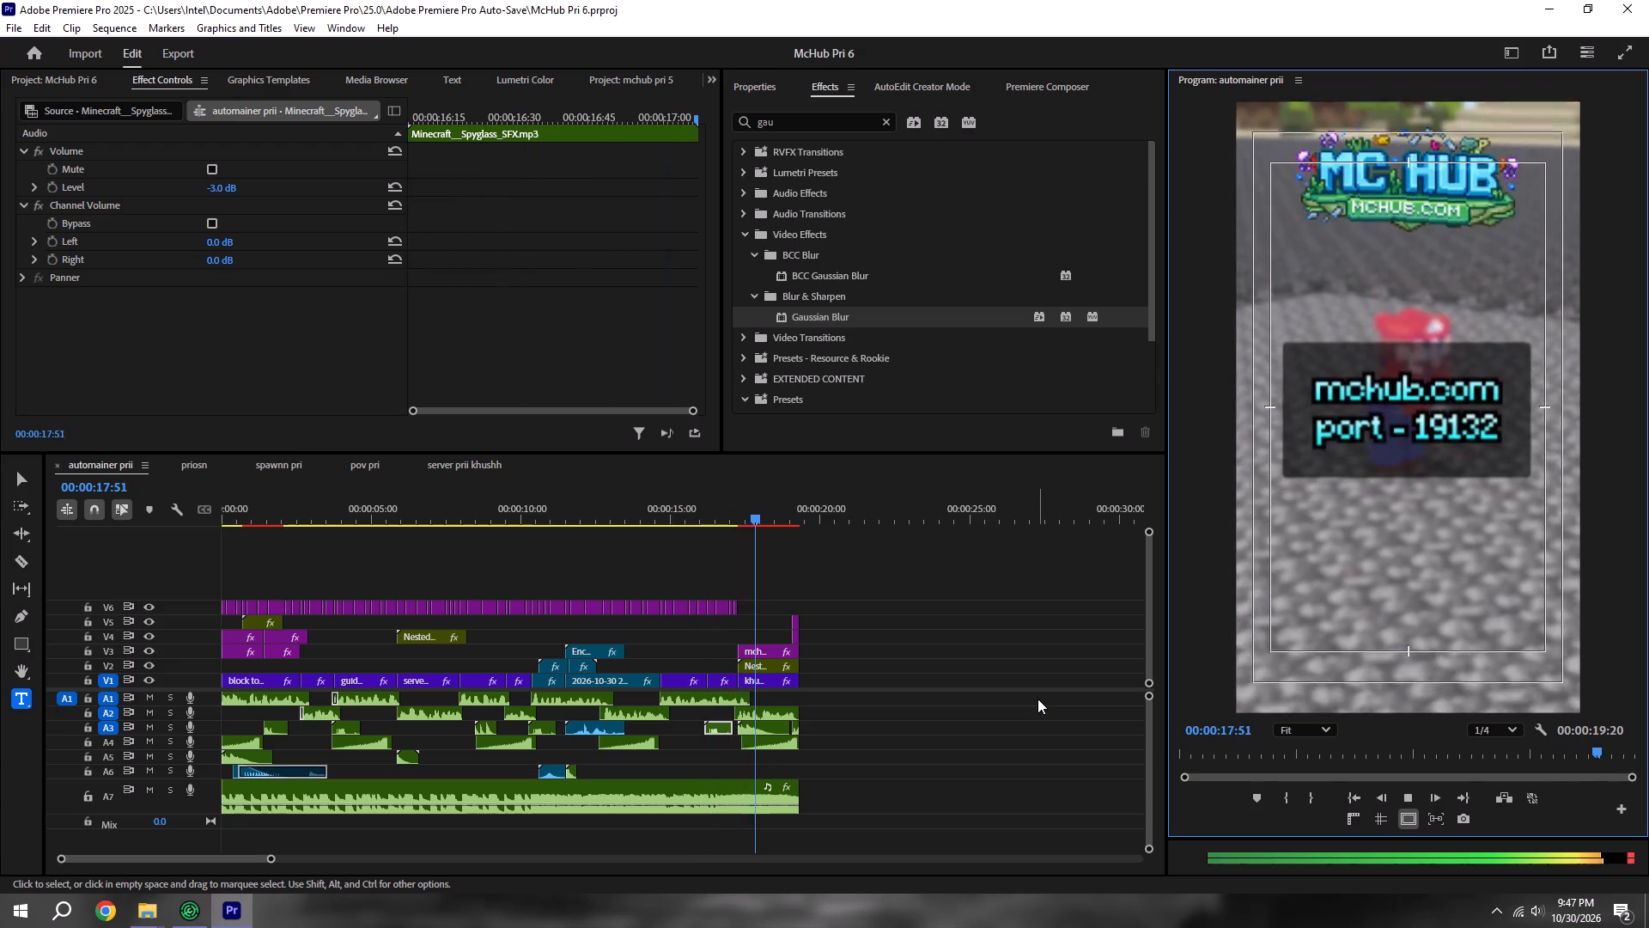
pyautogui.press('space')
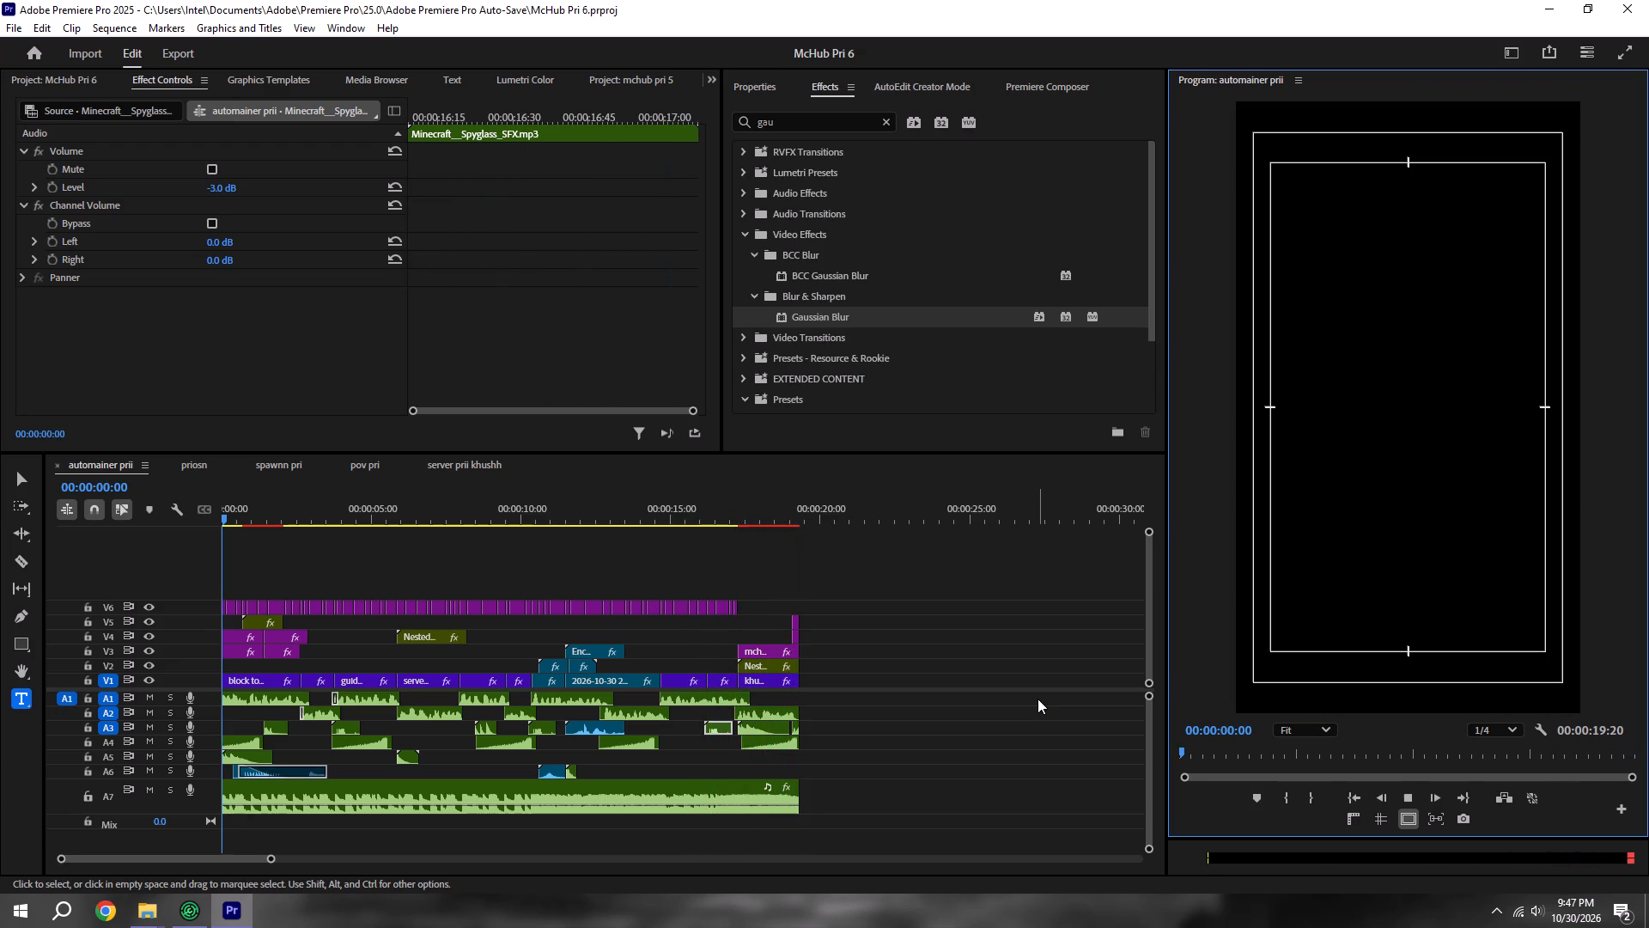
pyautogui.keyDown('alt'); pyautogui.scroll(3, 441, 693); pyautogui.keyUp('alt')
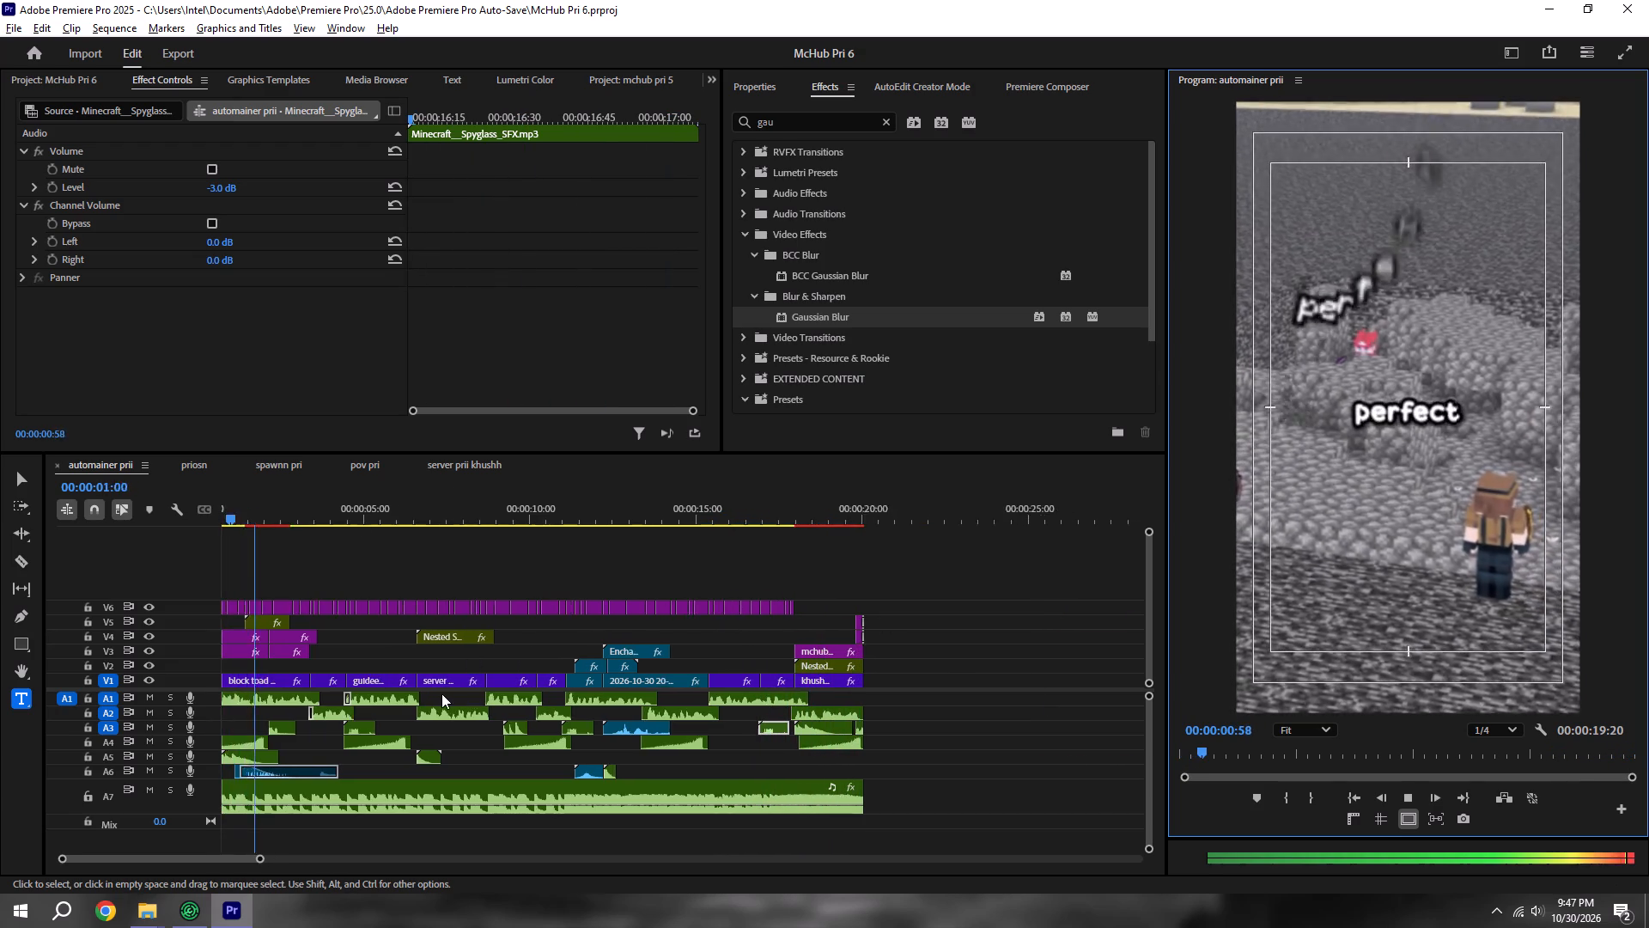
pyautogui.keyDown('alt'); pyautogui.scroll(7, 441, 693); pyautogui.keyUp('alt')
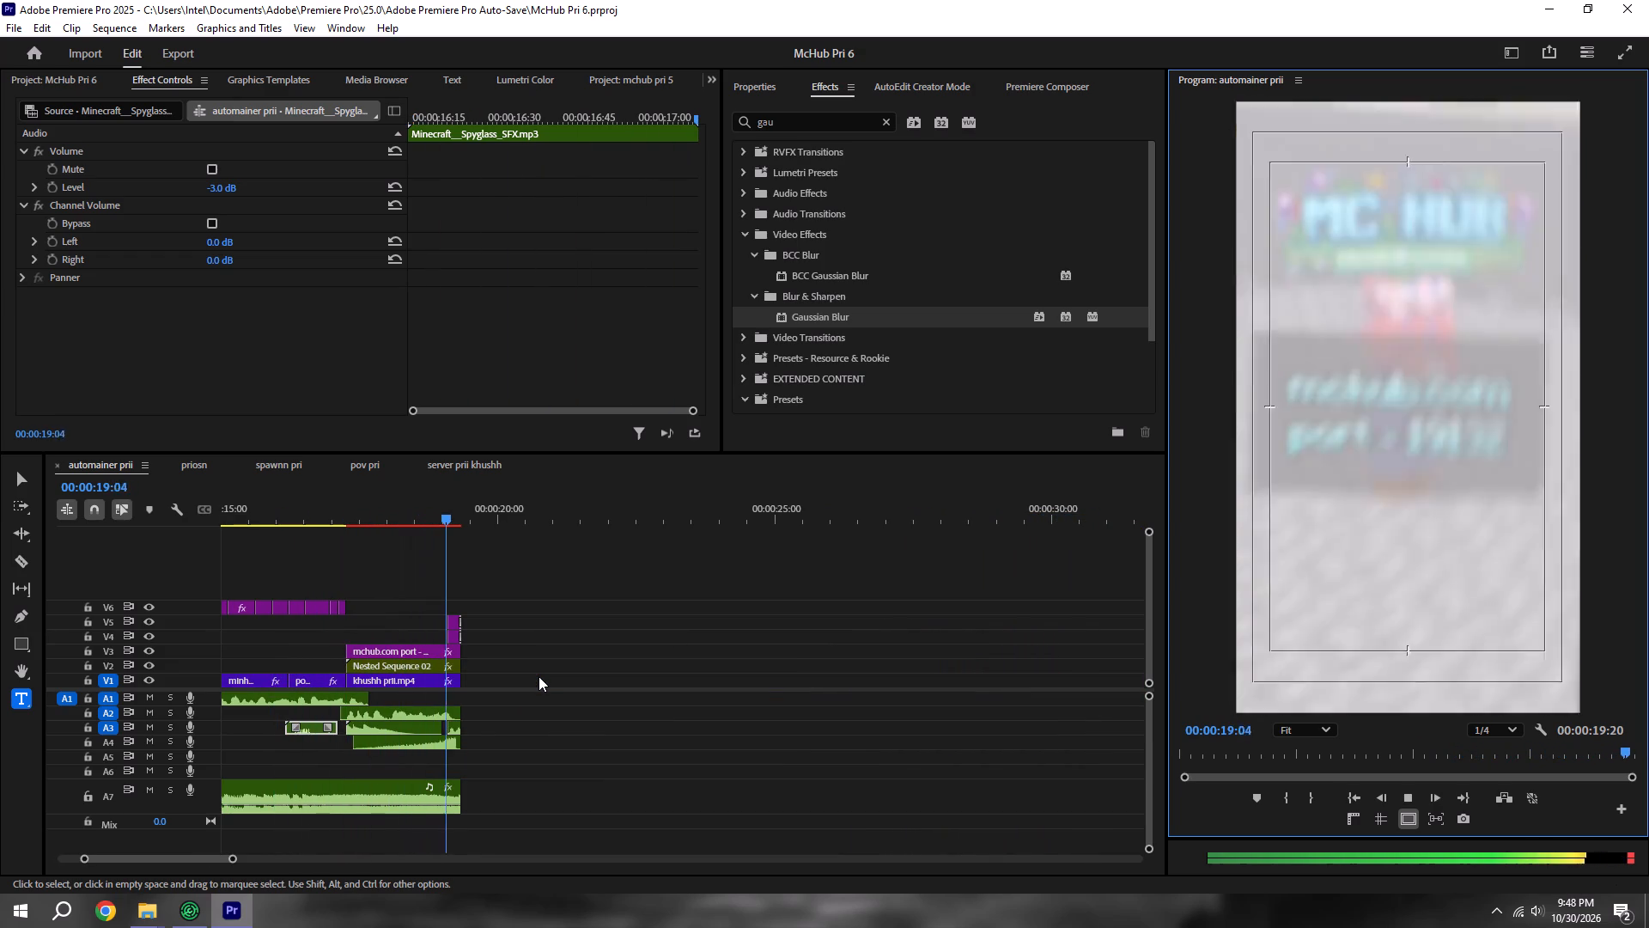
pyautogui.press('space')
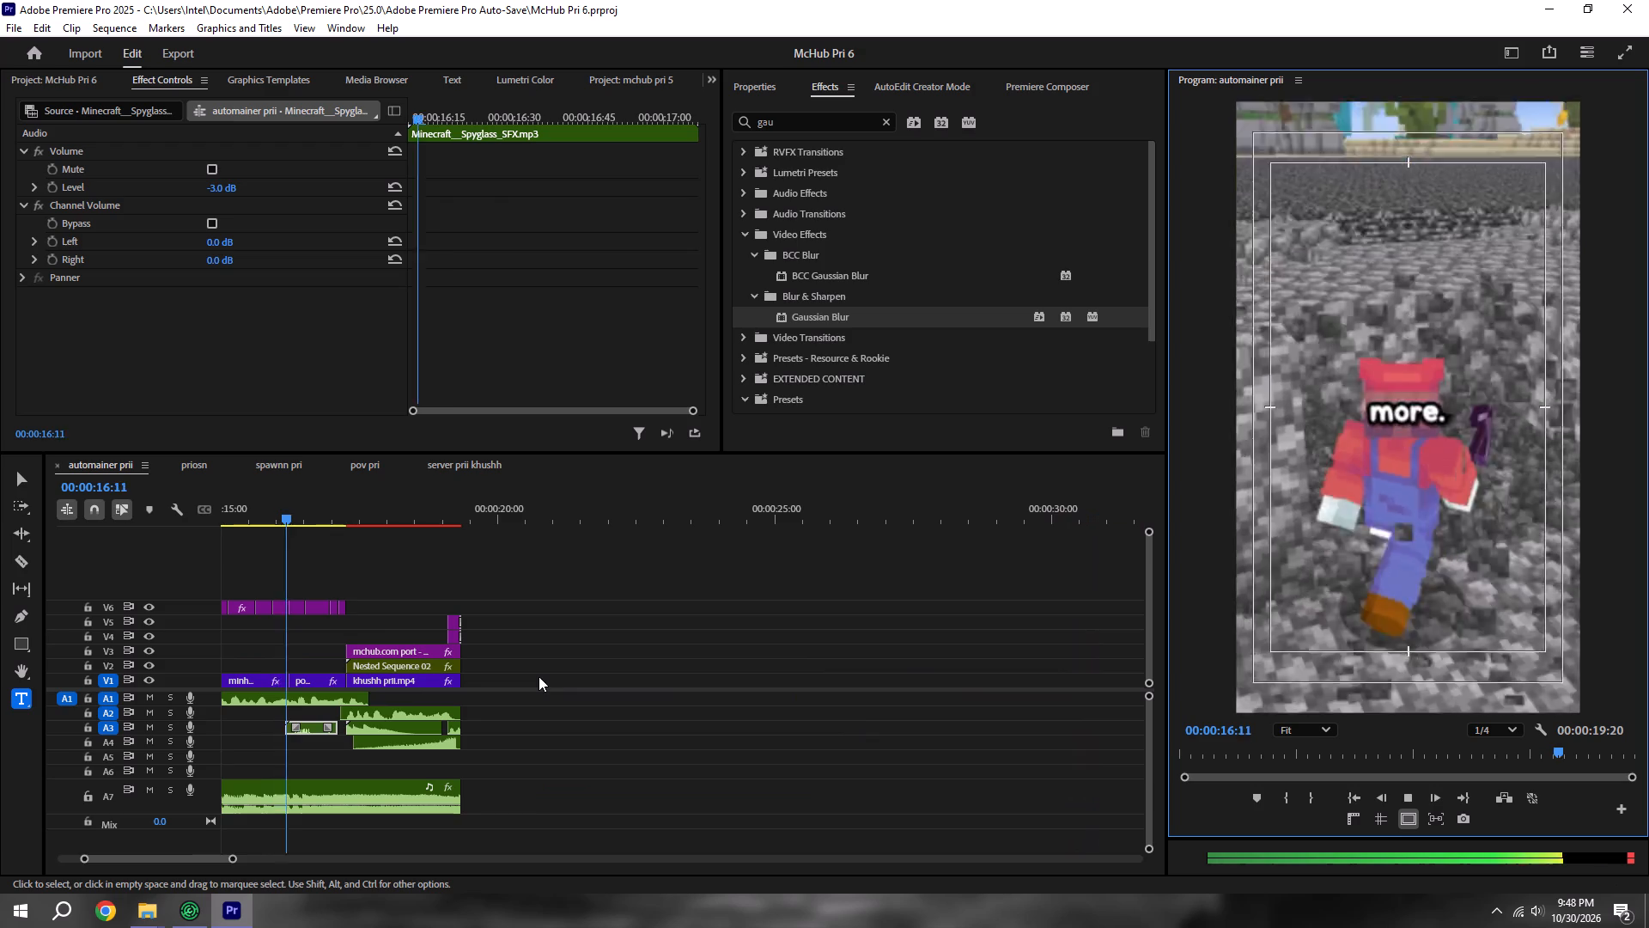
pyautogui.press('space')
pyautogui.keyDown('alt'); pyautogui.scroll(-7, 549, 724); pyautogui.keyUp('alt')
pyautogui.hotkey('ctrl', 's')
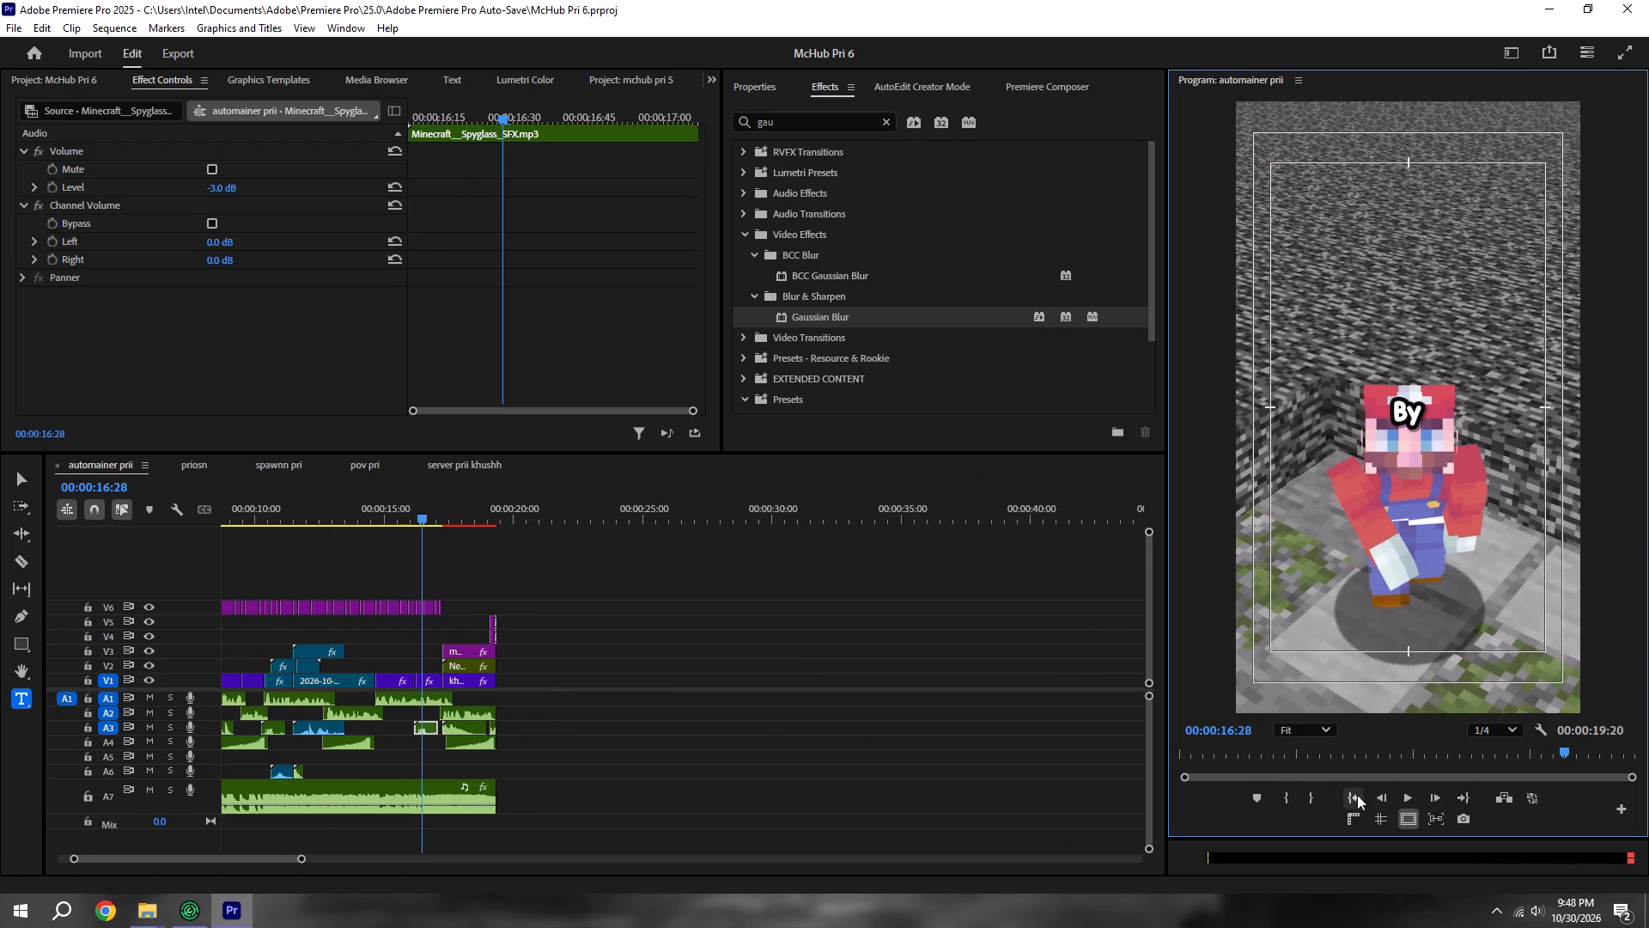
# Trim the start of the Minecraft TWO green screen audio on A6 to 00:00:00:43, preview the opening, and save.
pyautogui.click(1357, 795)
pyautogui.scroll(17, 598, 778)
pyautogui.press('space')
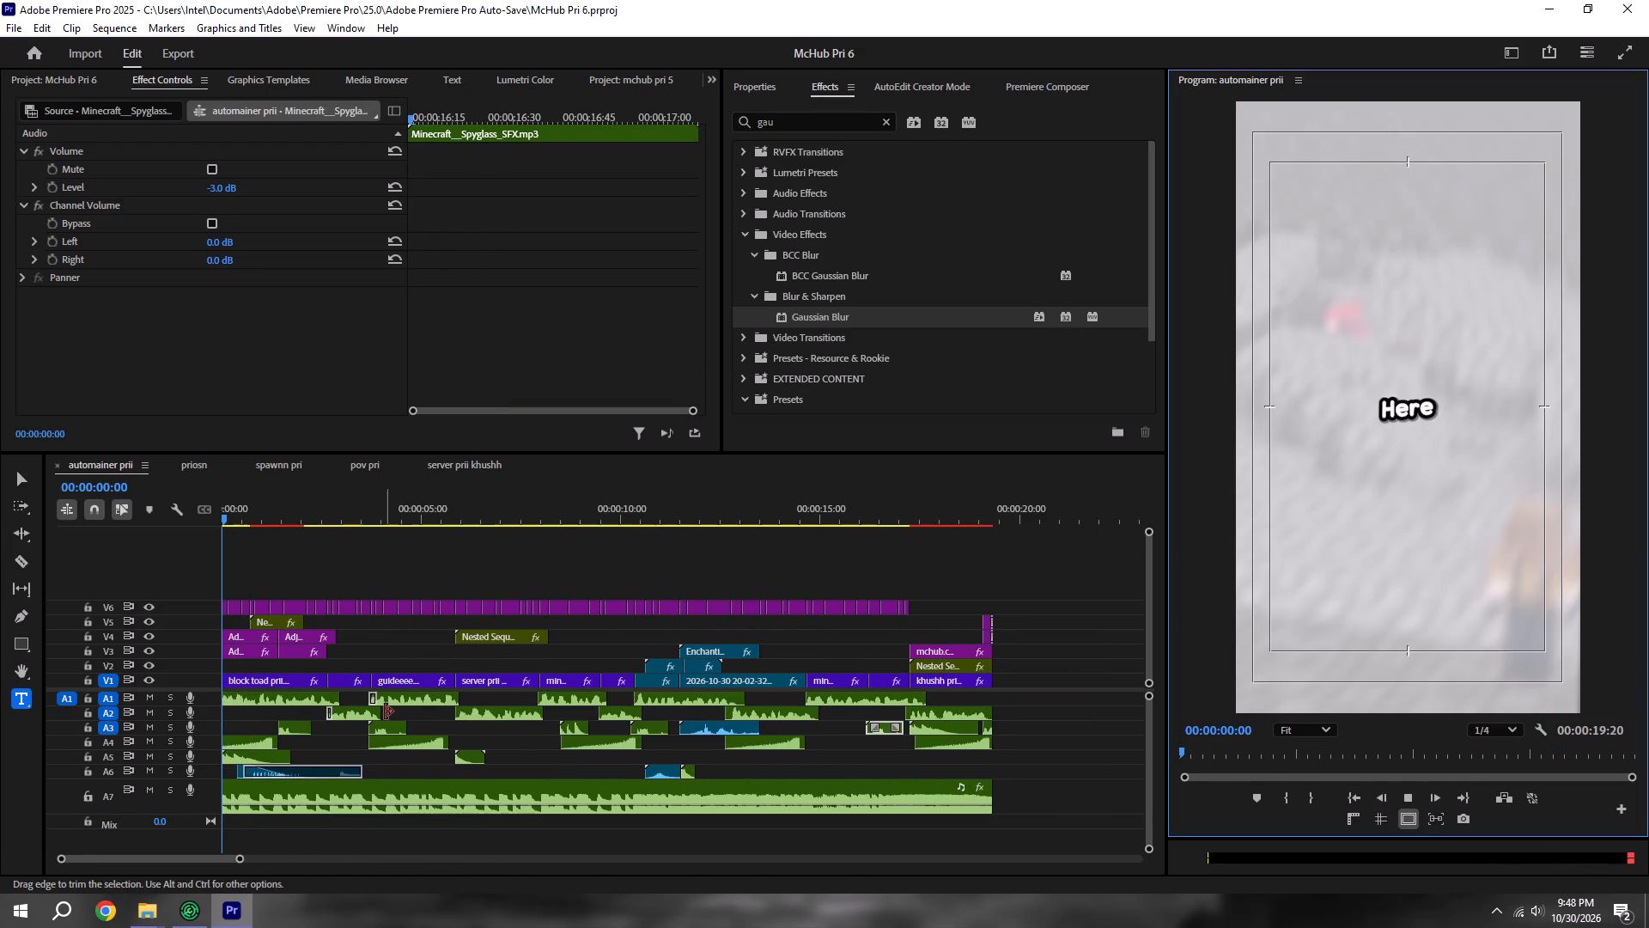
pyautogui.keyDown('alt'); pyautogui.scroll(5, 385, 711); pyautogui.keyUp('alt')
pyautogui.press('space')
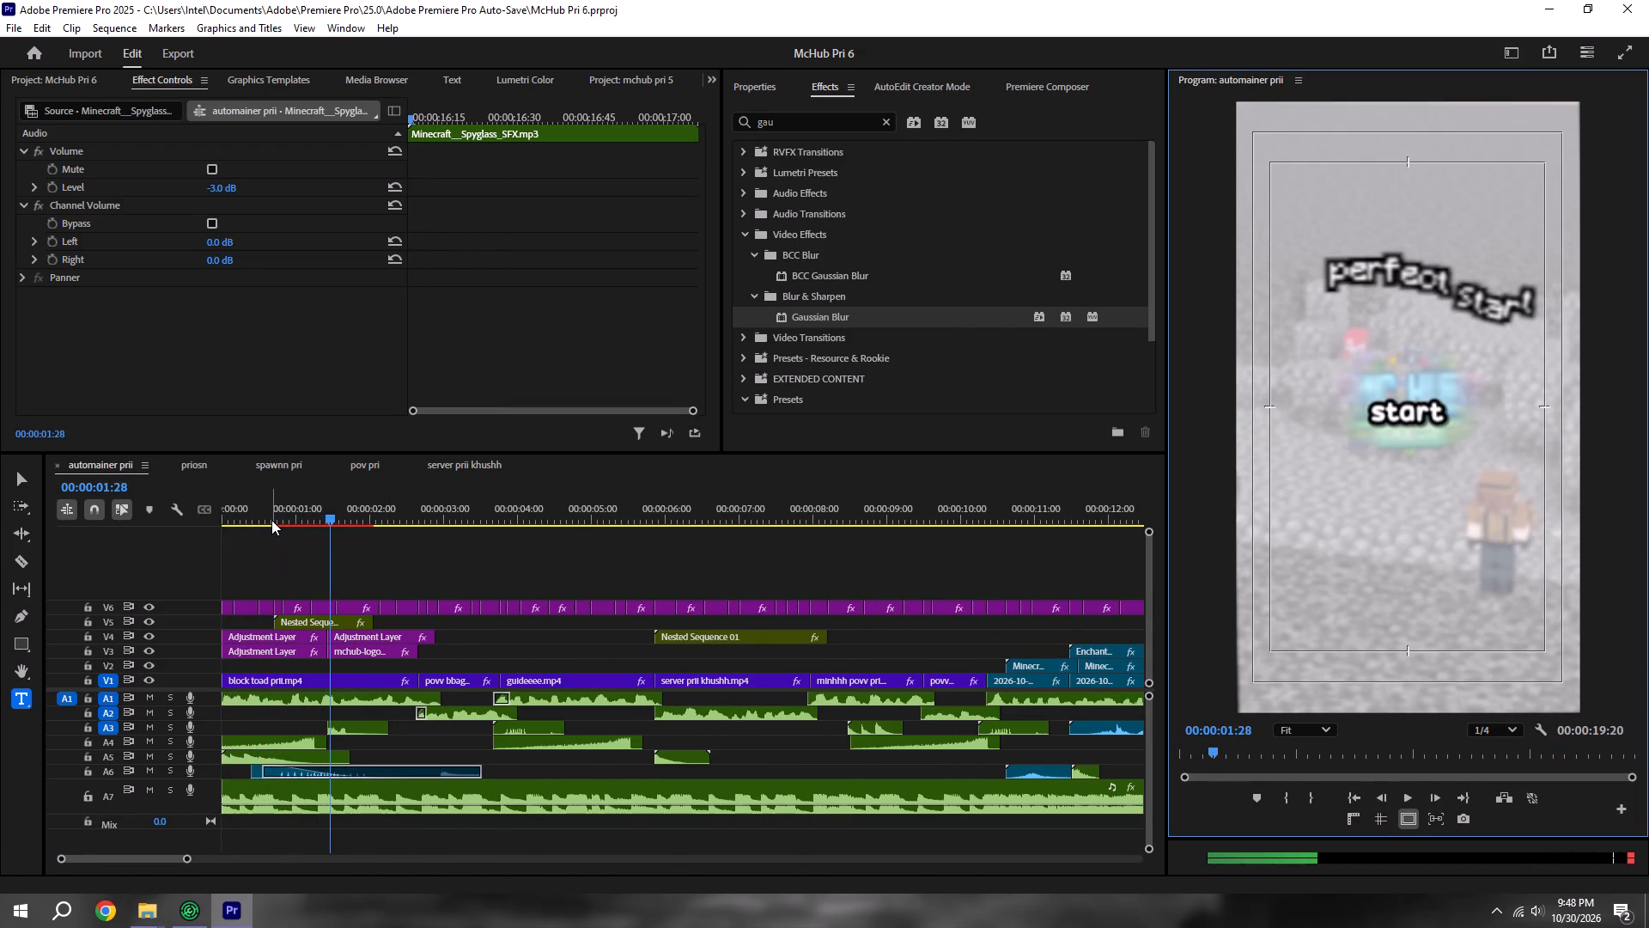
pyautogui.keyDown('shift'); pyautogui.click(271, 520); pyautogui.keyUp('shift')
pyautogui.scroll(10, 364, 652)
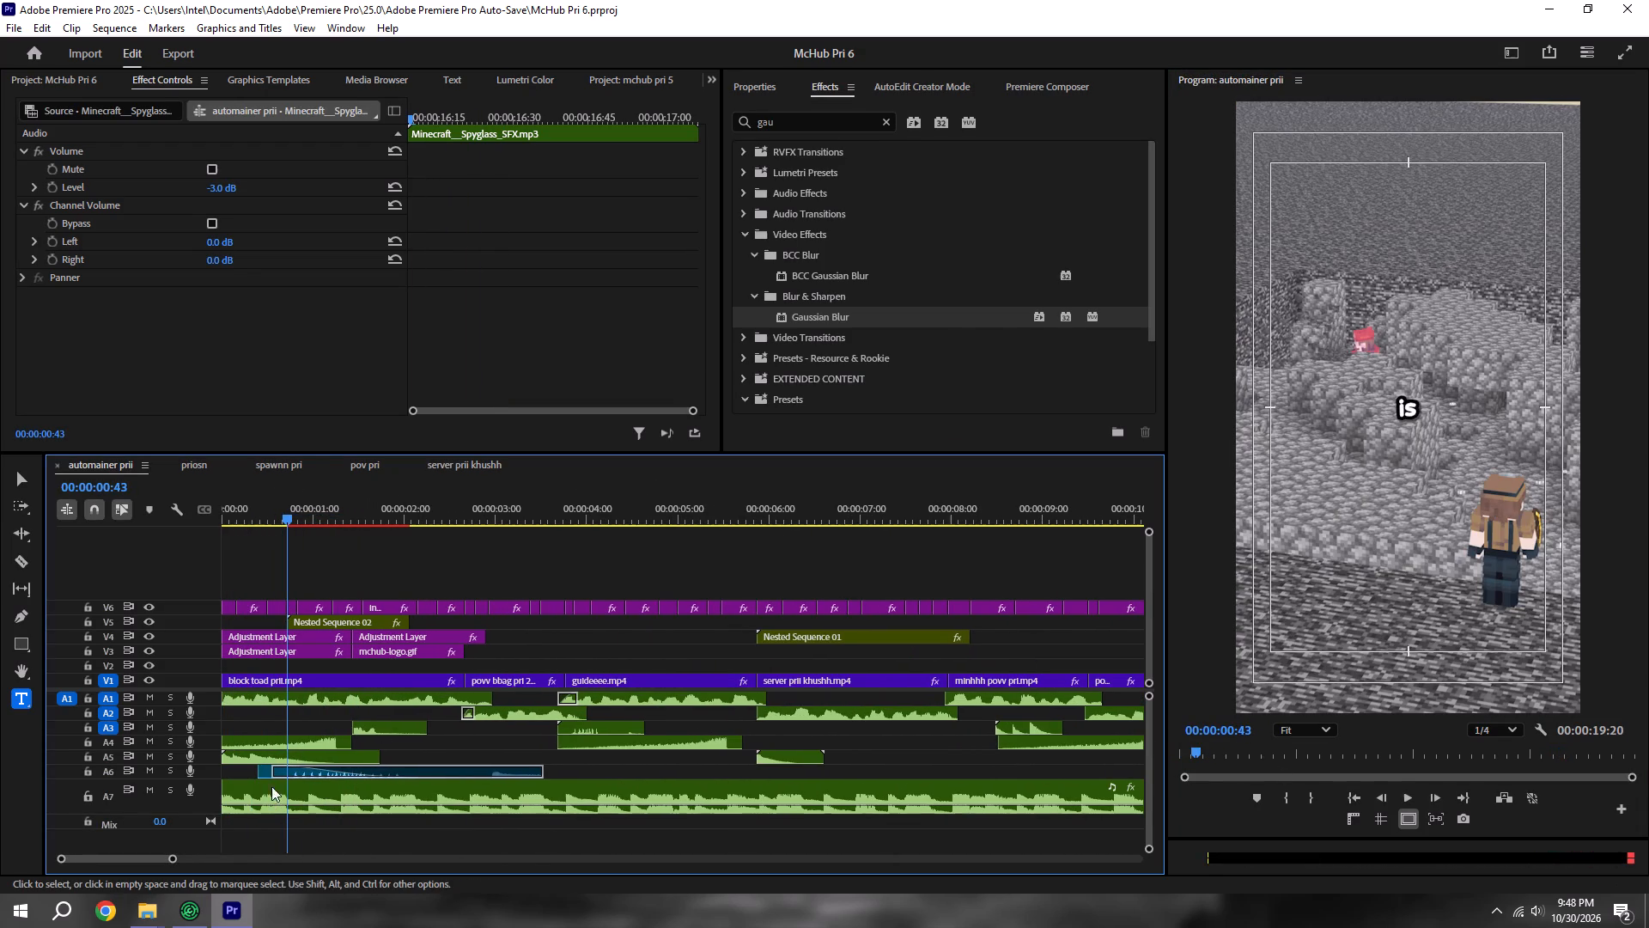
pyautogui.moveTo(263, 770); pyautogui.dragTo(285, 779)
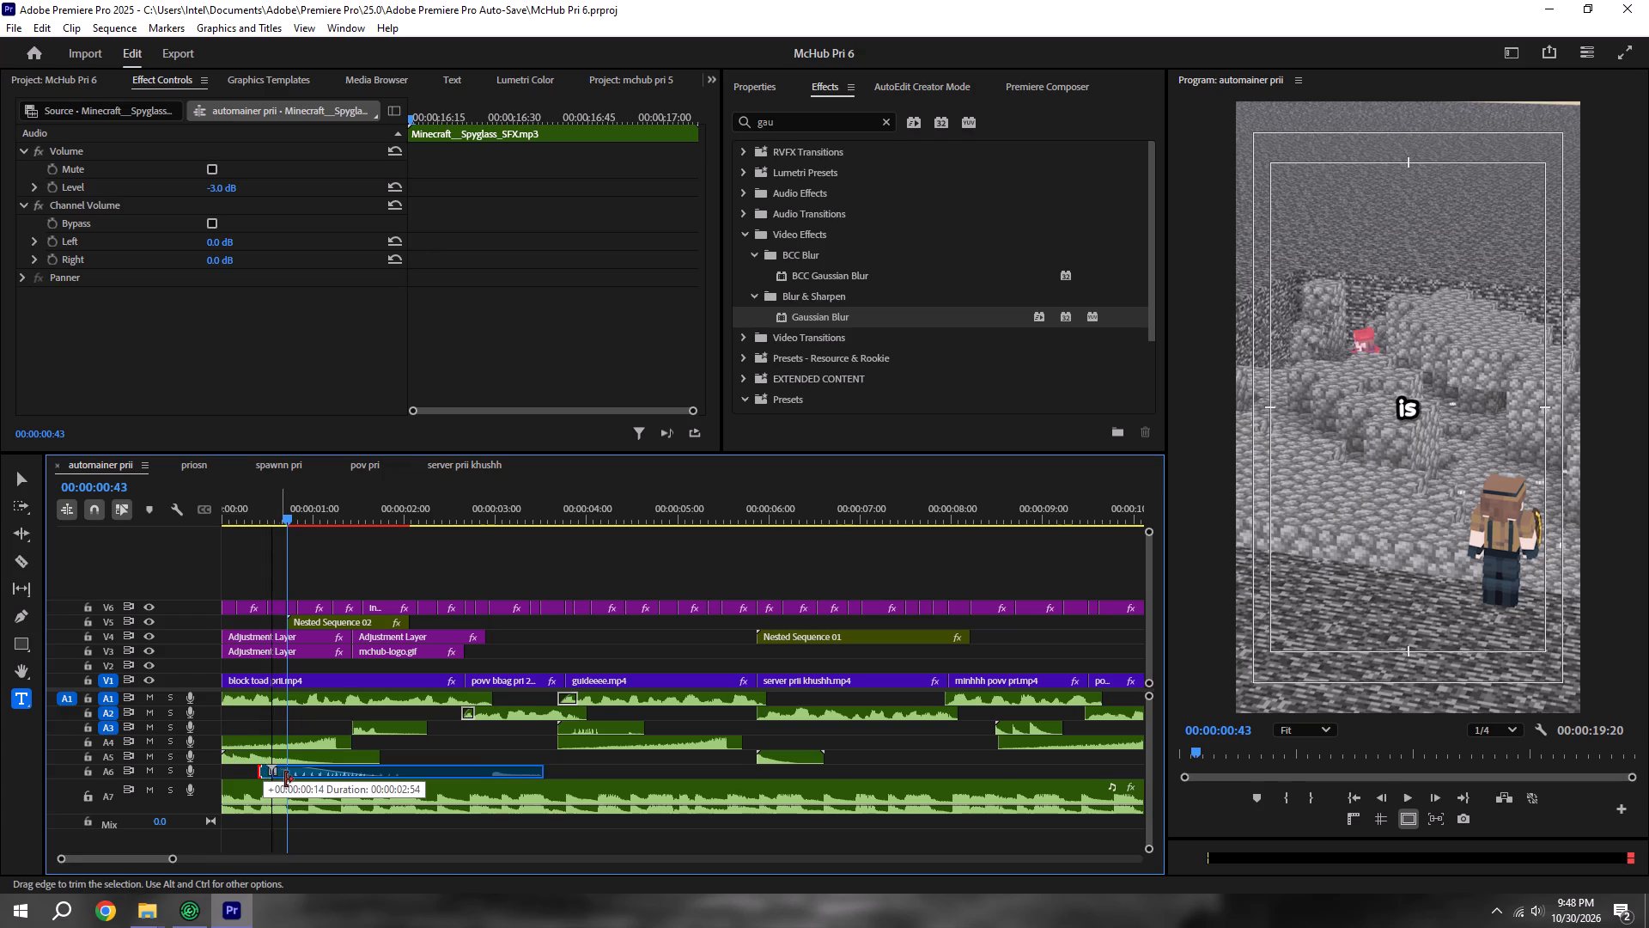
pyautogui.moveTo(285, 779); pyautogui.dragTo(290, 780)
pyautogui.press('space')
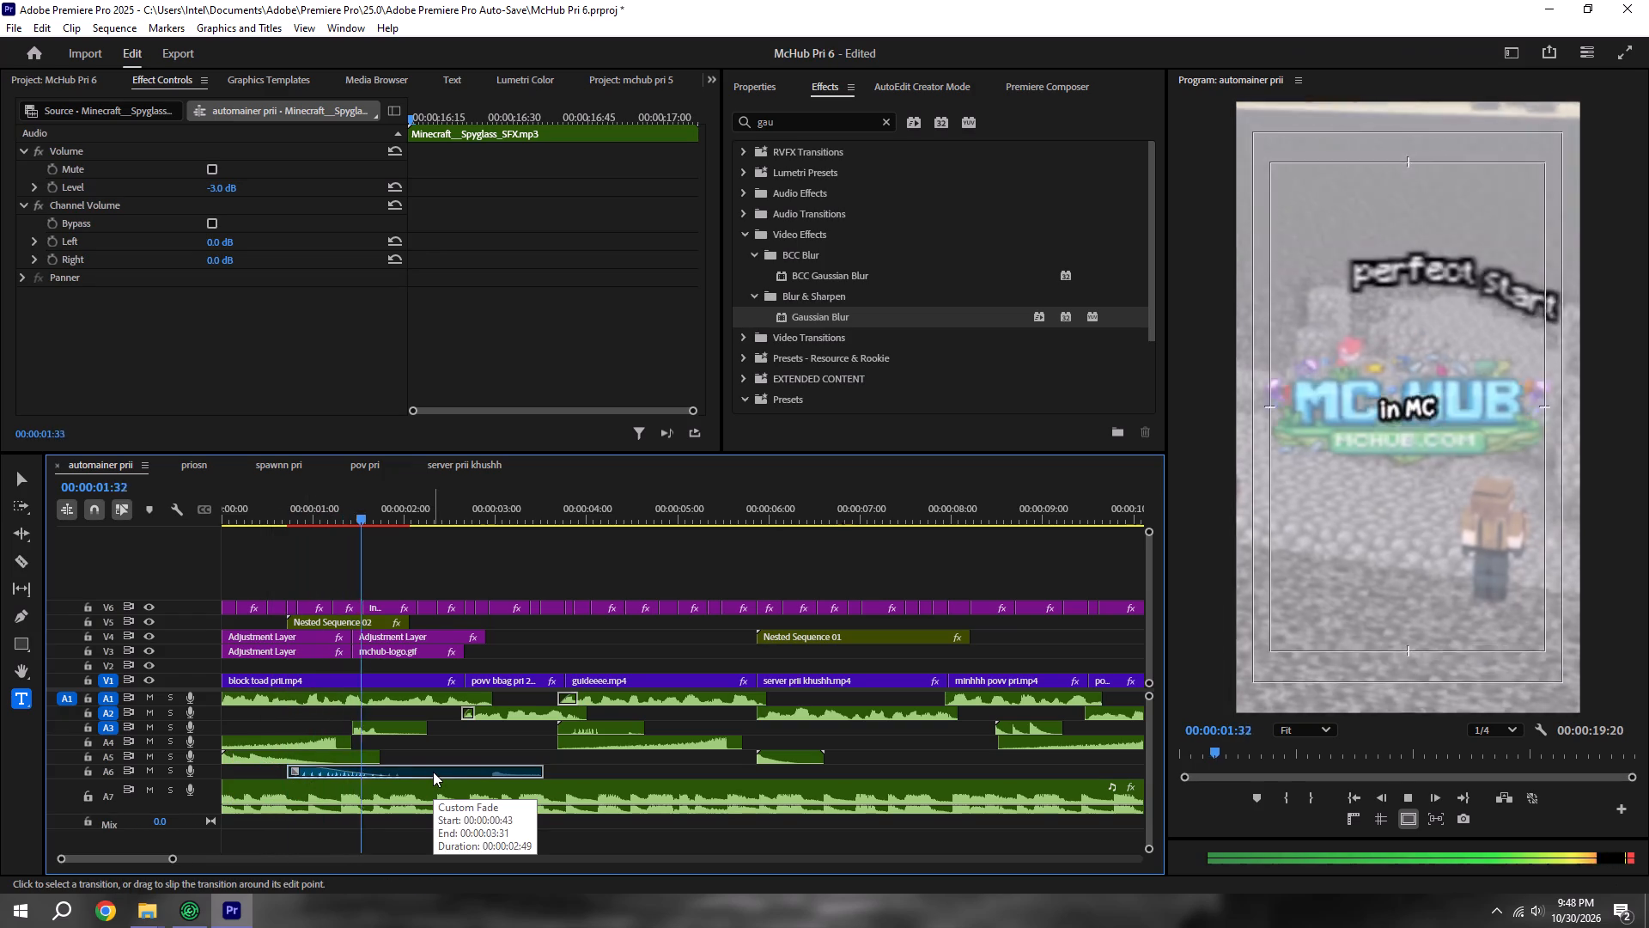
pyautogui.press('space')
pyautogui.keyDown('alt'); pyautogui.scroll(-5, 443, 770); pyautogui.keyUp('alt')
pyautogui.hotkey('ctrl', 's')
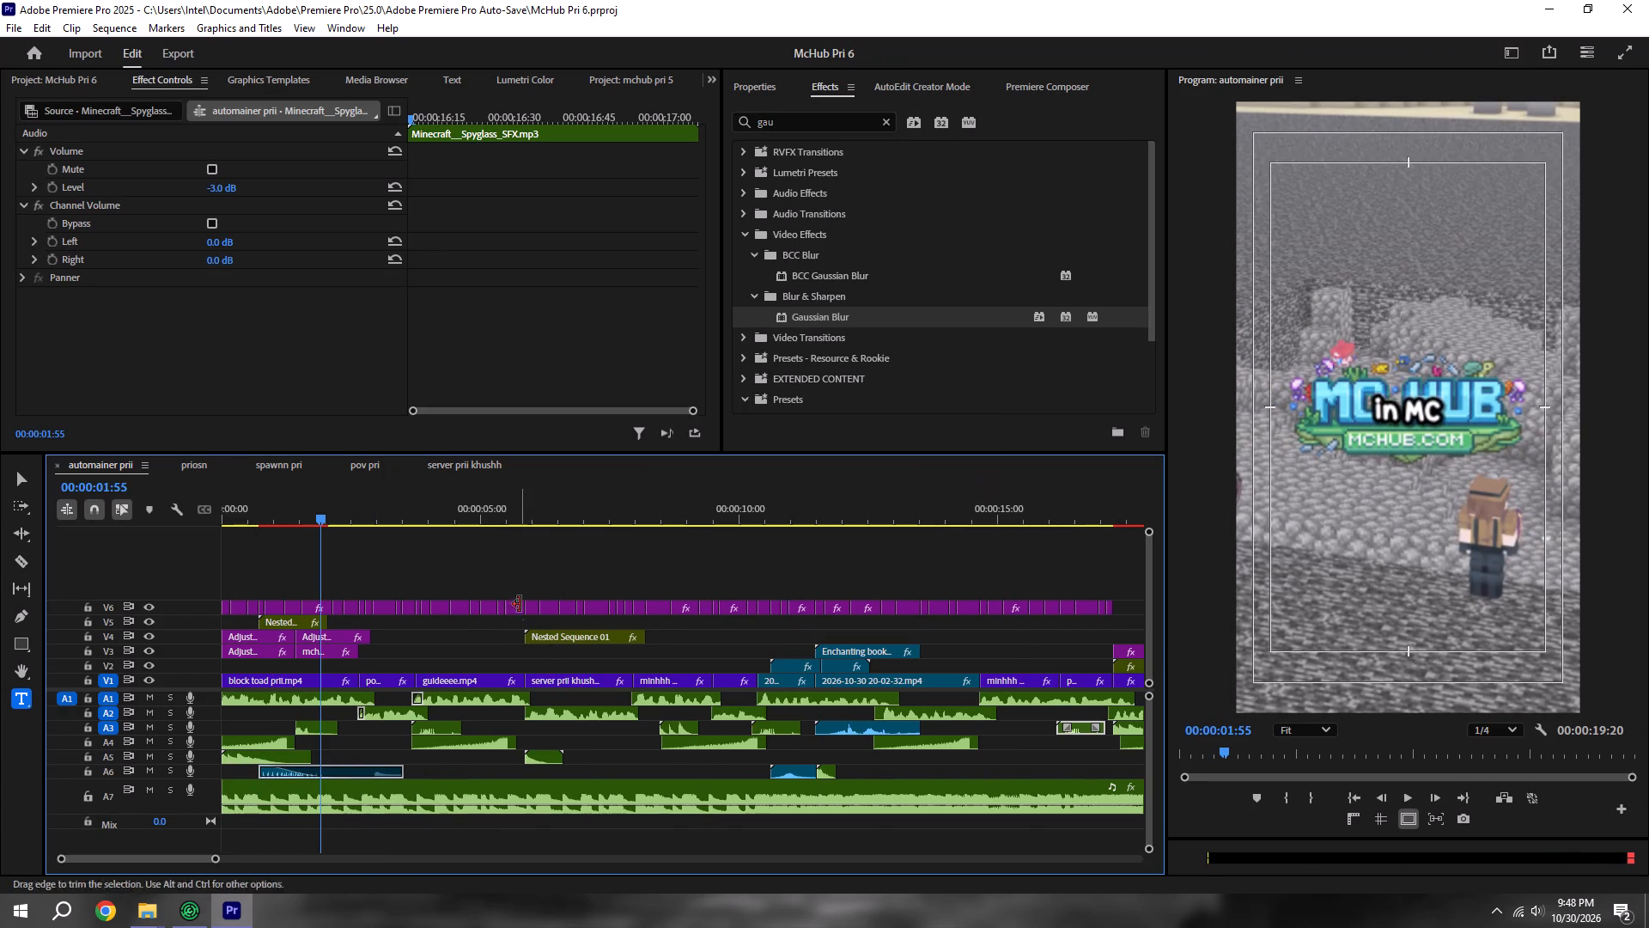
# Duplicate the Nested Sequence 02 clip from V5 onto V2, starting at 00:00:08:42 where the 500 caption appears.
pyautogui.keyDown('alt'); pyautogui.scroll(9, 564, 668); pyautogui.keyUp('alt')
pyautogui.scroll(4, 498, 639)
pyautogui.scroll(-4, 800, 598)
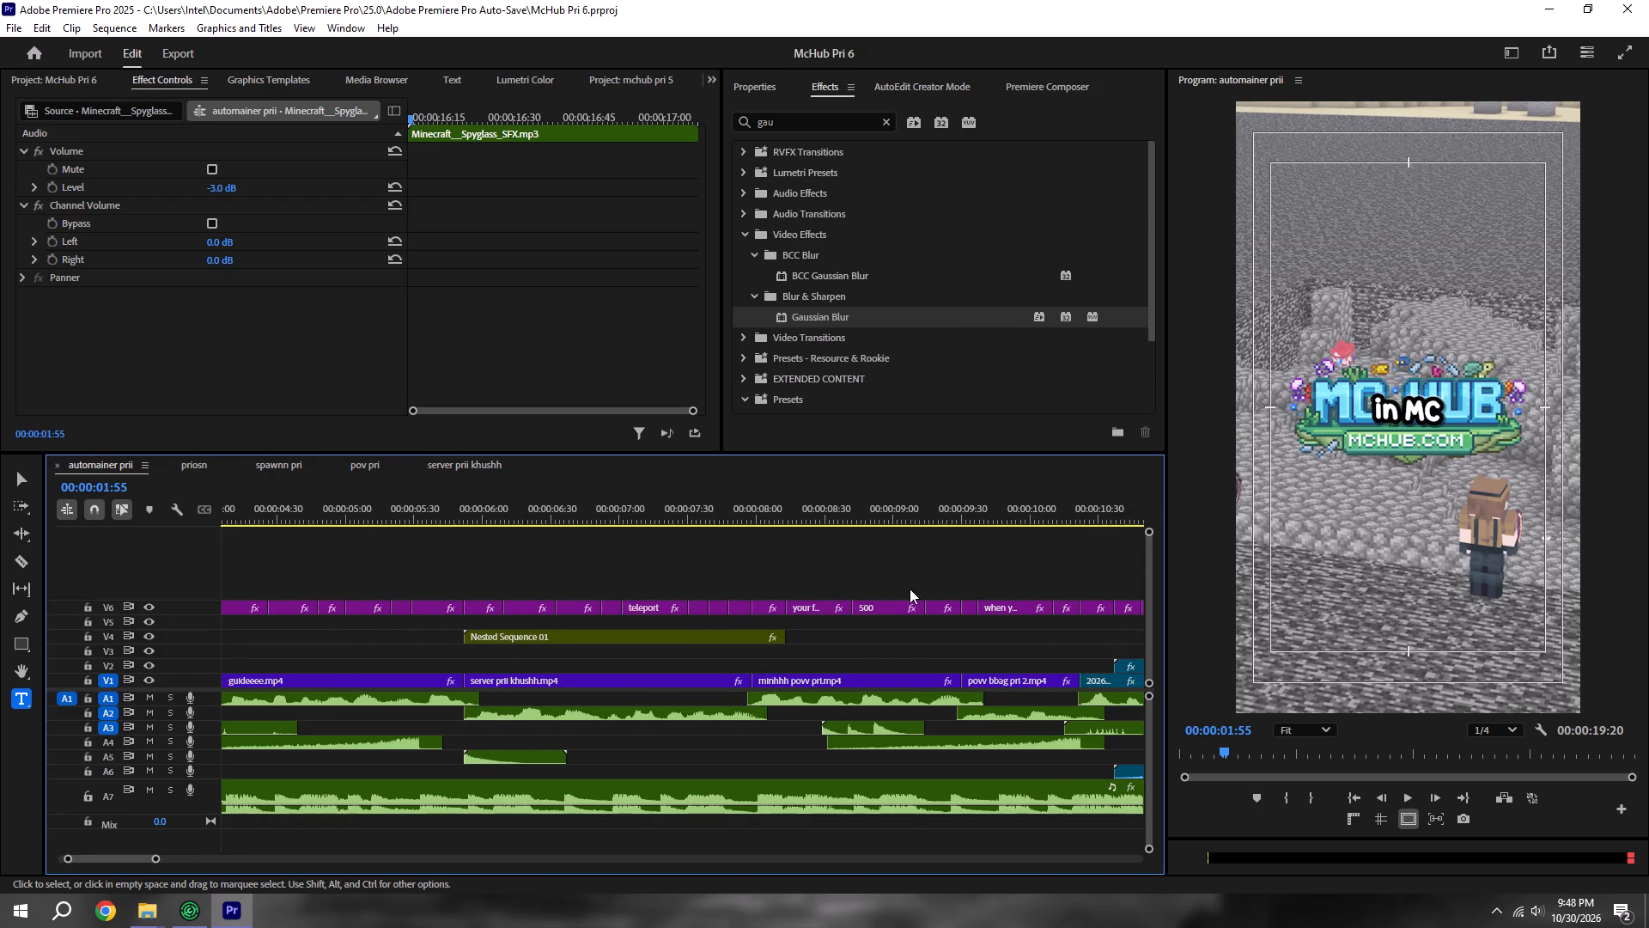
pyautogui.keyDown('shift'); pyautogui.moveTo(867, 518); pyautogui.dragTo(855, 516); pyautogui.keyUp('shift')
pyautogui.keyDown('alt'); pyautogui.scroll(-6, 818, 629); pyautogui.keyUp('alt')
pyautogui.keyDown('alt'); pyautogui.scroll(-1, 365, 721); pyautogui.keyUp('alt')
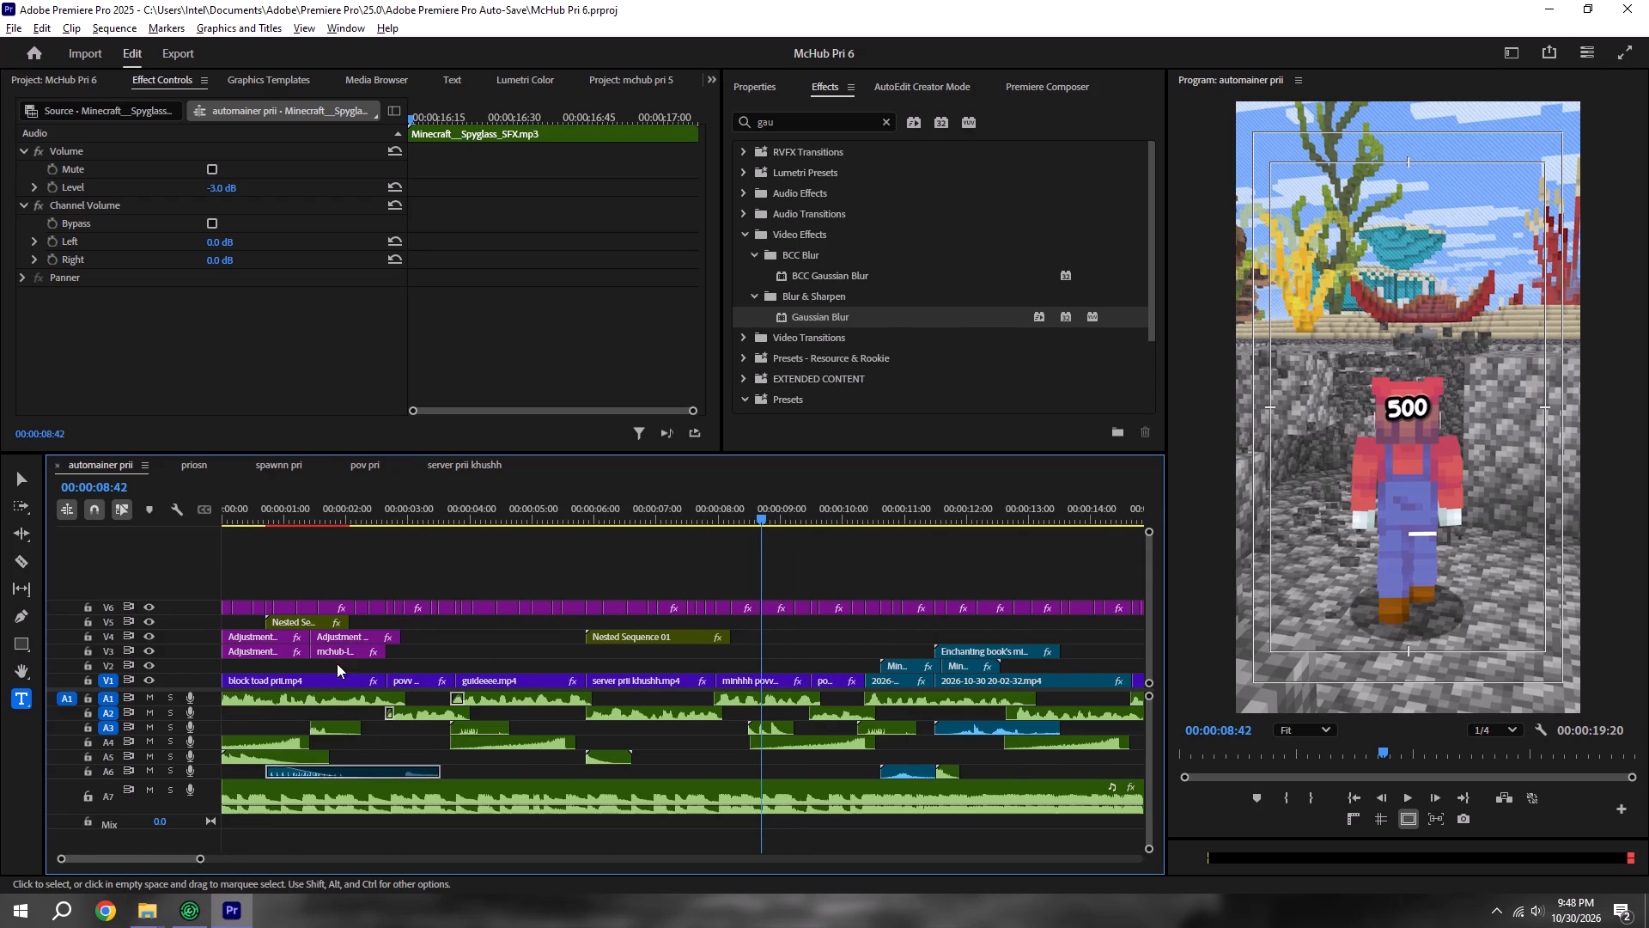
pyautogui.keyDown('alt'); pyautogui.moveTo(320, 622); pyautogui.dragTo(805, 657); pyautogui.keyUp('alt')
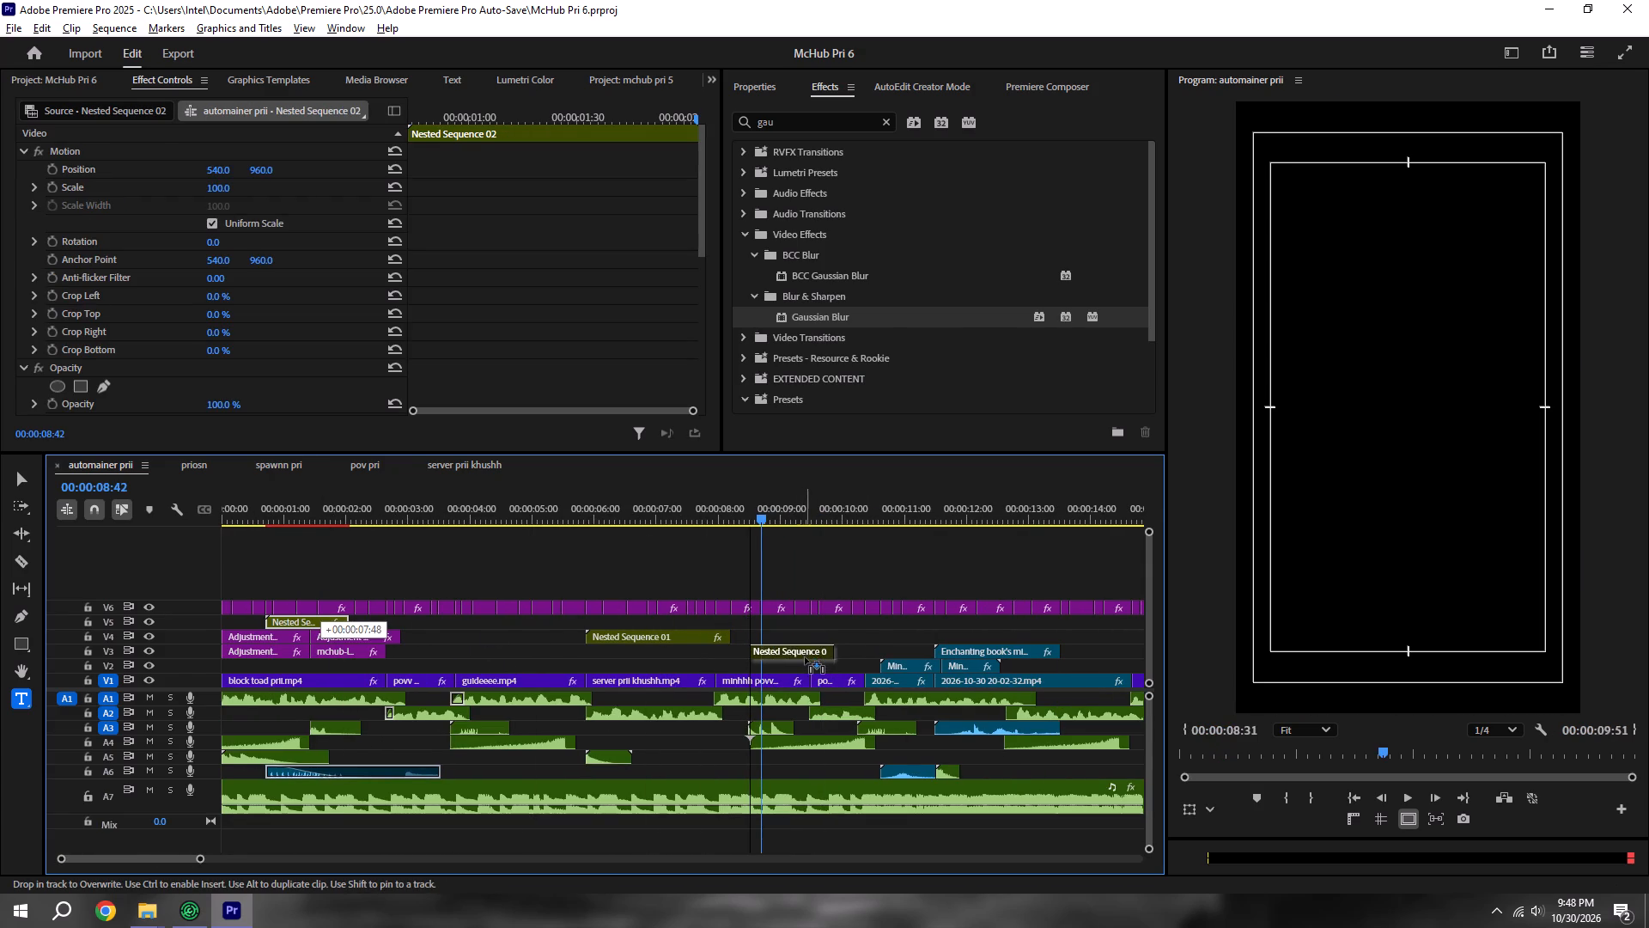
pyautogui.keyDown('alt'); pyautogui.moveTo(805, 657); pyautogui.dragTo(812, 660); pyautogui.keyUp('alt')
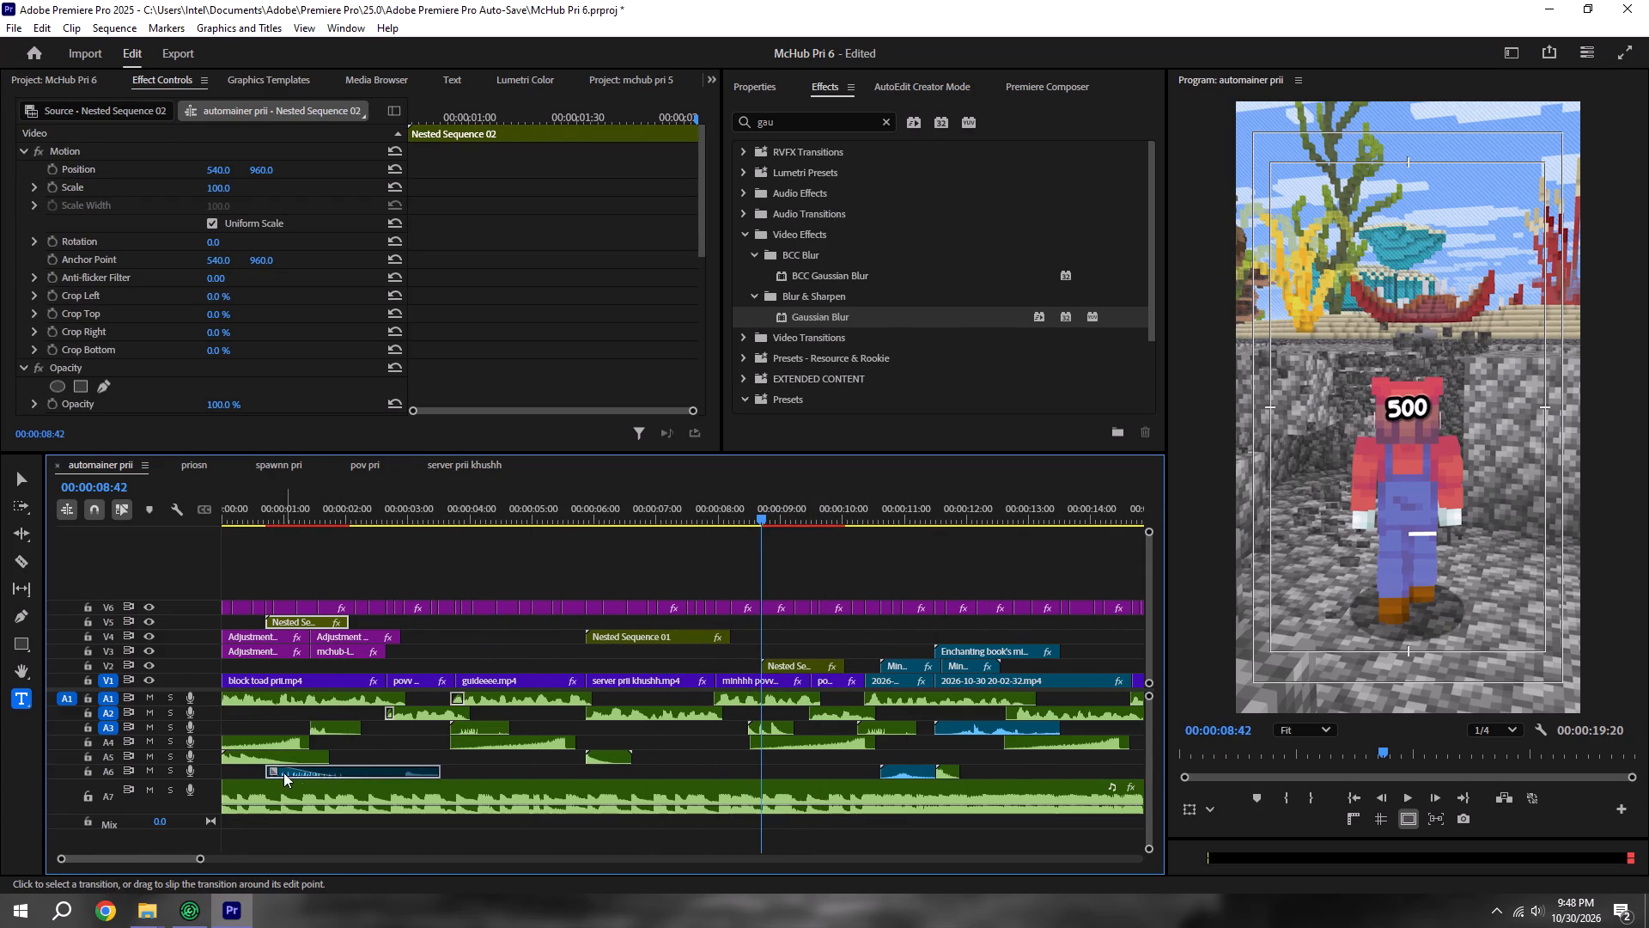
# Shorten the Custom Fade on the A6 Minecraft TWO green screen audio and duplicate the clip onto A5 at 00:00:08:42.
pyautogui.click(285, 774)
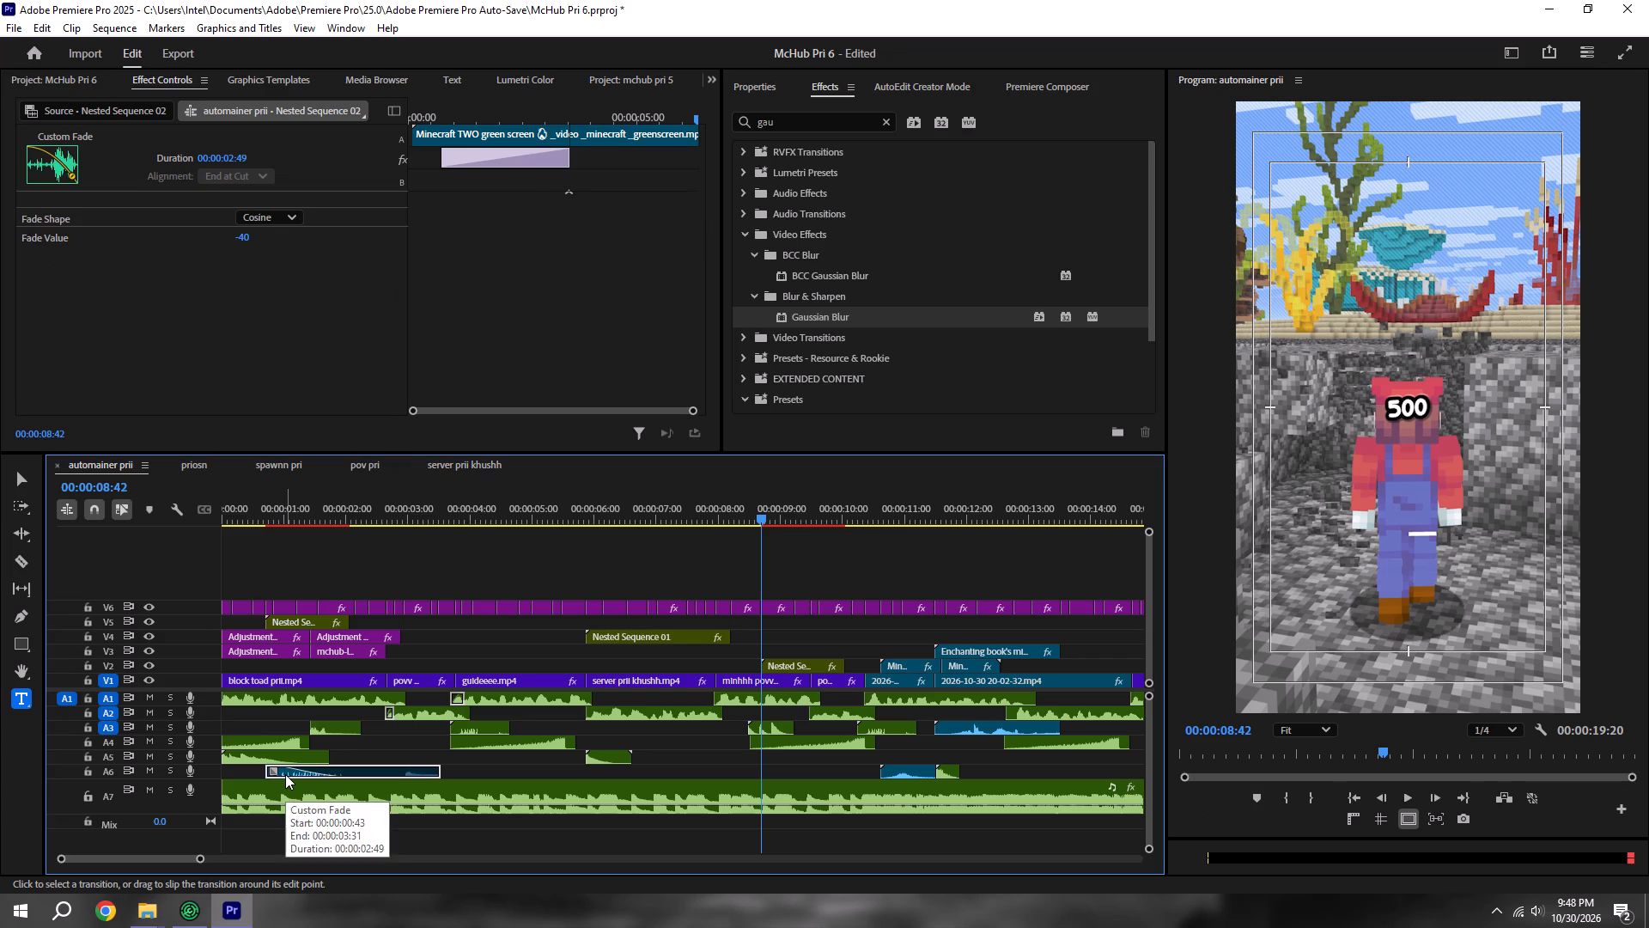
pyautogui.hotkey('ctrl', 'c')
pyautogui.keyDown('alt'); pyautogui.scroll(5, 285, 773); pyautogui.keyUp('alt')
pyautogui.keyDown('alt'); pyautogui.scroll(-5, 482, 737); pyautogui.keyUp('alt')
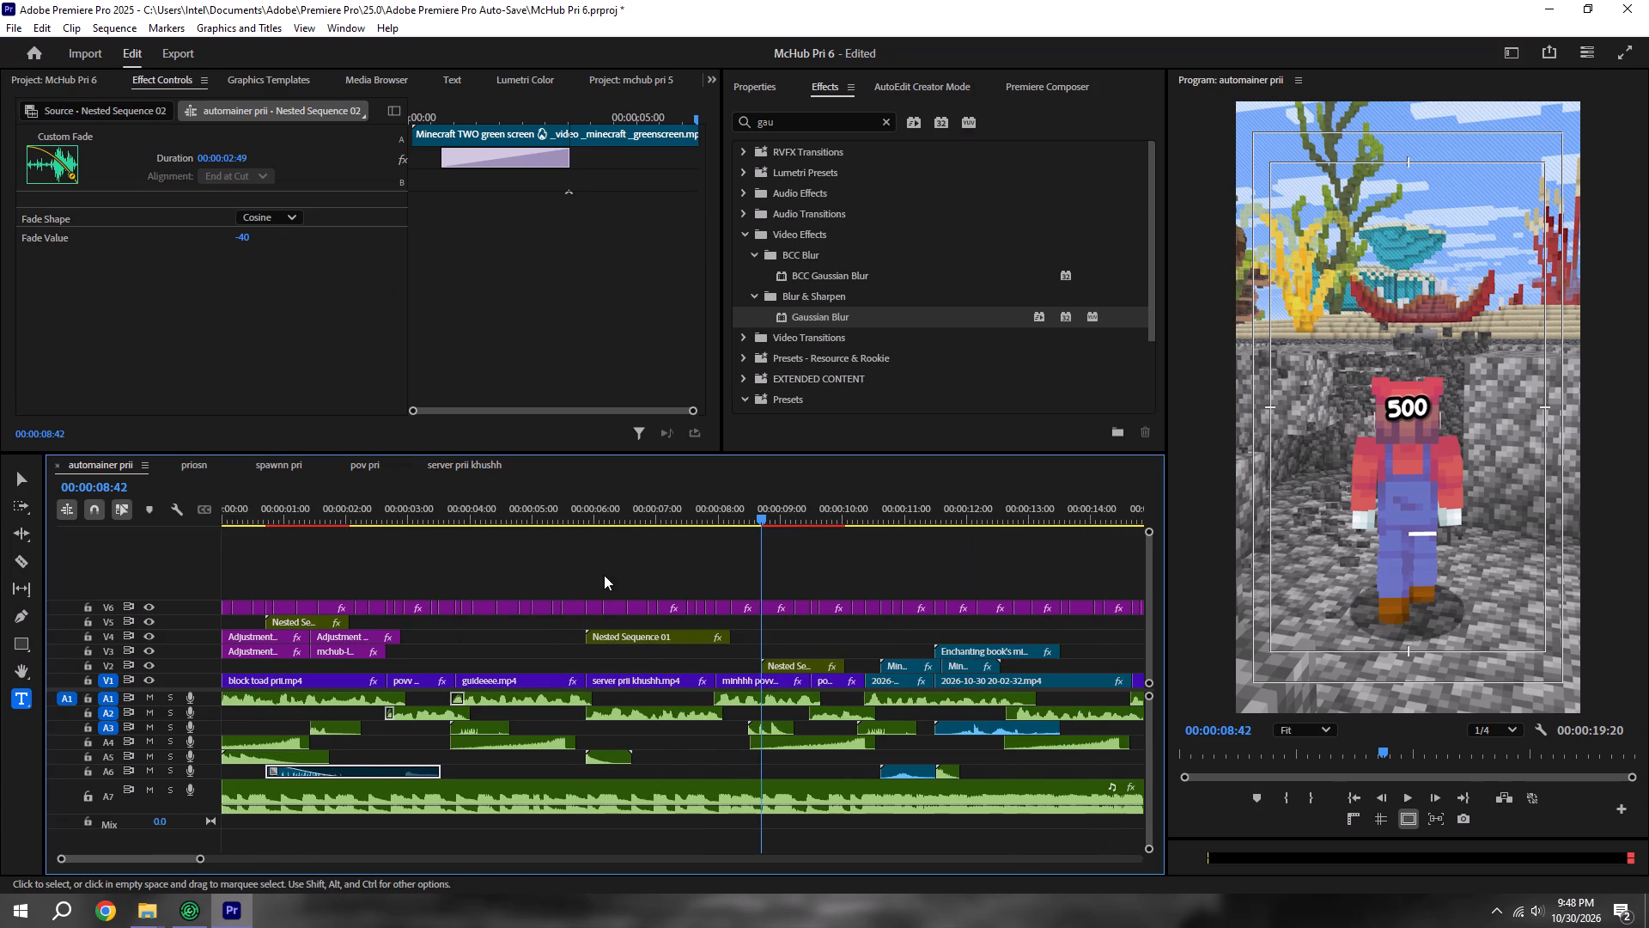
pyautogui.hotkey('ctrl', 'v')
pyautogui.keyDown('alt'); pyautogui.moveTo(317, 771); pyautogui.dragTo(405, 771); pyautogui.keyUp('alt')
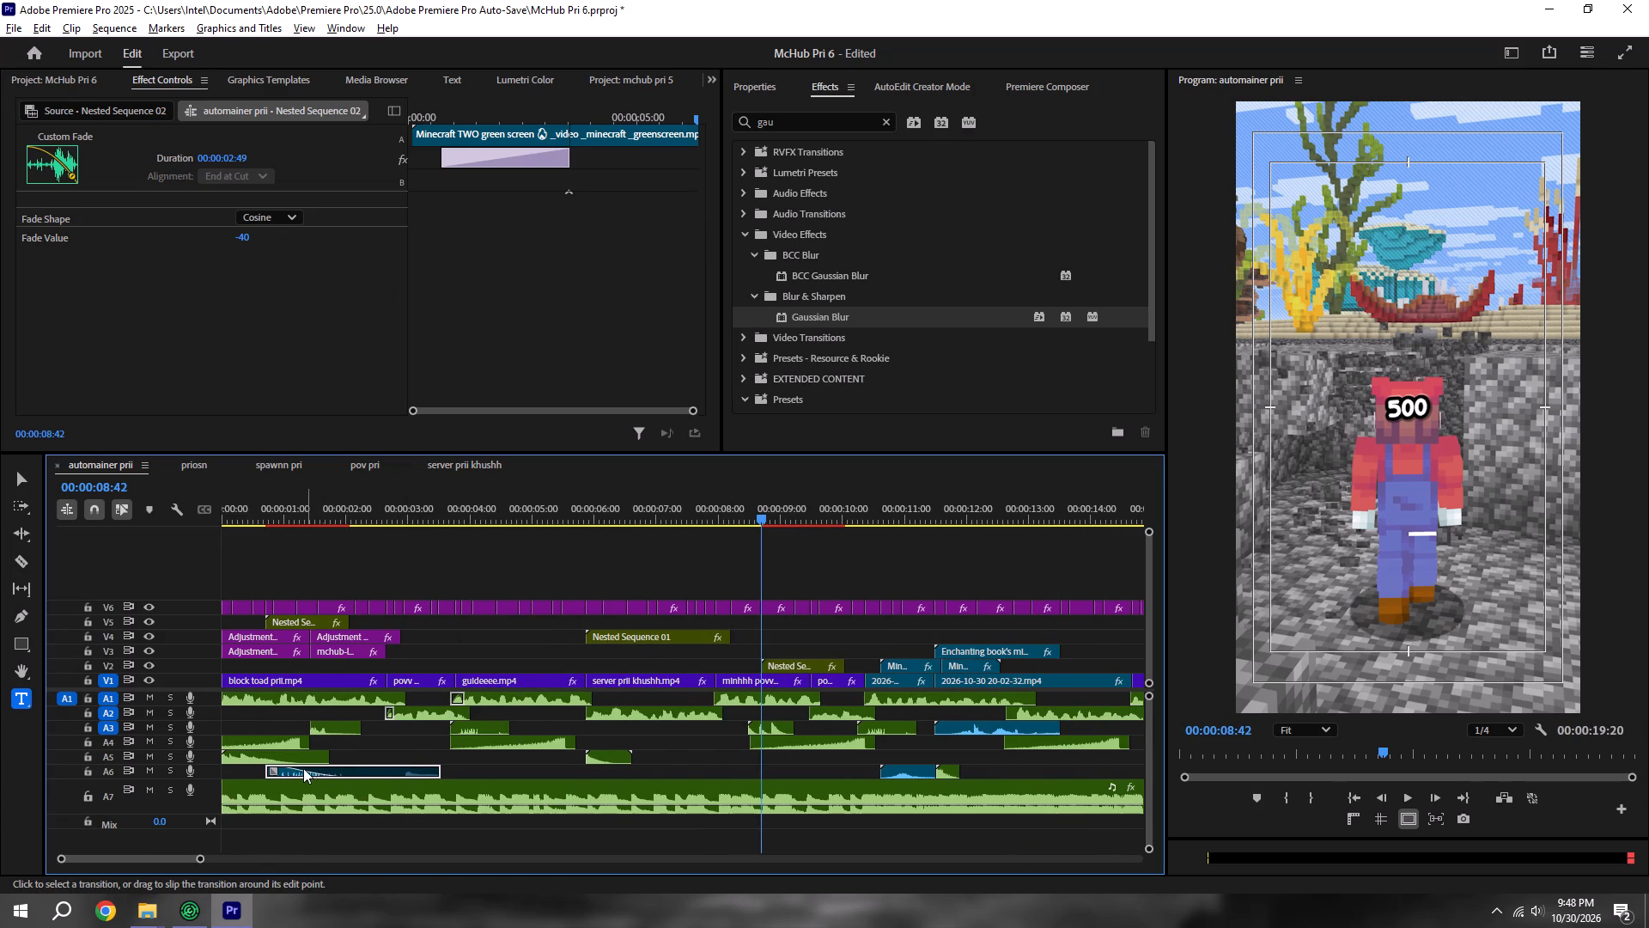
pyautogui.keyDown('alt'); pyautogui.moveTo(272, 770); pyautogui.dragTo(310, 776); pyautogui.keyUp('alt')
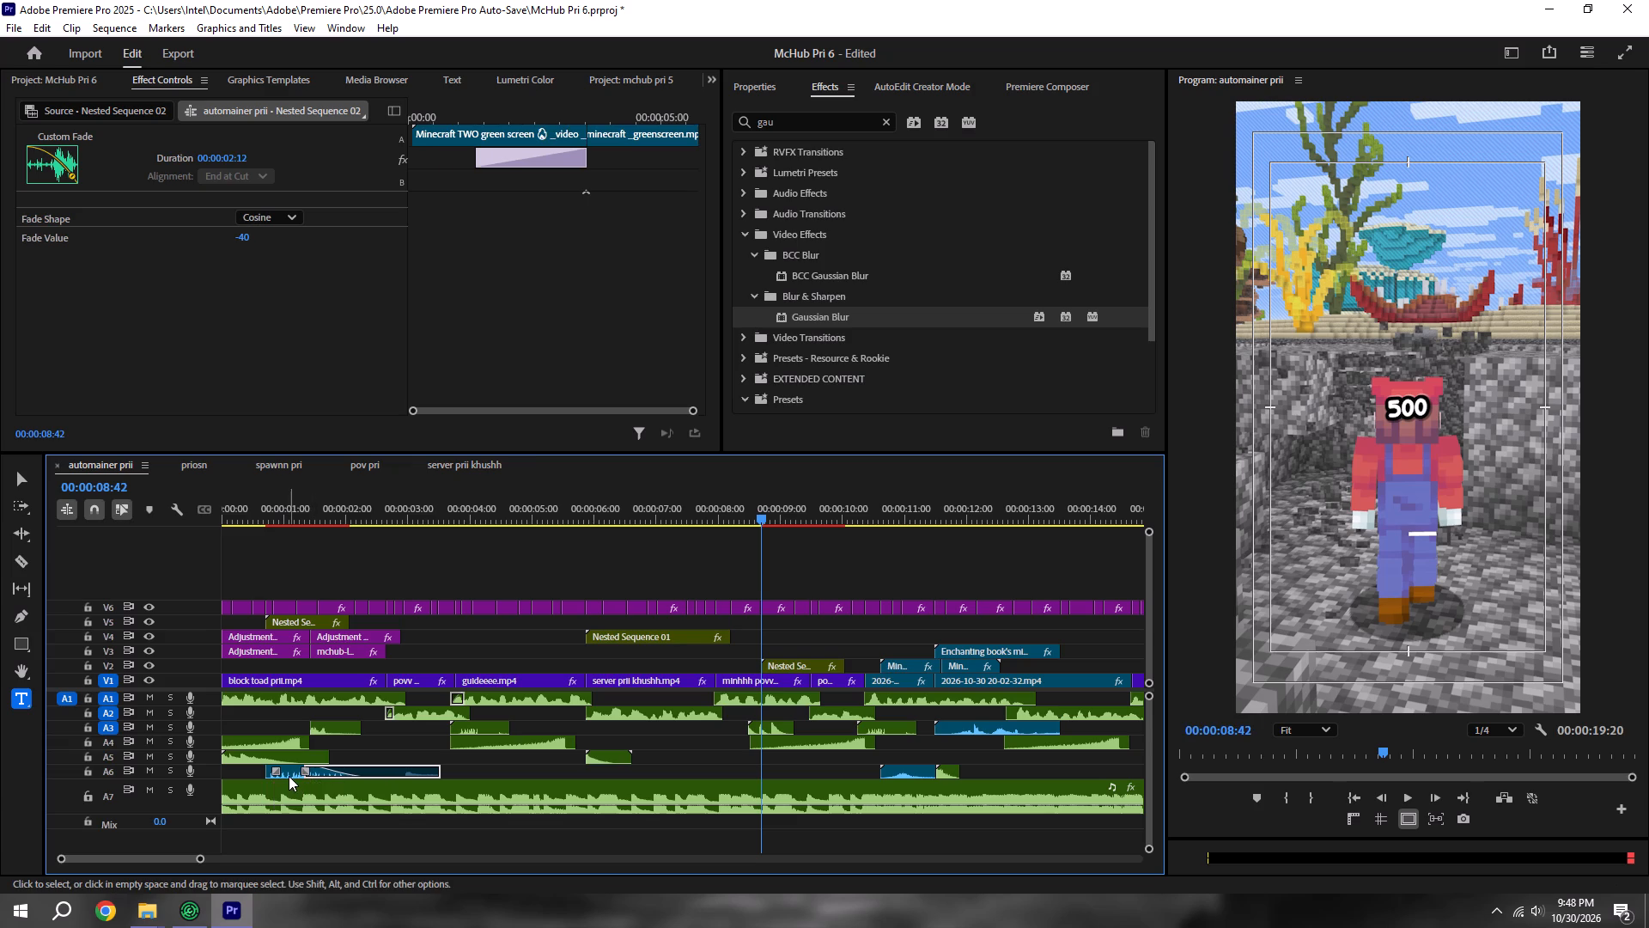
pyautogui.moveTo(294, 775); pyautogui.dragTo(713, 775)
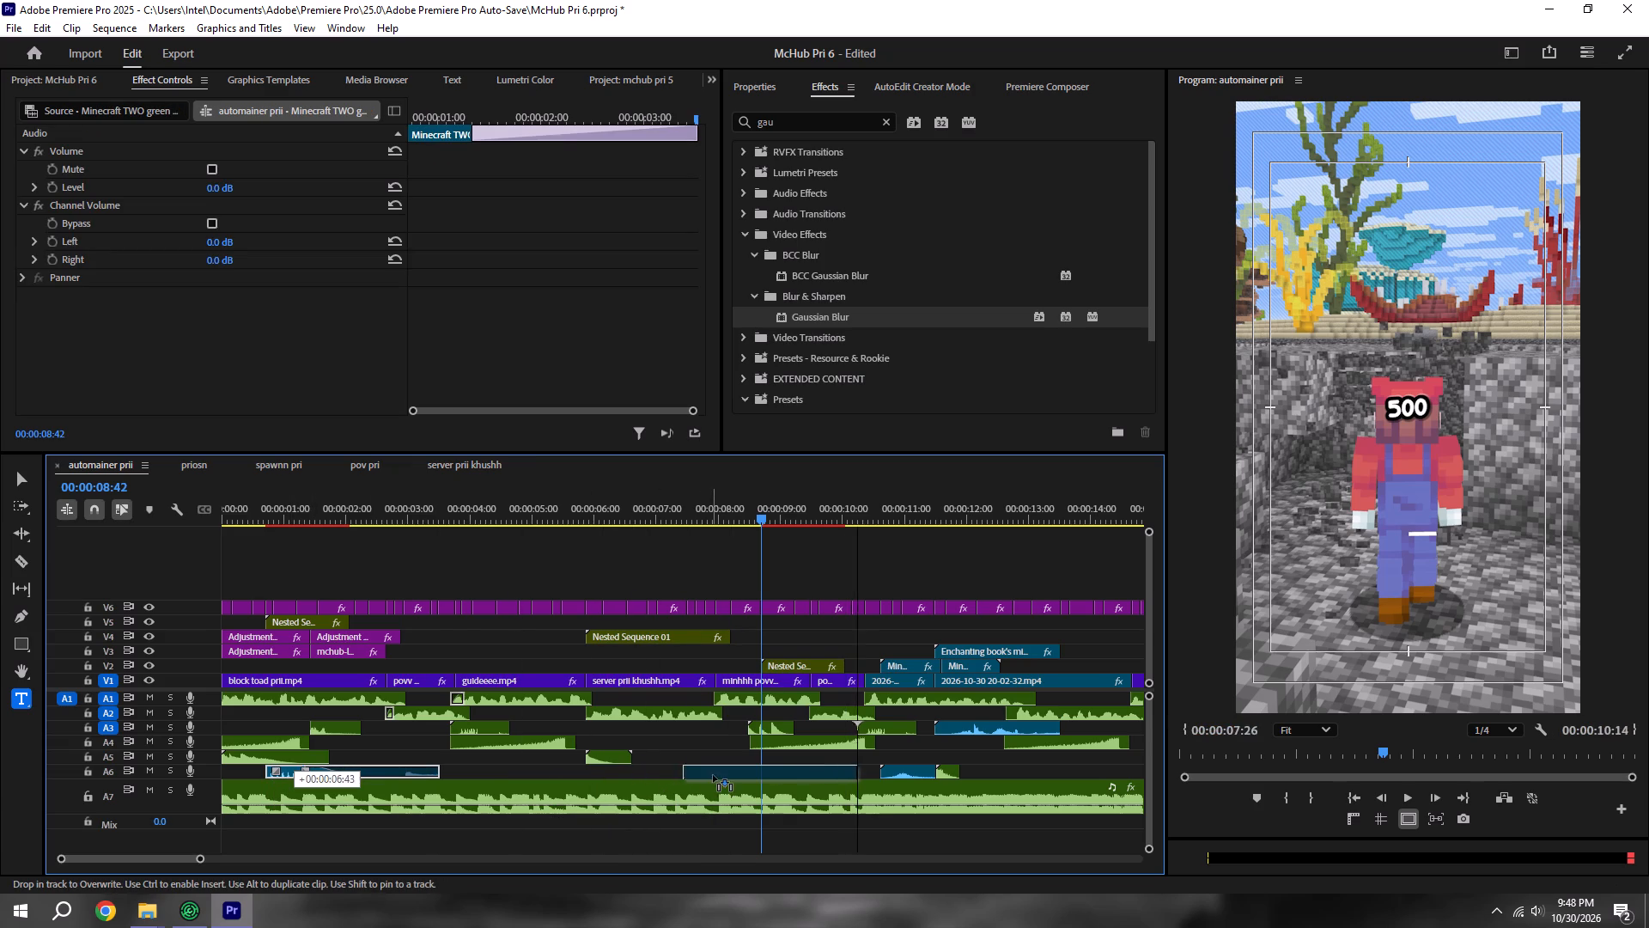
pyautogui.moveTo(713, 775); pyautogui.dragTo(791, 759)
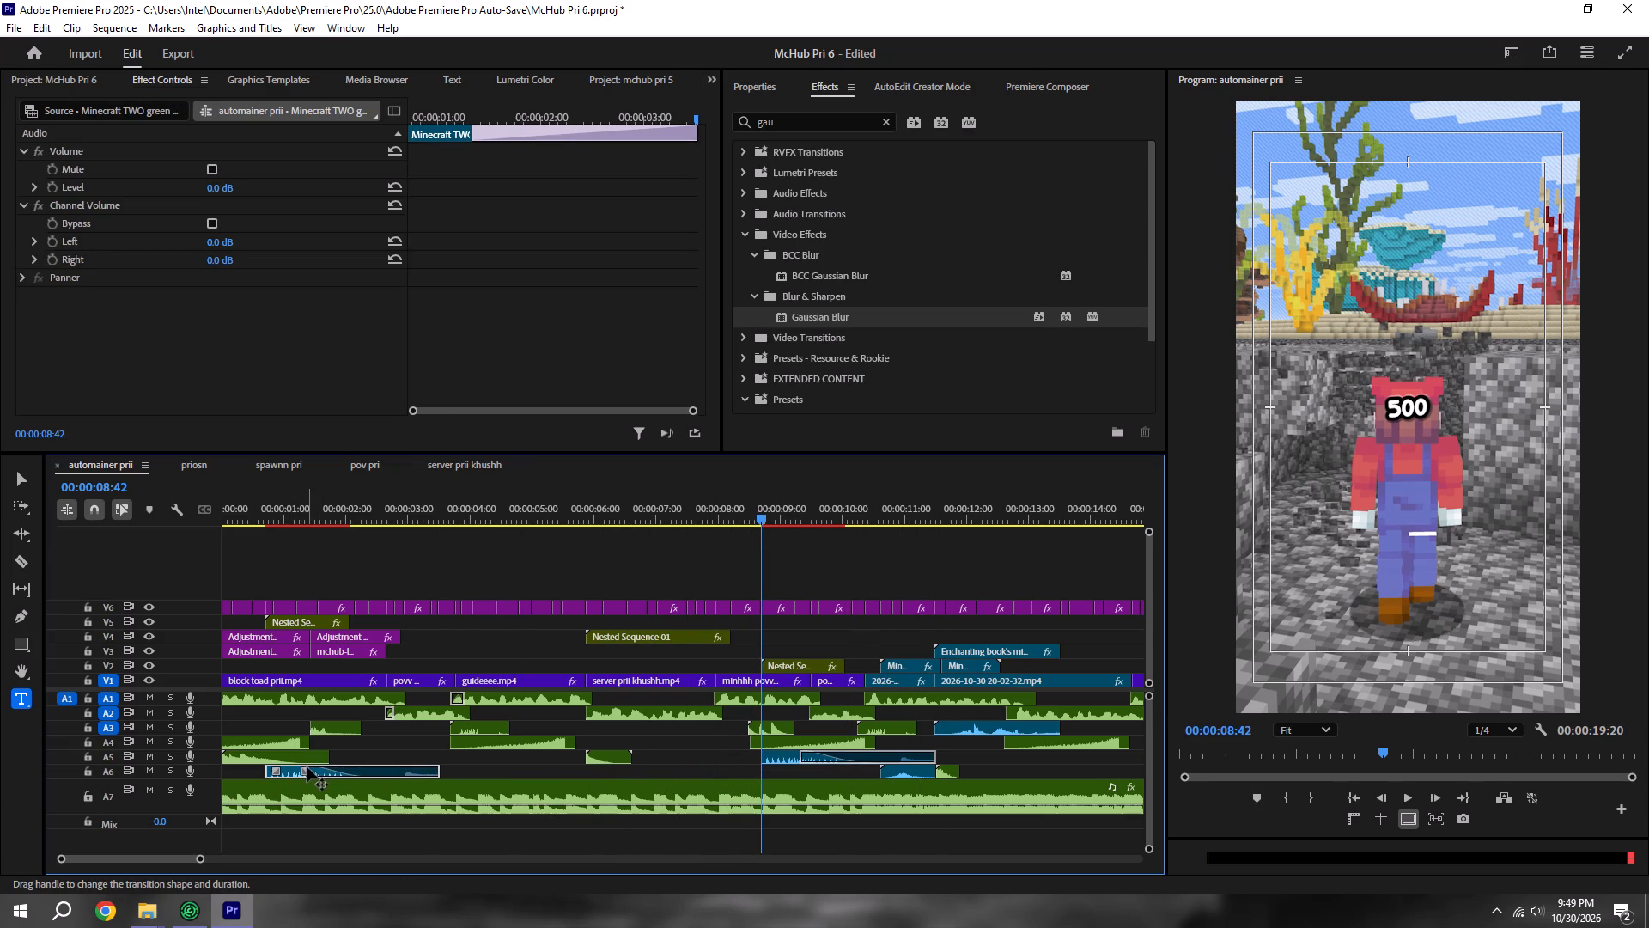
# Extend the Custom Fades on the A6 audio clip and its A5 copy to 00:00:02:49, then preview and save.
pyautogui.moveTo(307, 770); pyautogui.dragTo(233, 771)
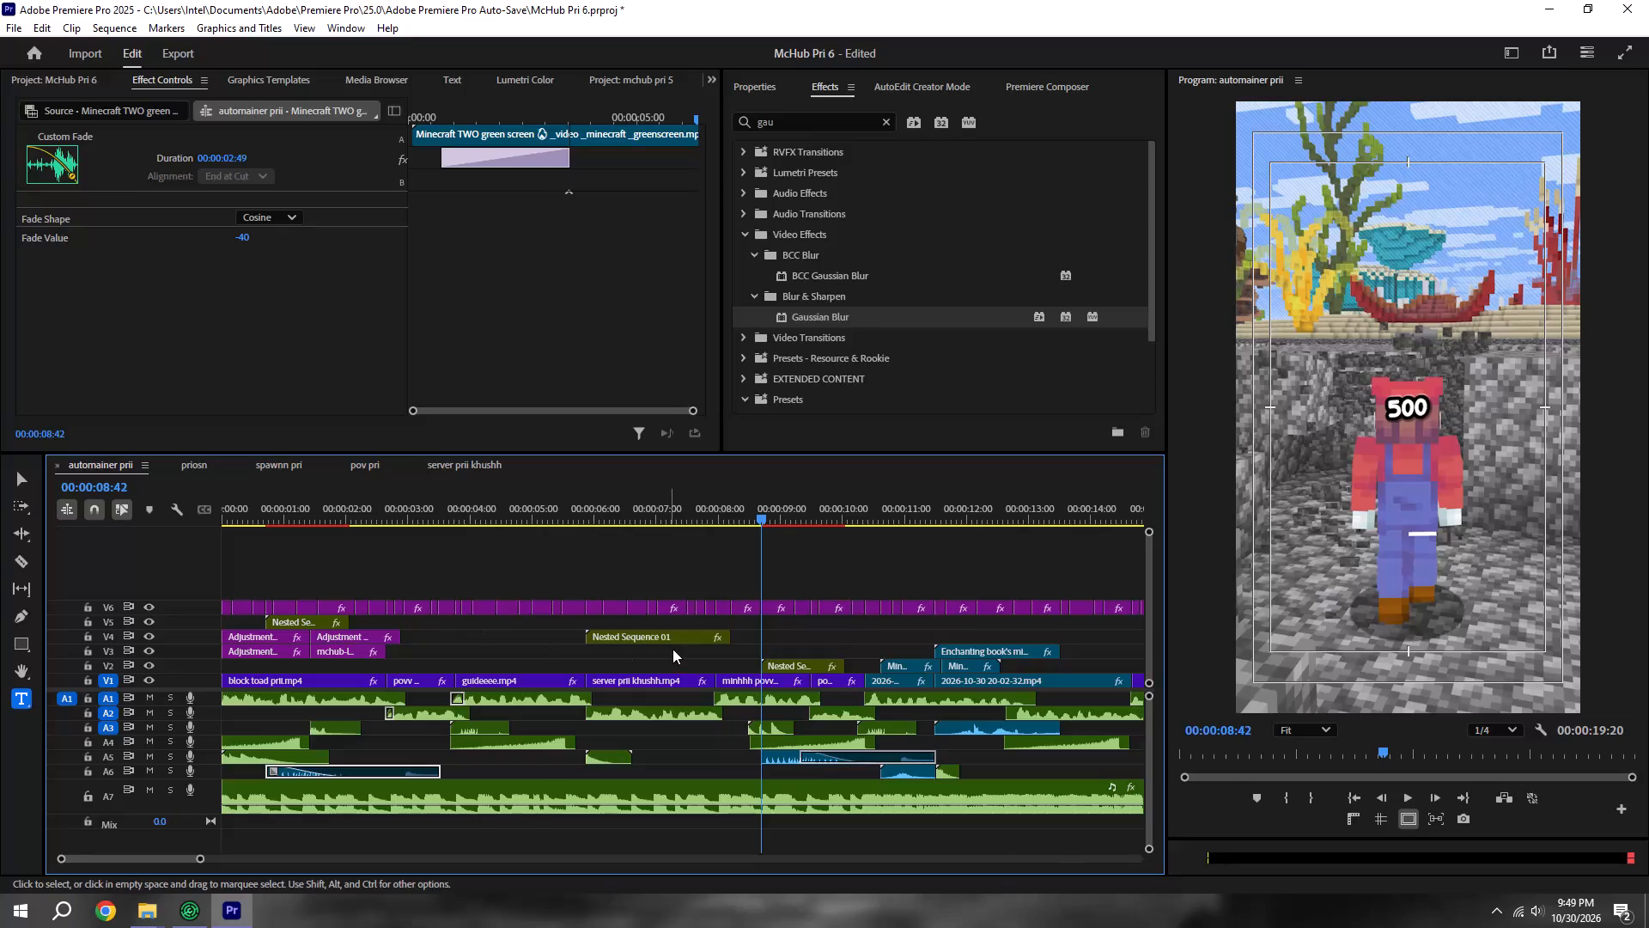
pyautogui.moveTo(800, 754); pyautogui.dragTo(662, 758)
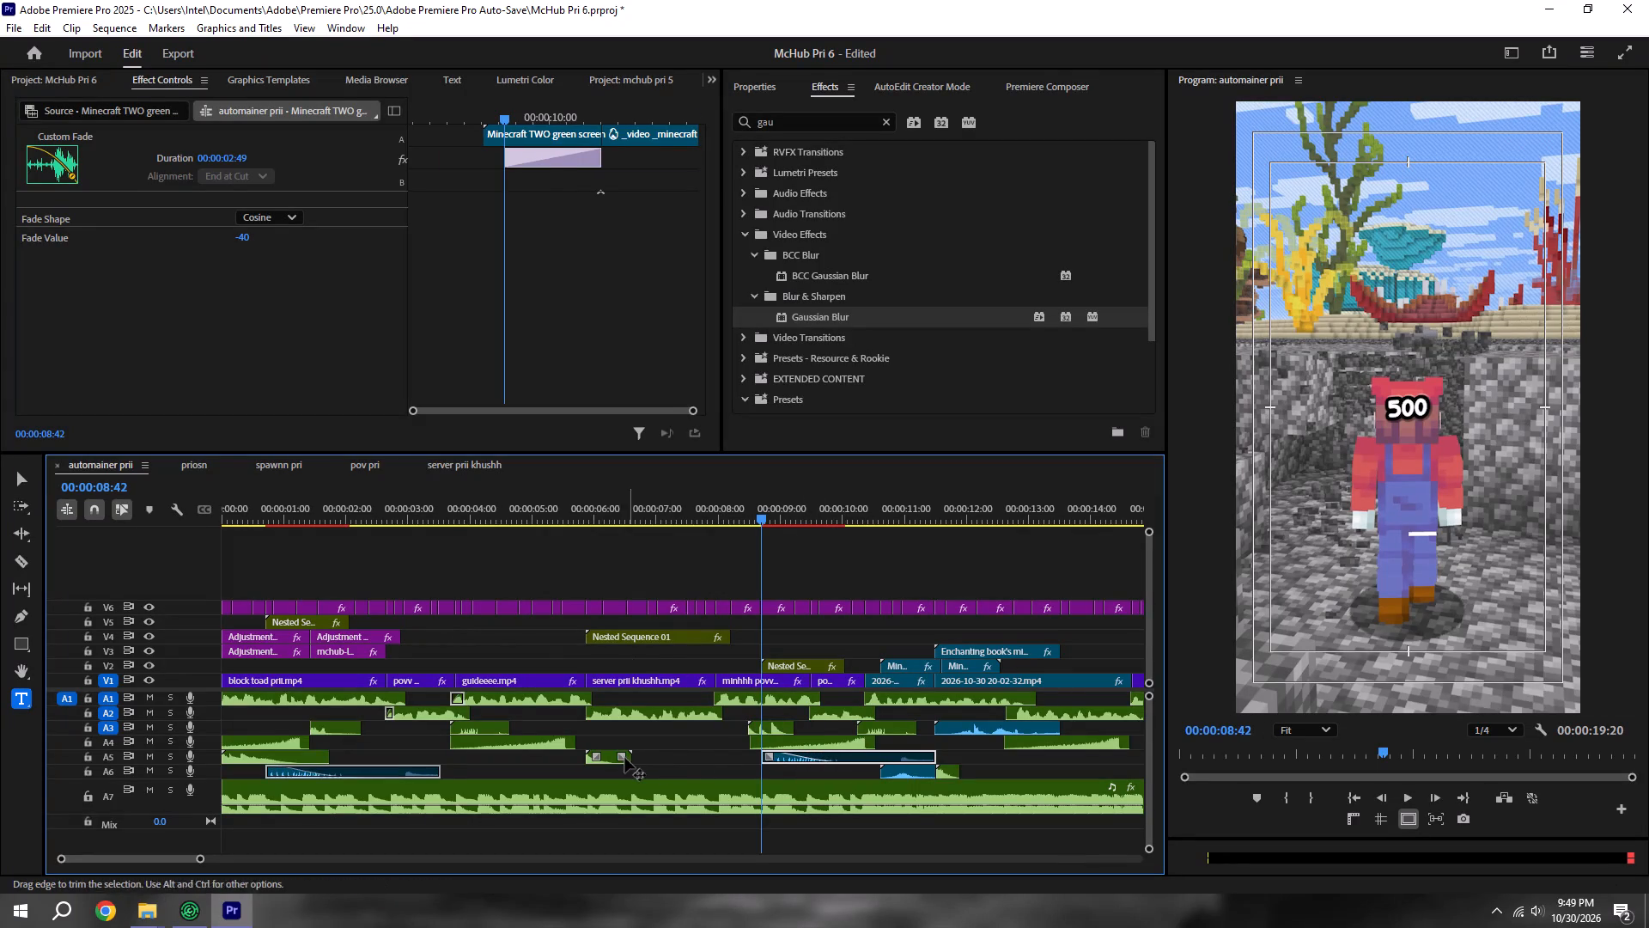
pyautogui.press('space')
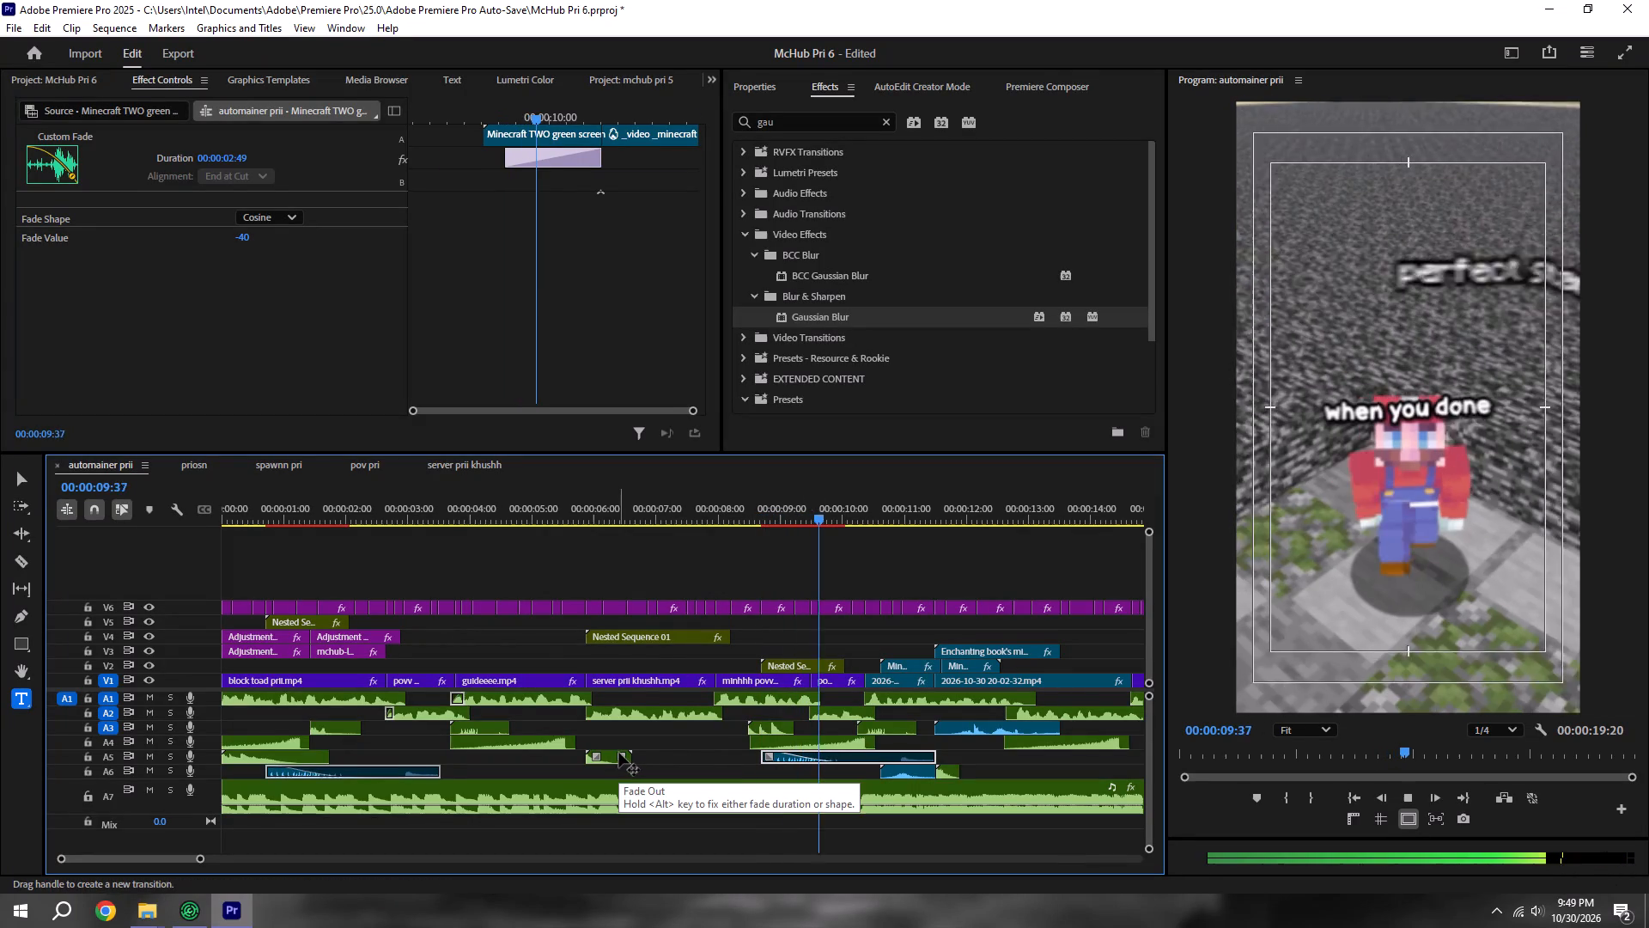
pyautogui.press('space')
pyautogui.hotkey('ctrl', 's')
# Open the Nested Sequence 02 copy on V2, change its title text to "500 Blocks", and save.
pyautogui.keyDown('shift'); pyautogui.click(780, 495); pyautogui.keyUp('shift')
pyautogui.click(794, 663)
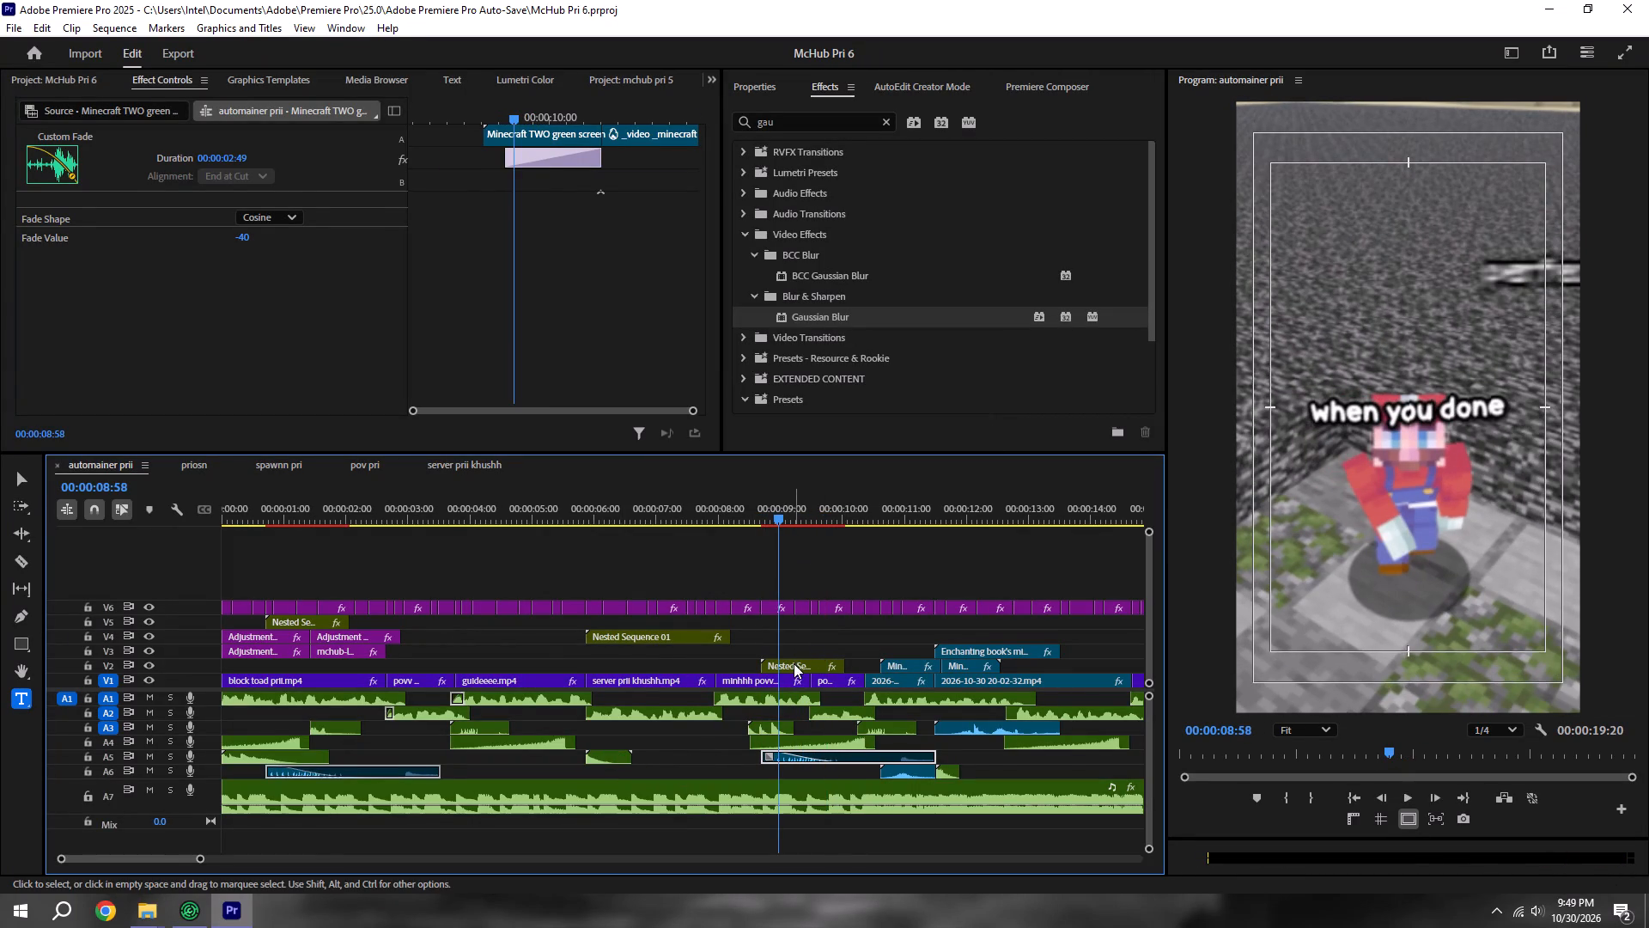
pyautogui.click(768, 85)
pyautogui.scroll(5, 800, 261)
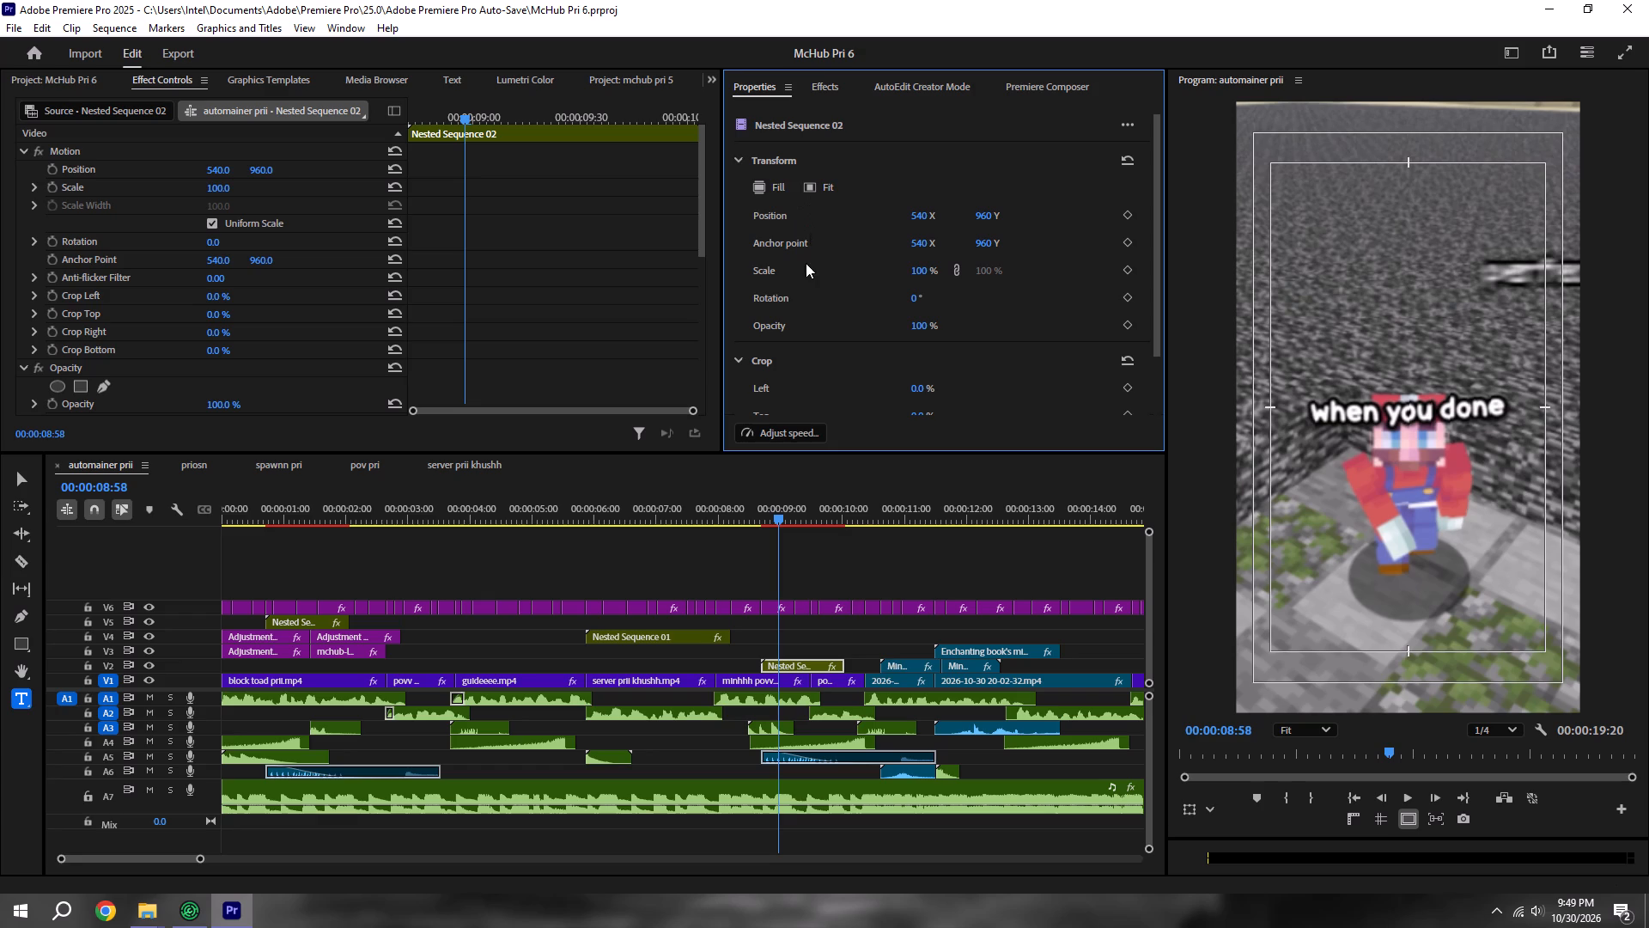
pyautogui.doubleClick(801, 668)
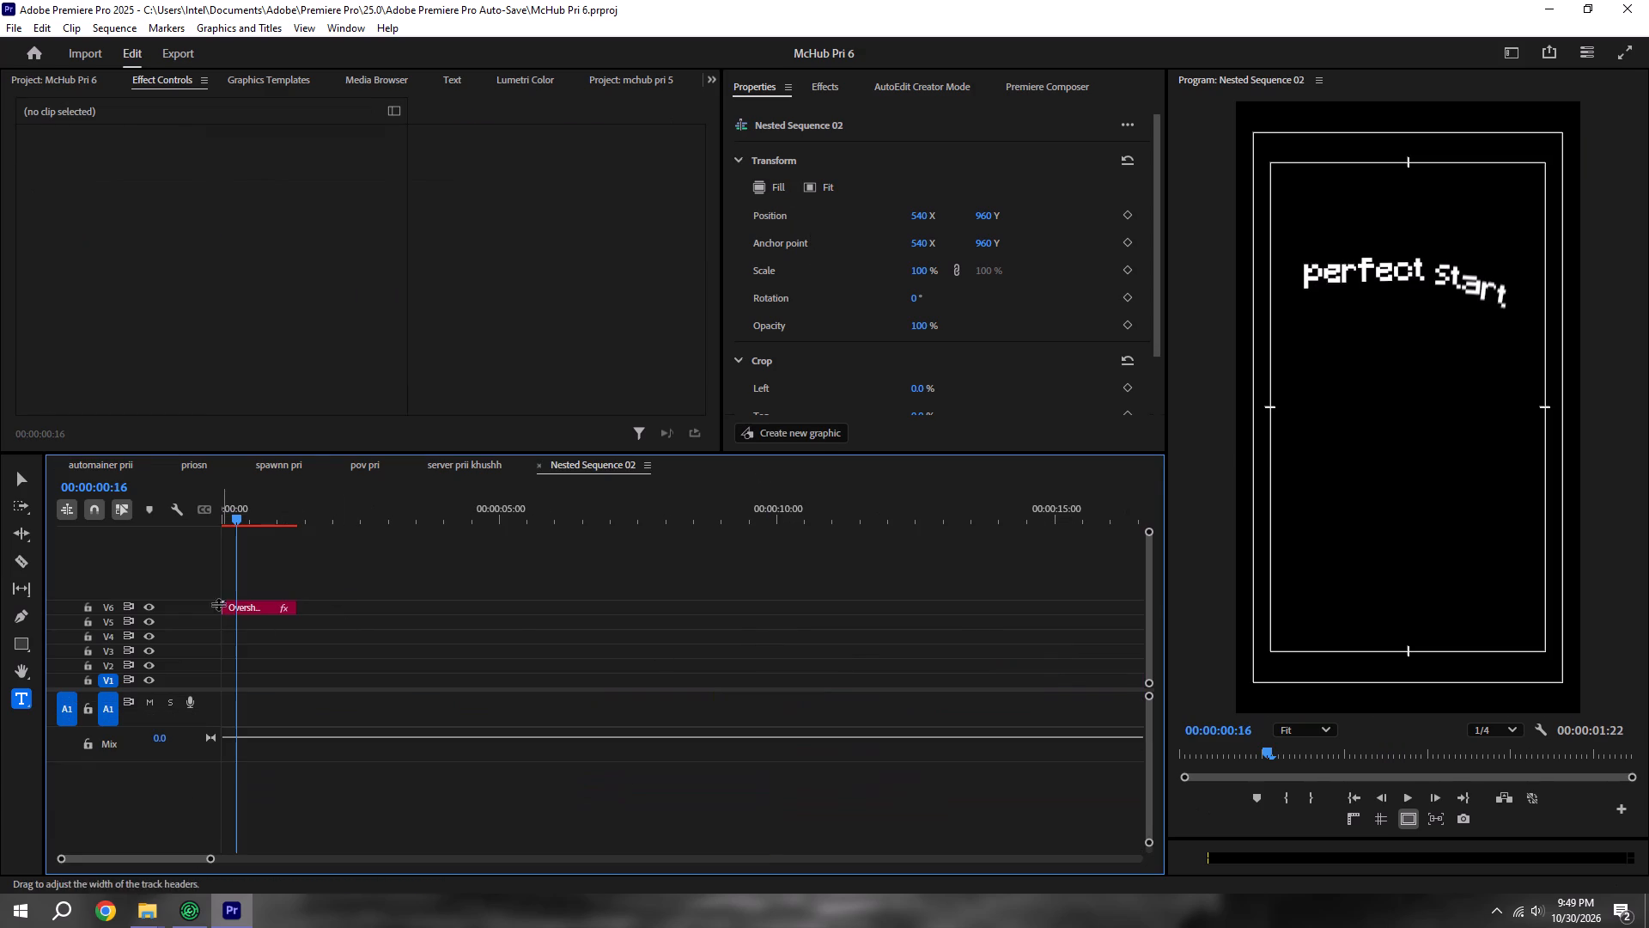
pyautogui.click(237, 603)
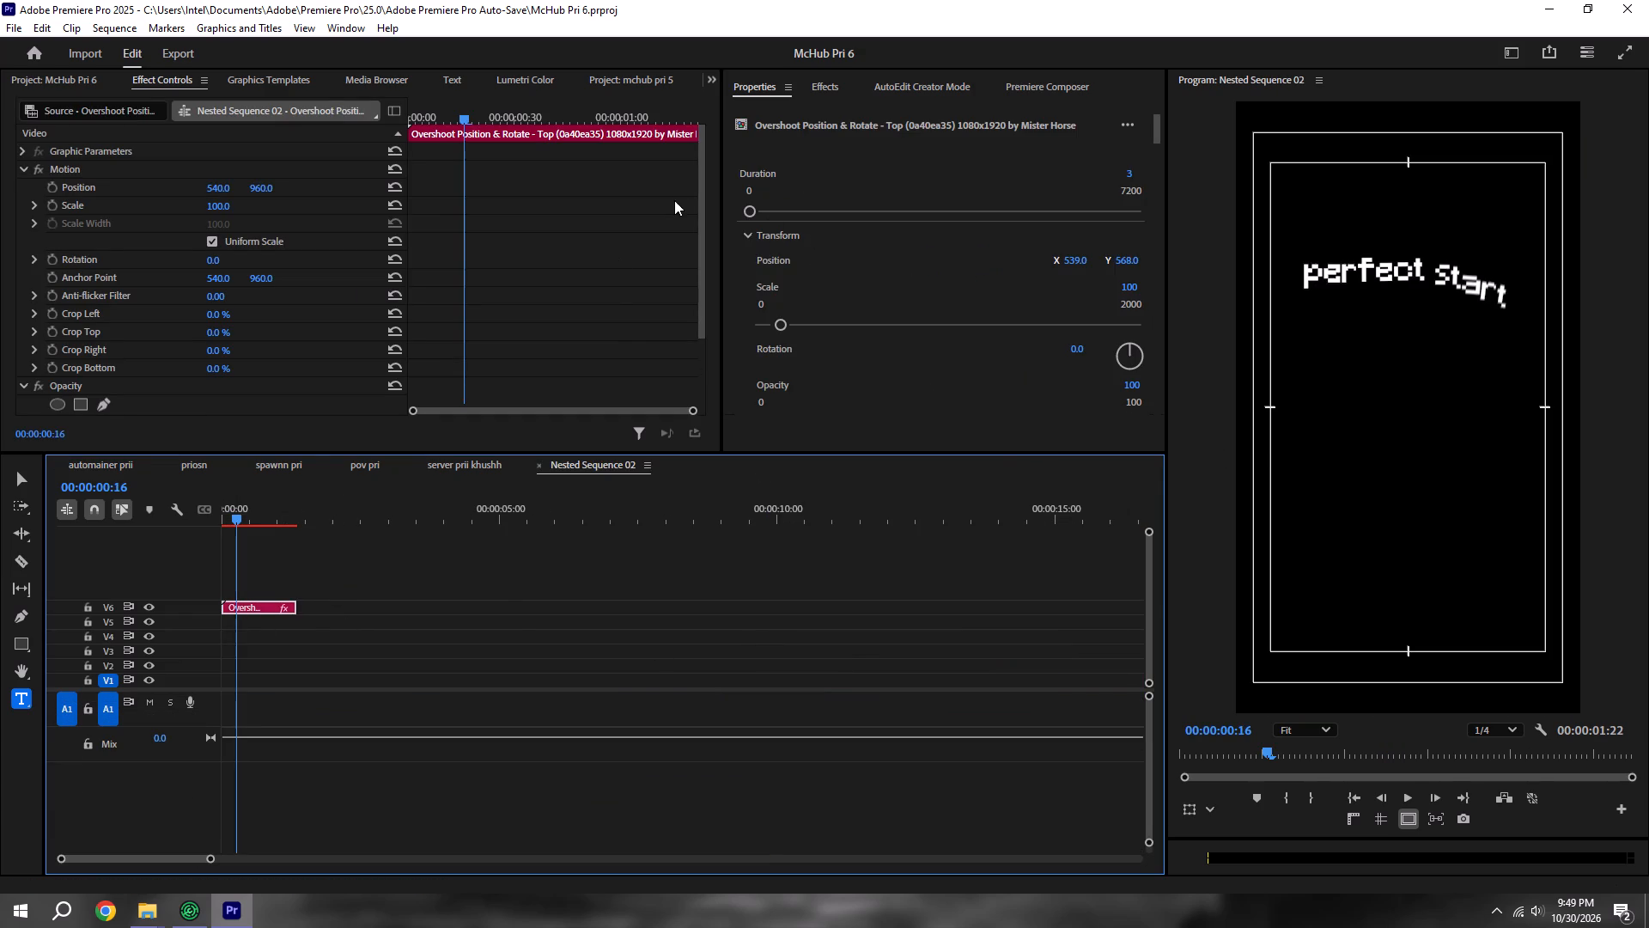
pyautogui.doubleClick(1434, 261)
pyautogui.scroll(2, 880, 258)
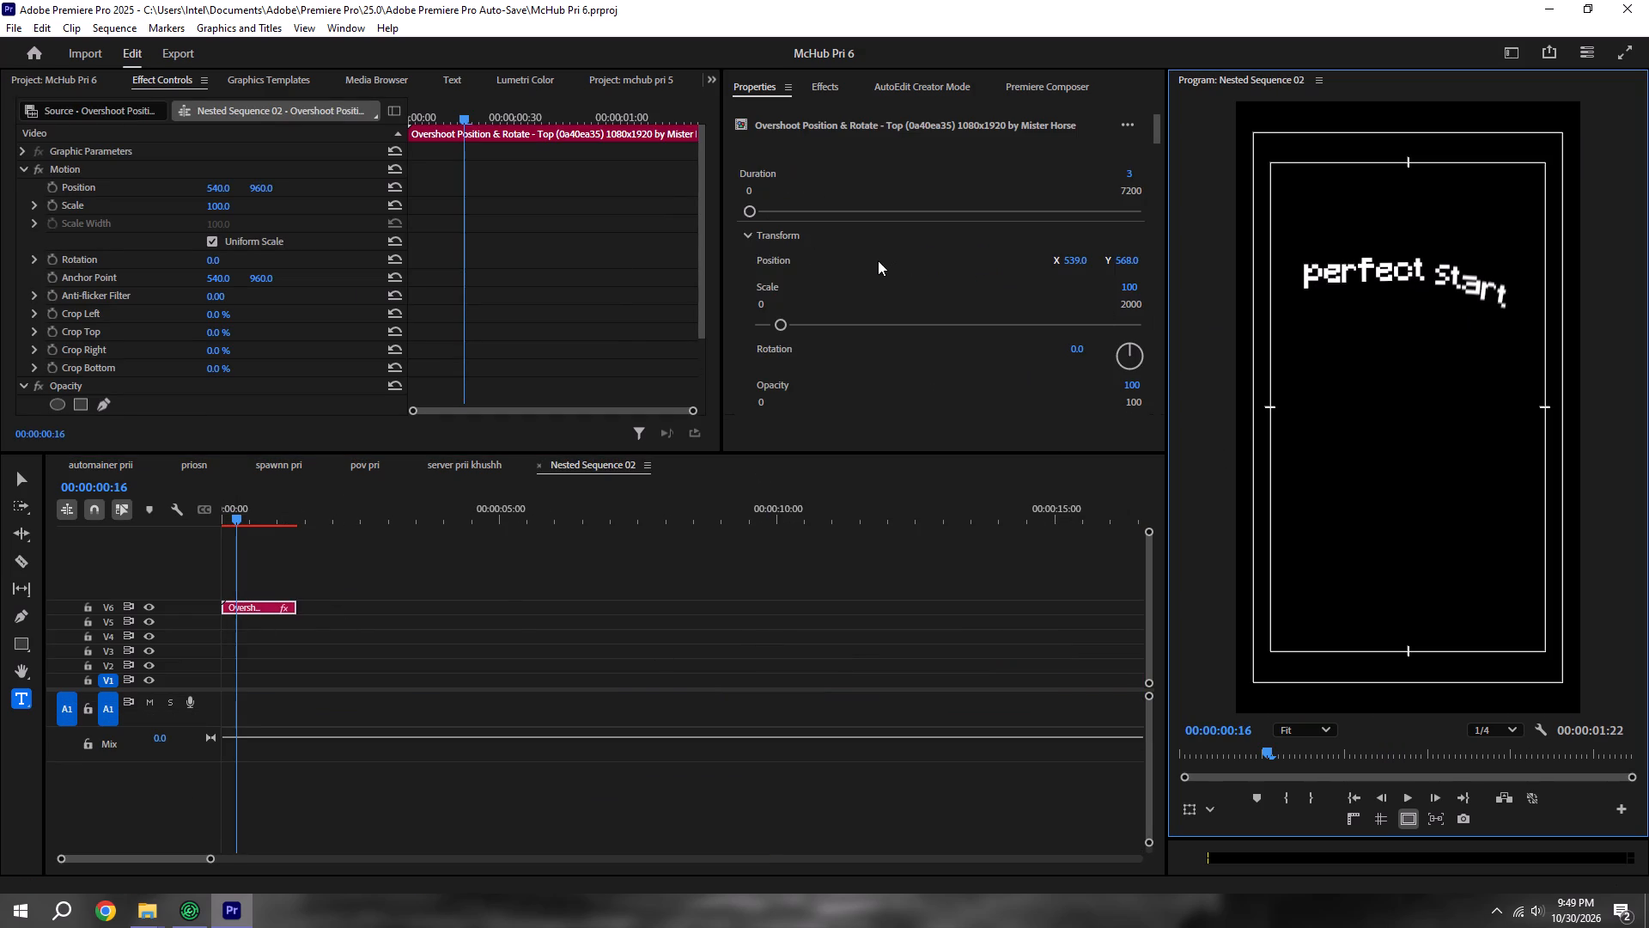
pyautogui.scroll(-16, 878, 260)
pyautogui.moveTo(842, 286); pyautogui.dragTo(648, 277)
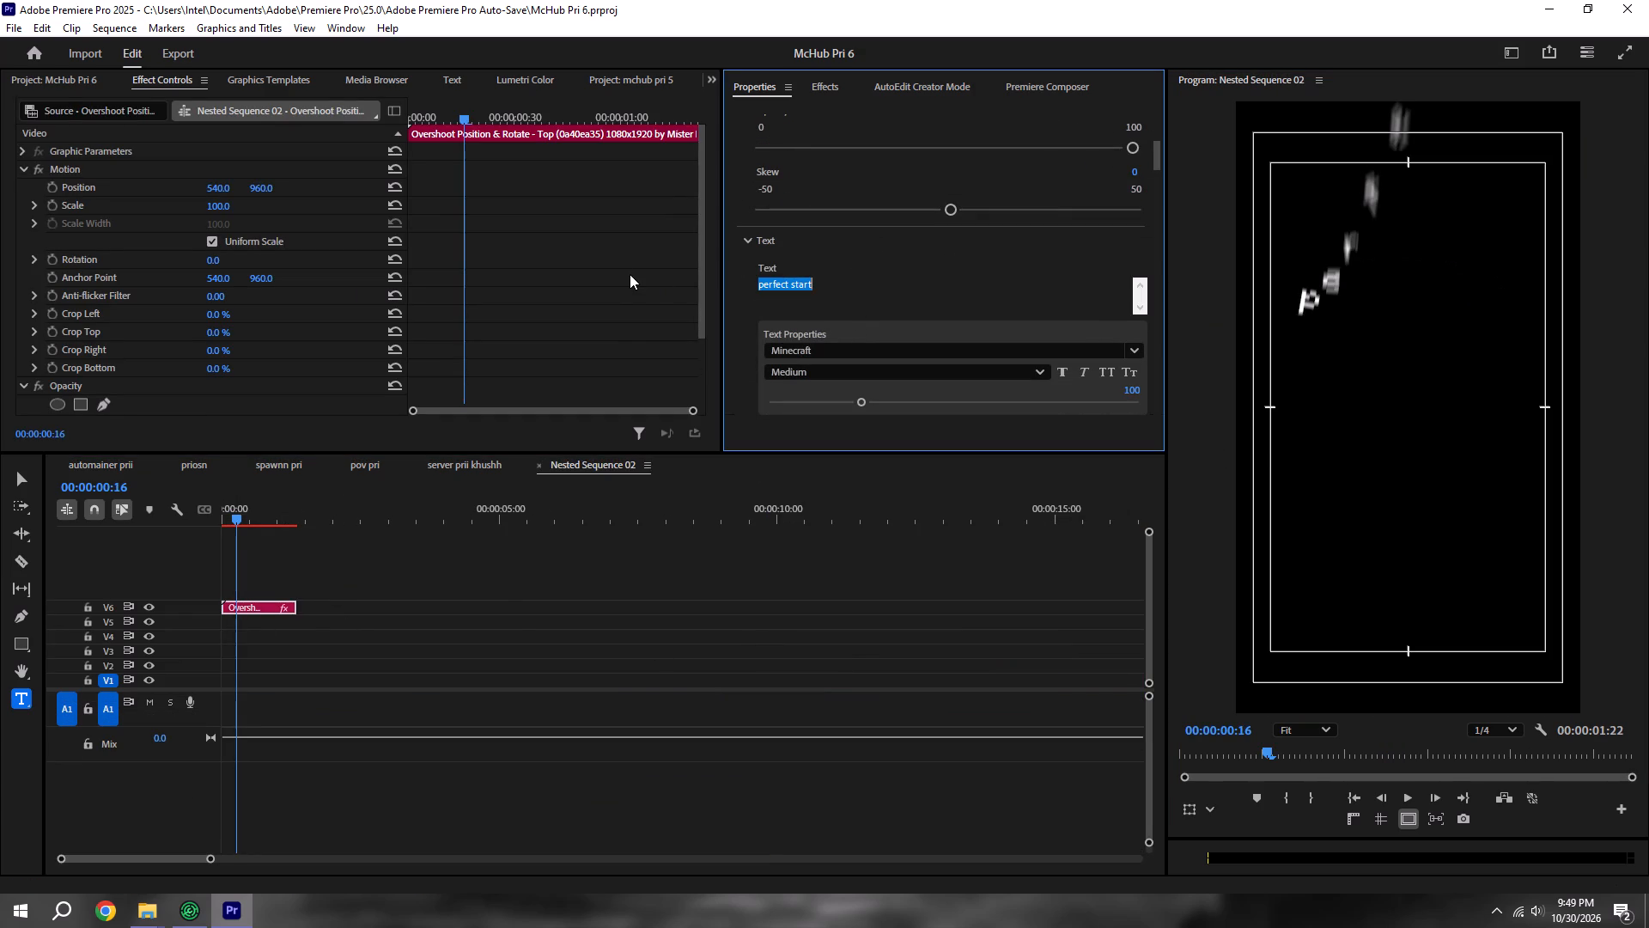
pyautogui.press('BackSpace')
pyautogui.write('500 Blo')
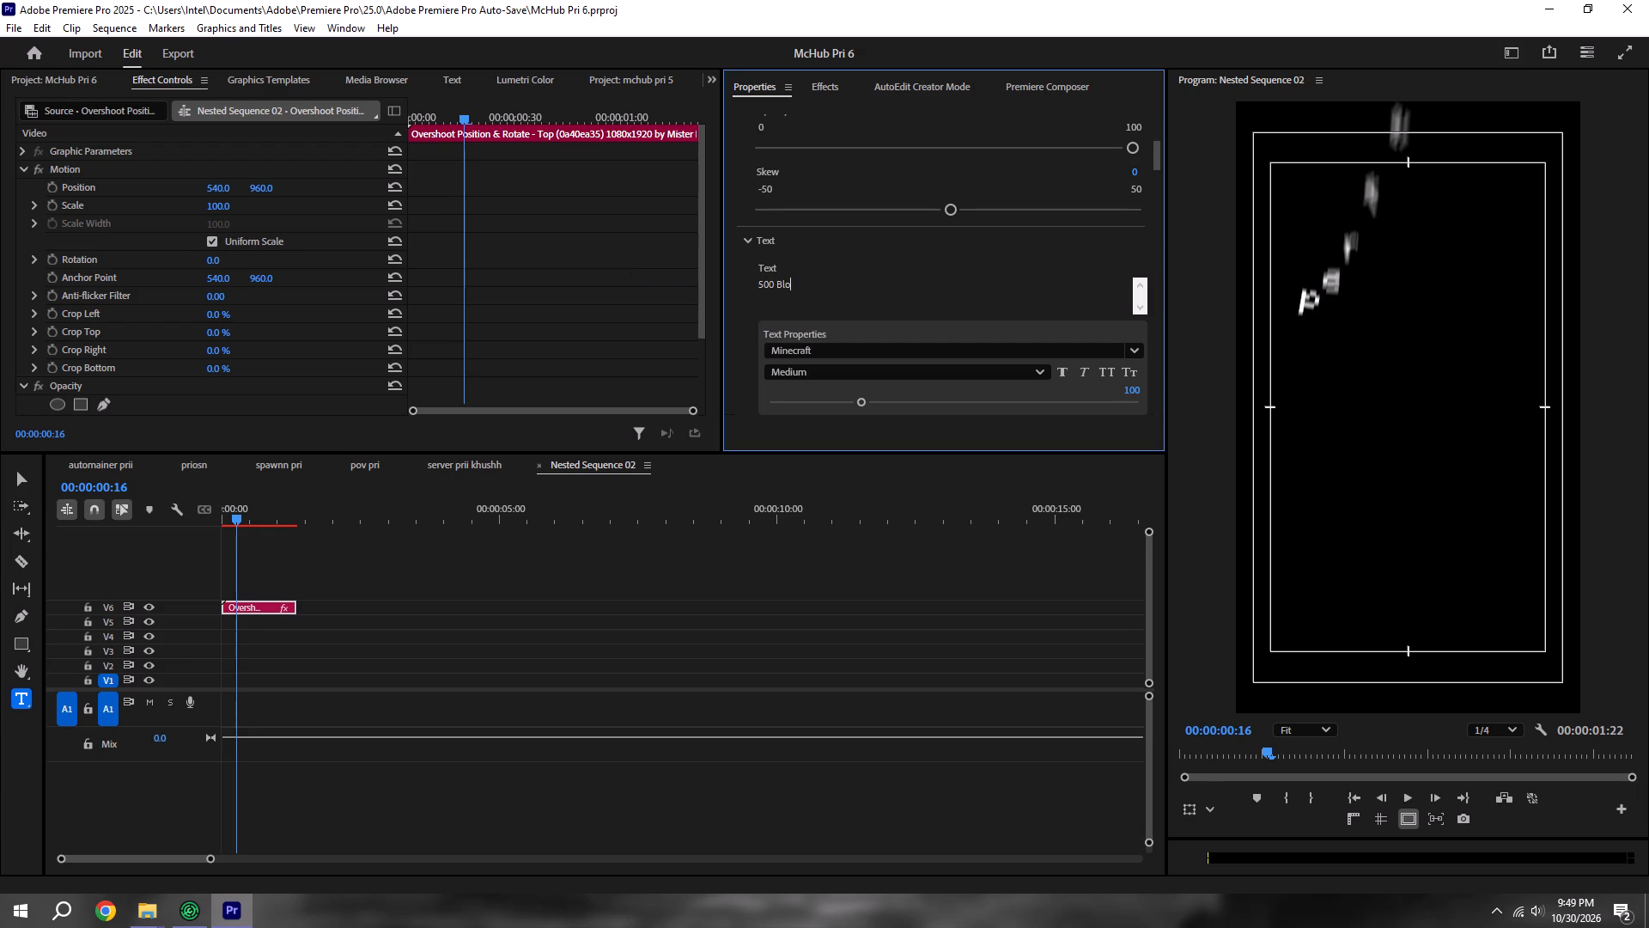
pyautogui.write('cks')
pyautogui.click(758, 628)
pyautogui.hotkey('ctrl', 's')
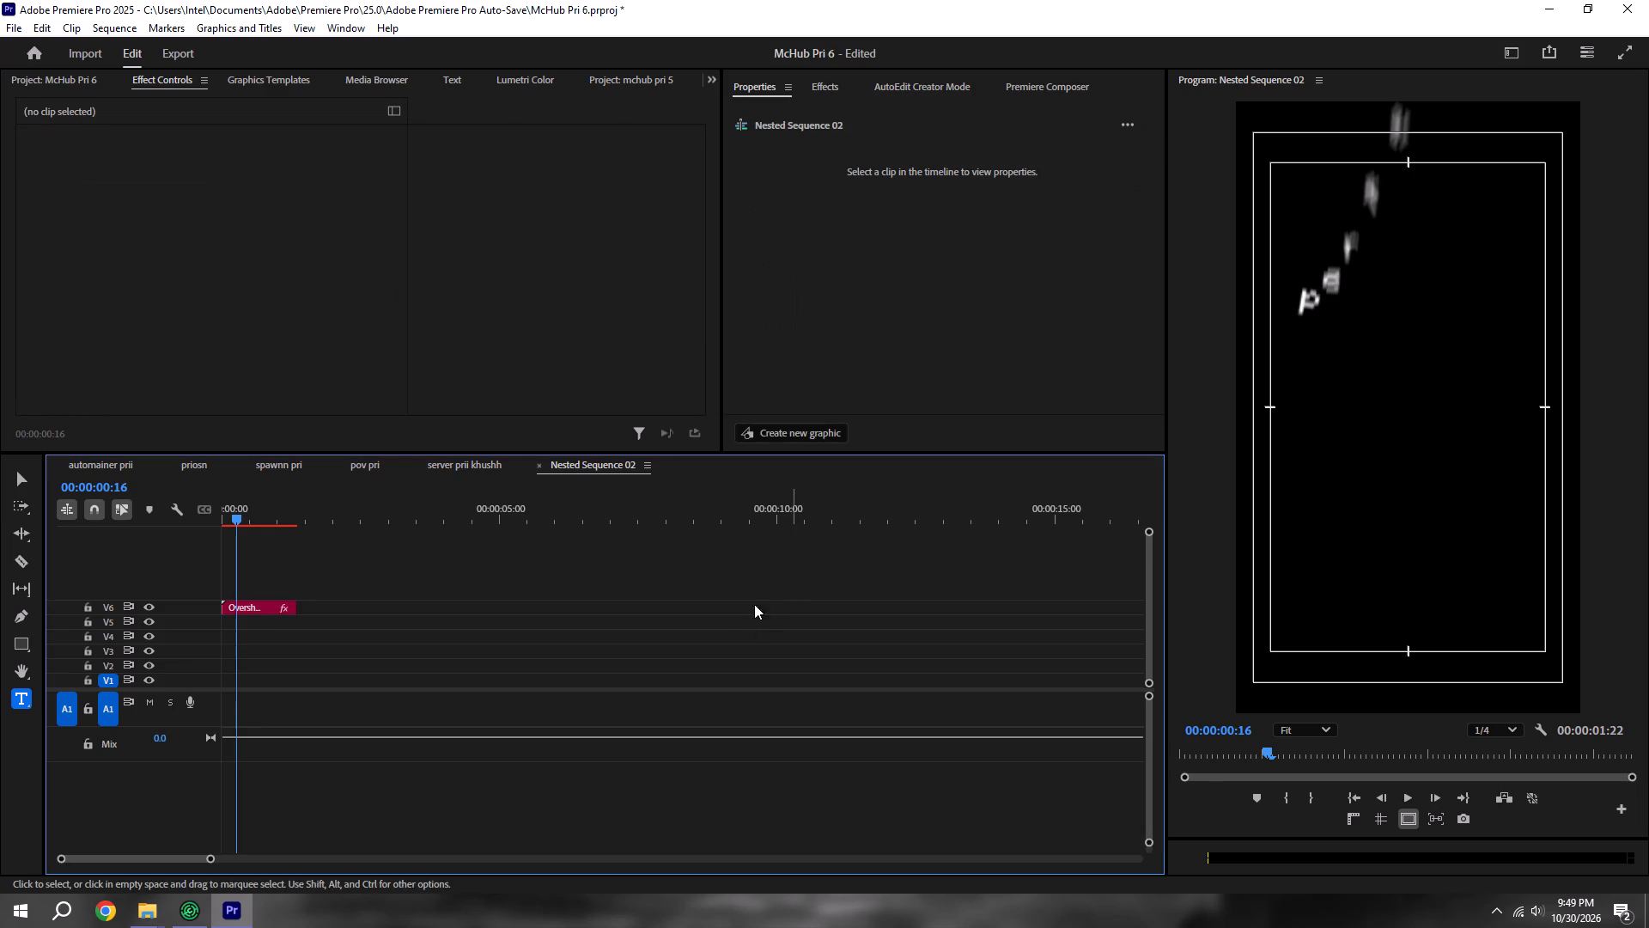
# Return to the automainer prii sequence and save the project.
pyautogui.click(90, 452)
pyautogui.click(96, 463)
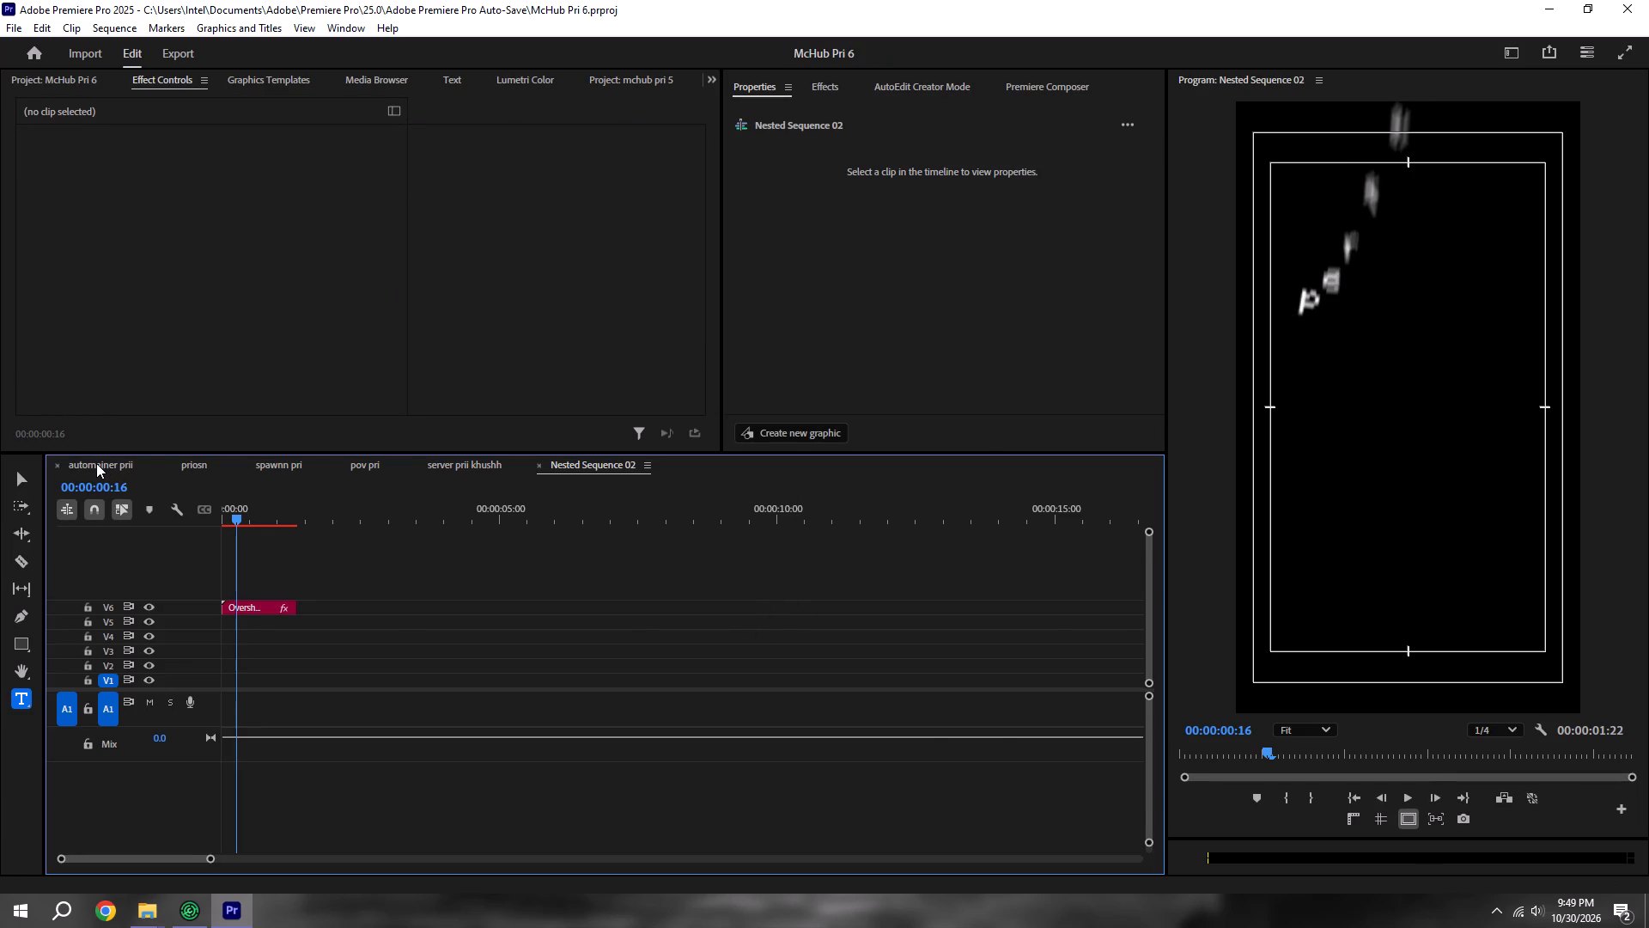
pyautogui.keyDown('alt'); pyautogui.scroll(-5, 96, 464); pyautogui.keyUp('alt')
pyautogui.hotkey('ctrl', 's')
pyautogui.keyDown('alt'); pyautogui.scroll(-6, 482, 611); pyautogui.keyUp('alt')
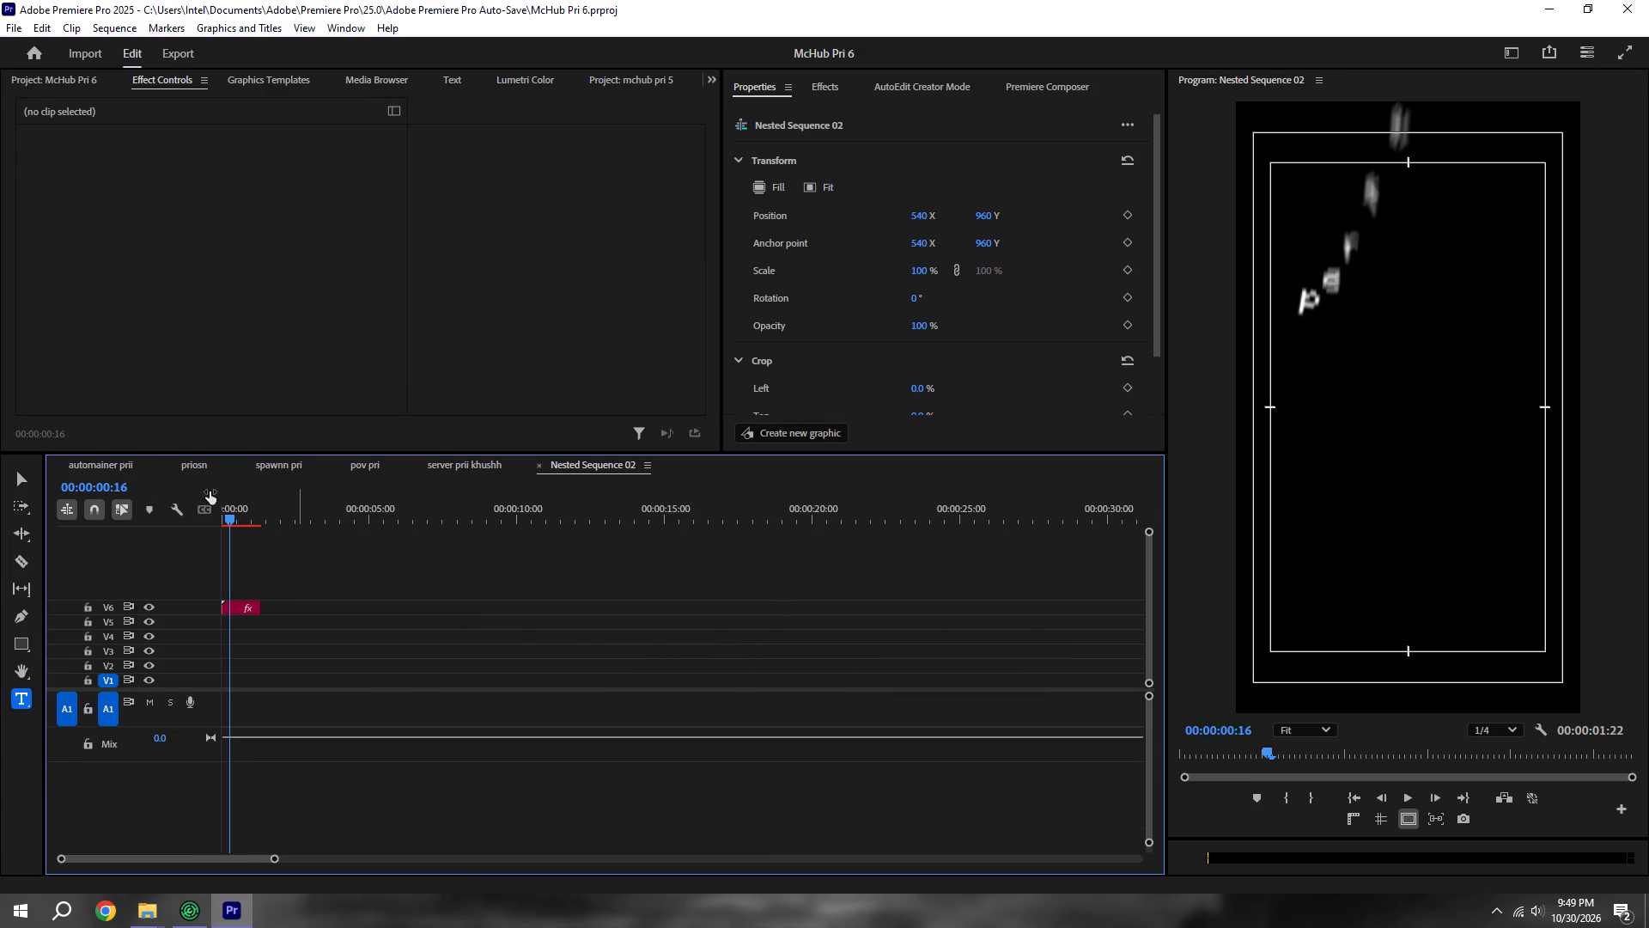
pyautogui.click(95, 464)
pyautogui.keyDown('alt'); pyautogui.scroll(-6, 100, 464); pyautogui.keyUp('alt')
pyautogui.hotkey('ctrl', 's')
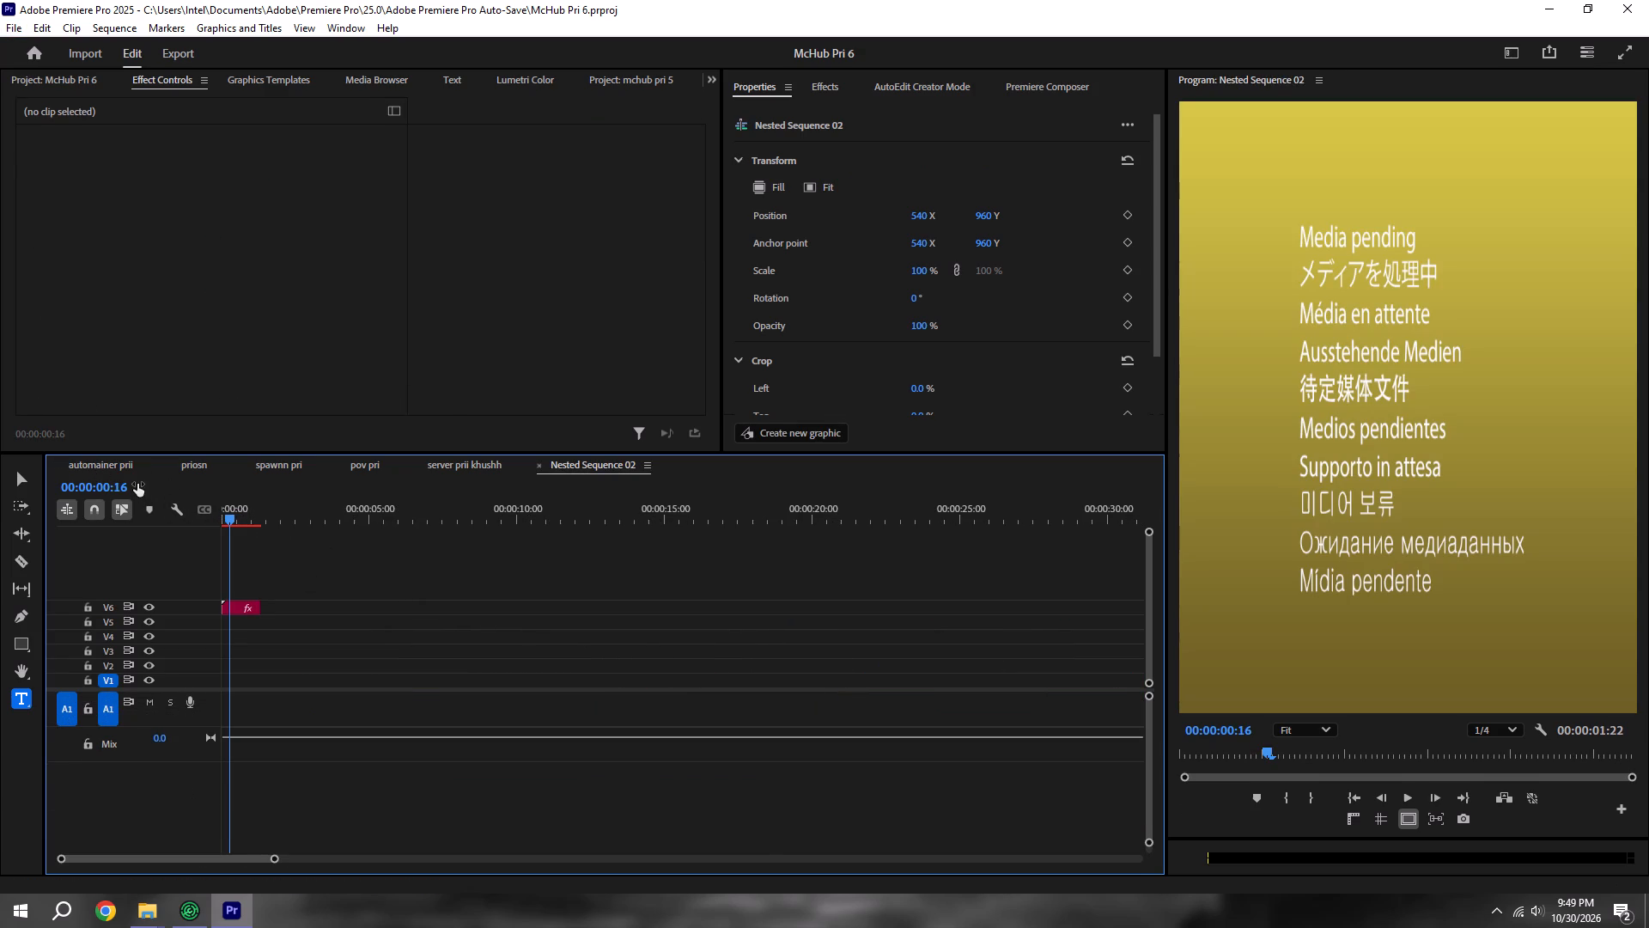
pyautogui.click(127, 475)
pyautogui.click(121, 465)
pyautogui.keyDown('alt'); pyautogui.scroll(-6, 121, 465); pyautogui.keyUp('alt')
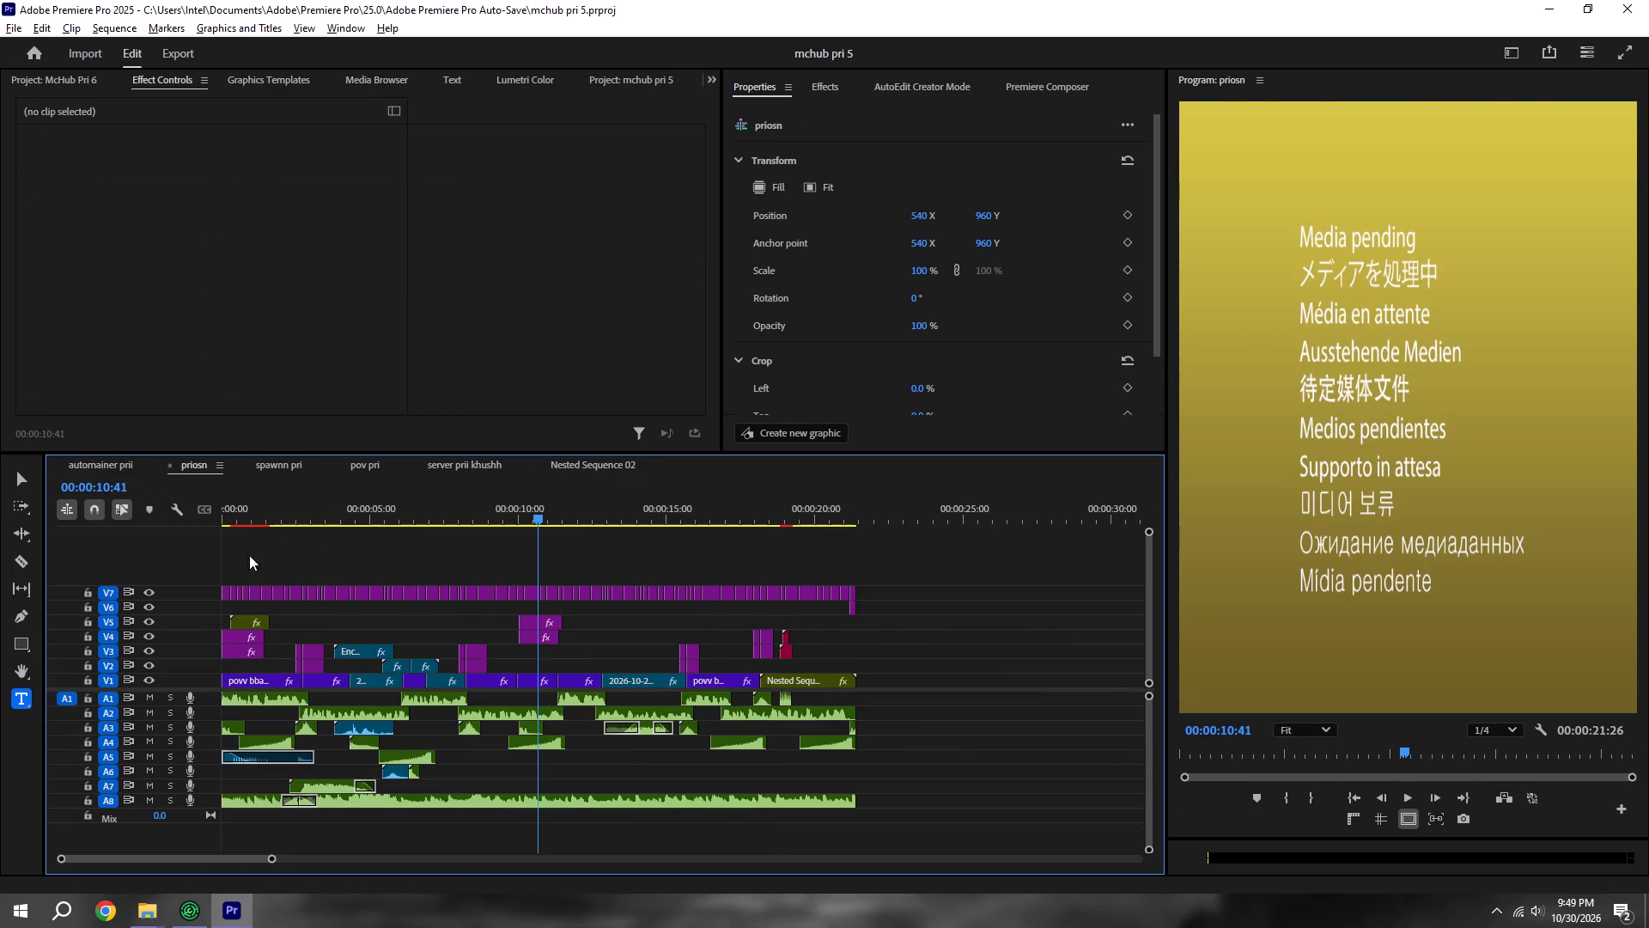
pyautogui.click(122, 467)
pyautogui.keyDown('alt'); pyautogui.scroll(-10, 481, 658); pyautogui.keyUp('alt')
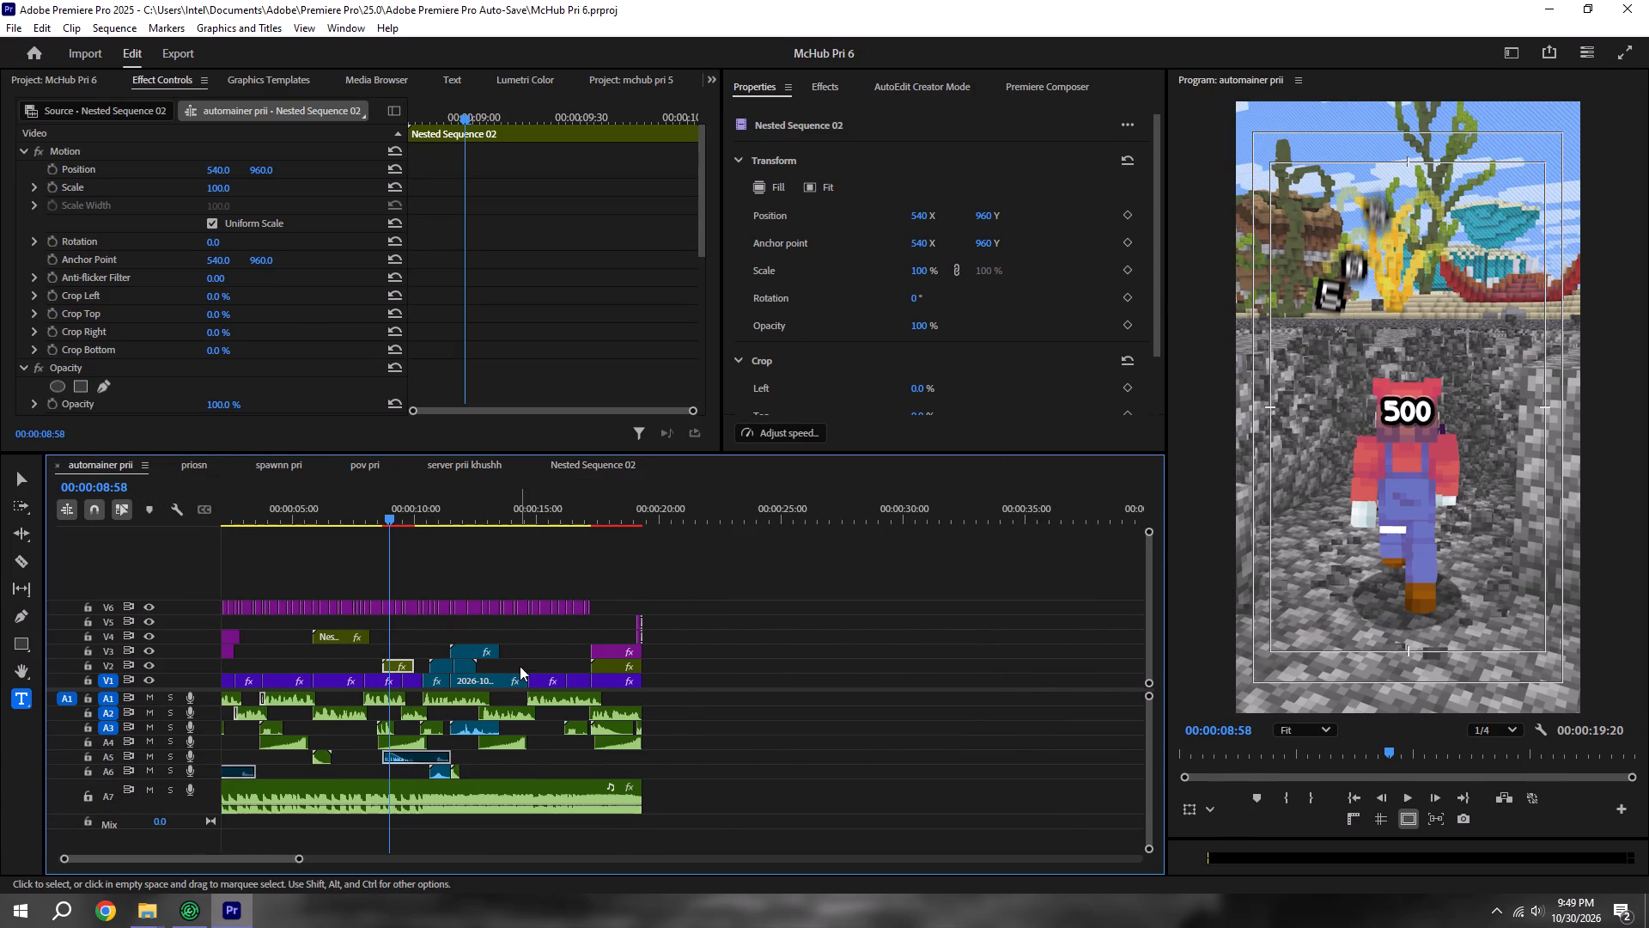
pyautogui.hotkey('ctrl', 's')
# Play through the automainer prii sequence from the start to review it, and save the project.
pyautogui.click(1357, 809)
pyautogui.click(1357, 803)
pyautogui.press('space')
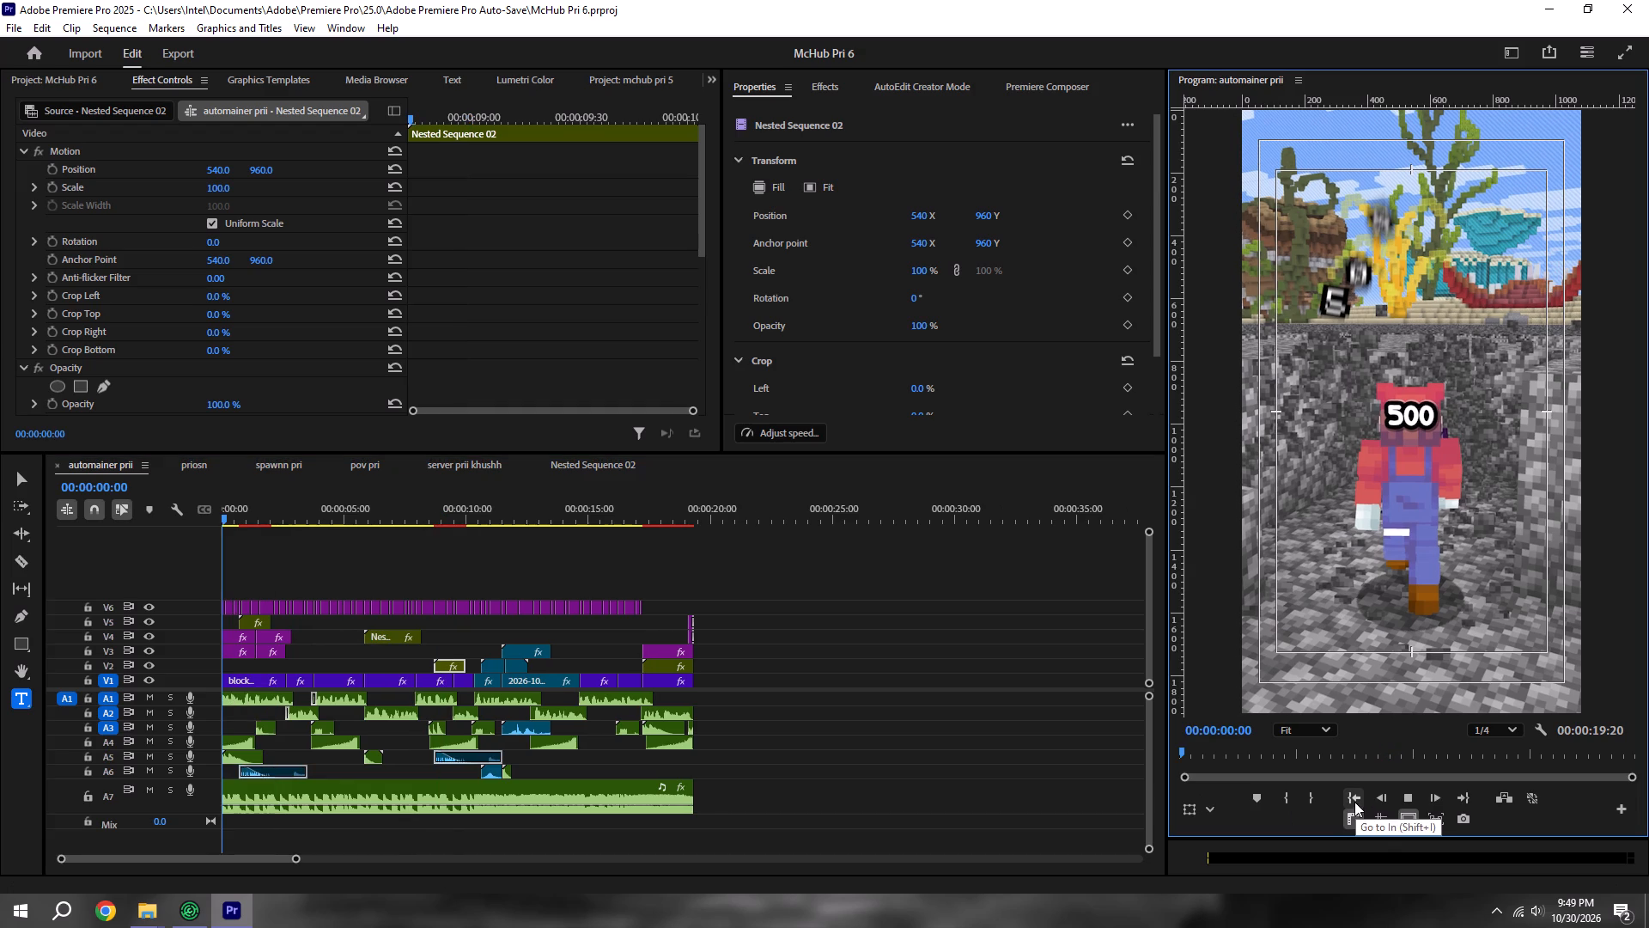
pyautogui.click(1361, 825)
pyautogui.press('space')
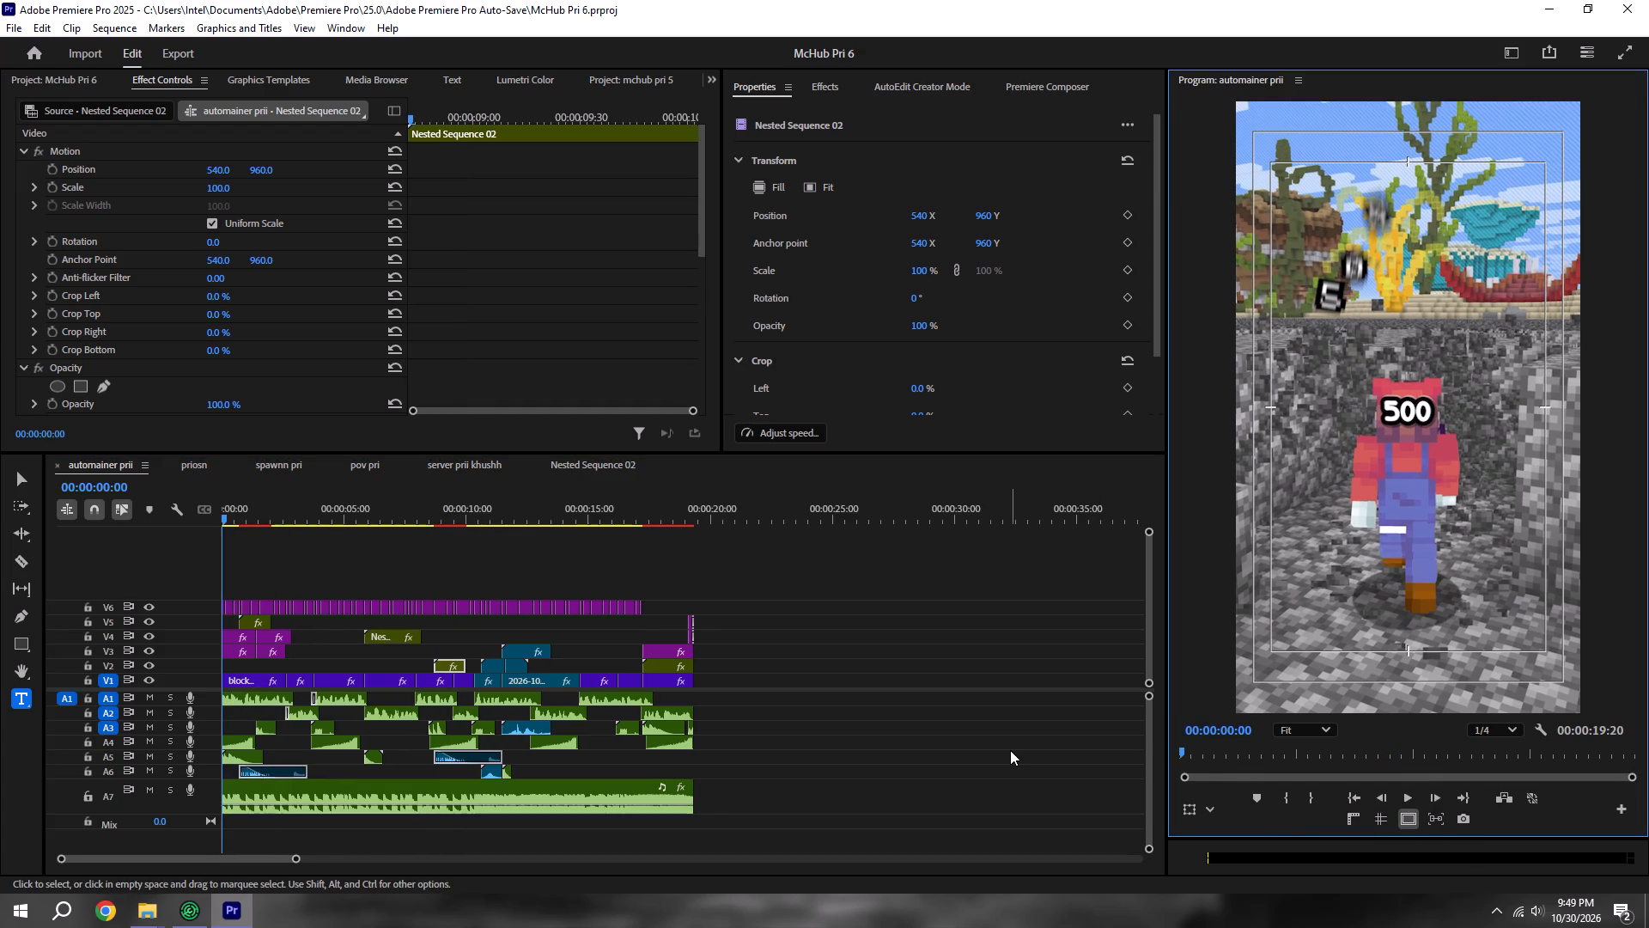
pyautogui.press('space')
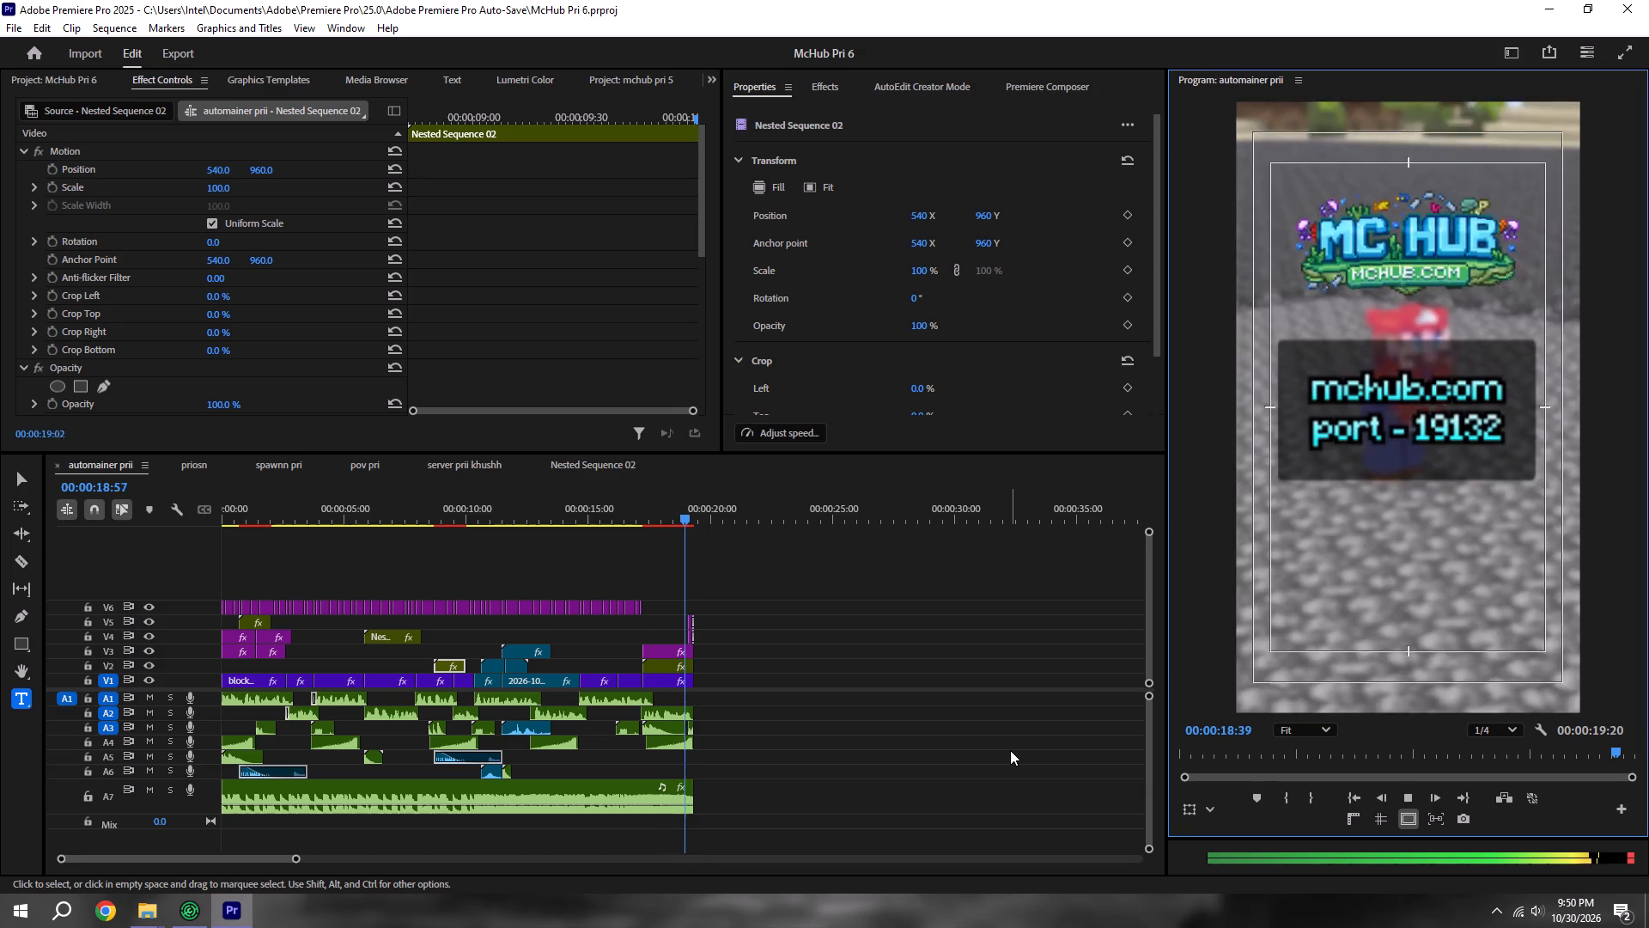
pyautogui.press('space')
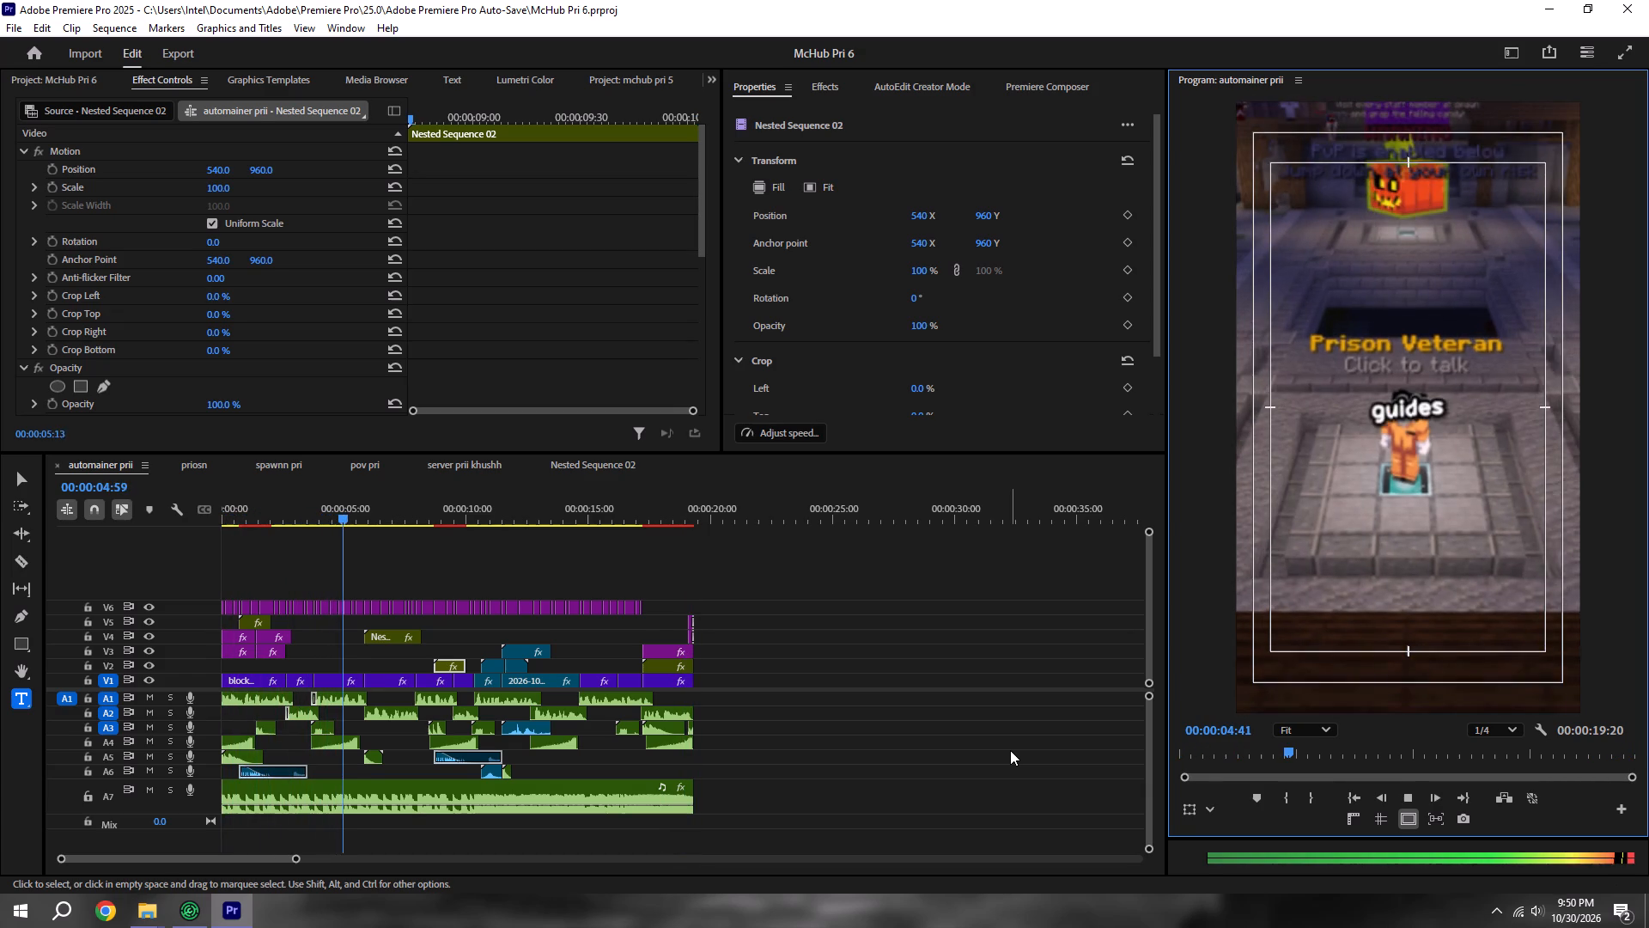
pyautogui.press('space')
pyautogui.hotkey('ctrl', 's')
# Keyframe the scale of block toad prii.mp4 from 100 at the clip's start to 120 at 00:00:01:14, and save.
pyautogui.moveTo(347, 509); pyautogui.dragTo(55, 514)
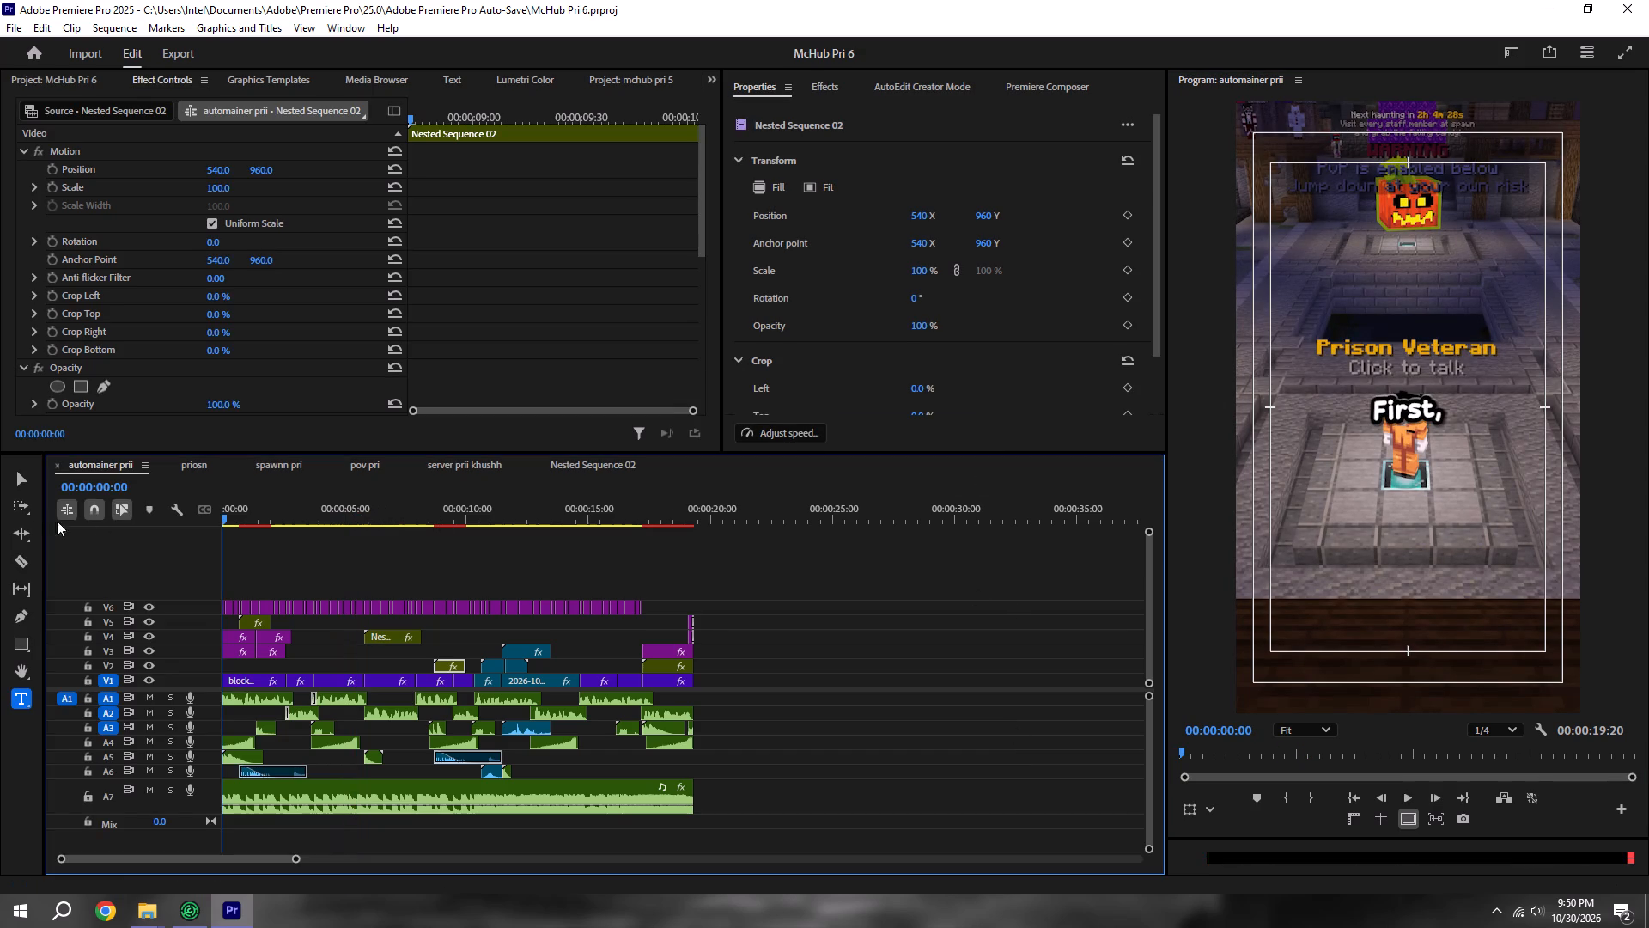
pyautogui.press('space')
pyautogui.scroll(11, 297, 636)
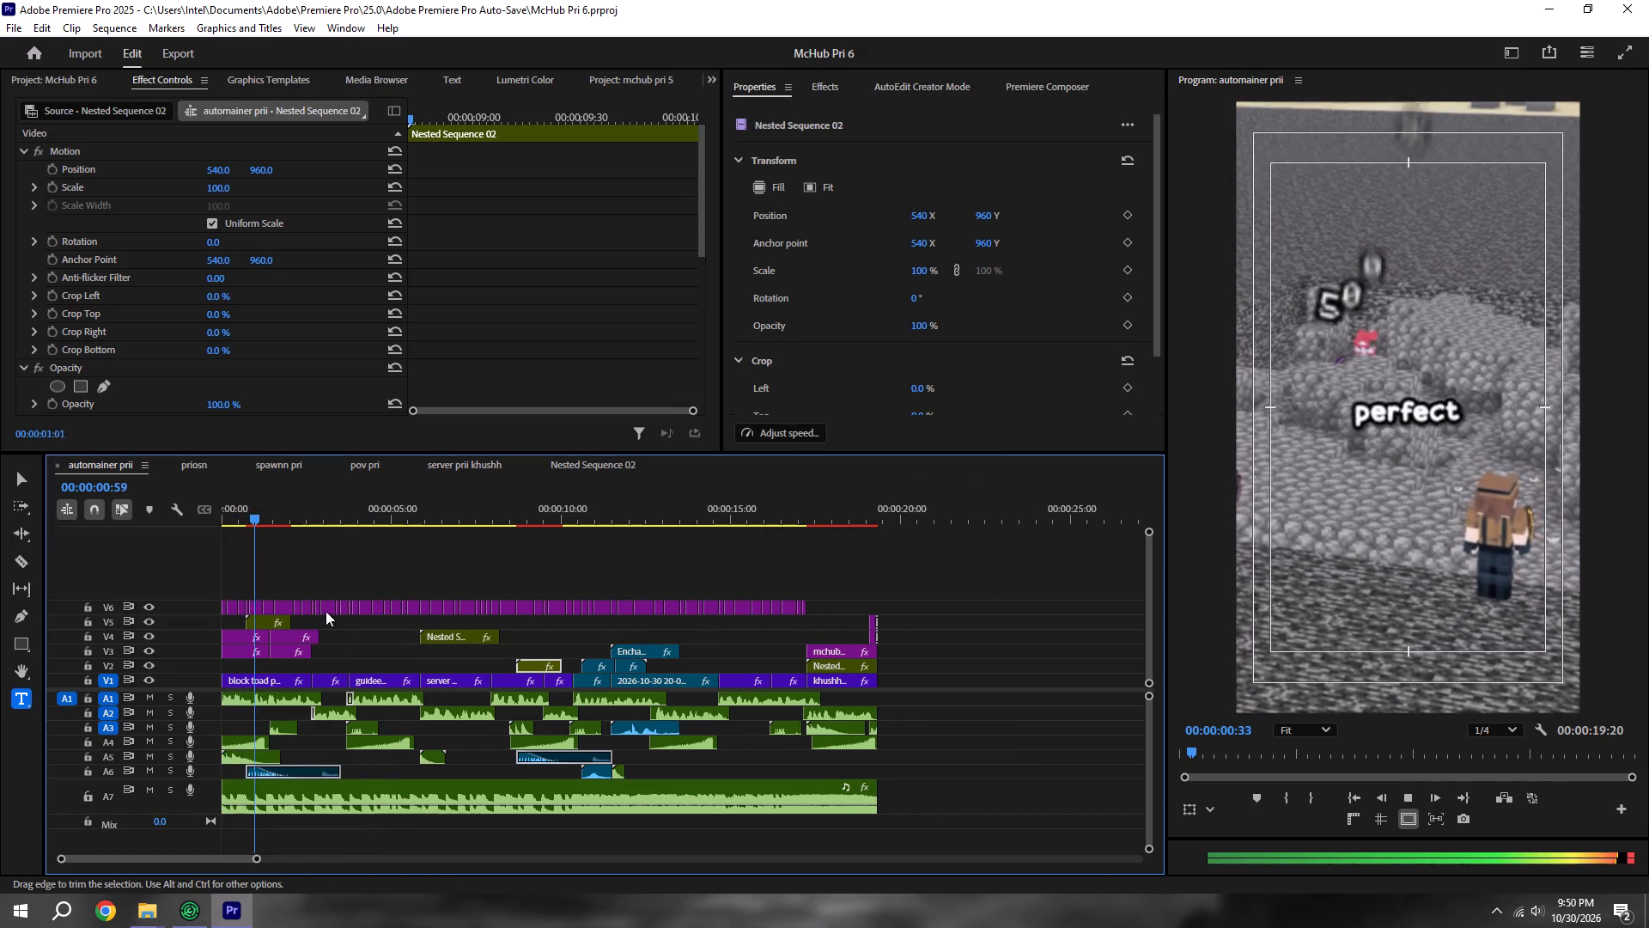
pyautogui.press('space')
pyautogui.click(274, 680)
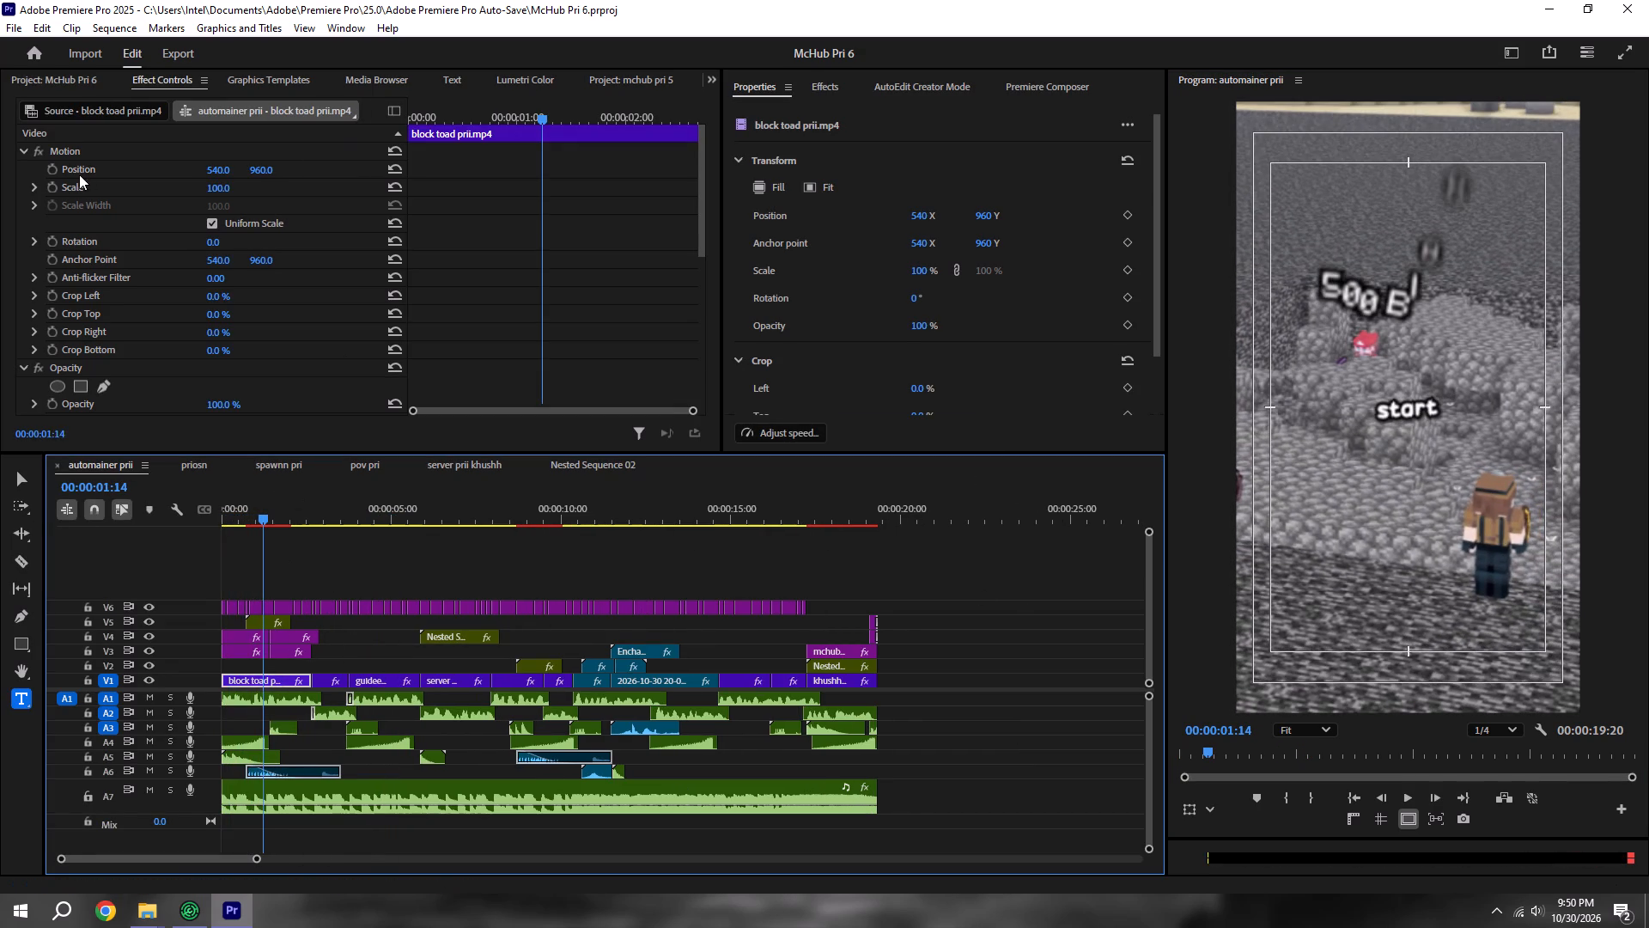
pyautogui.click(48, 180)
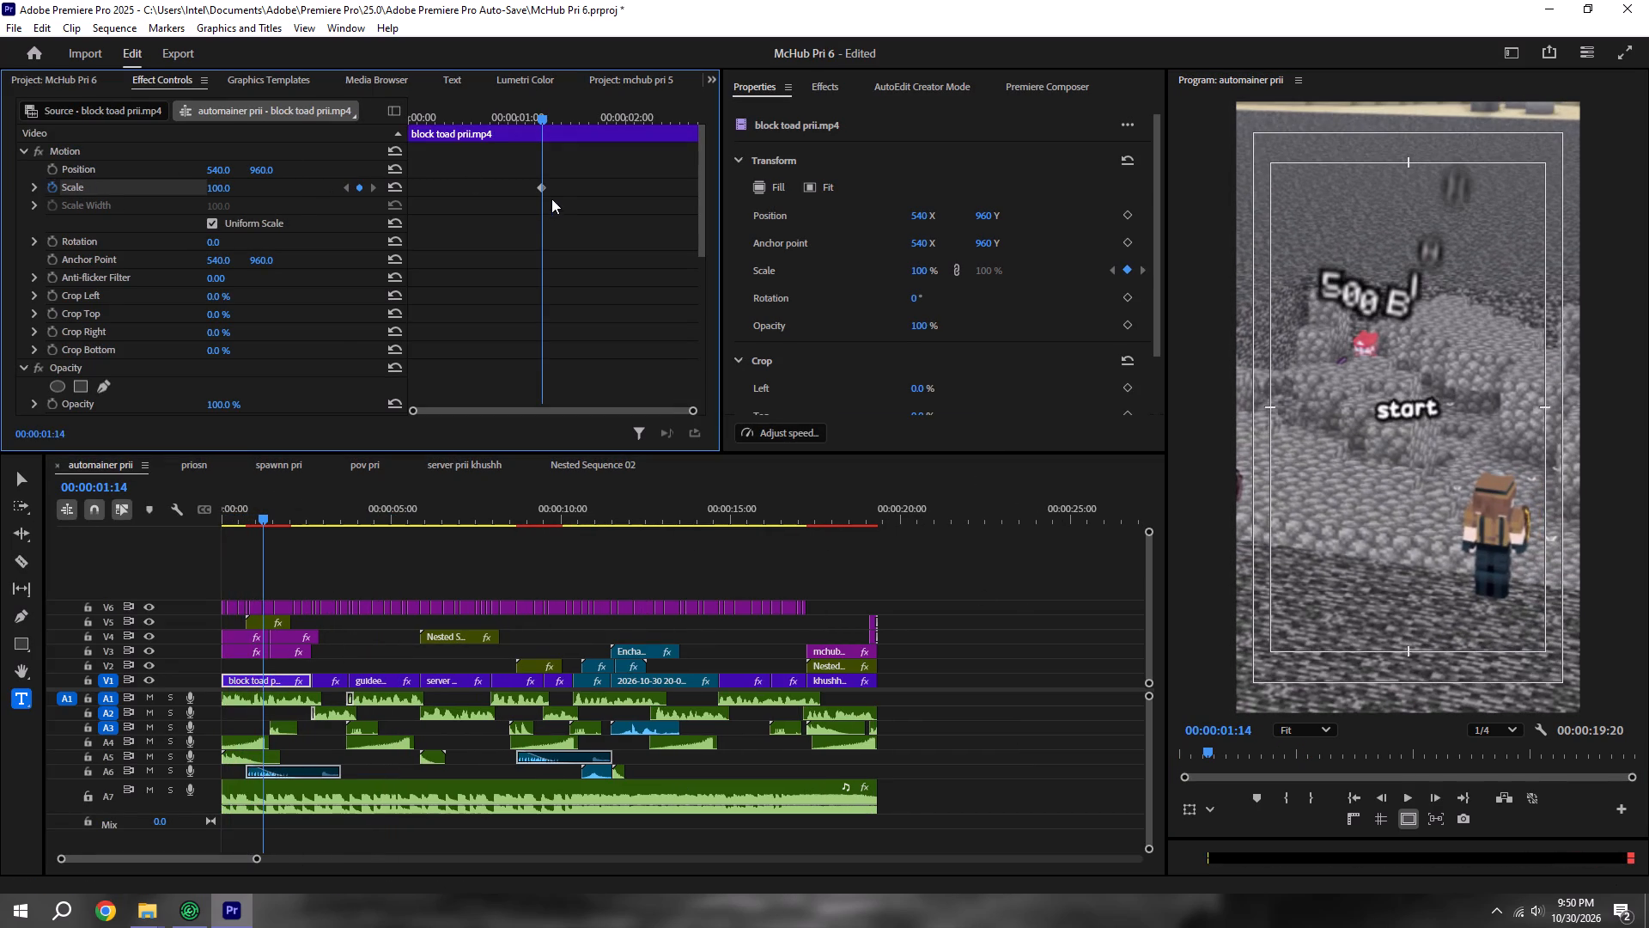
pyautogui.moveTo(540, 189); pyautogui.dragTo(360, 186)
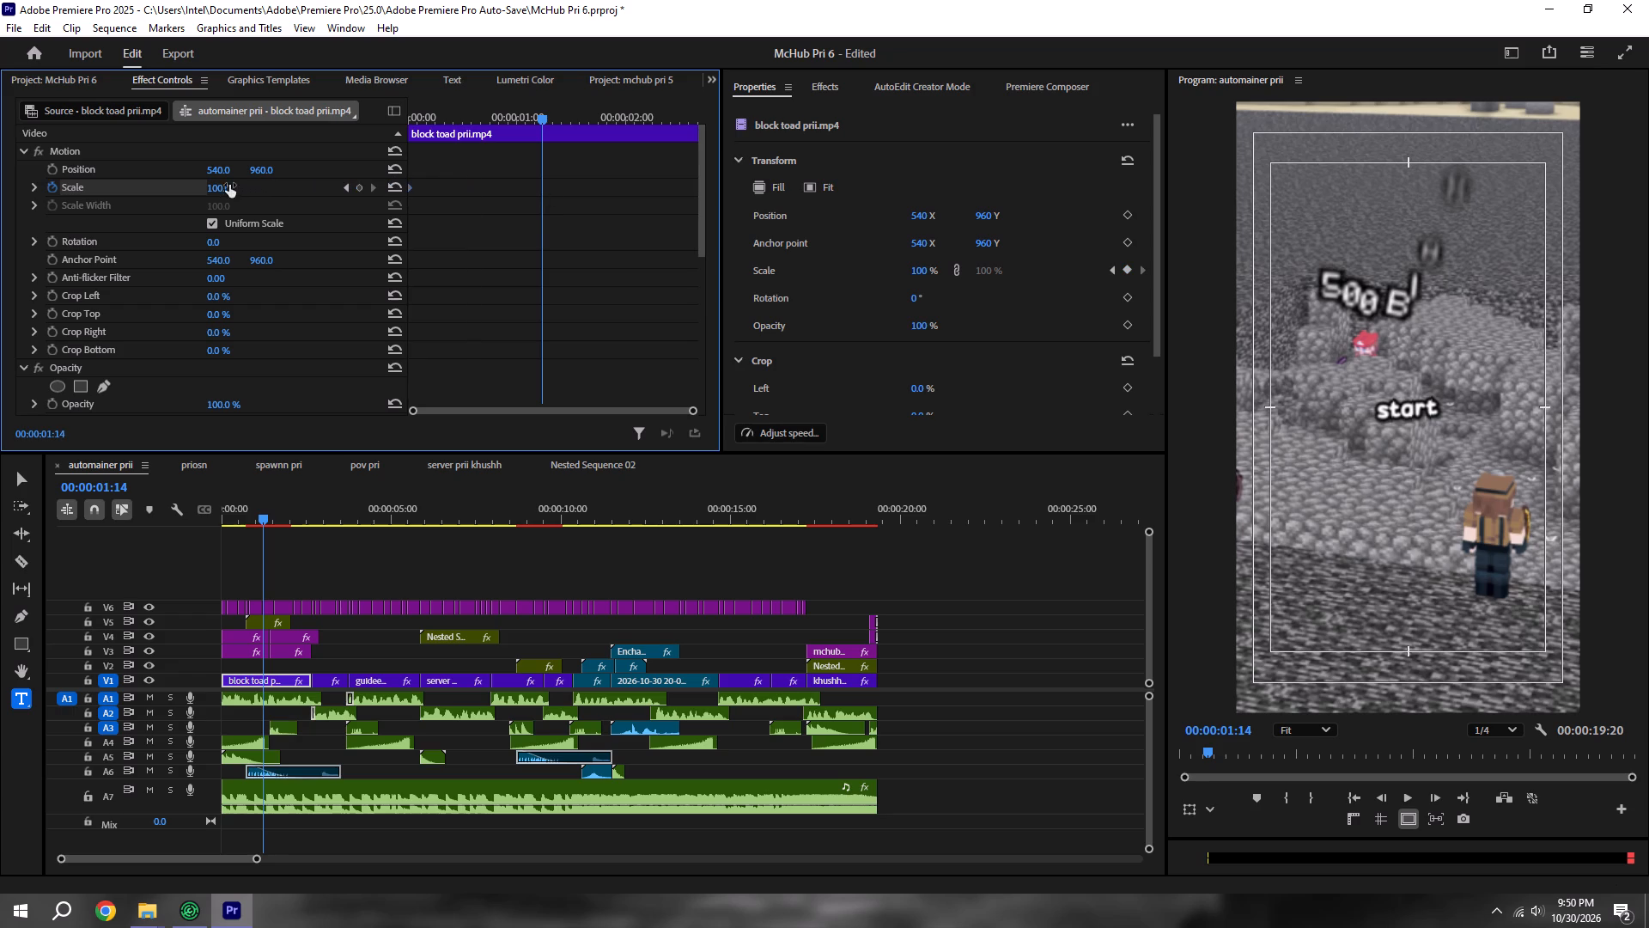
pyautogui.click(229, 185)
pyautogui.write('120')
pyautogui.press('Return')
pyautogui.hotkey('ctrl', 's')
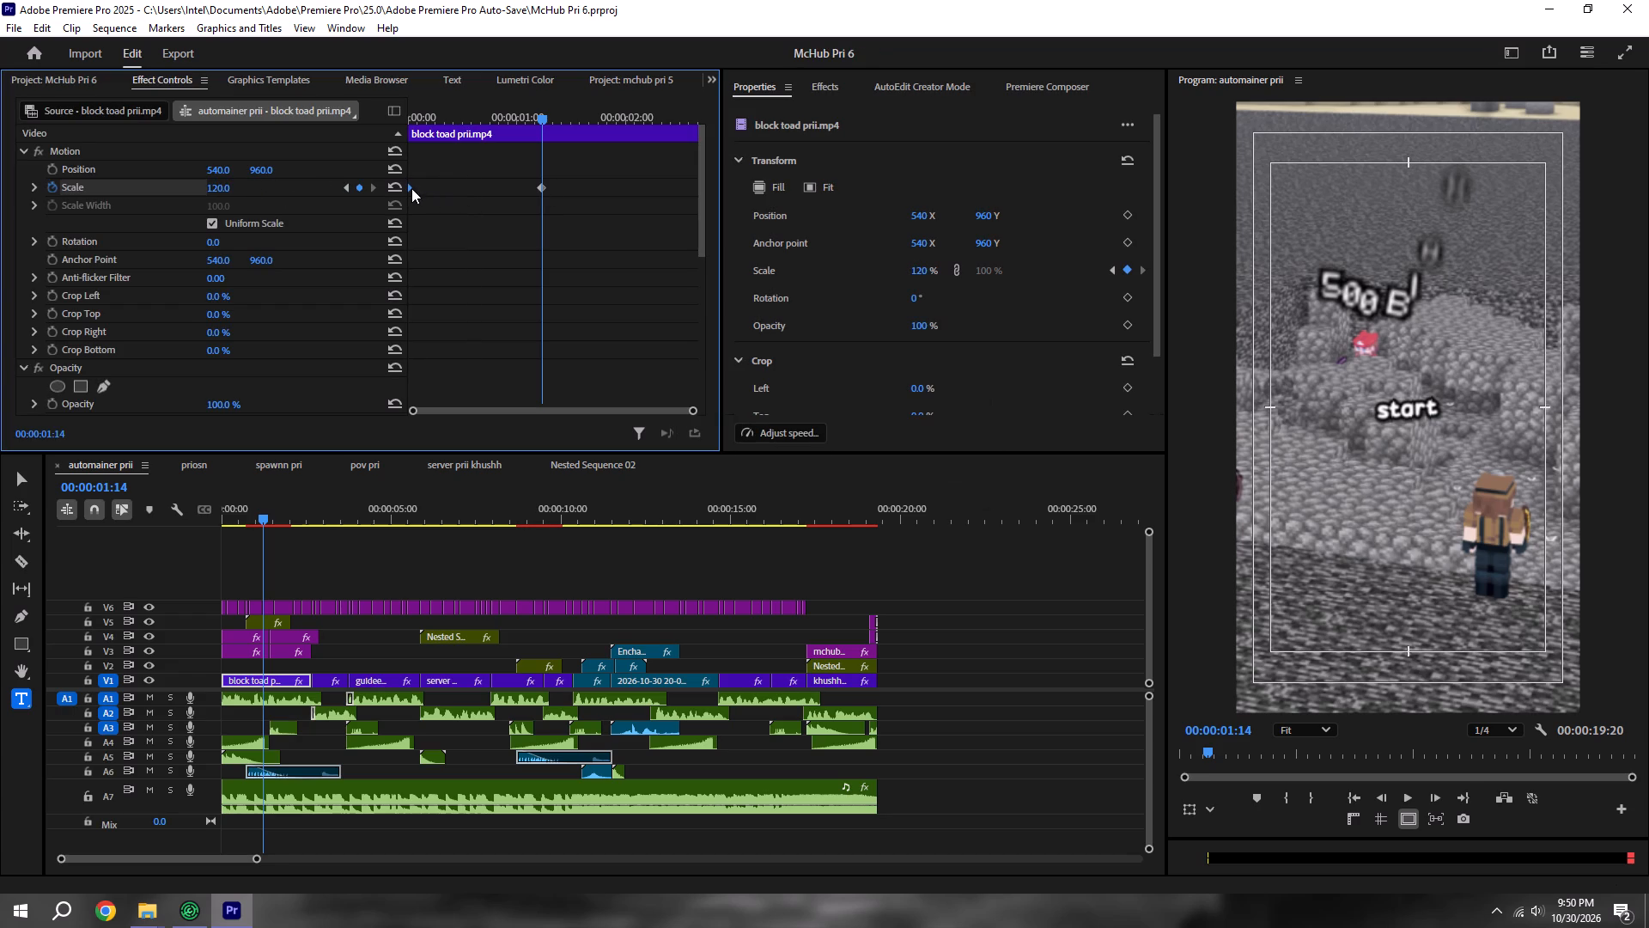
# Rearrange the scale keyframes on block toad prii.mp4 so 120 sits at its start and 100 at its end, and save.
pyautogui.moveTo(411, 188); pyautogui.dragTo(478, 201)
pyautogui.click(532, 234)
pyautogui.moveTo(542, 188); pyautogui.dragTo(350, 206)
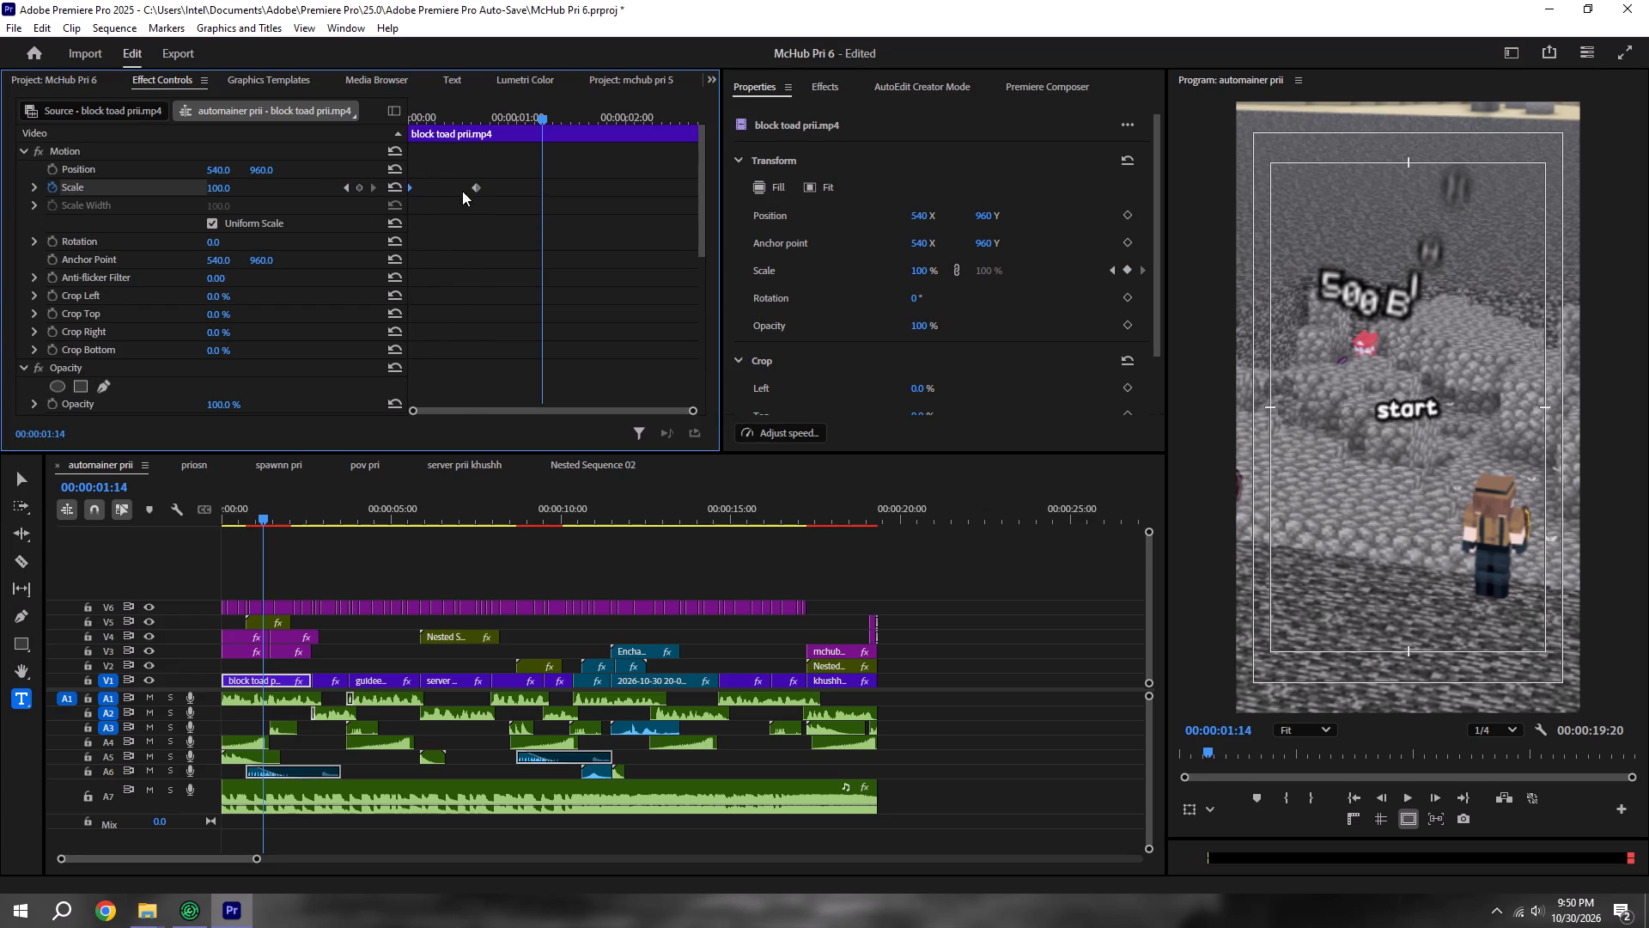
pyautogui.moveTo(474, 190); pyautogui.dragTo(869, 252)
pyautogui.hotkey('ctrl', 's')
# Play the sequence from the start to check the opening zoom and following clips, and save.
pyautogui.moveTo(252, 507); pyautogui.dragTo(123, 527)
pyautogui.click(367, 577)
pyautogui.press('space')
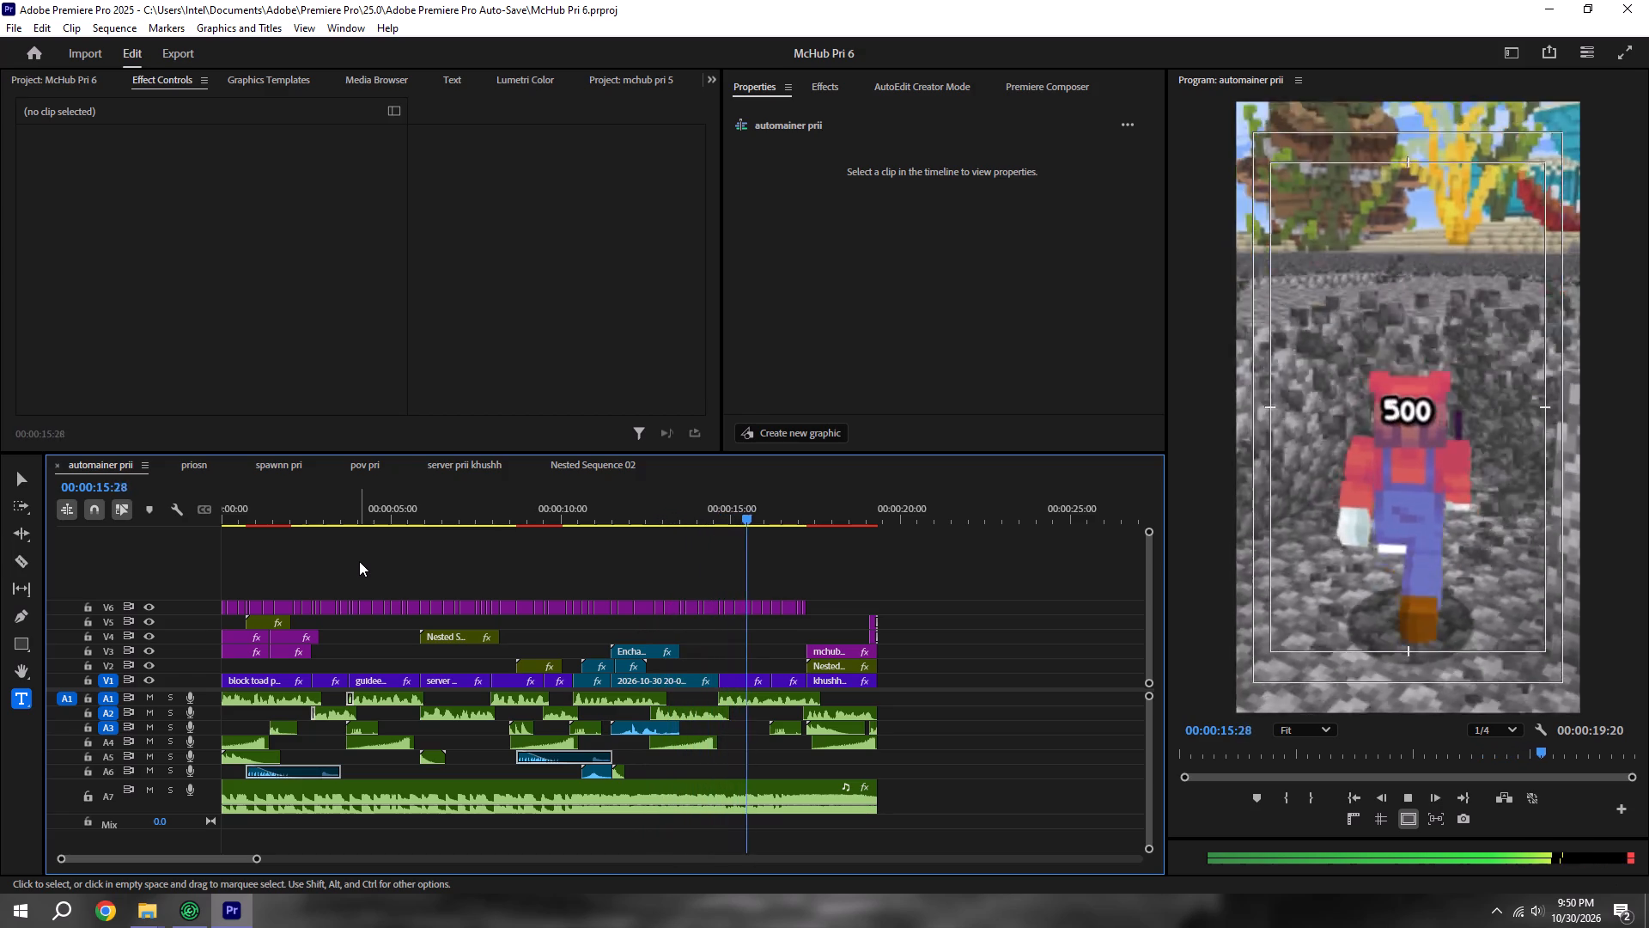
pyautogui.press('space')
pyautogui.hotkey('ctrl', 's')
pyautogui.moveTo(259, 510); pyautogui.dragTo(245, 515)
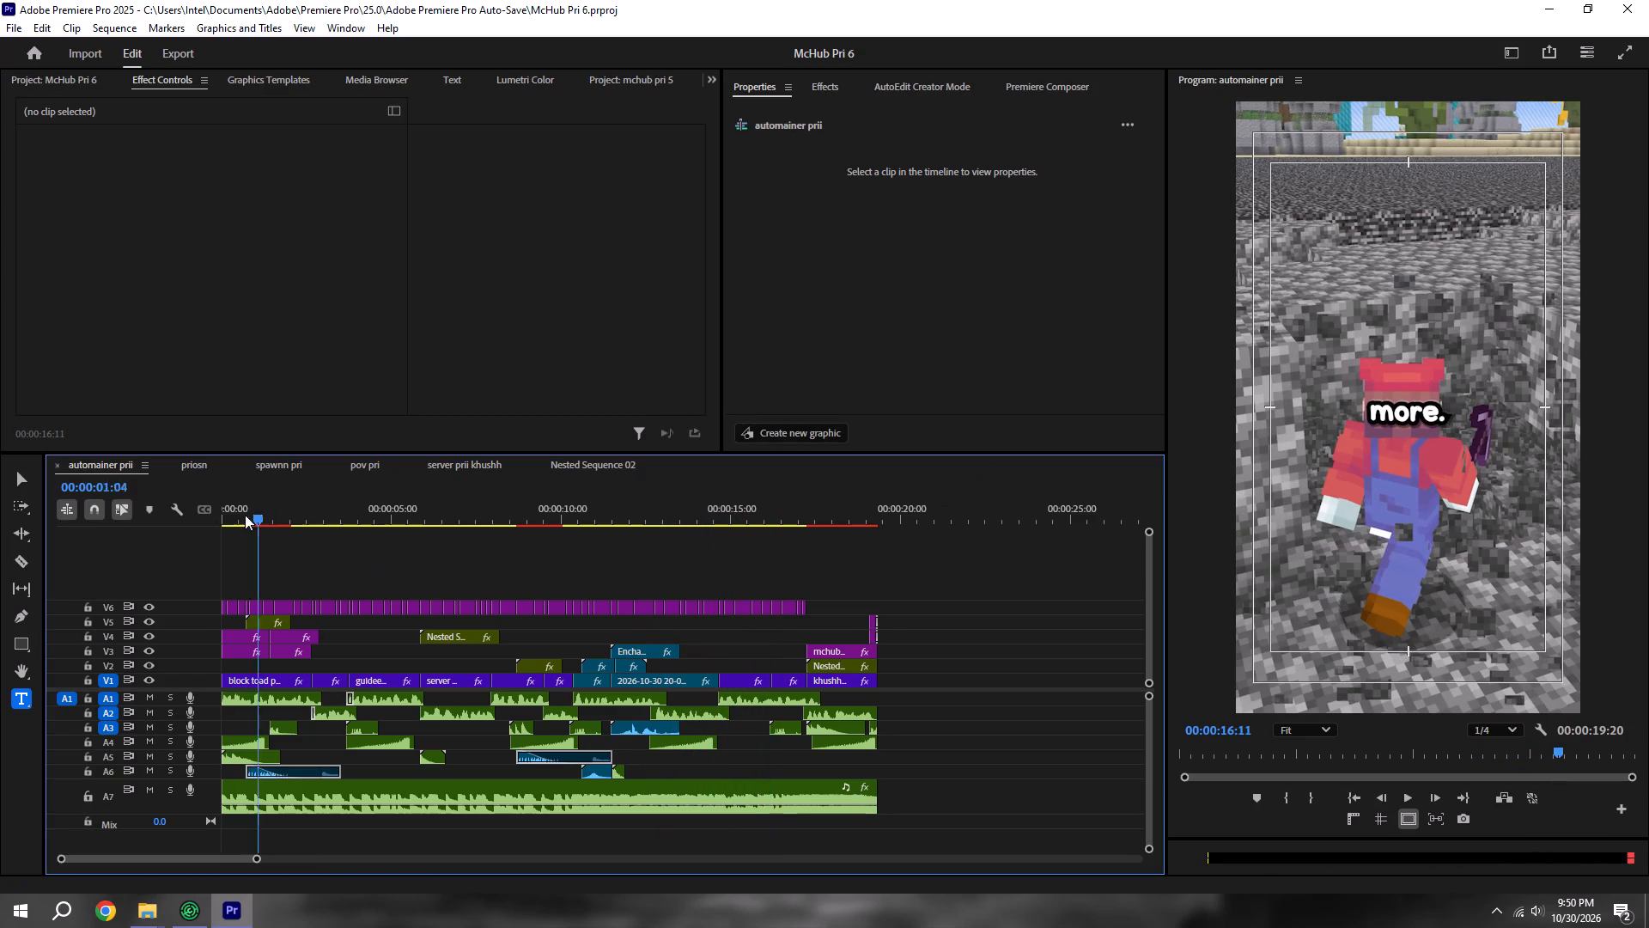
pyautogui.moveTo(245, 515); pyautogui.dragTo(35, 542)
pyautogui.press('space')
pyautogui.keyDown('alt'); pyautogui.scroll(10, 316, 675); pyautogui.keyUp('alt')
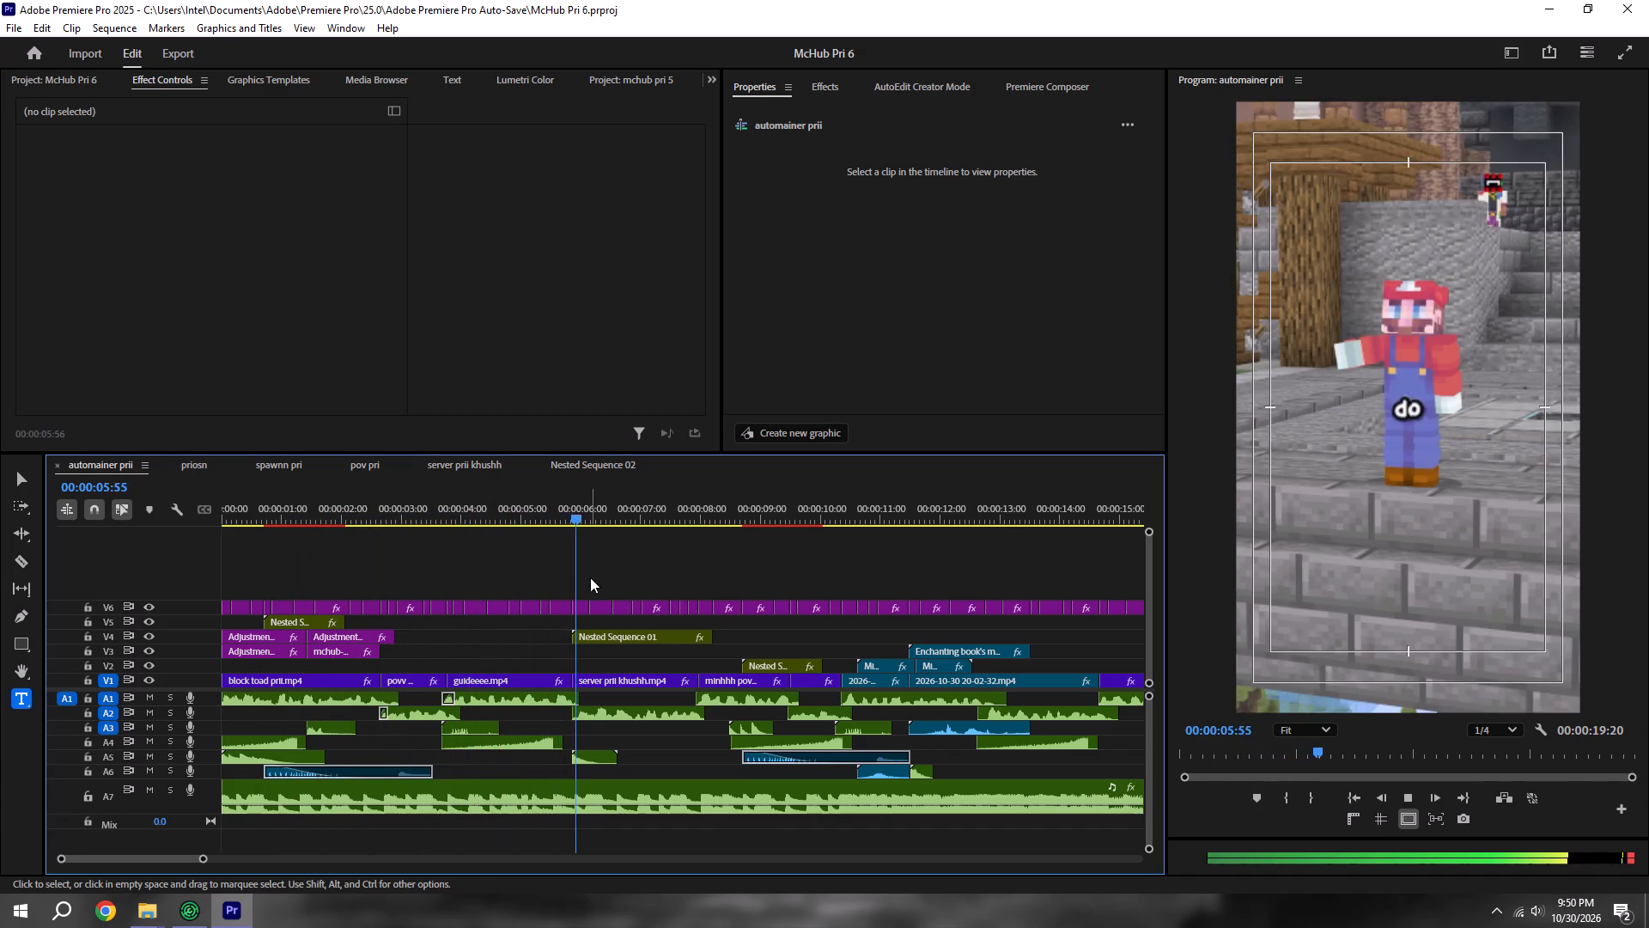
pyautogui.keyDown('alt'); pyautogui.scroll(2, 622, 668); pyautogui.keyUp('alt')
pyautogui.hotkey('ctrl', 's')
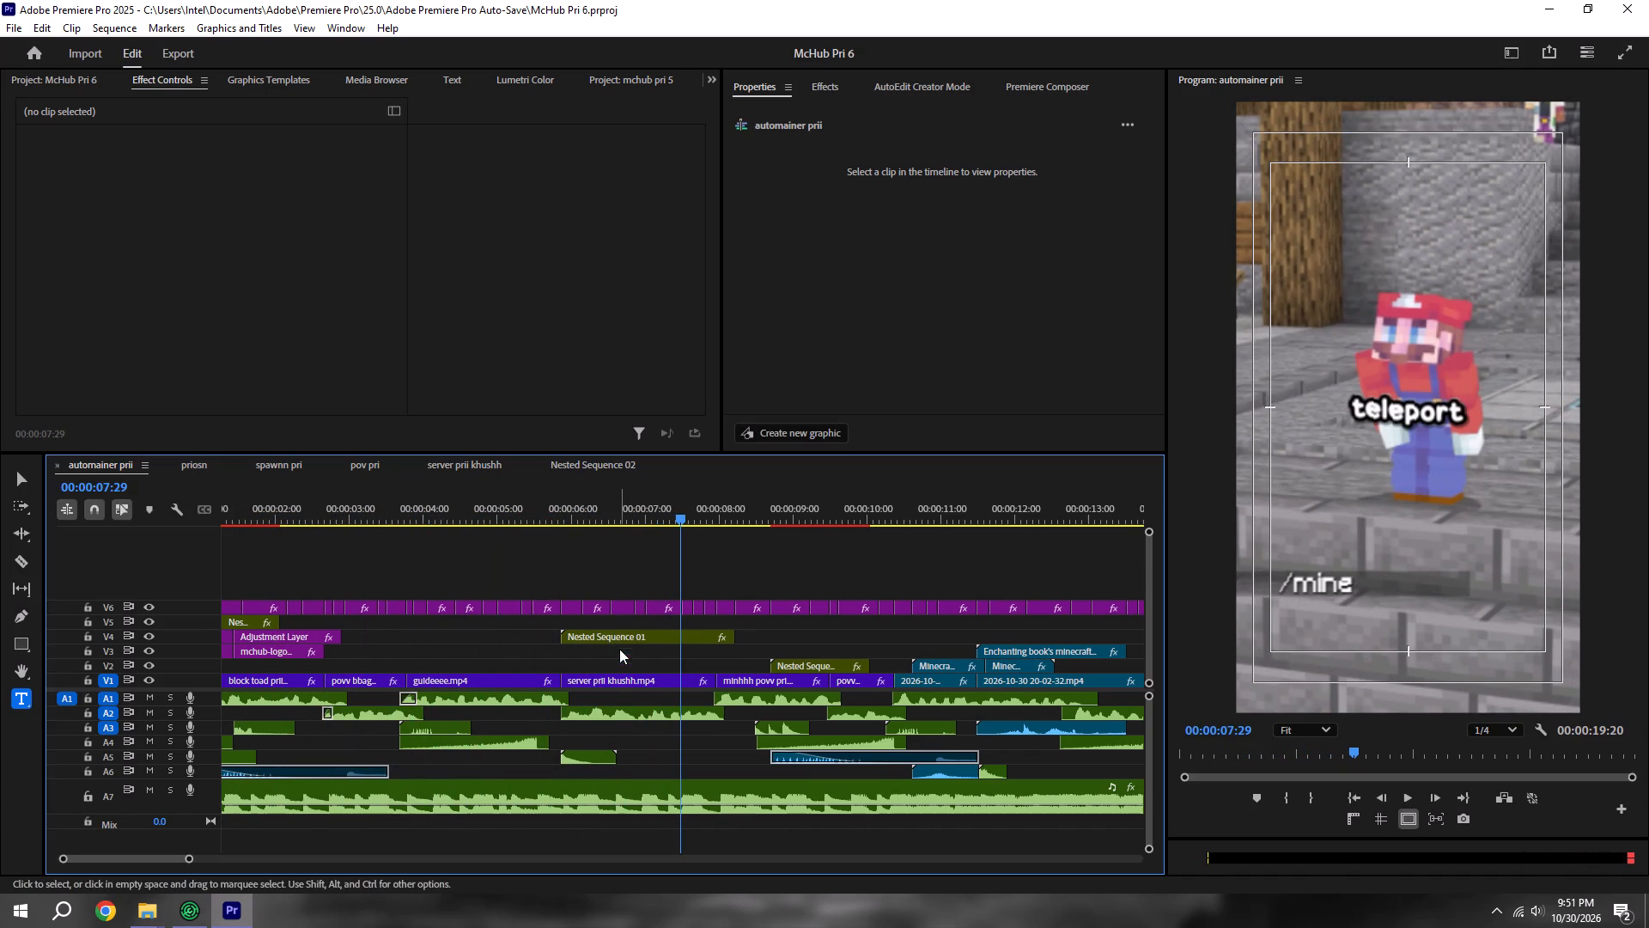
# Move the Nested Sequence 01 clip from V4 down to V2.
pyautogui.moveTo(614, 636); pyautogui.dragTo(617, 662)
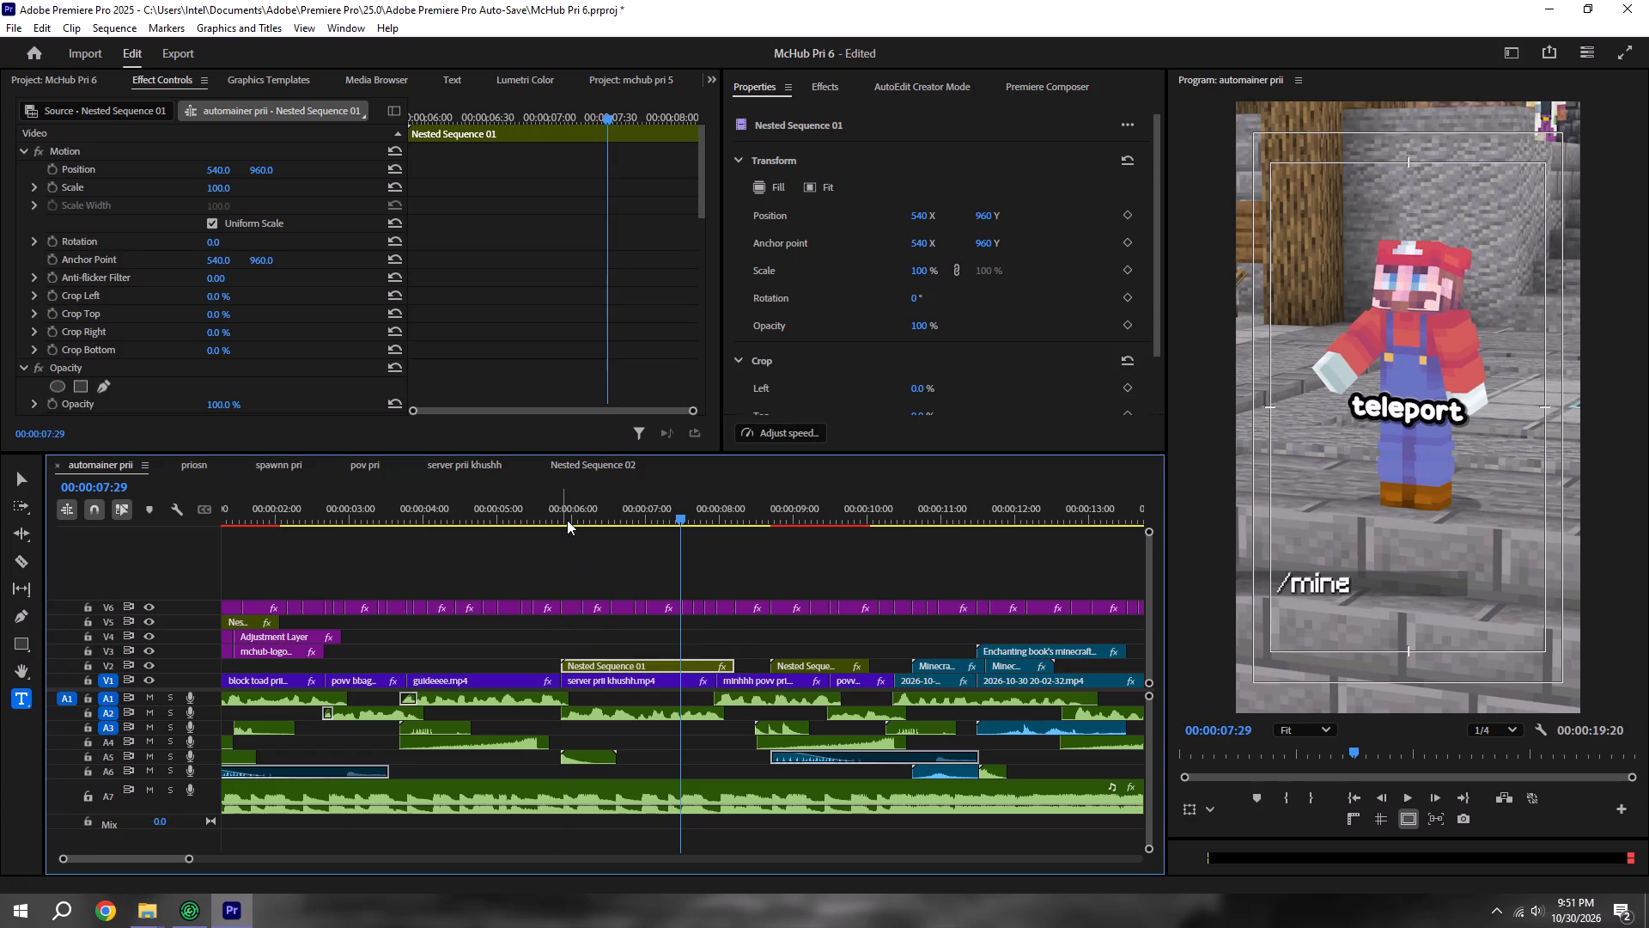
# Add the Premiere Composer Rotate CW transition with sound at the 00:00:05:52 cut before server prii khushh.mp4, and save.
pyautogui.keyDown('shift'); pyautogui.click(567, 516); pyautogui.keyUp('shift')
pyautogui.click(1056, 82)
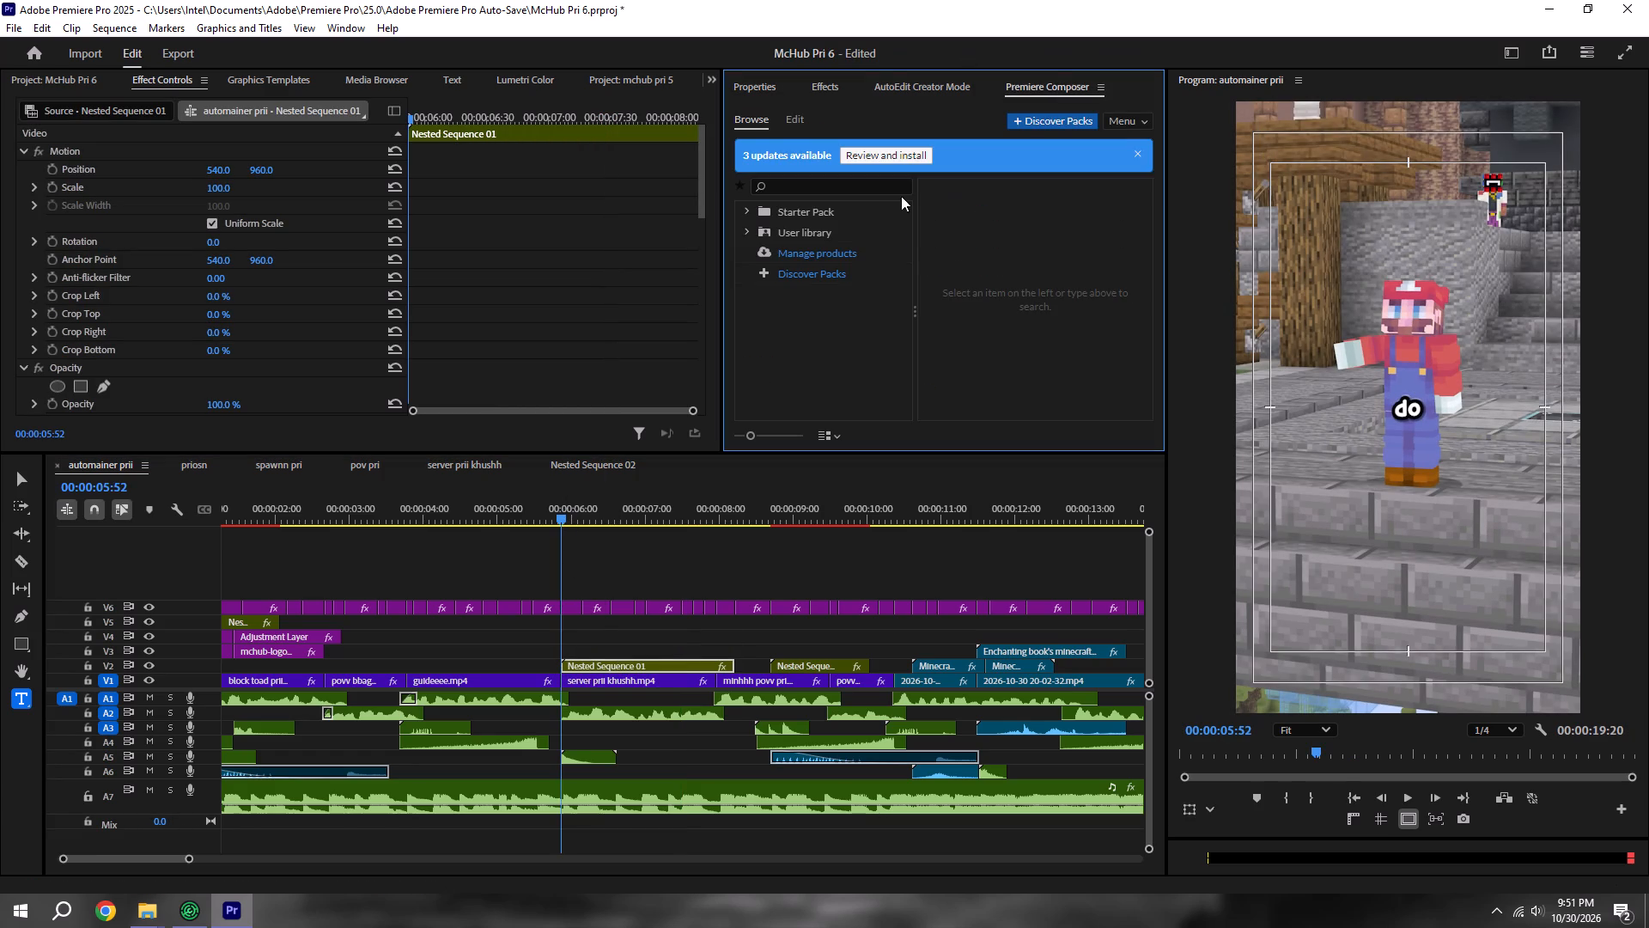
pyautogui.click(818, 214)
pyautogui.click(745, 213)
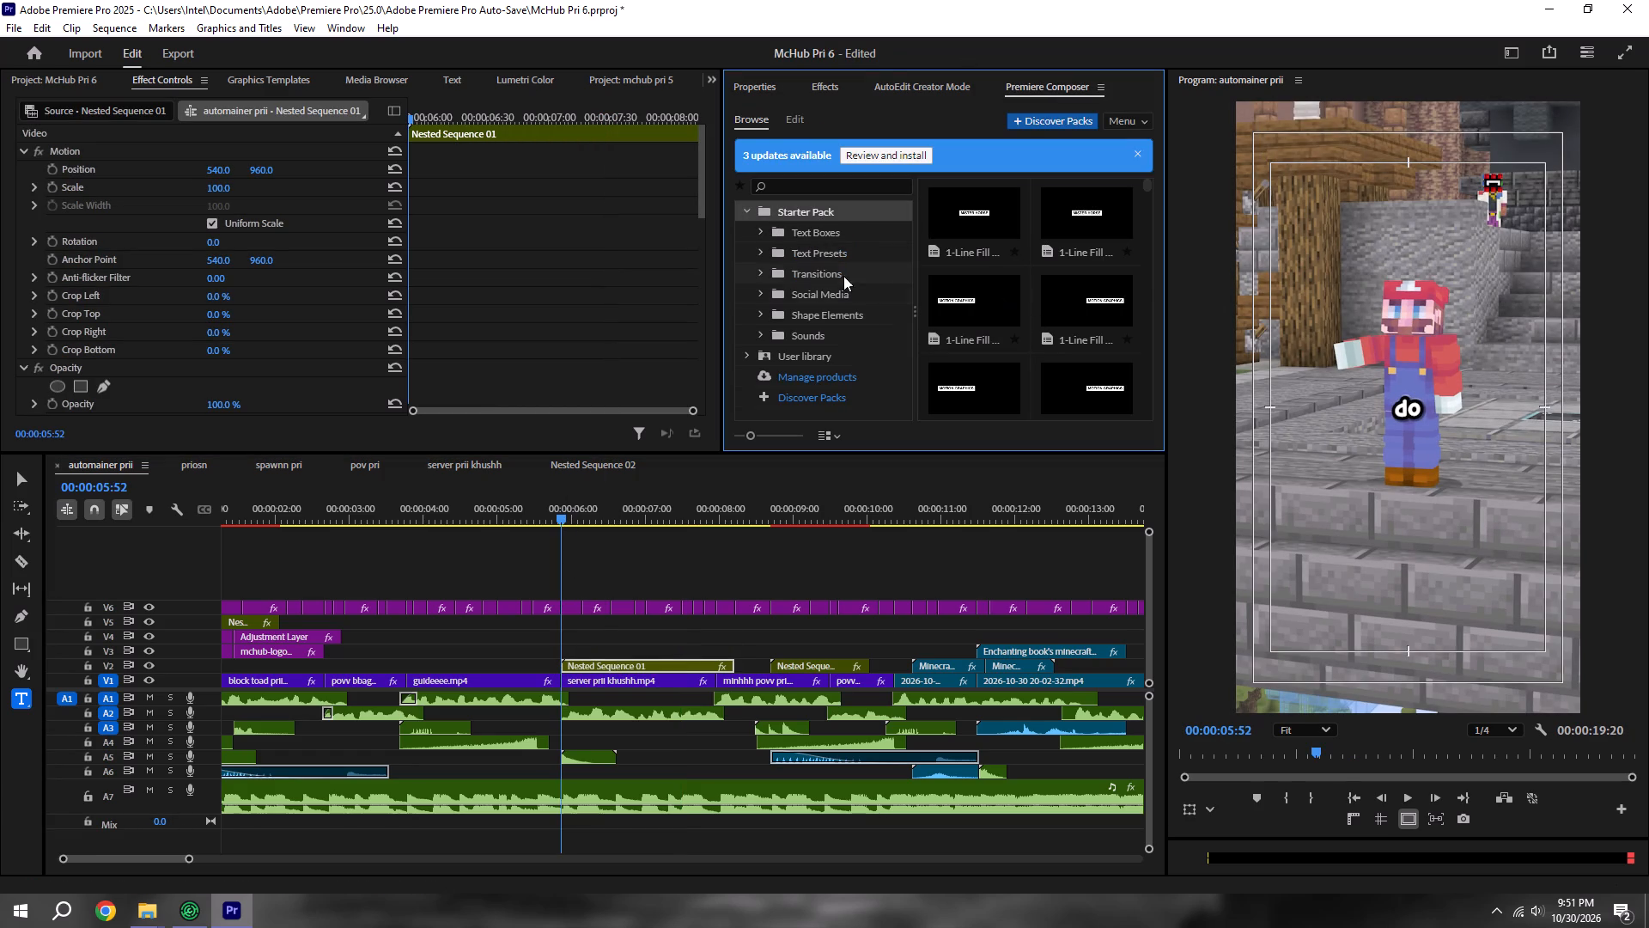
pyautogui.click(842, 273)
pyautogui.click(666, 639)
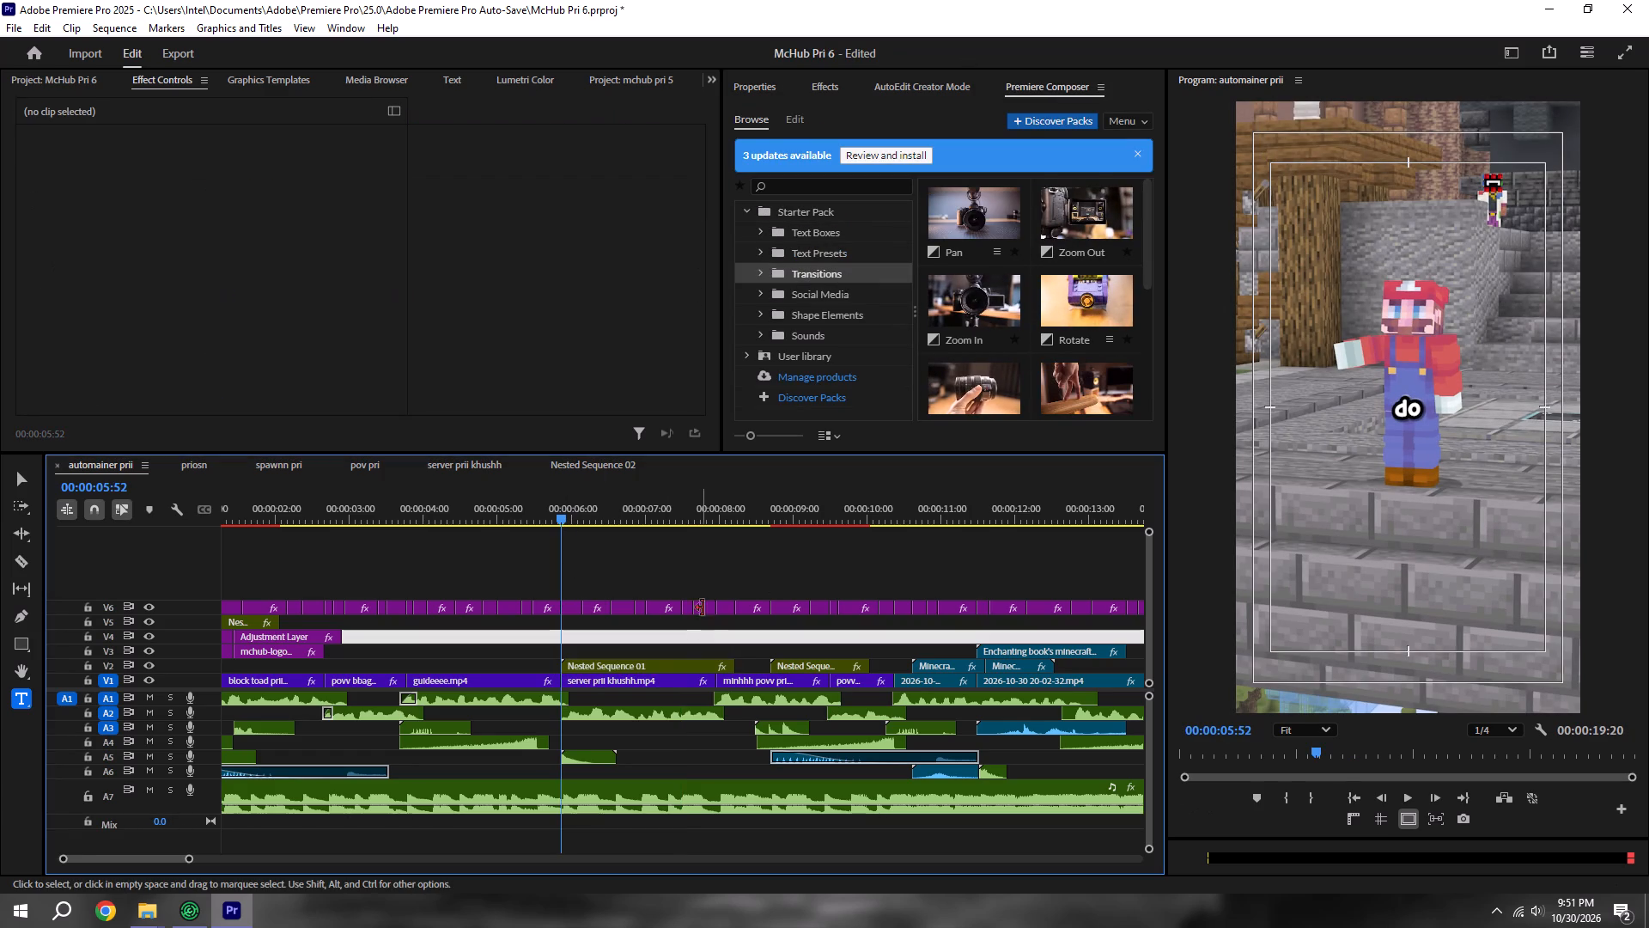
pyautogui.press('space')
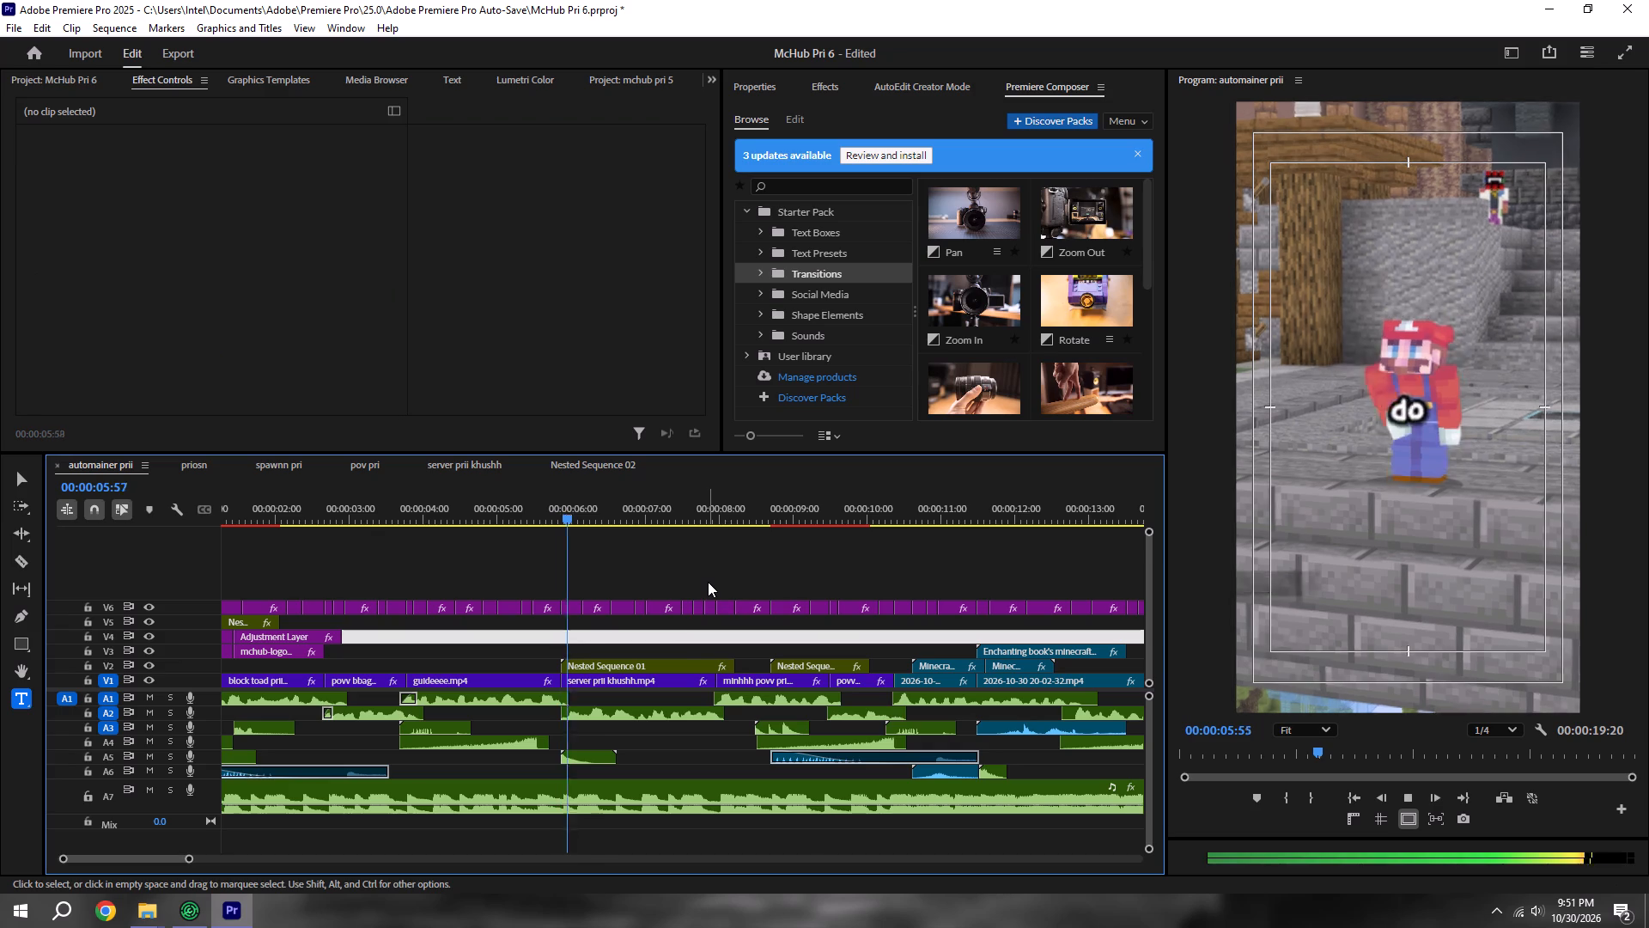
pyautogui.press('space')
pyautogui.keyDown('shift'); pyautogui.moveTo(599, 524); pyautogui.dragTo(563, 519); pyautogui.keyUp('shift')
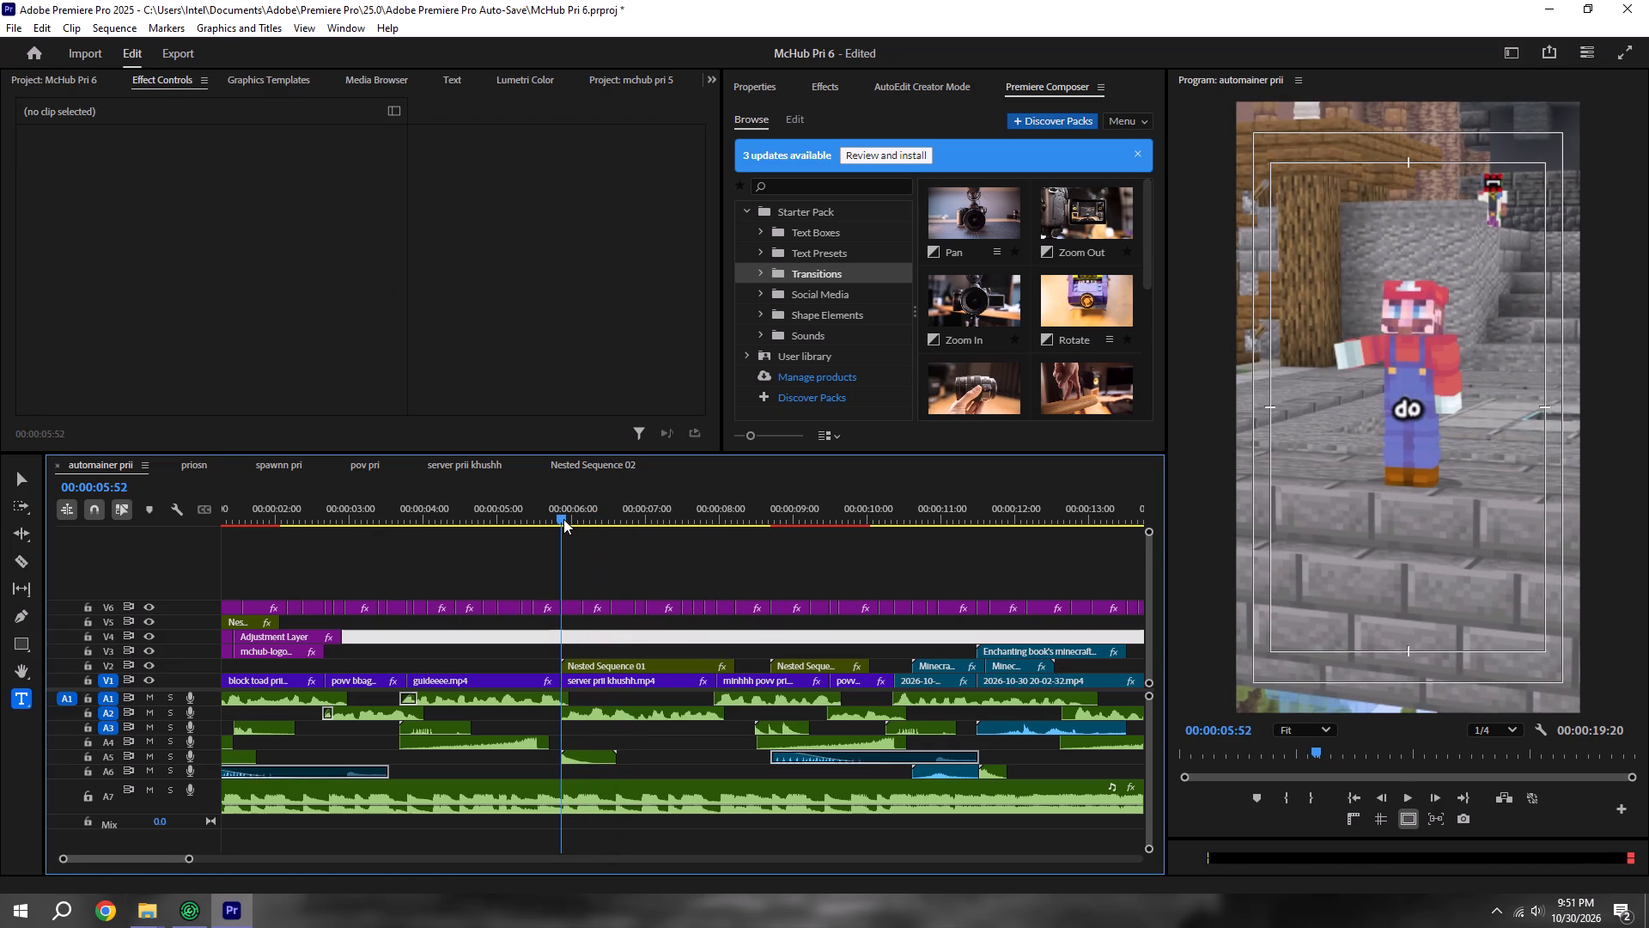
pyautogui.click(1091, 295)
pyautogui.click(1095, 230)
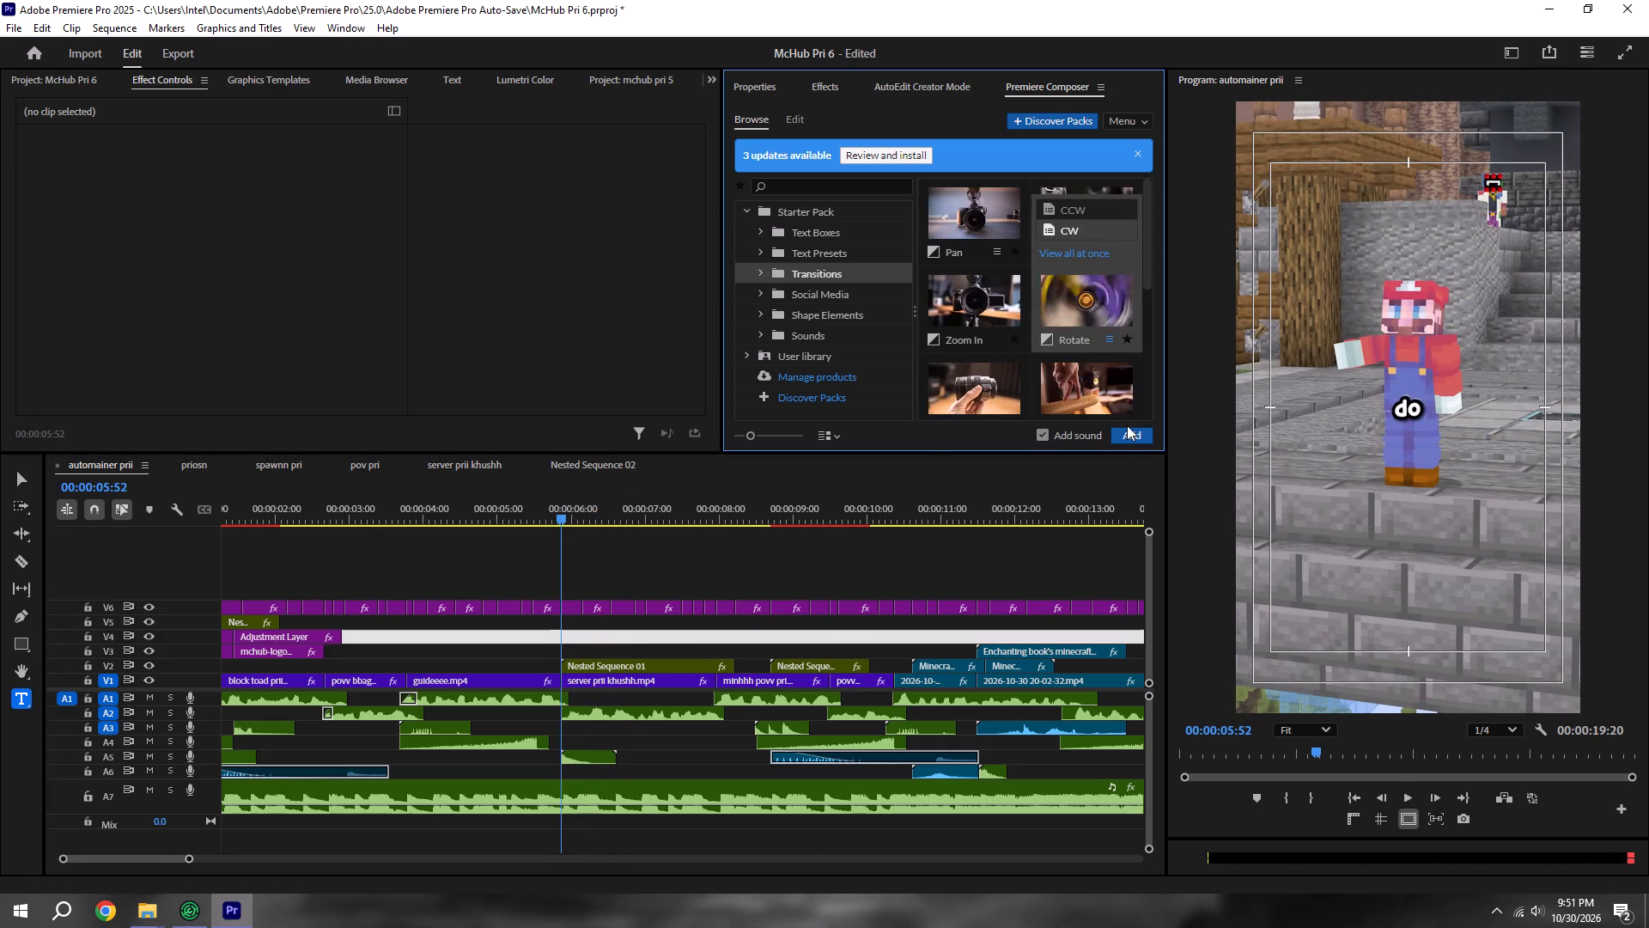
pyautogui.click(1129, 432)
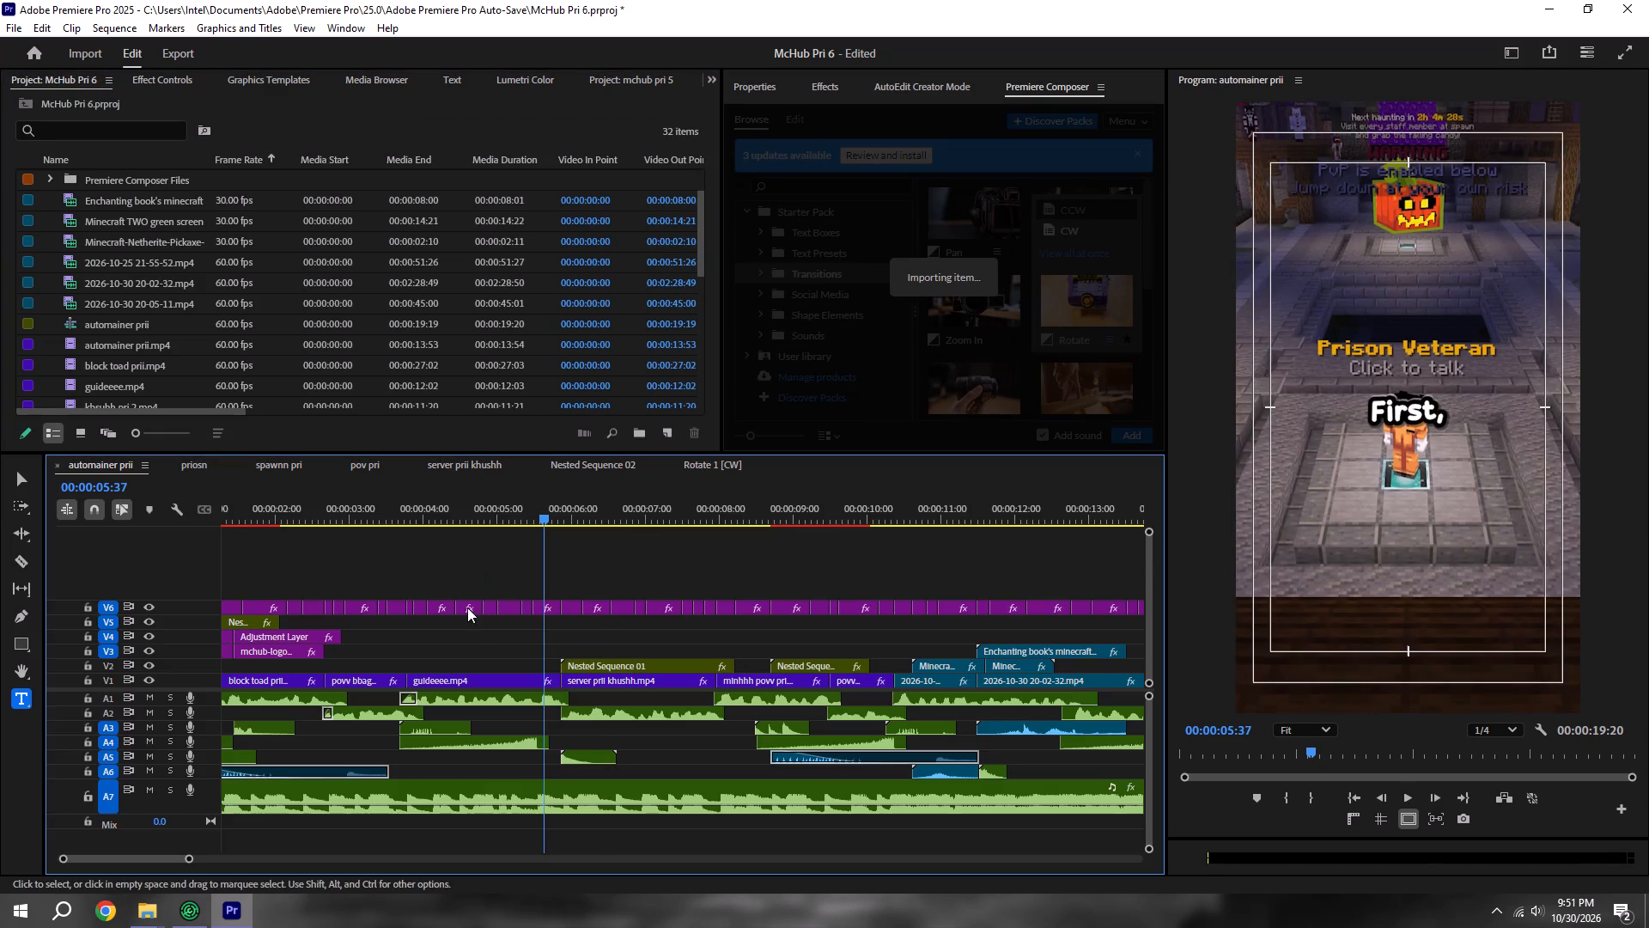
pyautogui.hotkey('ctrl', 's')
# Add the Premiere Composer Zoom Out transition with sound at the 00:00:03:46 cut before guideeee.mp4, and save.
pyautogui.keyDown('shift'); pyautogui.moveTo(528, 520); pyautogui.dragTo(514, 520); pyautogui.keyUp('shift')
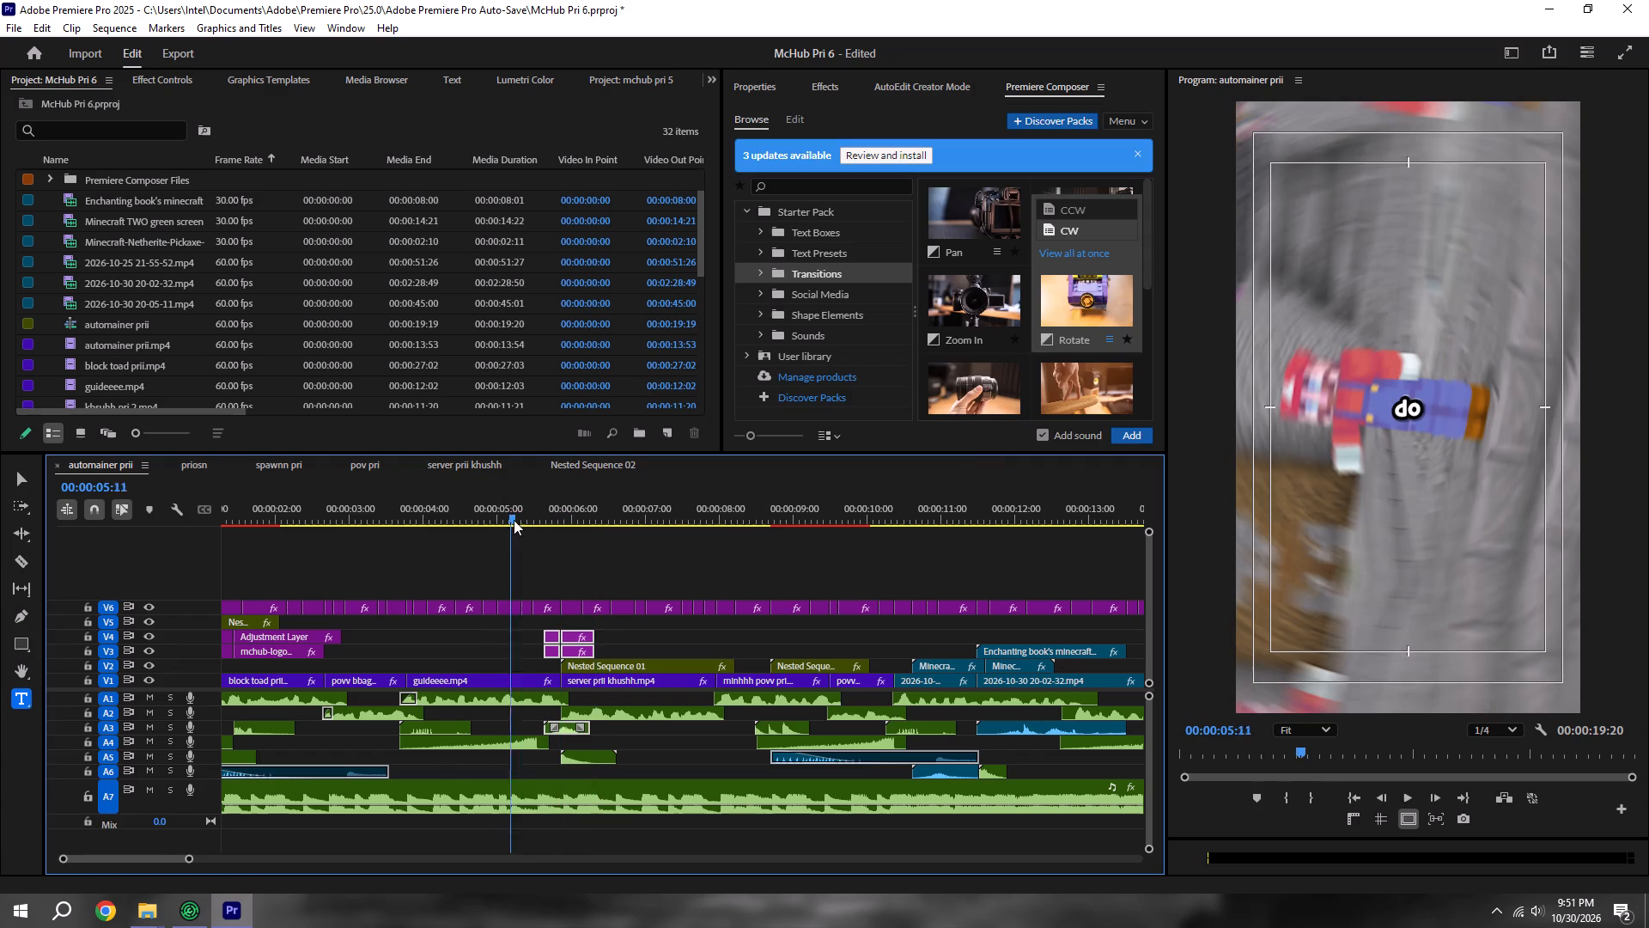
pyautogui.keyDown('shift'); pyautogui.moveTo(514, 520); pyautogui.dragTo(411, 539); pyautogui.keyUp('shift')
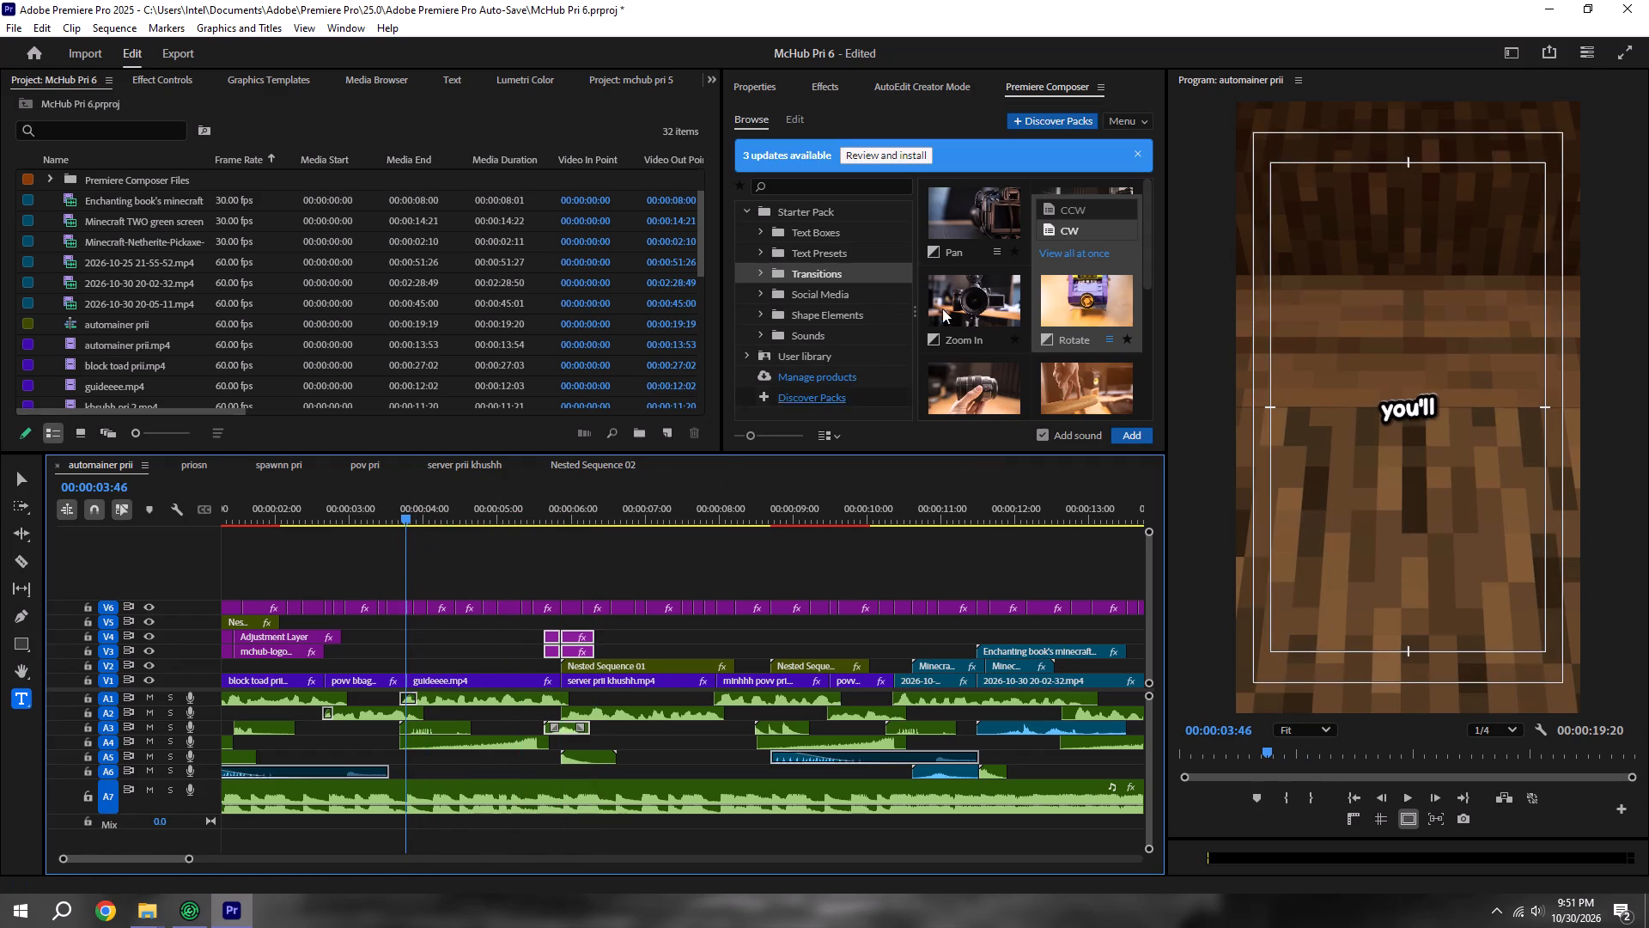
pyautogui.click(984, 316)
pyautogui.click(1074, 212)
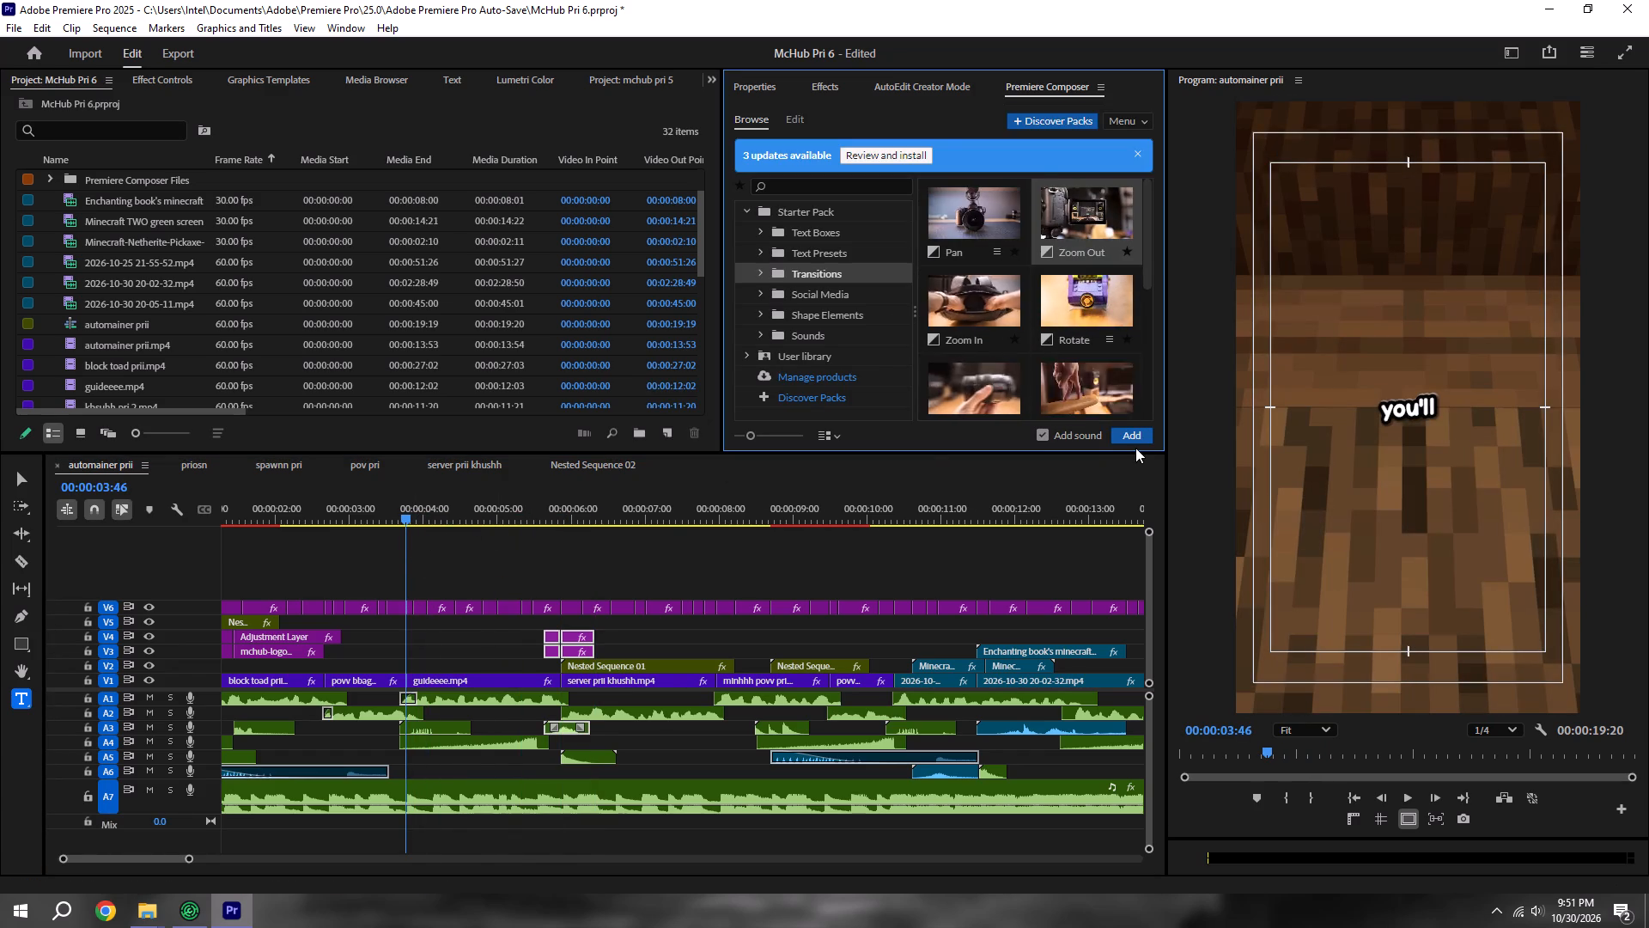
pyautogui.click(1135, 446)
pyautogui.click(1135, 438)
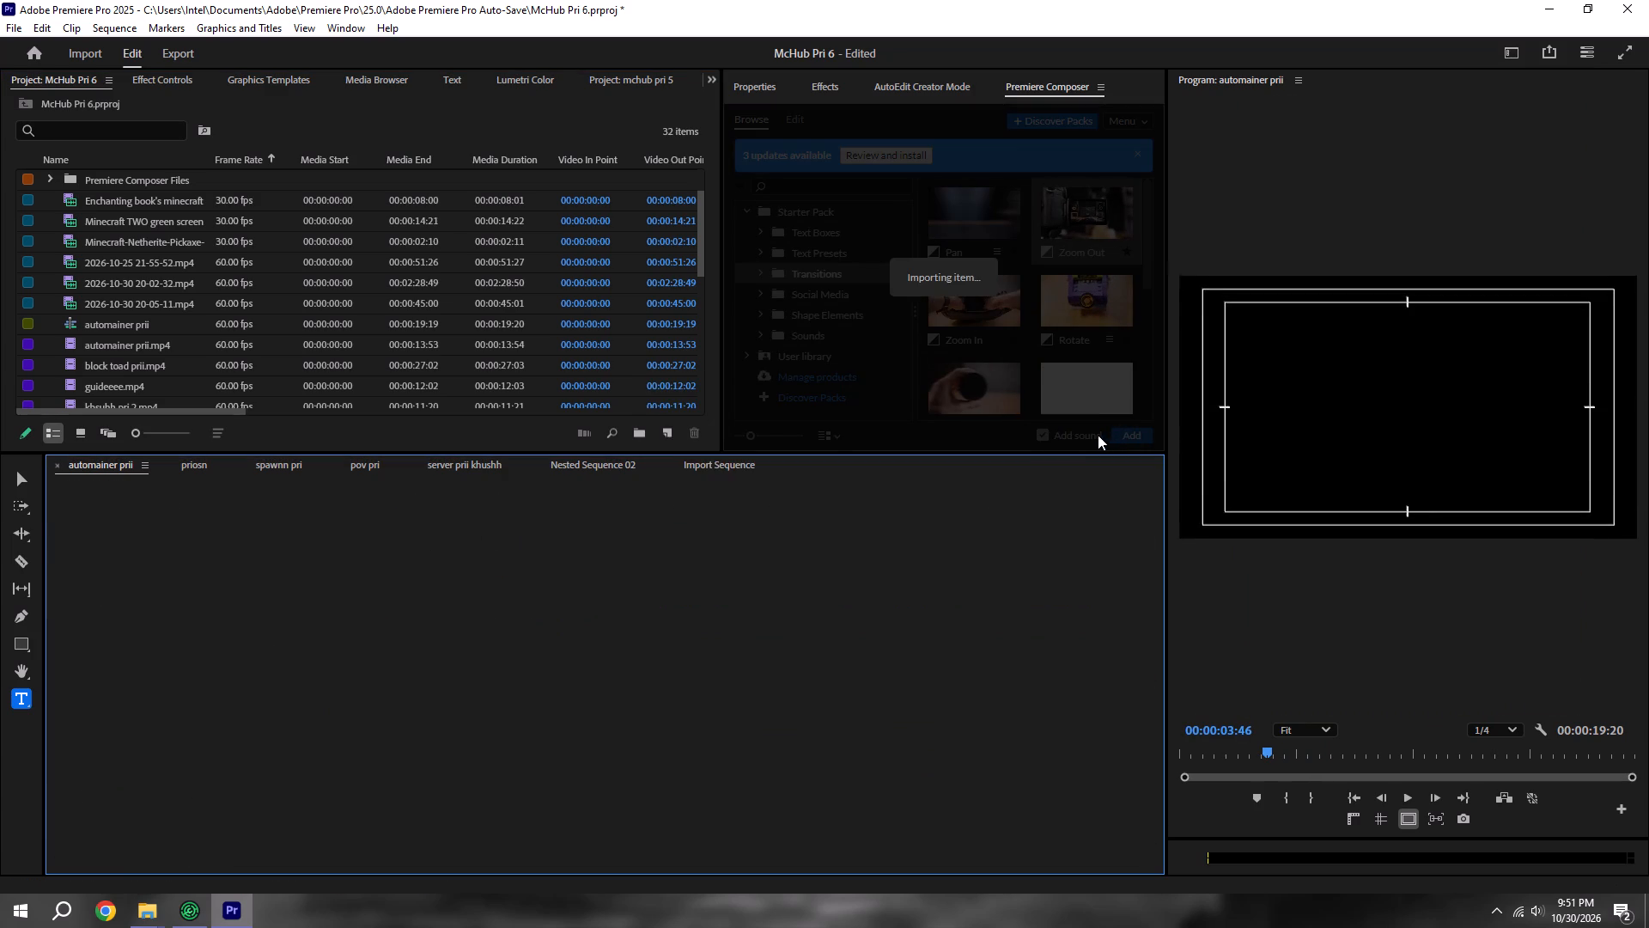
pyautogui.hotkey('ctrl', 's')
# Play the sequence from 00:00:03:06 to check the new transitions and following clips, and save.
pyautogui.moveTo(386, 519); pyautogui.dragTo(359, 519)
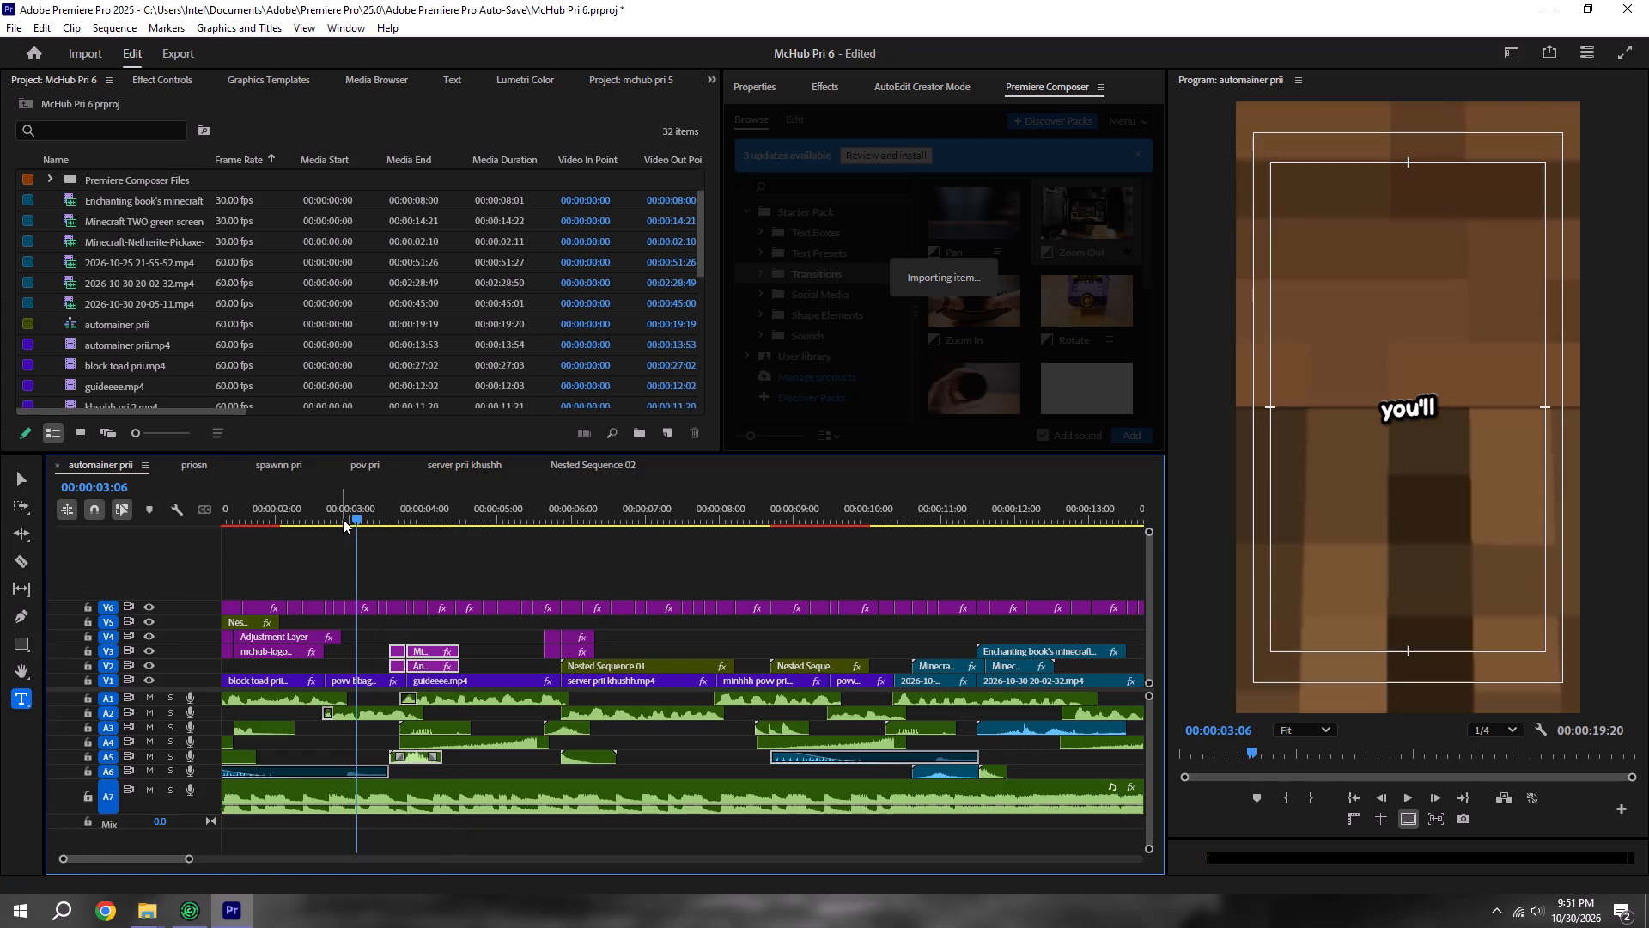
pyautogui.press('space')
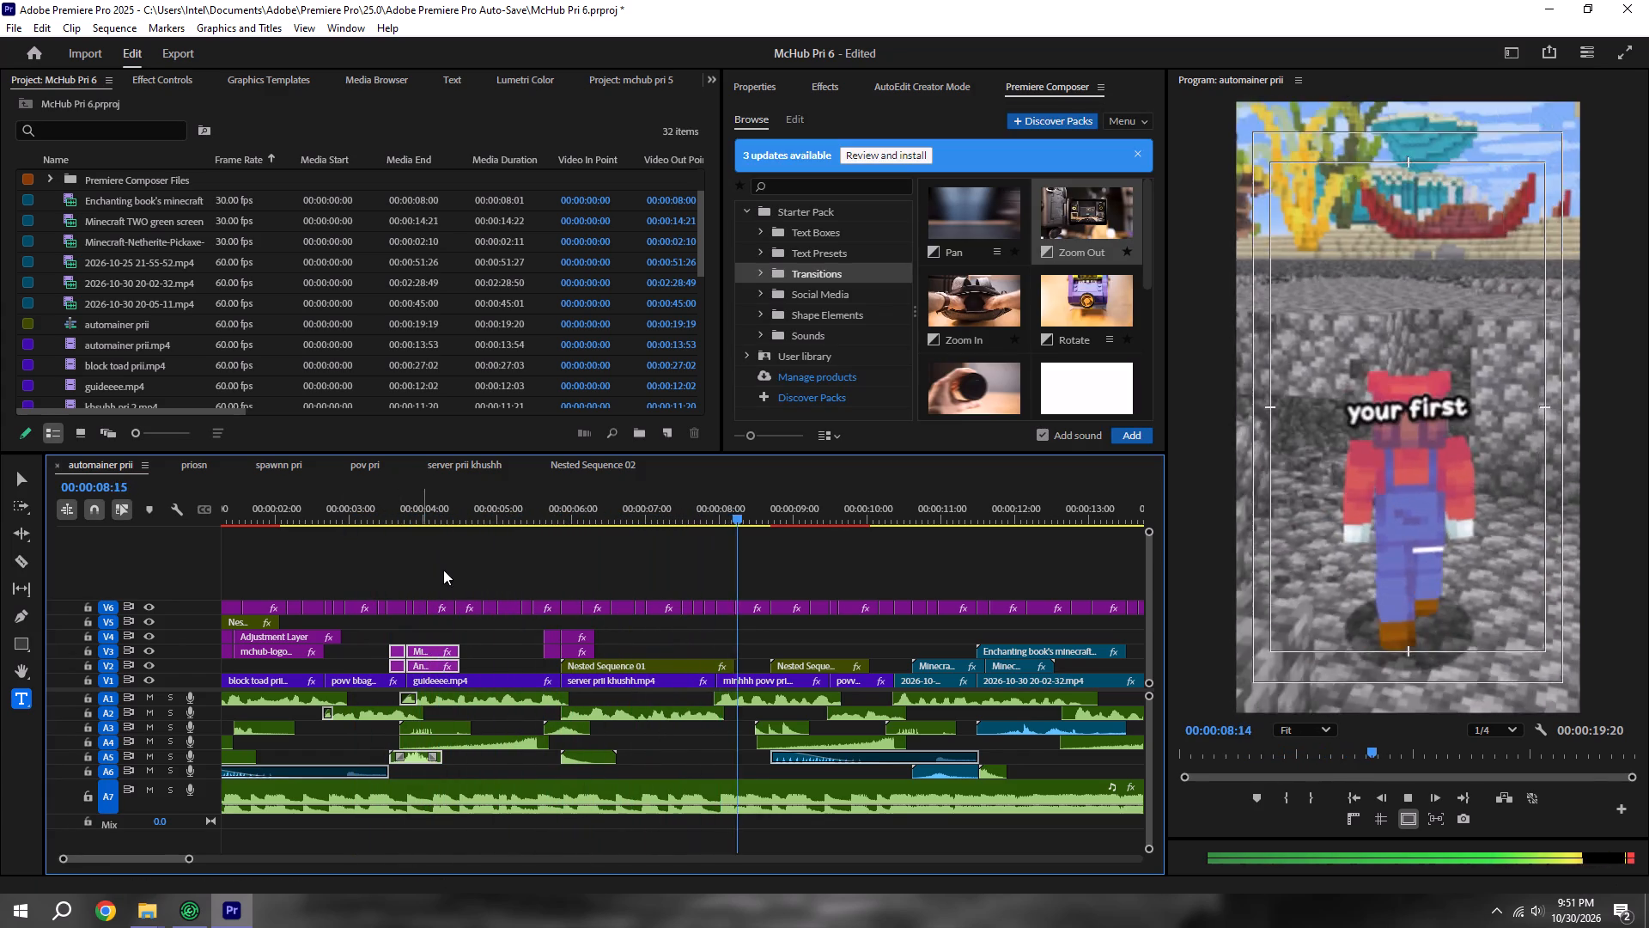
pyautogui.keyDown('alt'); pyautogui.scroll(-4, 524, 589); pyautogui.keyUp('alt')
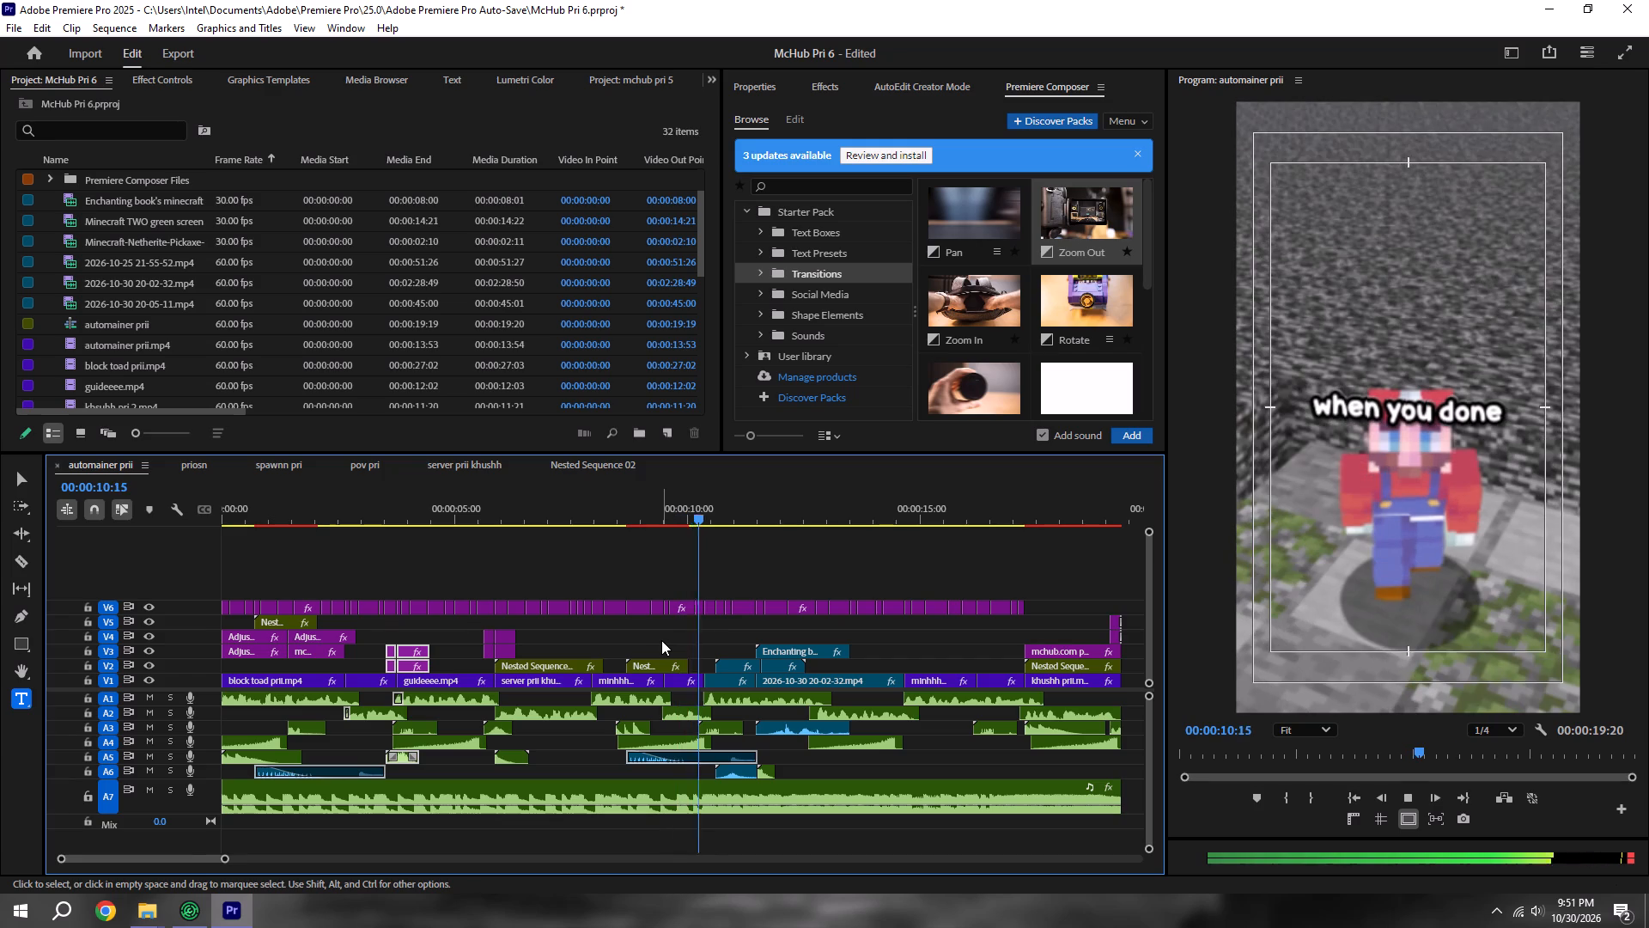
pyautogui.press('space')
pyautogui.keyDown('alt'); pyautogui.scroll(4, 654, 674); pyautogui.keyUp('alt')
pyautogui.keyDown('shift'); pyautogui.moveTo(618, 515); pyautogui.dragTo(599, 515); pyautogui.keyUp('shift')
pyautogui.press('space')
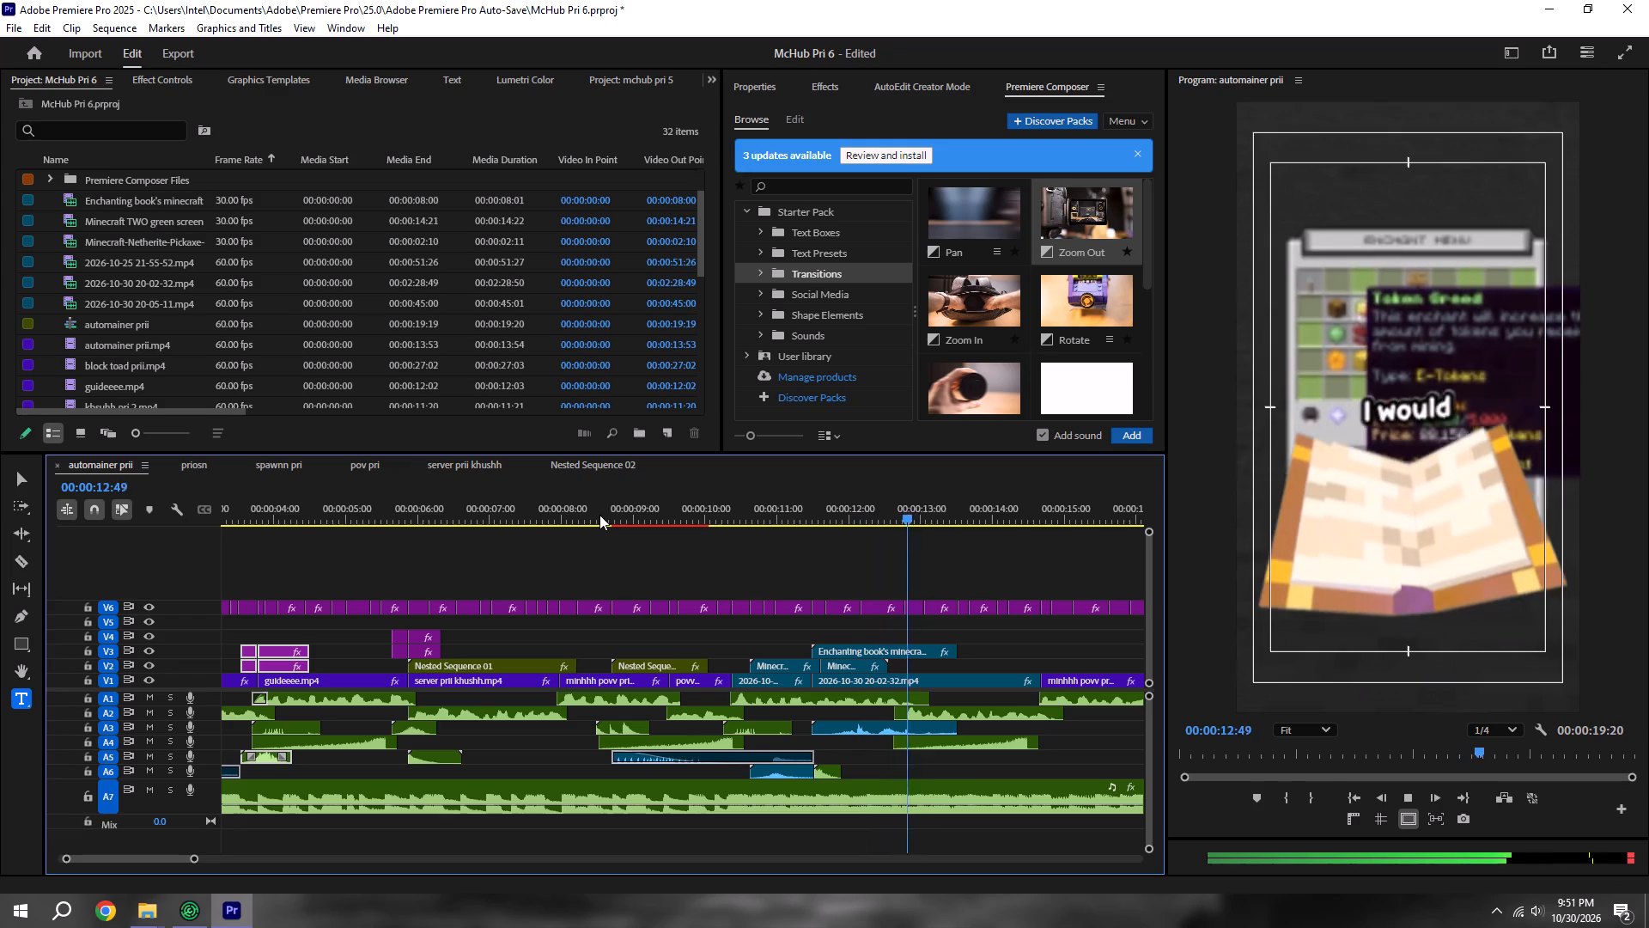
pyautogui.keyDown('alt'); pyautogui.scroll(-4, 612, 552); pyautogui.keyUp('alt')
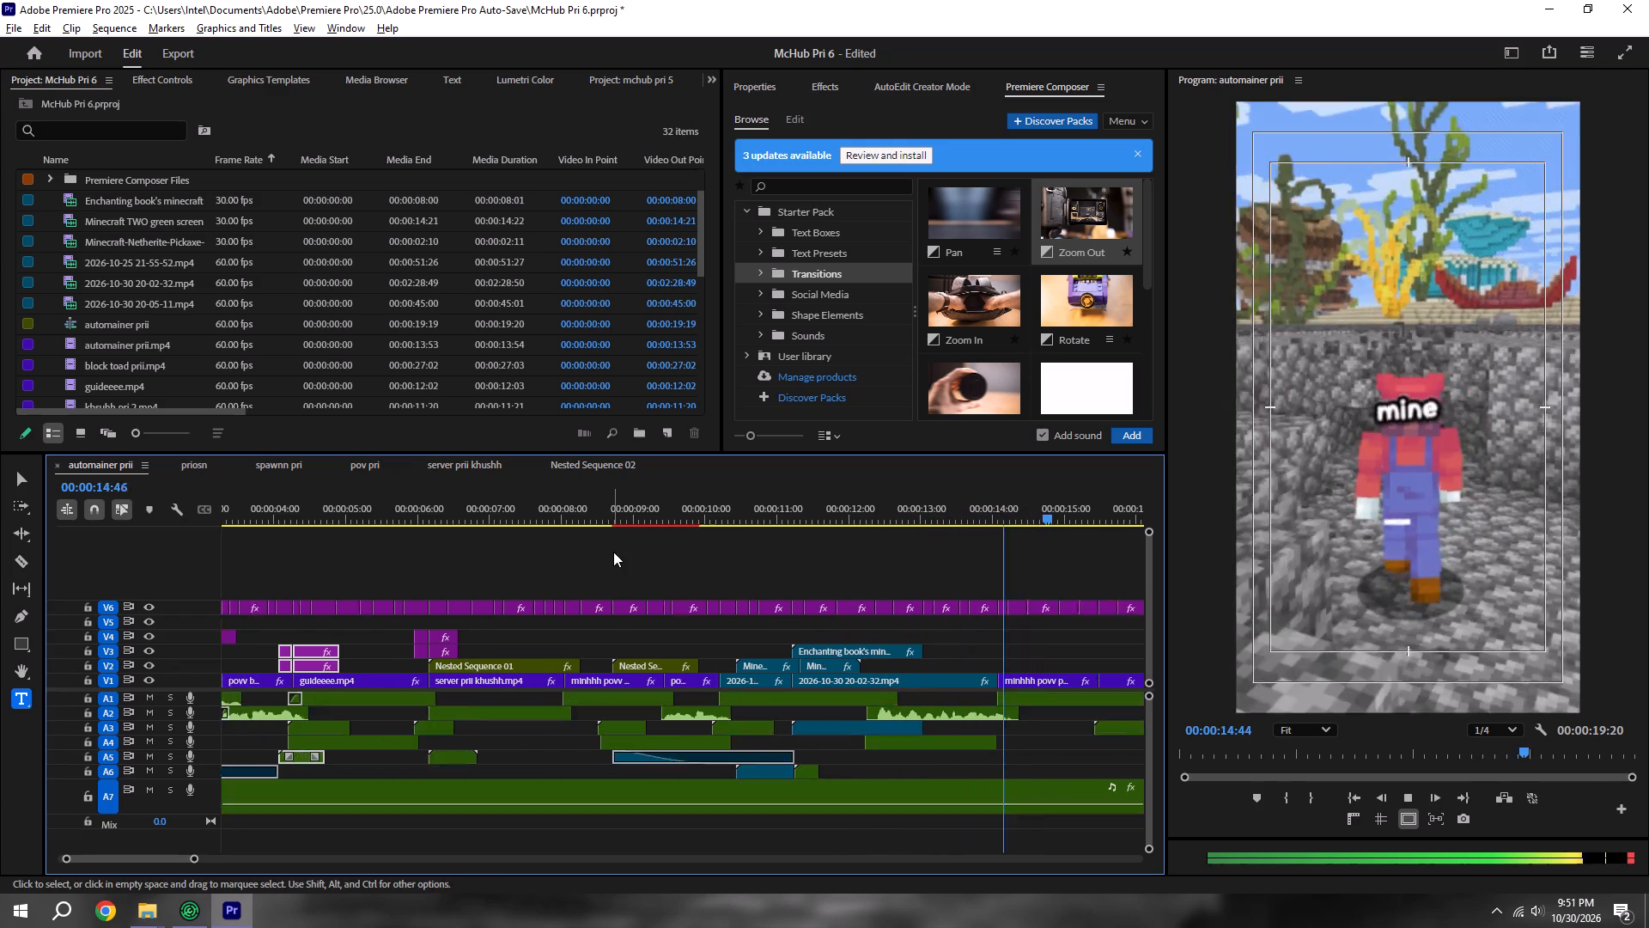
pyautogui.hotkey('ctrl', 's')
# Add the Premiere Composer Rotate CW transition with sound at the 00:00:14:40 cut before minhhh povv pri.mp4, and save.
pyautogui.keyDown('shift'); pyautogui.click(900, 510); pyautogui.keyUp('shift')
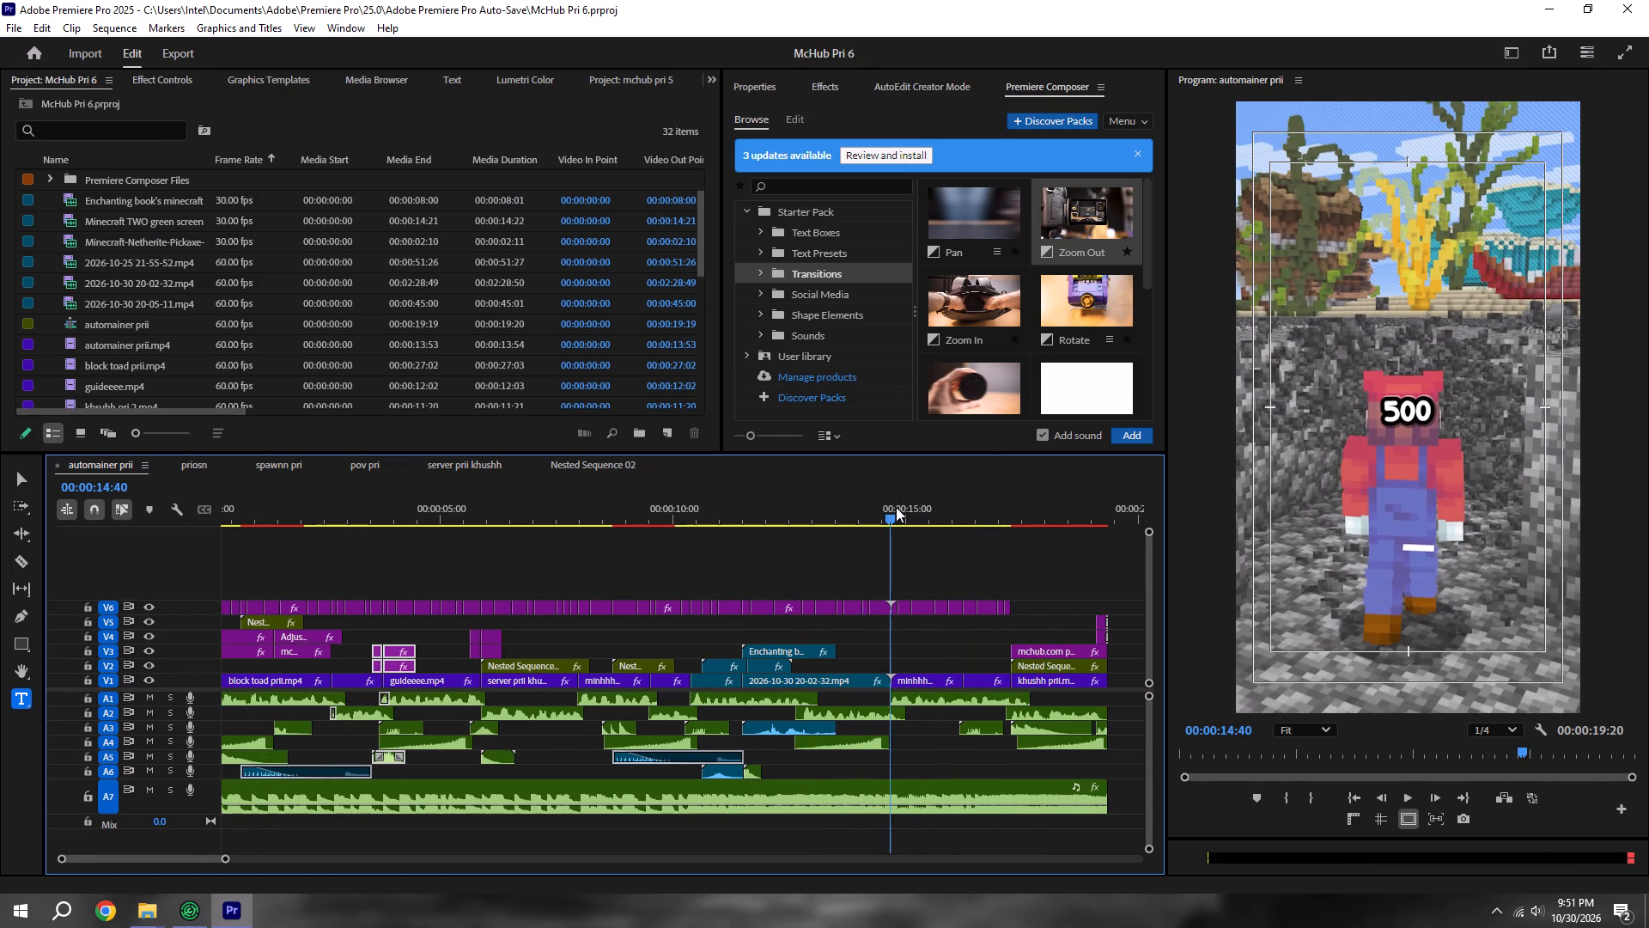
pyautogui.click(922, 678)
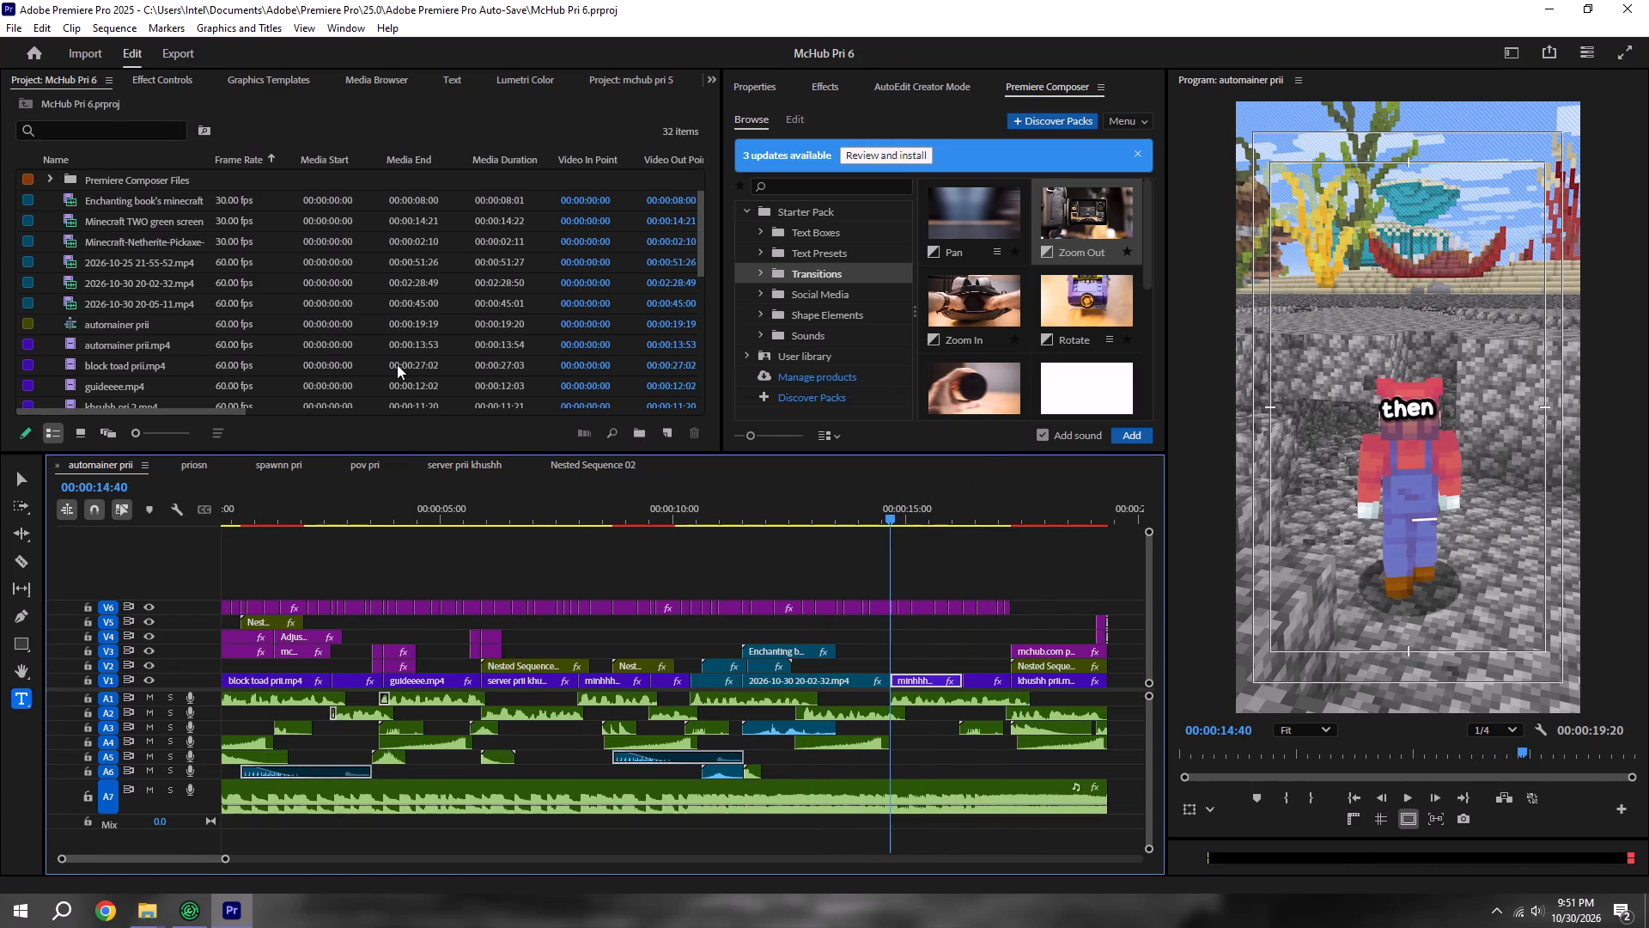
pyautogui.click(149, 86)
pyautogui.scroll(-6, 144, 266)
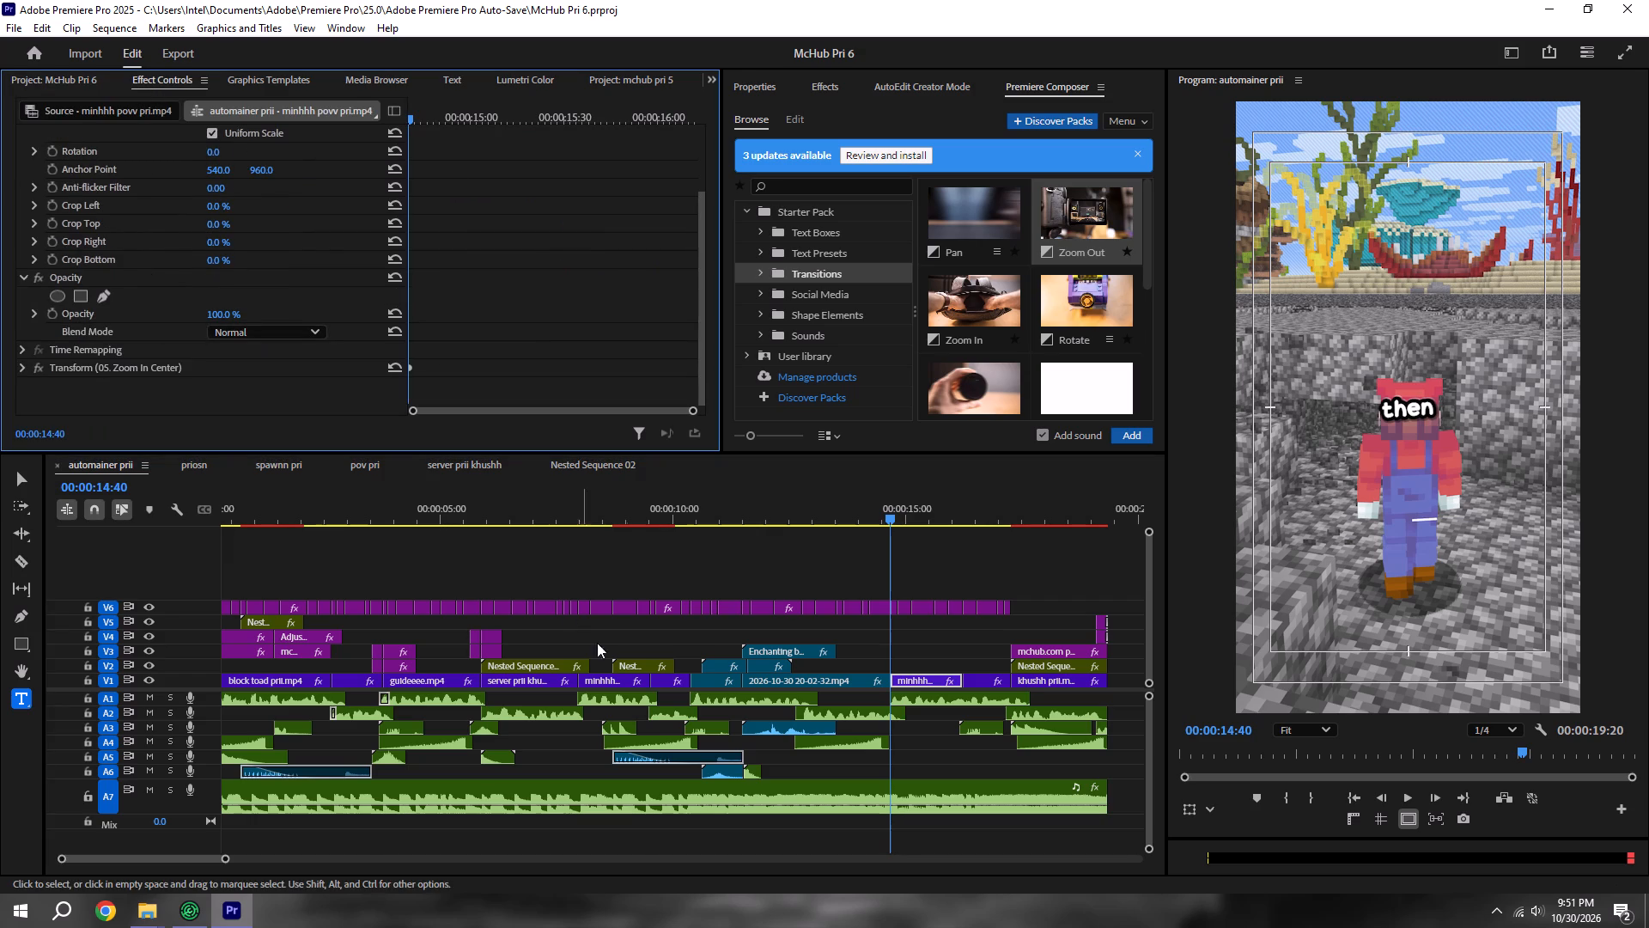
pyautogui.click(1074, 309)
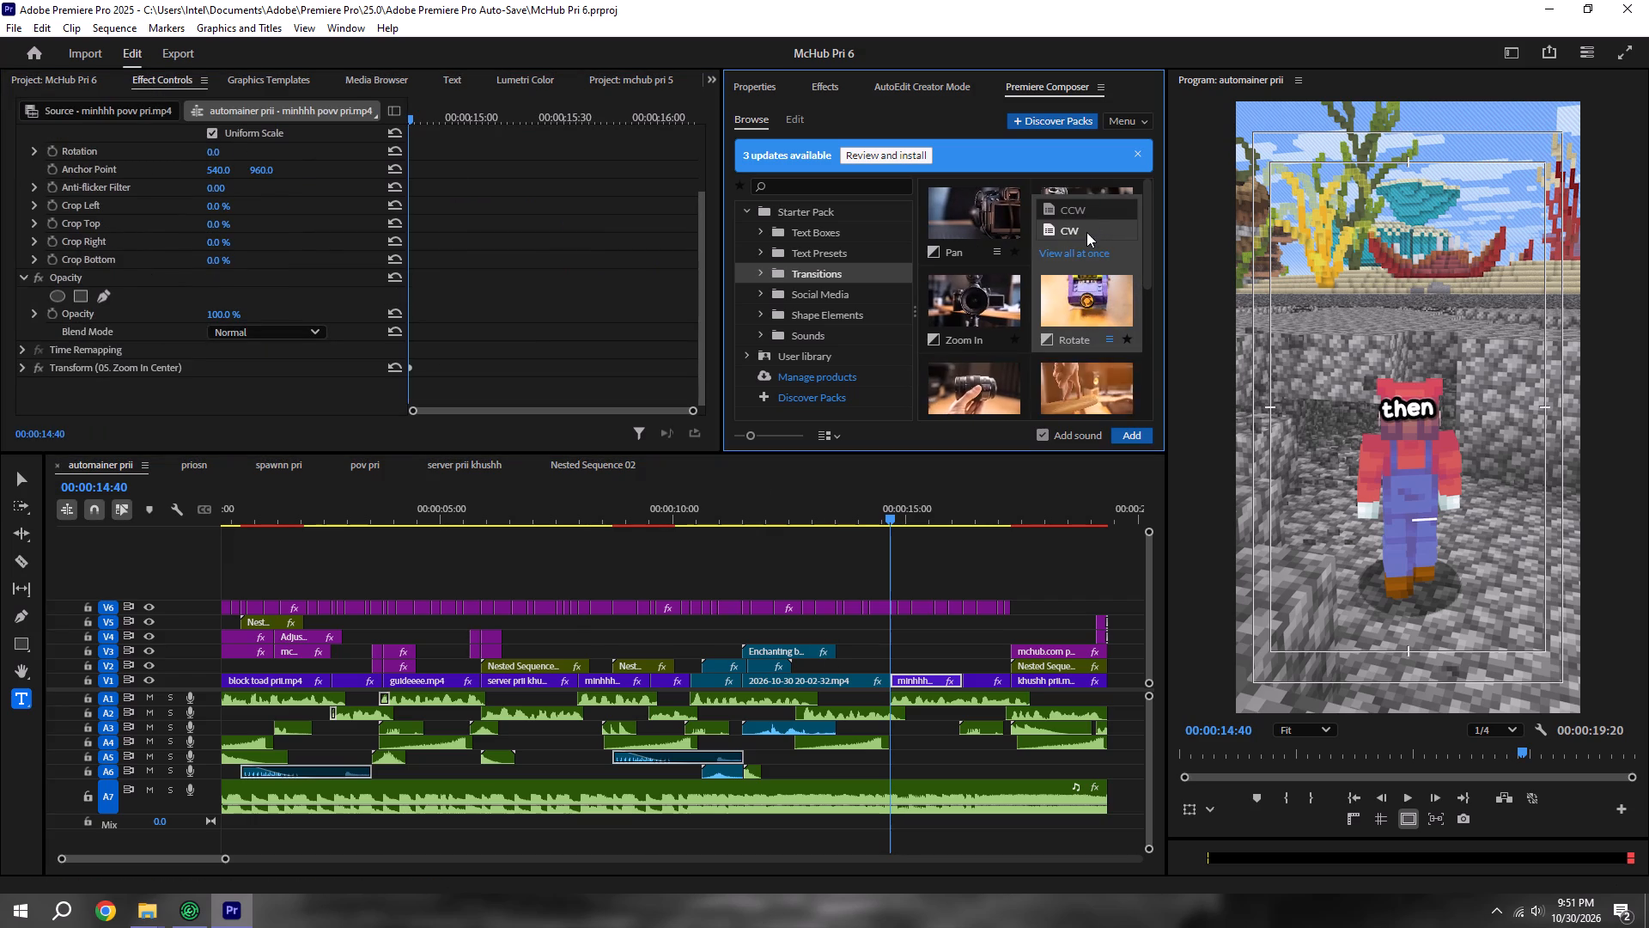
pyautogui.click(1086, 232)
pyautogui.click(1134, 430)
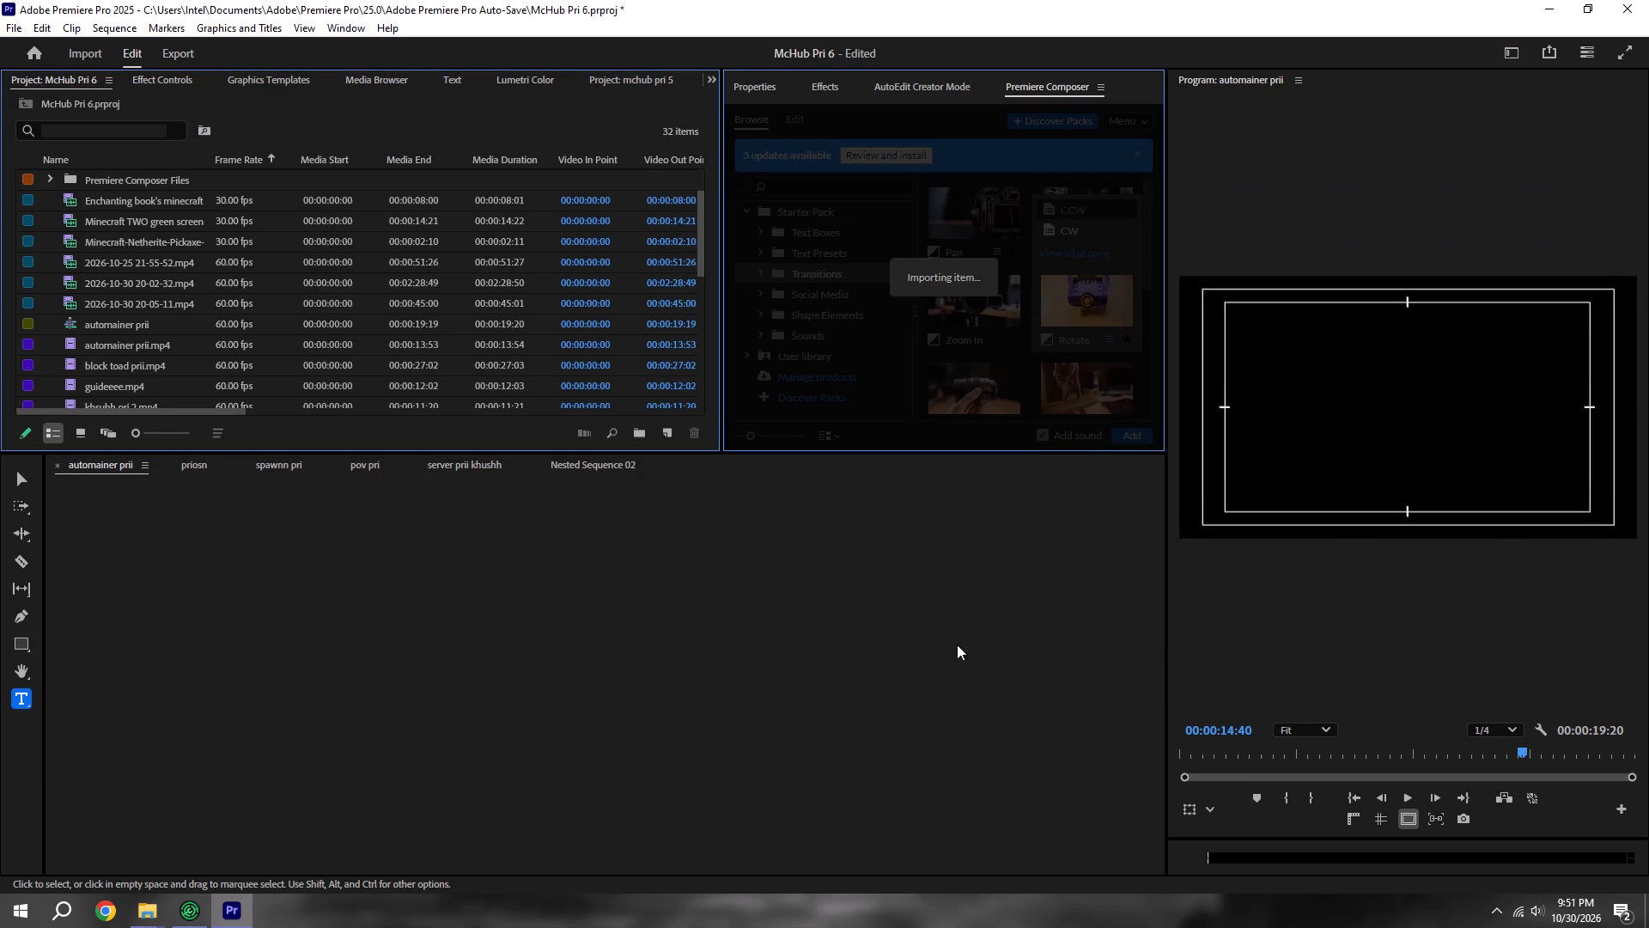
pyautogui.click(928, 638)
pyautogui.hotkey('ctrl', 's')
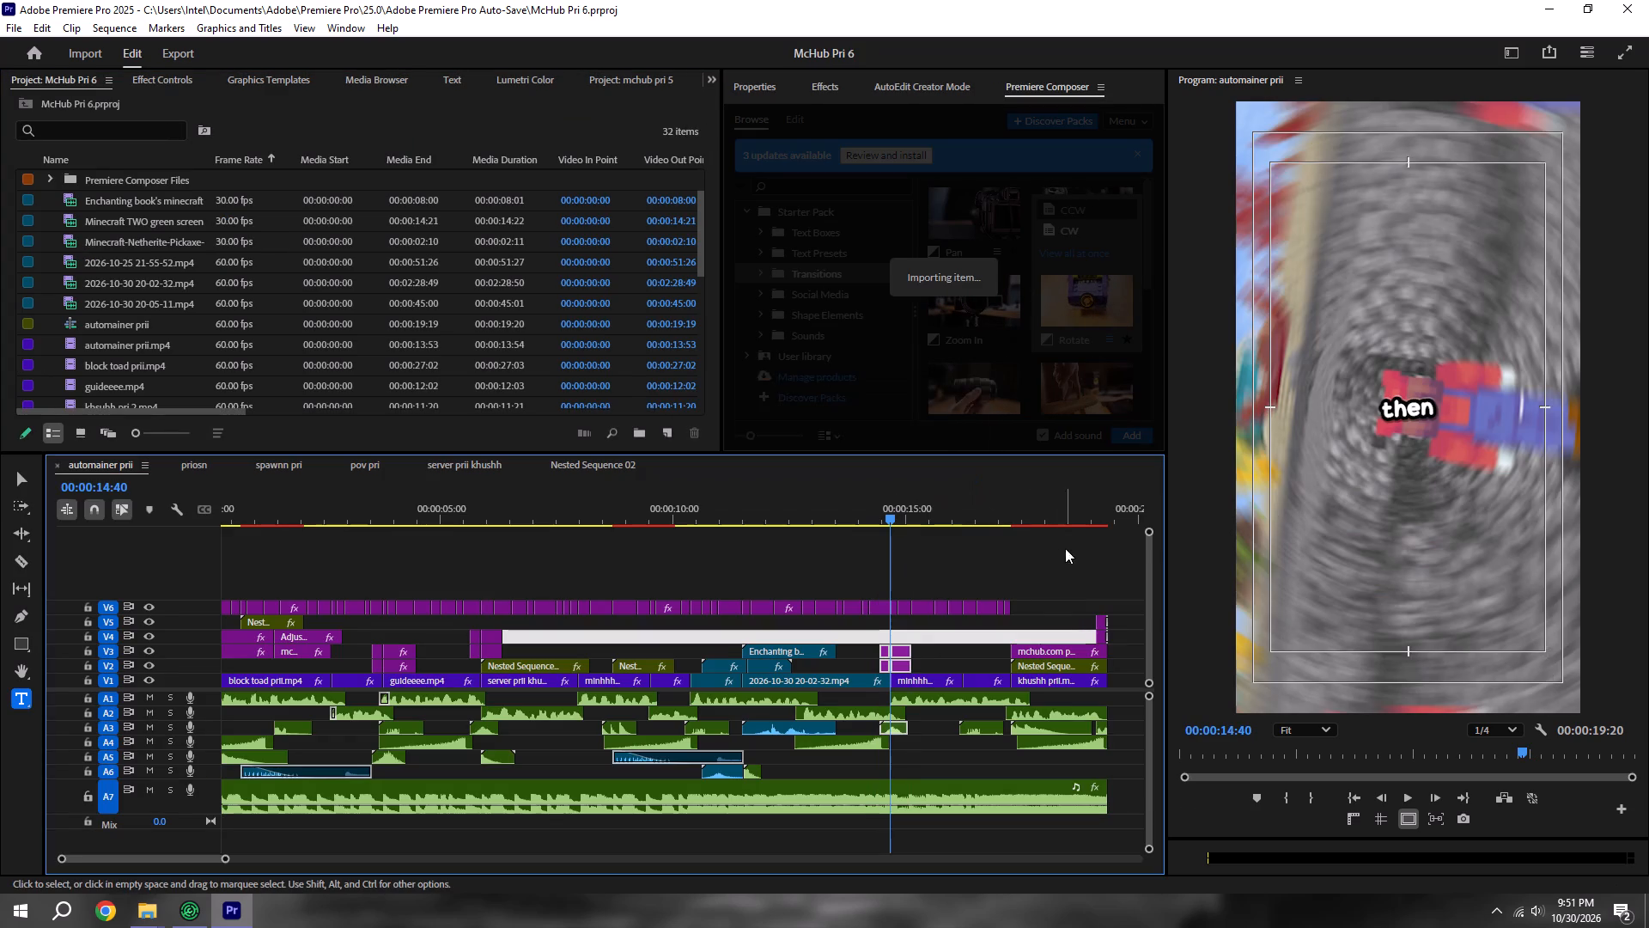
# Add the Premiere Composer Shake & Di... transition with sound at the 00:00:17:15 cut where the mchub.com end card begins, and save.
pyautogui.keyDown('shift'); pyautogui.moveTo(1022, 531); pyautogui.dragTo(1016, 522); pyautogui.keyUp('shift')
pyautogui.keyDown('shift'); pyautogui.click(1006, 509); pyautogui.keyUp('shift')
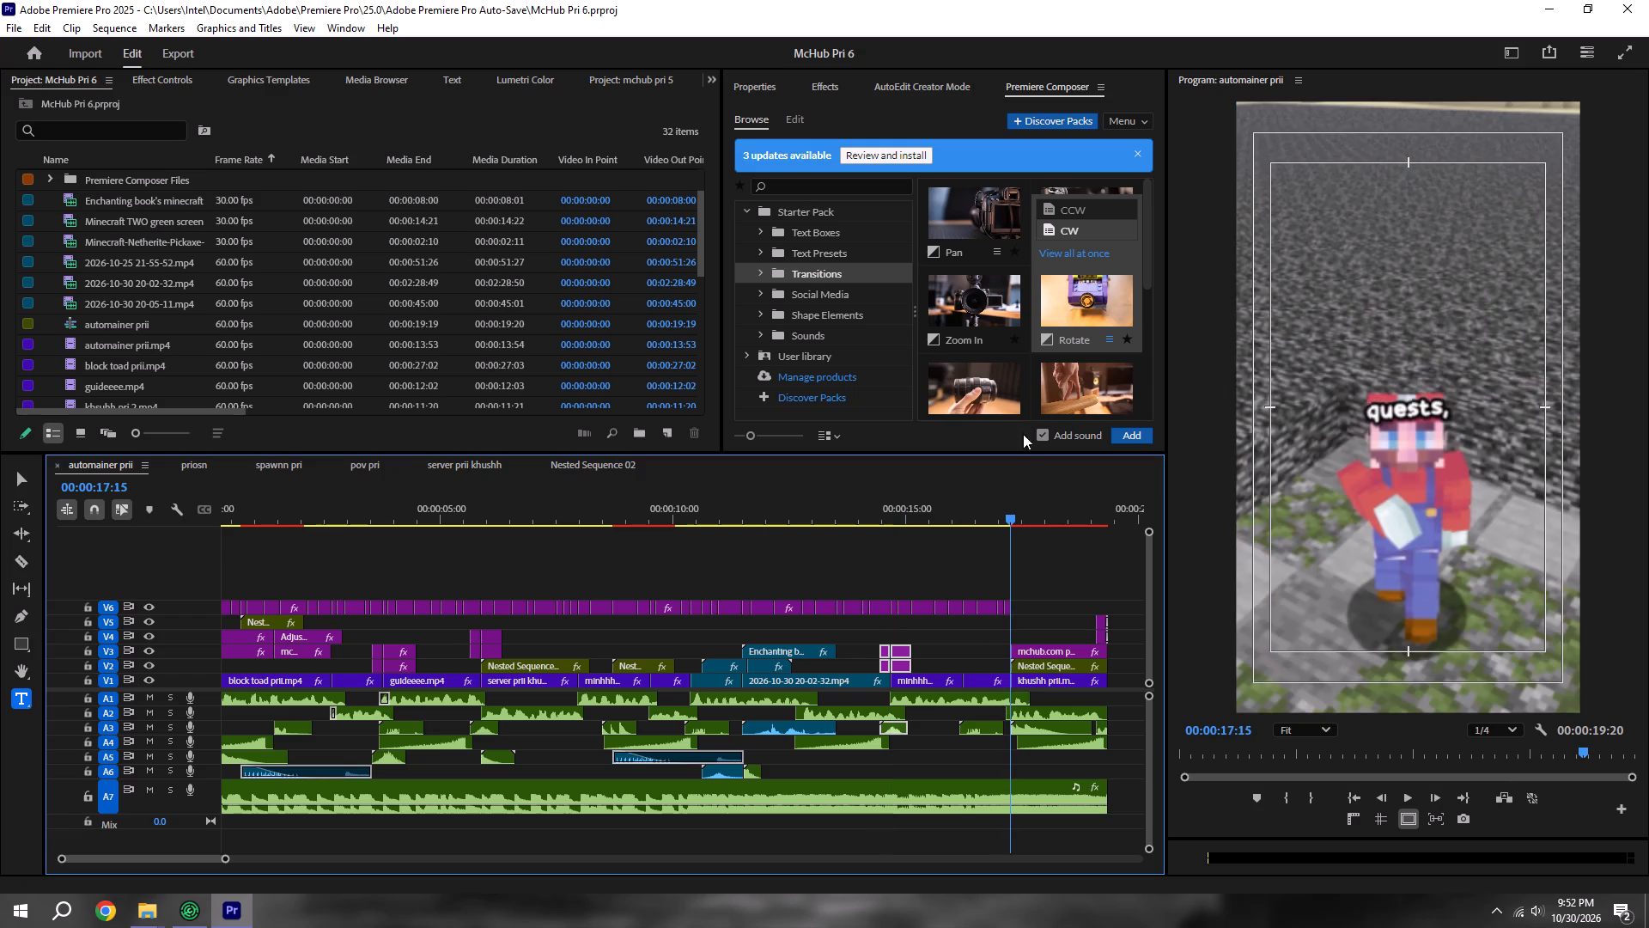
pyautogui.click(971, 377)
pyautogui.click(1125, 443)
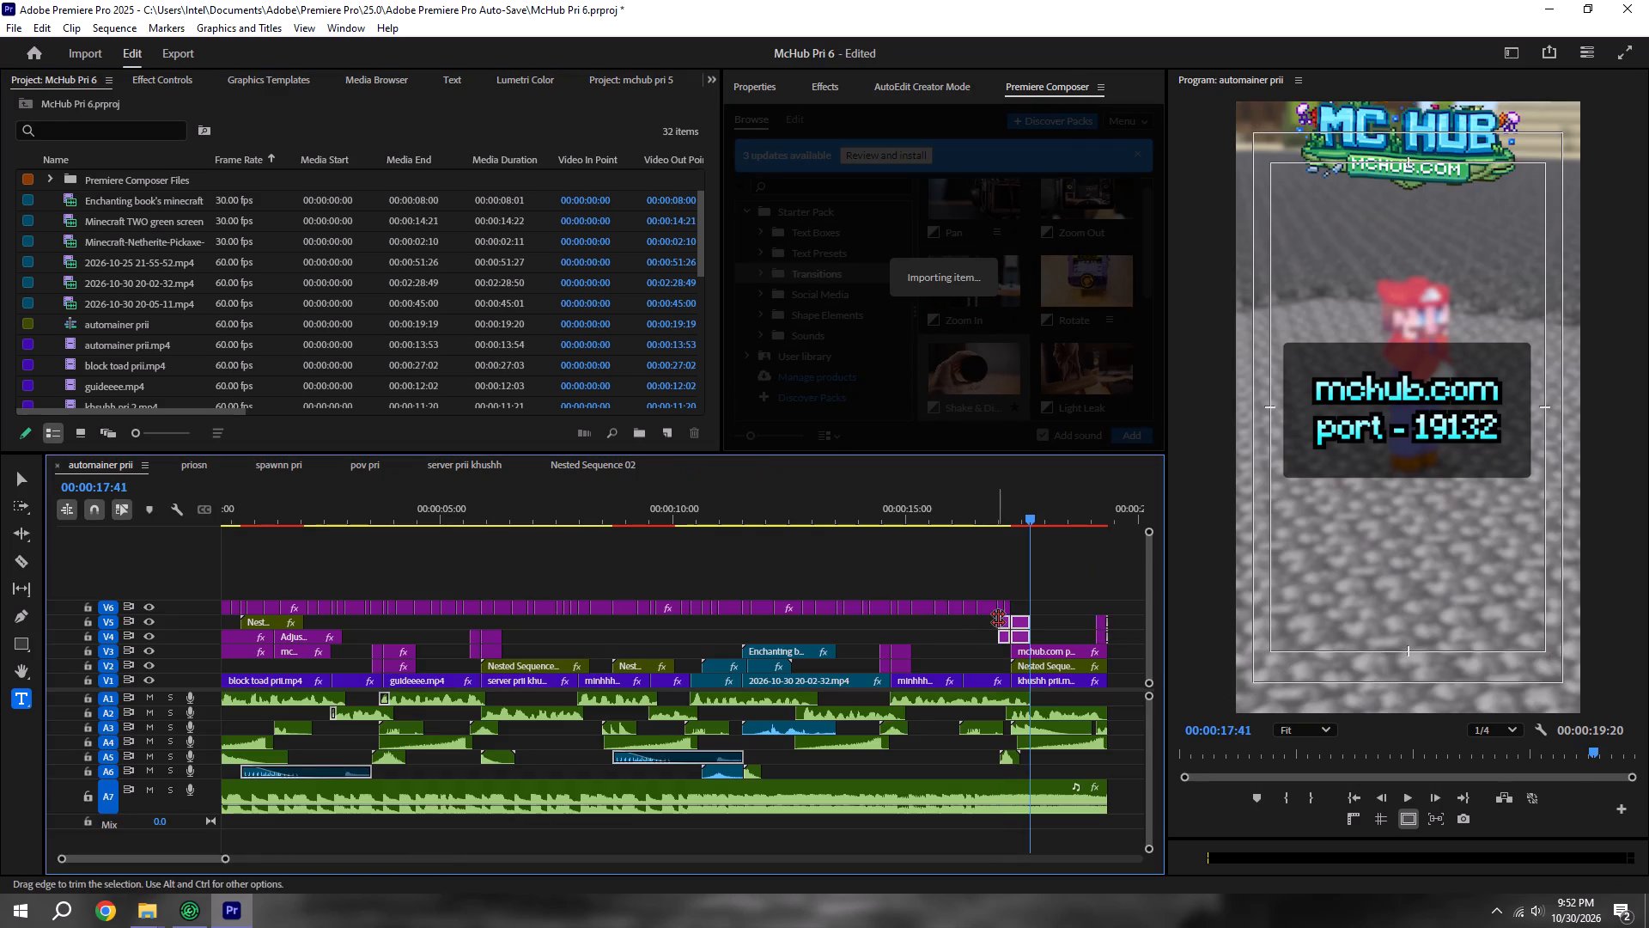
pyautogui.hotkey('ctrl', 's')
pyautogui.keyDown('alt'); pyautogui.scroll(-6, 998, 618); pyautogui.keyUp('alt')
pyautogui.hotkey('ctrl', 's')
# Play the whole sequence from the start several times to review the transitions, sound and end card, and save.
pyautogui.click(1354, 799)
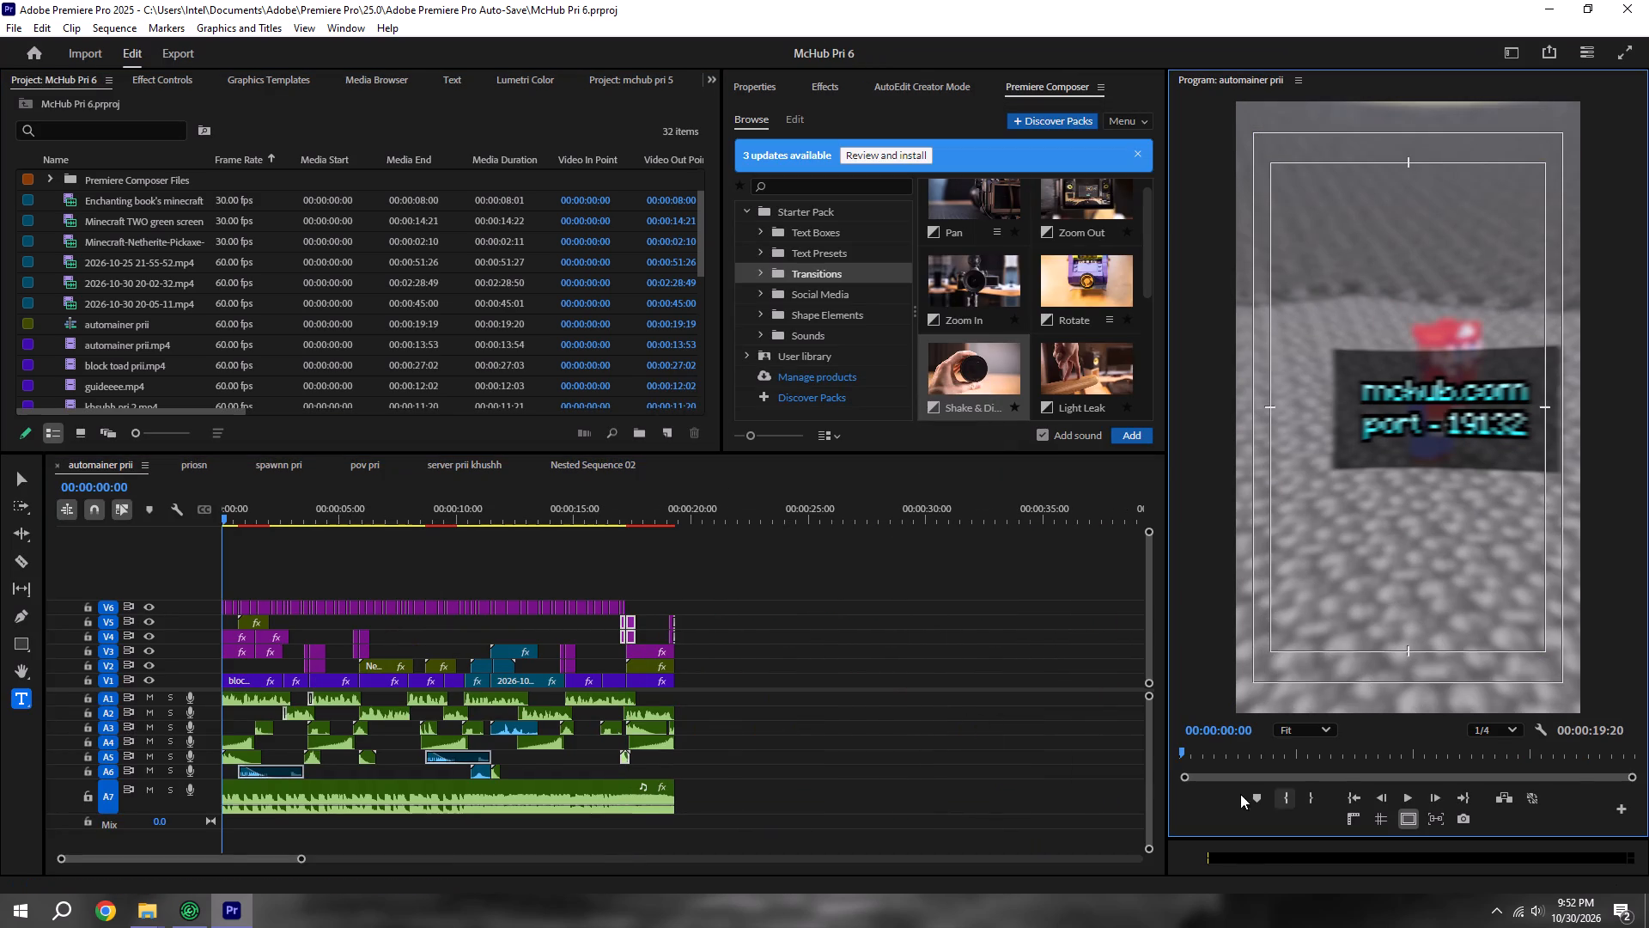
pyautogui.press('space')
pyautogui.click(952, 662)
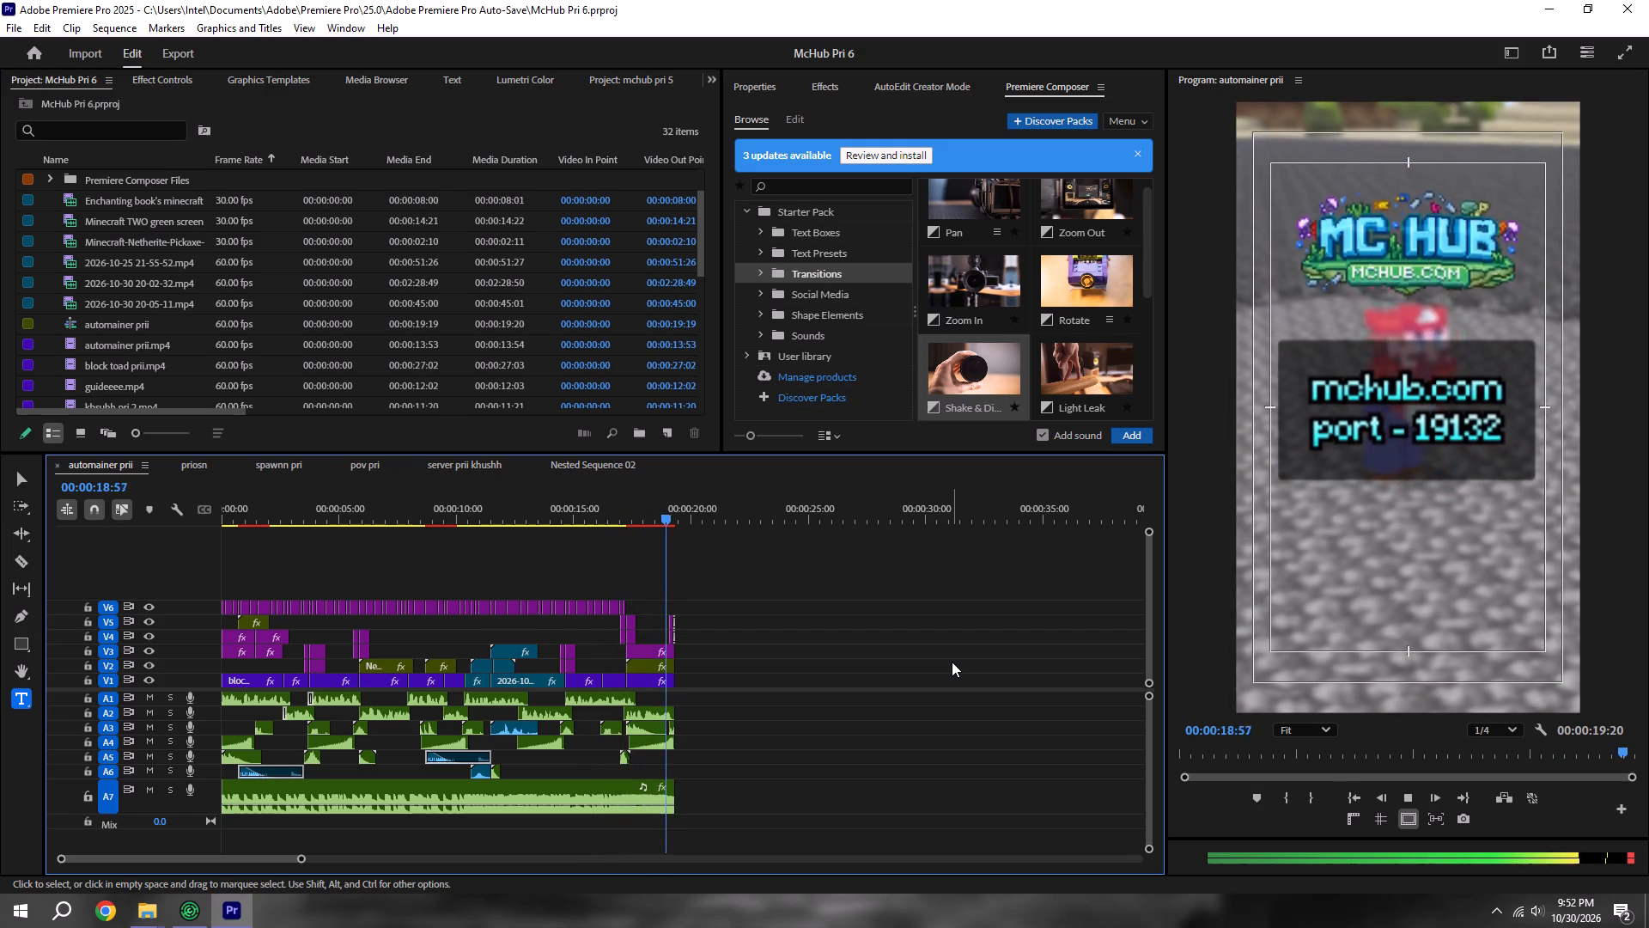
pyautogui.press('space')
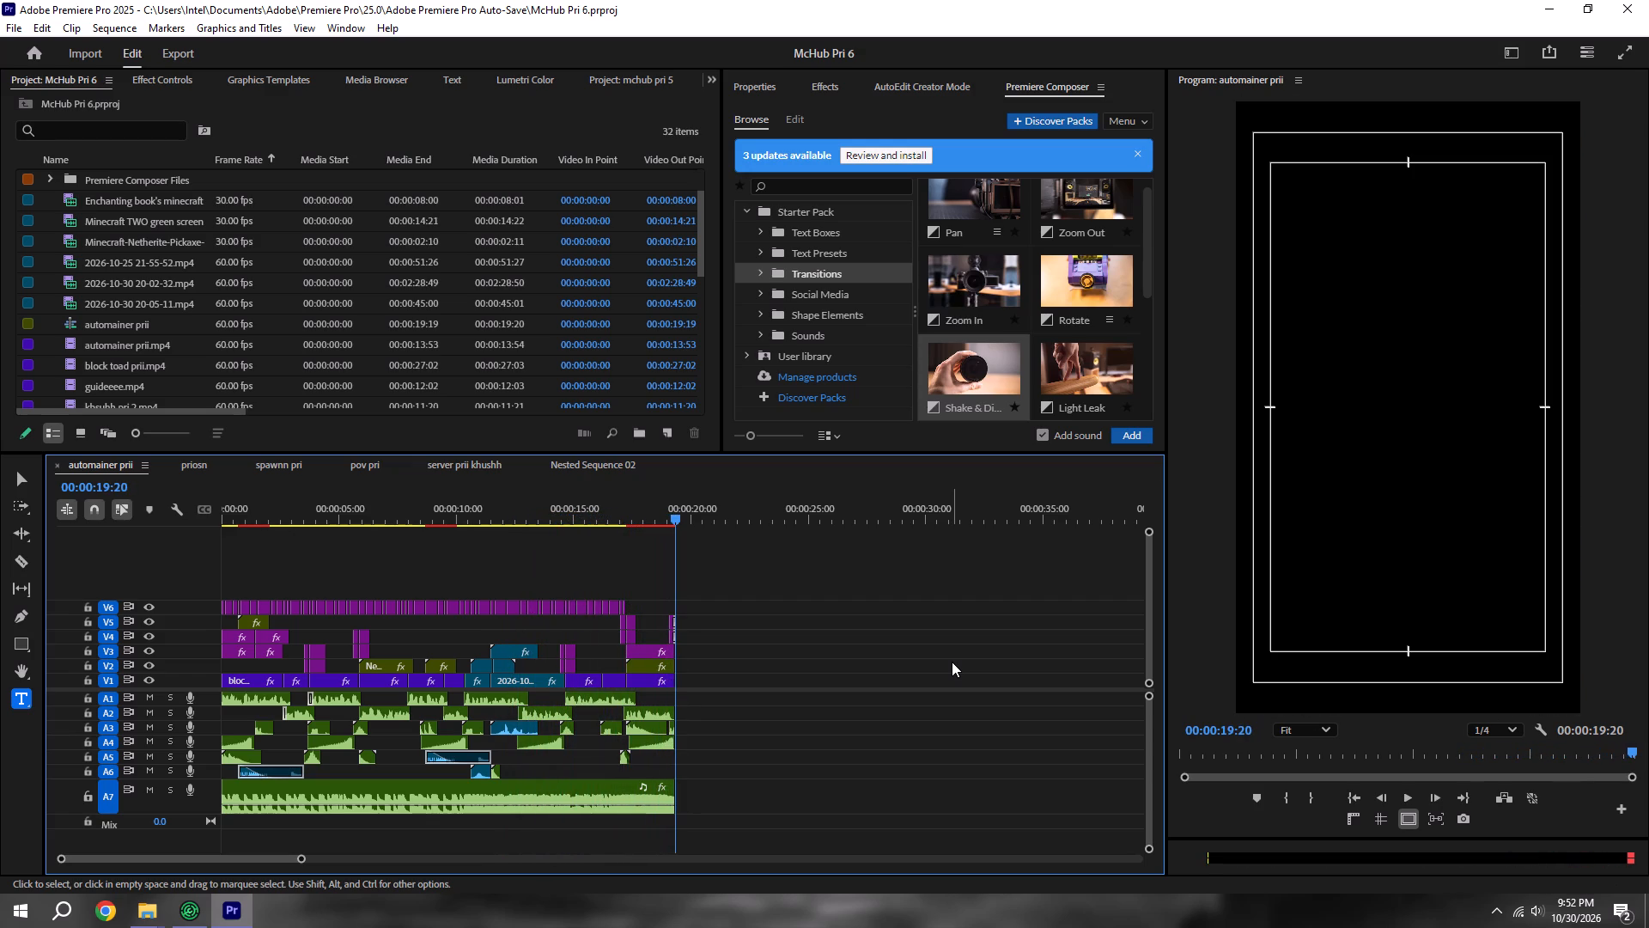
pyautogui.press('space')
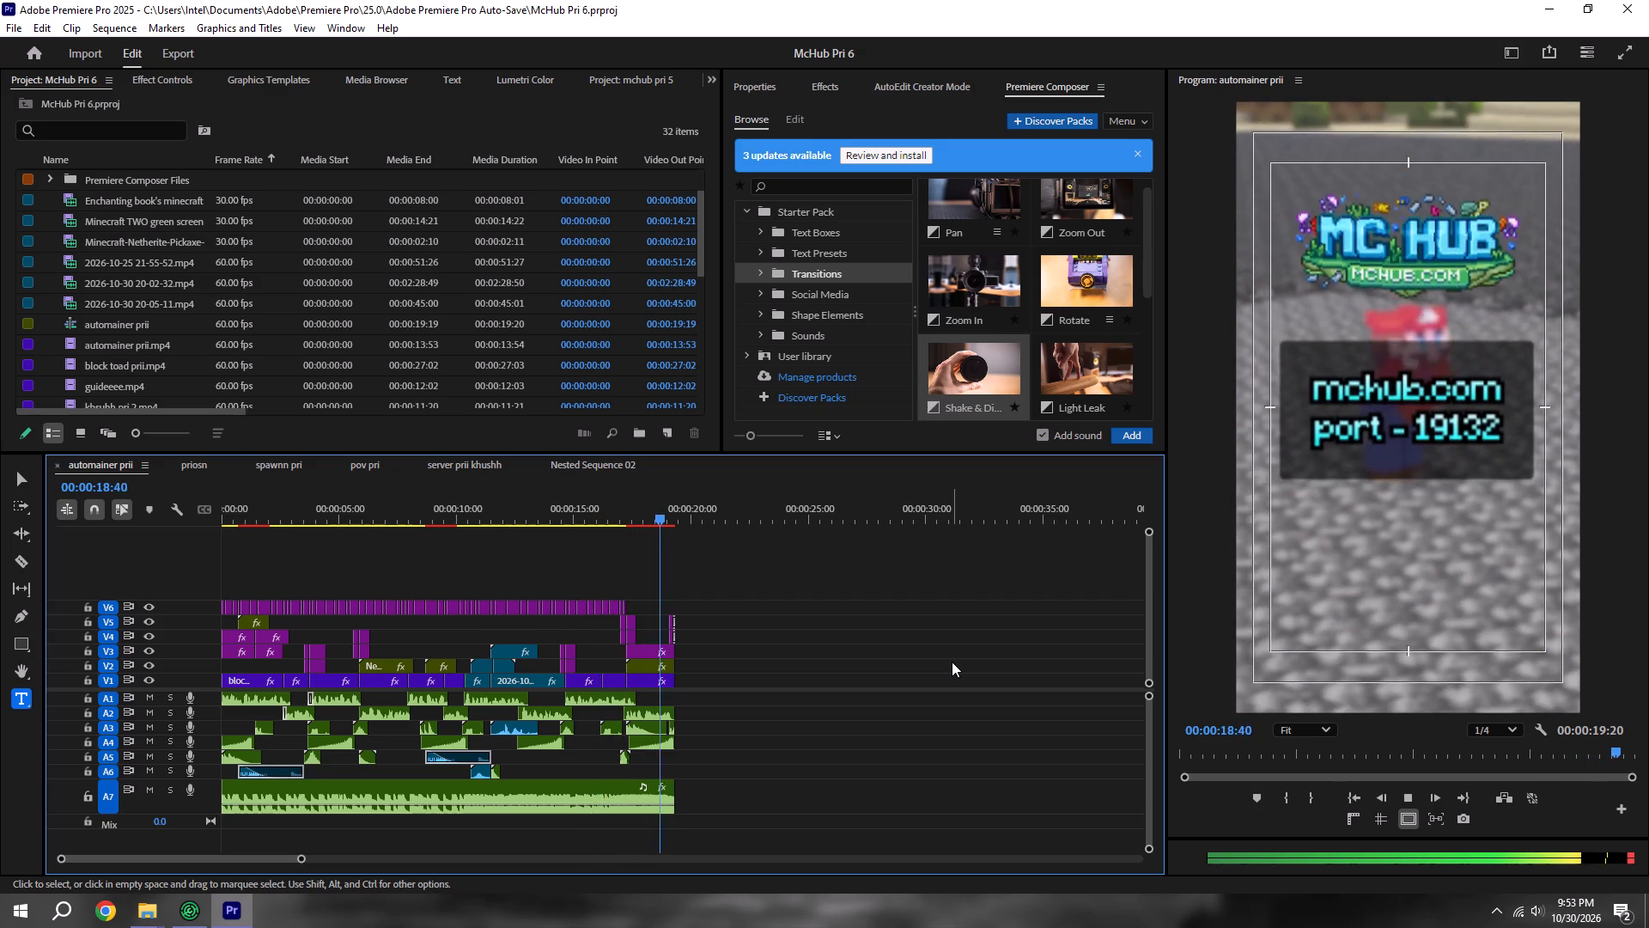
pyautogui.press('space')
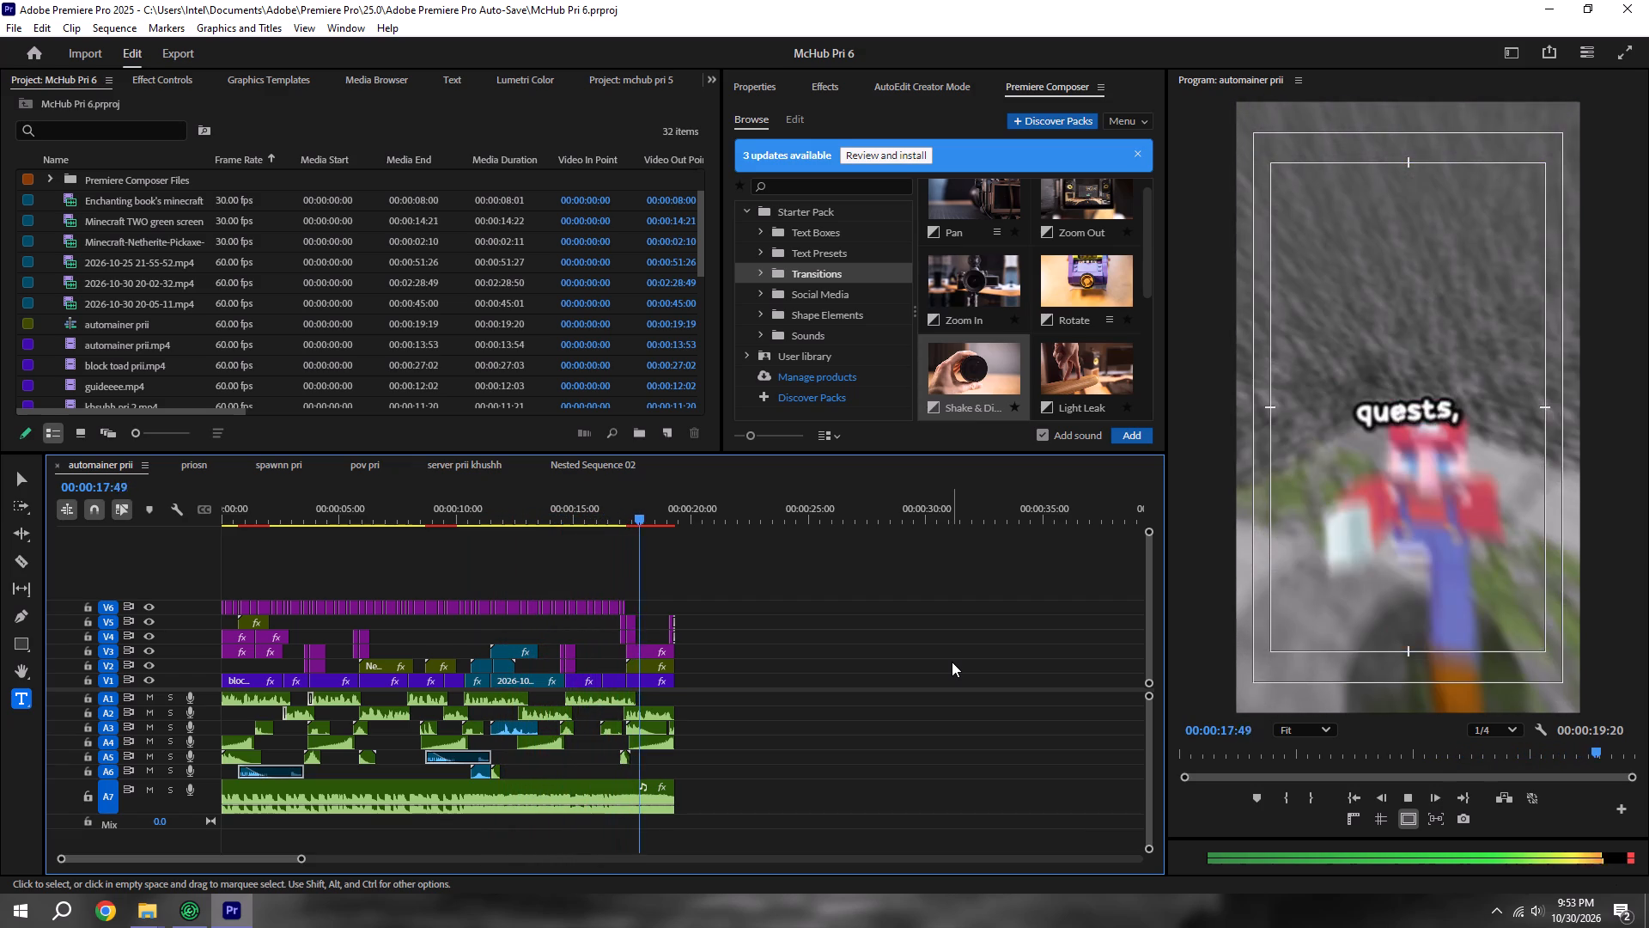
pyautogui.press('space')
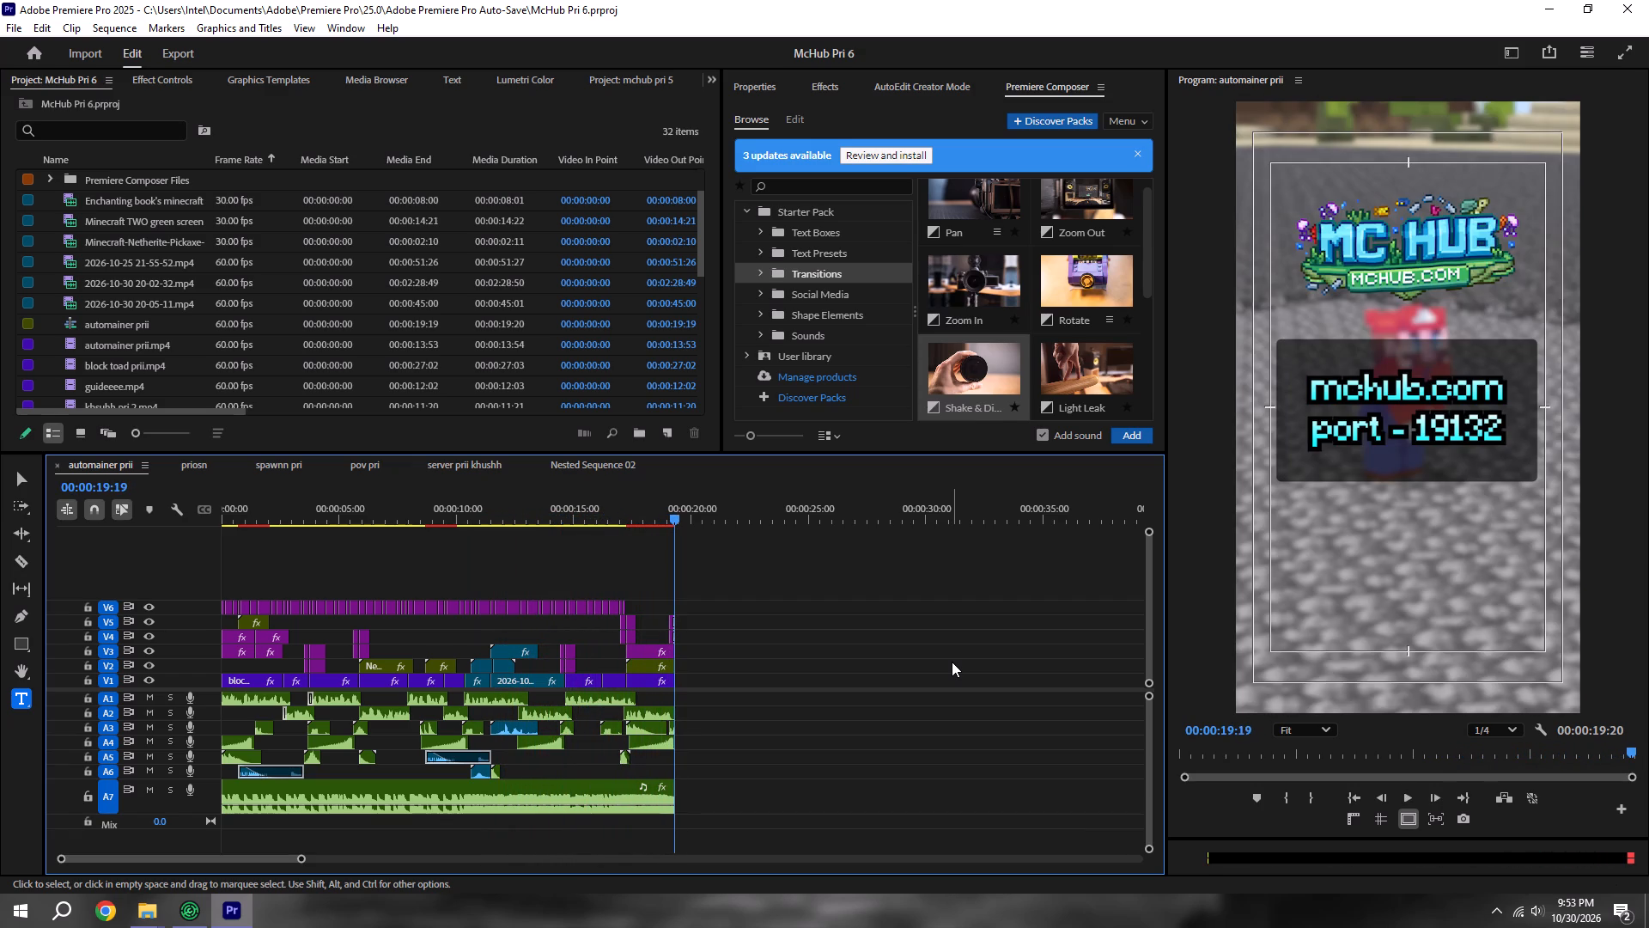
pyautogui.hotkey('ctrl', 's')
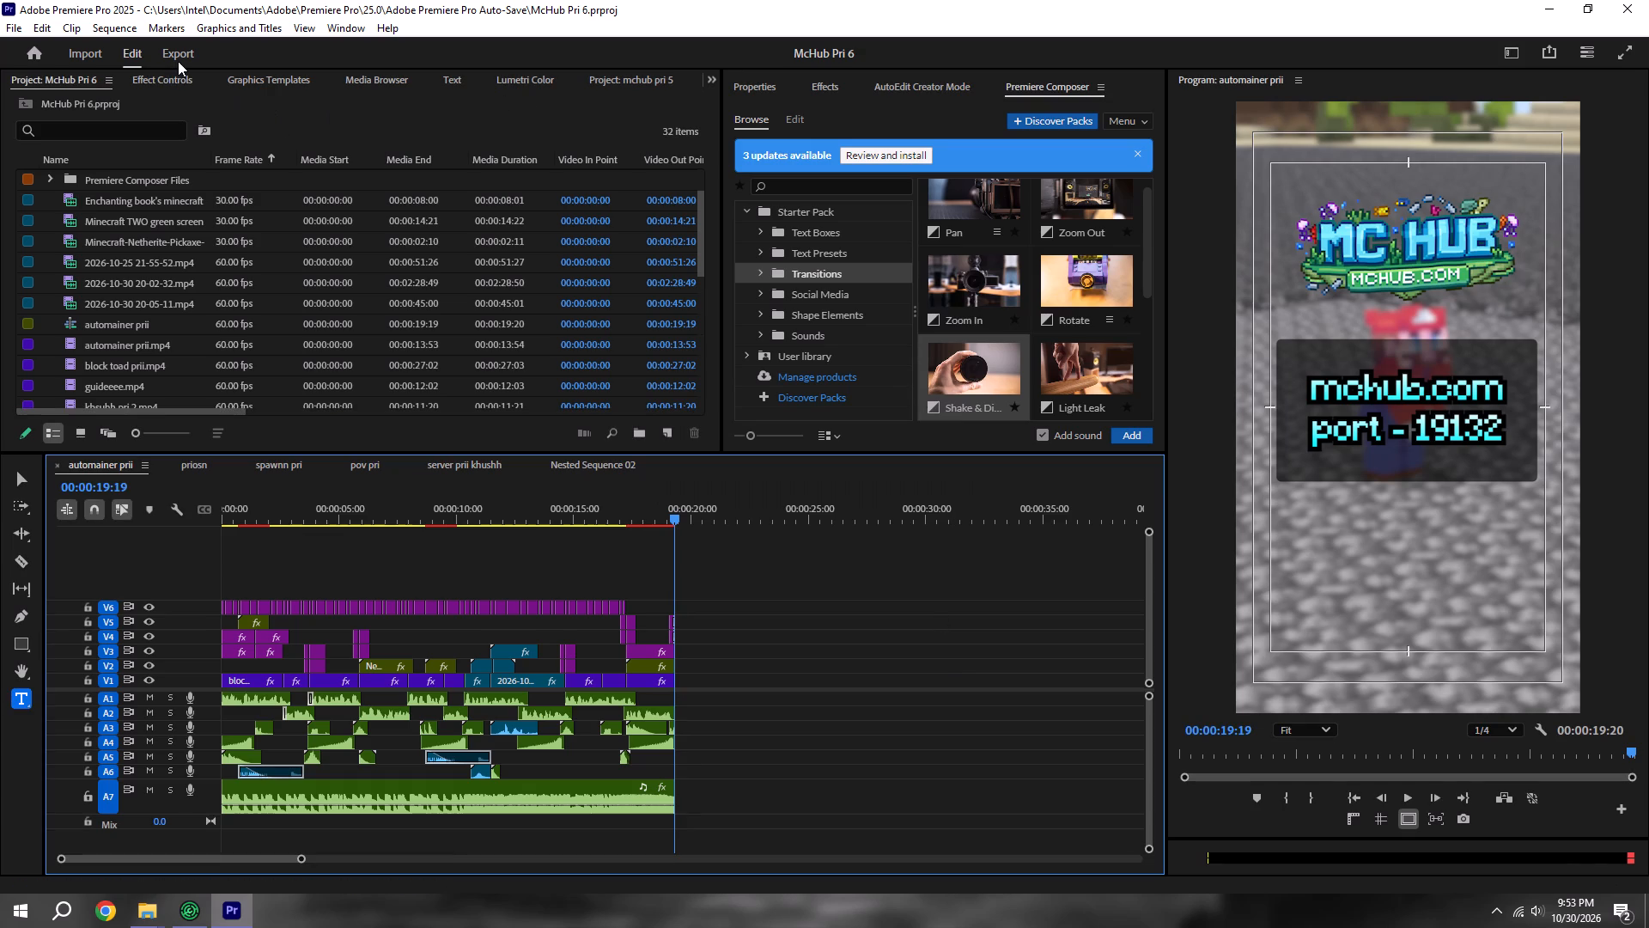
# Open the export settings for the automainer prii sequence and name the output file McHub pri 6.
pyautogui.click(178, 61)
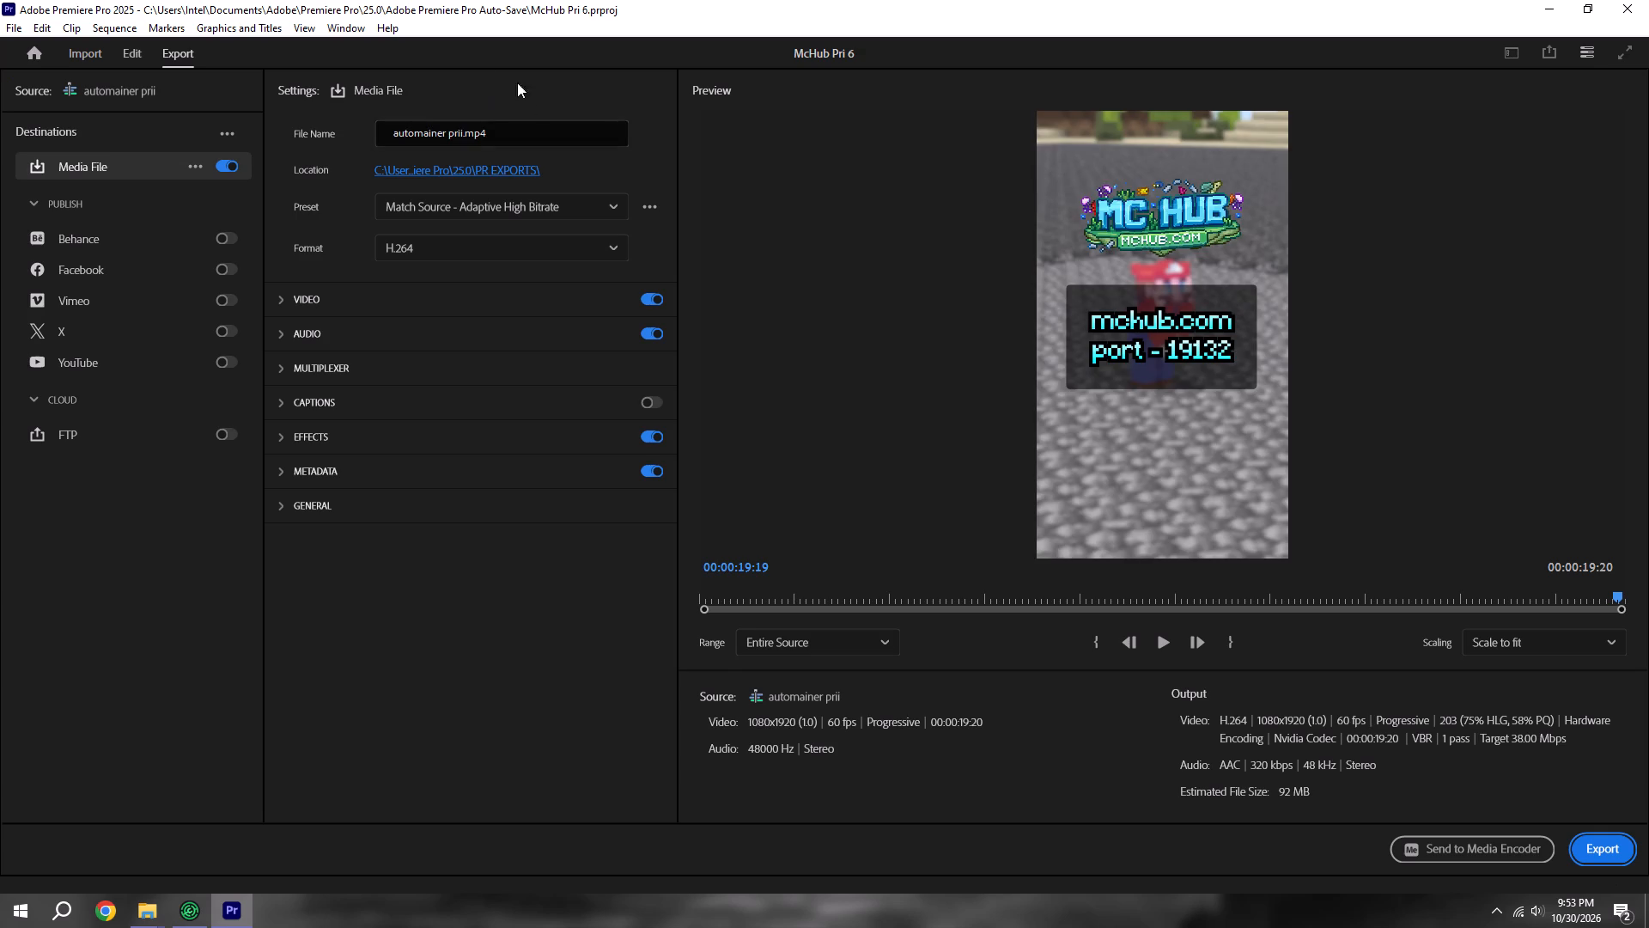
pyautogui.moveTo(523, 140); pyautogui.dragTo(232, 102)
pyautogui.click(514, 144)
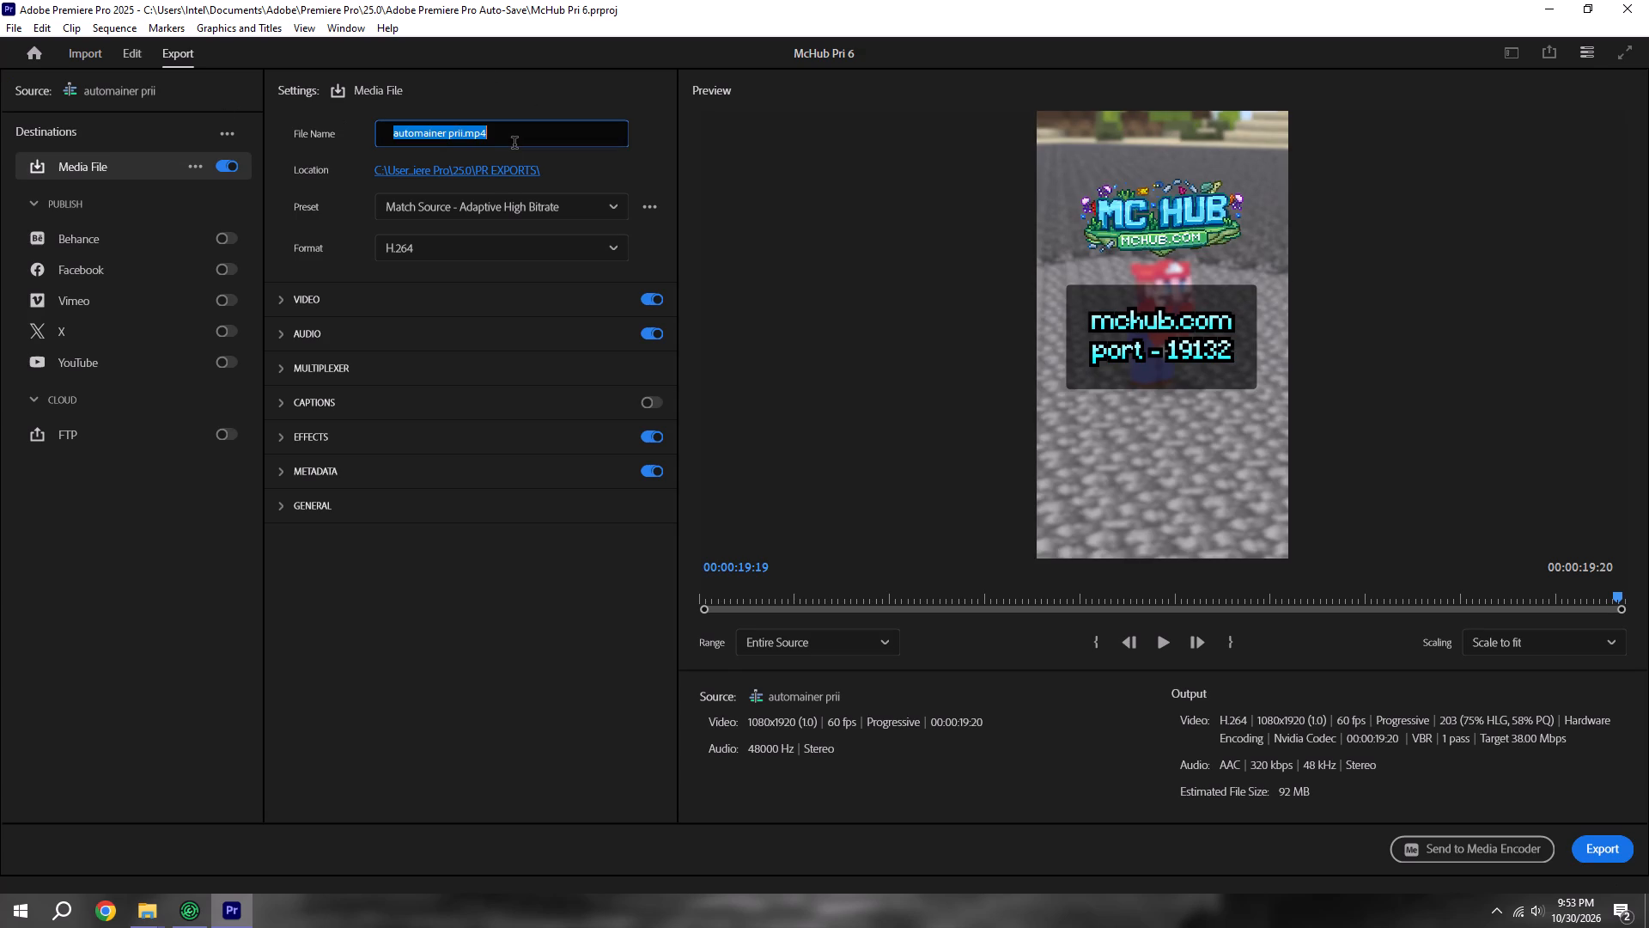
pyautogui.press('BackSpace')
pyautogui.write('McHub pri')
pyautogui.press('space')
pyautogui.press('6')
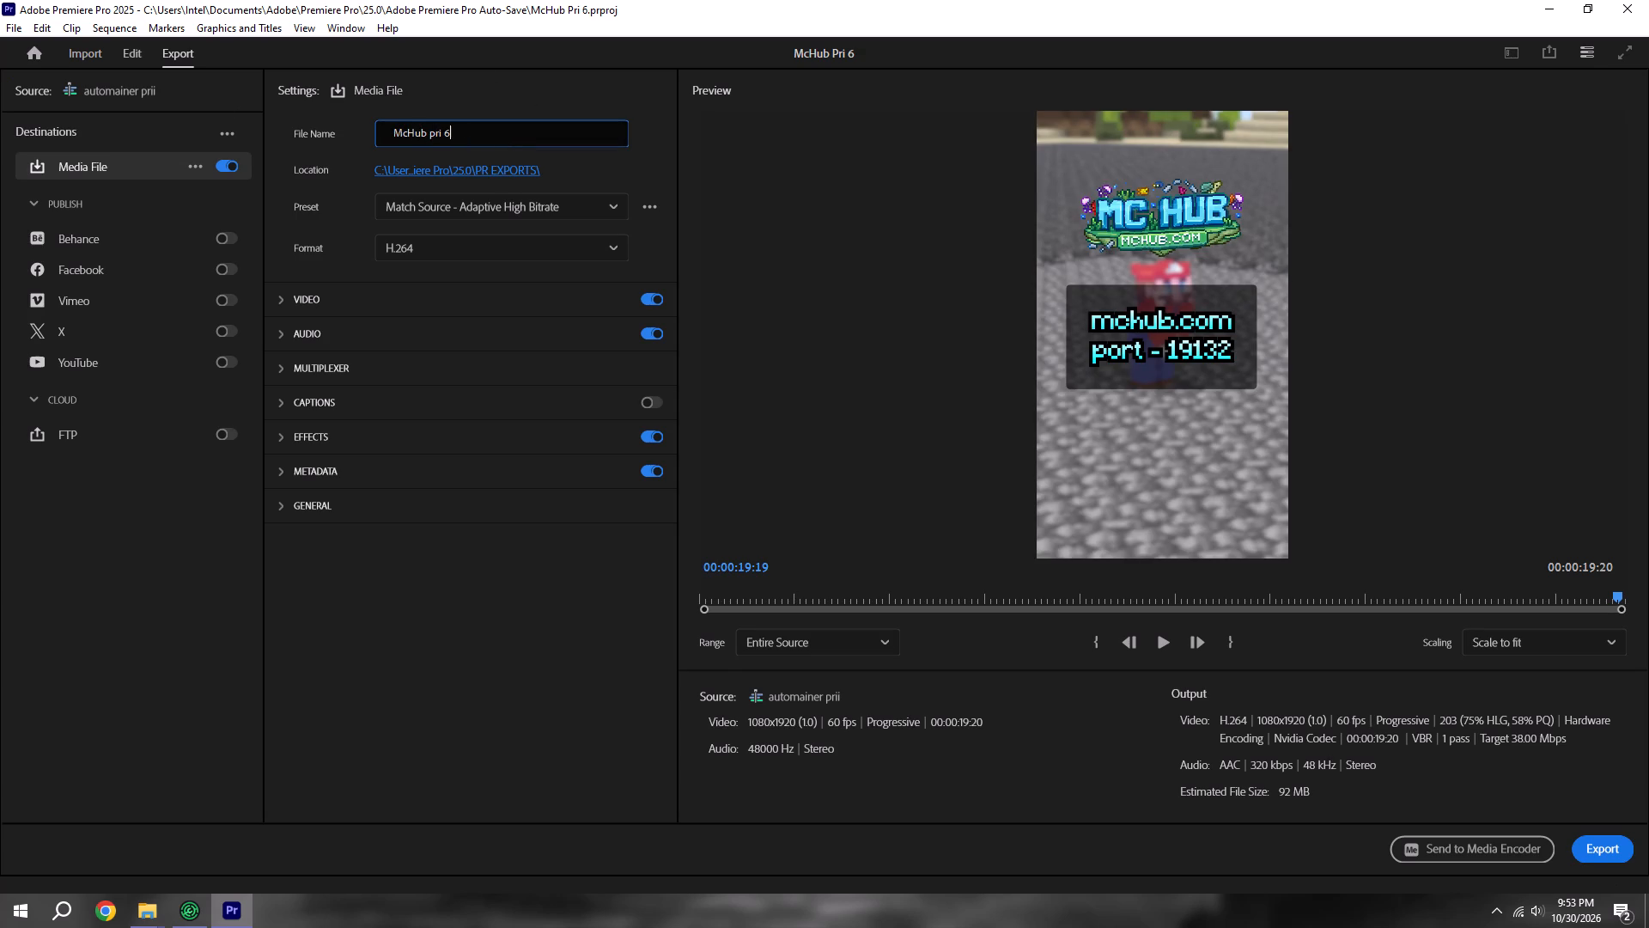
# Enable Render at Maximum Depth and Use Maximum Render Quality, and set the target bitrate to 50 Mbps.
pyautogui.click(282, 302)
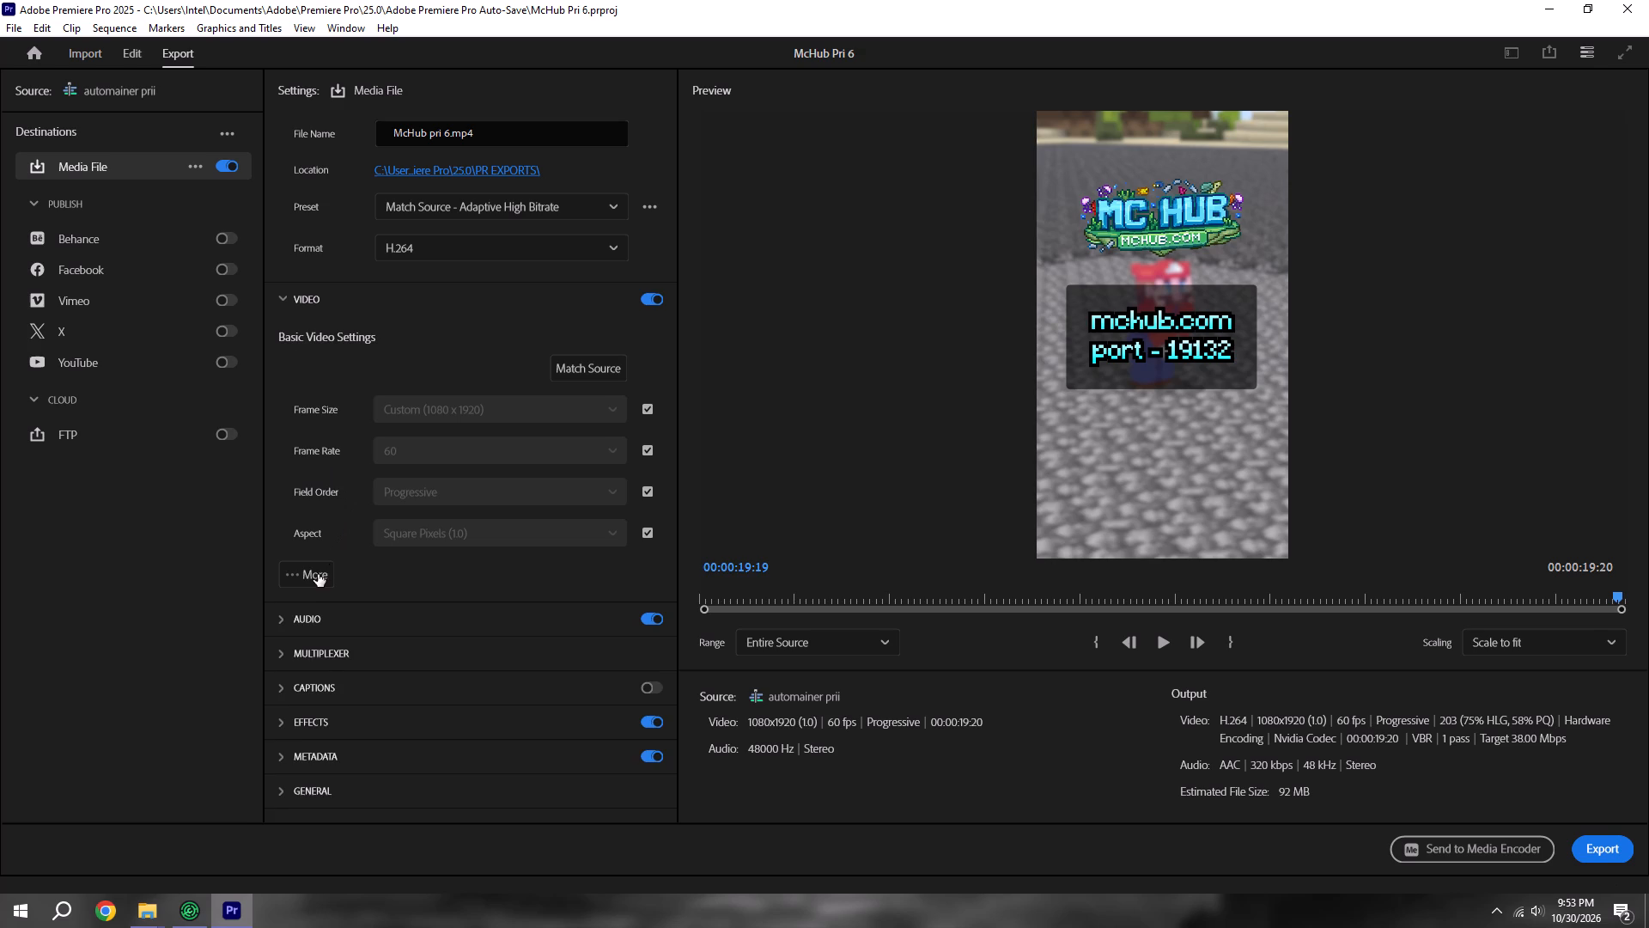
pyautogui.click(318, 575)
pyautogui.scroll(-5, 318, 575)
pyautogui.click(303, 528)
pyautogui.click(300, 564)
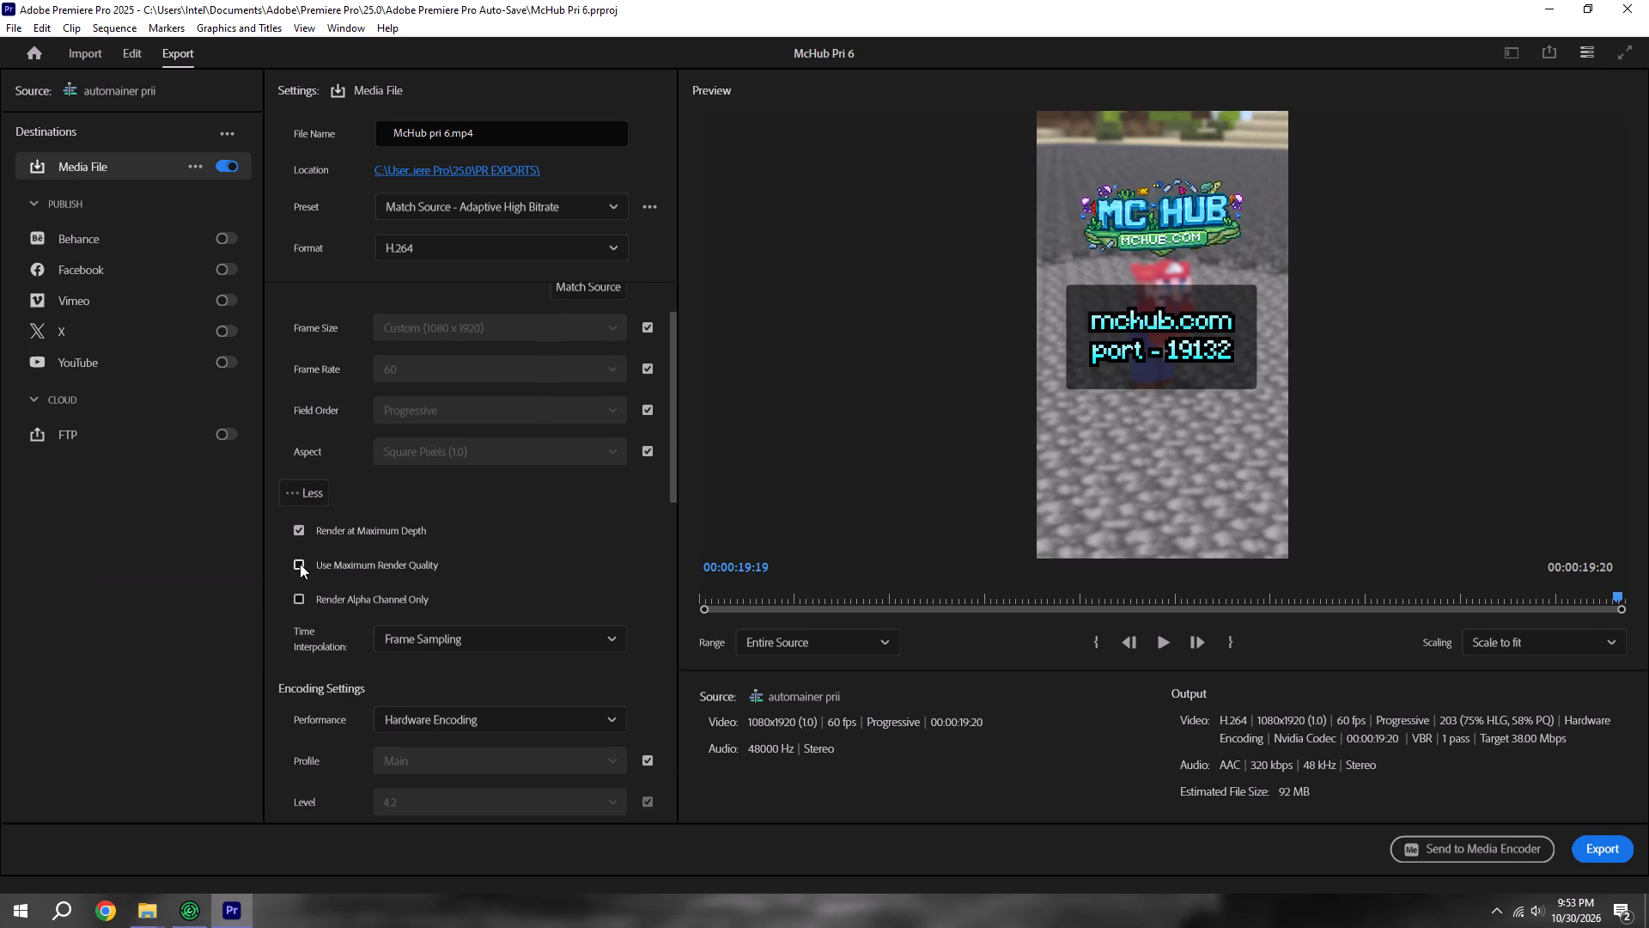
pyautogui.scroll(-20, 301, 580)
pyautogui.scroll(-5, 301, 580)
pyautogui.scroll(-9, 435, 748)
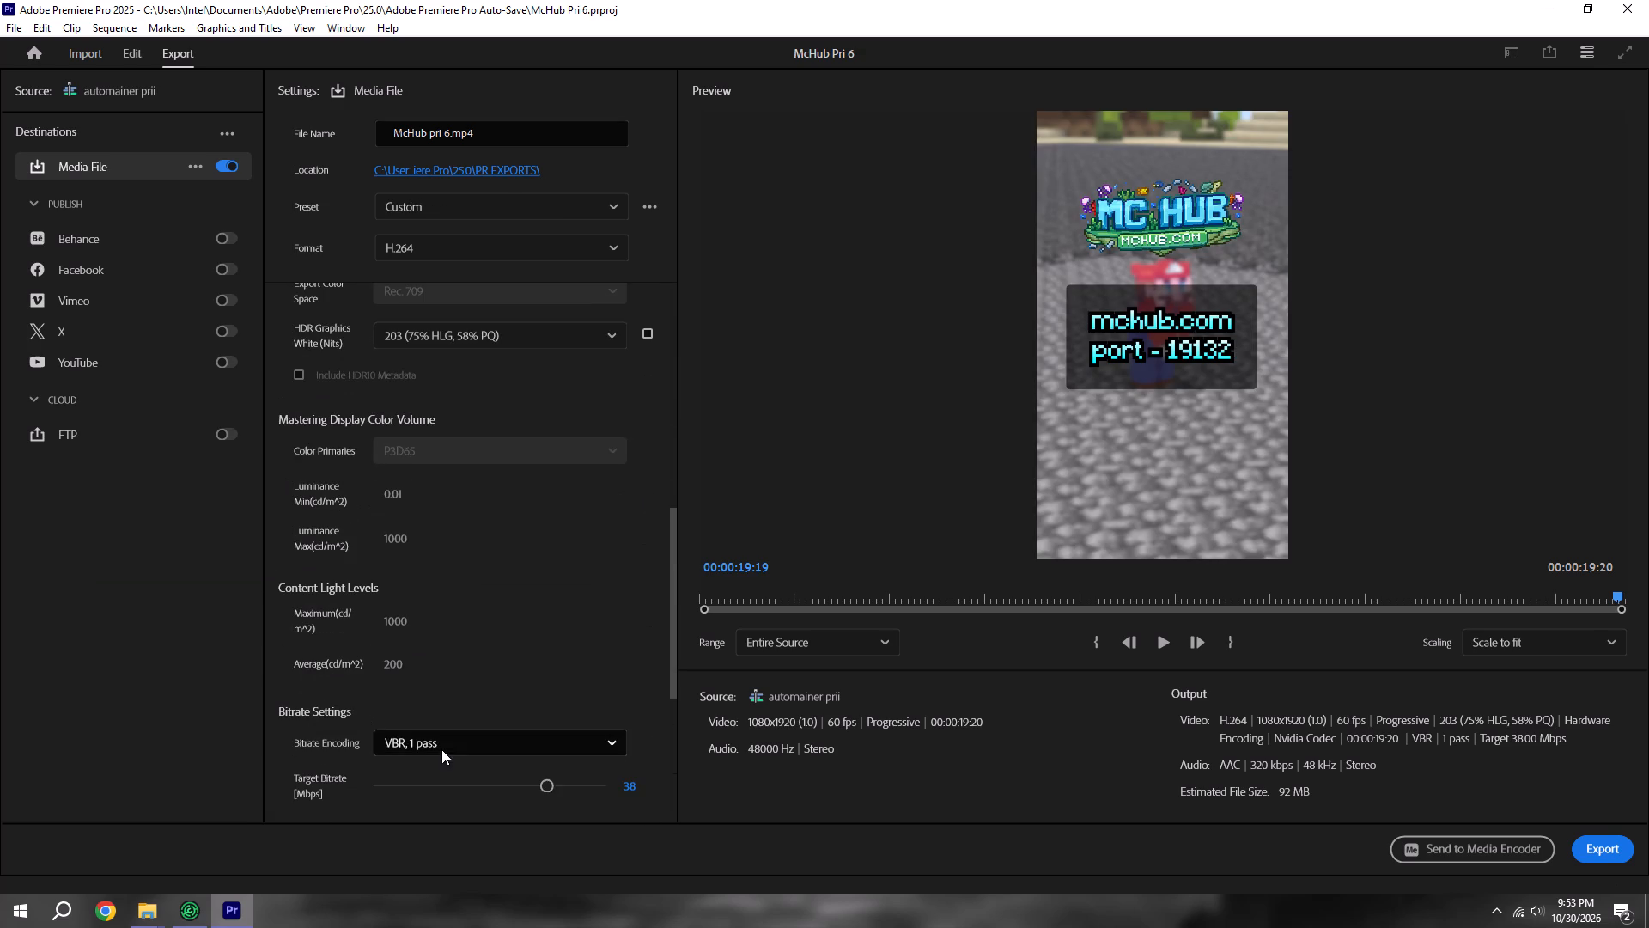
pyautogui.moveTo(544, 781); pyautogui.dragTo(917, 824)
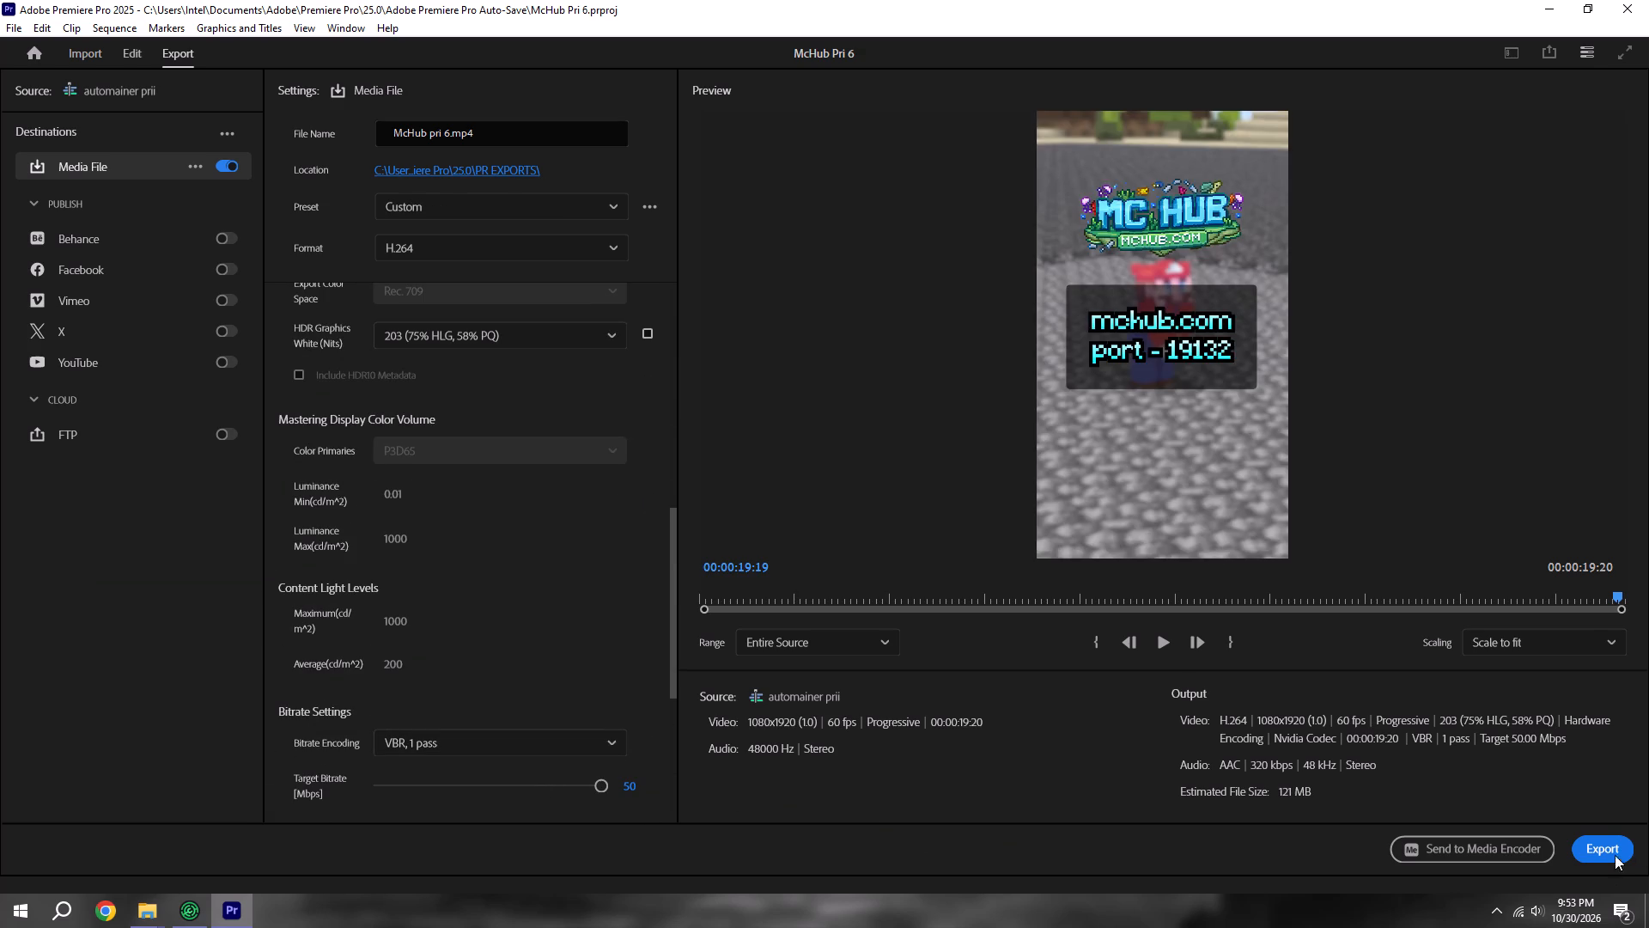
# Export the sequence as the H.264 file McHub pri 6.mp4.
pyautogui.click(1603, 861)
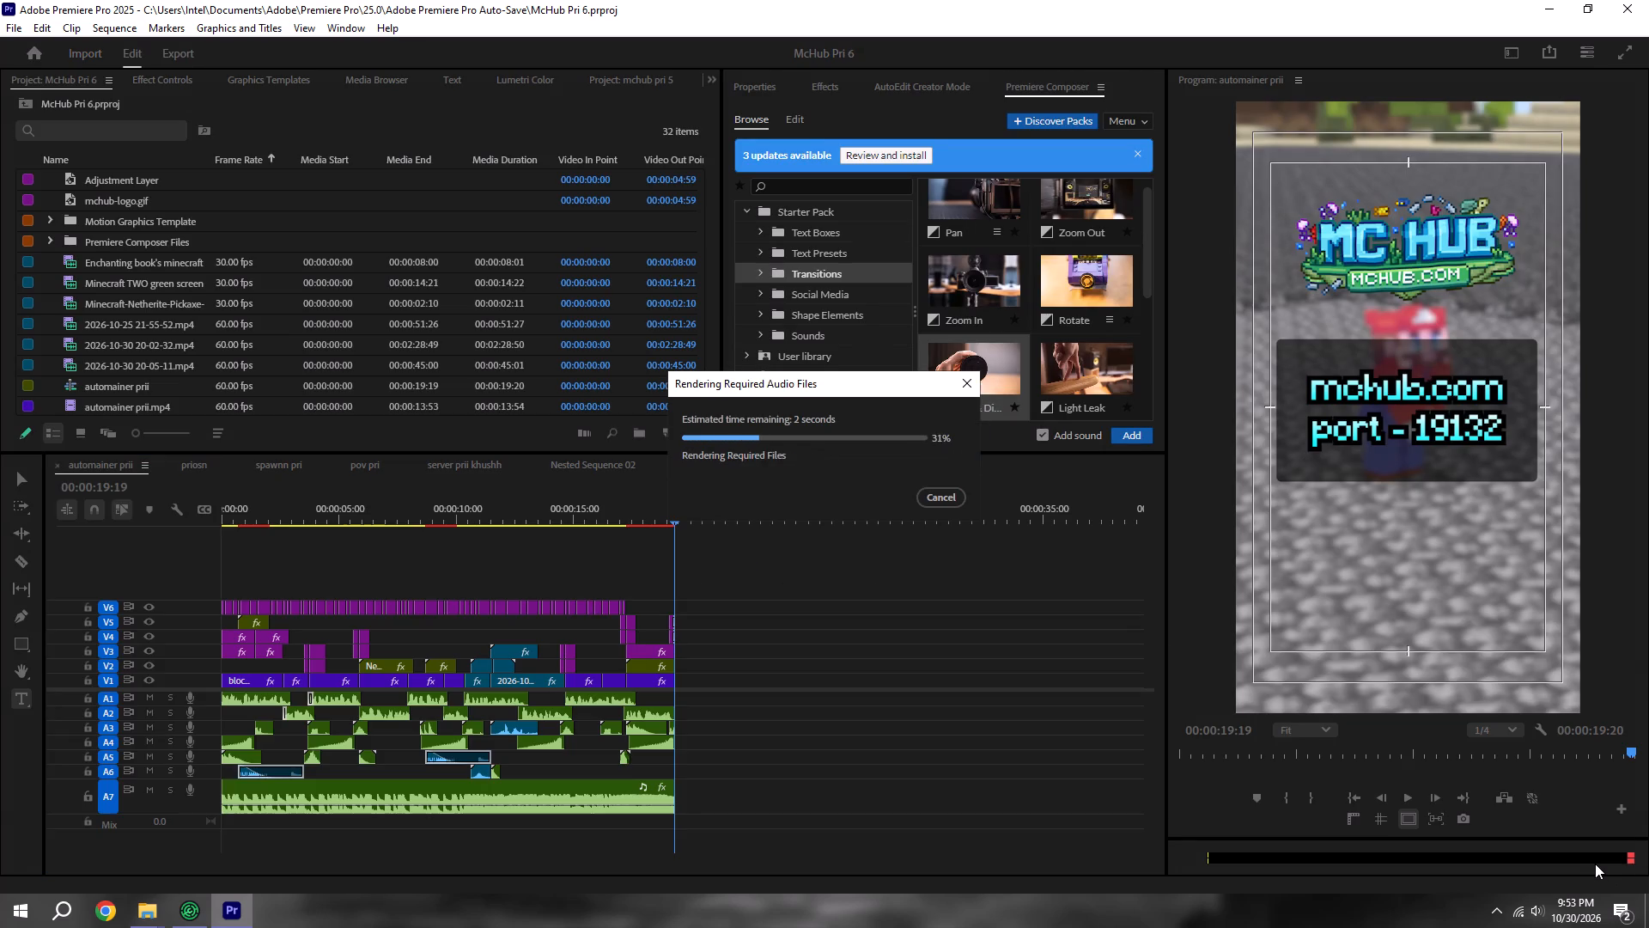
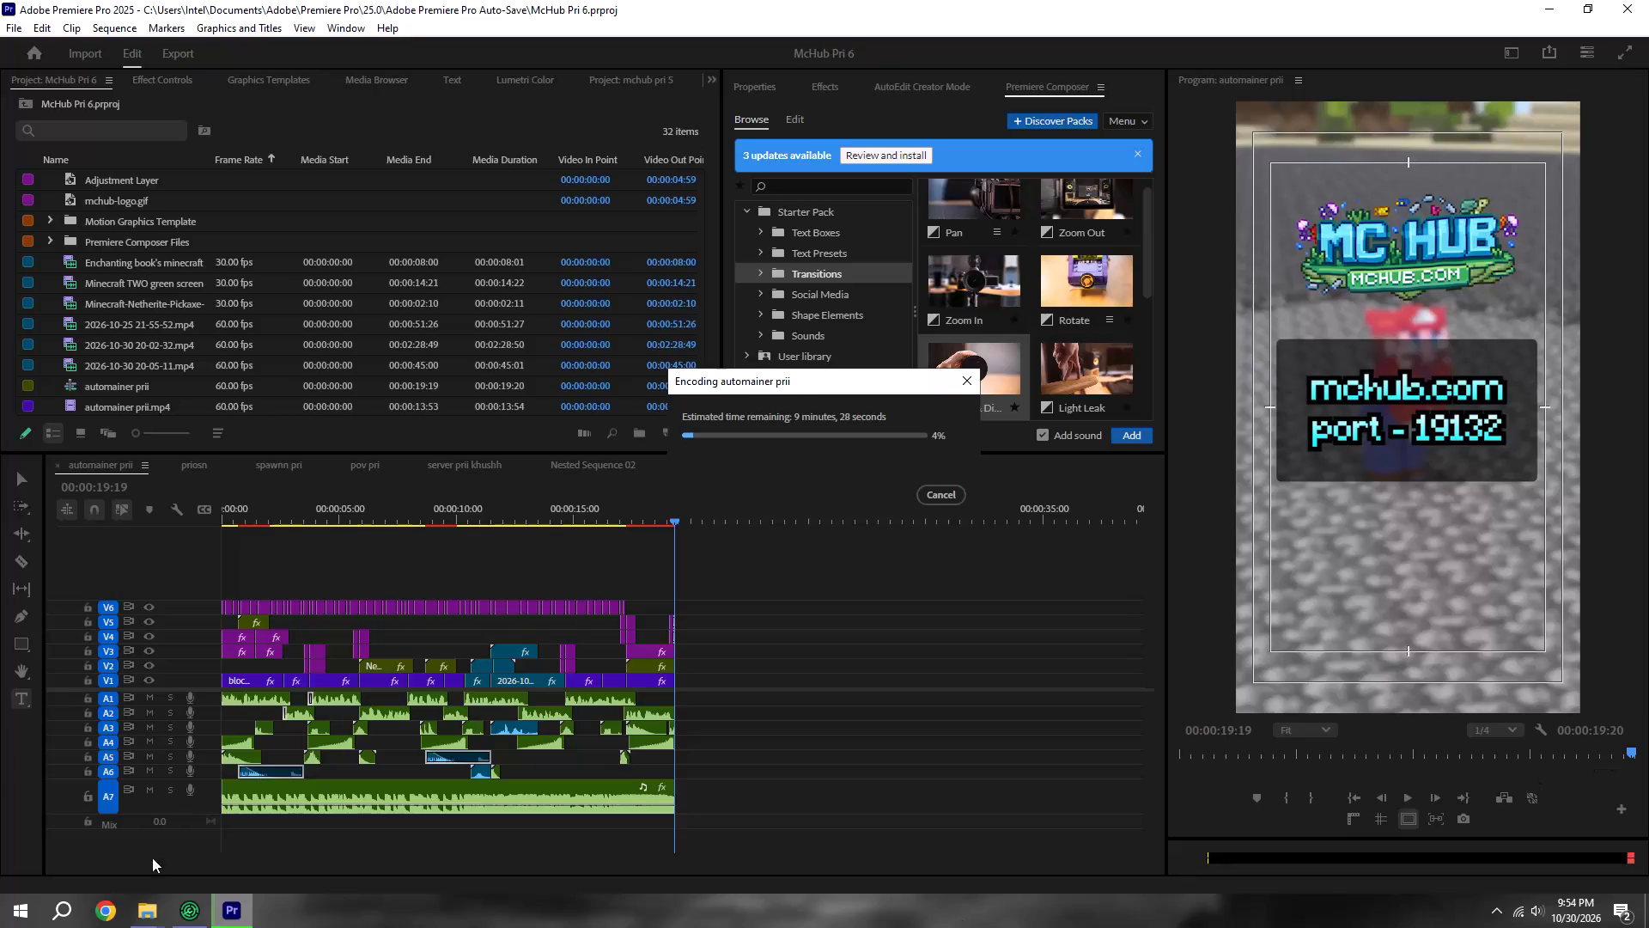
# In File Explorer, check the PR EXPORTS folder inside Documents > Adobe > Premiere Pro > 25.0, and return to the running export.
pyautogui.click(150, 899)
pyautogui.click(187, 839)
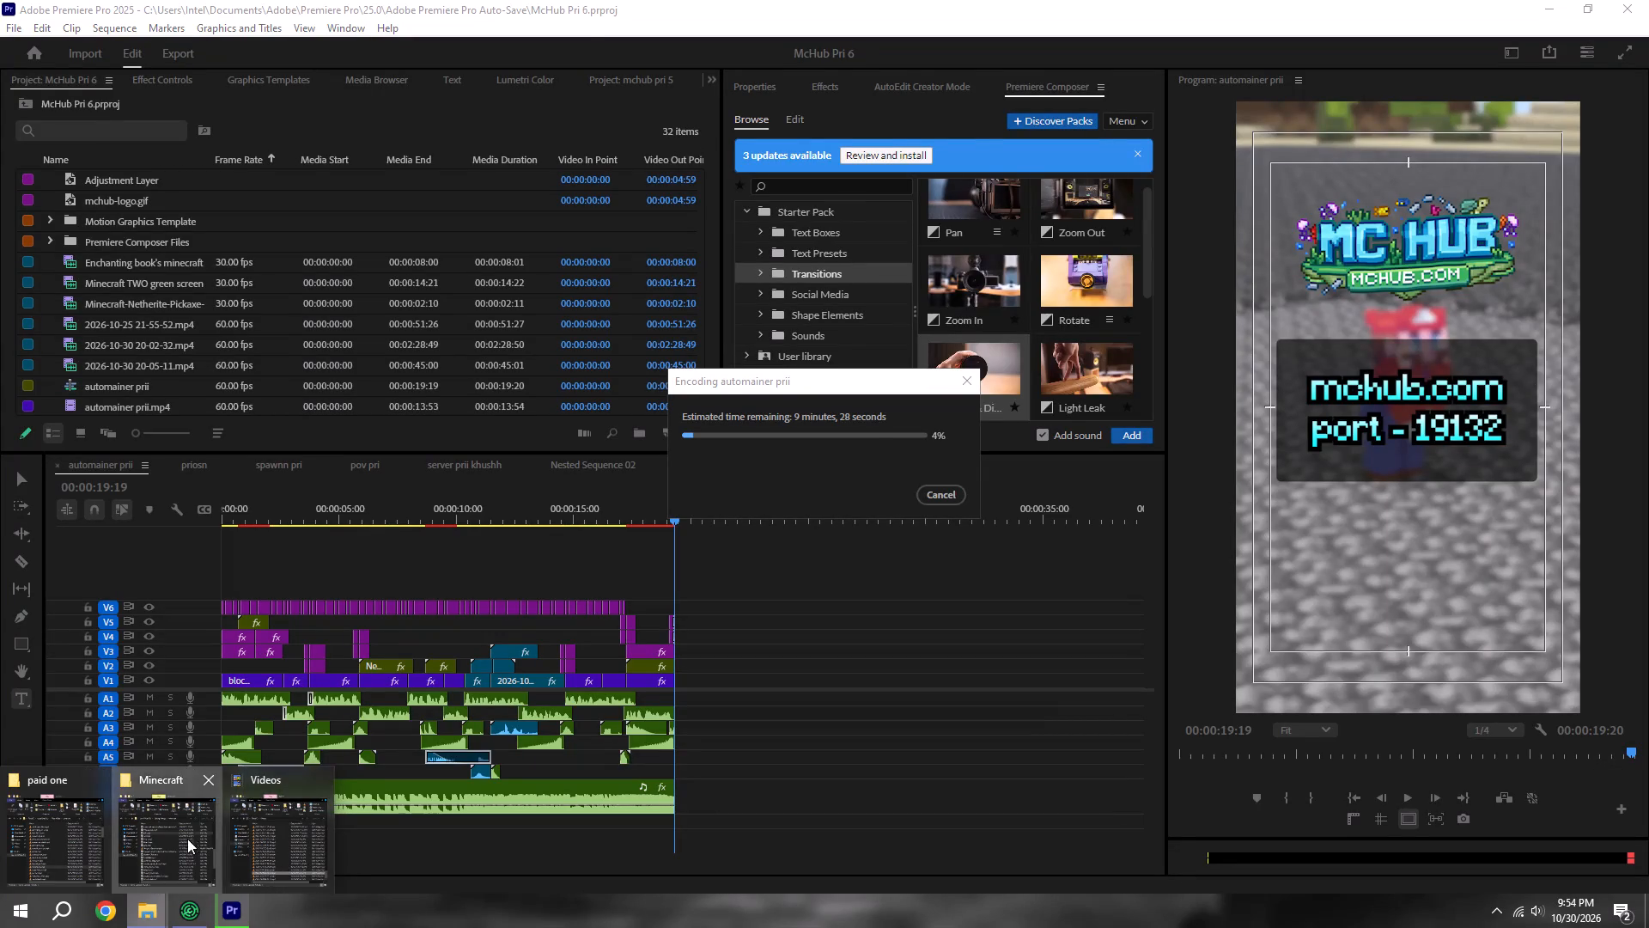
pyautogui.click(890, 302)
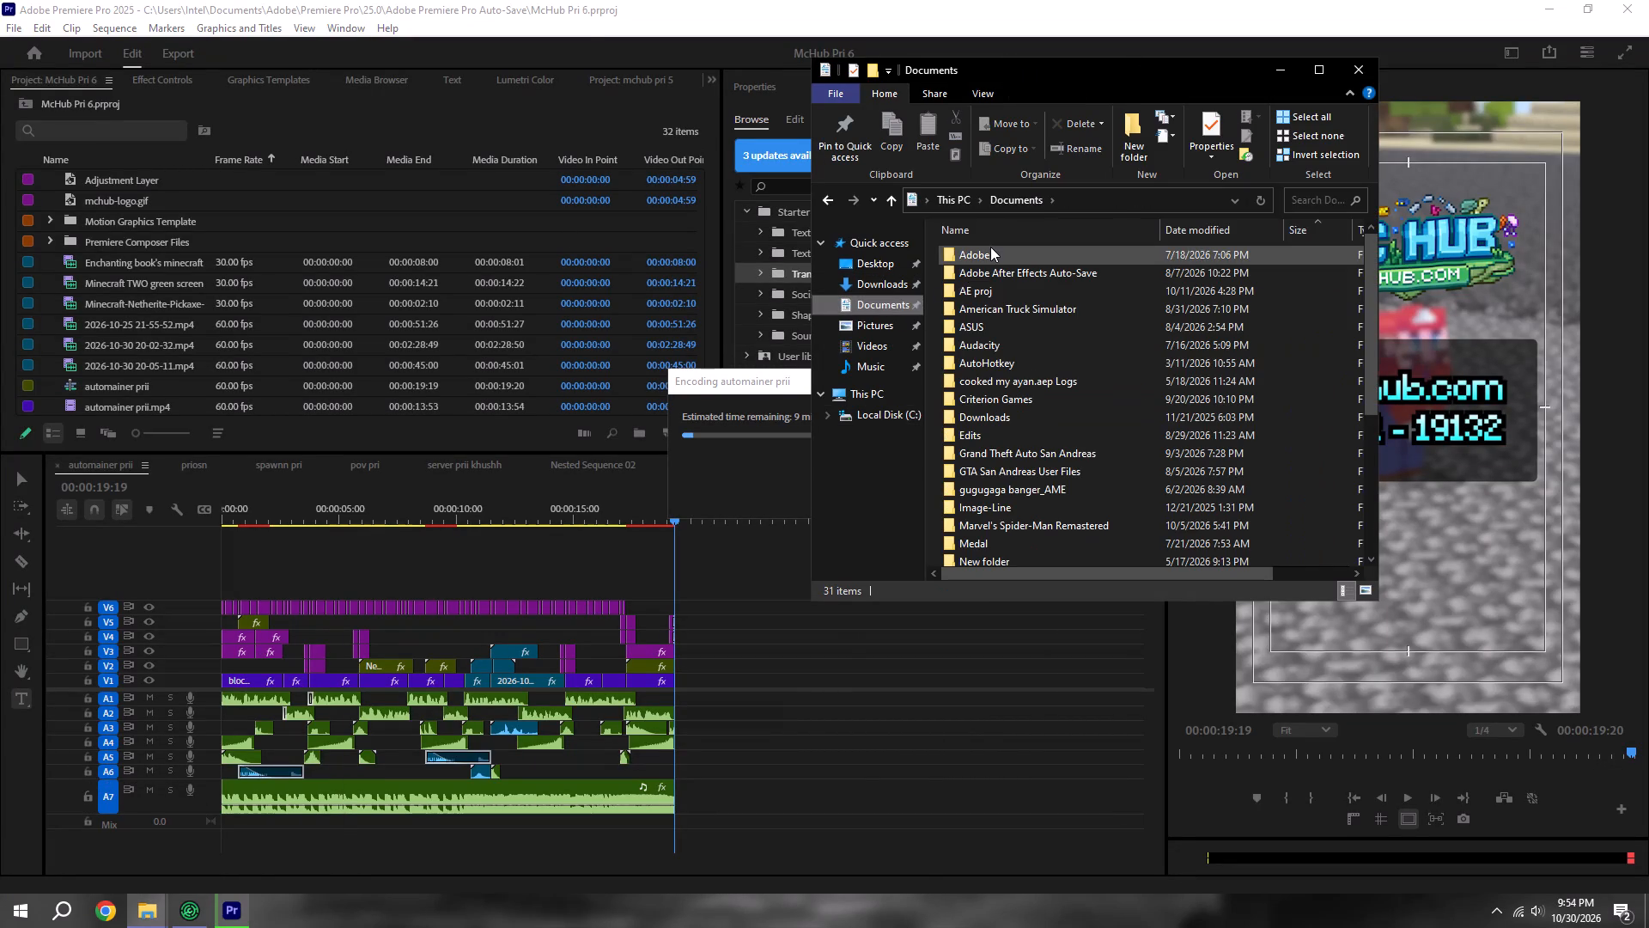
pyautogui.doubleClick(990, 247)
pyautogui.doubleClick(1007, 345)
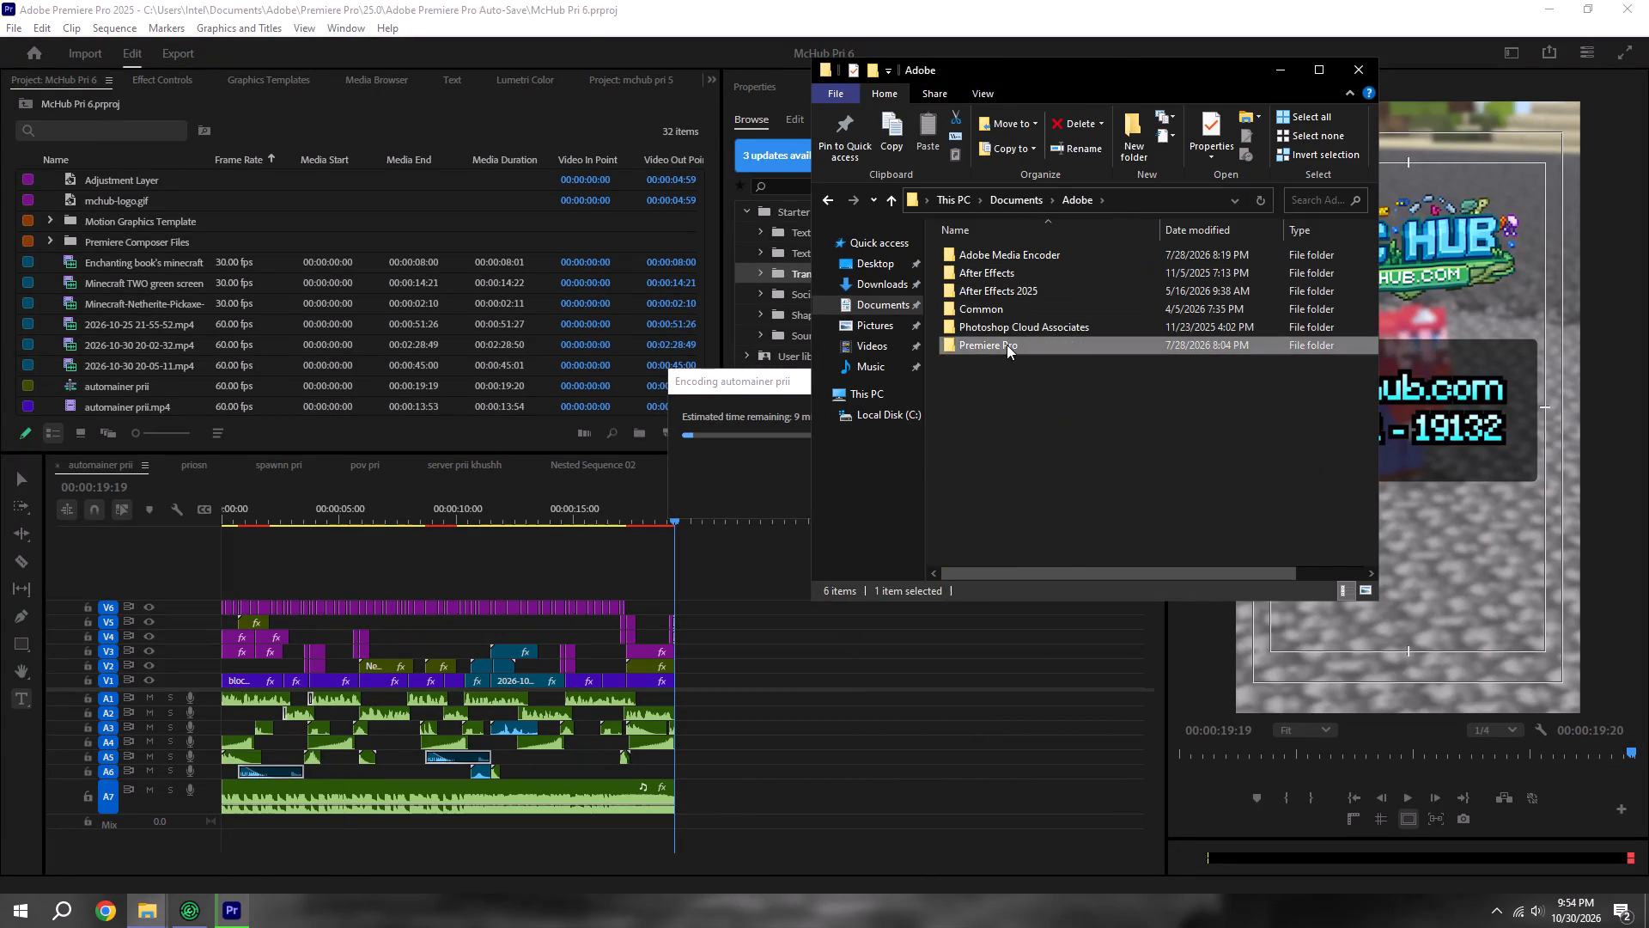
pyautogui.doubleClick(983, 255)
pyautogui.doubleClick(994, 310)
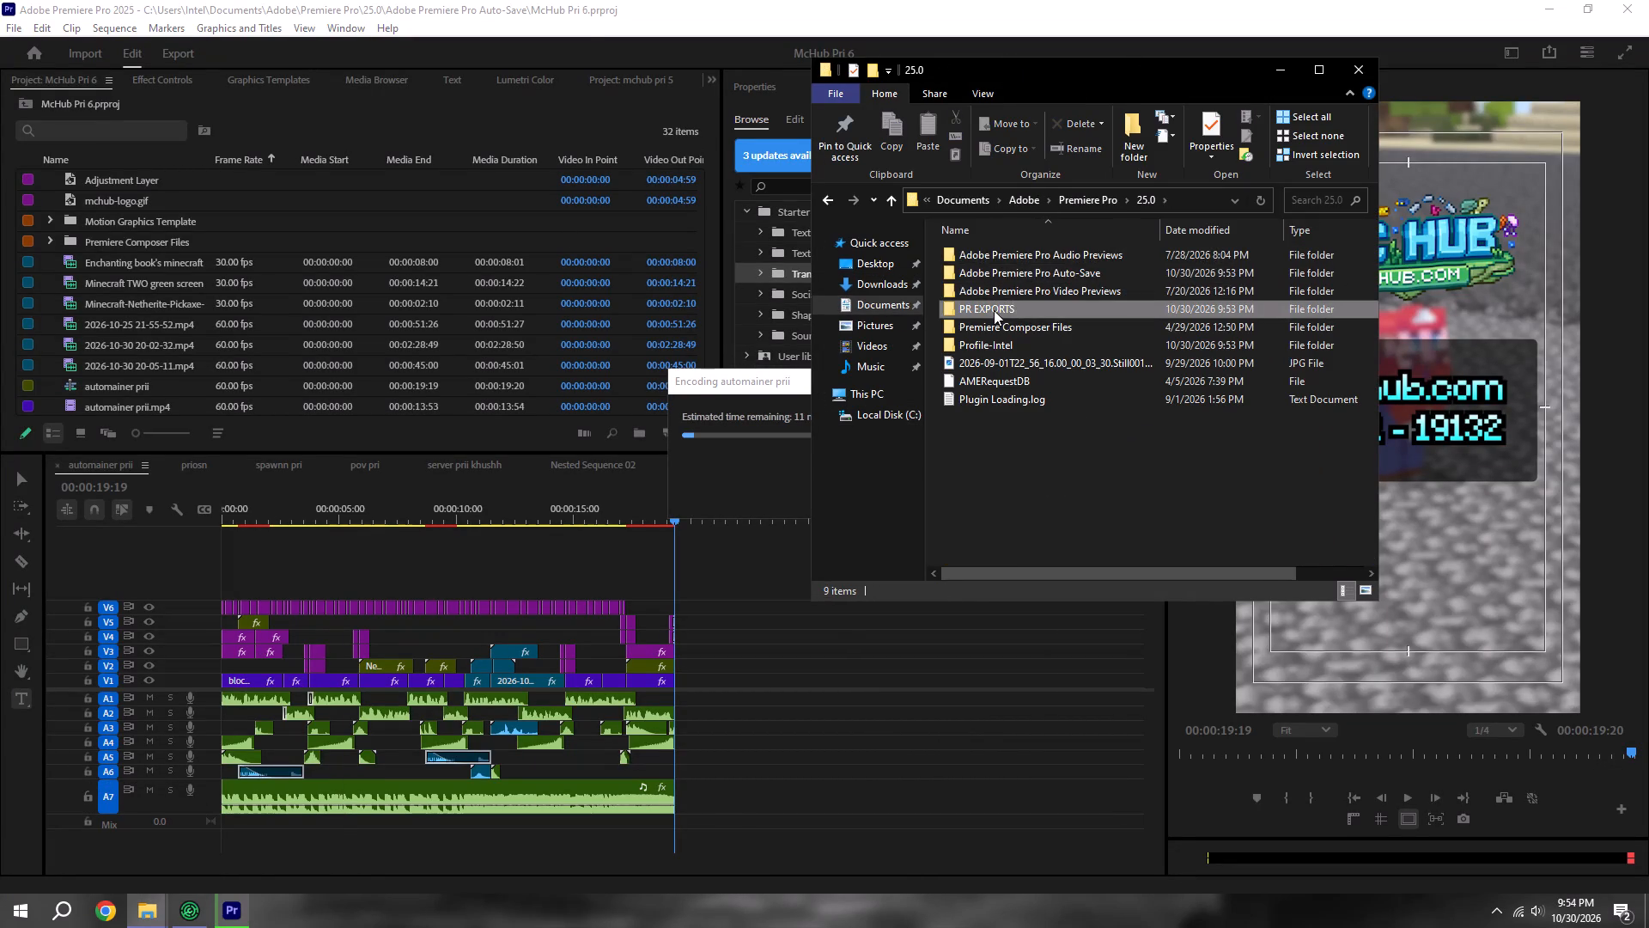
pyautogui.click(1274, 55)
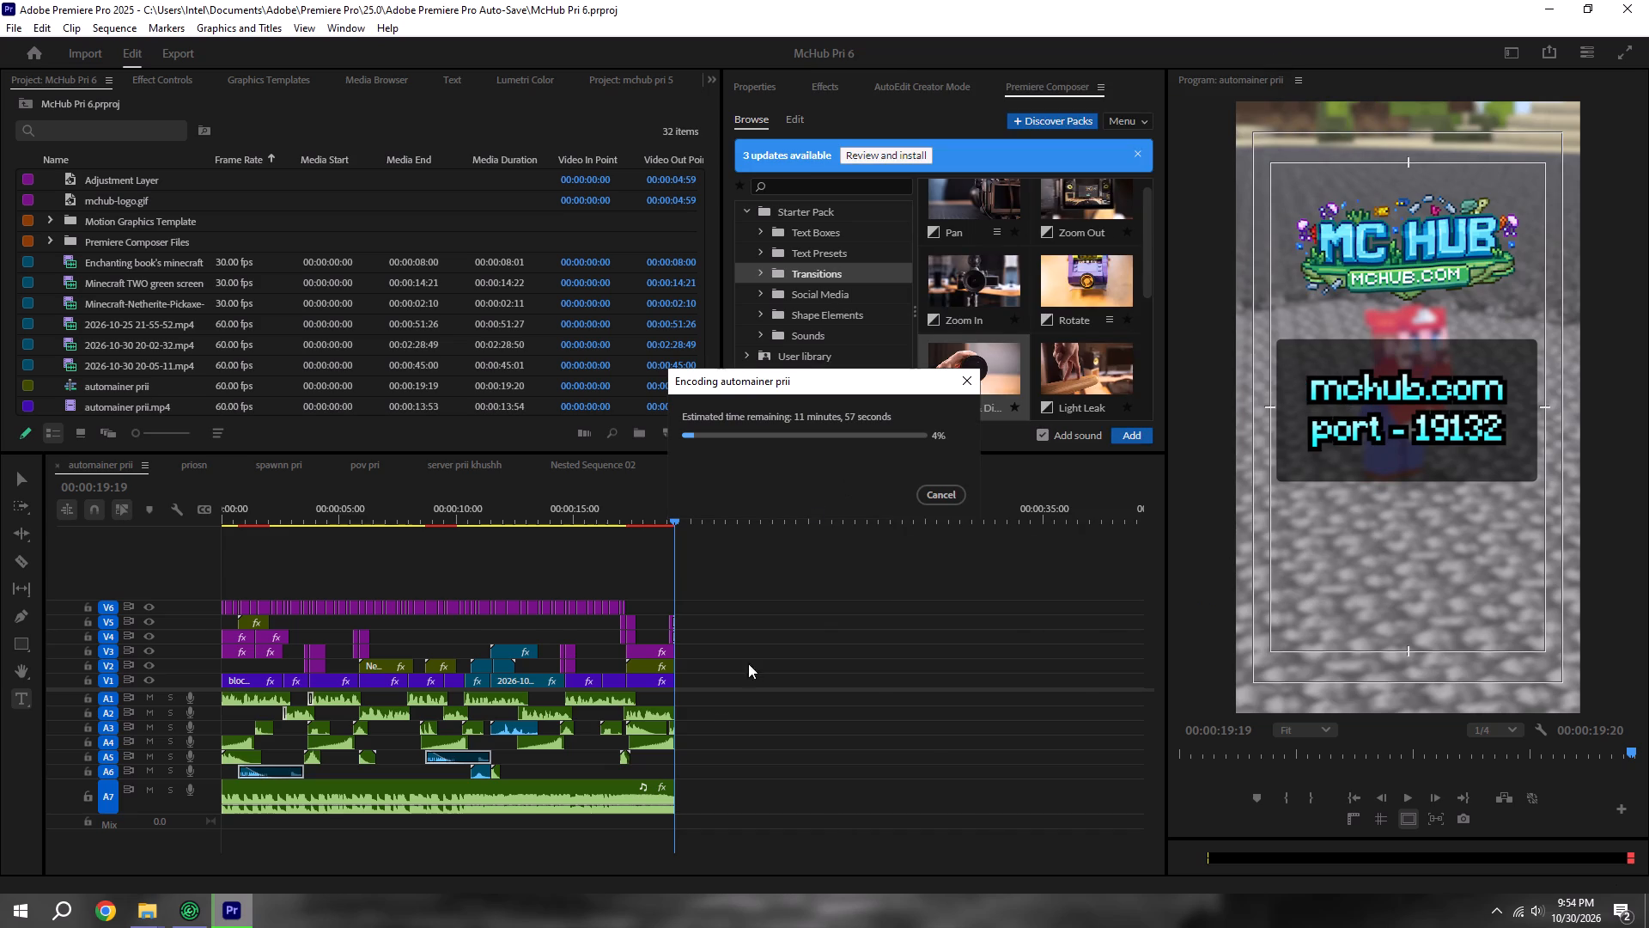
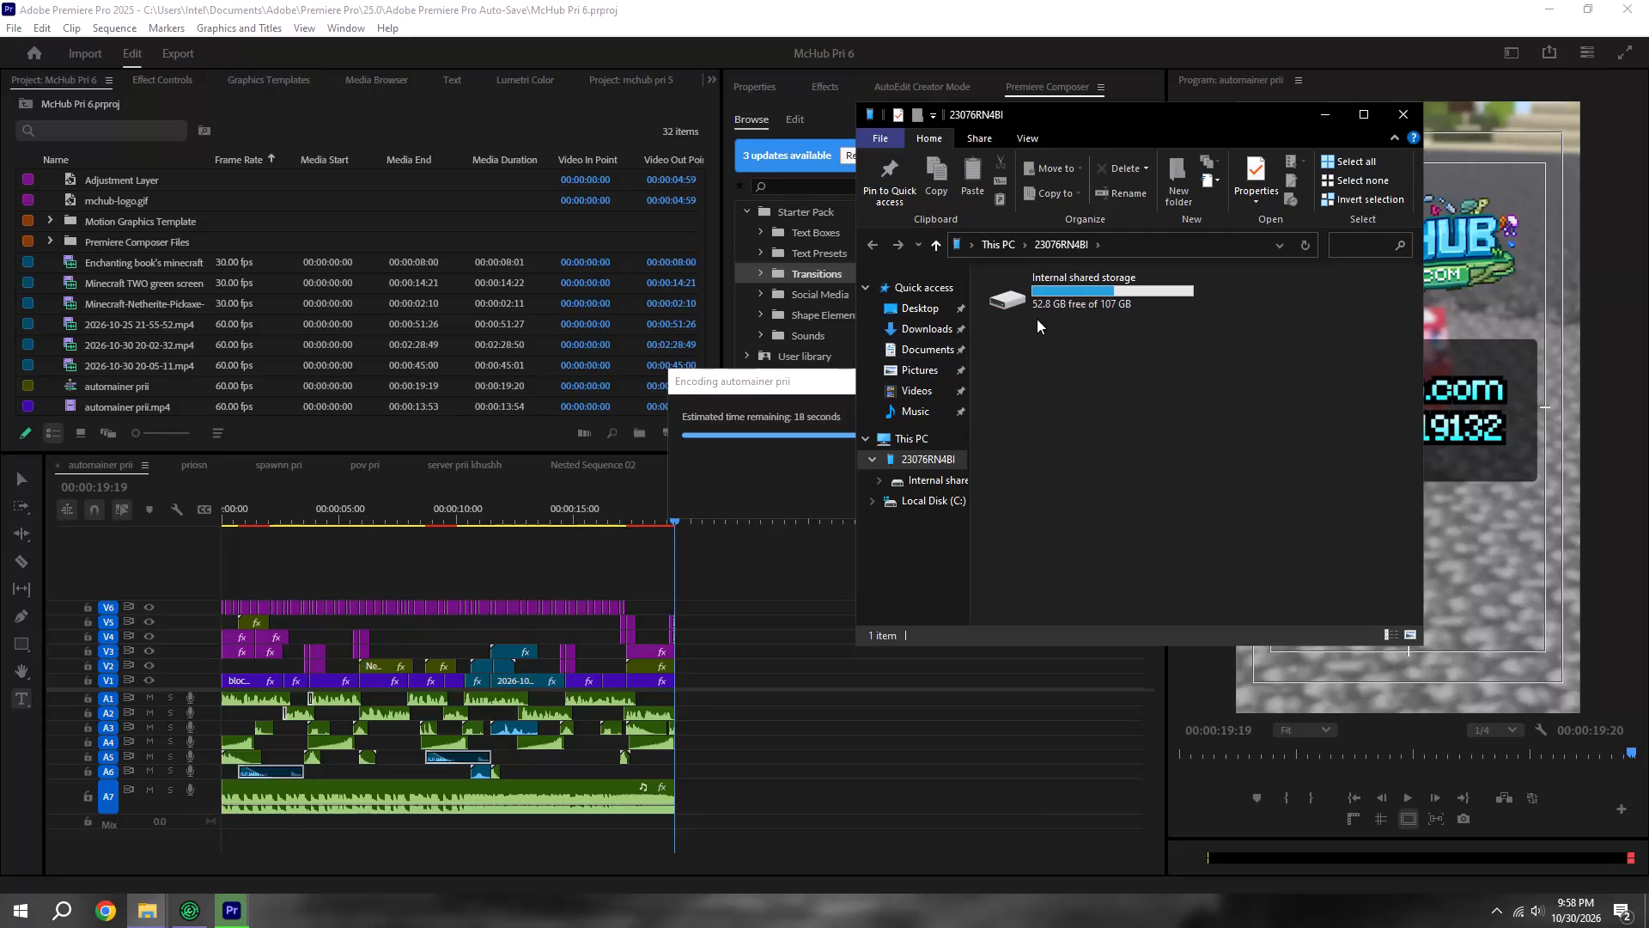
# Open the Download folder in the 23076RN4BI phone's internal shared storage, and return to the running Premiere Pro export.
pyautogui.doubleClick(1083, 302)
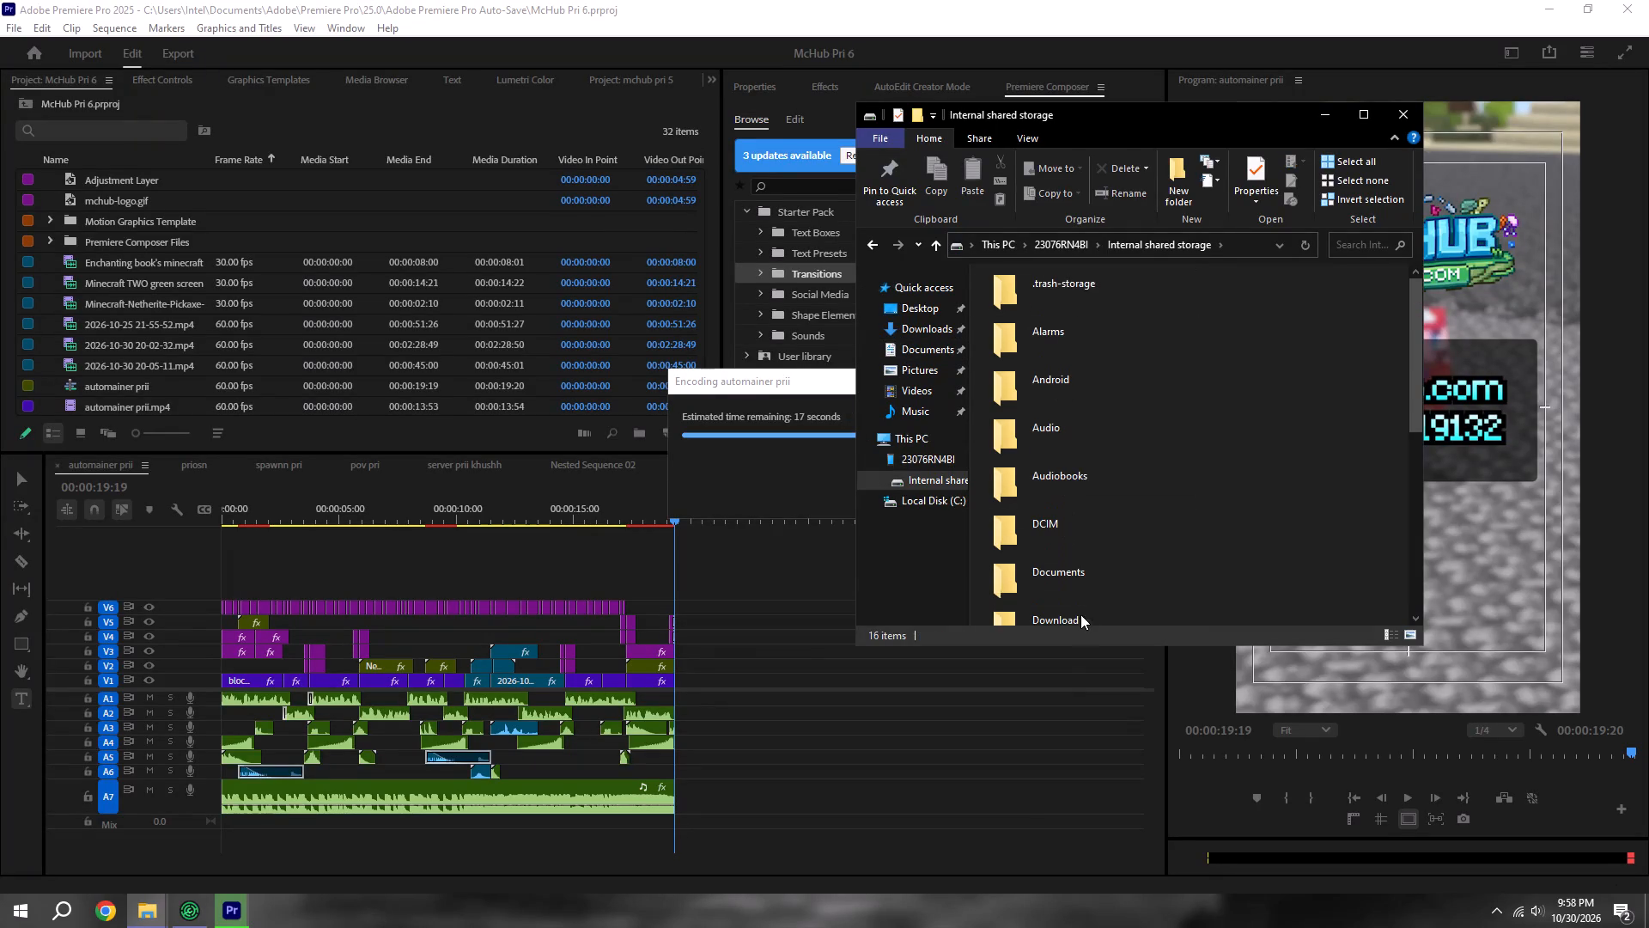
pyautogui.doubleClick(1081, 620)
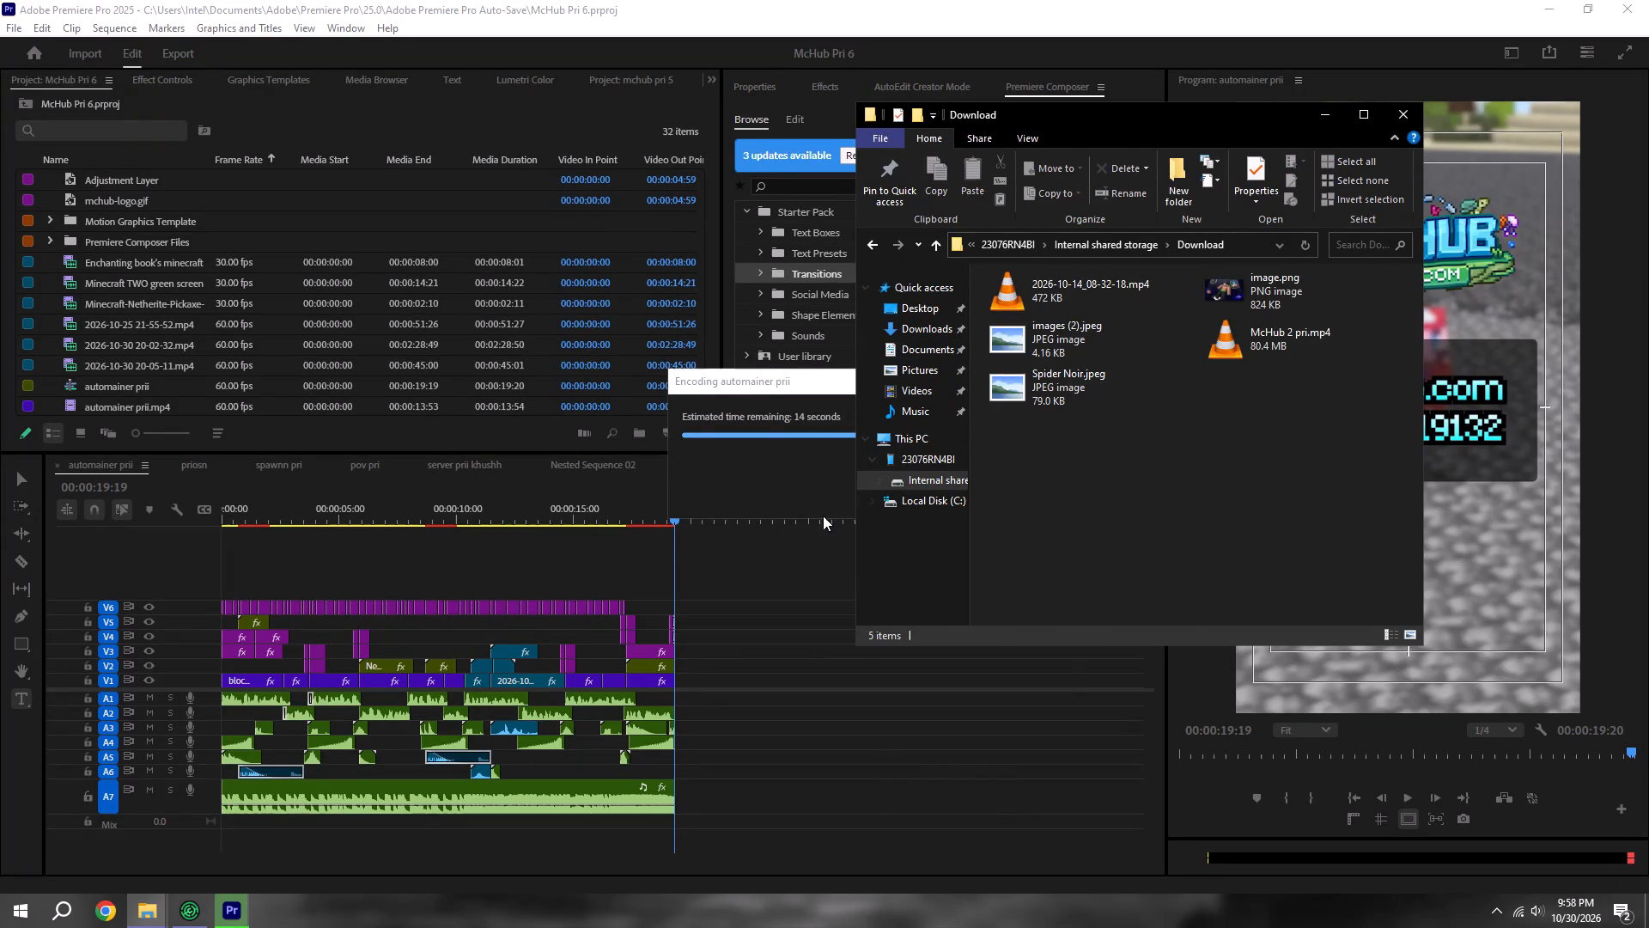
pyautogui.click(817, 489)
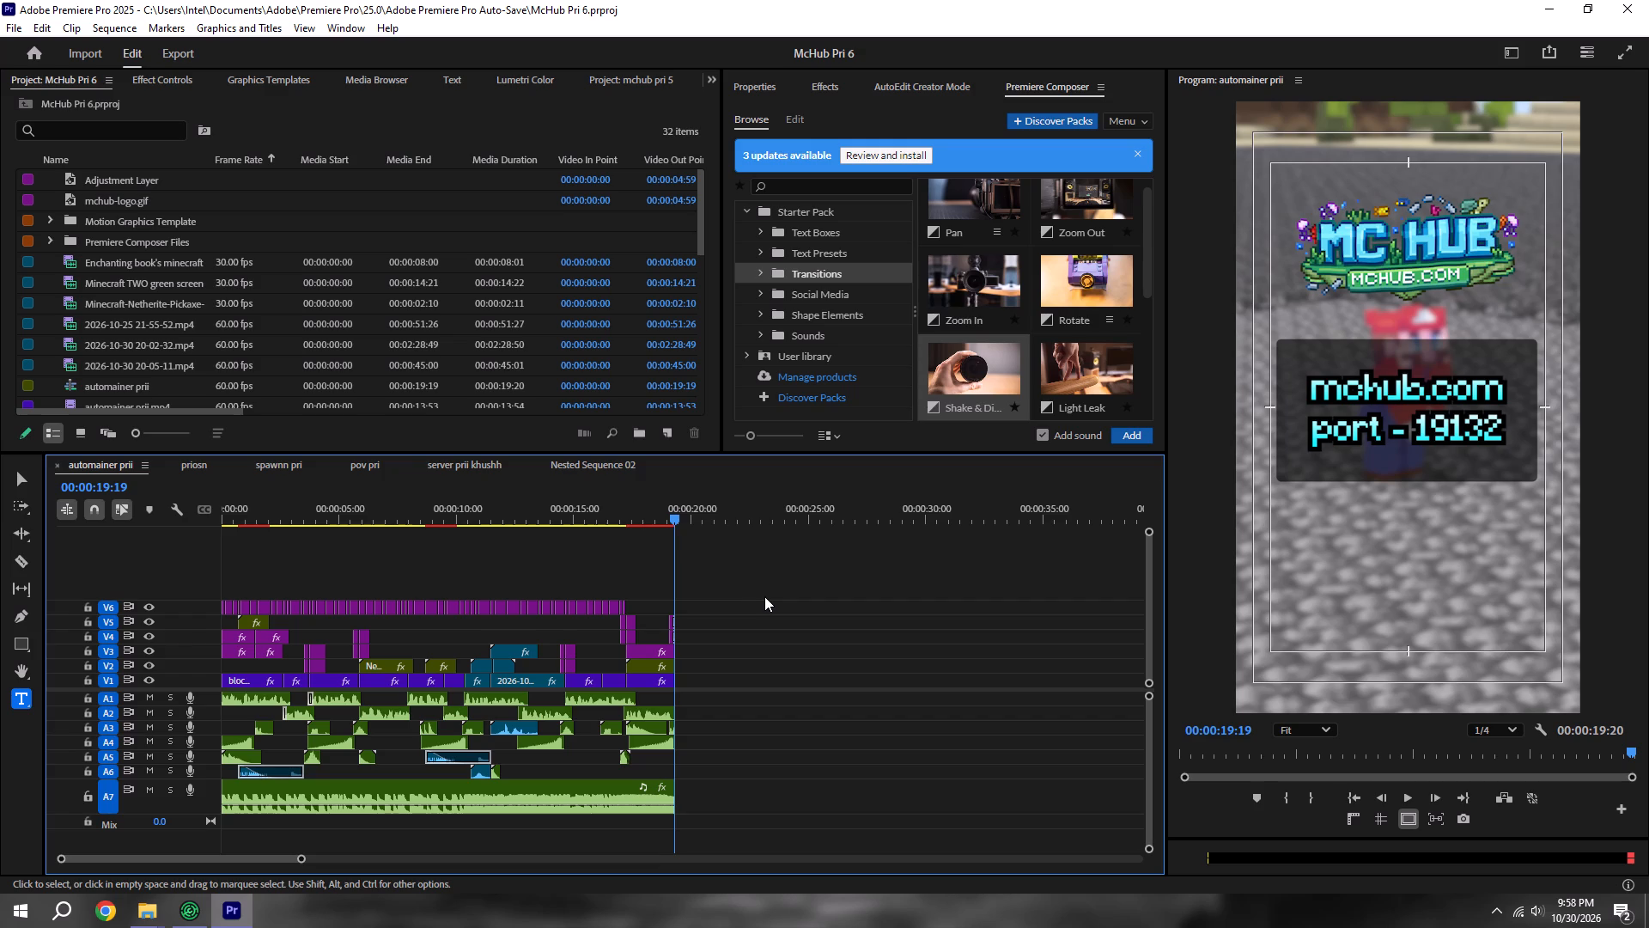
# Save the McHub Pri 6 project and close Premiere Pro.
pyautogui.hotkey('ctrl', 's')
pyautogui.click(1648, 25)
pyautogui.click(1634, 6)
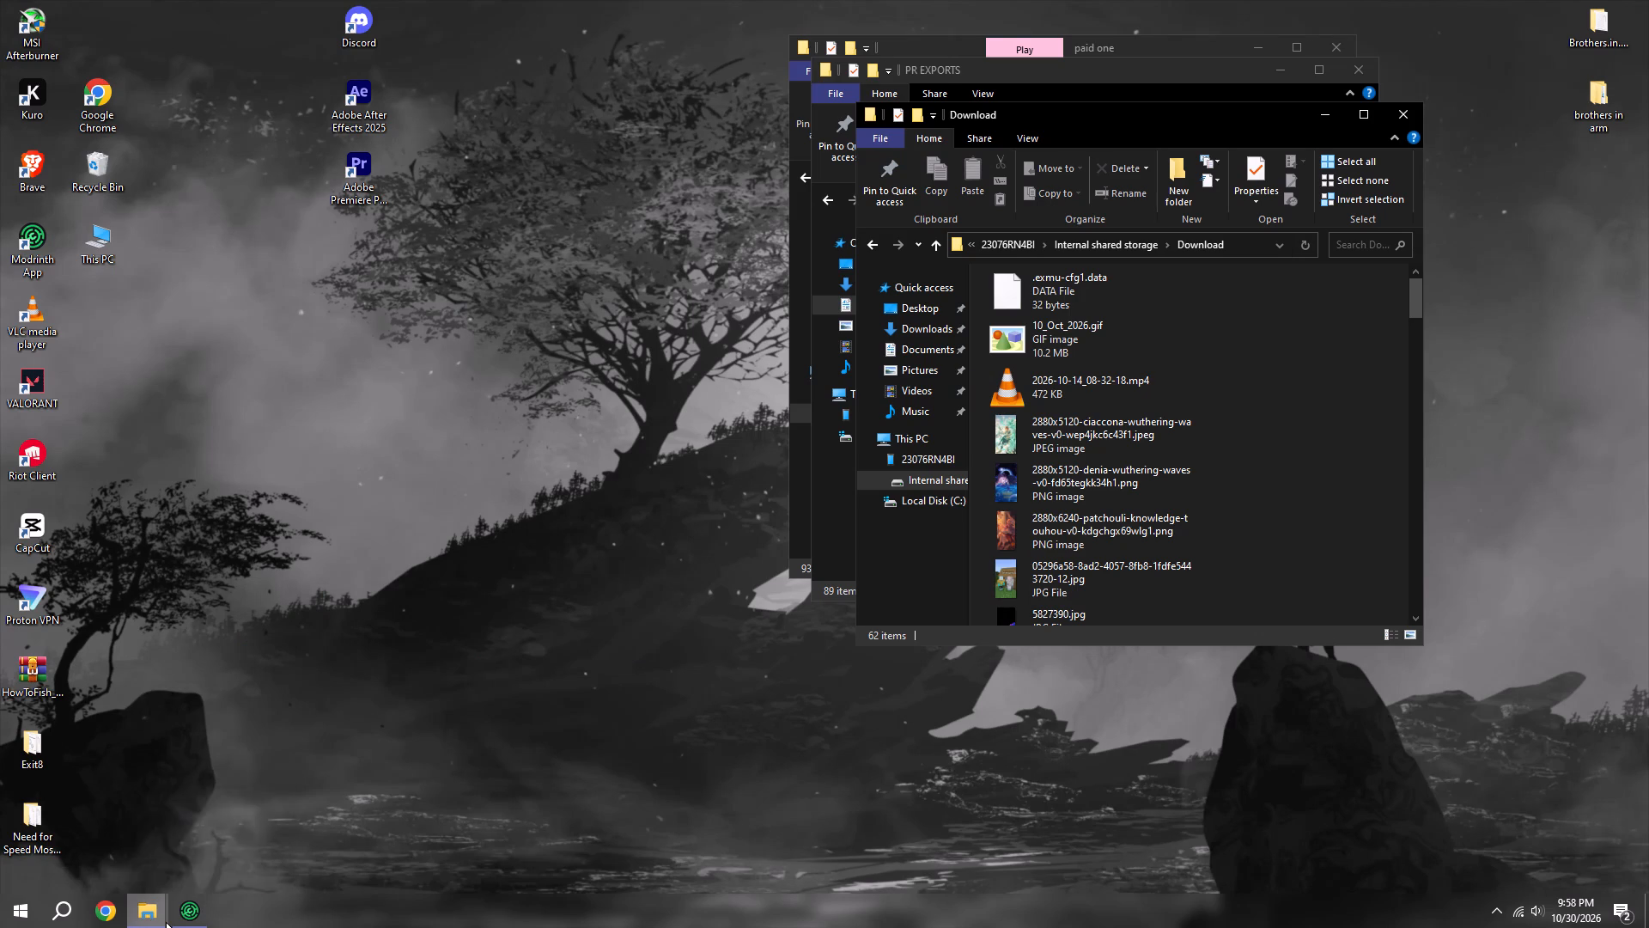
# In File Explorer, copy McHub pri 6.mp4 from the PR EXPORTS folder into the phone's Download folder.
pyautogui.click(166, 922)
pyautogui.click(177, 811)
pyautogui.click(156, 903)
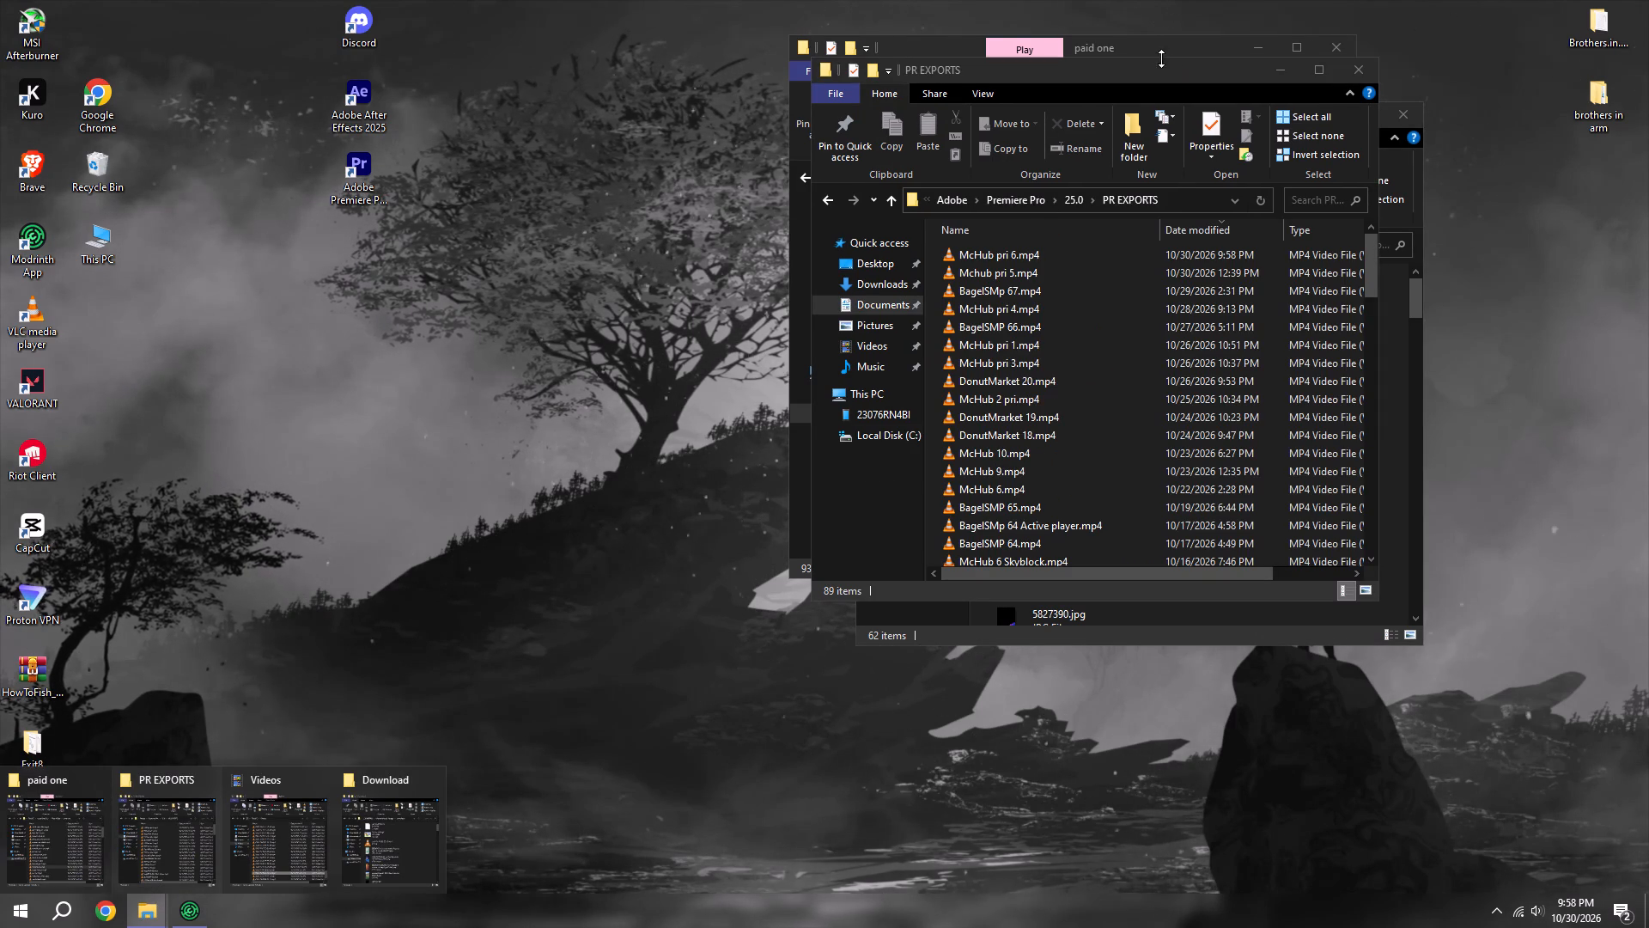
pyautogui.click(1238, 42)
pyautogui.moveTo(1141, 82); pyautogui.dragTo(727, 81)
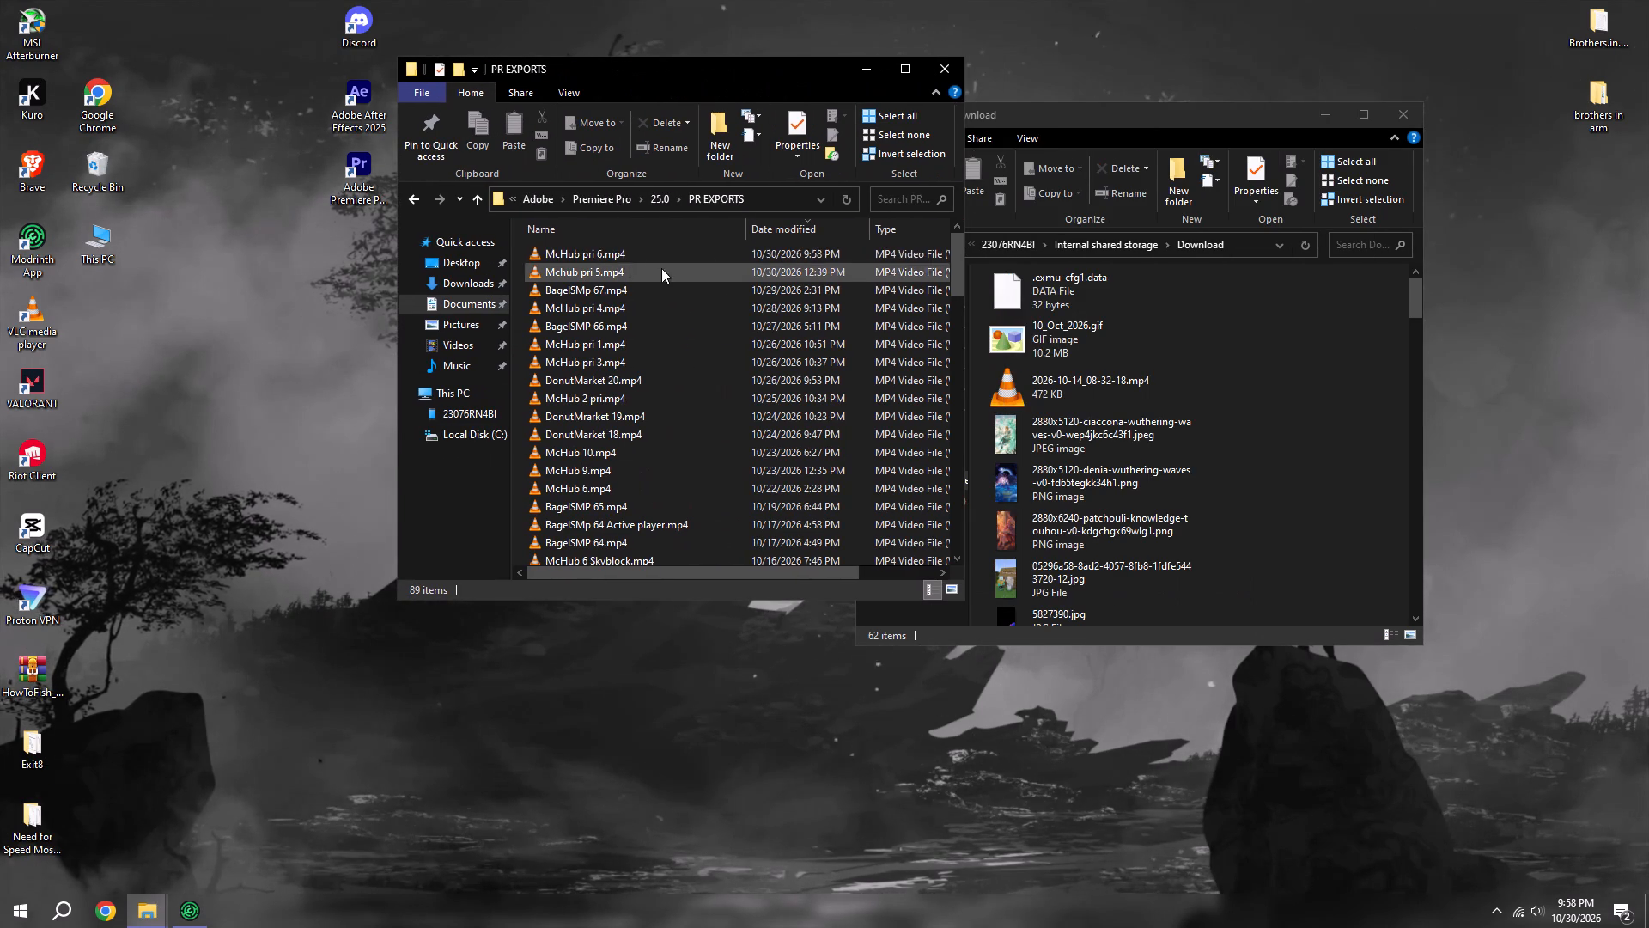
pyautogui.rightClick(618, 256)
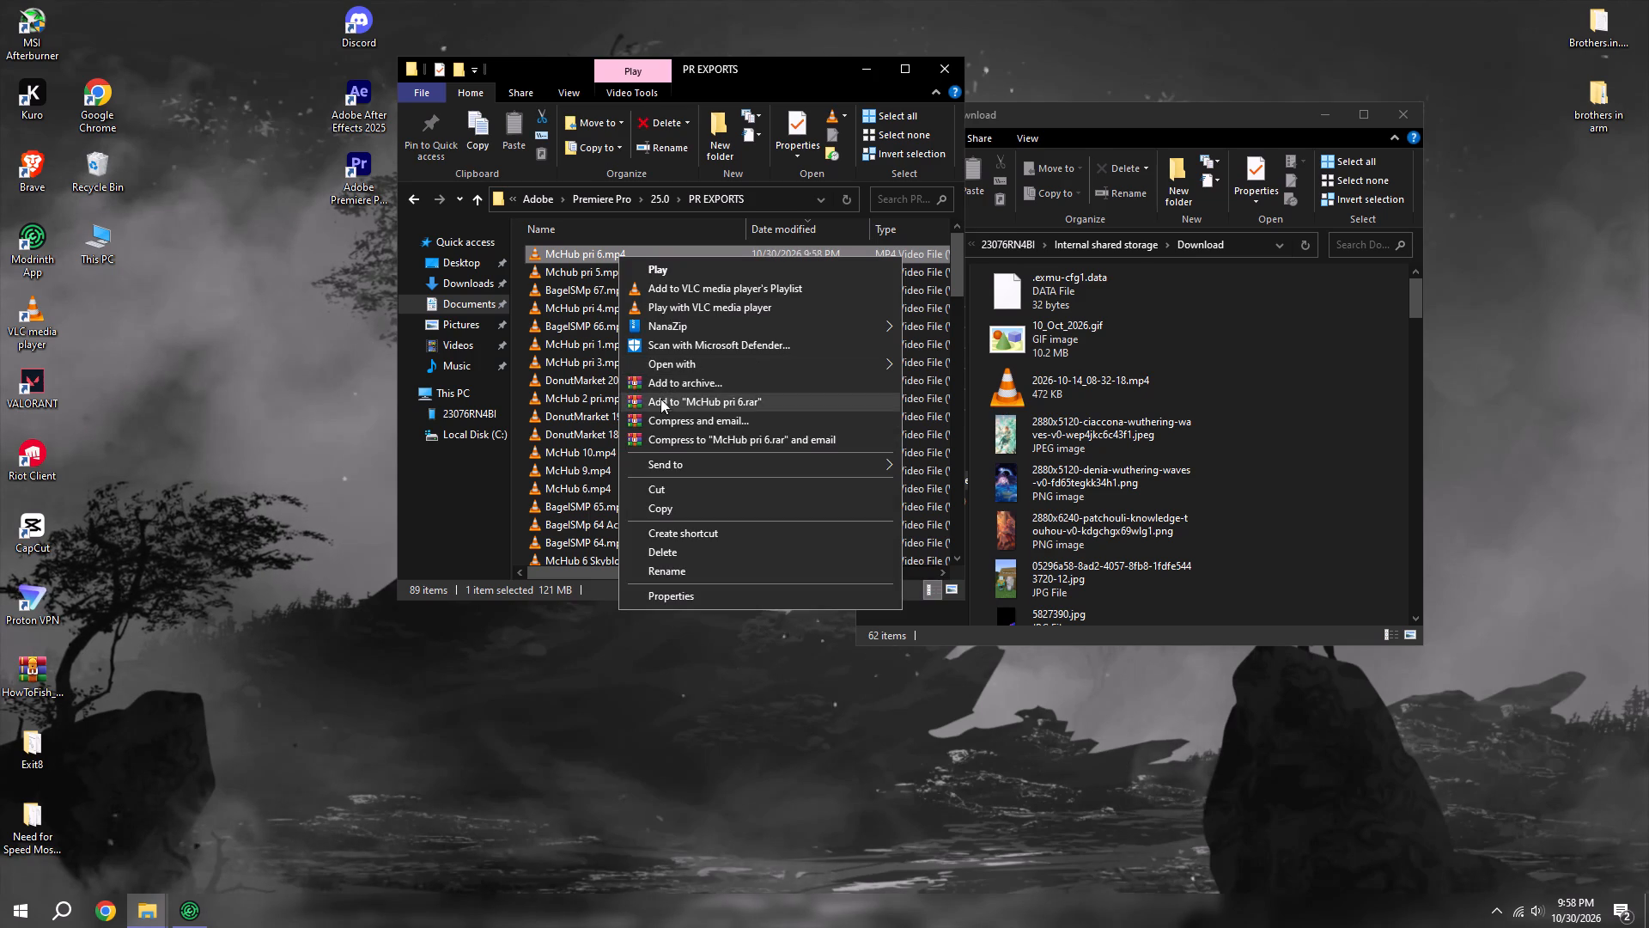
pyautogui.click(683, 514)
pyautogui.click(1382, 548)
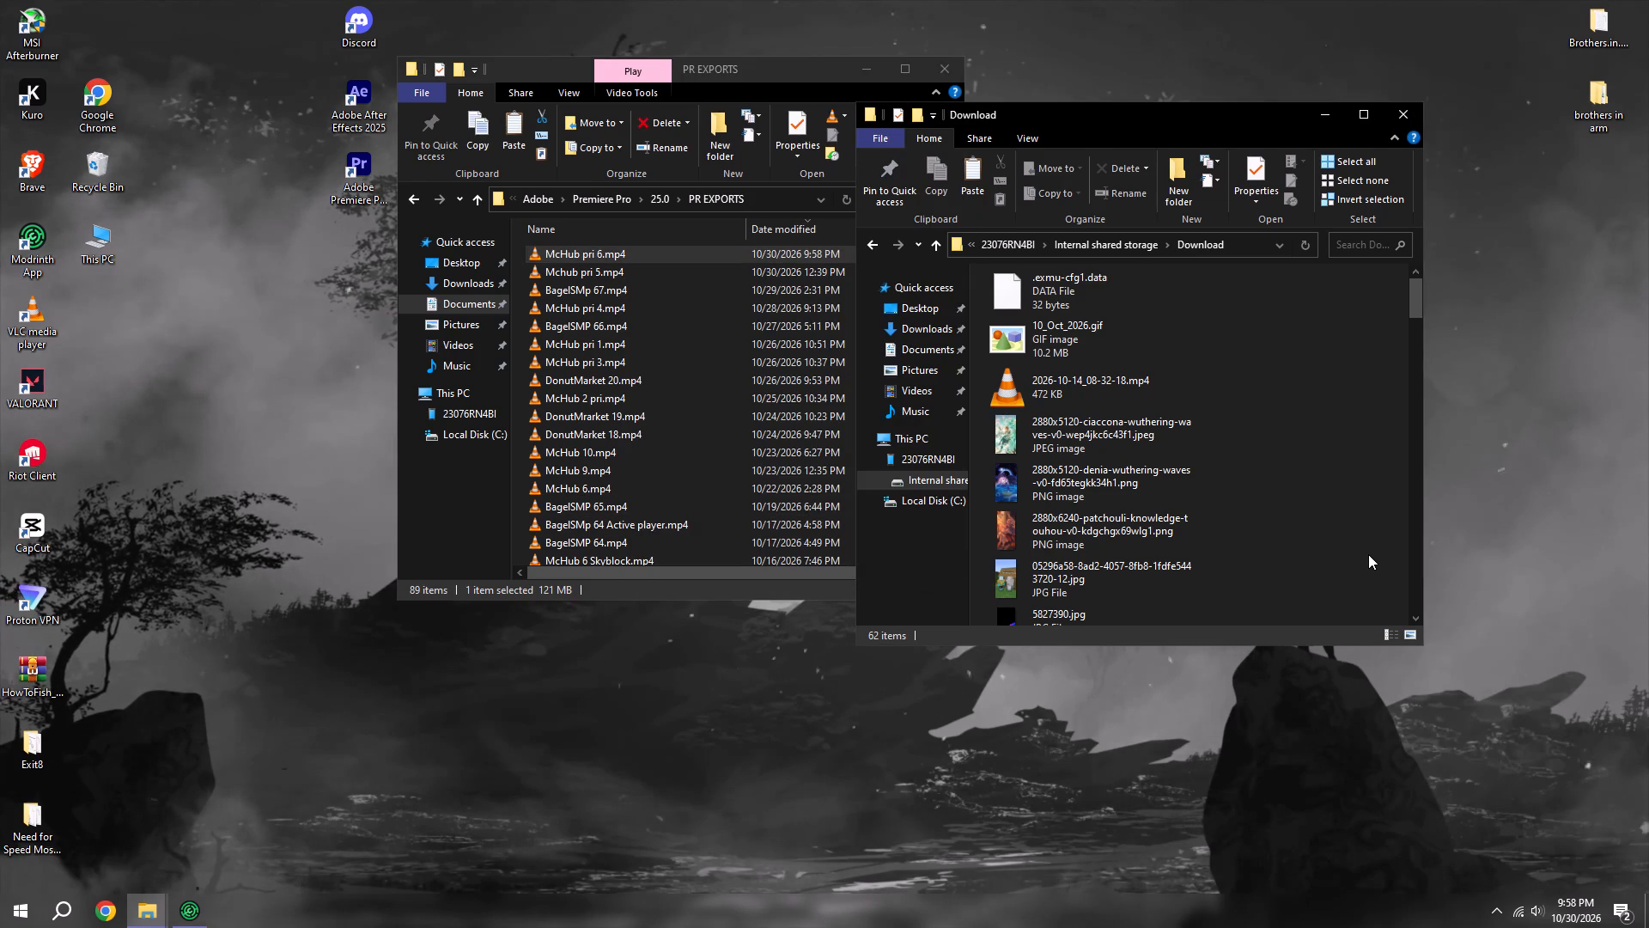
pyautogui.hotkey('ctrl', 'v')
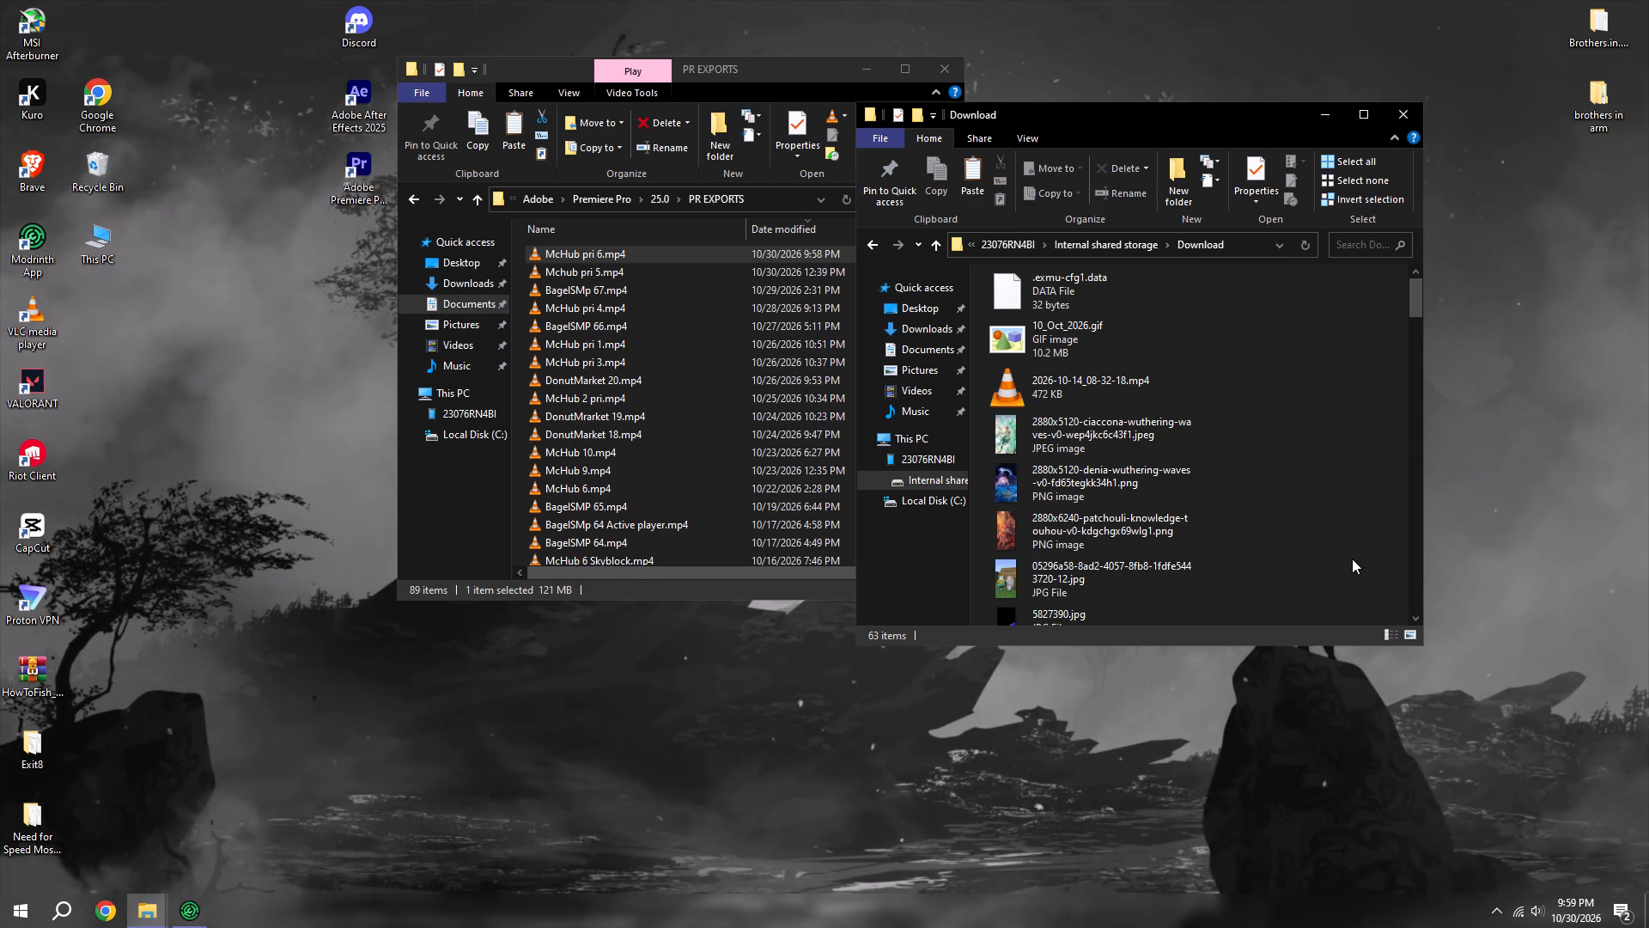
# Close the File Explorer windows showing the phone's Download folder and the PR EXPORTS folder.
pyautogui.click(1422, 108)
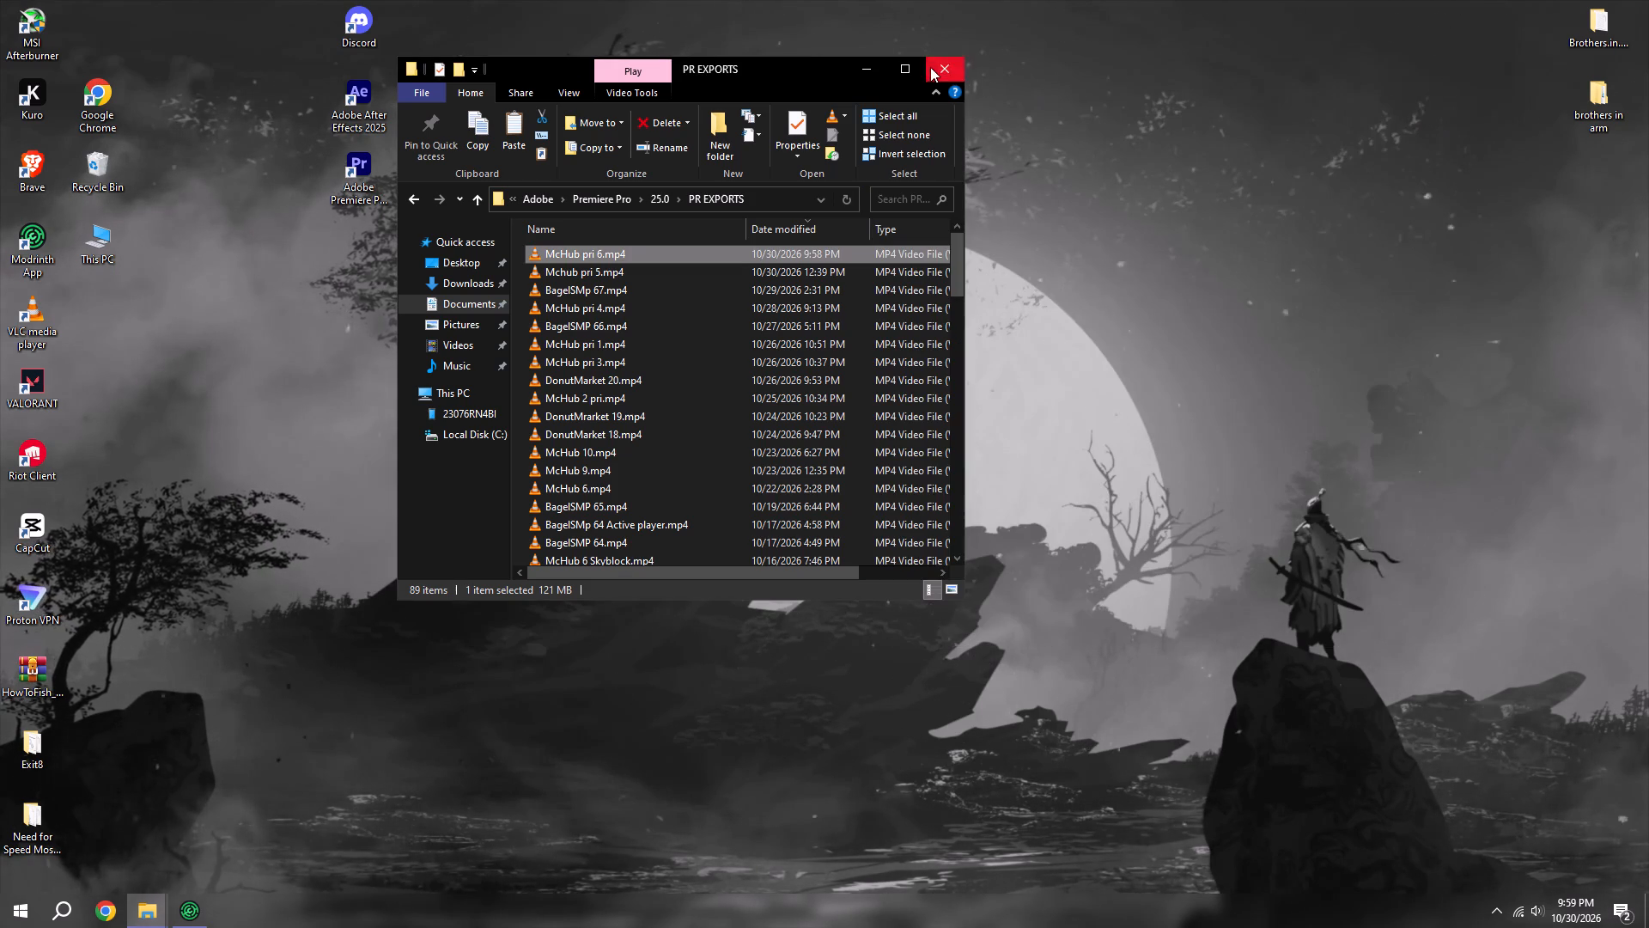
pyautogui.click(930, 67)
# Bring up the Shut Down Windows dialog from the desktop.
pyautogui.moveTo(1006, 339); pyautogui.dragTo(1167, 550)
pyautogui.hotkey('alt', 'F4')
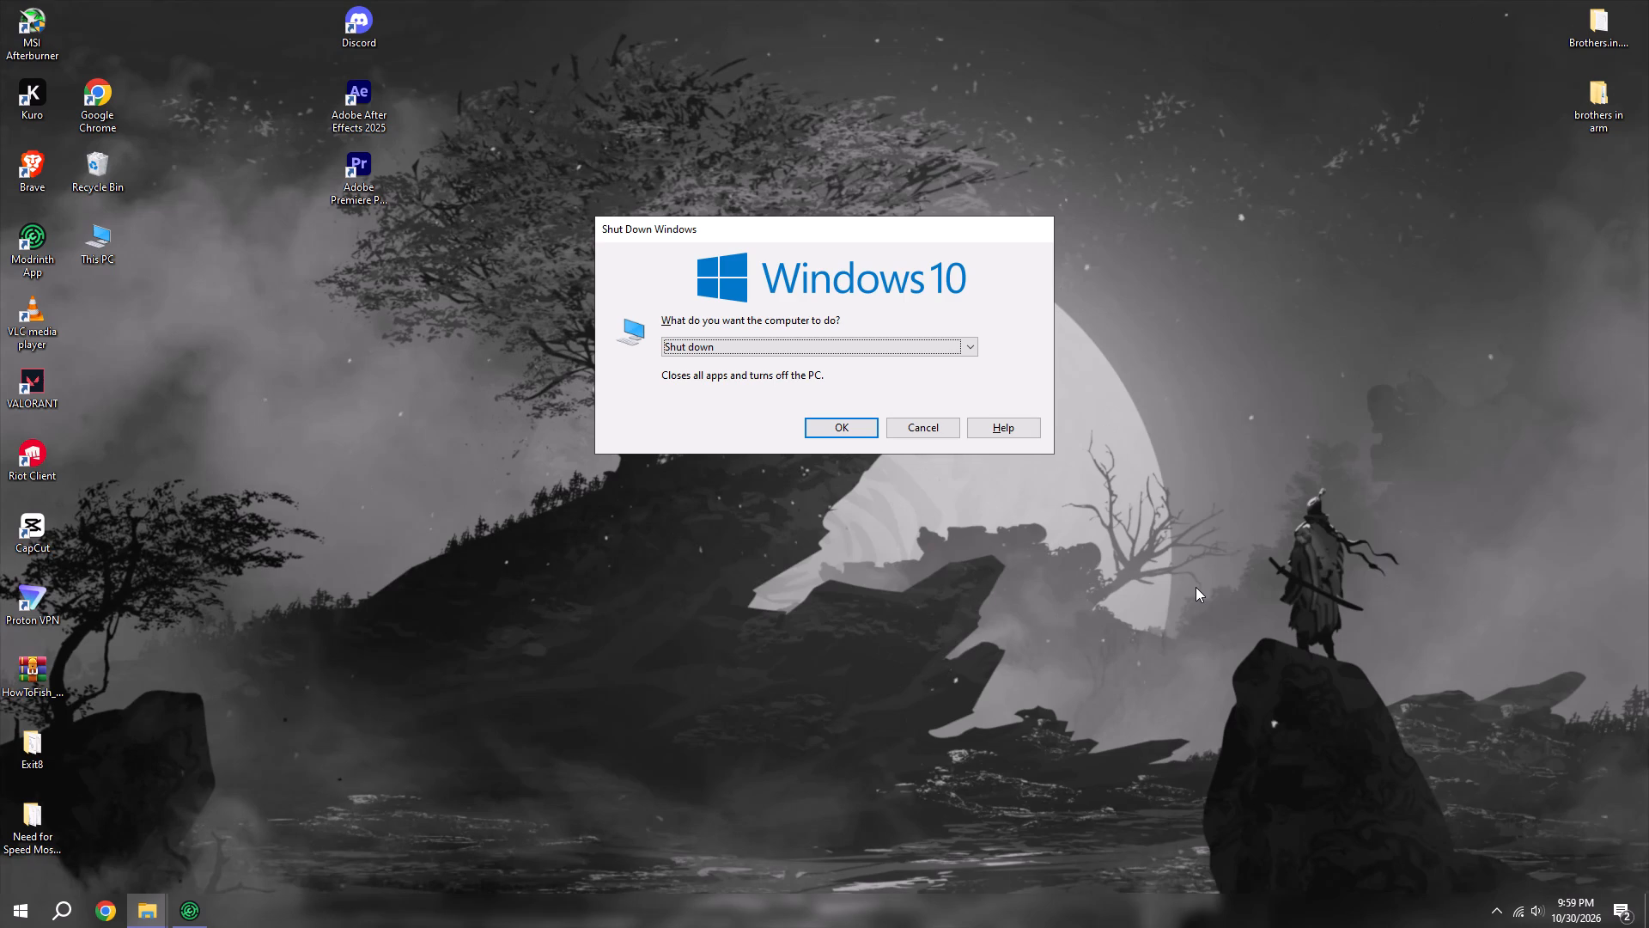